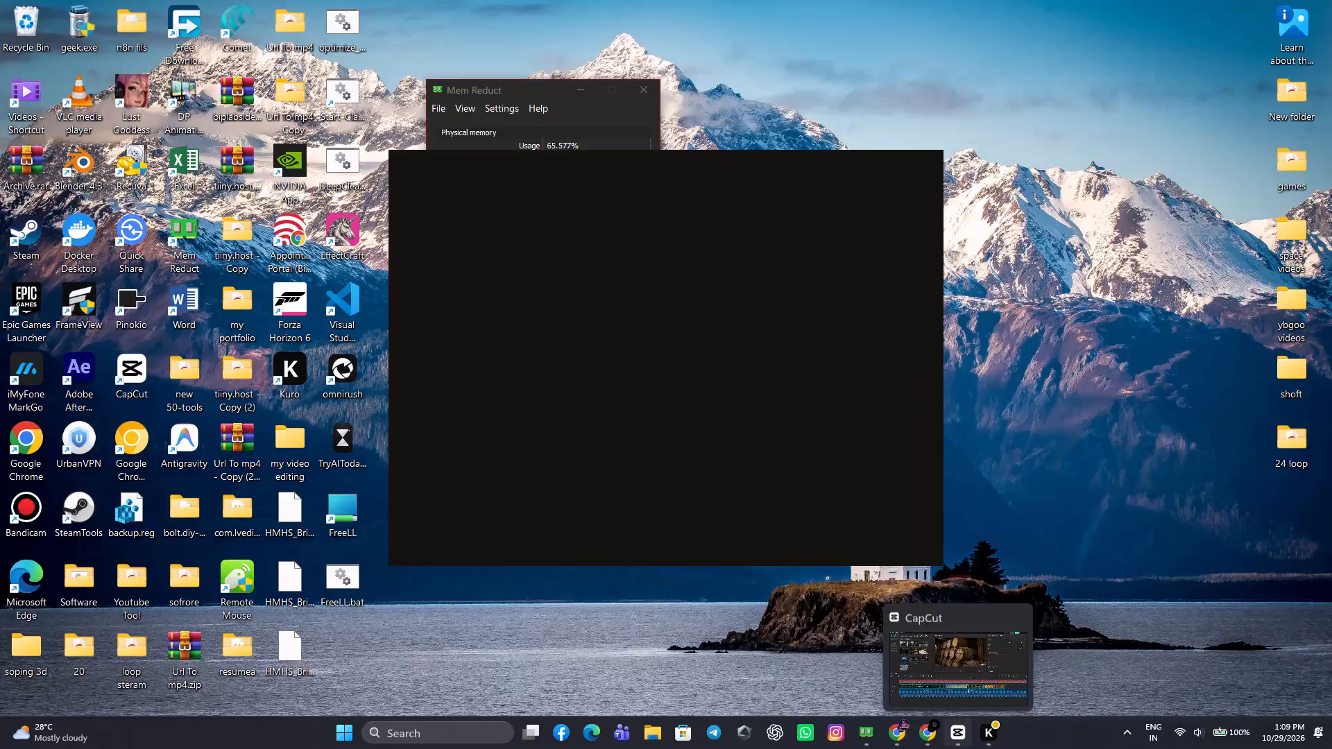
Play back the timeline from about 00:09:30 to review the temperature map and alcohol barrel footage against the narration.
double_click(618, 654)
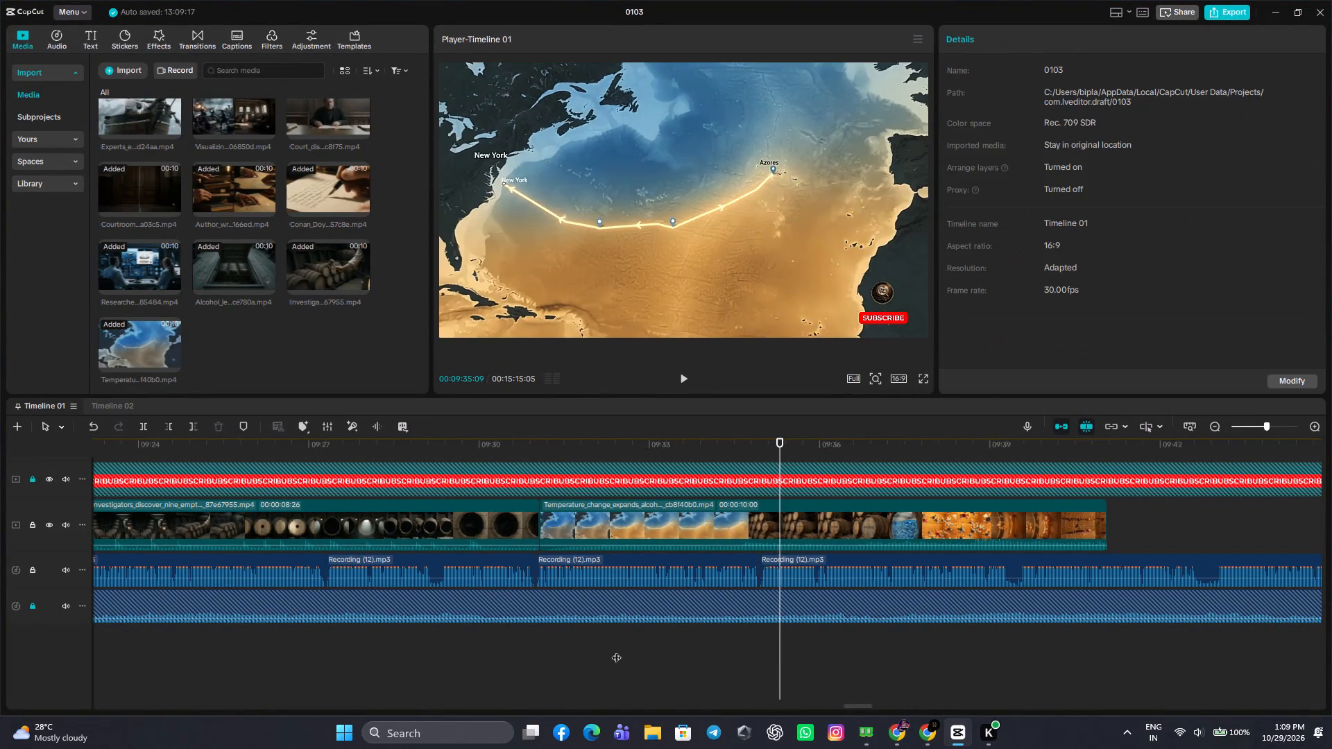
drag(616, 637, 513, 640)
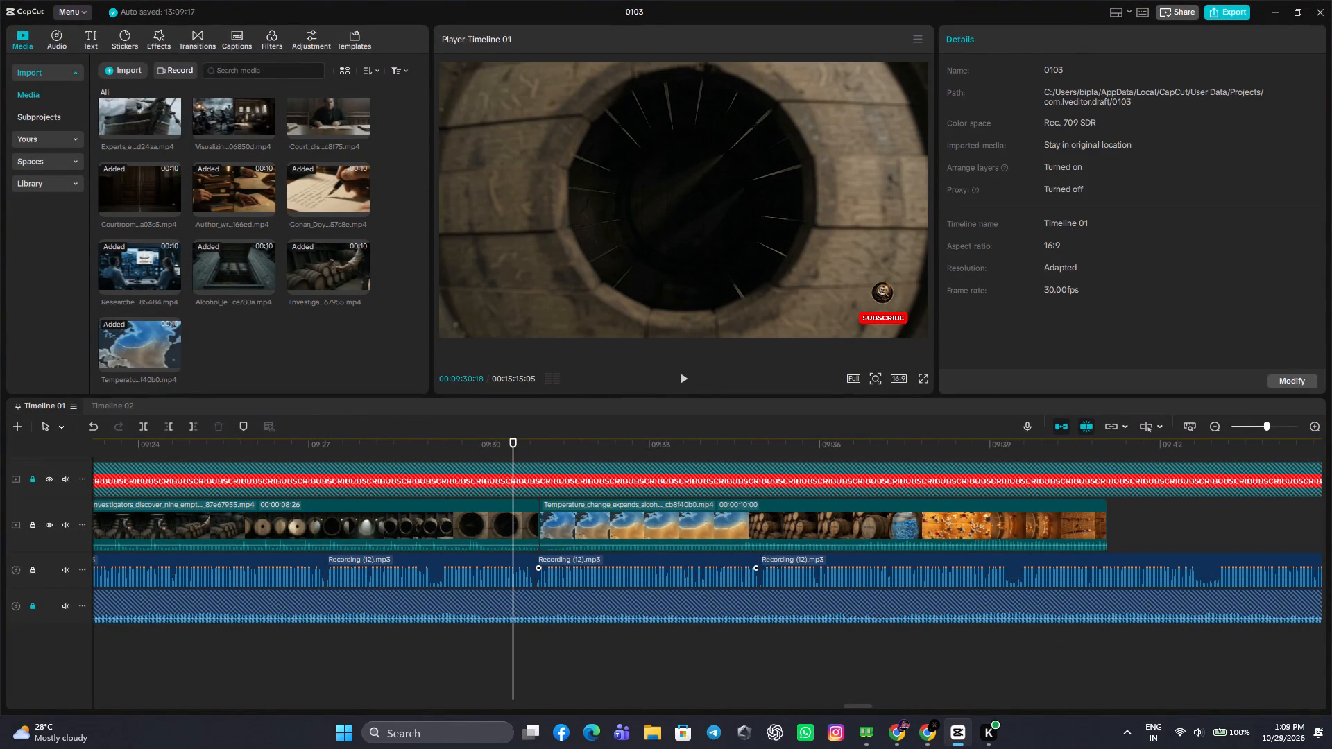
click(685, 381)
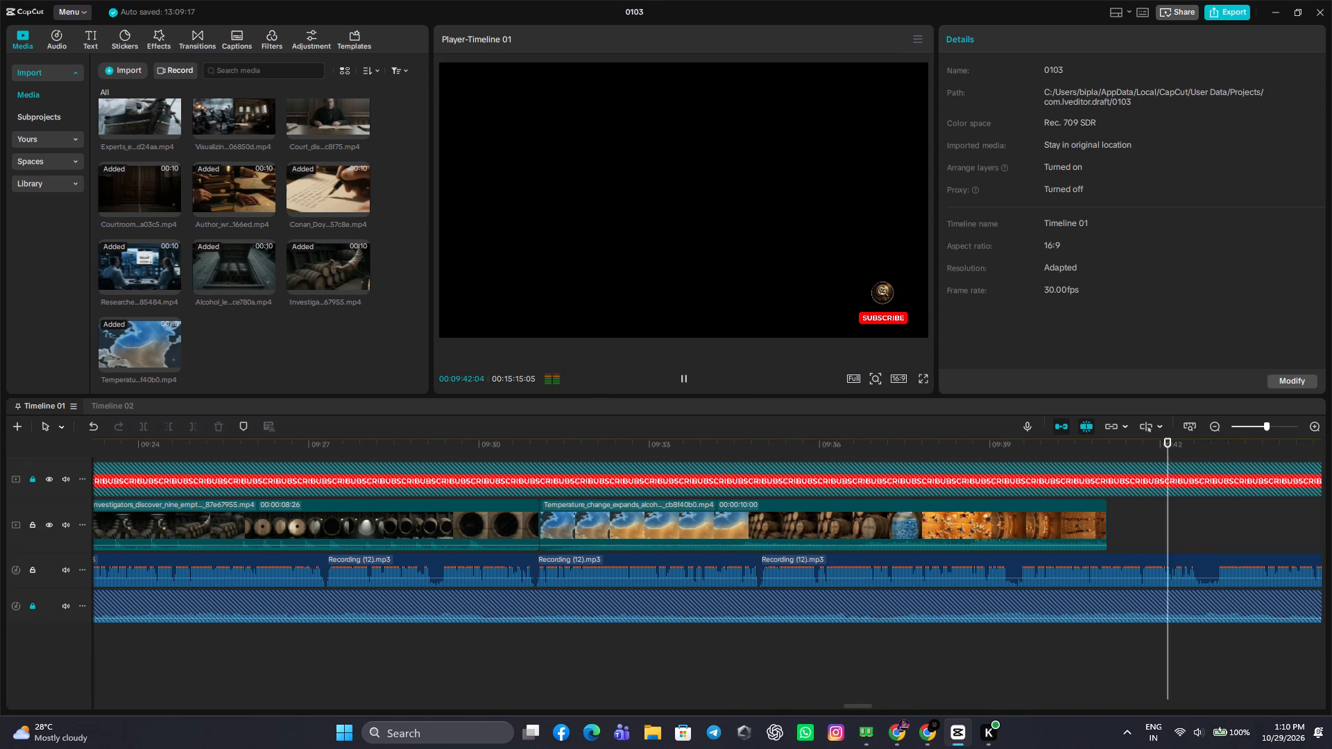
click(1136, 537)
drag(1136, 537, 751, 527)
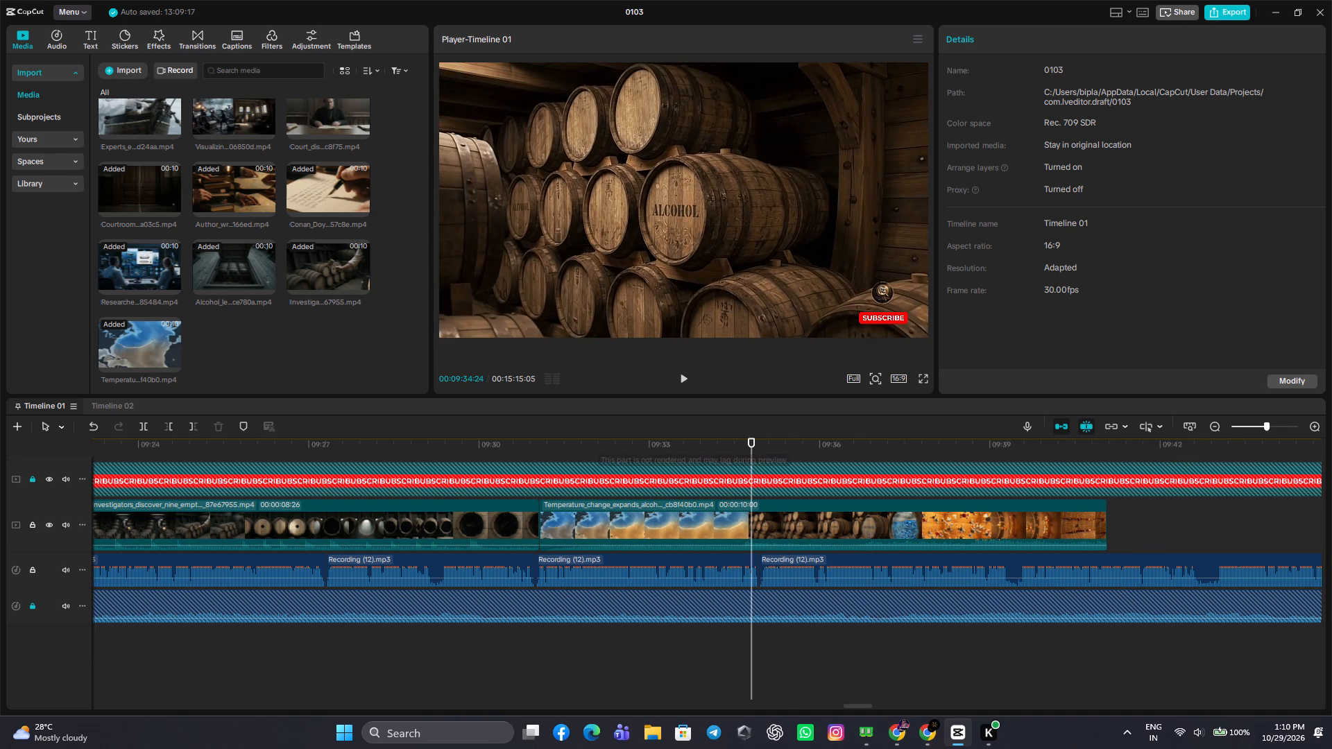
click(681, 388)
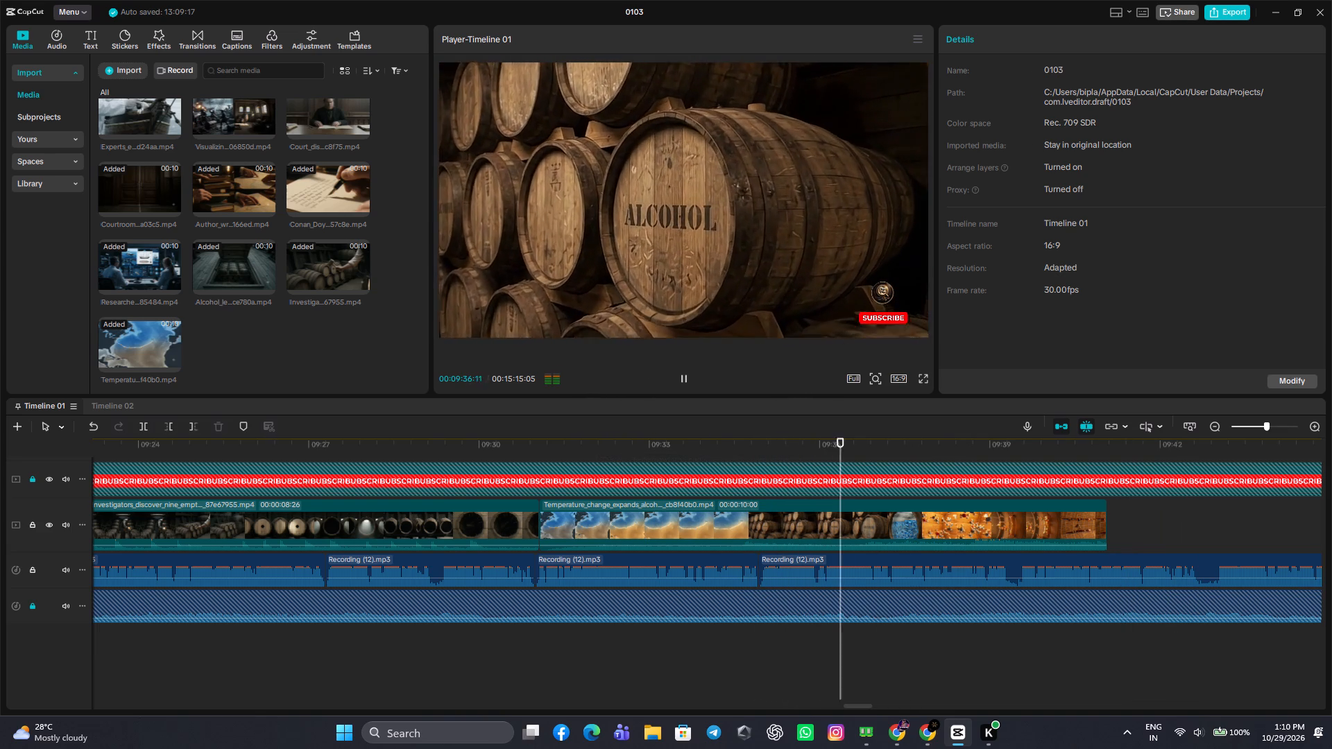
click(518, 454)
click(694, 377)
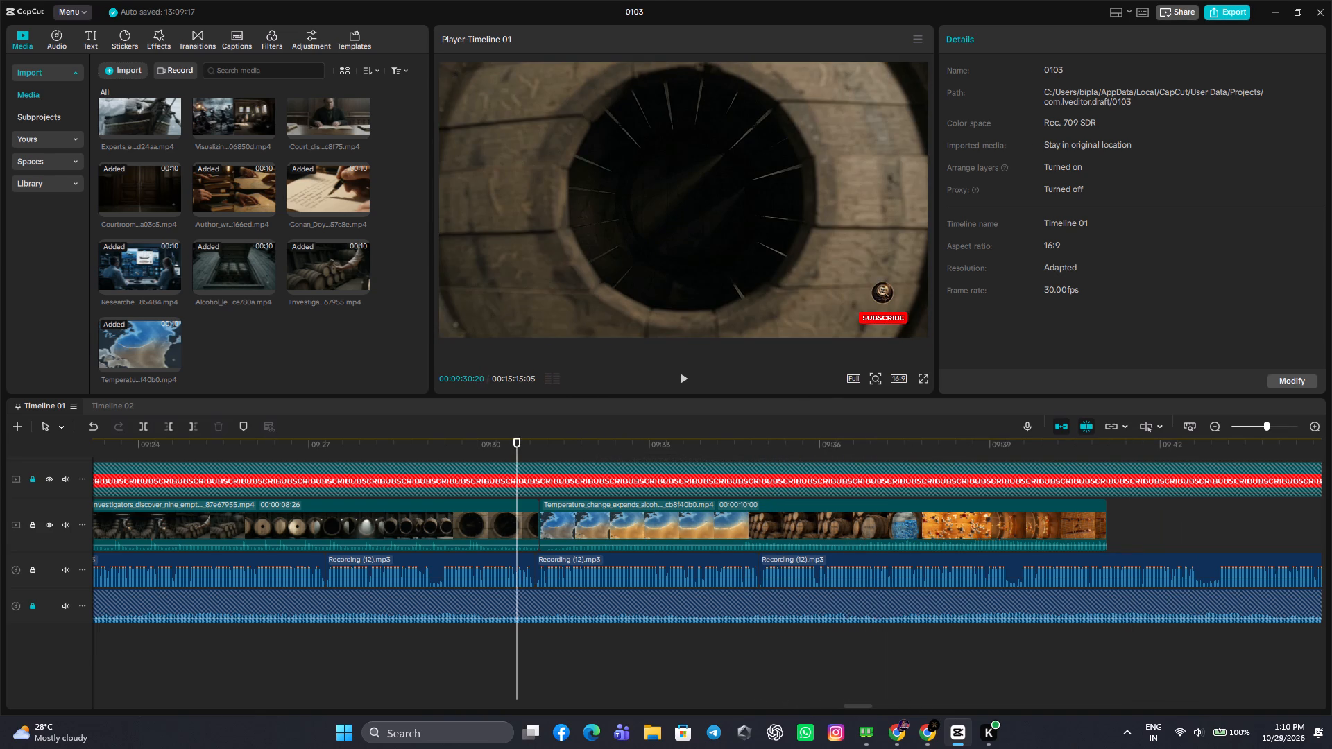
click(690, 381)
Slow the Temperature_change clip on the video track to 0.56x speed.
click(717, 527)
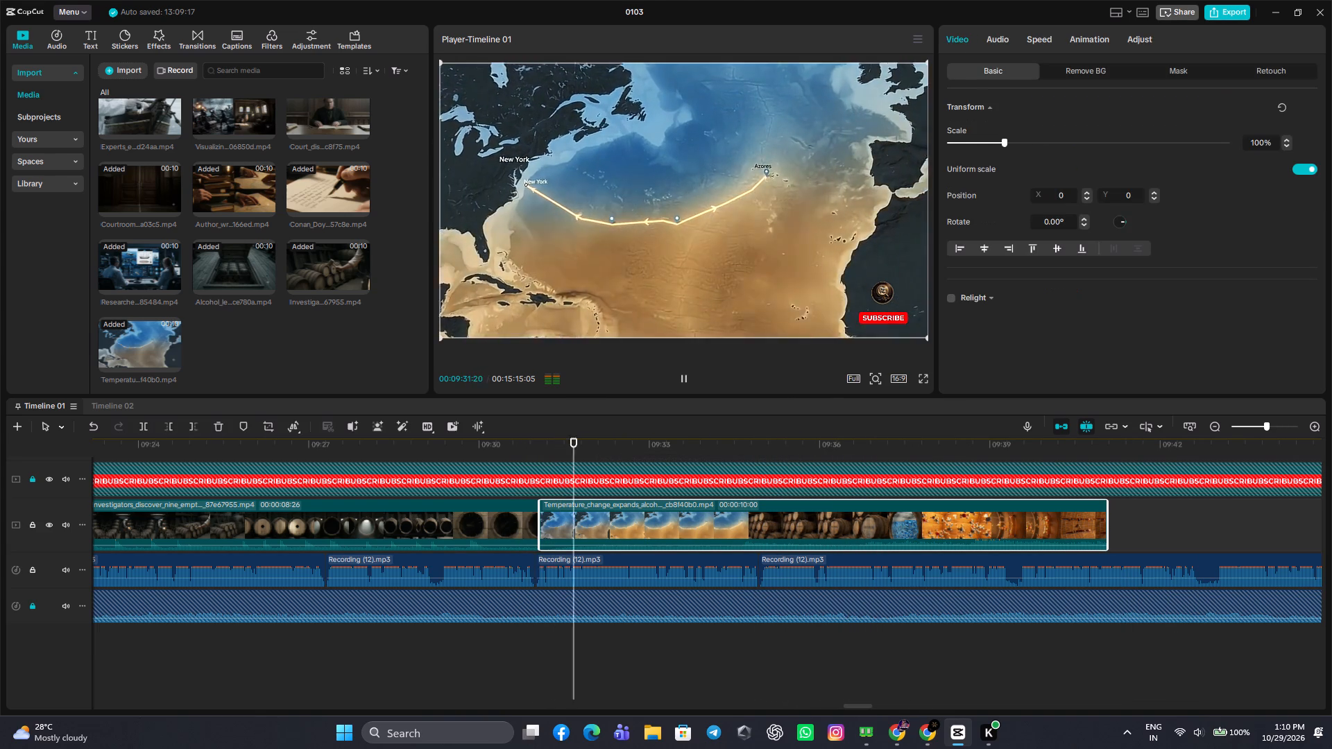
click(1039, 46)
click(991, 124)
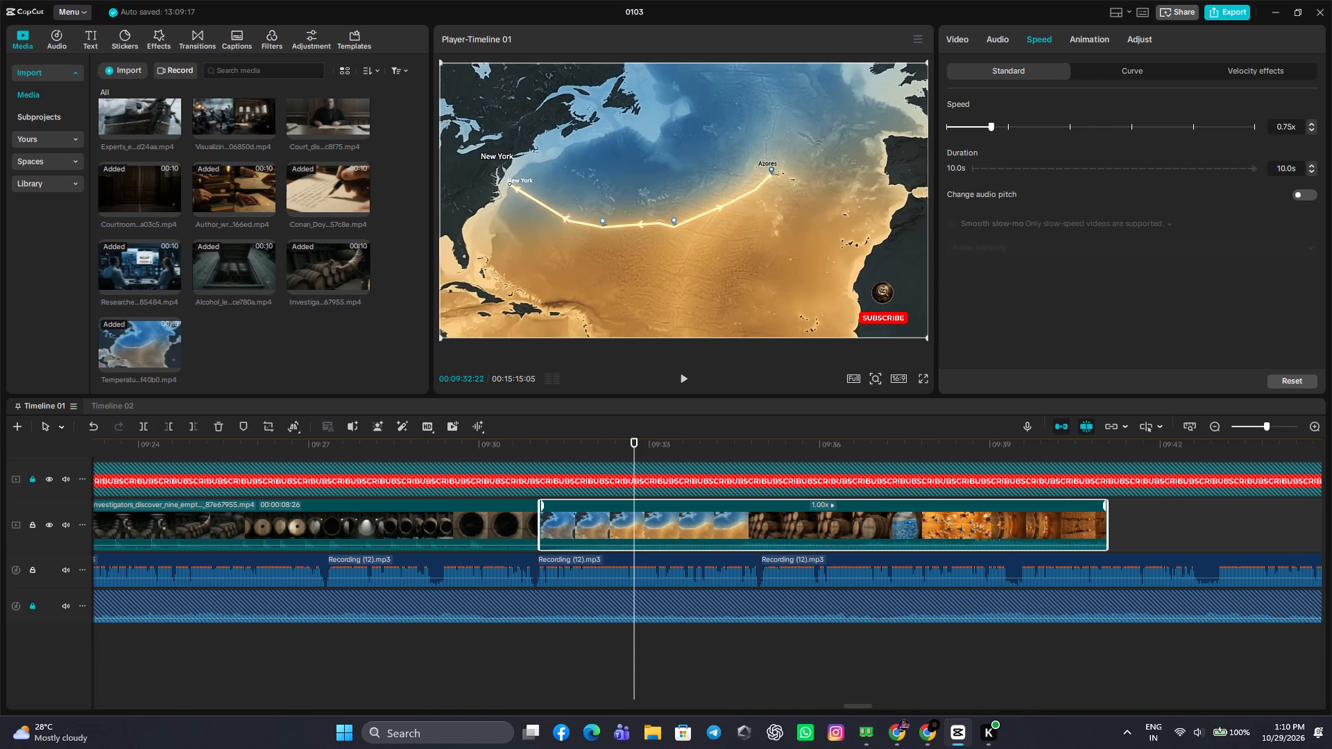
click(978, 127)
Play back the slowed Temperature_change clip and check its end and its opening from about 00:09:31 against the narration.
click(674, 380)
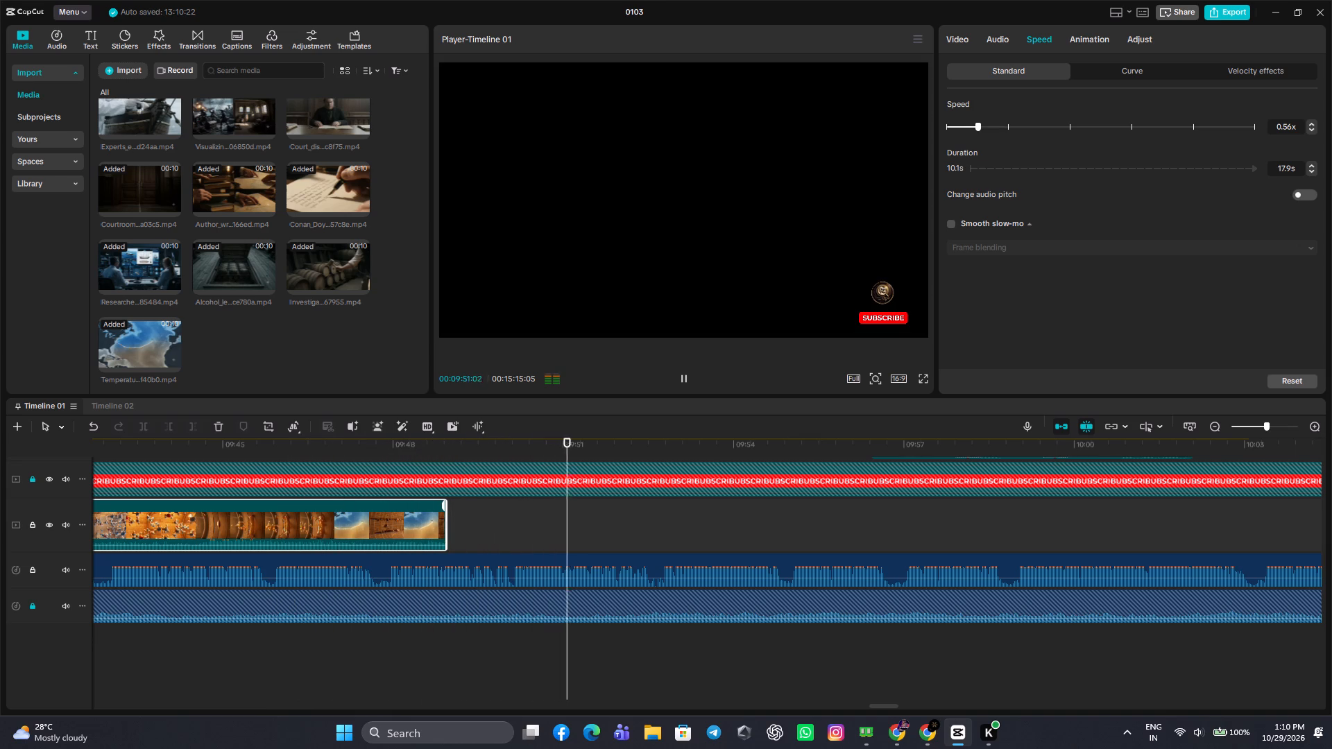
click(481, 522)
drag(481, 522, 332, 541)
click(489, 525)
drag(489, 525, 0, 533)
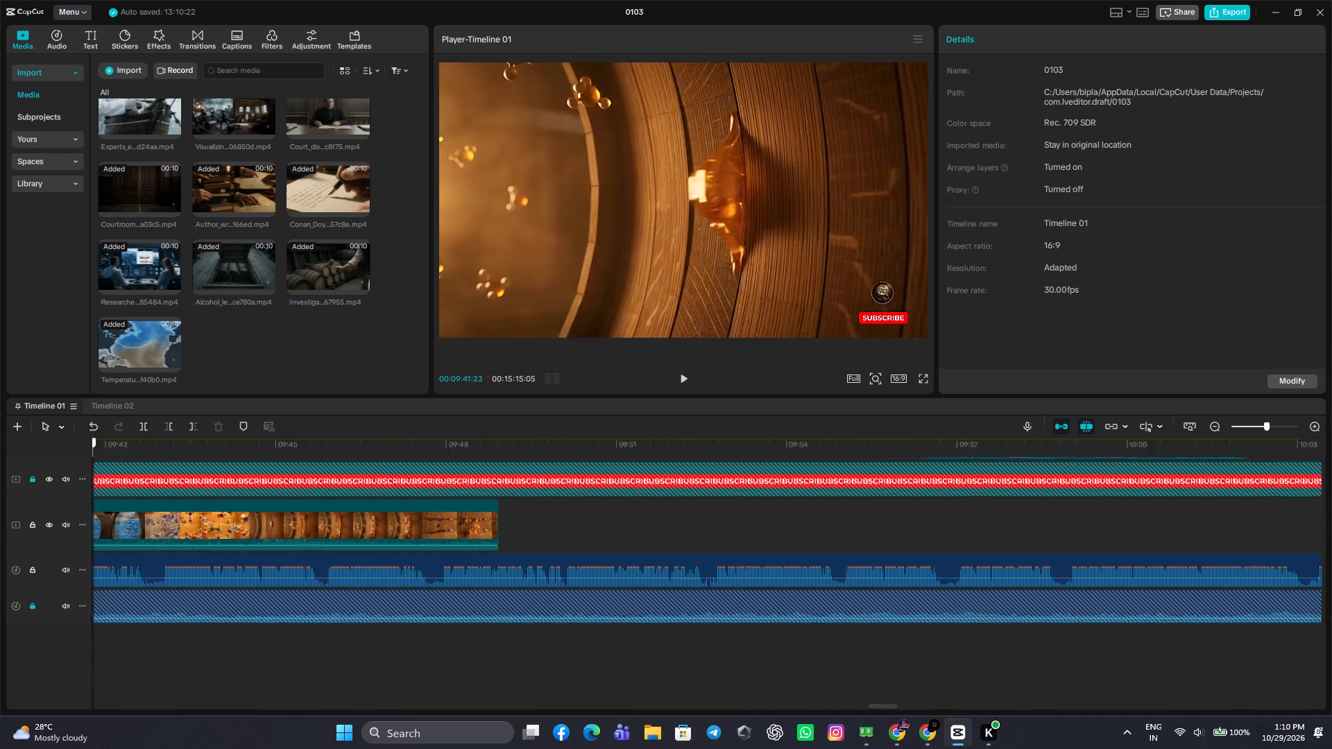
drag(0, 533, 405, 535)
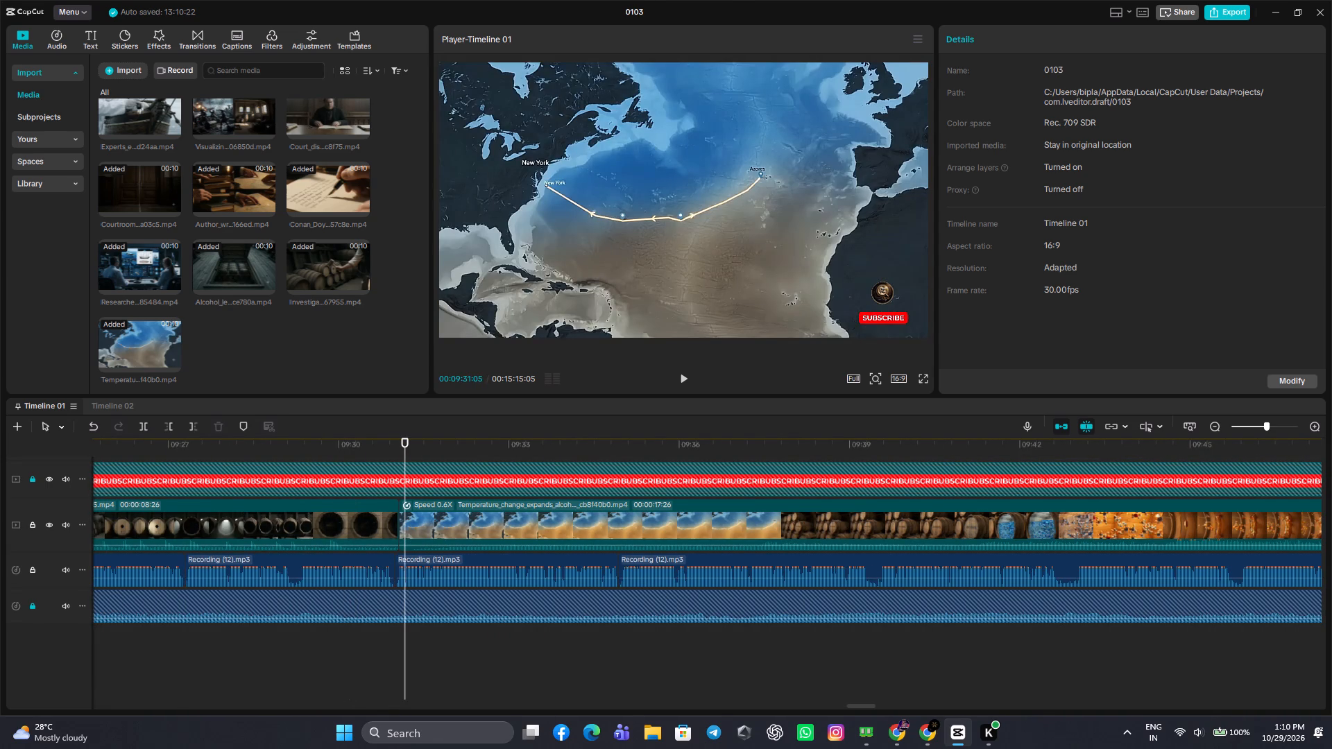
click(677, 373)
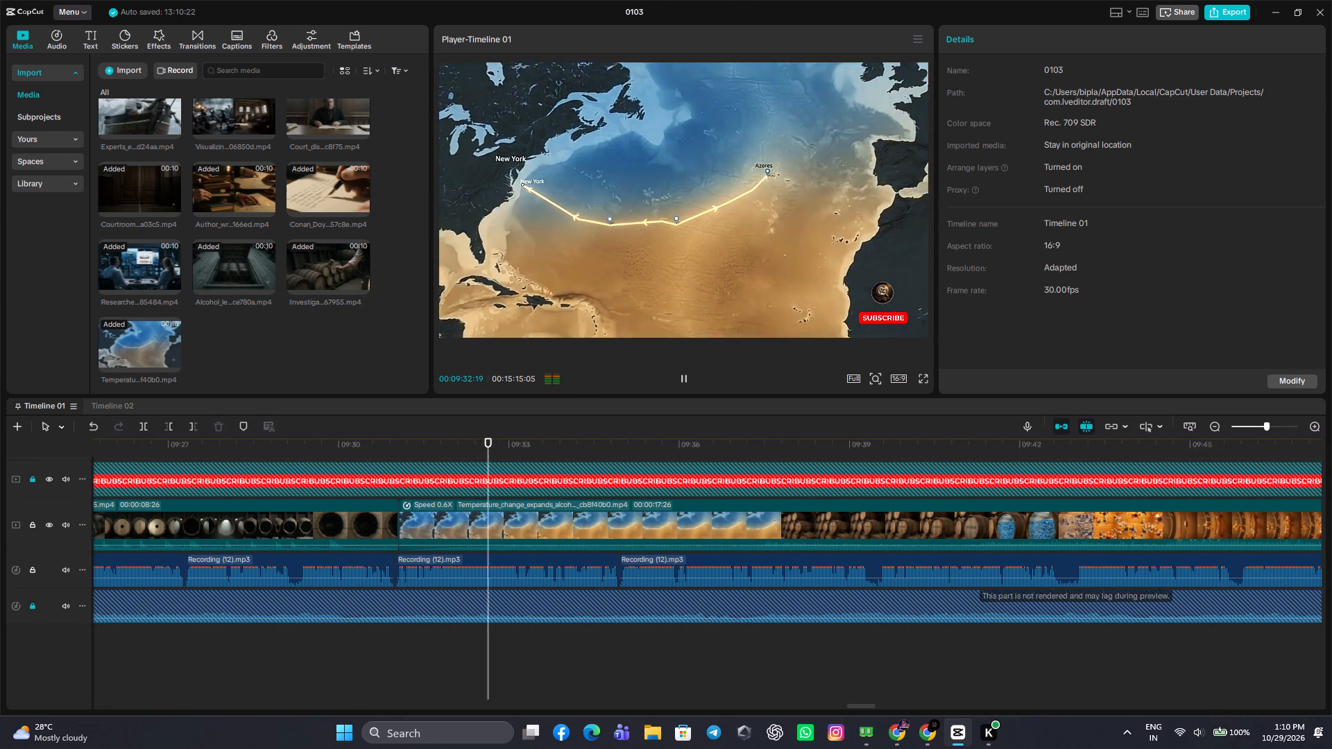
Cut the pause from 00:09:39:10 to 00:09:39:16 out of the Recording (12) narration and close the gap.
click(817, 644)
drag(817, 644, 856, 649)
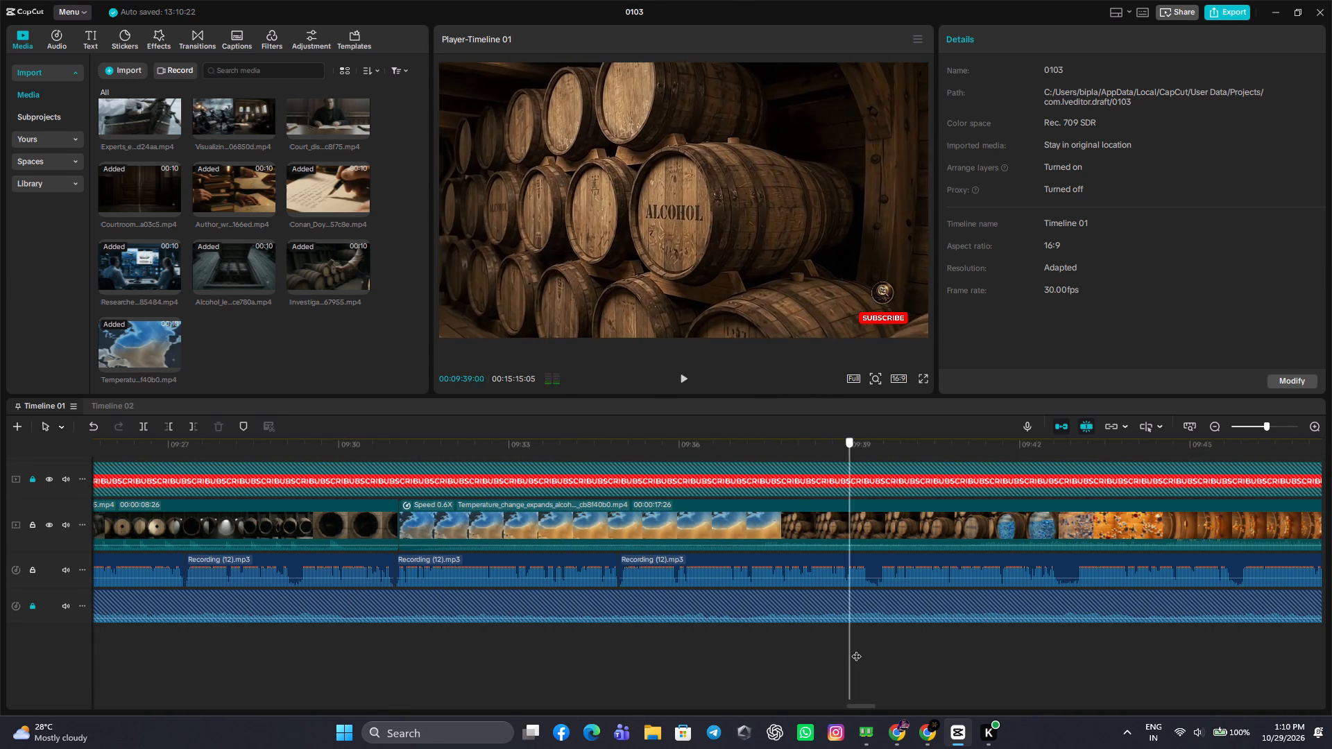
drag(856, 649, 868, 651)
click(877, 567)
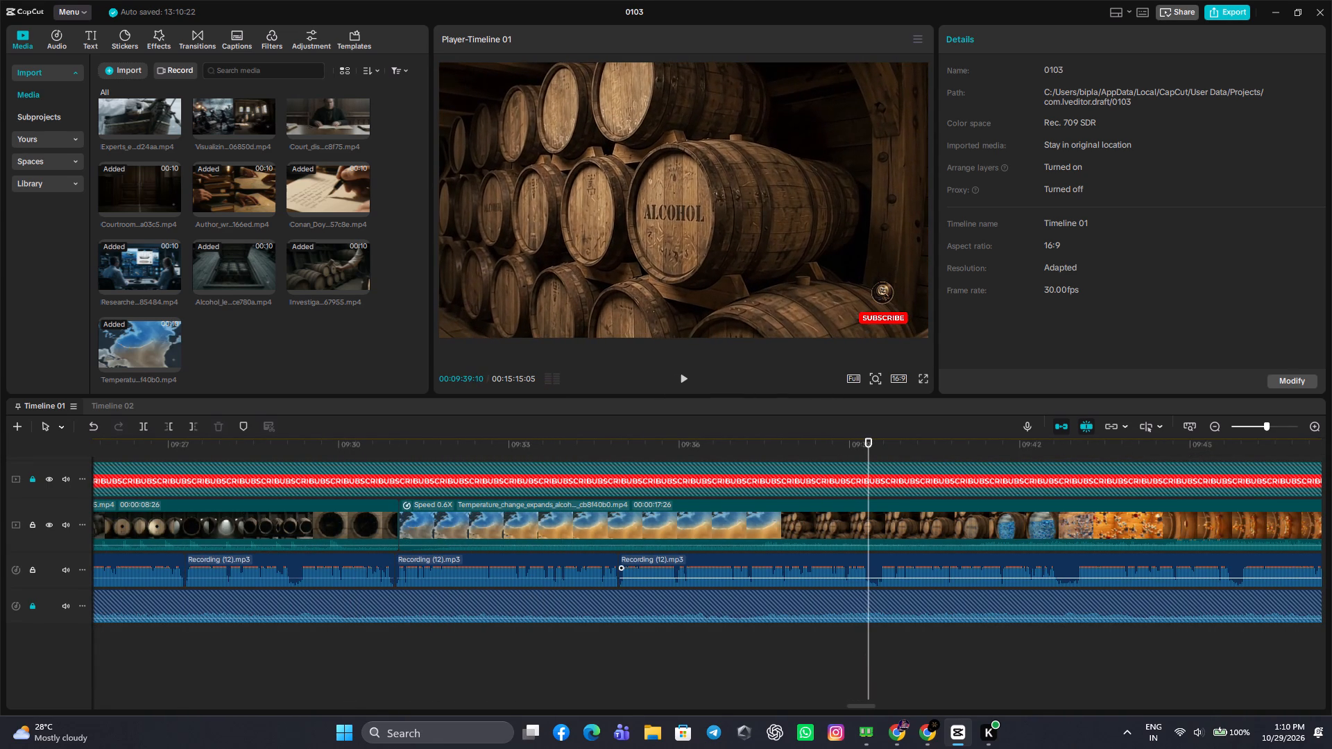
drag(145, 427, 139, 422)
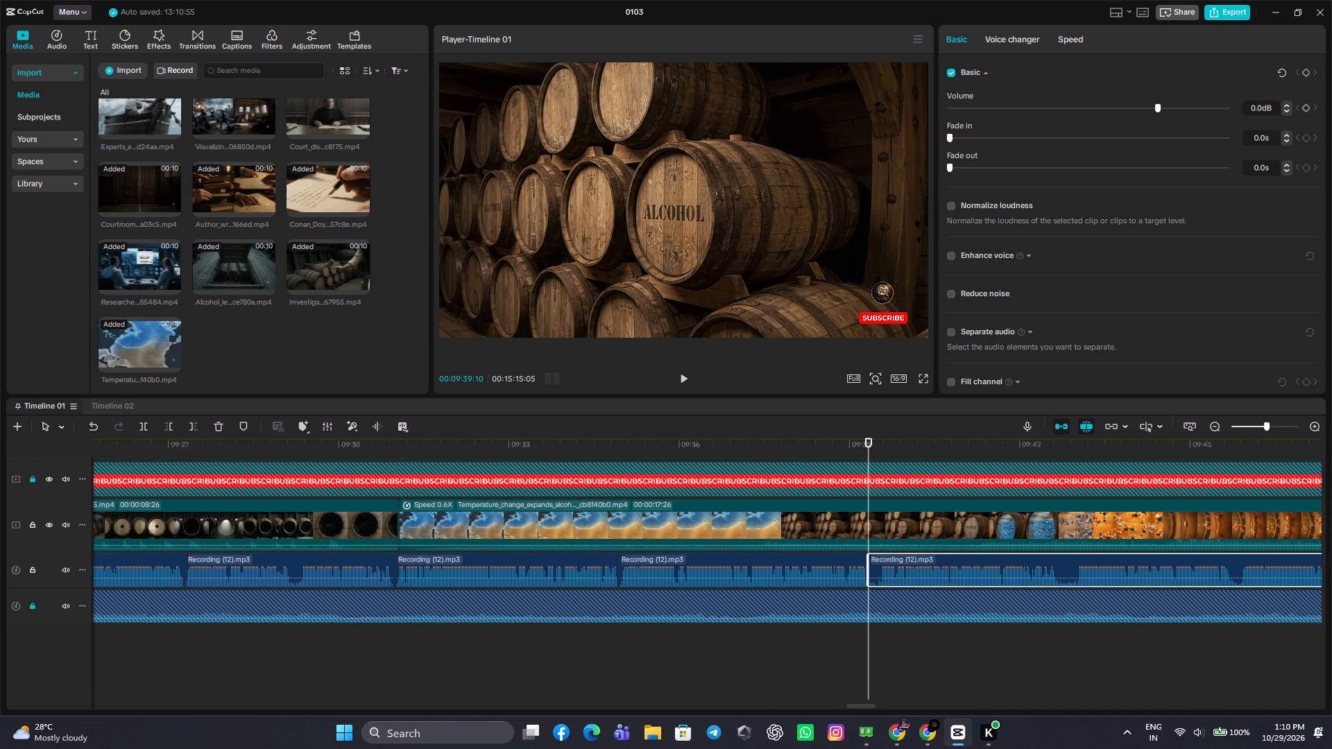
drag(867, 448, 878, 465)
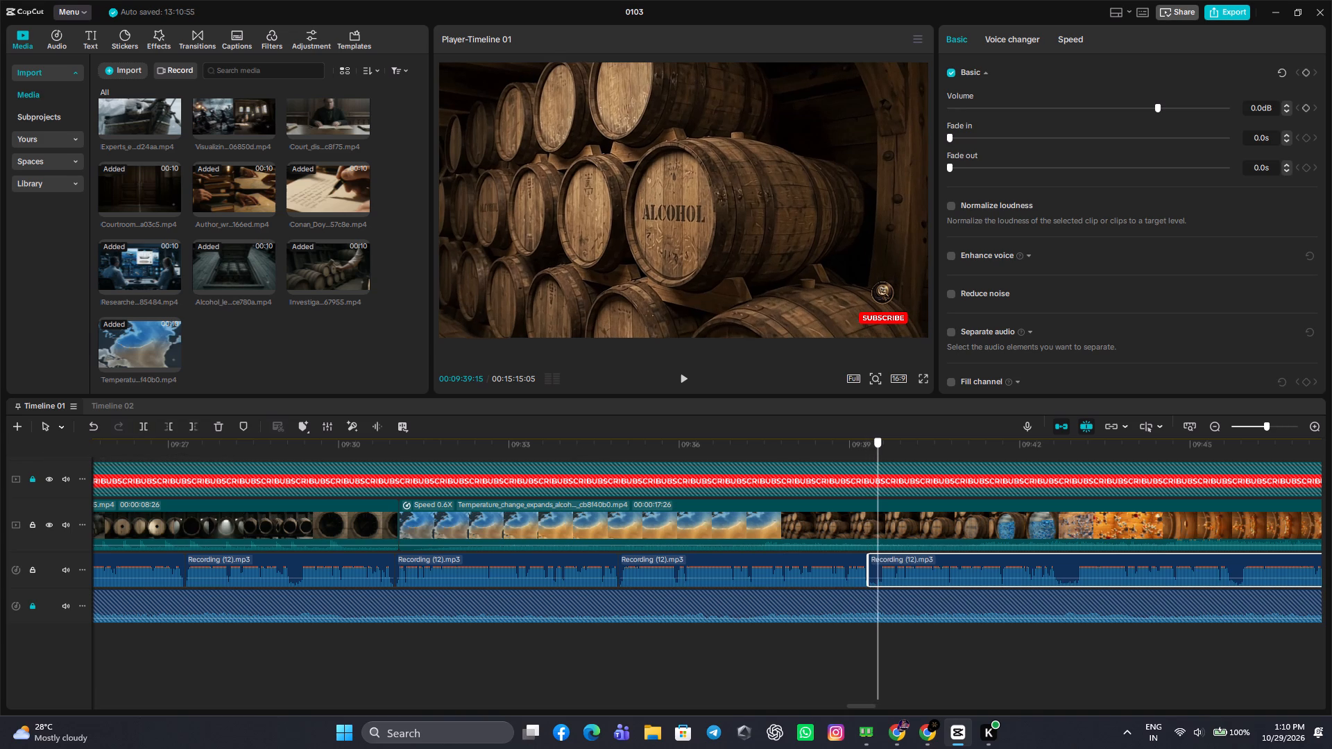
drag(878, 465, 880, 467)
click(169, 428)
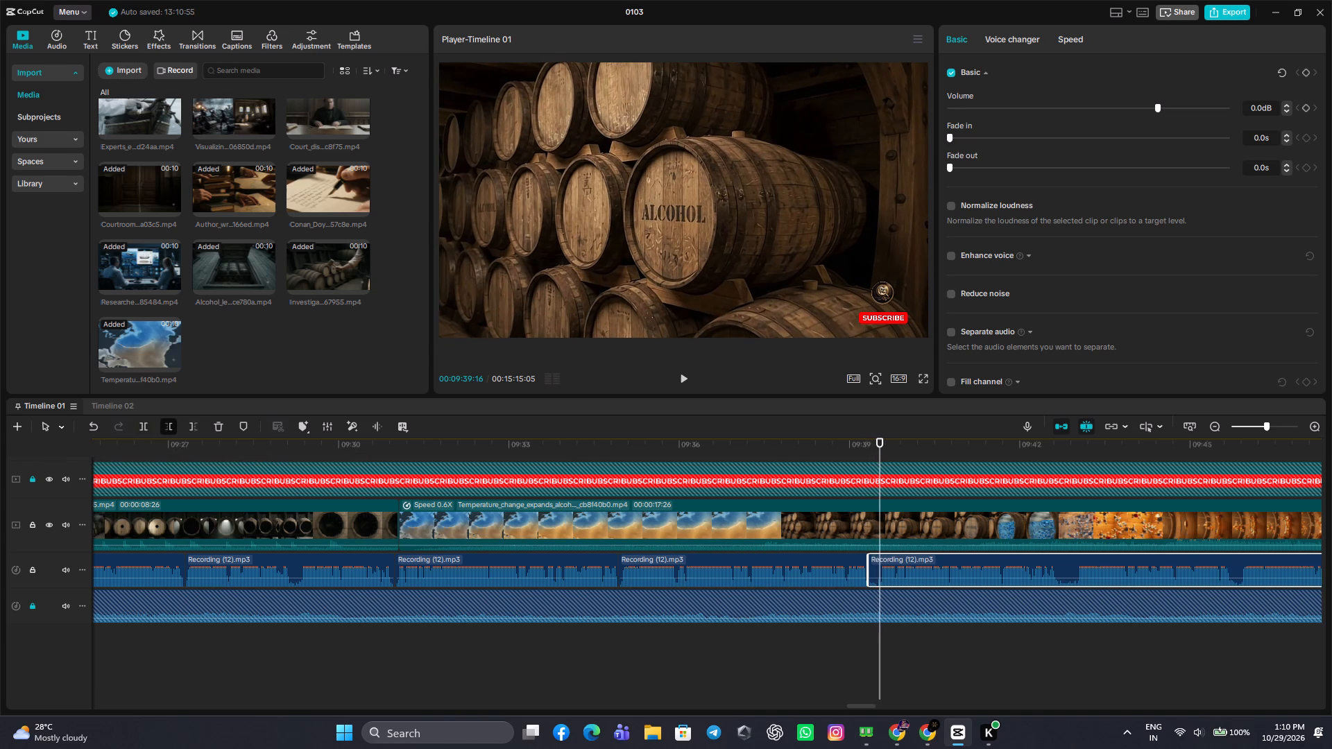
drag(942, 571, 928, 573)
Cut the pause from 00:09:42:14 to 00:09:42:24 out of the Recording (12) narration and close the gap.
click(1028, 653)
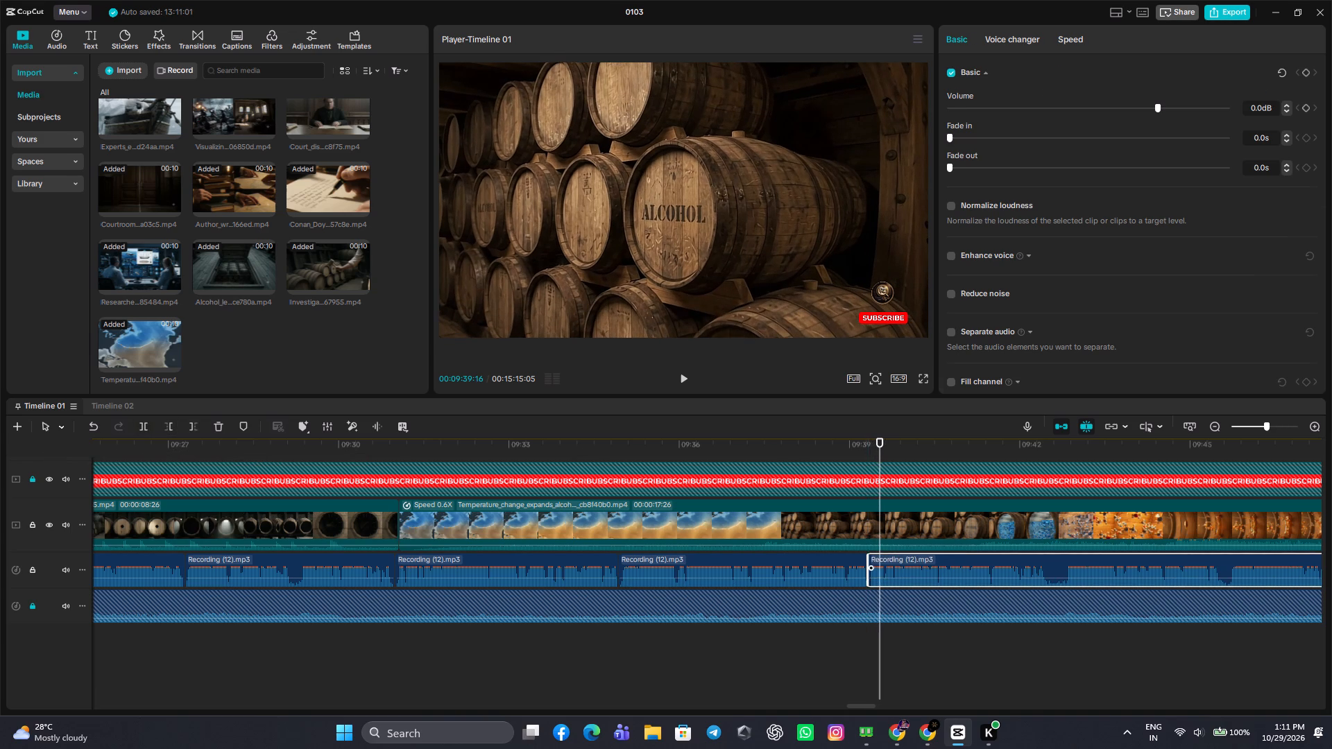
drag(1028, 653, 1046, 632)
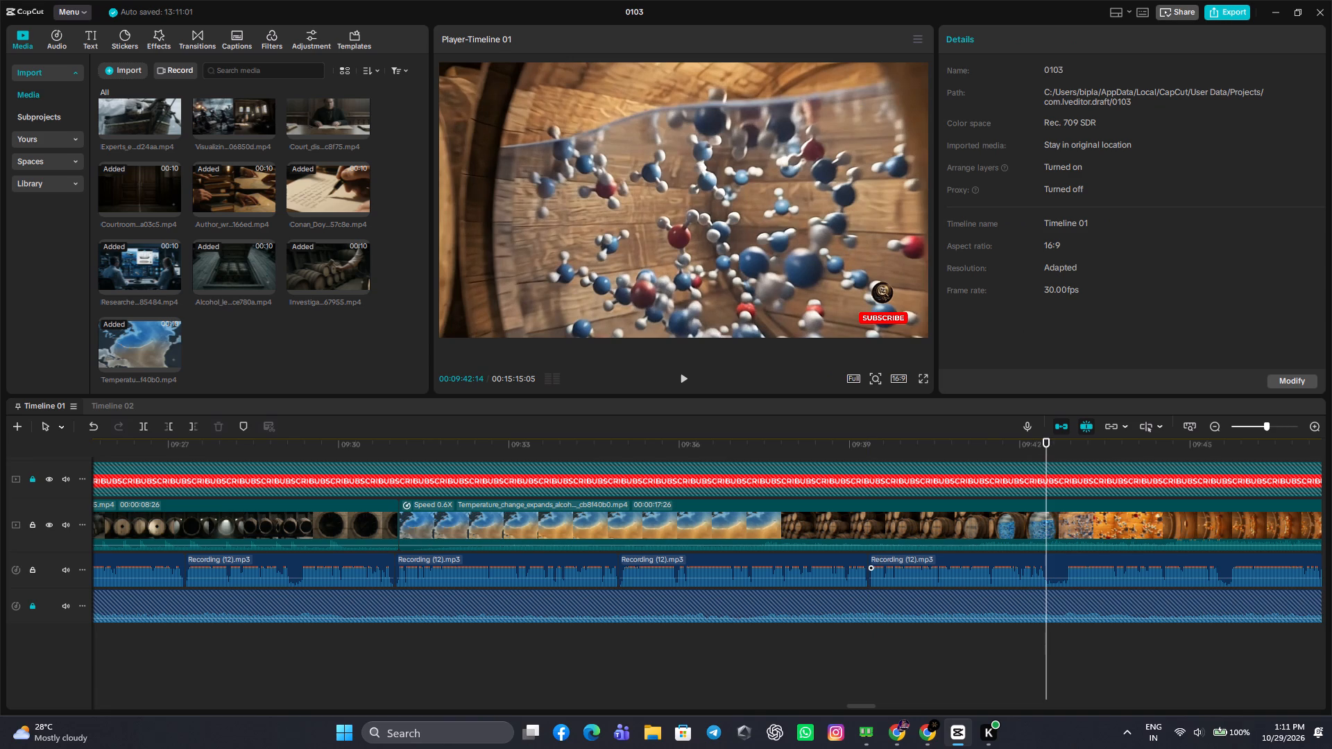
click(1052, 575)
click(144, 426)
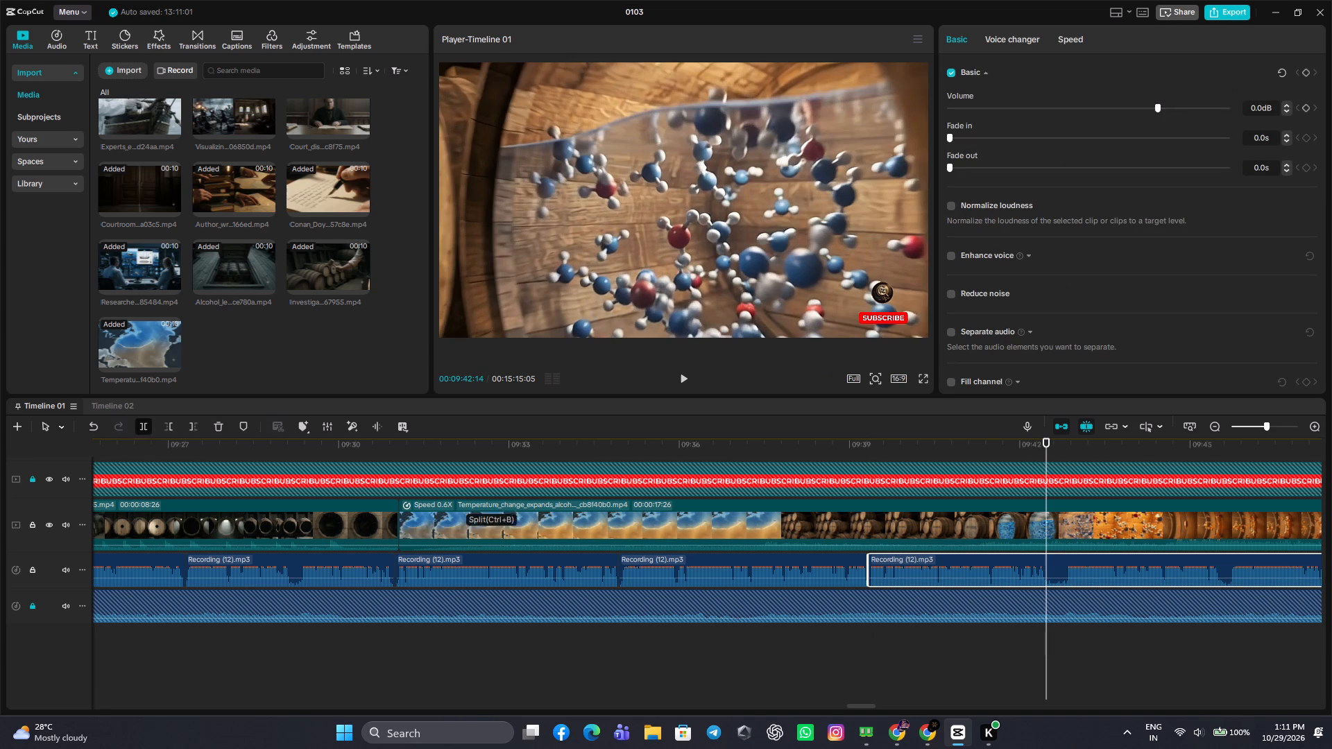
drag(1045, 448, 1066, 479)
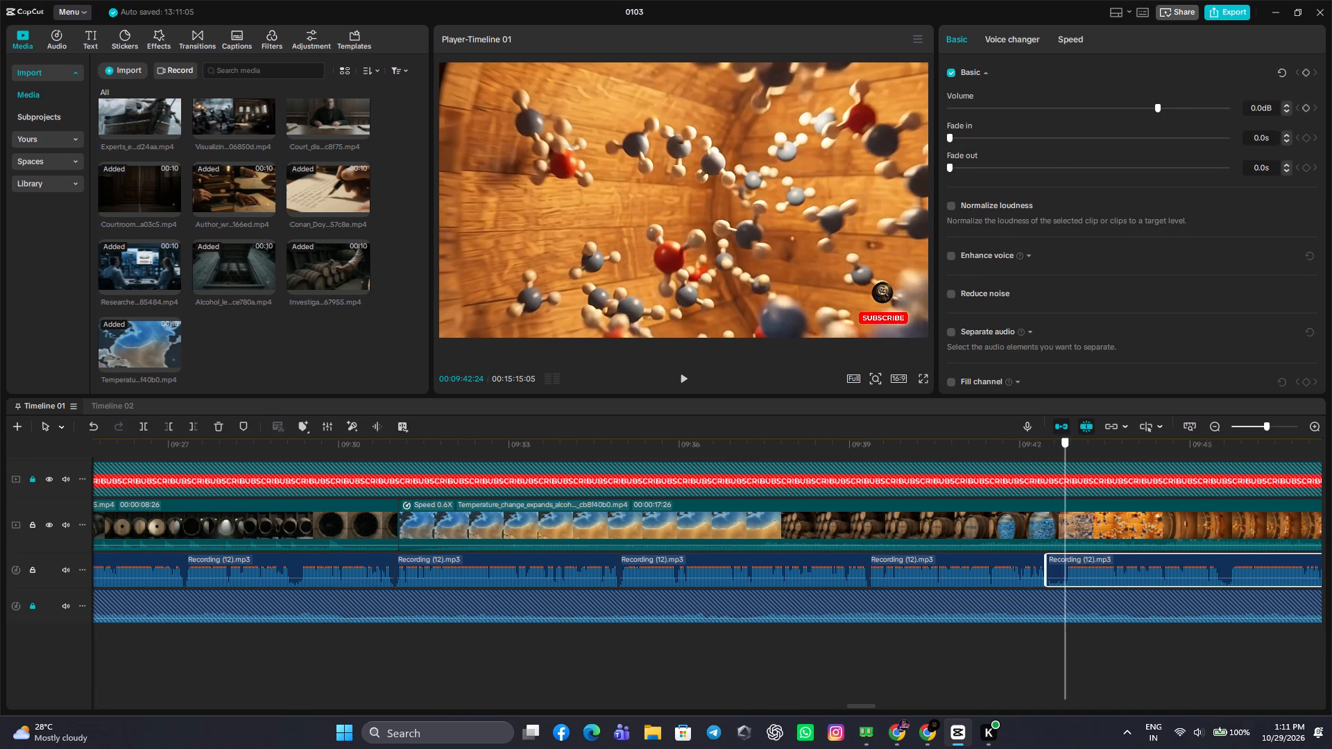
drag(1066, 479, 1065, 501)
click(169, 427)
drag(1118, 653, 1331, 669)
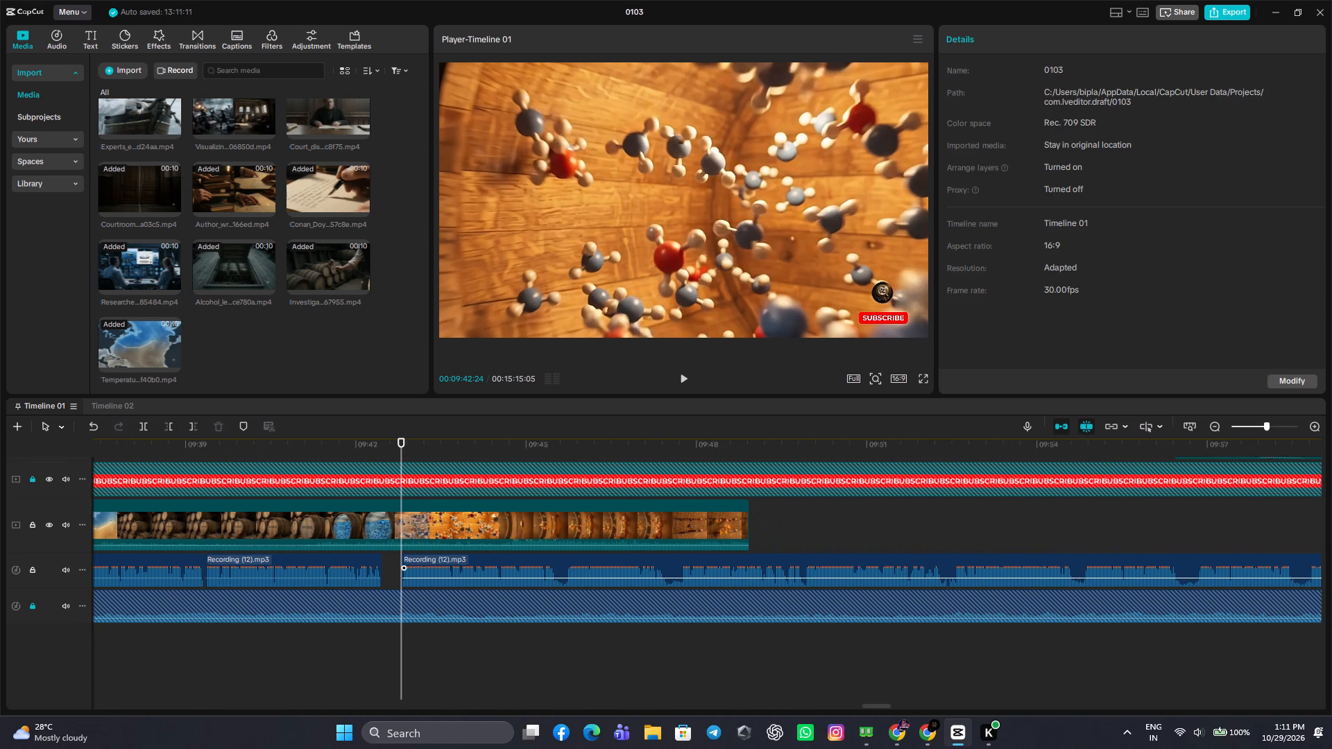
drag(472, 560, 456, 562)
Cut the pause from 00:09:45:07 to 00:09:45:10 out of the Recording (12) narration and close the gap.
click(519, 617)
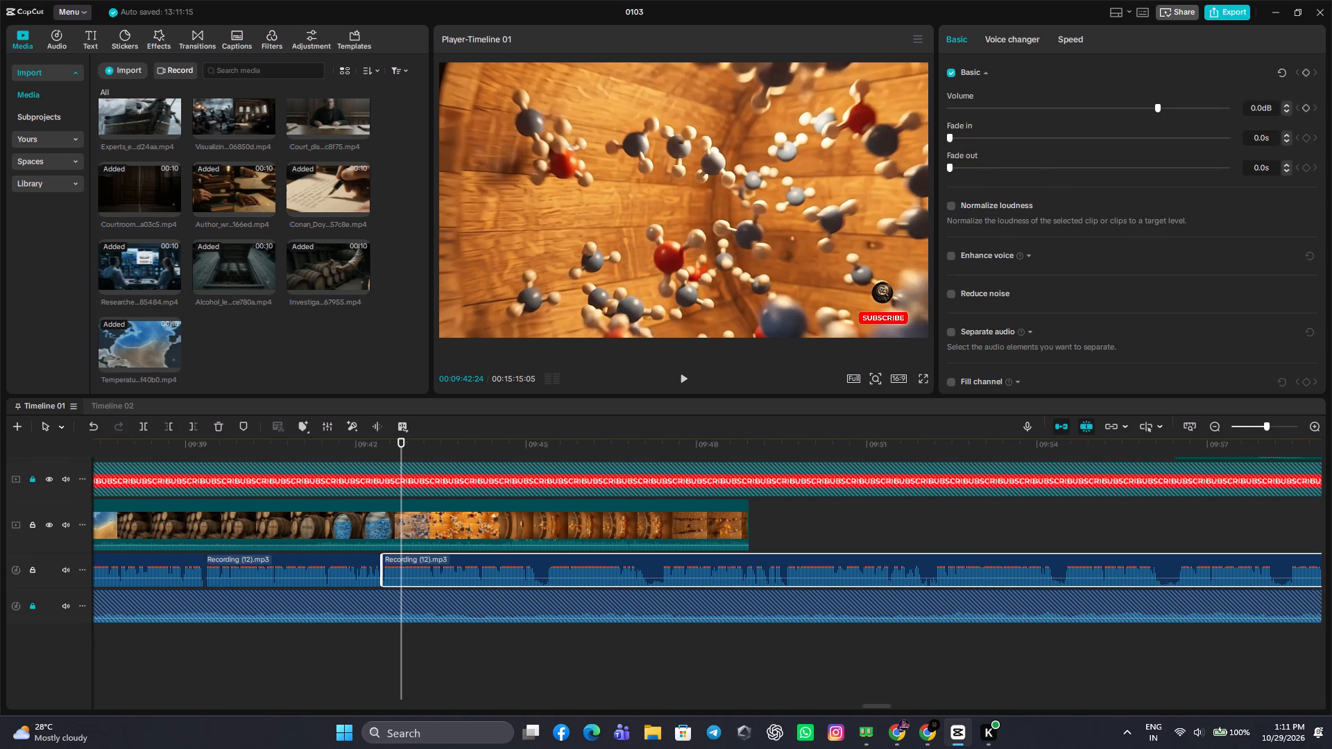
click(532, 638)
drag(532, 638, 540, 645)
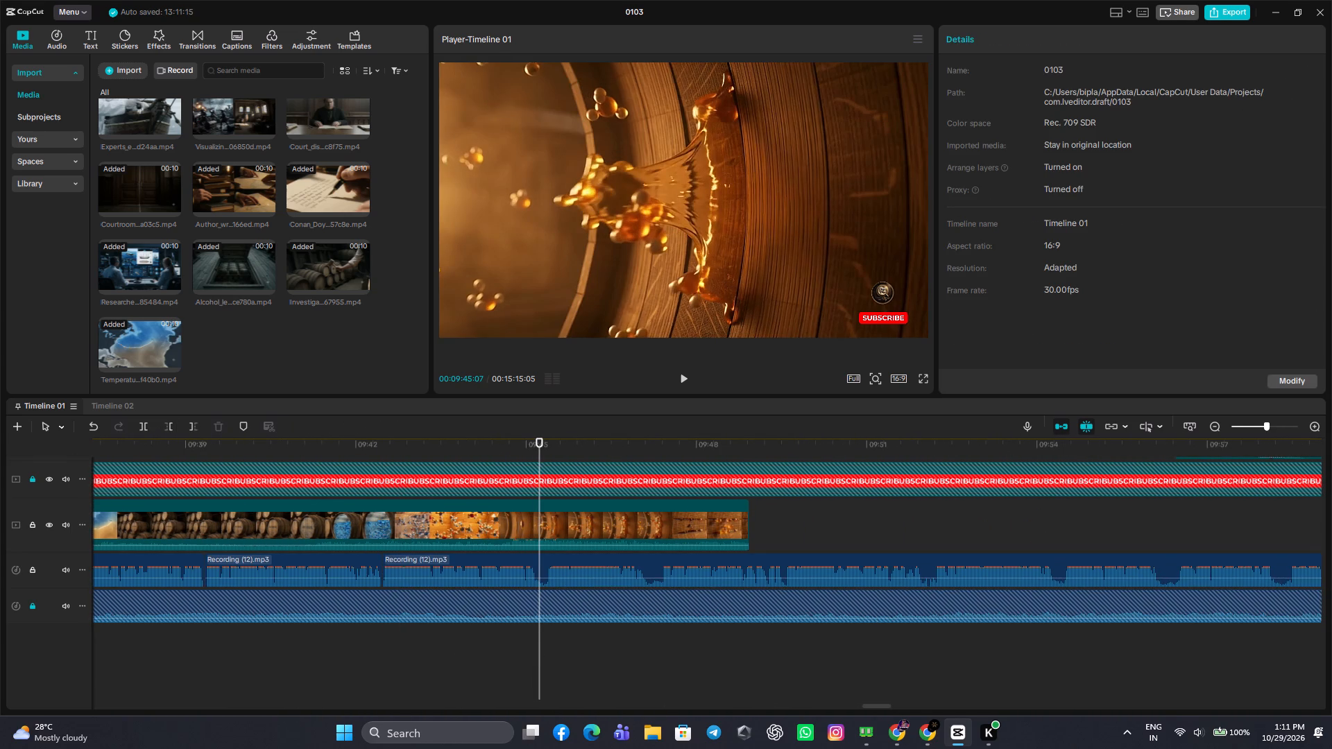
click(535, 573)
click(147, 422)
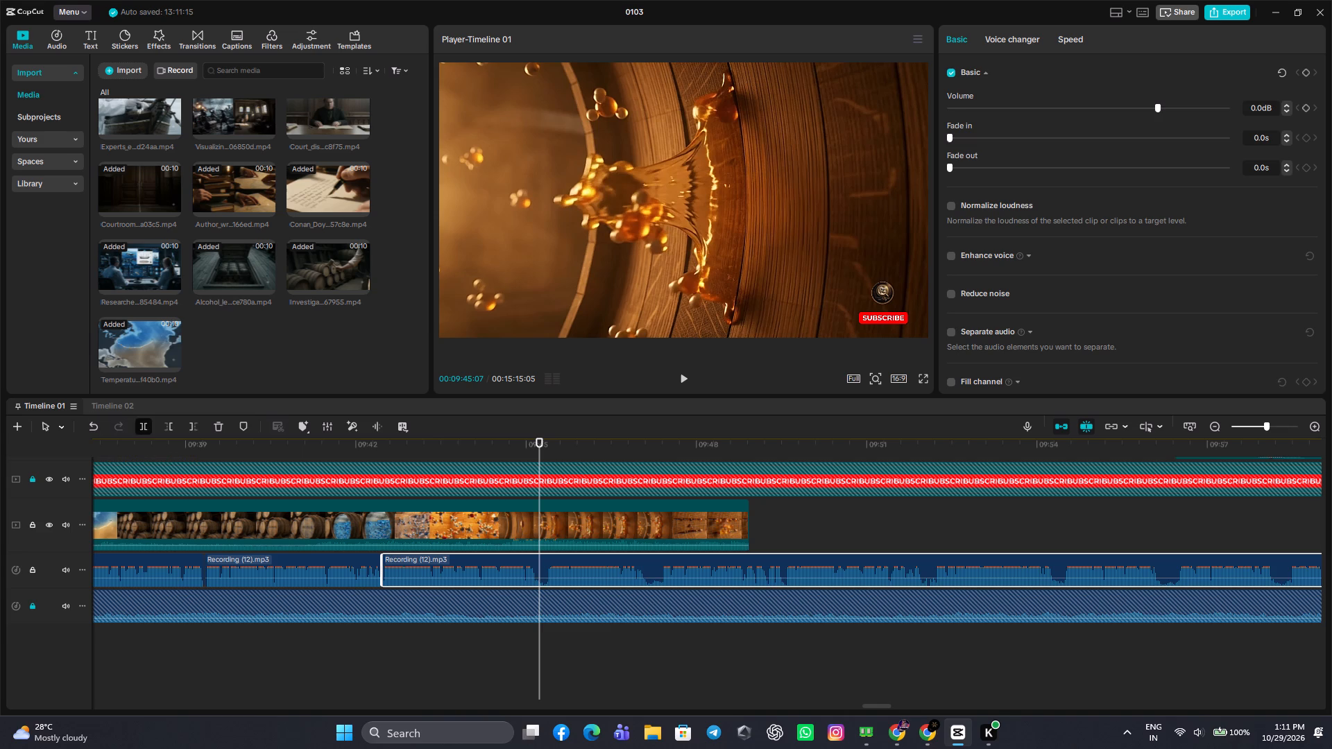
drag(544, 442, 548, 446)
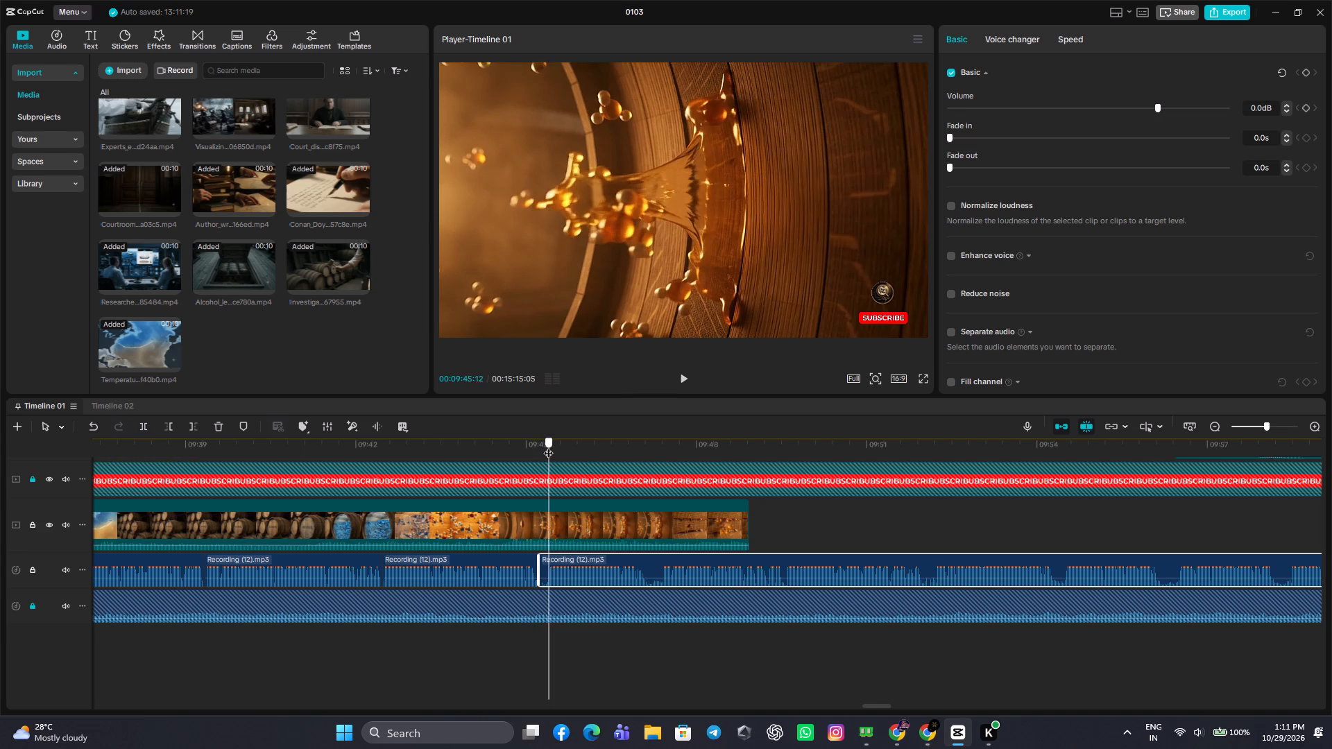
drag(548, 446, 545, 460)
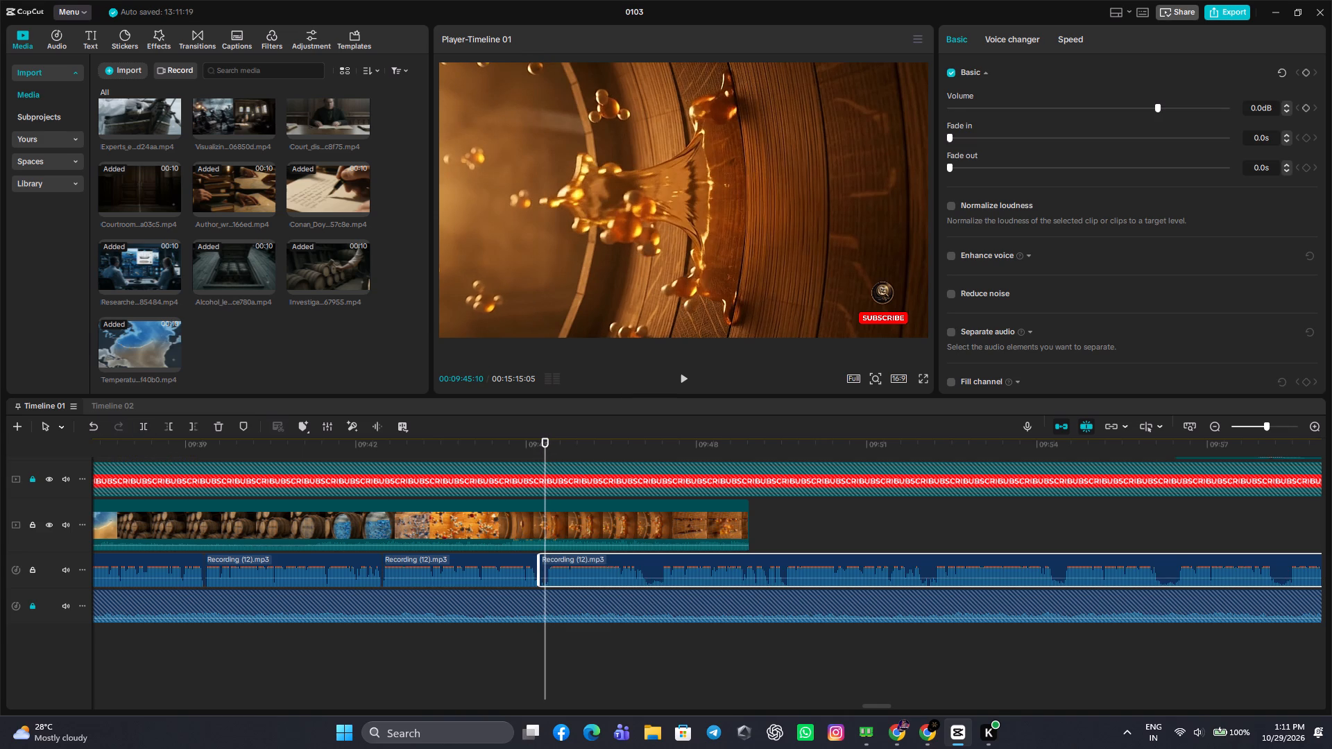
click(172, 429)
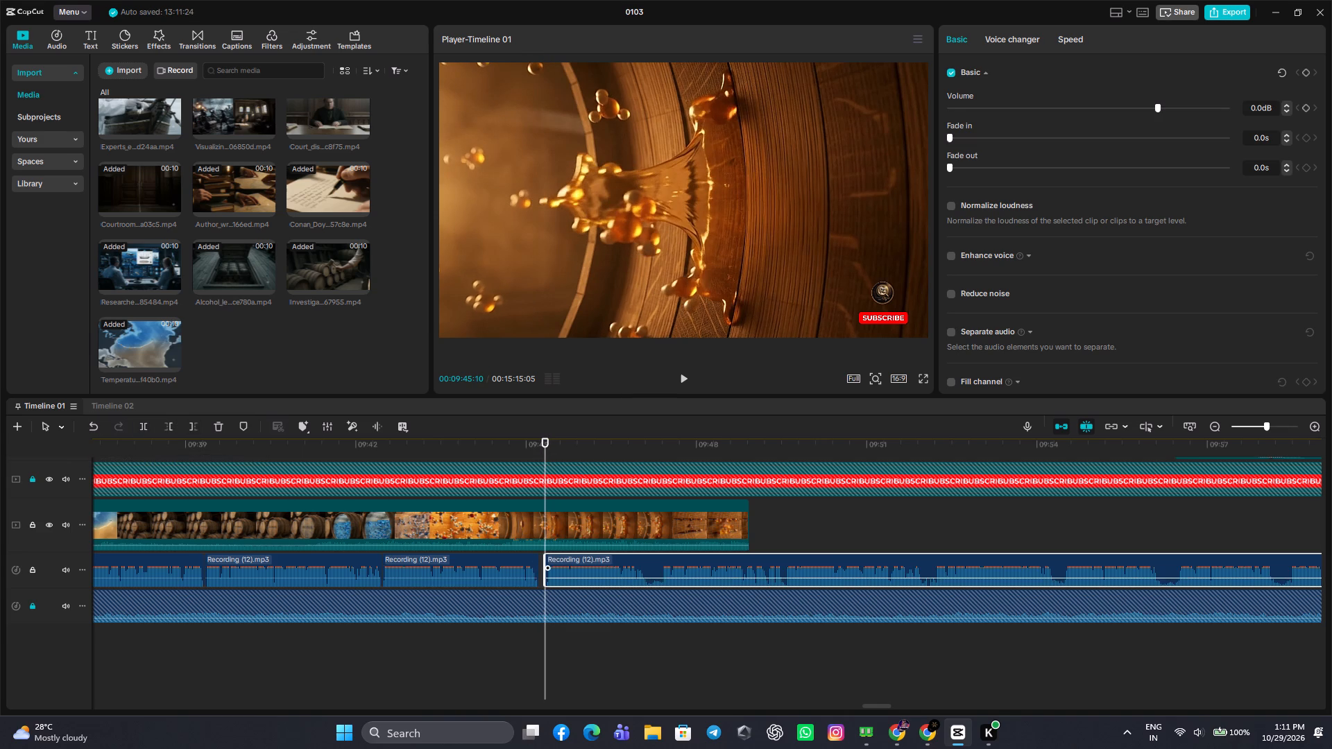
click(577, 568)
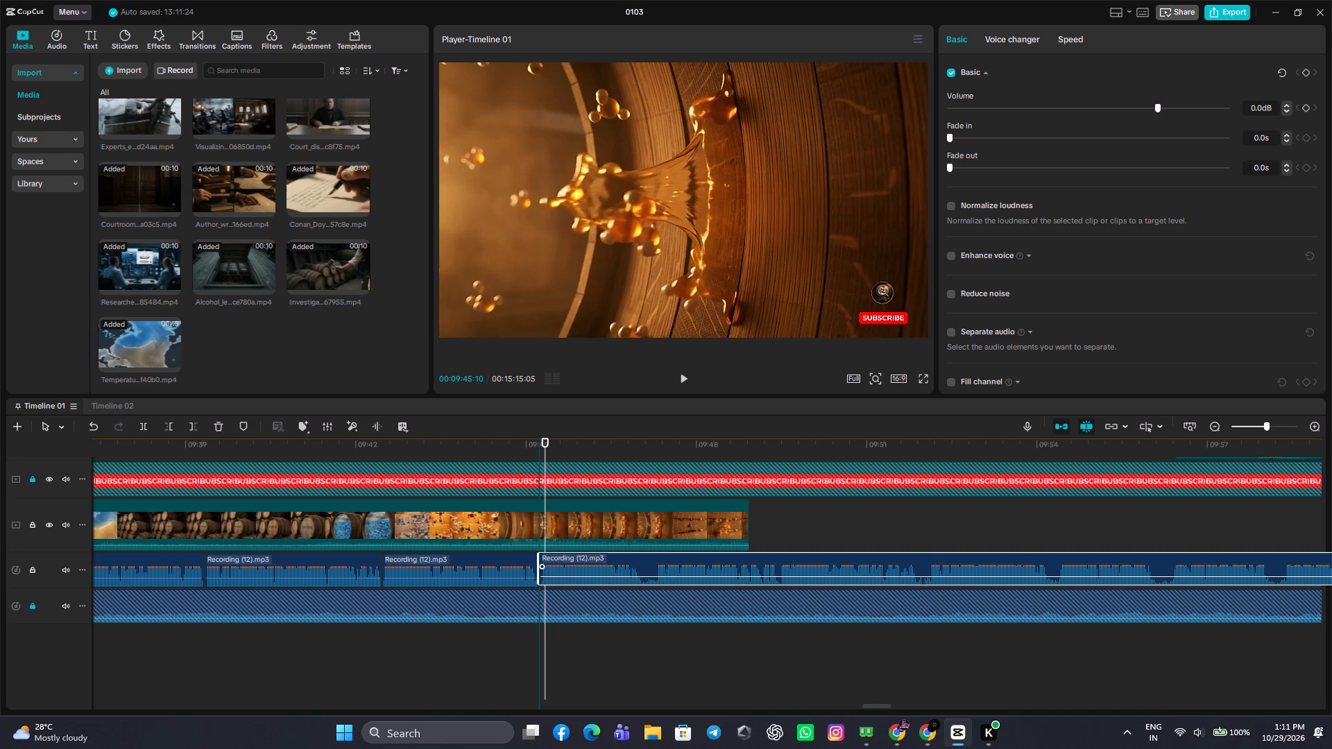
Cut the pause from 00:09:47:02 to 00:09:47:08 out of the Recording (12) narration and close the gap.
click(622, 634)
drag(622, 634, 643, 664)
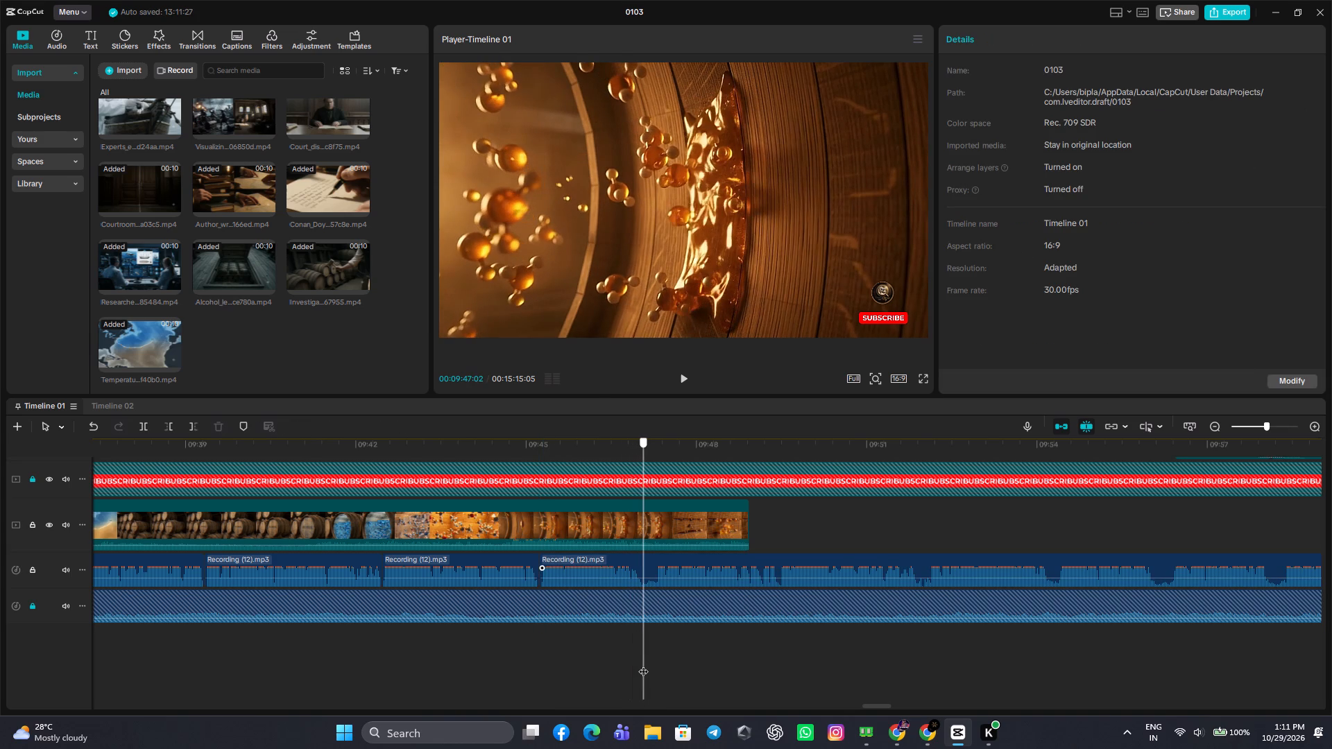
drag(643, 664, 643, 668)
click(640, 583)
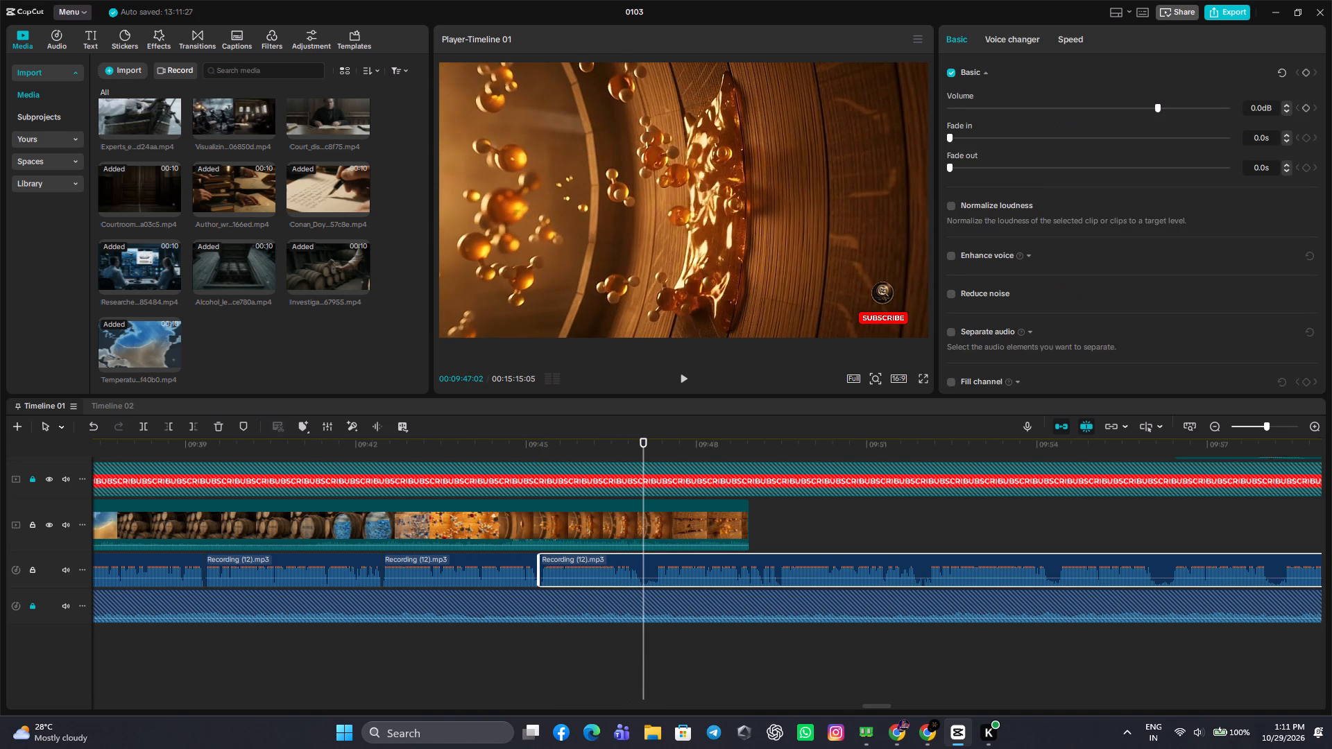
click(139, 429)
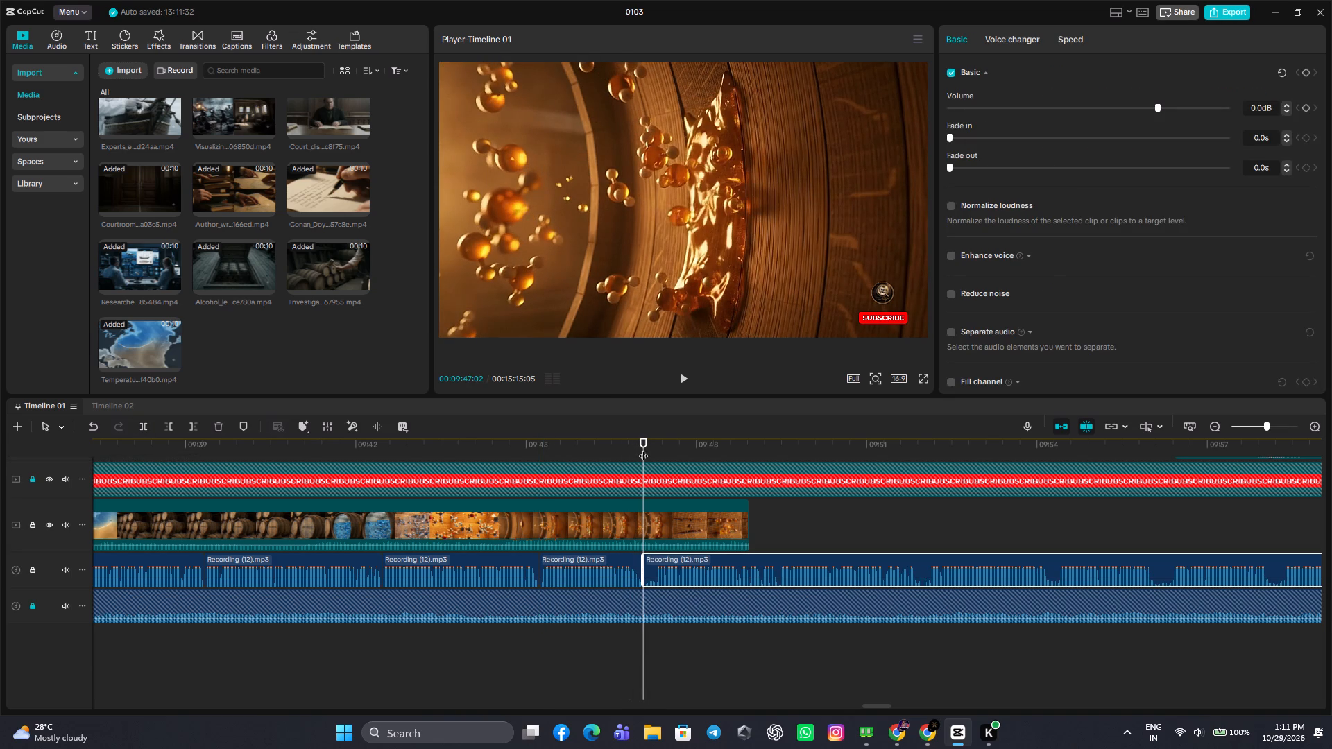
drag(642, 447, 654, 496)
click(176, 427)
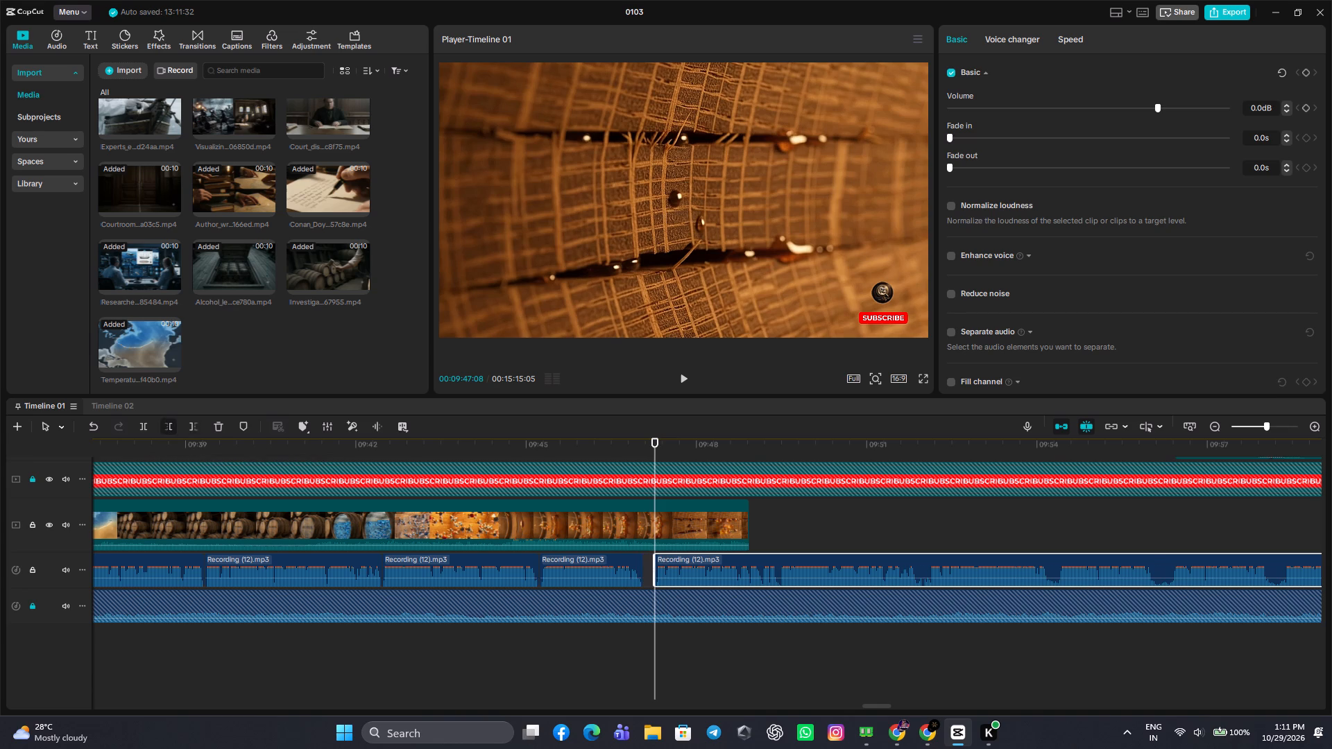
drag(678, 559, 669, 560)
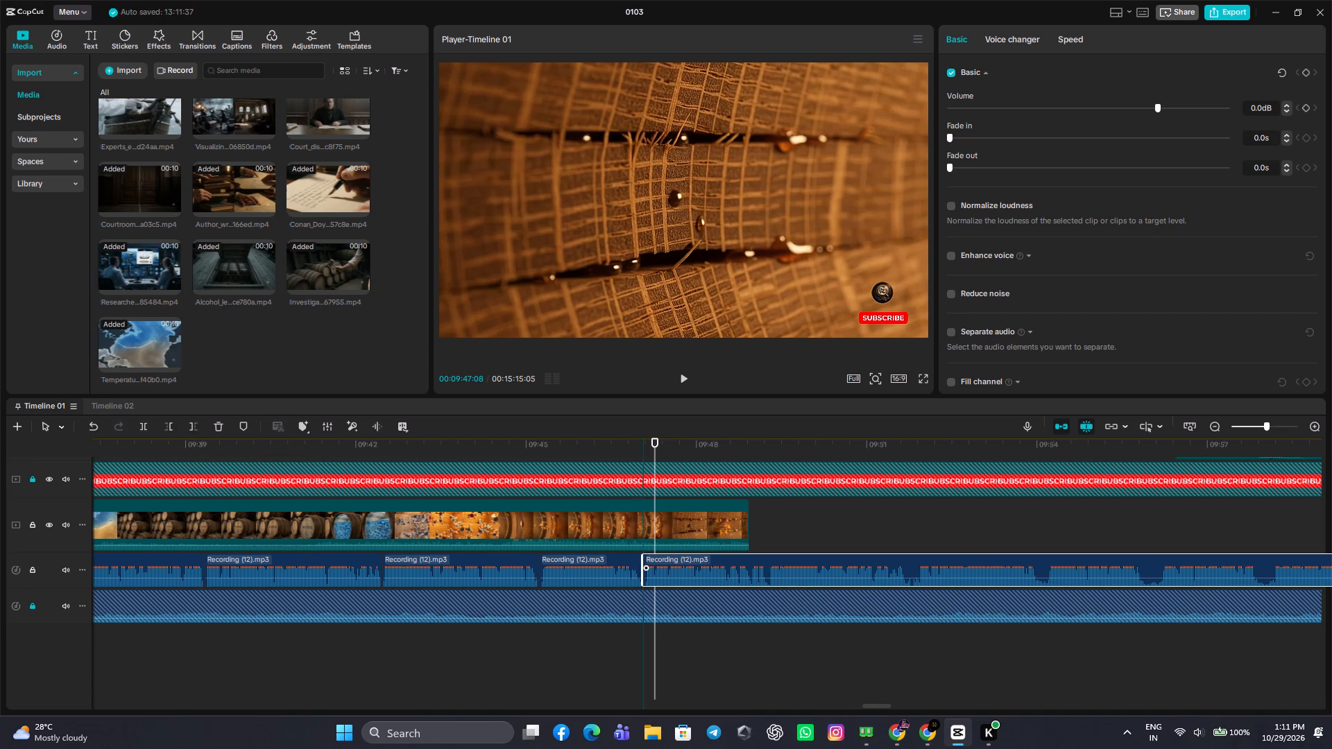
Cut the pause from 00:09:51:21 to 00:09:51:27 out of the Recording (12) narration and close the gap.
drag(669, 560, 668, 560)
click(805, 520)
drag(805, 520, 891, 557)
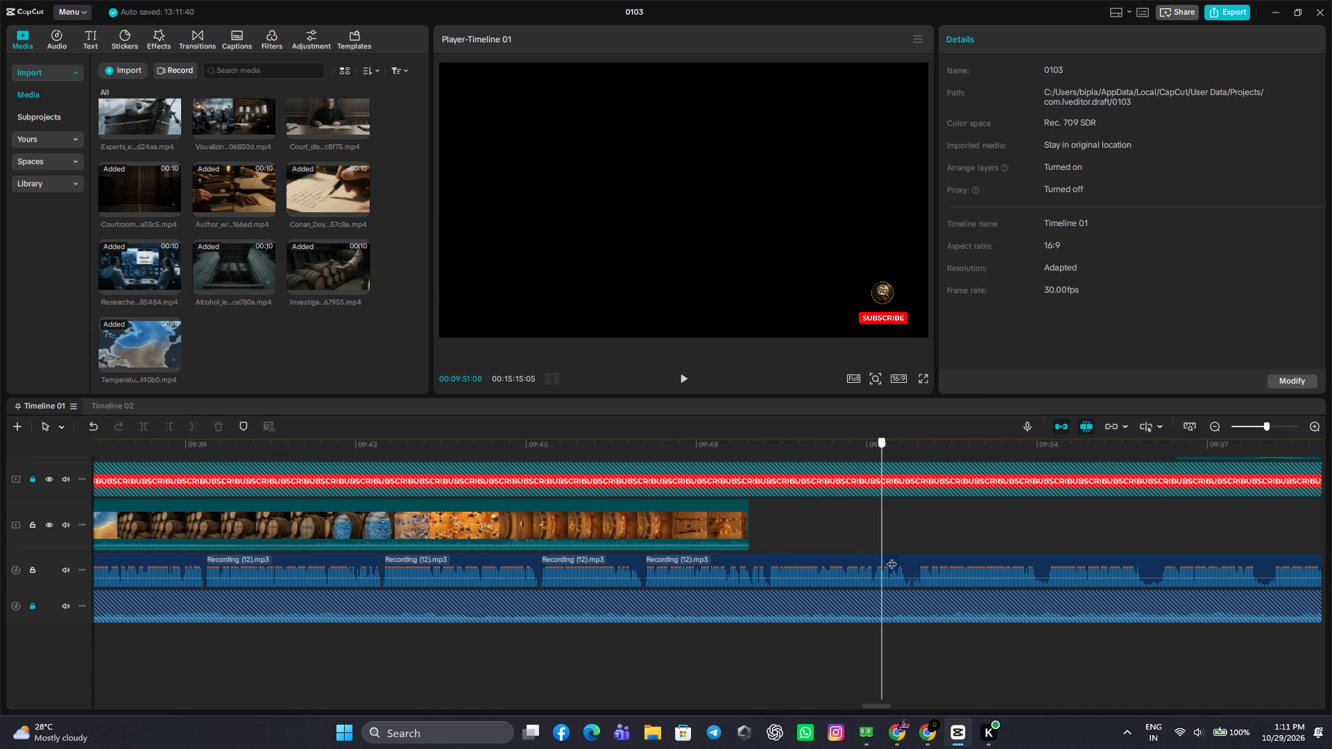
drag(891, 557, 905, 601)
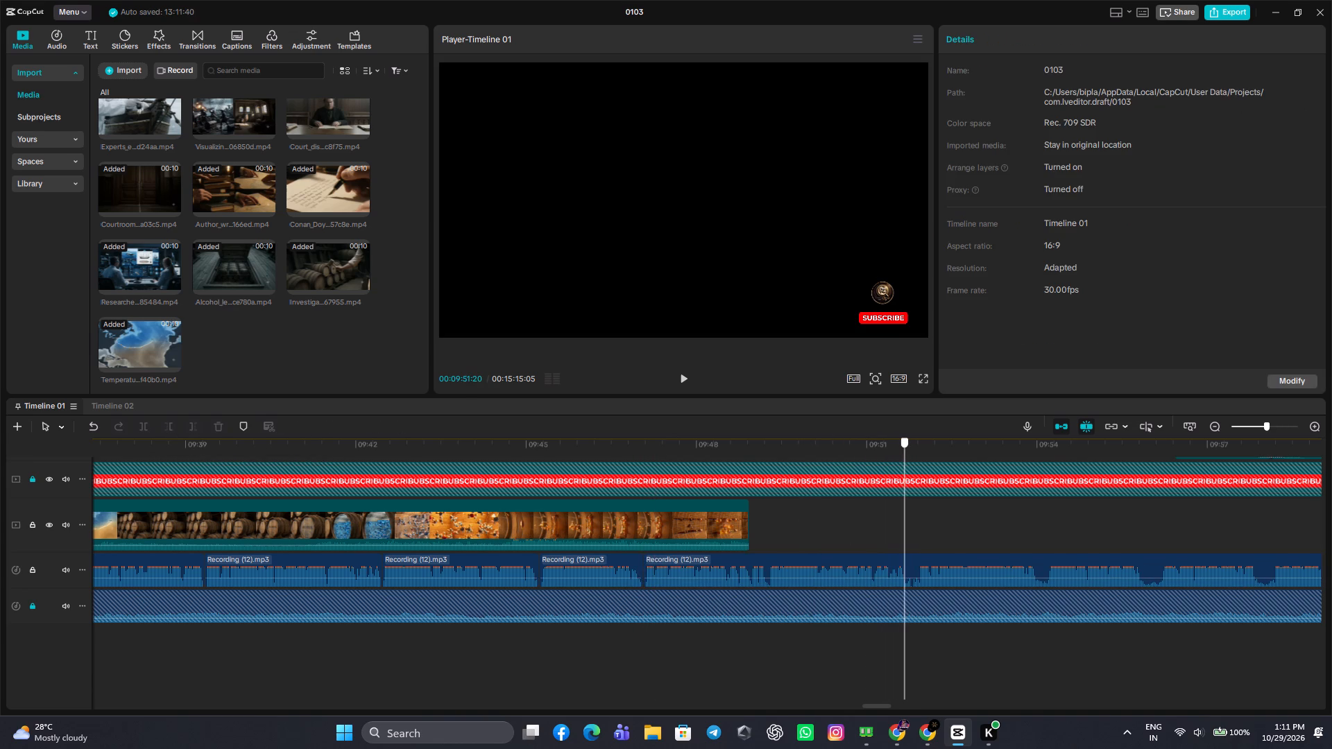
drag(905, 601, 908, 621)
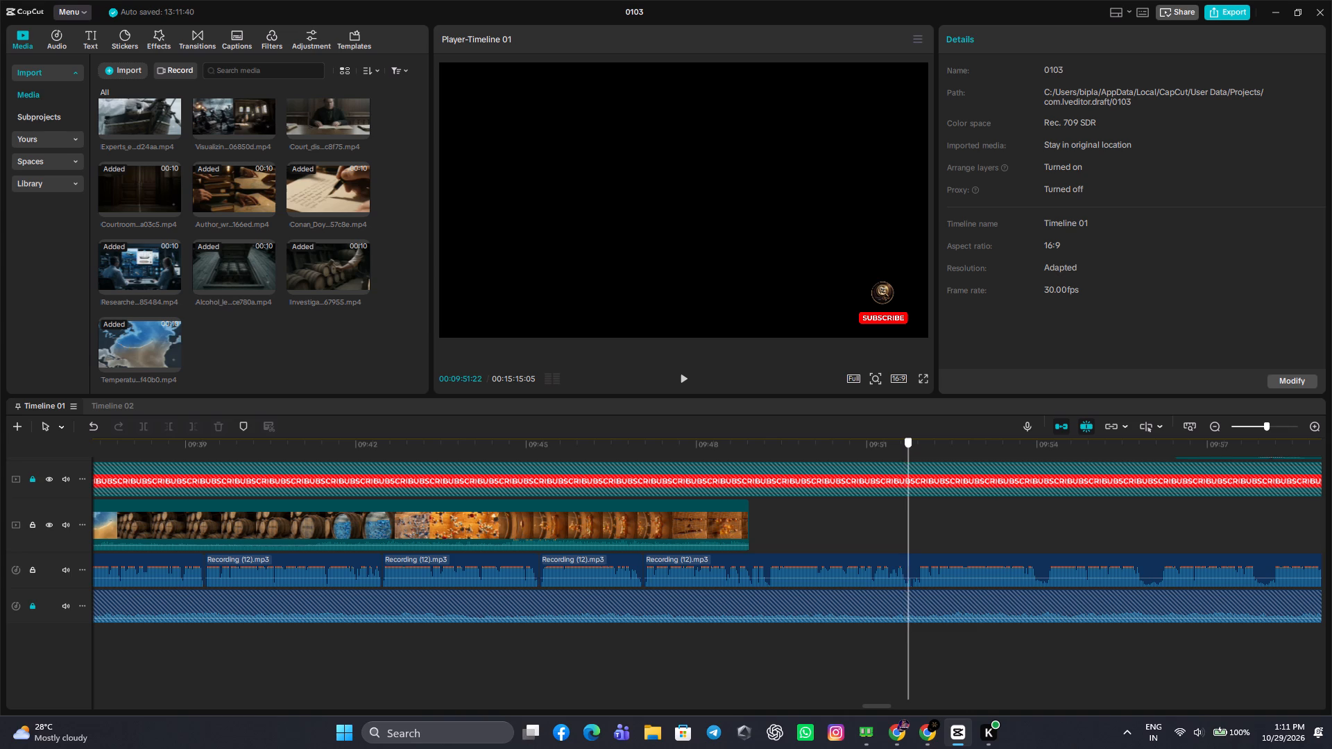
drag(908, 621, 906, 642)
click(889, 569)
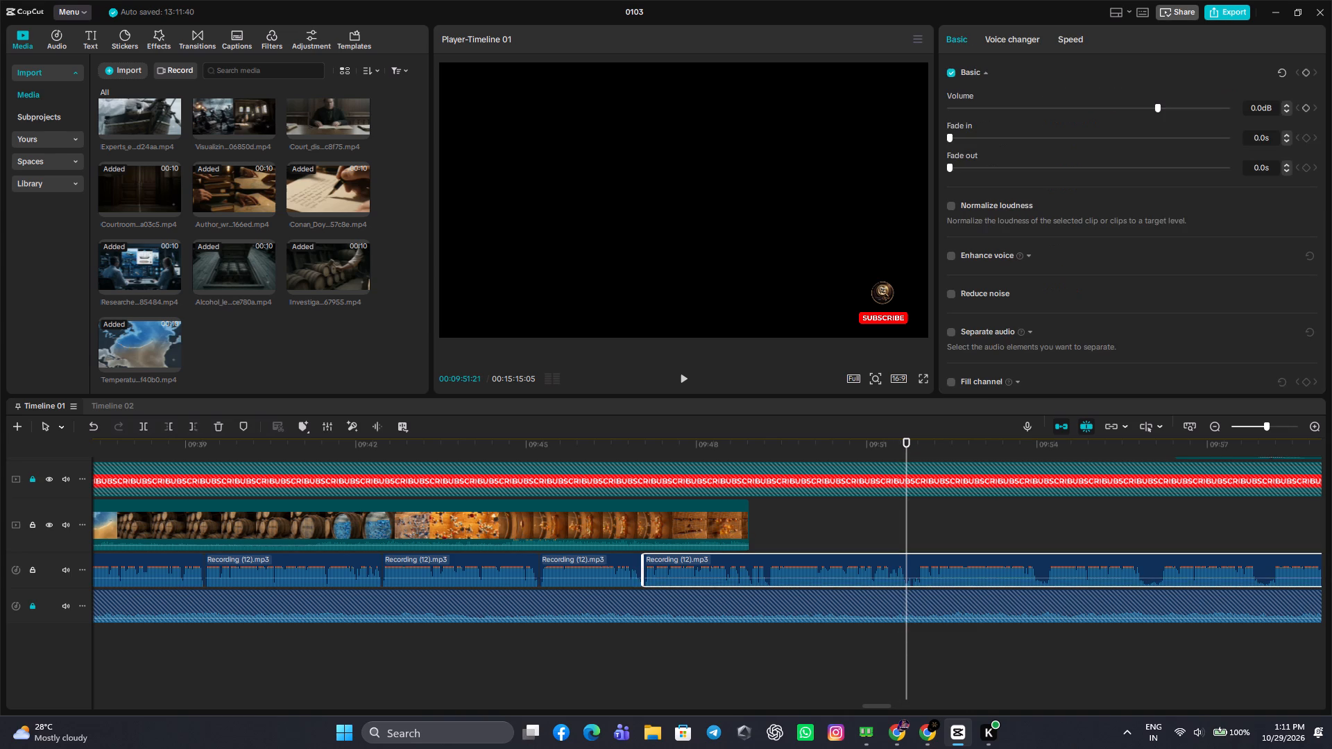
click(140, 424)
click(917, 525)
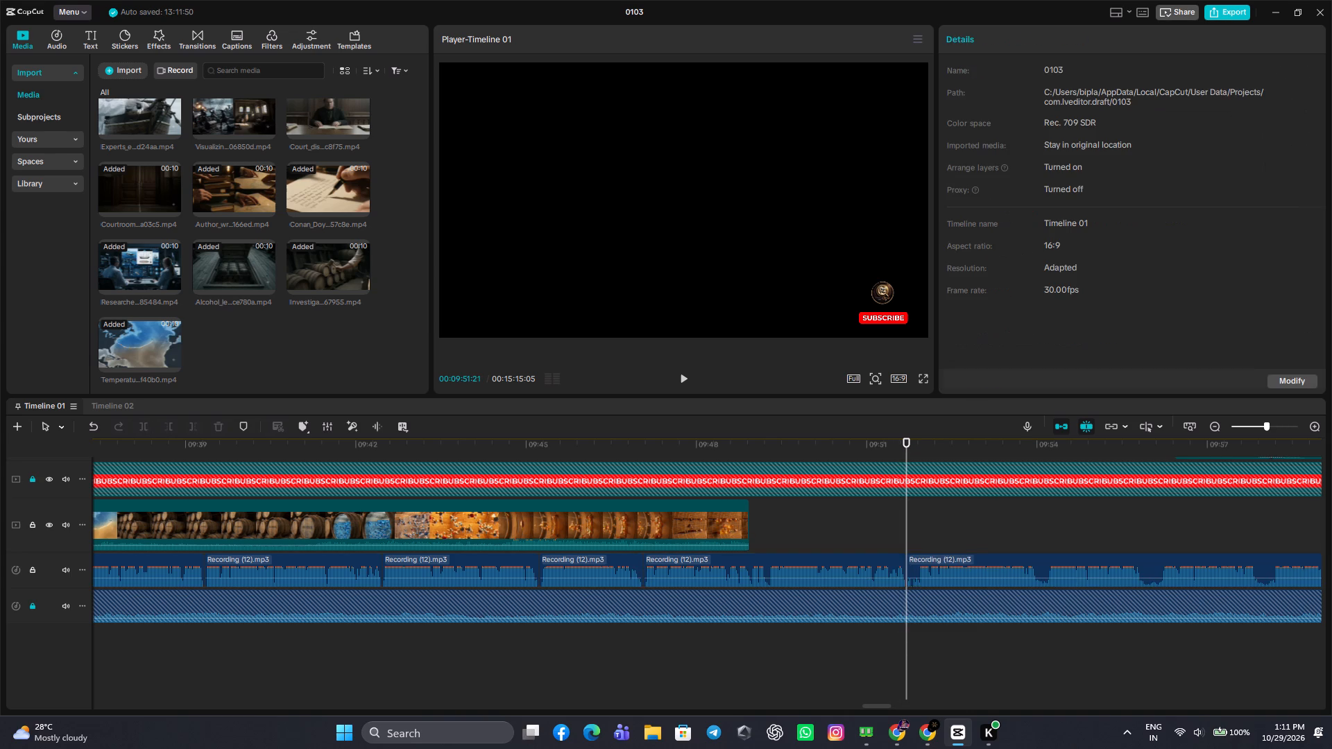
drag(917, 525, 919, 540)
click(922, 563)
click(168, 420)
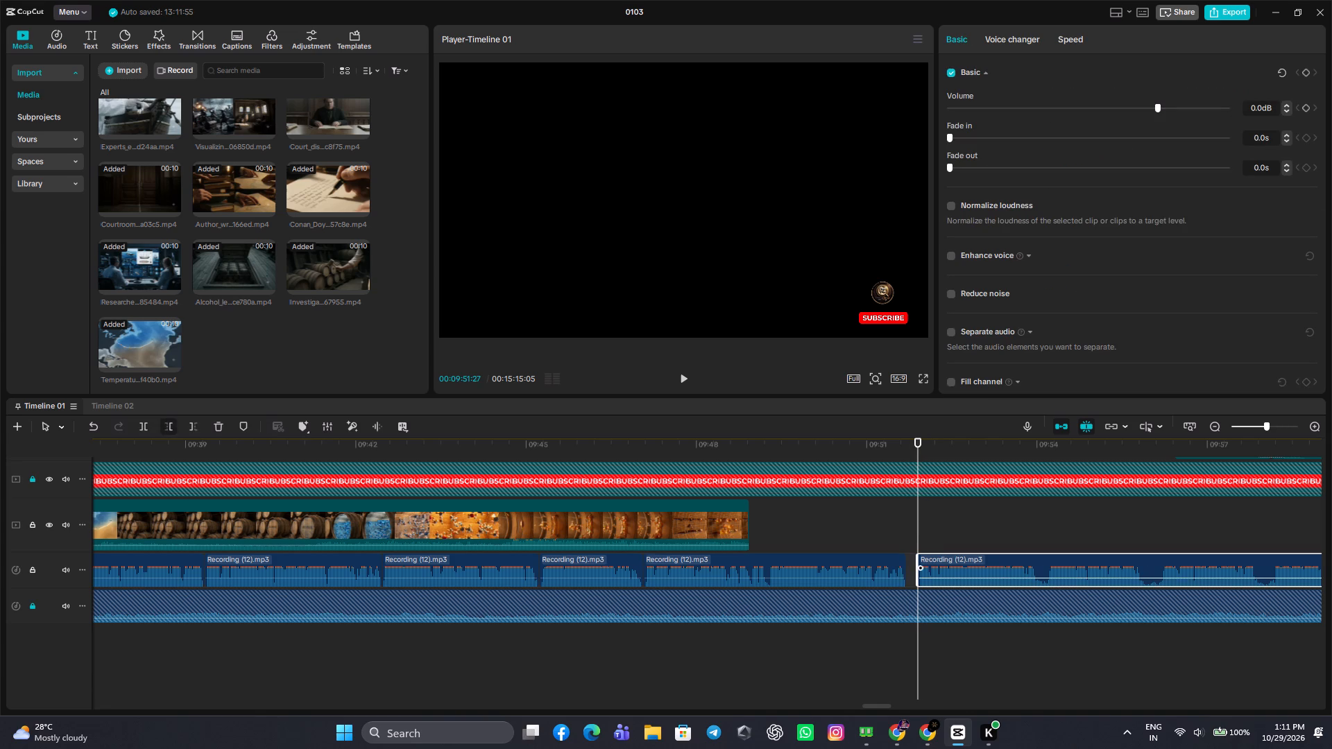
drag(936, 560, 925, 560)
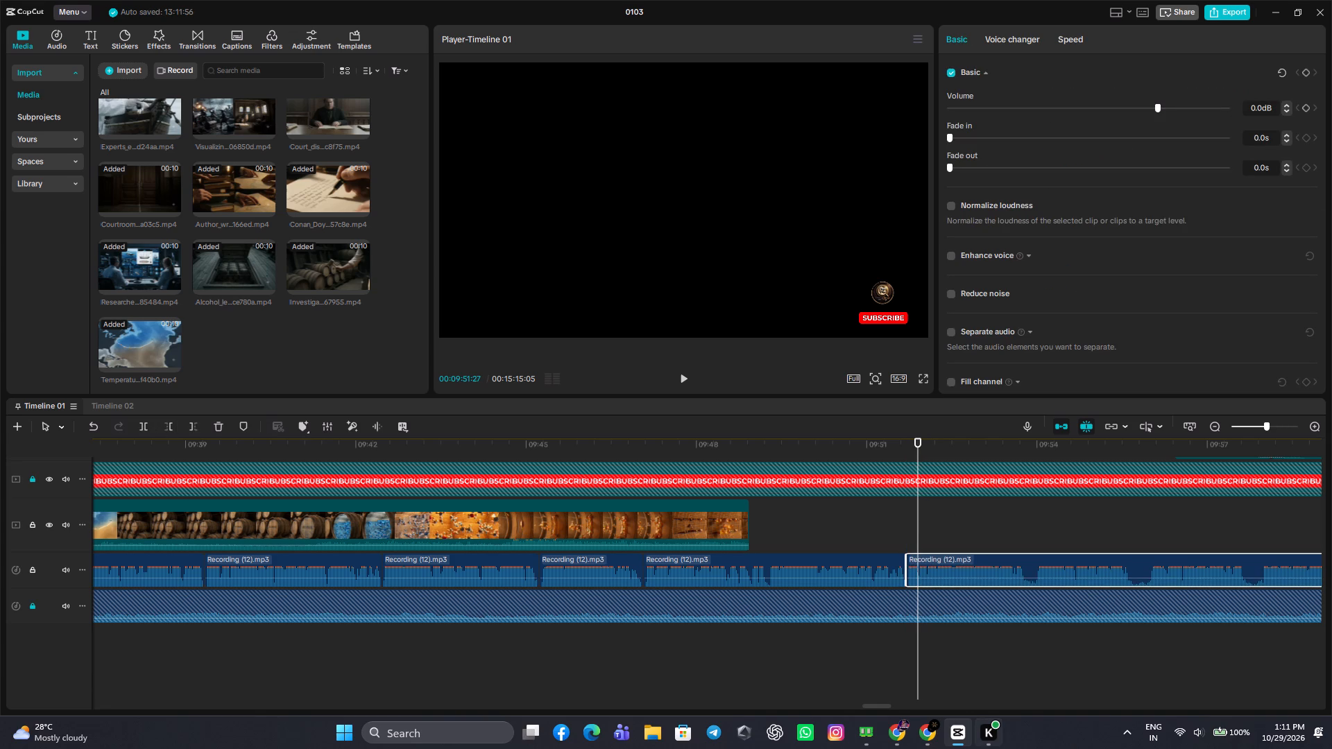
click(776, 518)
drag(776, 518, 3, 438)
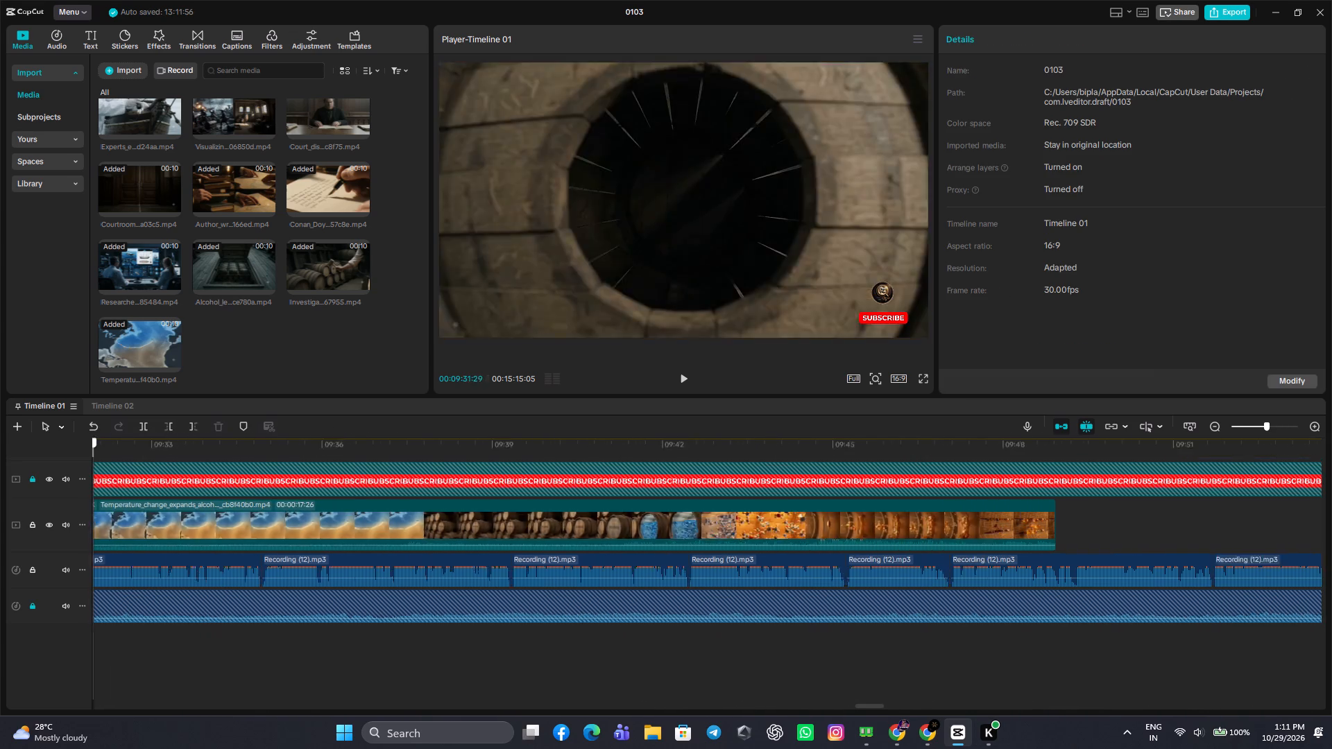
drag(3, 438, 253, 451)
click(687, 377)
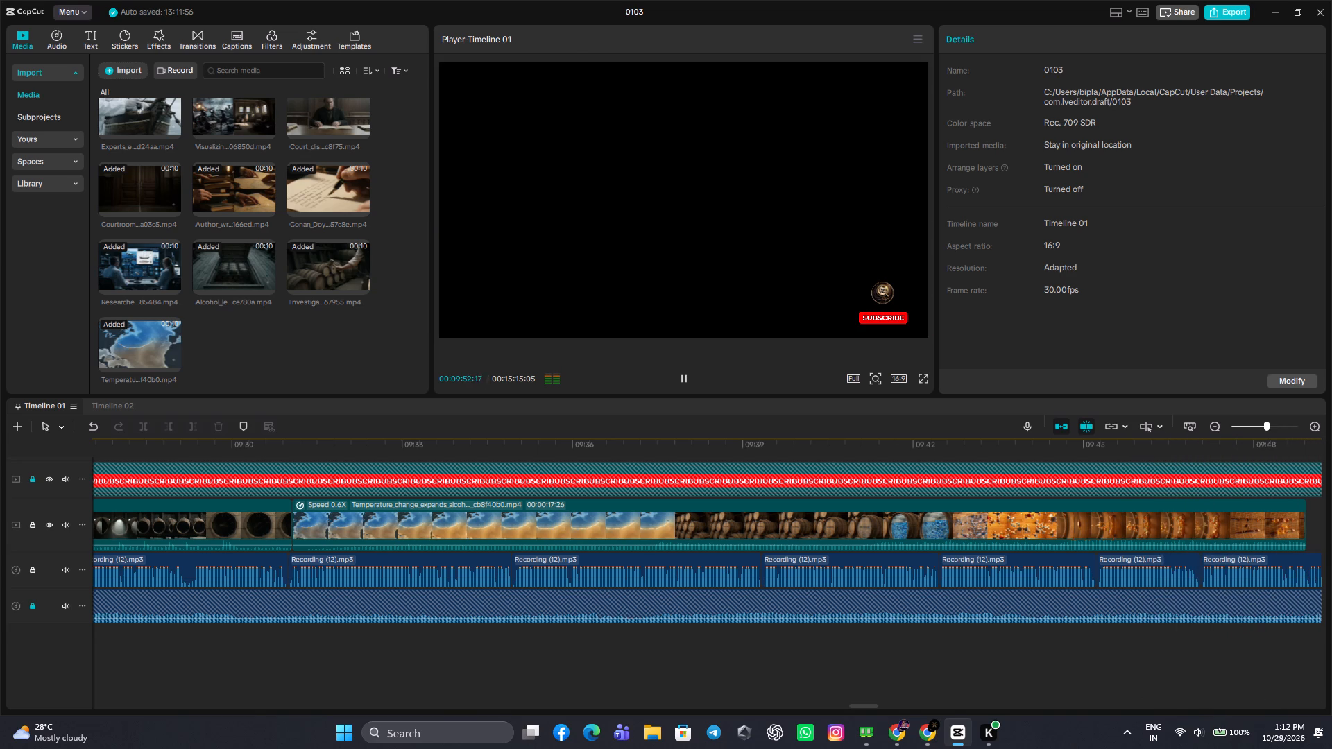
click(1313, 527)
drag(1313, 527, 1117, 531)
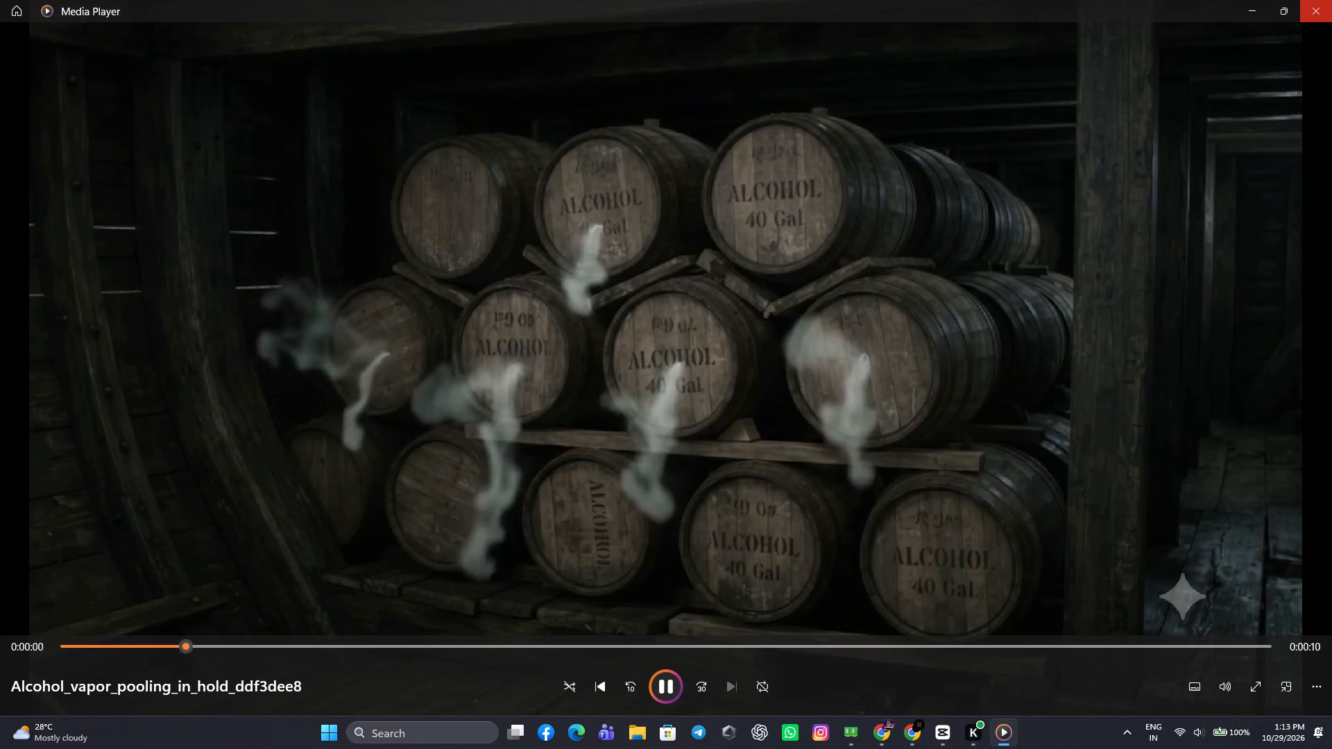
click(1322, 15)
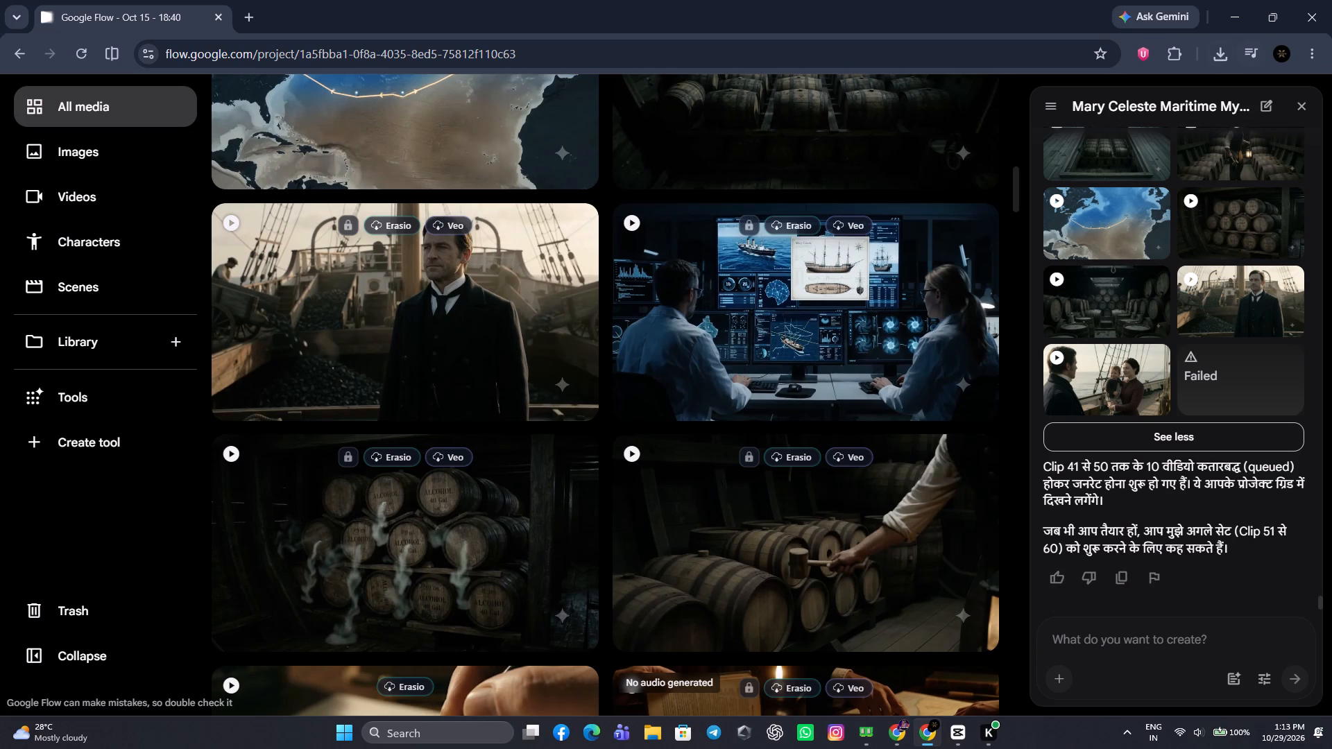
Bring the downloaded Alcohol_vapor_pooling_in_hold video into the CapCut timeline and place it directly after the Temperature_change_expands clip.
click(1229, 54)
drag(1105, 128, 974, 699)
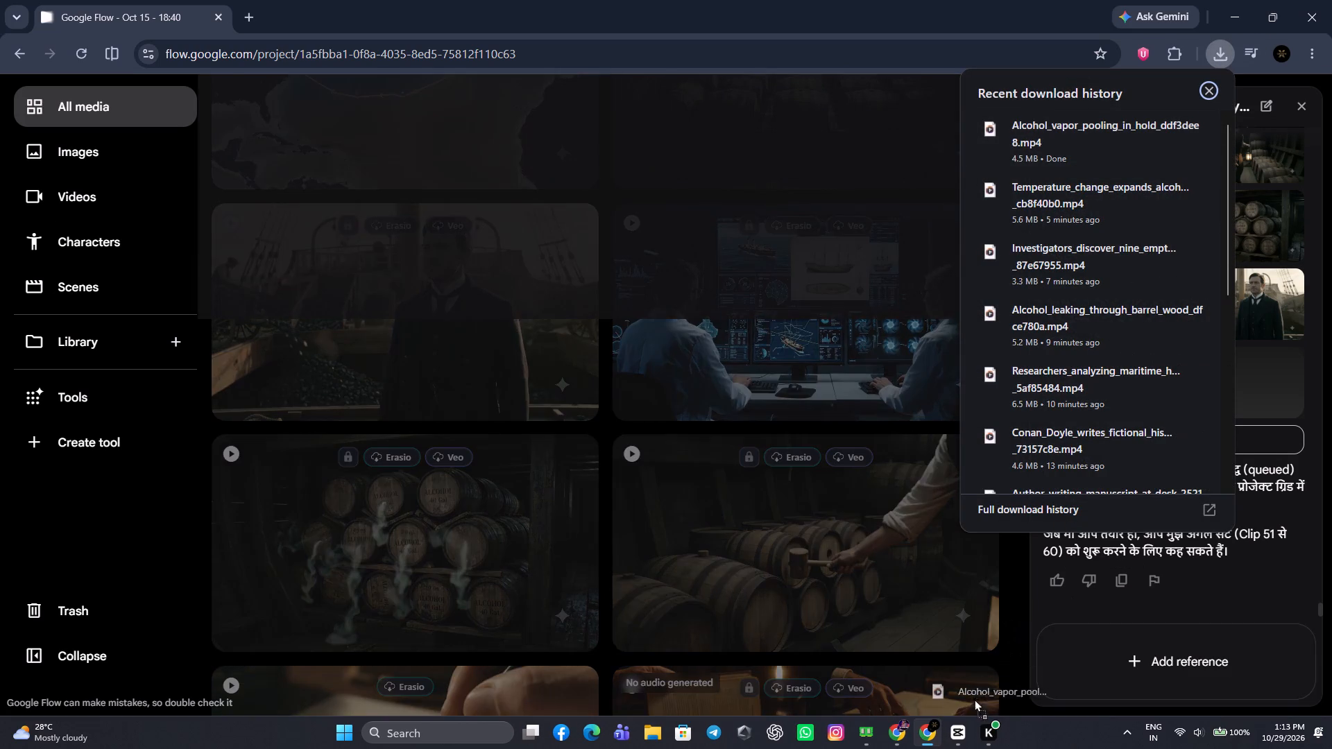
drag(974, 699, 1037, 523)
scroll(919, 496, up, 2)
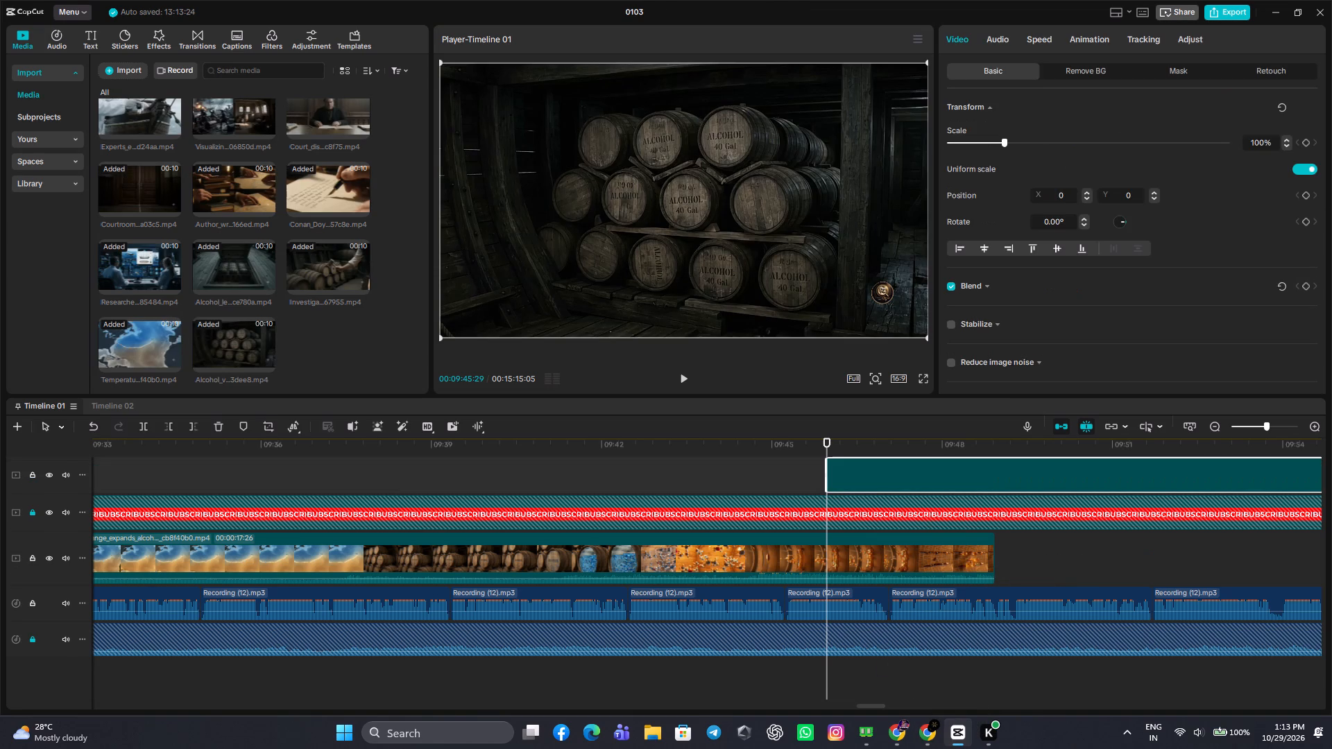
drag(919, 474, 1088, 582)
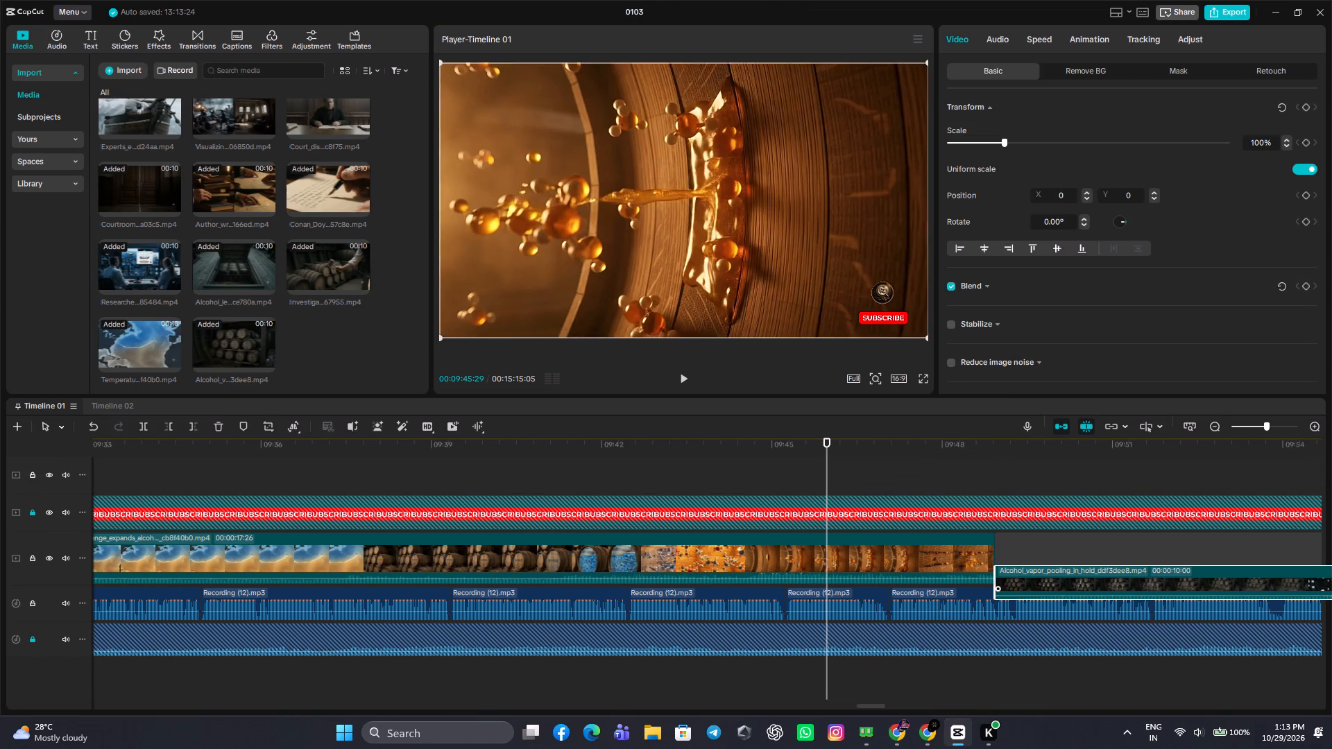
Play back the Temperature_change_expands clip and the Alcohol_vapor_pooling_in_hold clip to compare their visuals with the narration.
click(387, 481)
drag(387, 481, 257, 494)
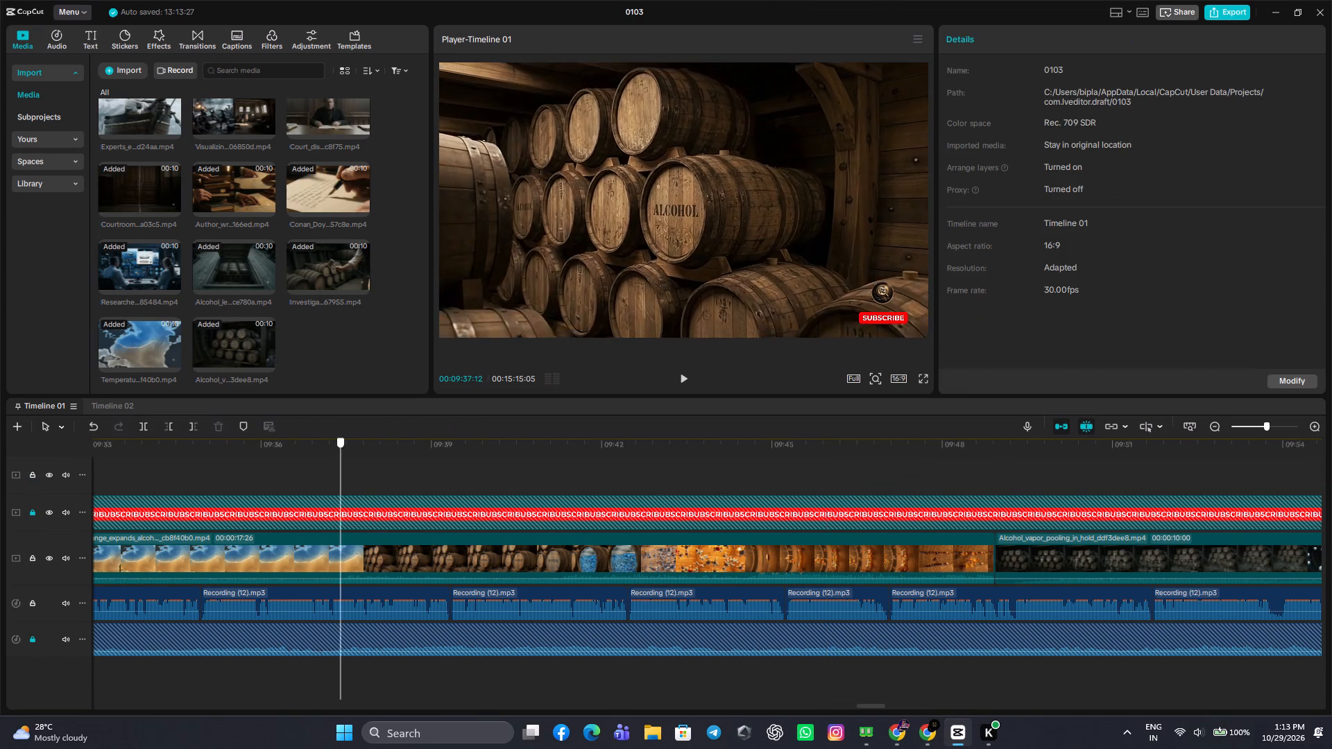
drag(257, 494, 244, 489)
click(672, 377)
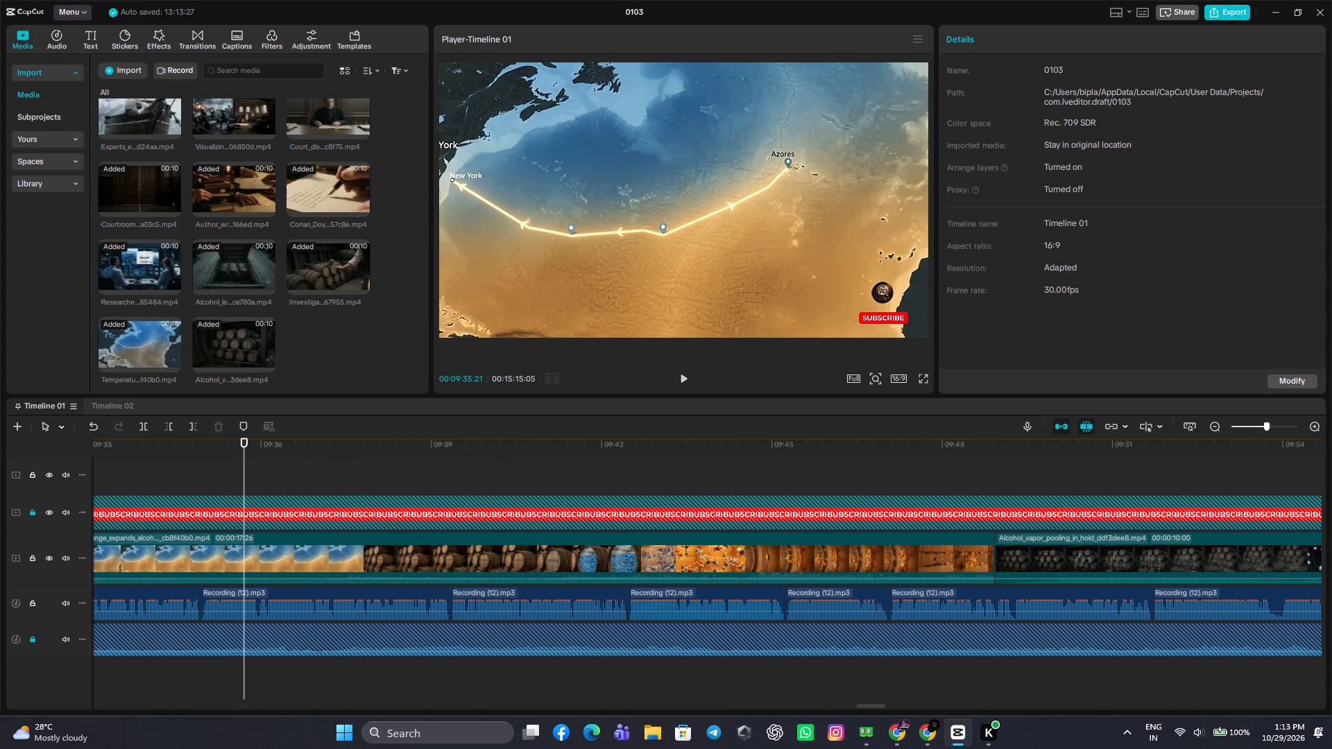
click(674, 378)
click(587, 467)
drag(587, 467, 620, 483)
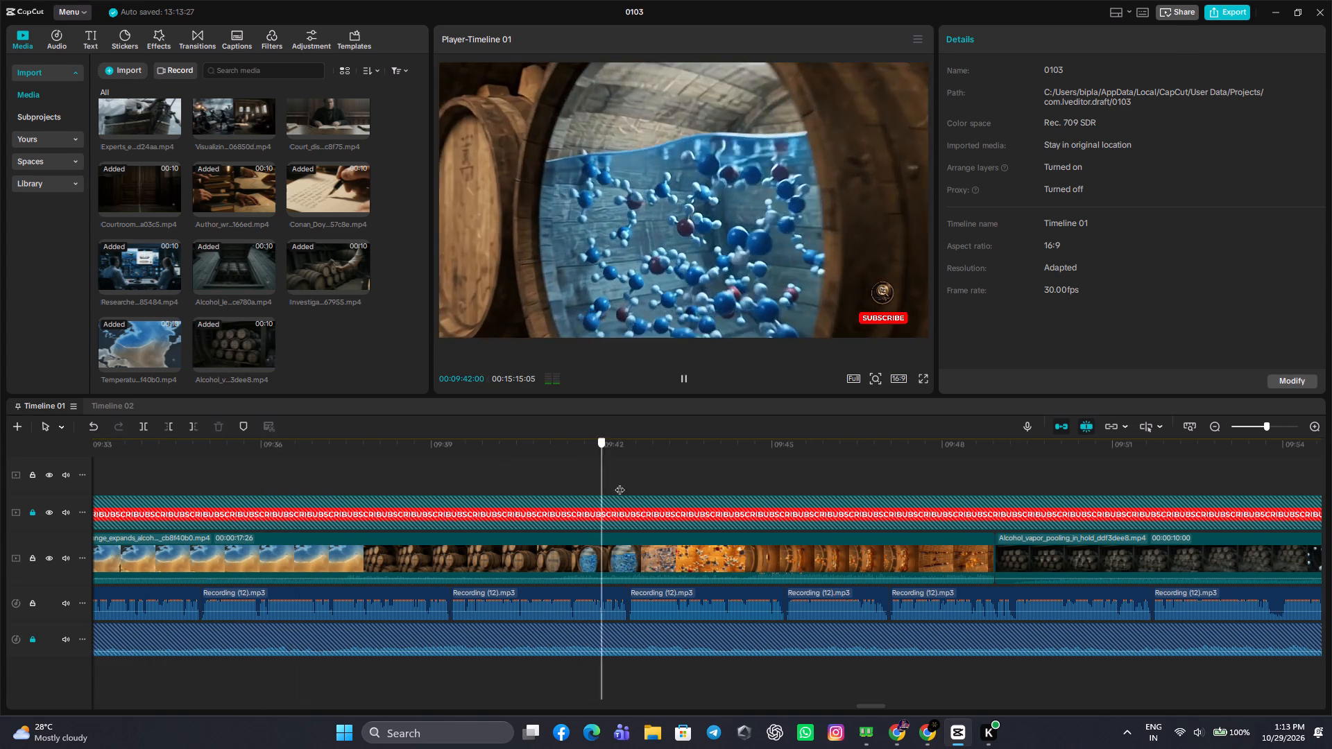
drag(620, 483, 610, 549)
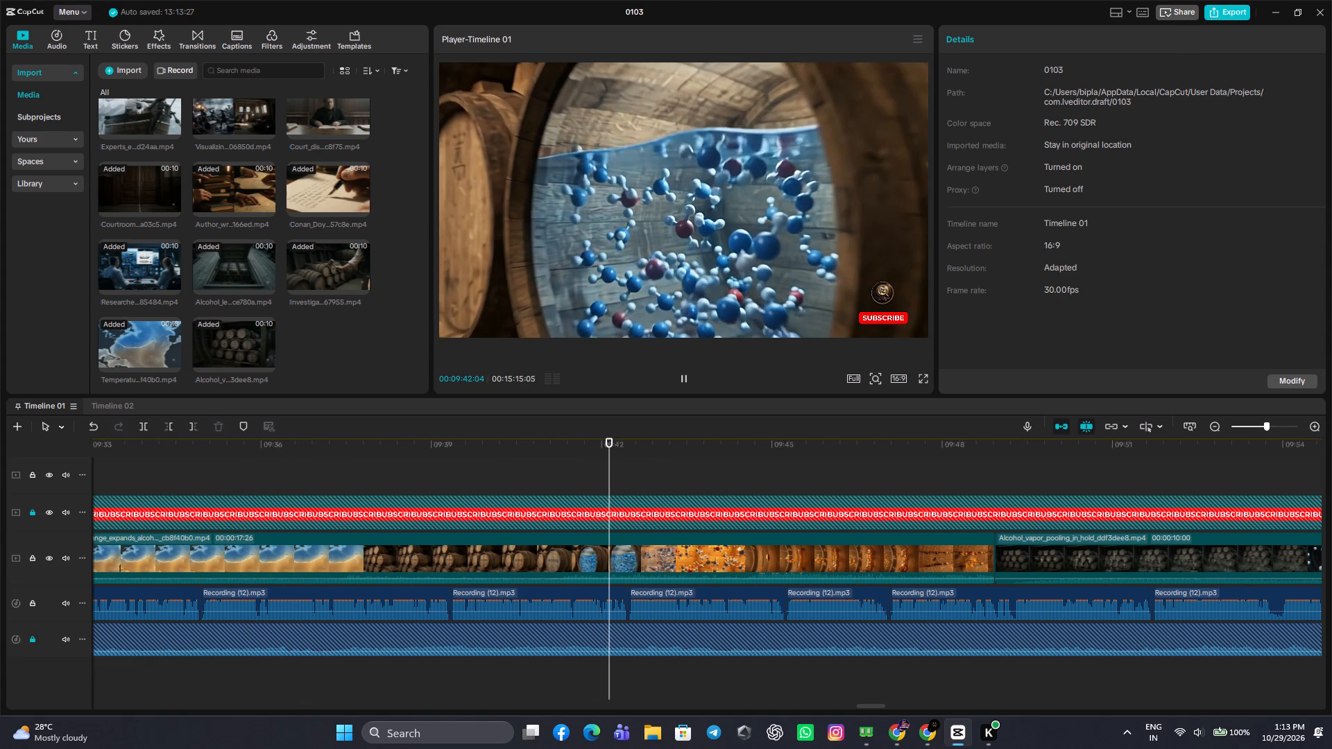
click(694, 382)
click(682, 384)
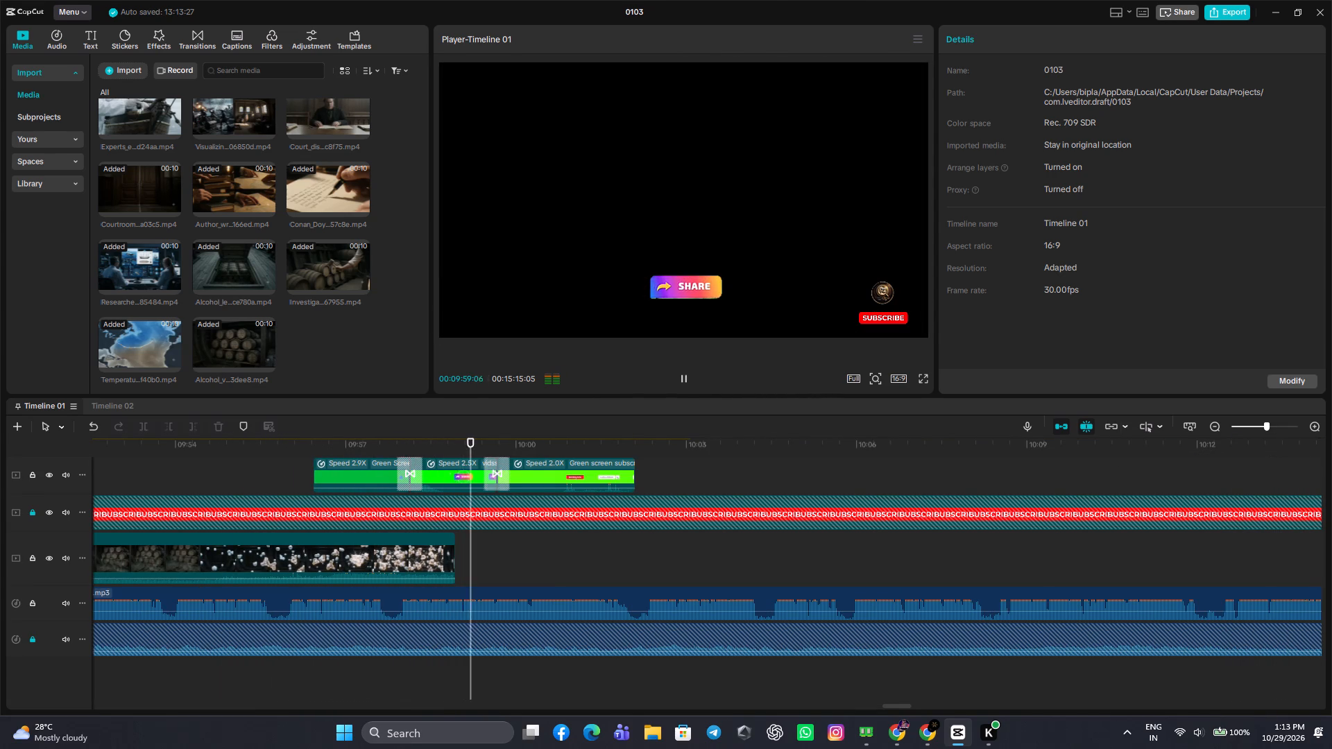
click(235, 473)
drag(234, 473, 15, 469)
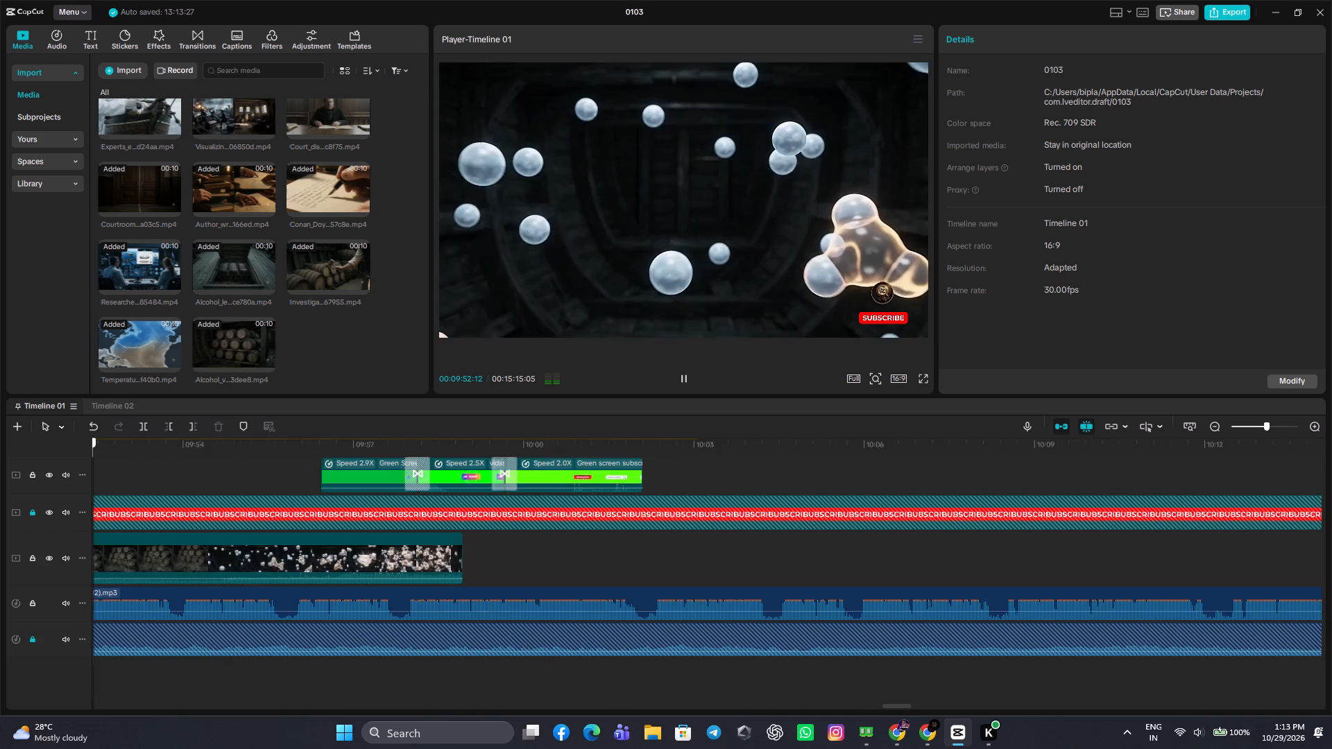
drag(15, 469, 114, 490)
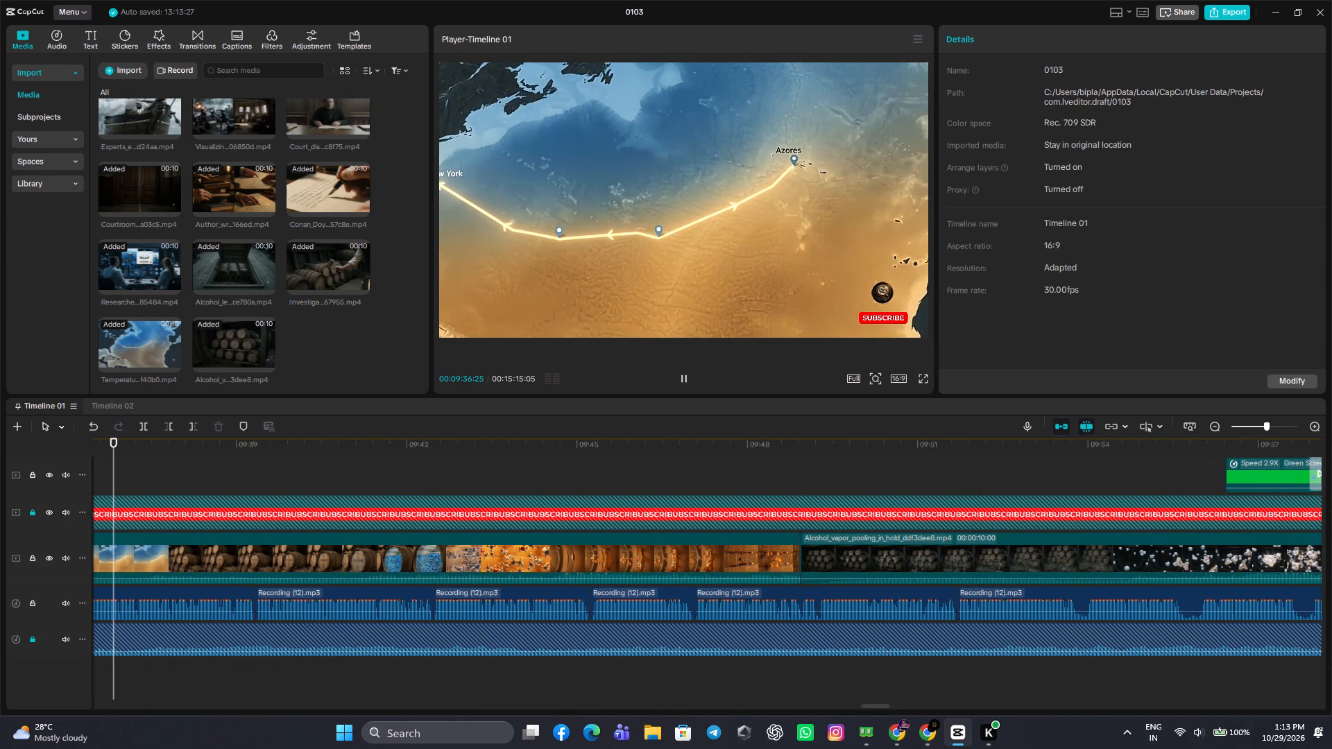
drag(669, 391, 672, 384)
click(675, 379)
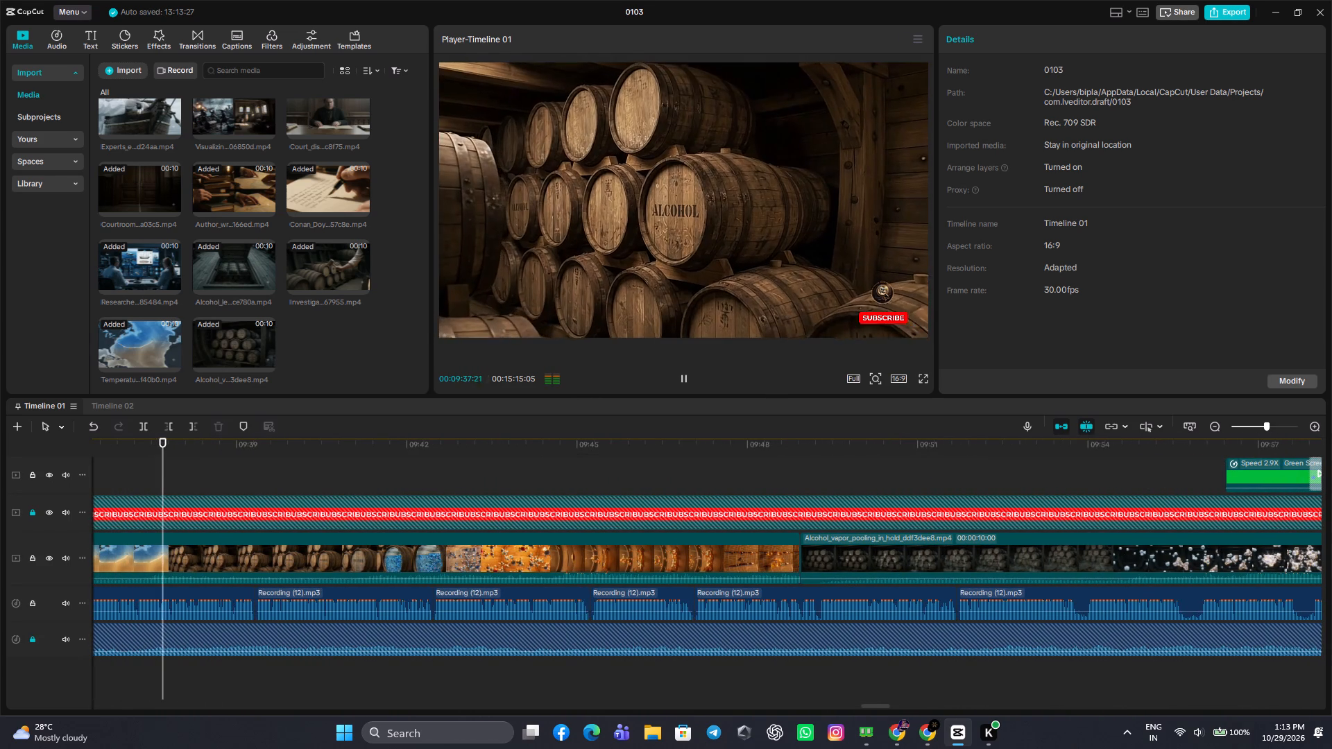
Split the Temperature_change_expands clip at 00:09:37:08, shortly before its shot changes from the map to the alcohol barrels.
click(151, 482)
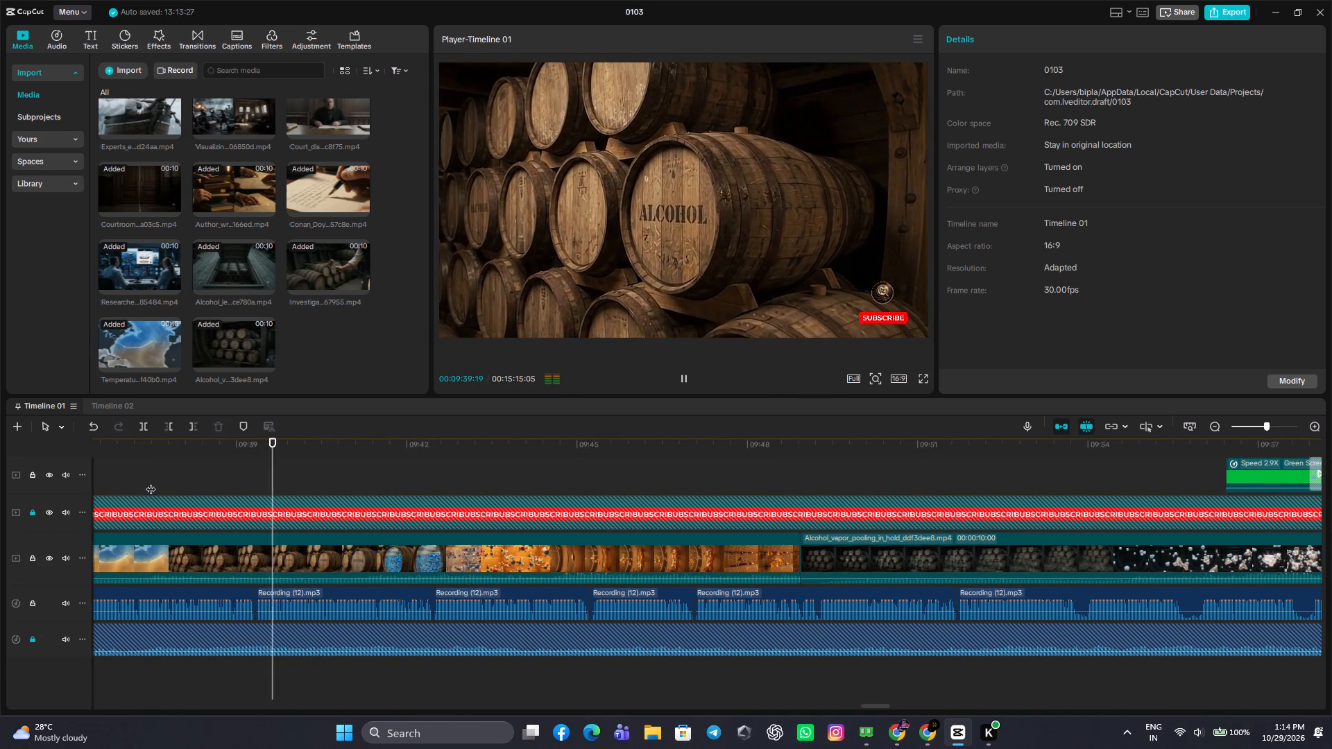
drag(151, 482, 218, 551)
click(176, 481)
drag(176, 481, 179, 485)
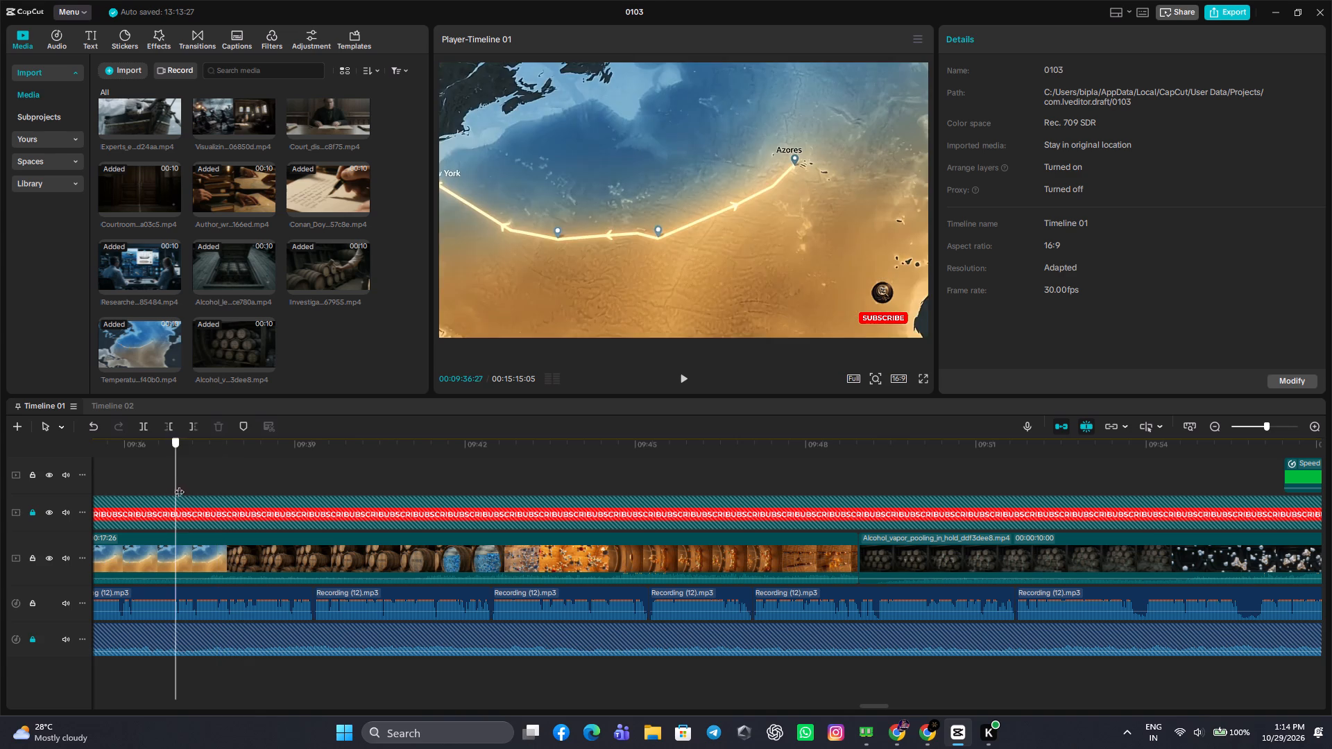
drag(179, 485, 198, 560)
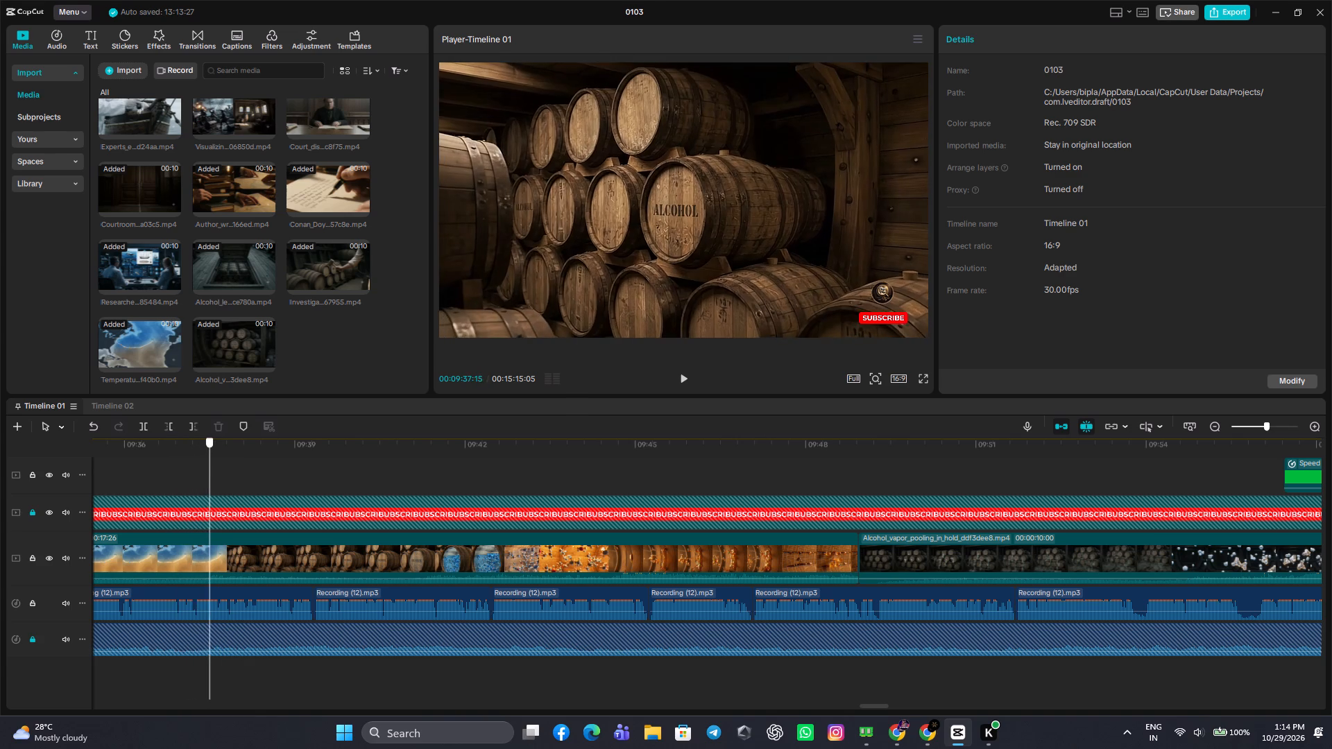
drag(198, 560, 196, 561)
click(212, 569)
click(148, 424)
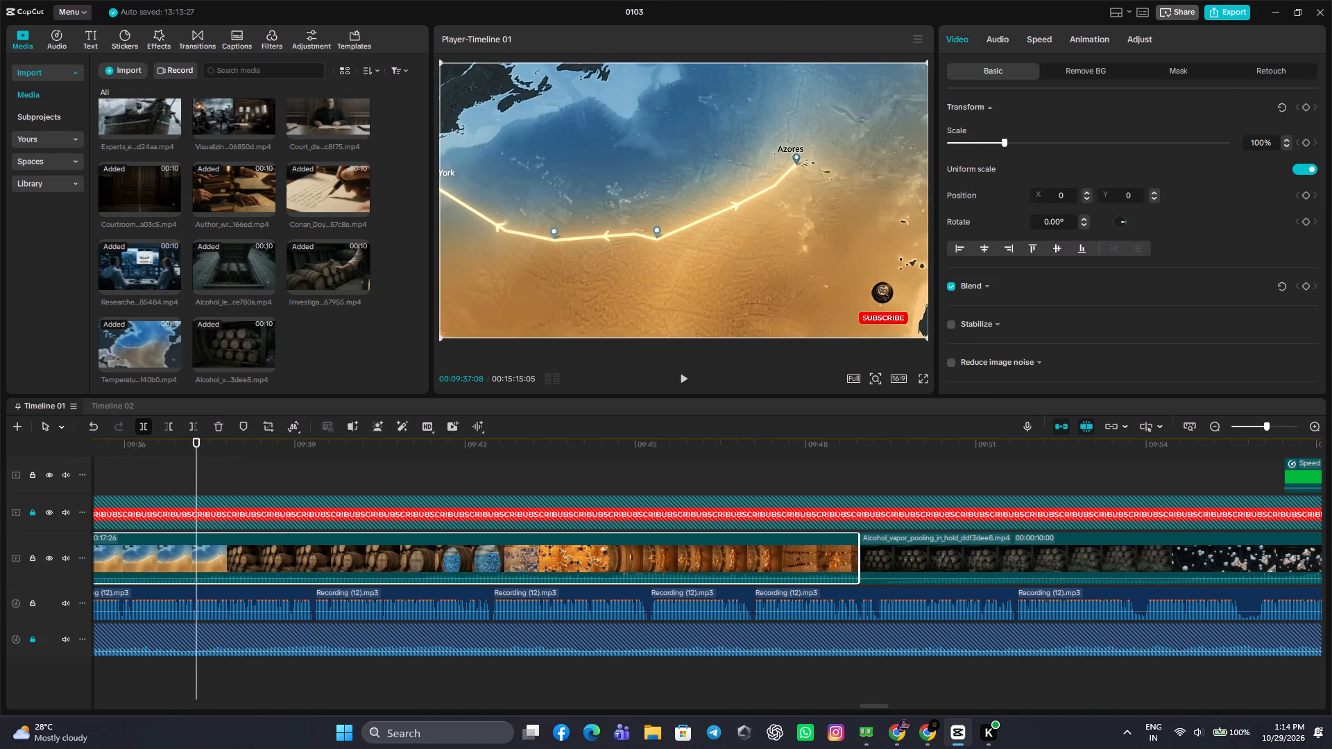
Set the playback speed of the second part of the split Temperature_change_expands clip to 1.00x.
click(1034, 49)
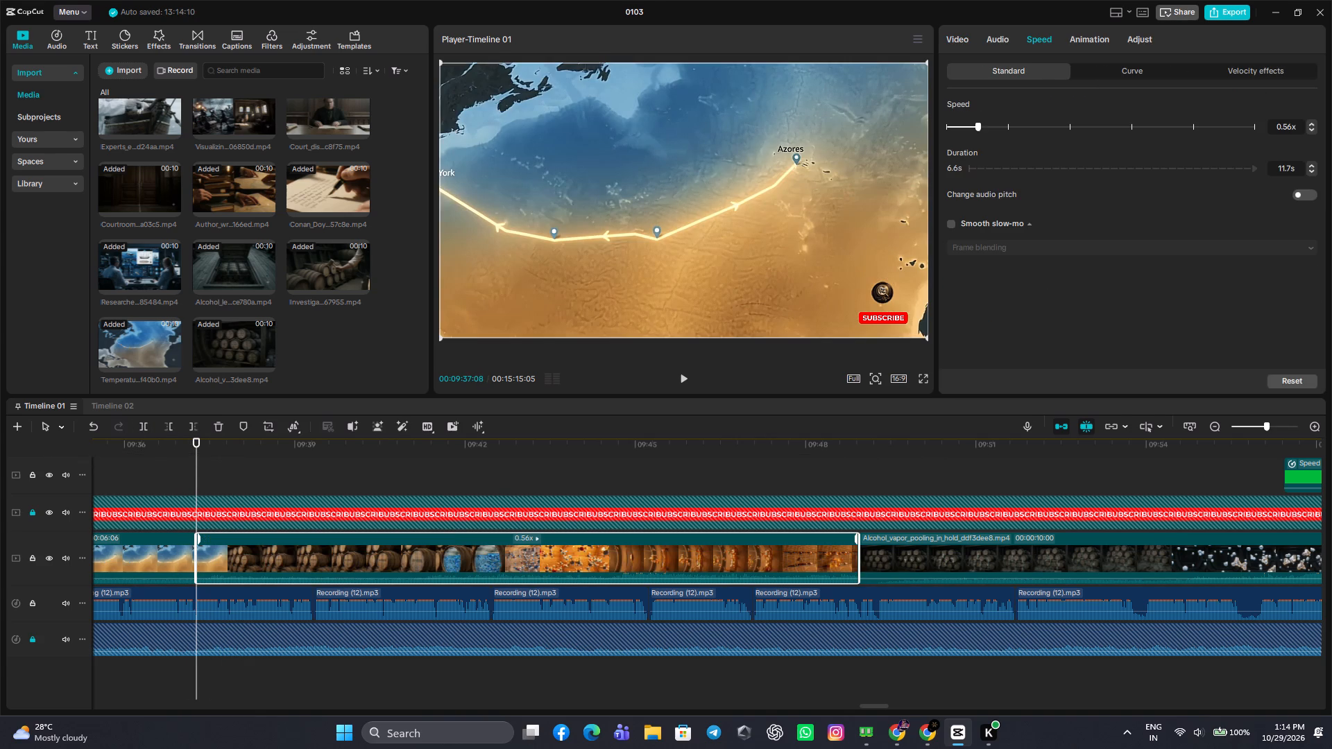
click(1005, 121)
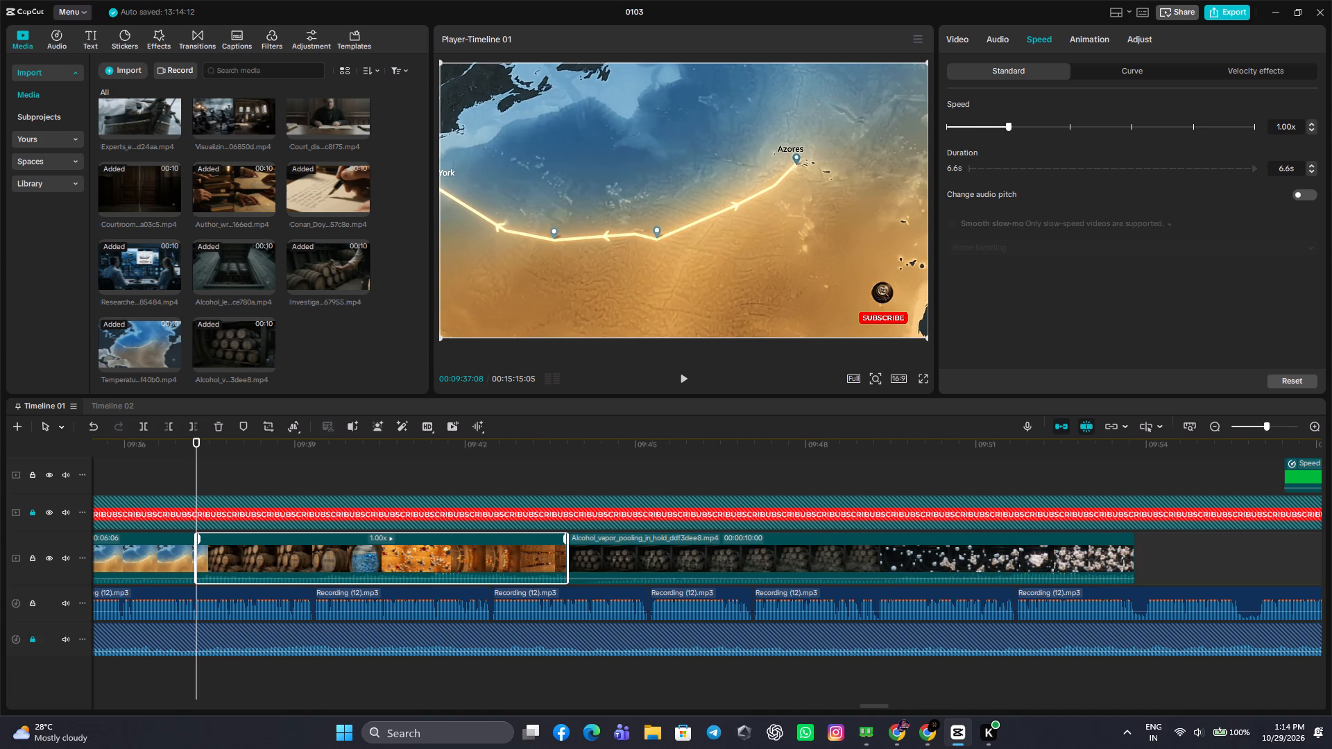
Play back the narration over the retimed barrel section and the Alcohol_vapor_pooling_in_hold clip to check the timing.
click(675, 381)
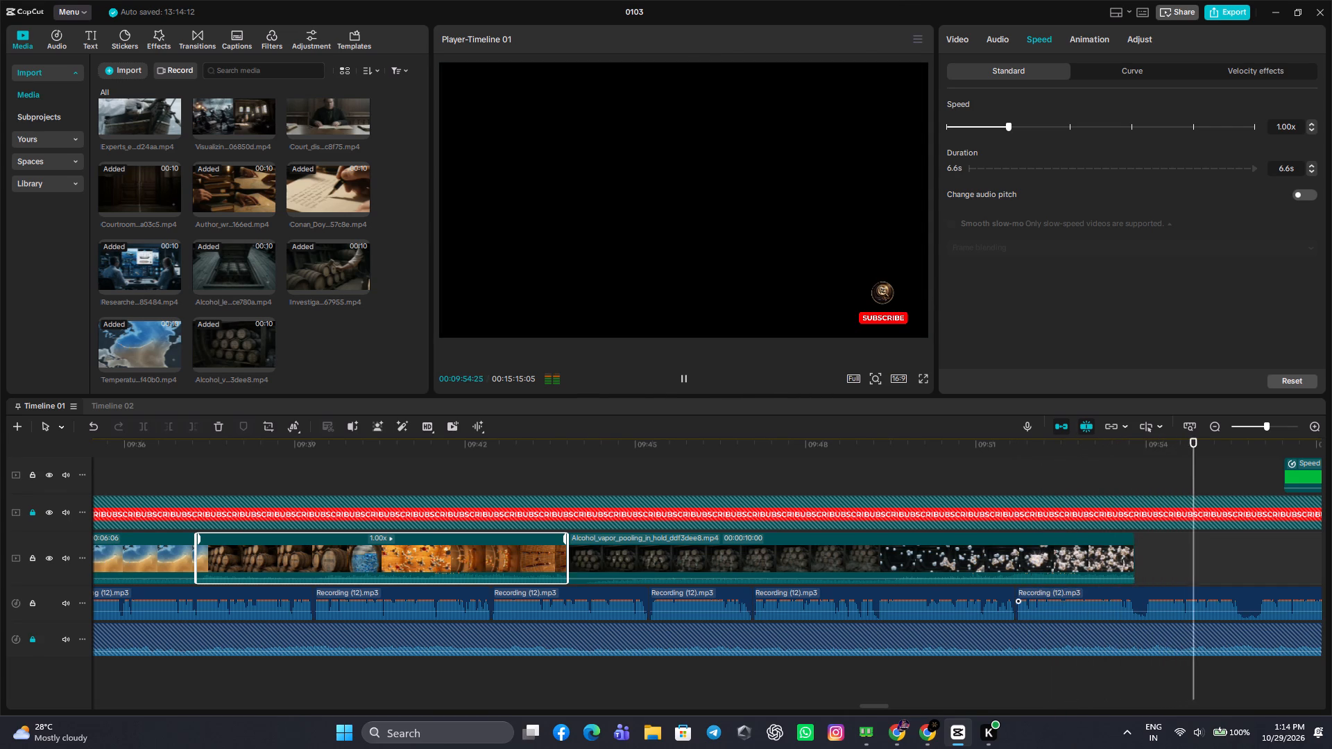
click(1152, 561)
drag(1152, 561, 927, 555)
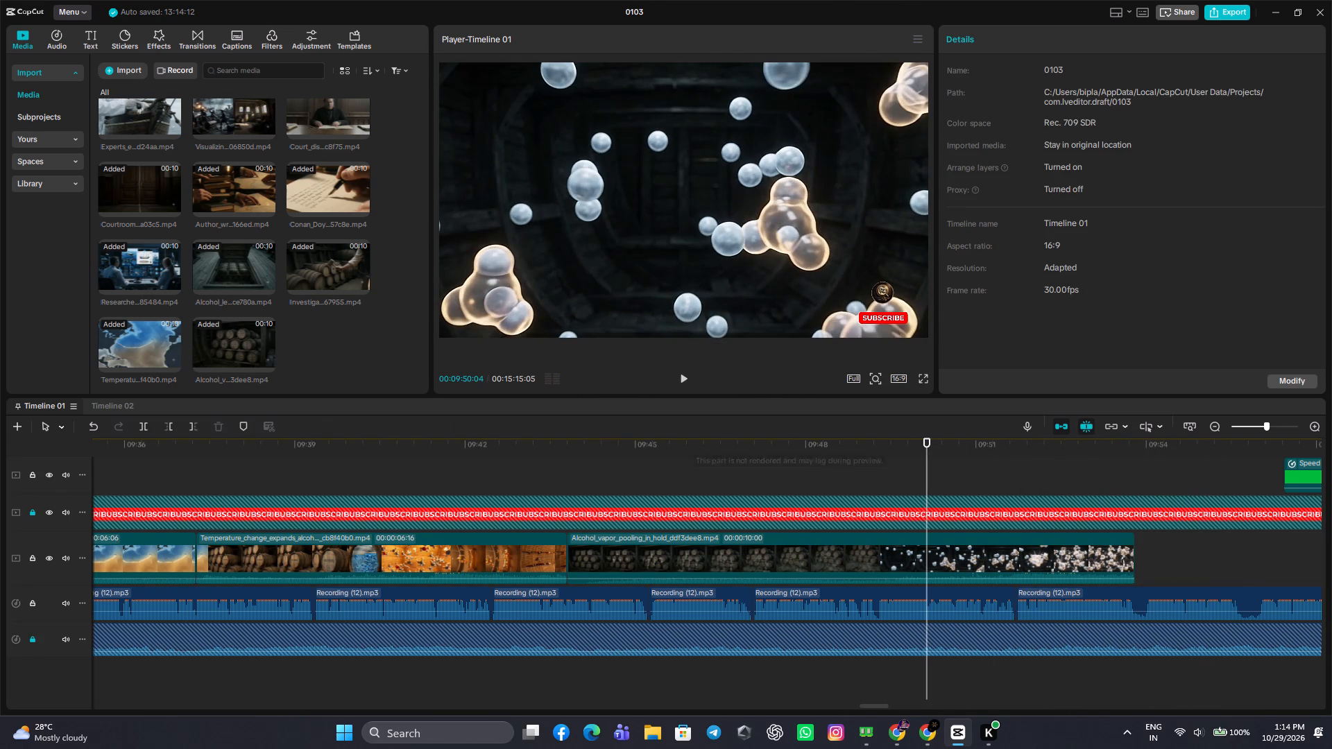
click(413, 468)
click(692, 376)
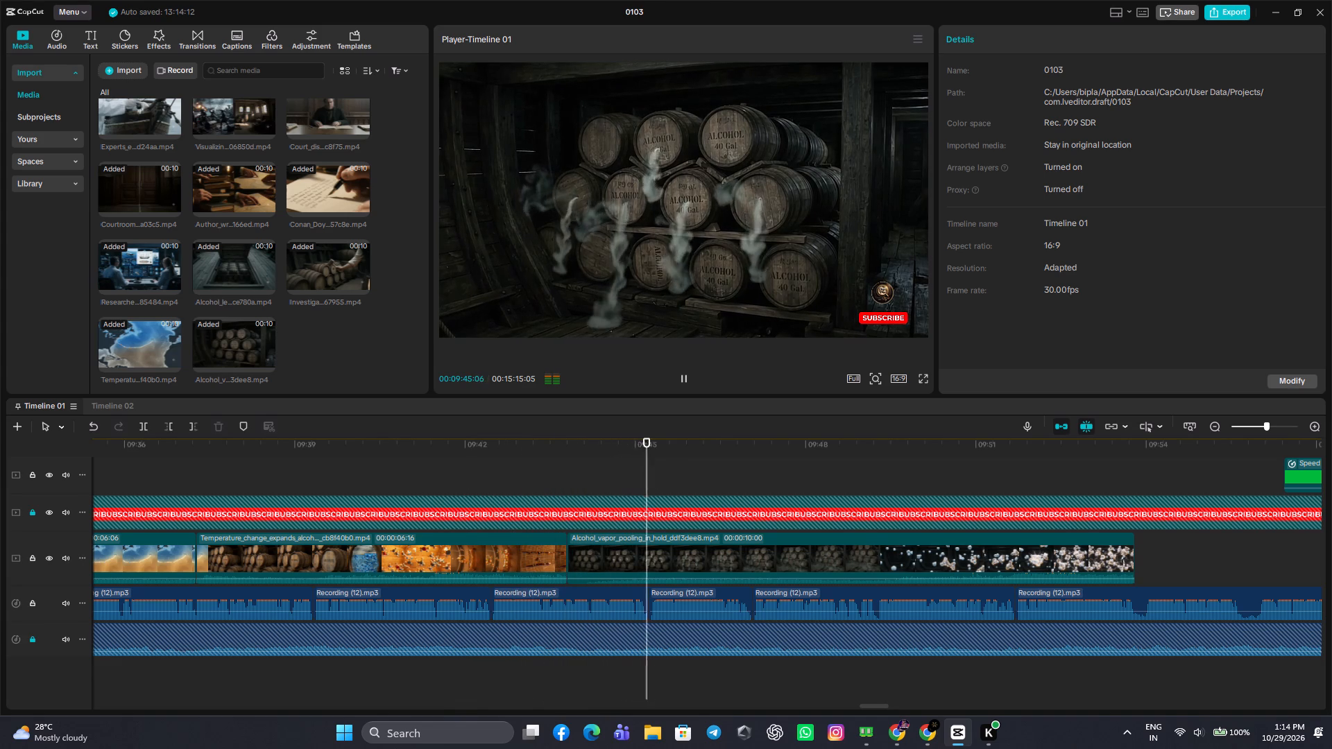
drag(1191, 564, 1312, 556)
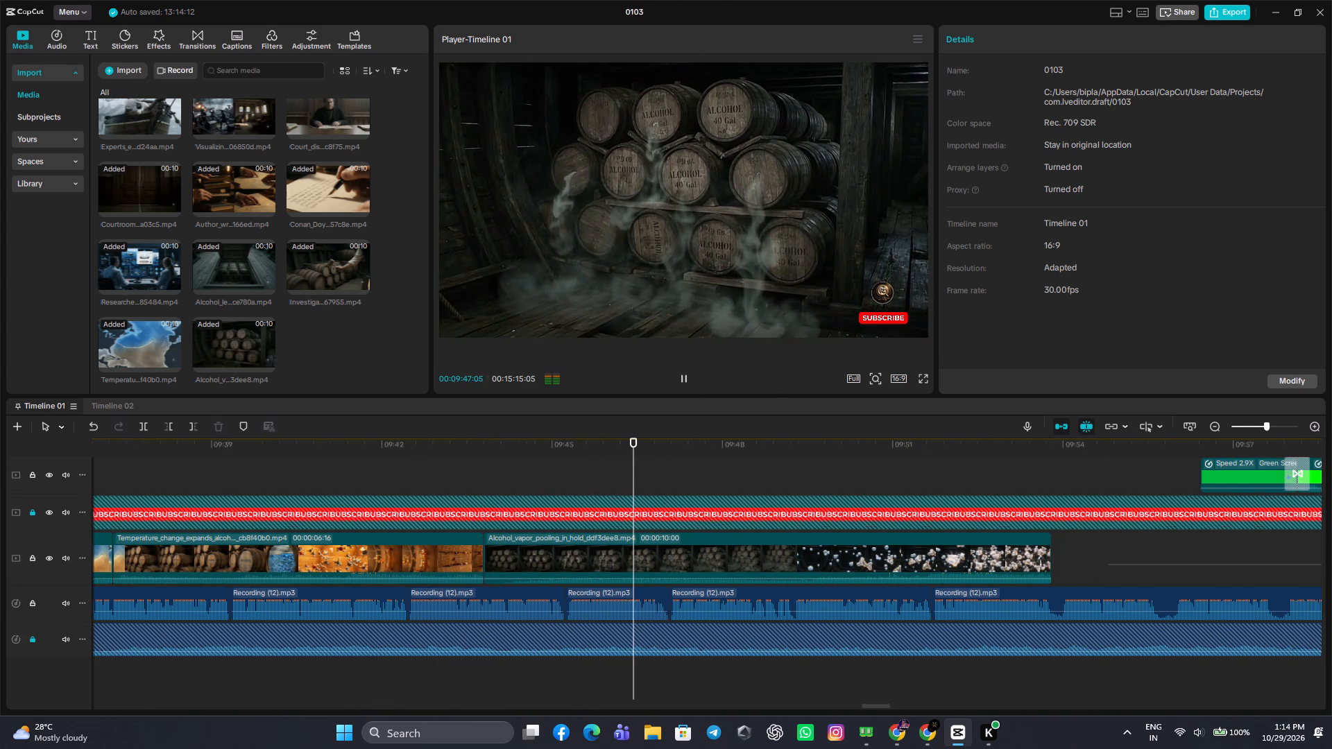
Apply smooth slow-mo with Optical flow to the first, map part of the split Temperature_change_expands clip.
click(364, 560)
click(1052, 50)
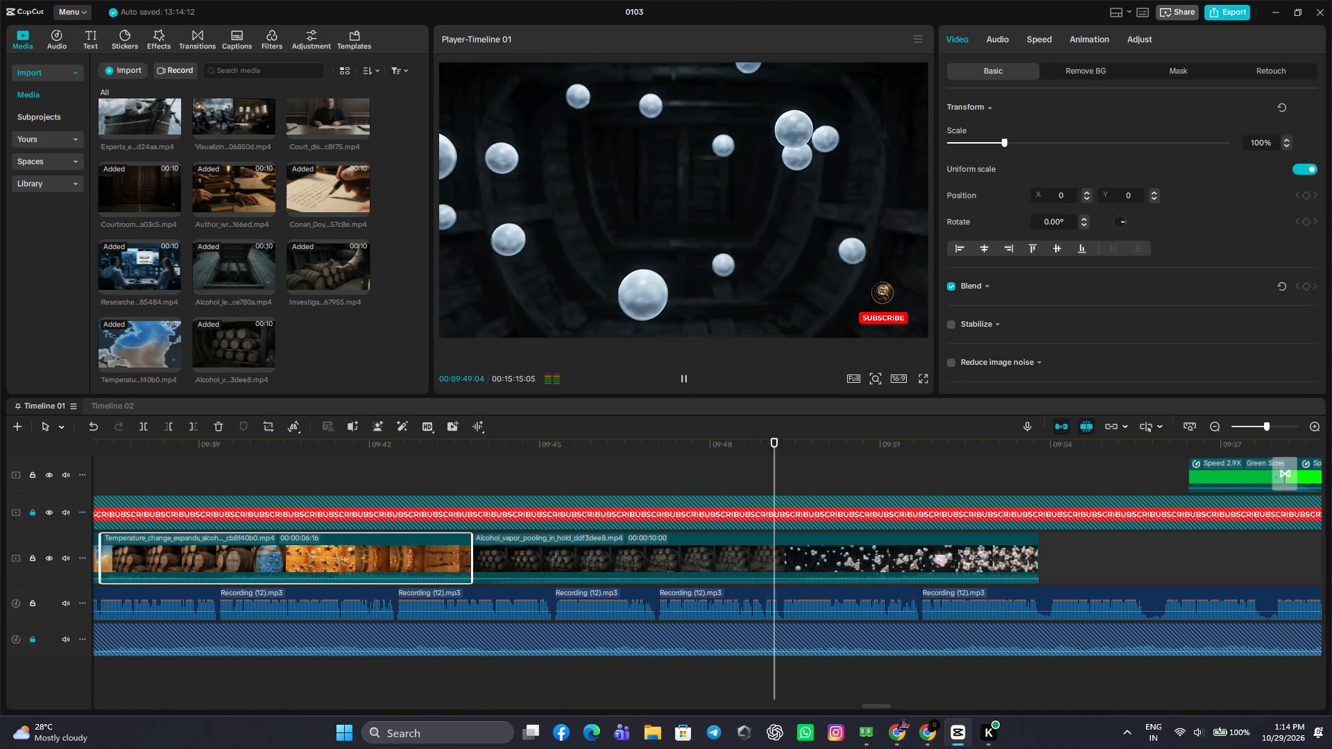
click(137, 472)
drag(137, 472, 83, 492)
click(154, 558)
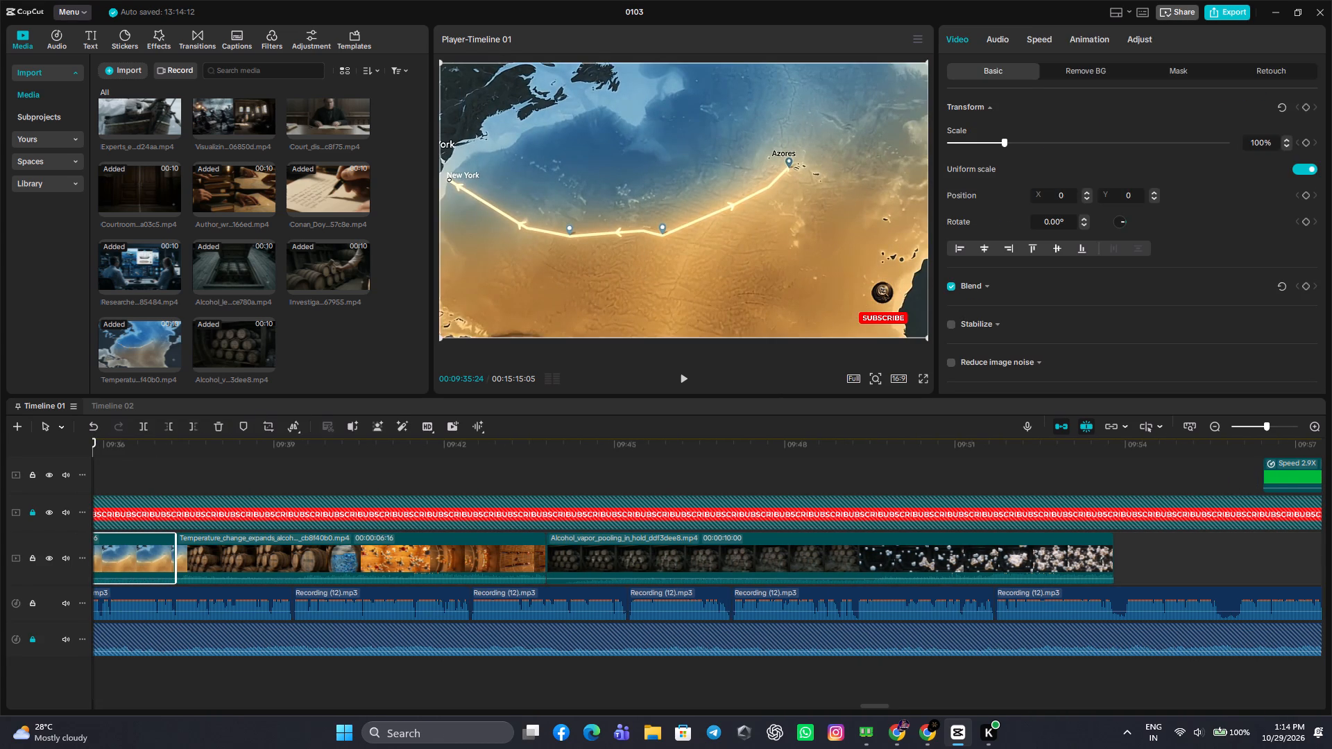
click(1056, 35)
click(949, 219)
click(949, 223)
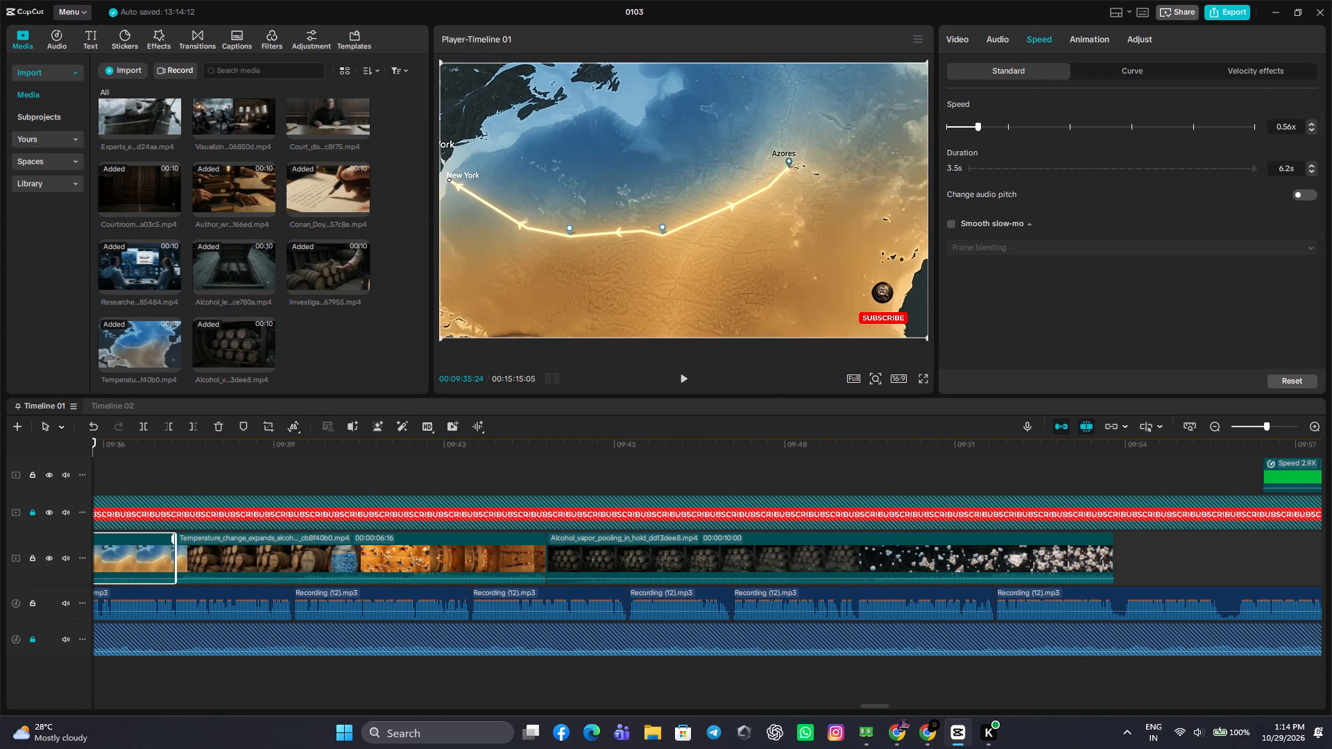
click(985, 243)
click(995, 307)
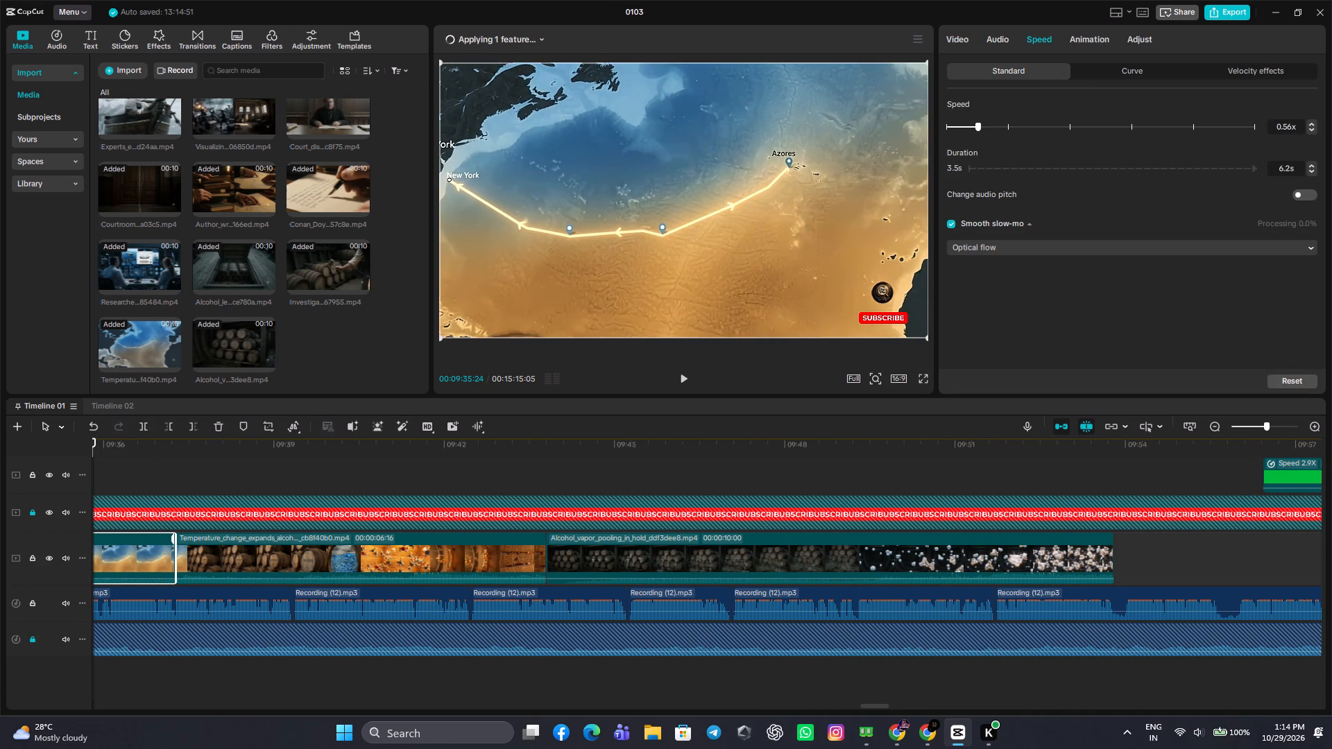
Play back the end of the Alcohol_vapor_pooling_in_hold clip and the uncovered narration after it.
click(1129, 548)
drag(1127, 548, 1111, 556)
click(682, 380)
drag(1211, 566, 1331, 571)
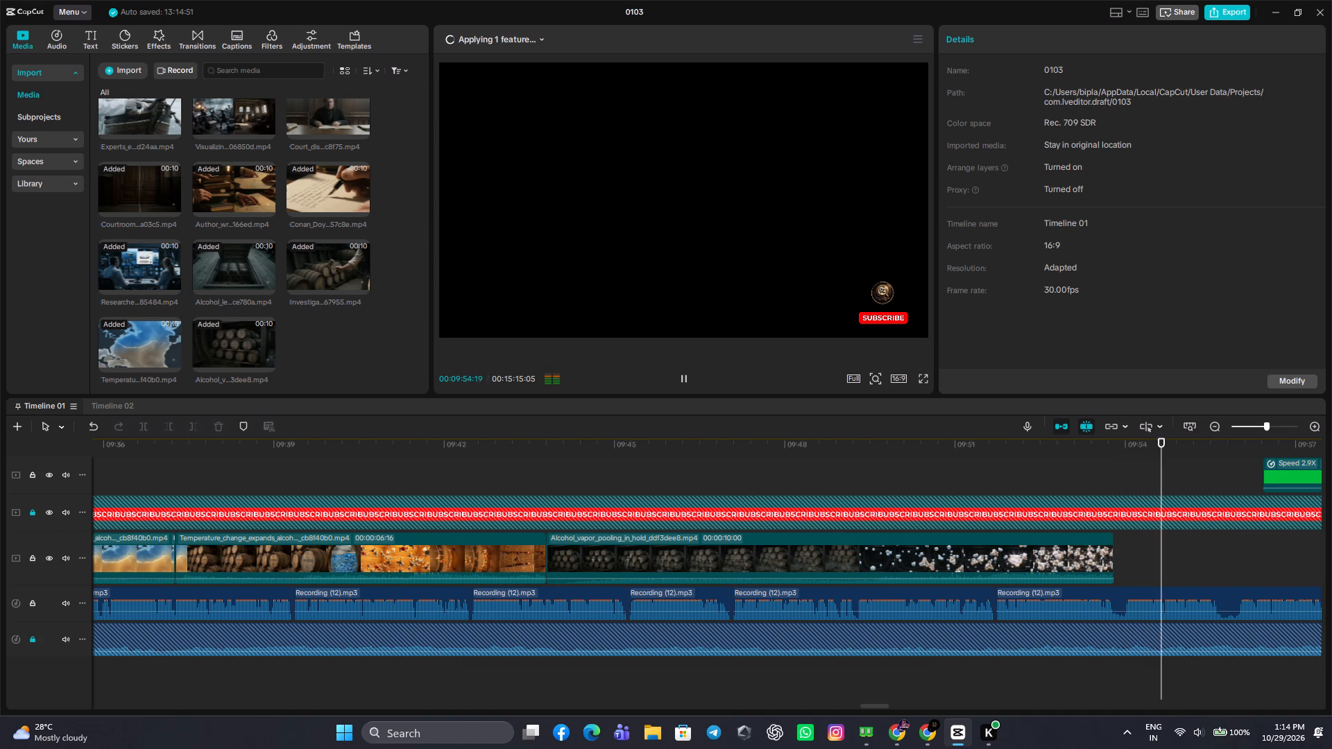
drag(1331, 571, 1331, 583)
click(352, 444)
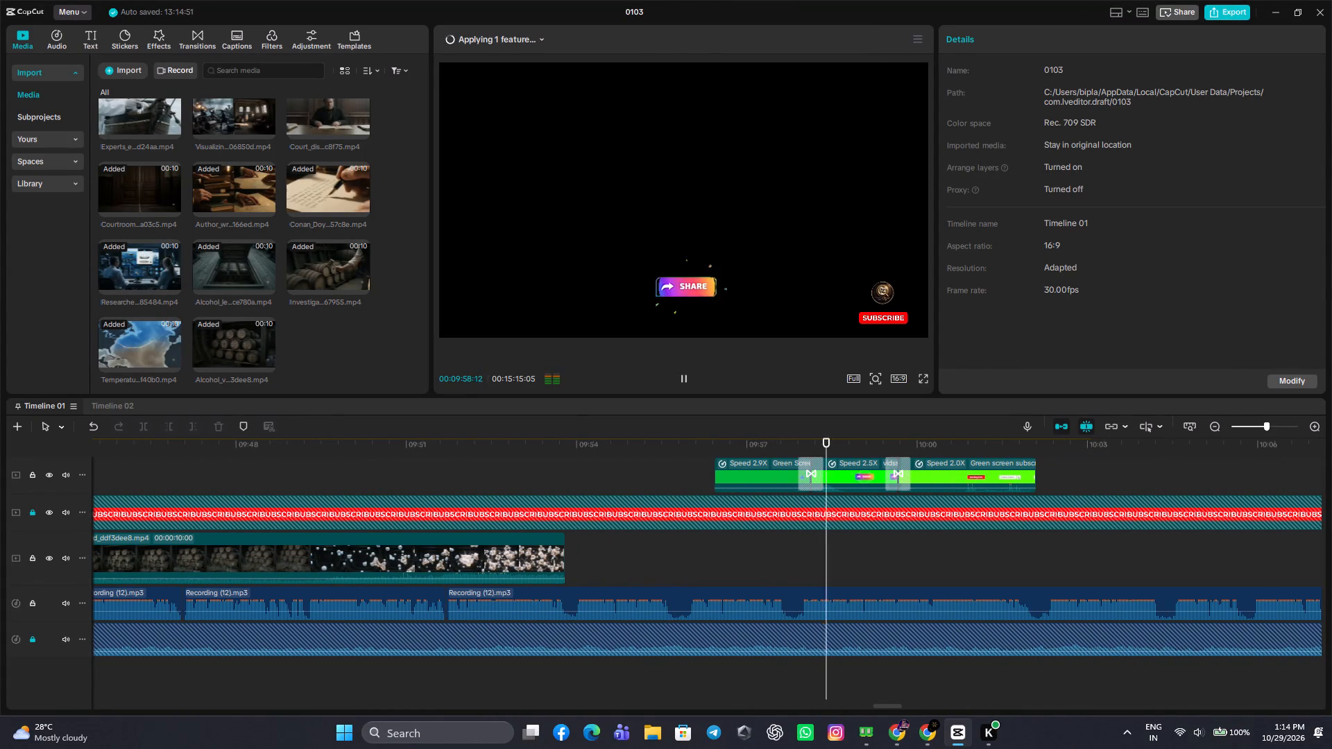
click(680, 379)
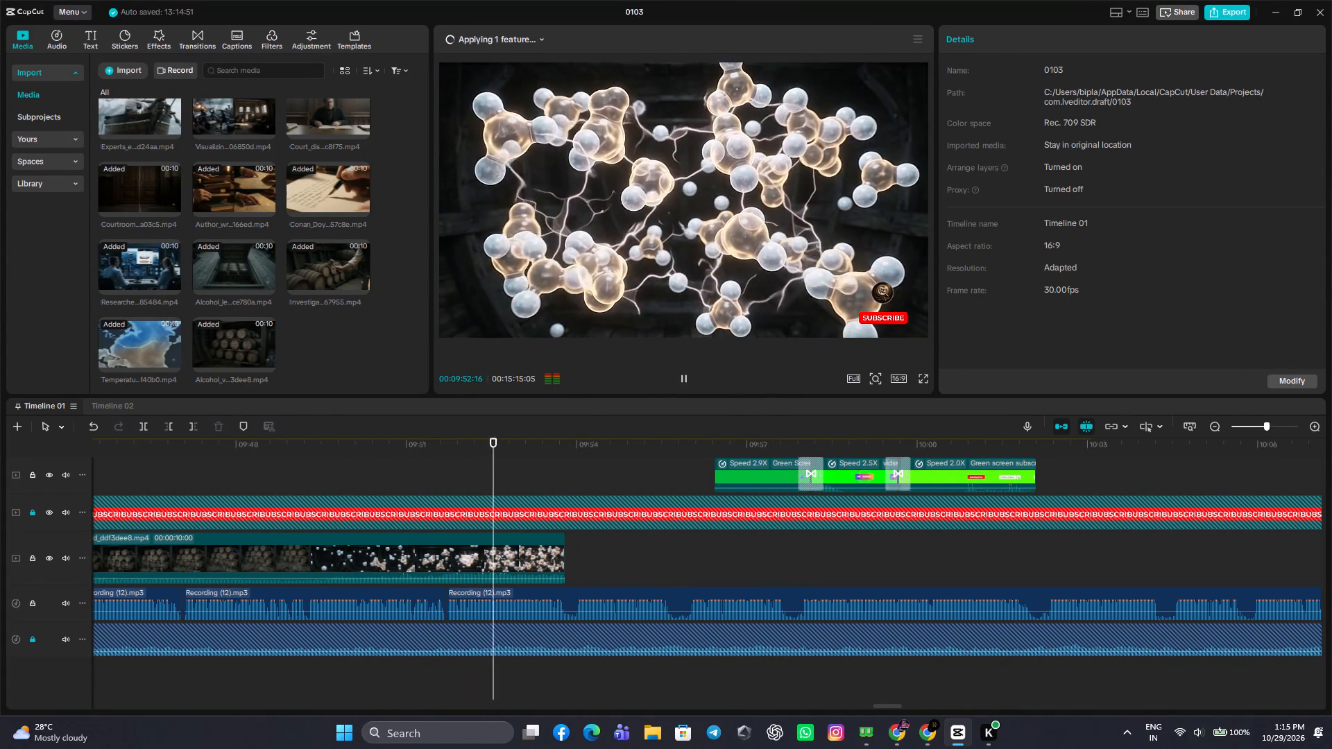
click(680, 379)
Examine the molecule shots of the Alcohol_vapor_pooling_in_hold clip against the narration around the last Recording (12) cut, and select the clip.
click(453, 476)
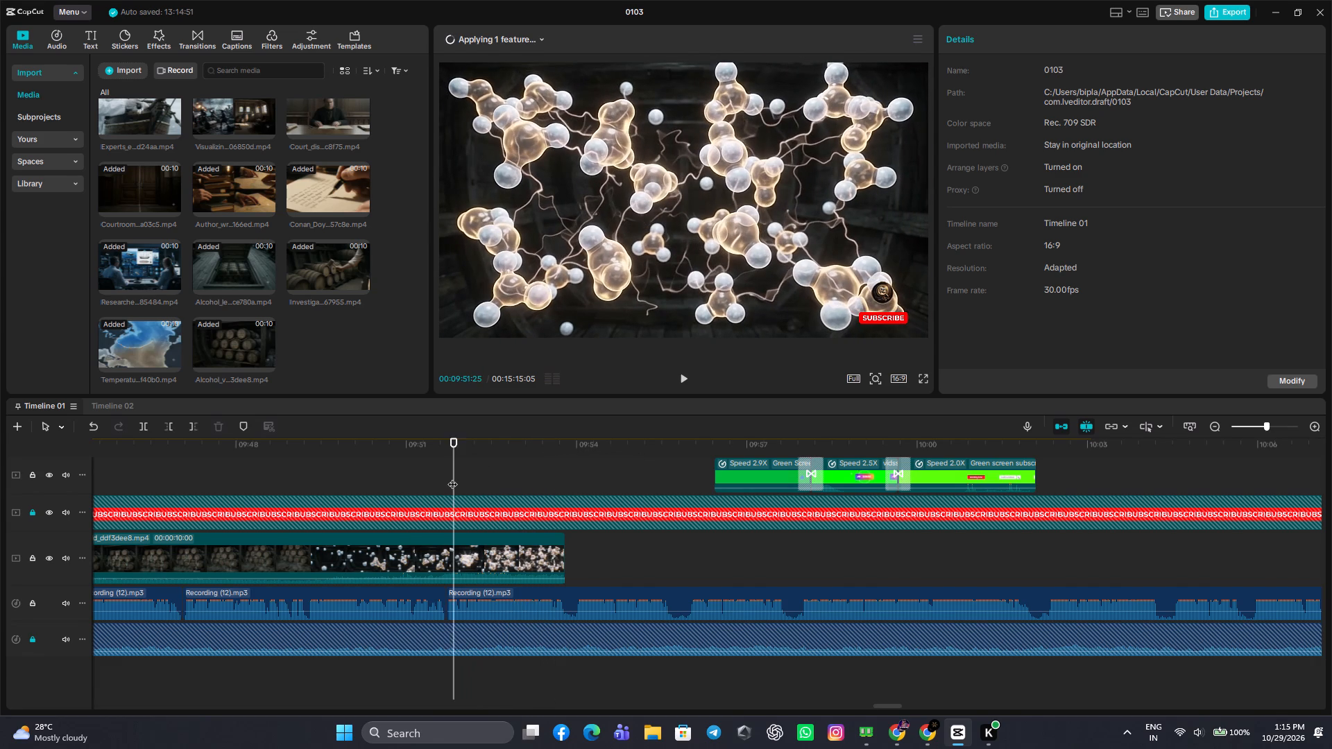
drag(452, 477, 223, 465)
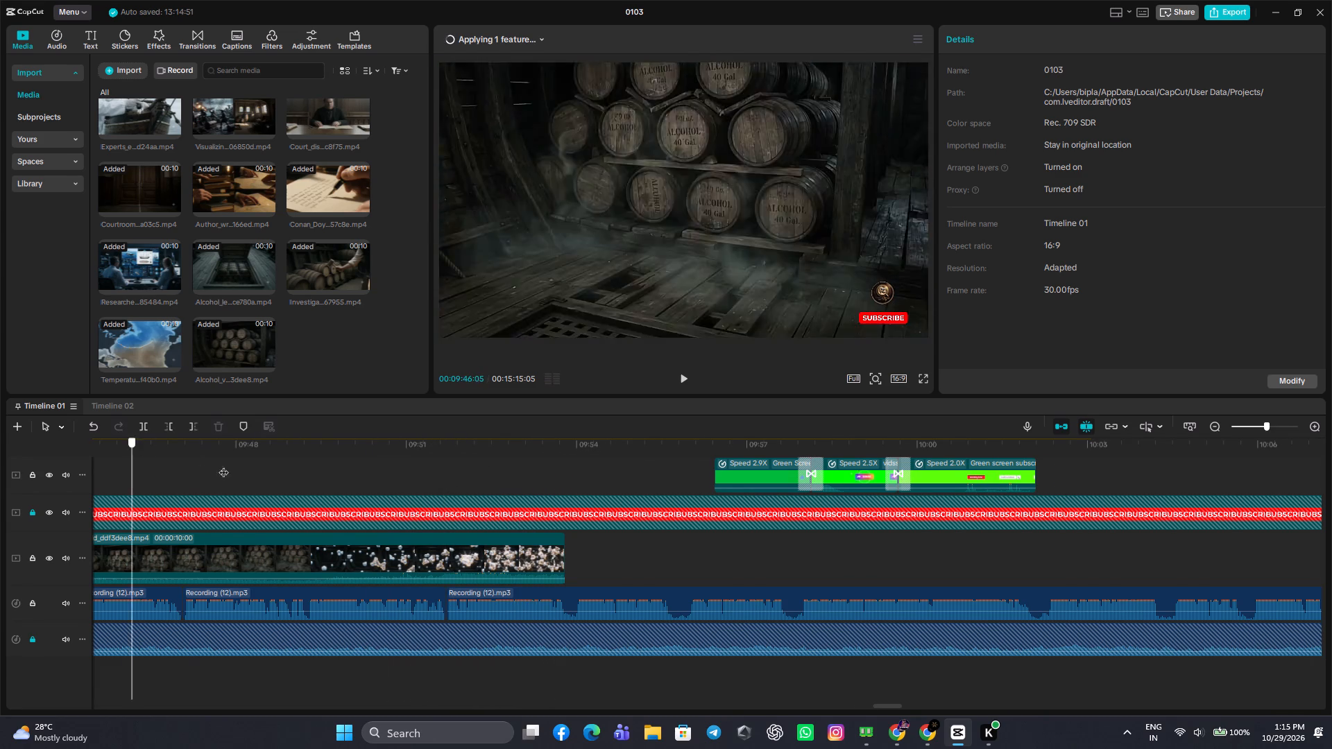
drag(223, 465, 399, 494)
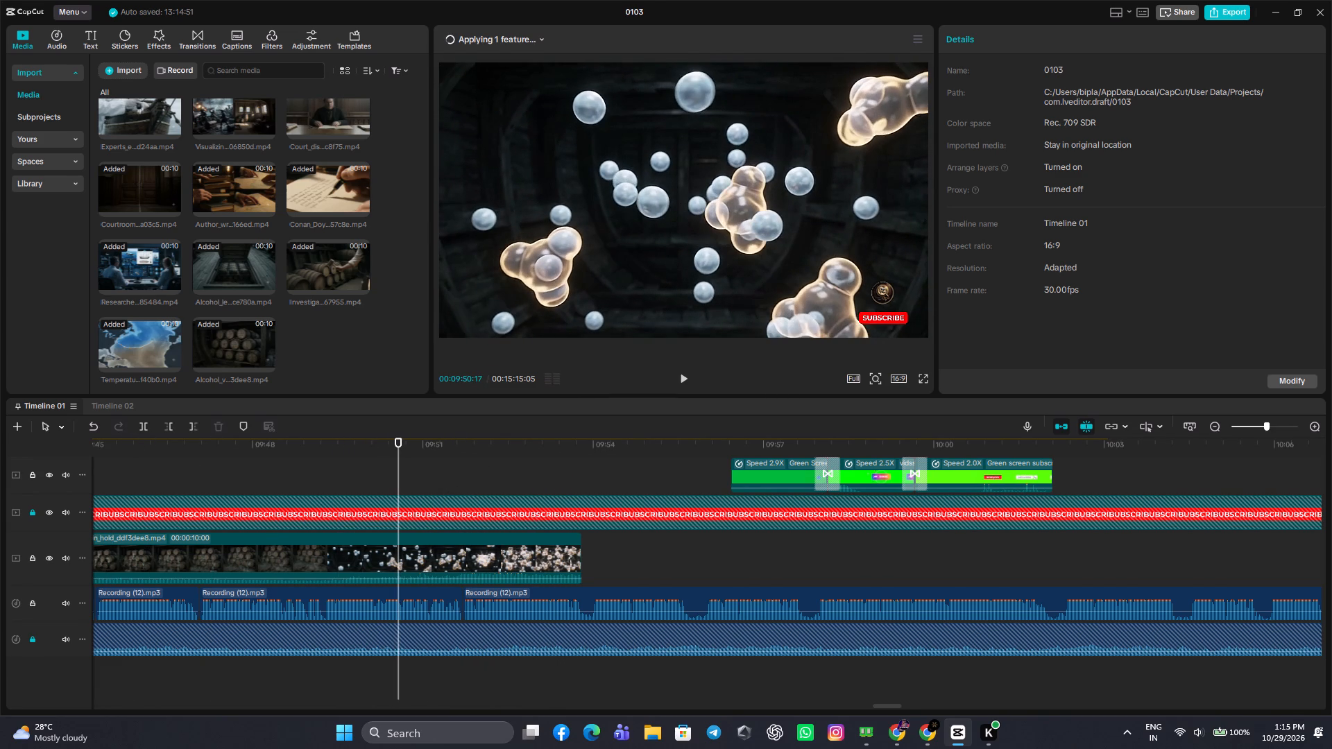
click(681, 377)
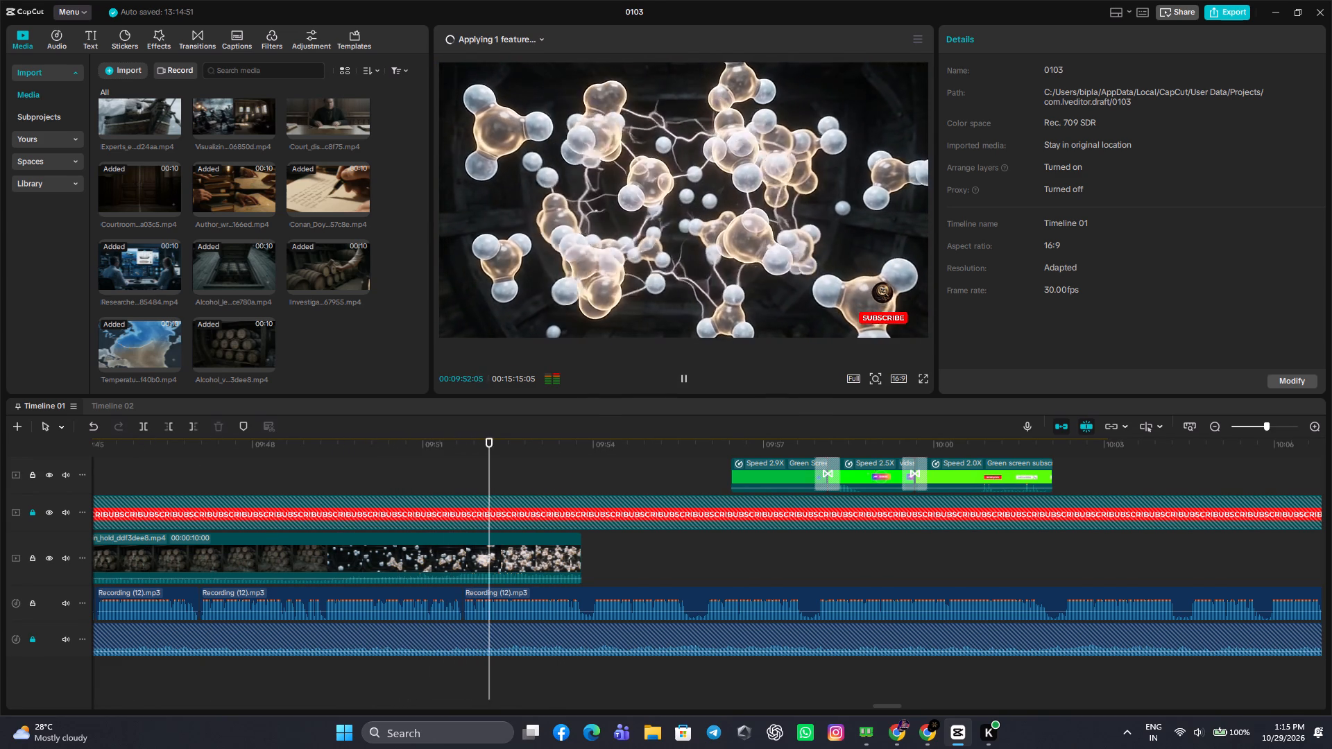
click(681, 377)
click(688, 378)
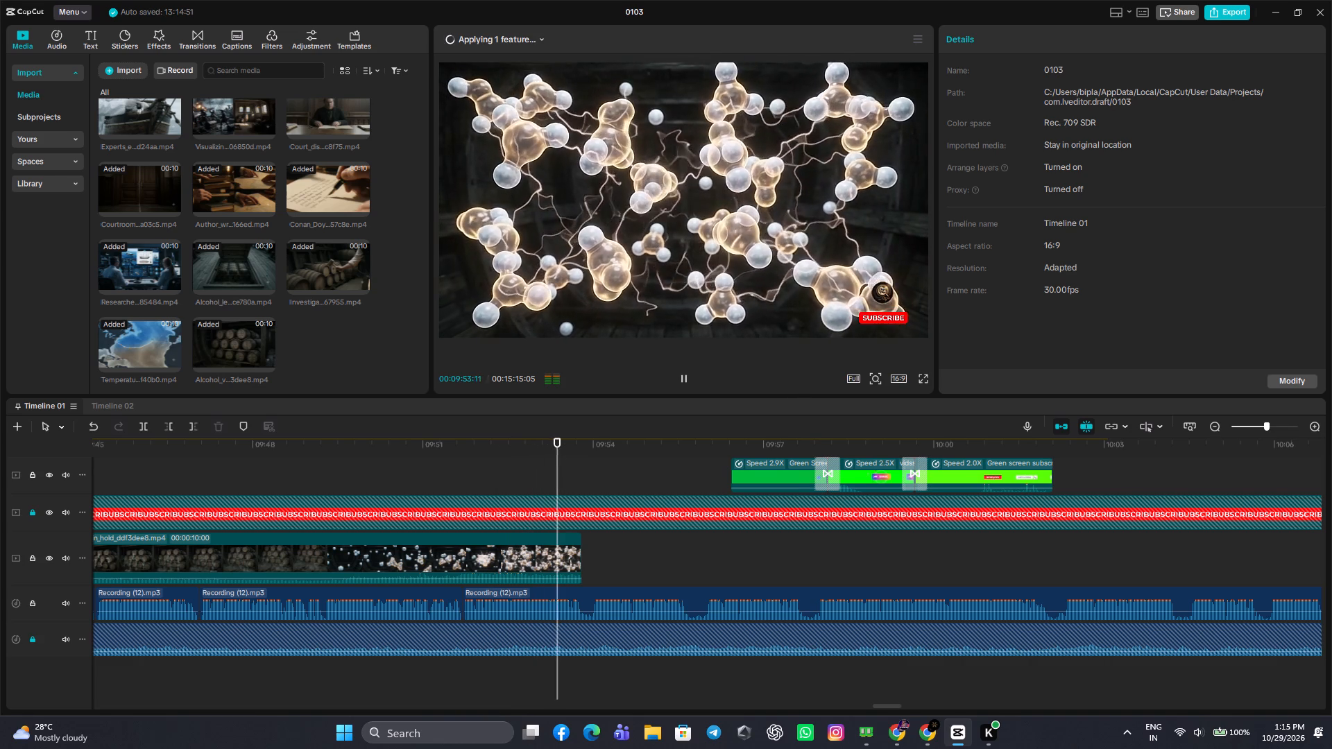
click(455, 477)
drag(455, 477, 457, 490)
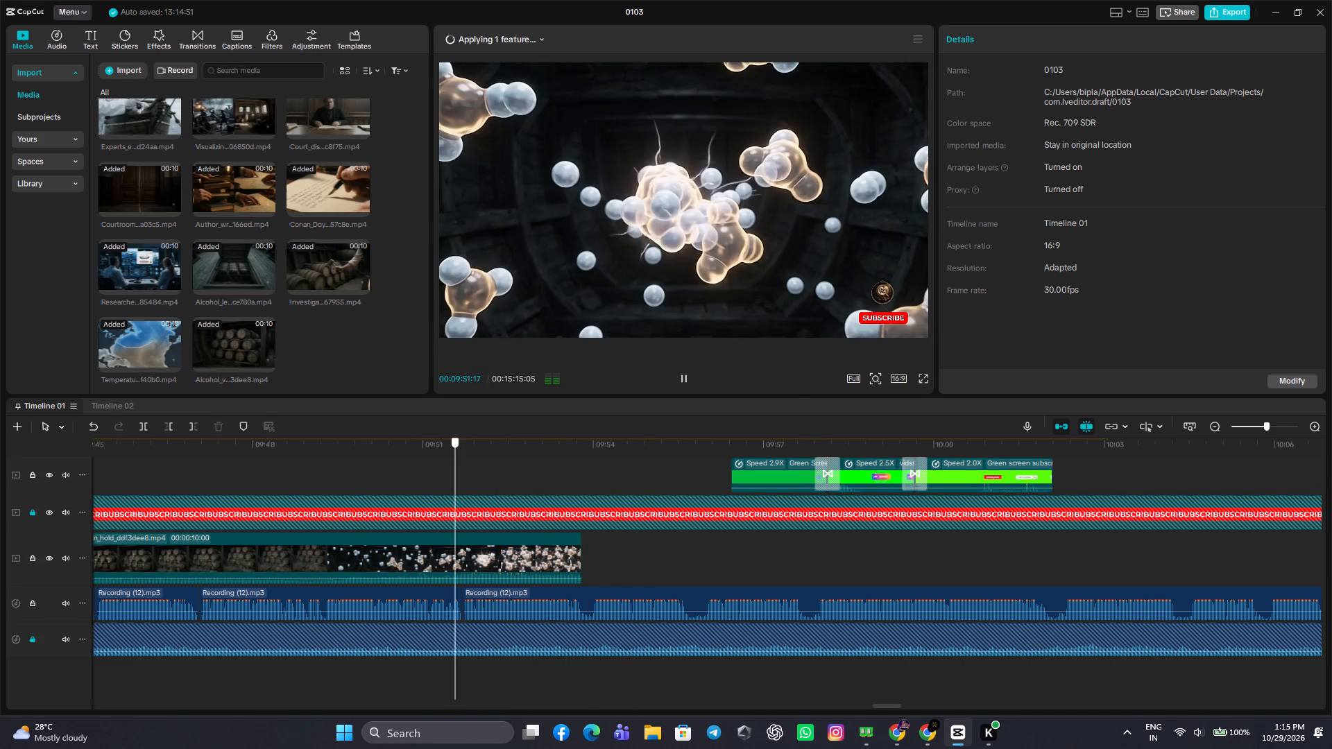
drag(457, 490, 460, 510)
click(479, 553)
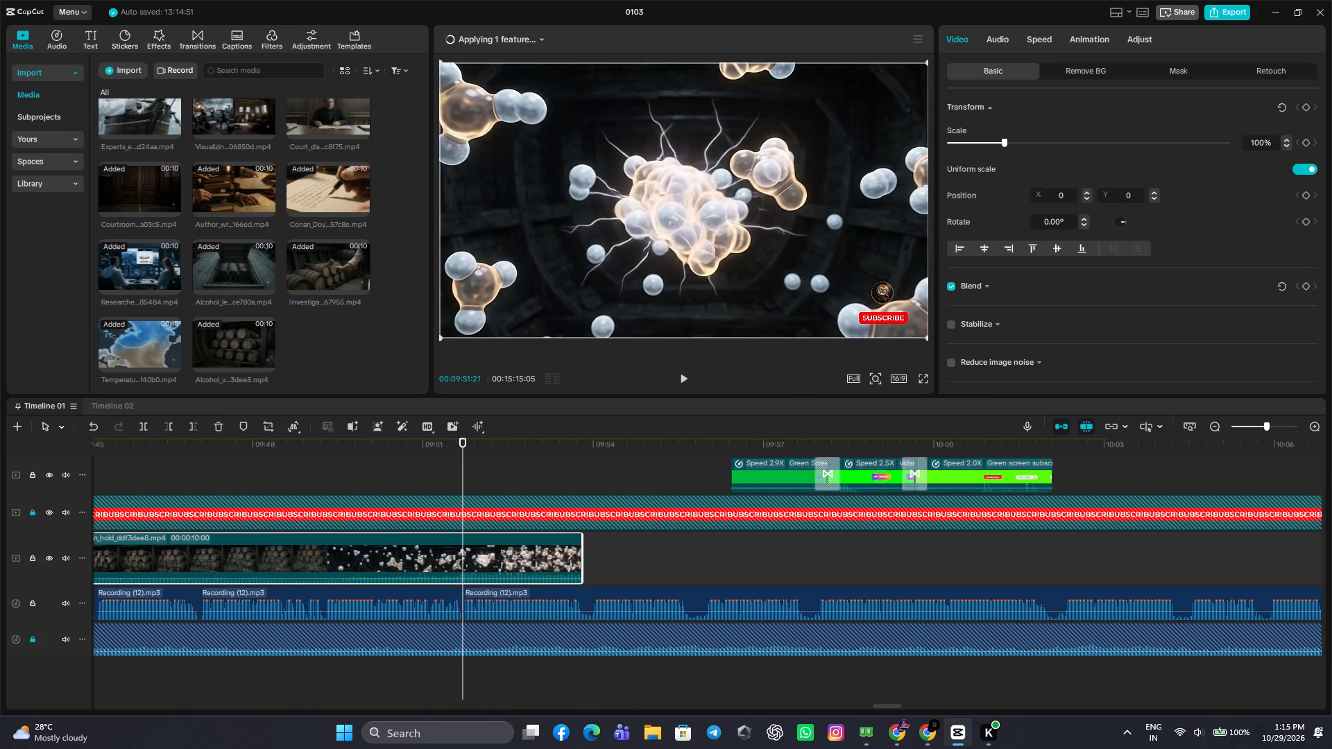
click(1022, 43)
Replay the molecule section of the Alcohol_vapor_pooling_in_hold clip with its narration and place the playhead at the clip's end, 00:09:53:24.
click(290, 462)
drag(289, 463, 346, 559)
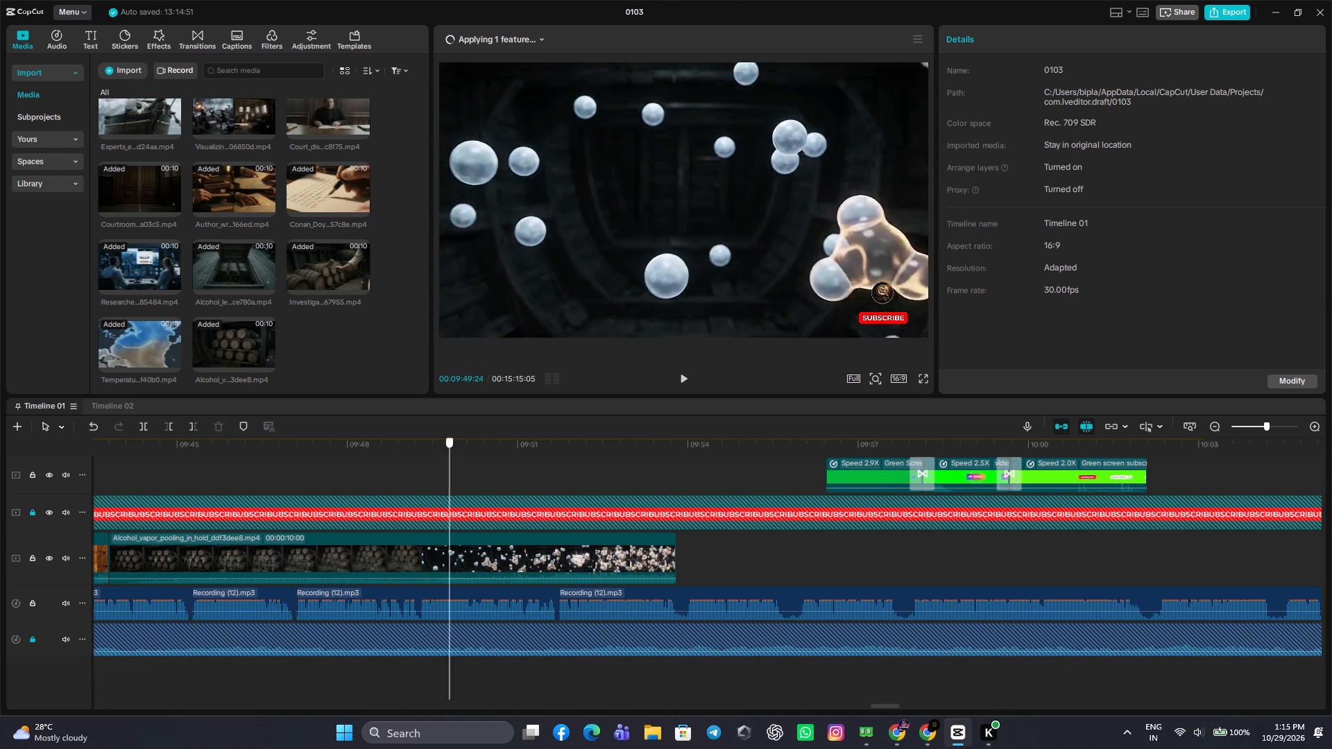
drag(346, 559, 348, 553)
click(699, 374)
click(690, 376)
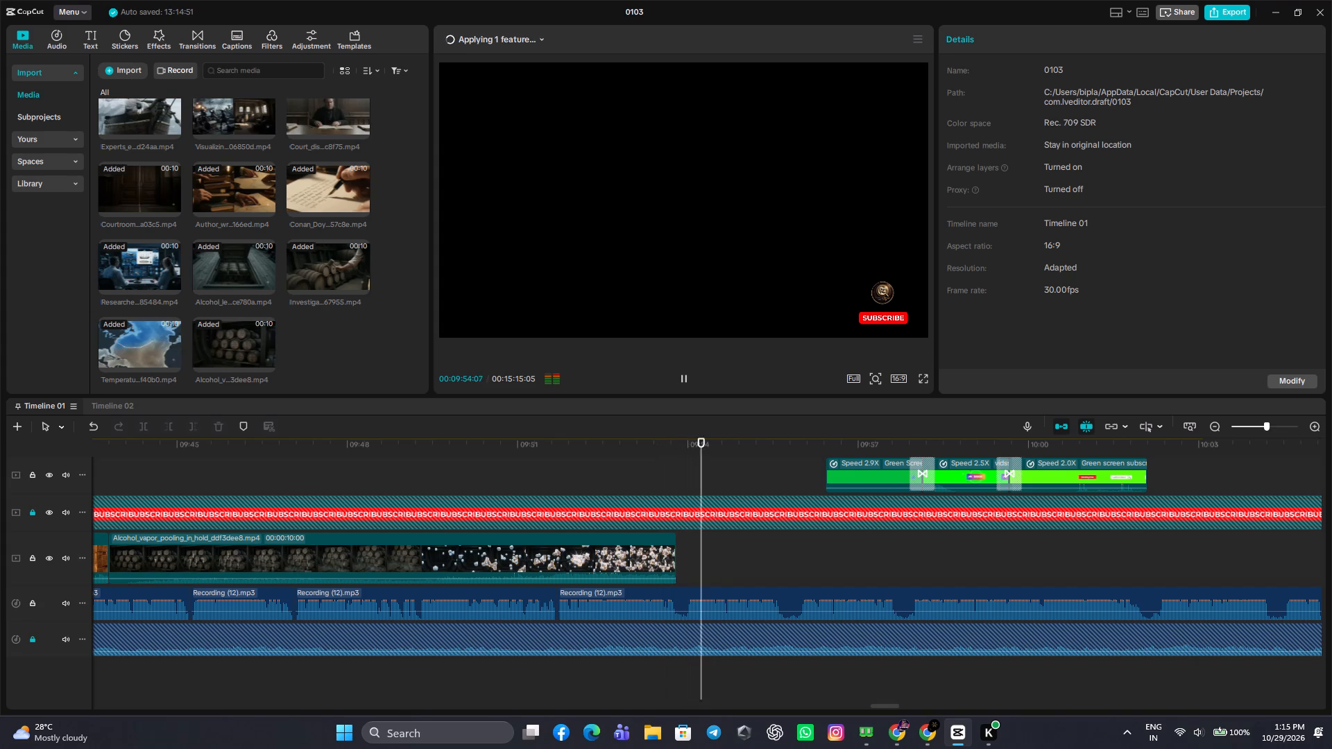
click(665, 479)
drag(665, 479, 679, 513)
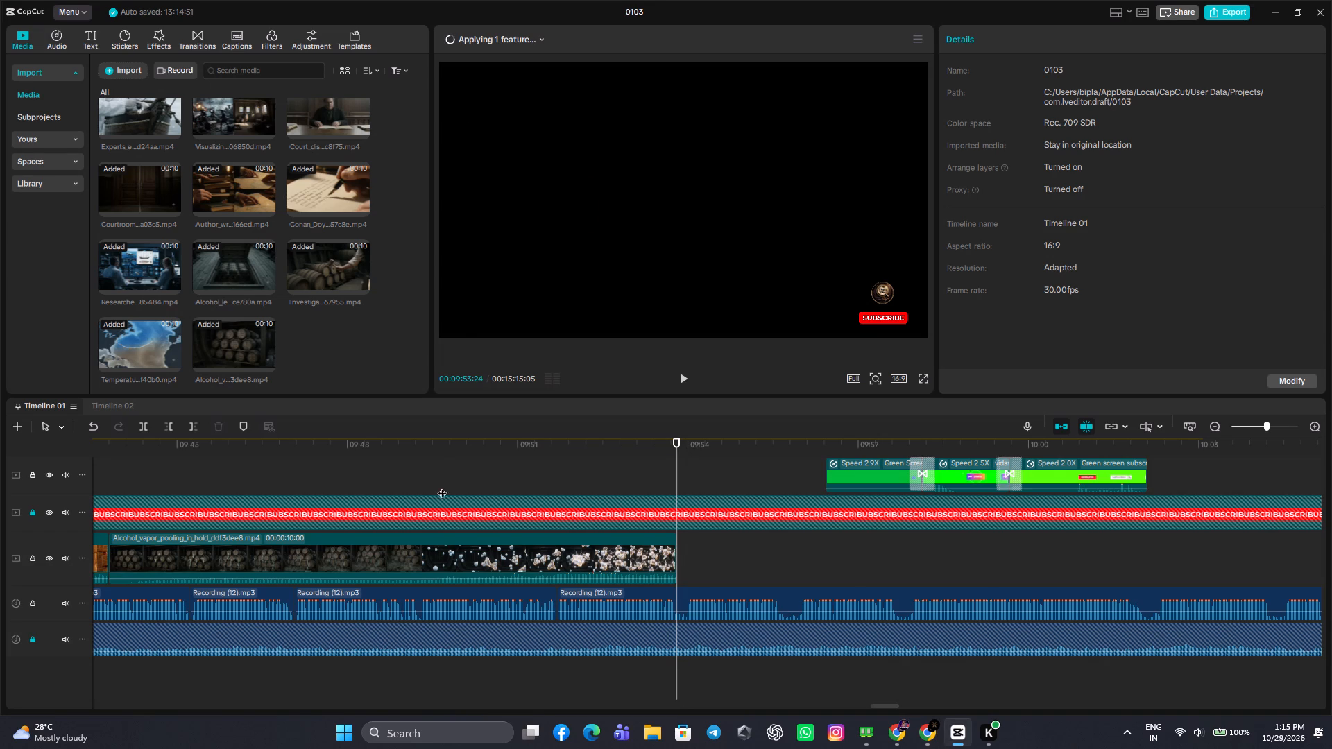
click(676, 374)
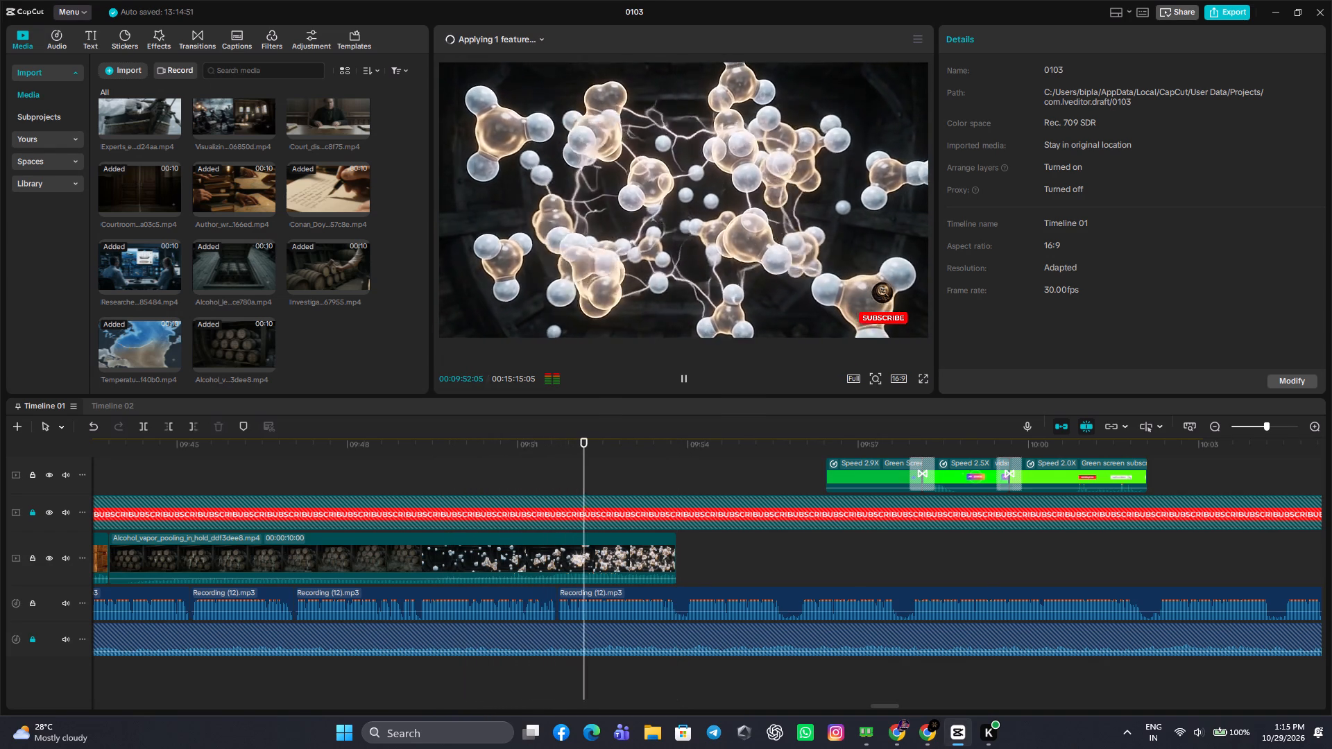
click(676, 374)
click(564, 479)
drag(564, 479, 418, 499)
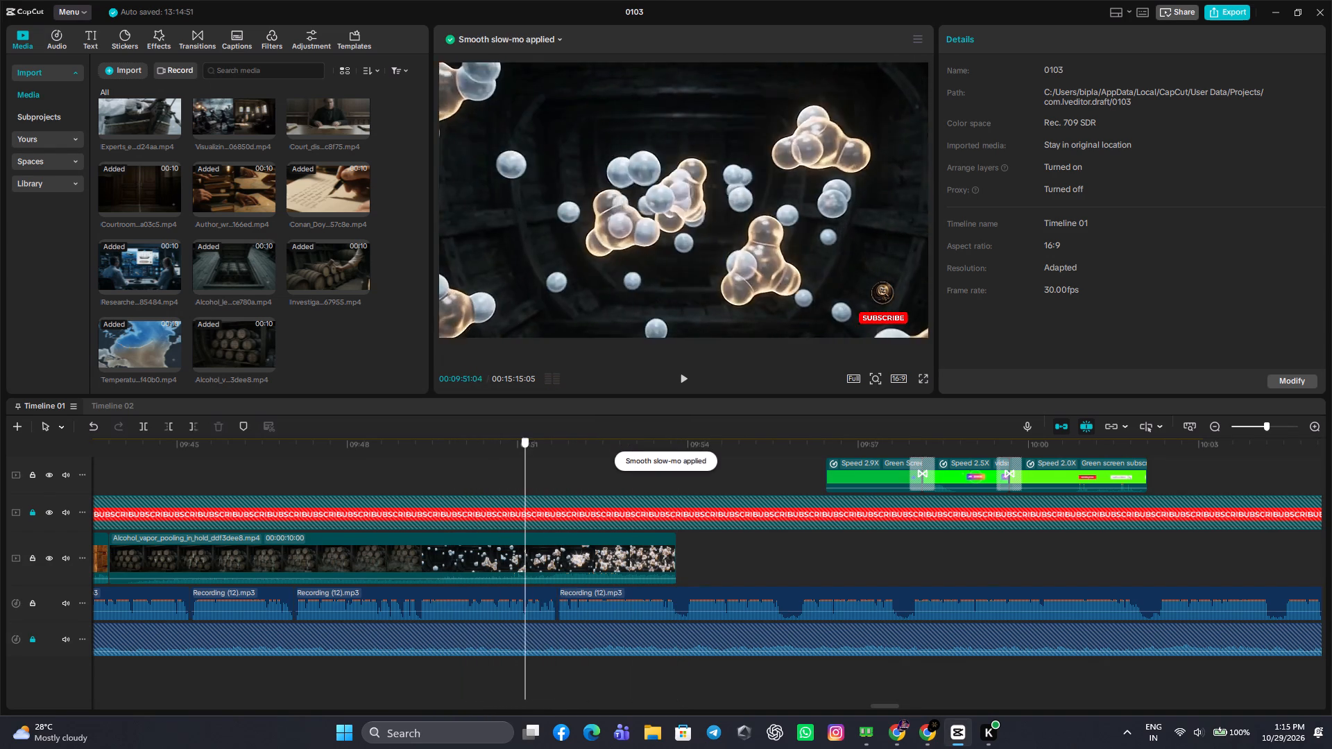
drag(418, 499, 418, 596)
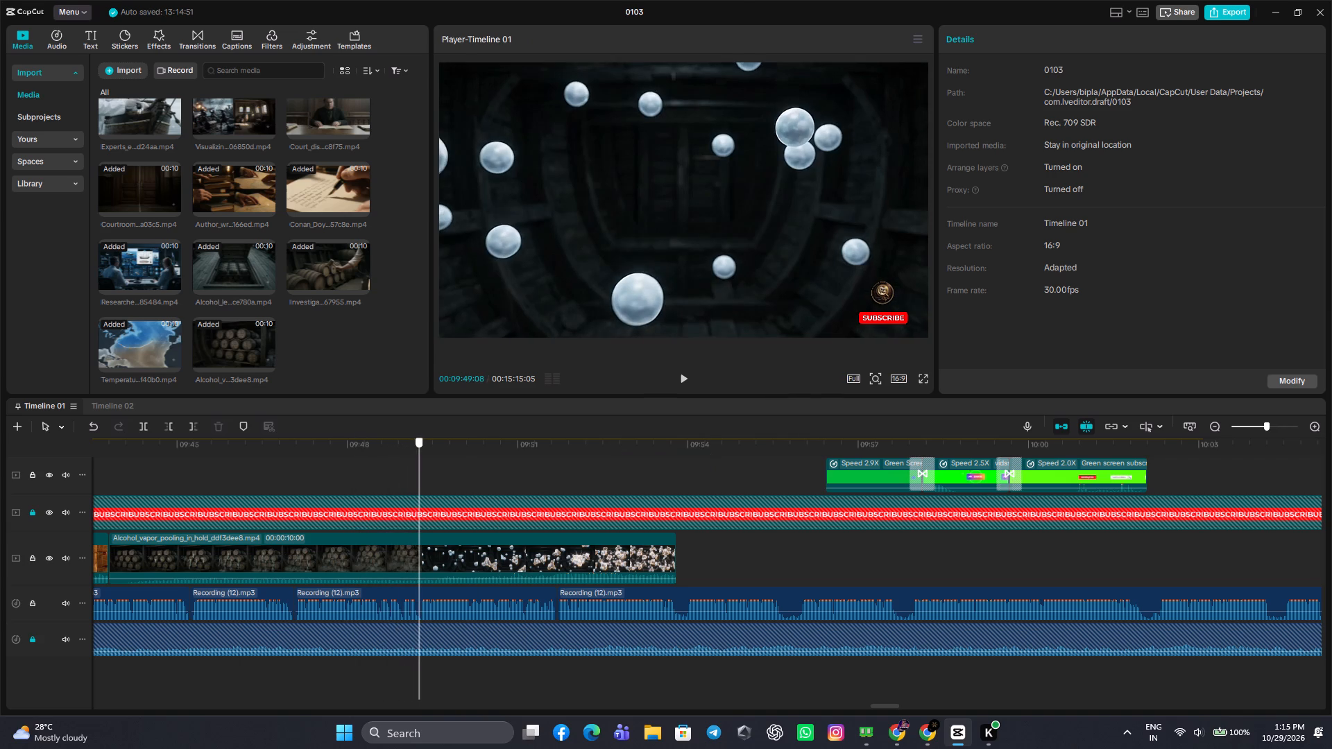
drag(418, 596, 420, 599)
click(439, 558)
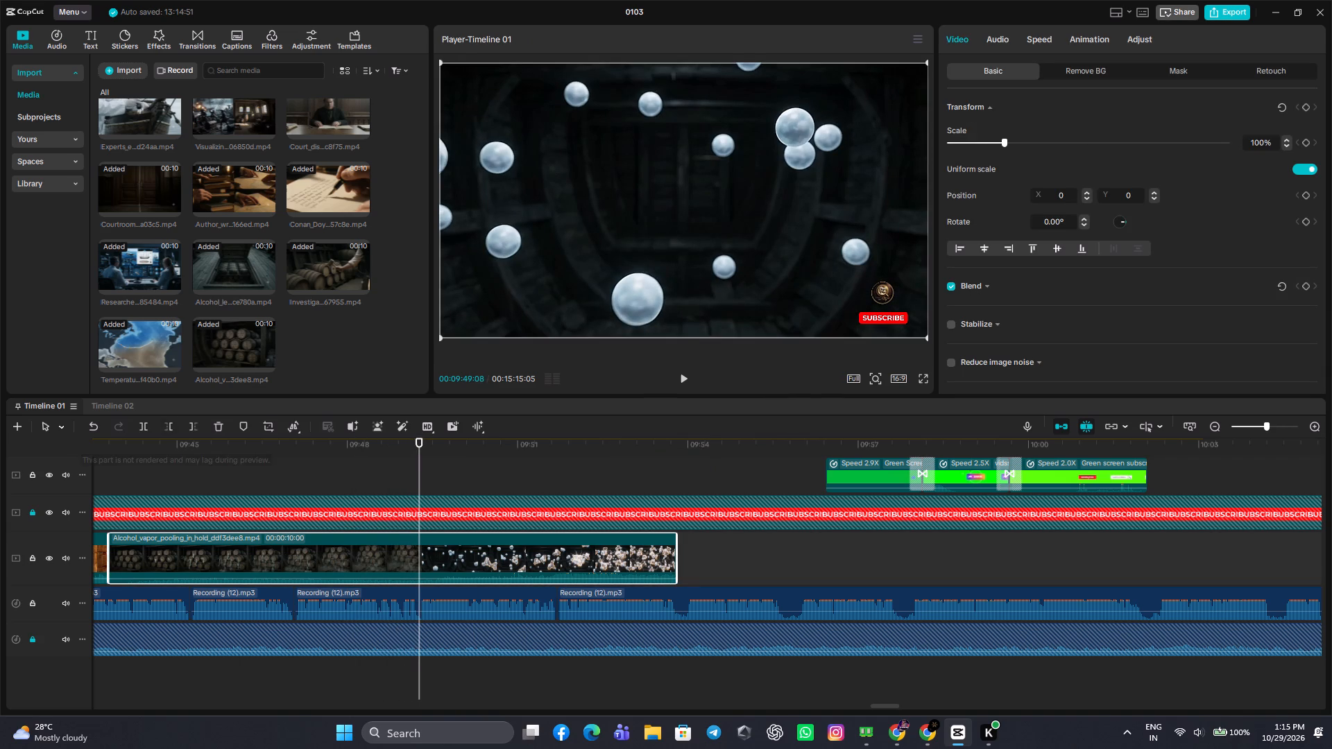
click(147, 422)
Speed up the molecule part to 1.81x so it ends at the last Recording (12) cut, and play it back.
click(1036, 44)
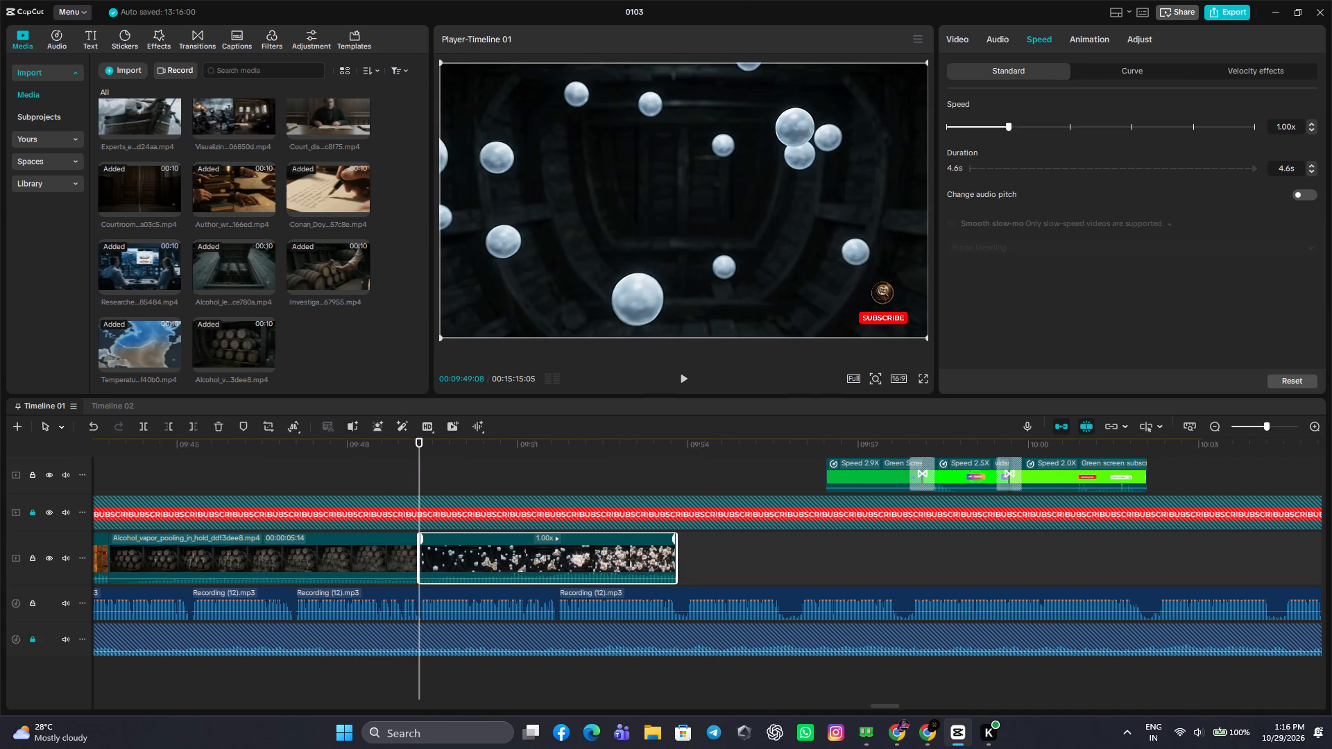
click(1017, 128)
click(1038, 126)
click(1041, 126)
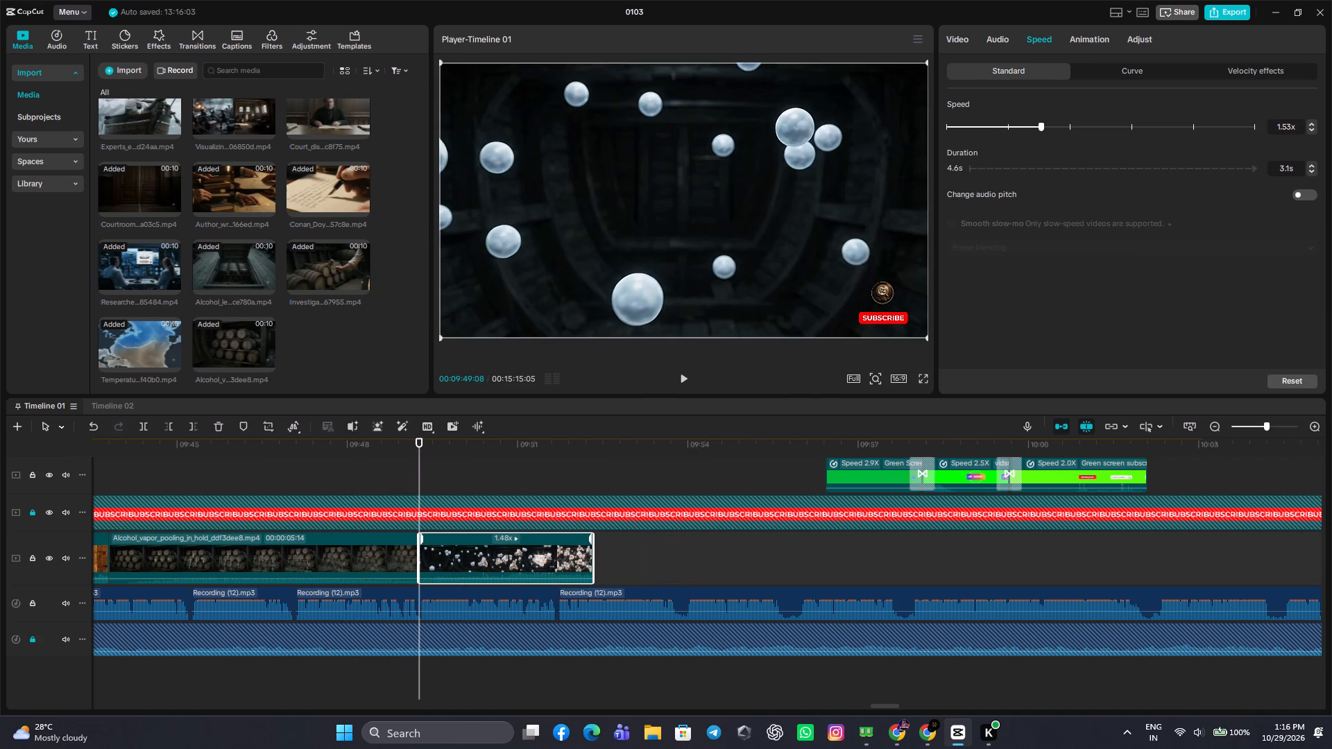
click(1045, 126)
click(1055, 124)
click(1055, 124)
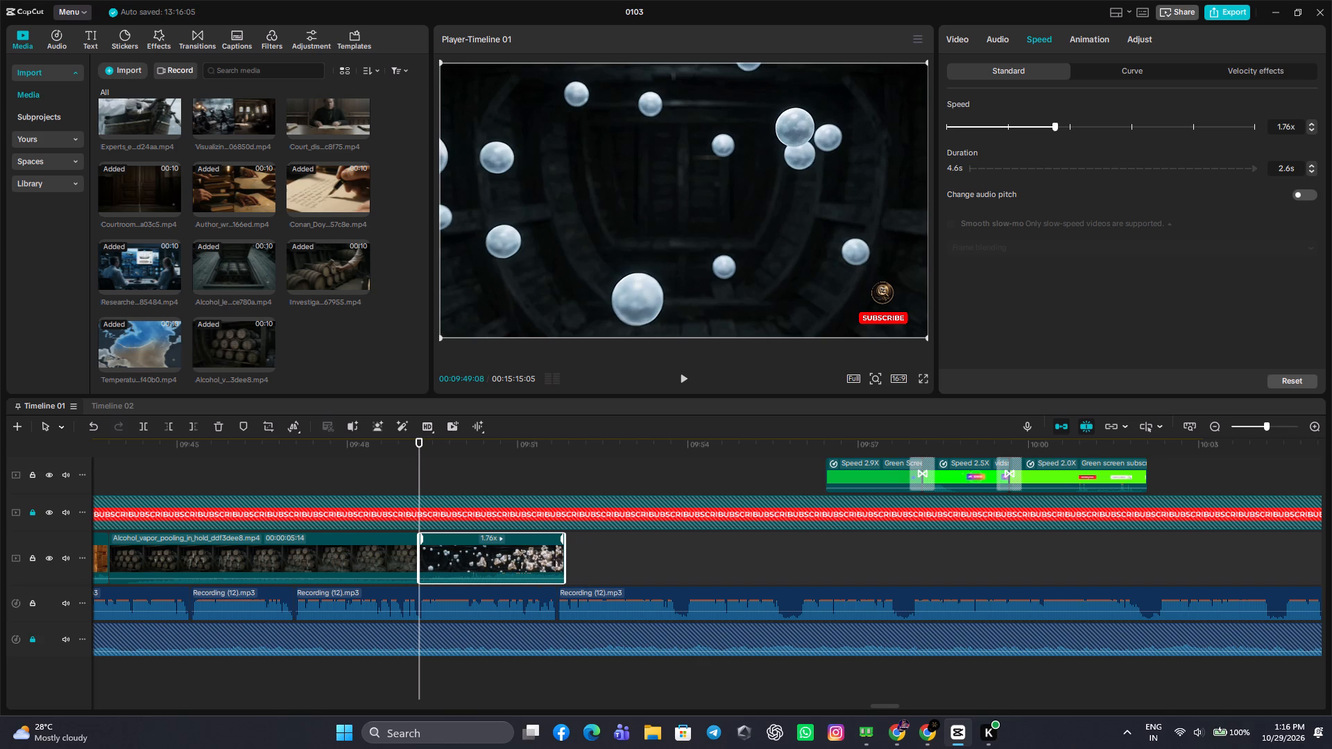
click(1057, 124)
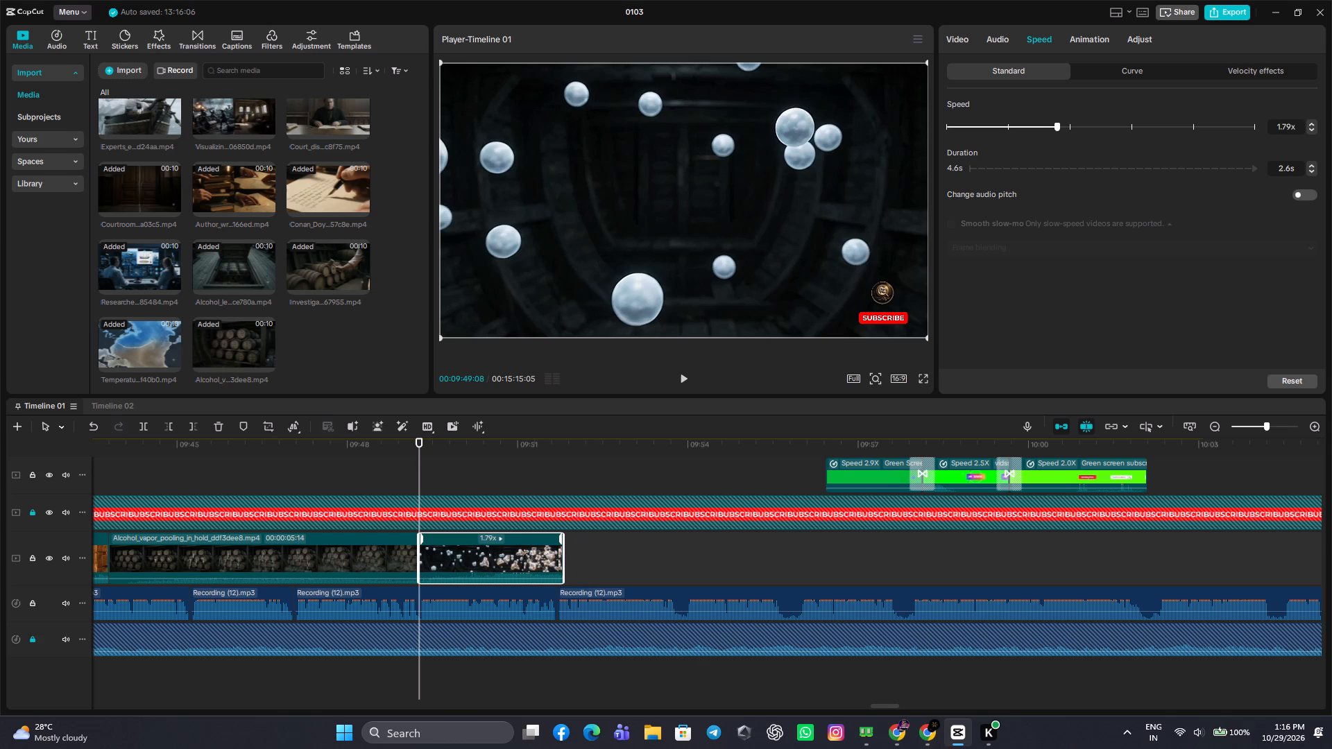
click(1059, 125)
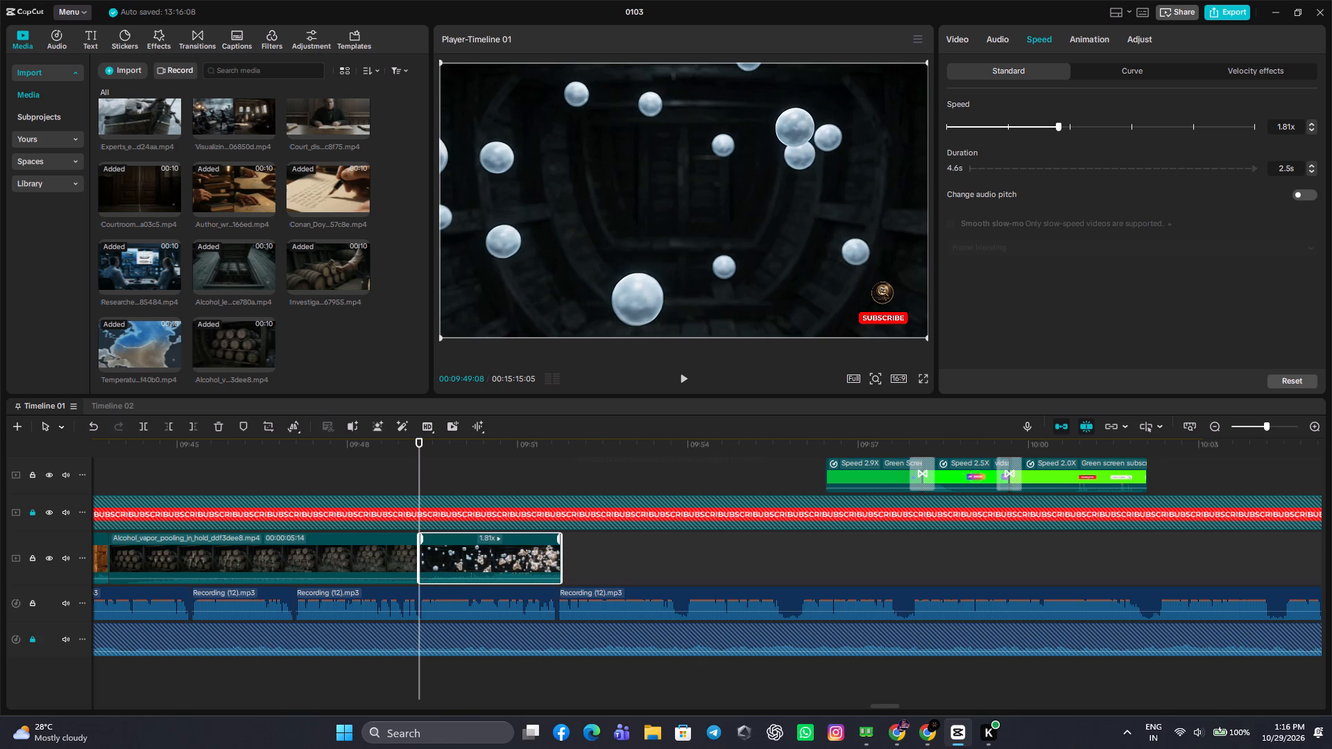
click(409, 478)
click(690, 386)
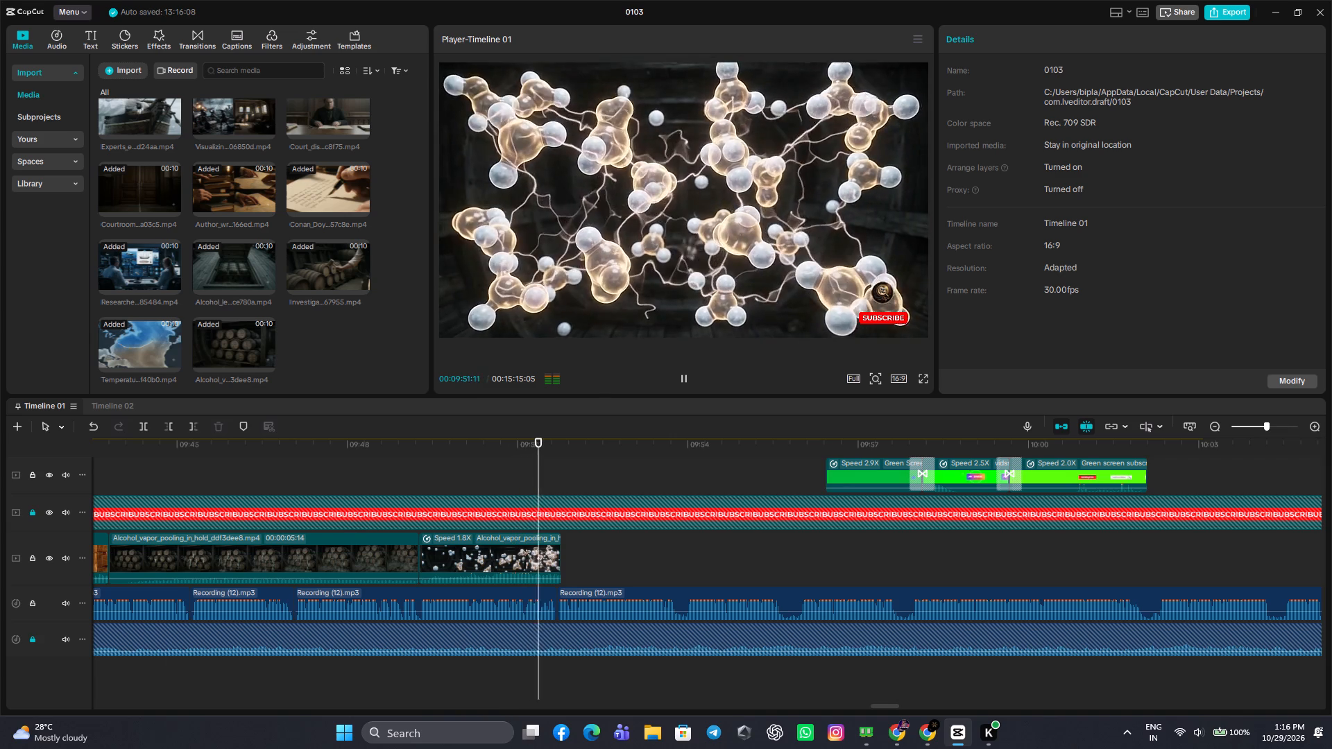
click(585, 562)
Combine the two parts of the Alcohol_vapor_pooling_in_hold clip into one compound clip.
drag(585, 562, 577, 567)
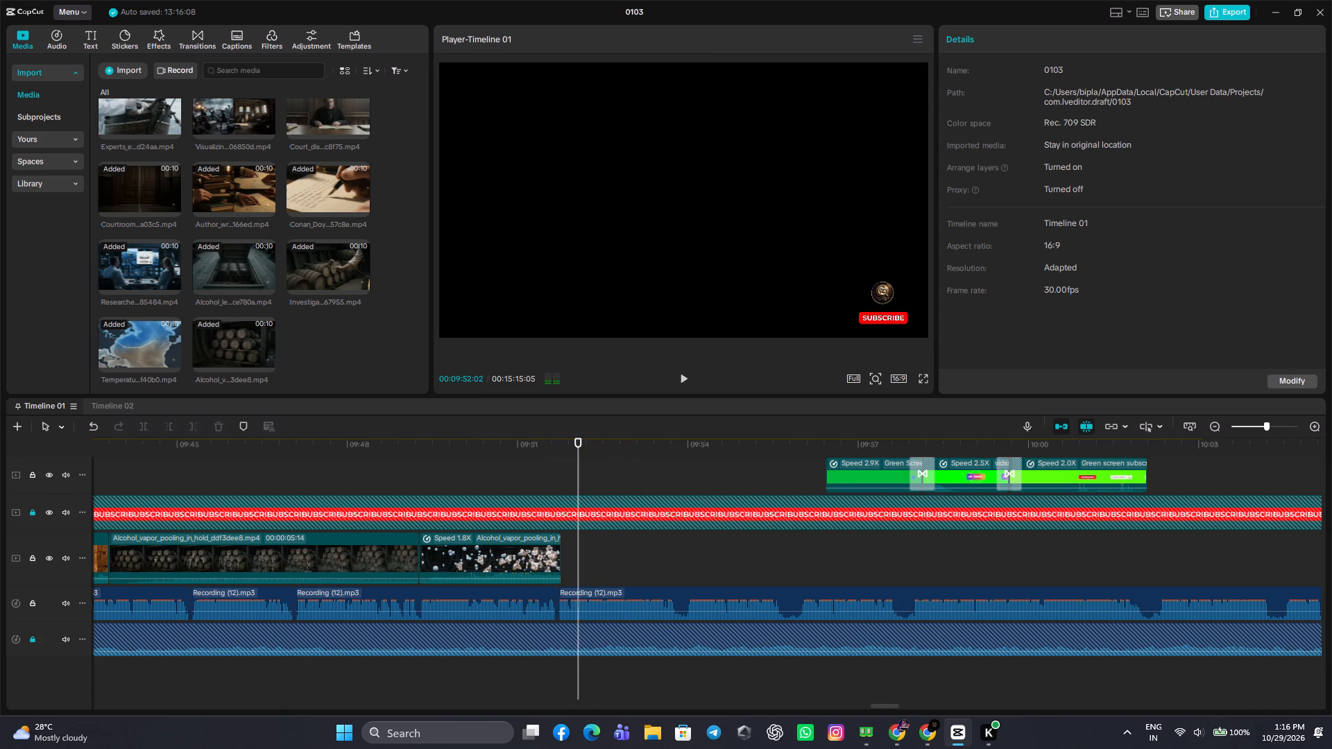
drag(636, 560, 386, 566)
right_click(386, 566)
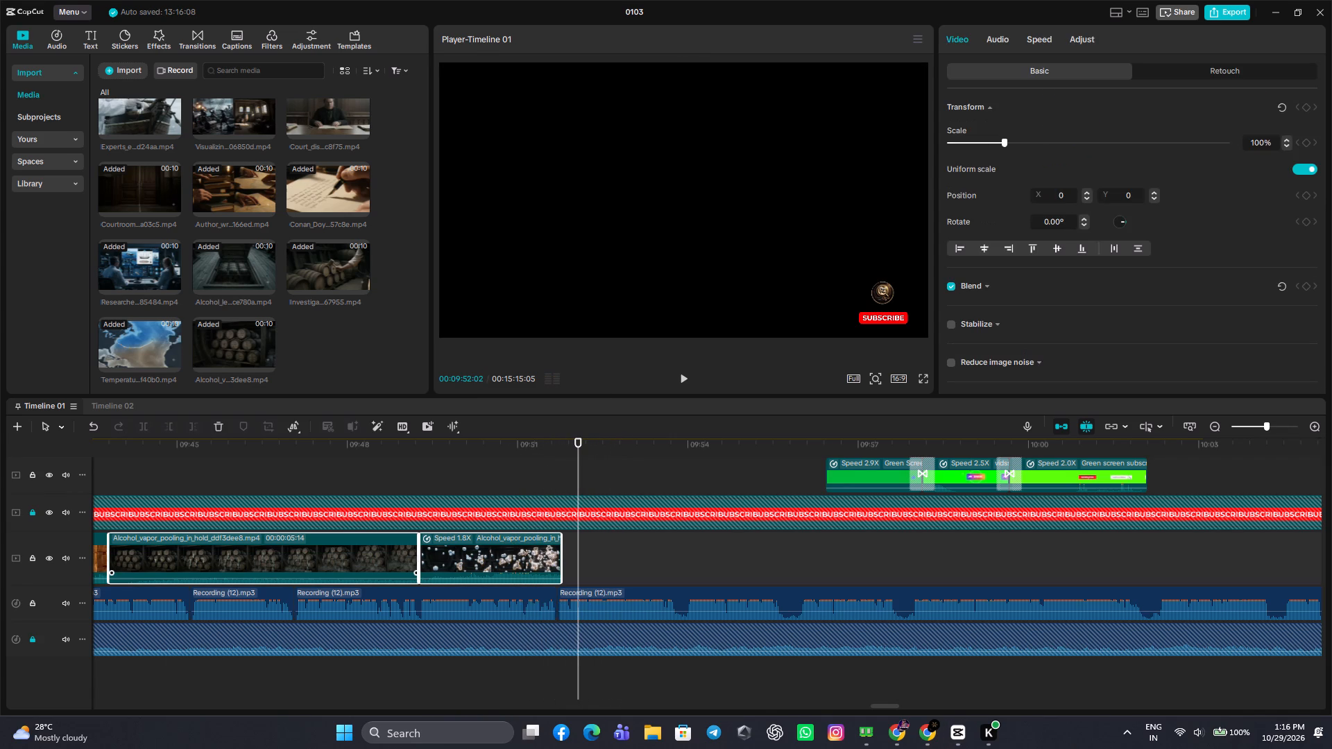
click(474, 542)
Inspect the speed of the molecule part inside the new compound clip and replay its end in the main timeline.
click(821, 456)
drag(821, 456, 1282, 537)
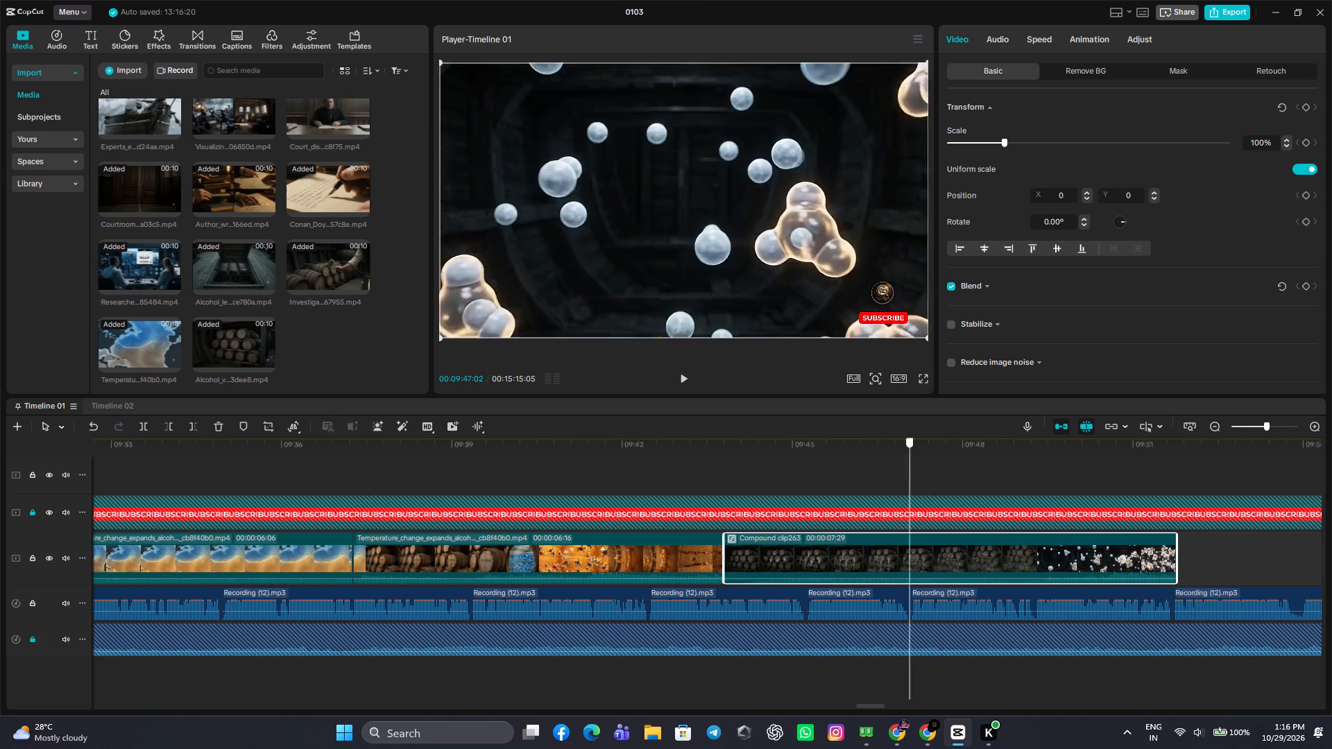
drag(1282, 537, 956, 567)
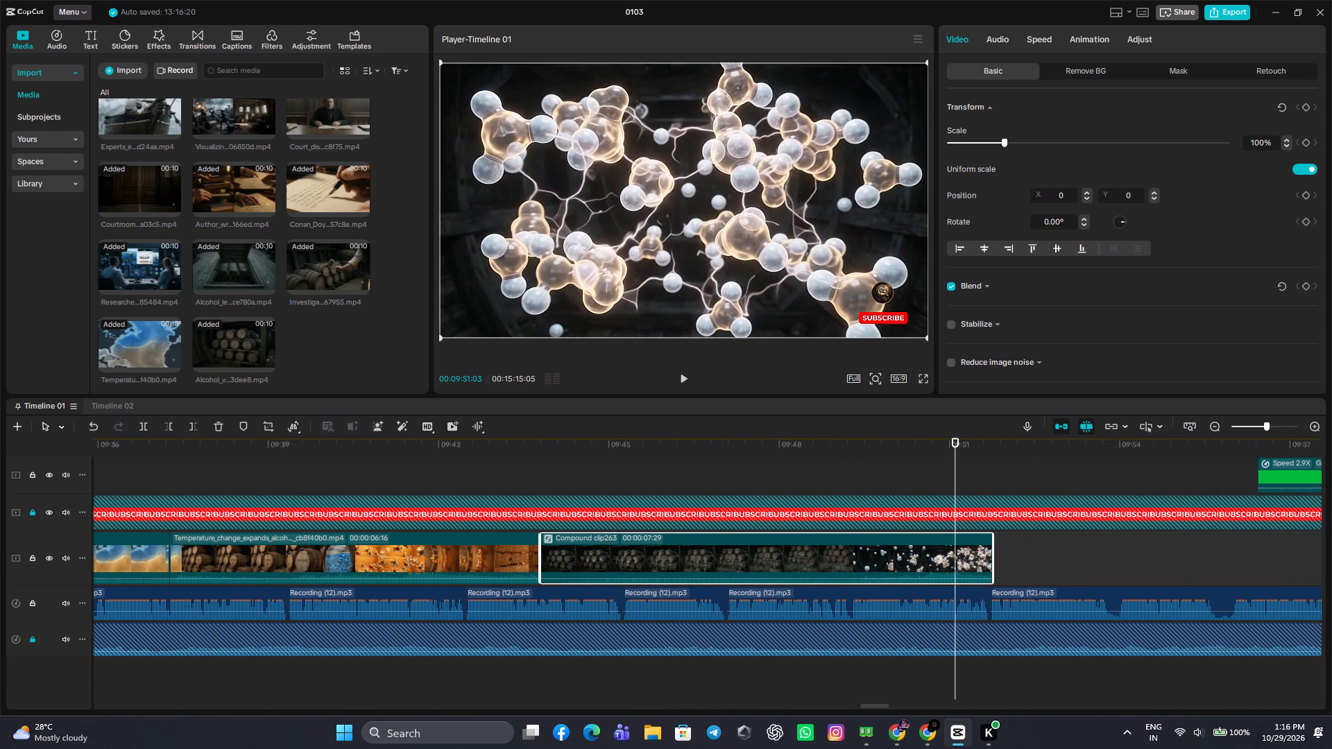
right_click(960, 554)
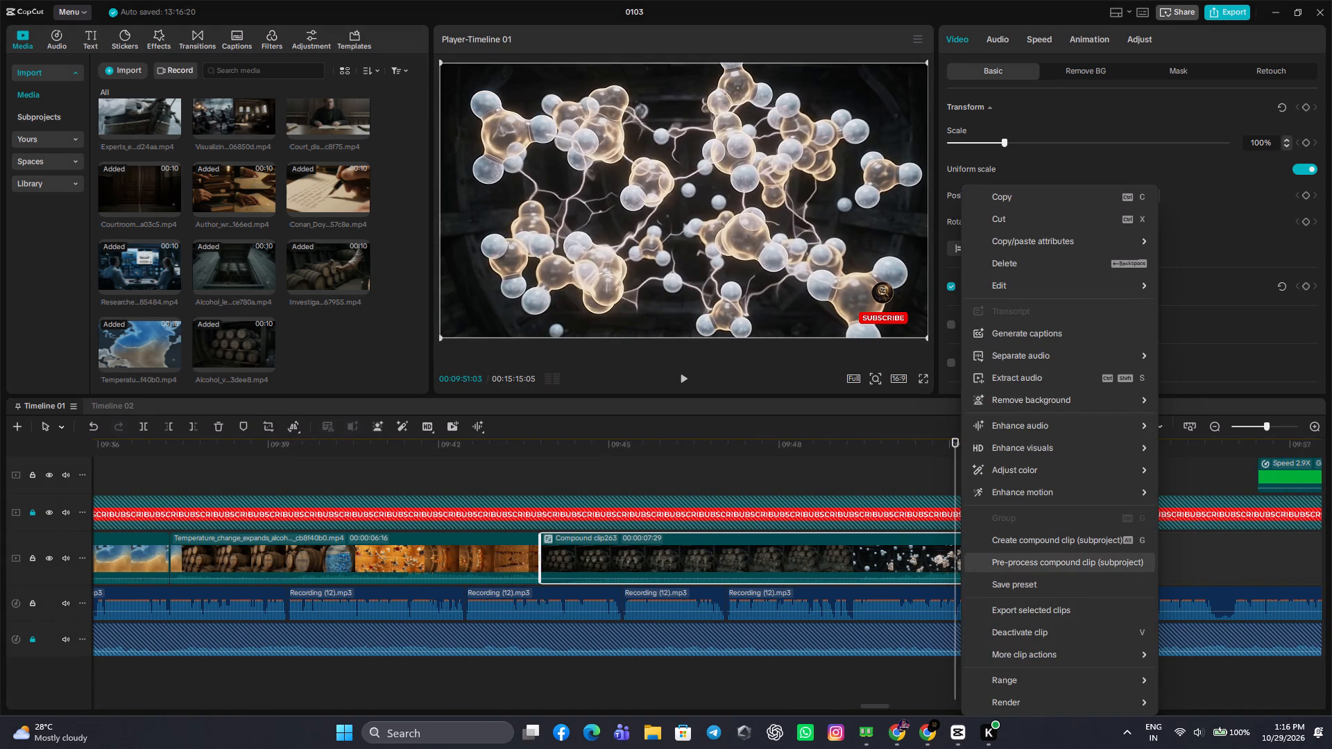
double_click(910, 561)
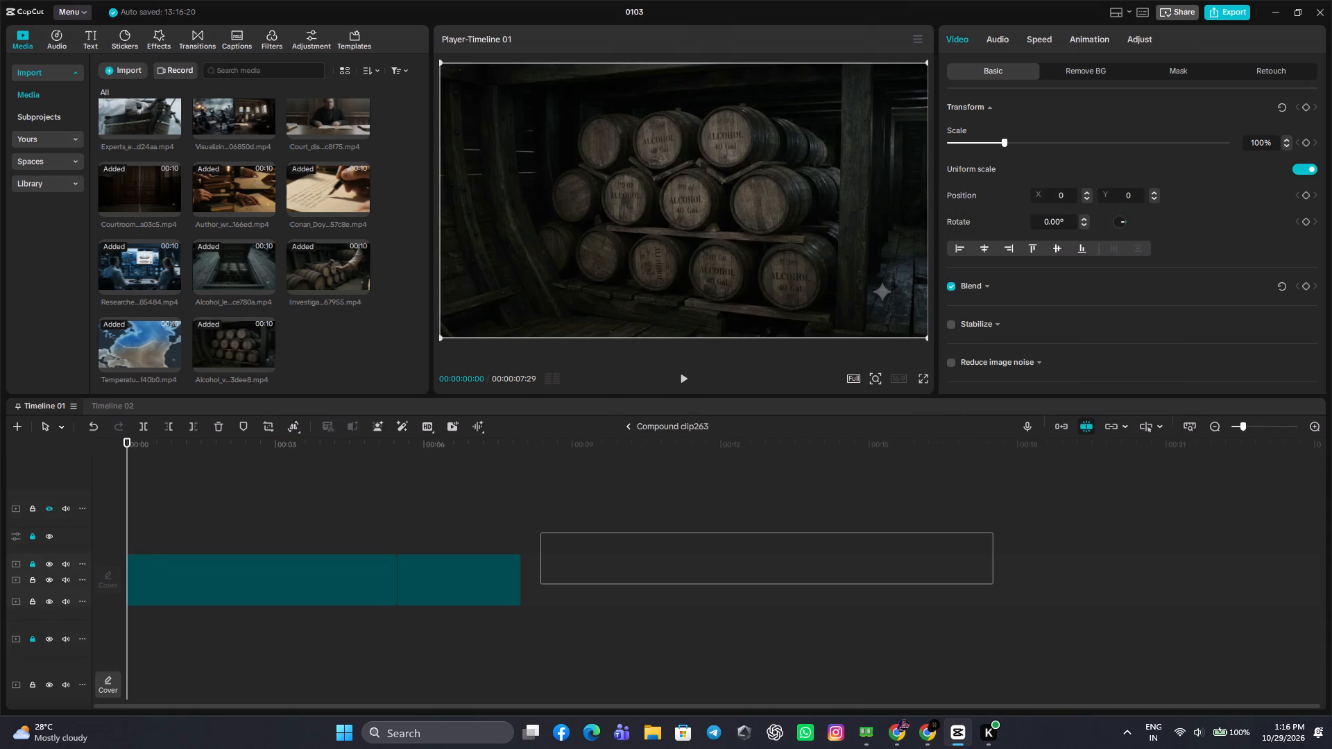
click(495, 576)
click(1047, 46)
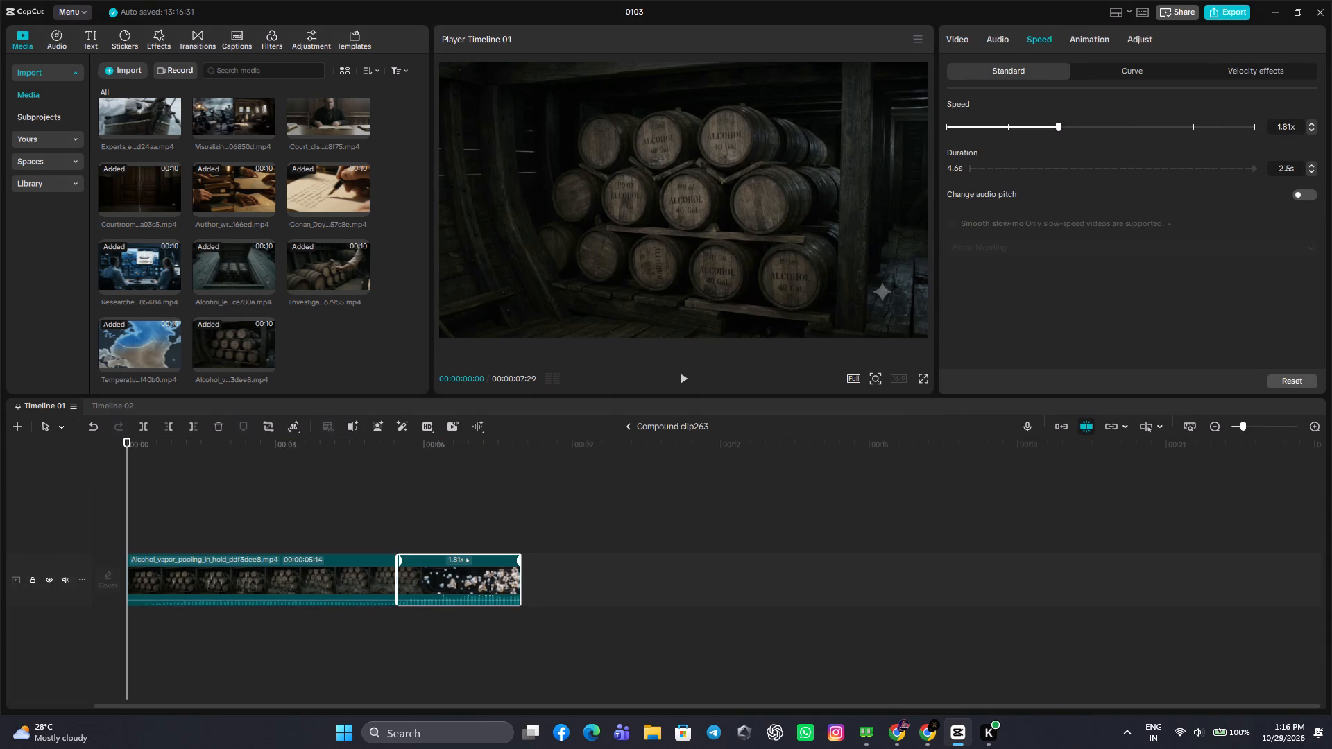
click(633, 424)
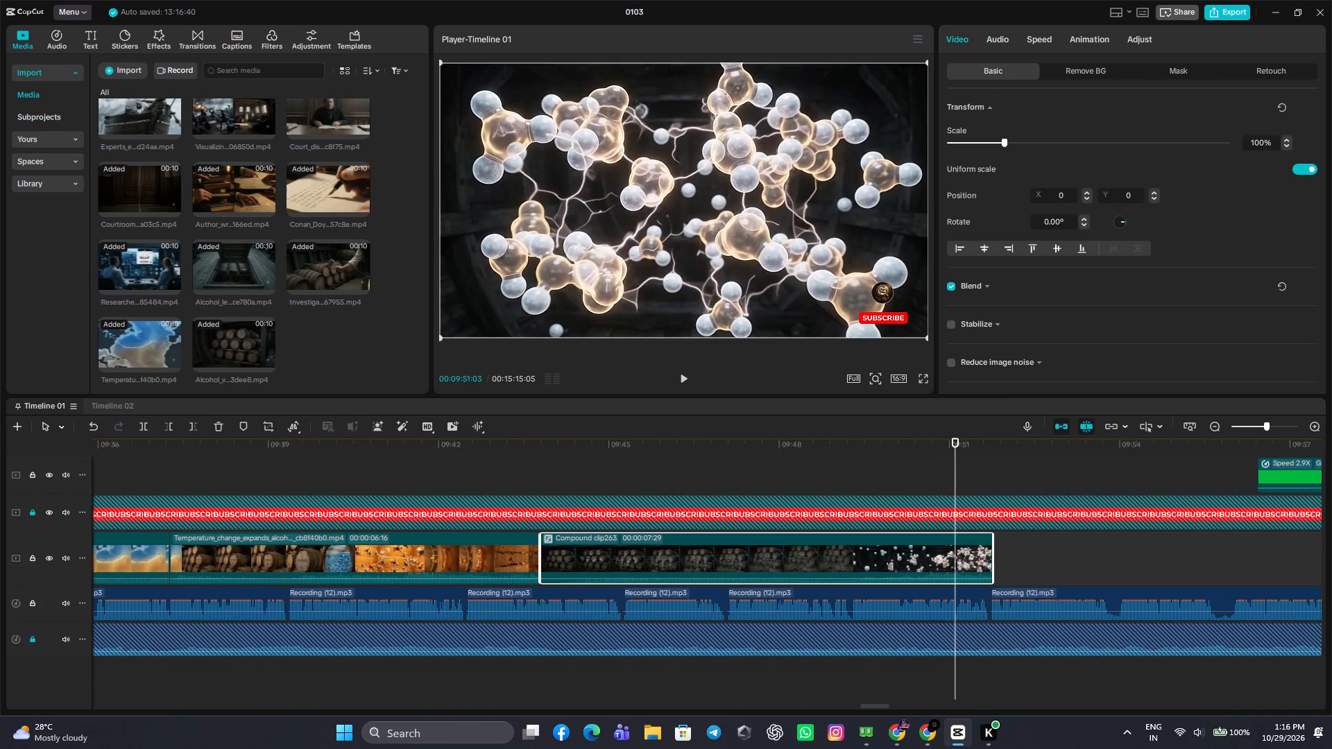
click(873, 477)
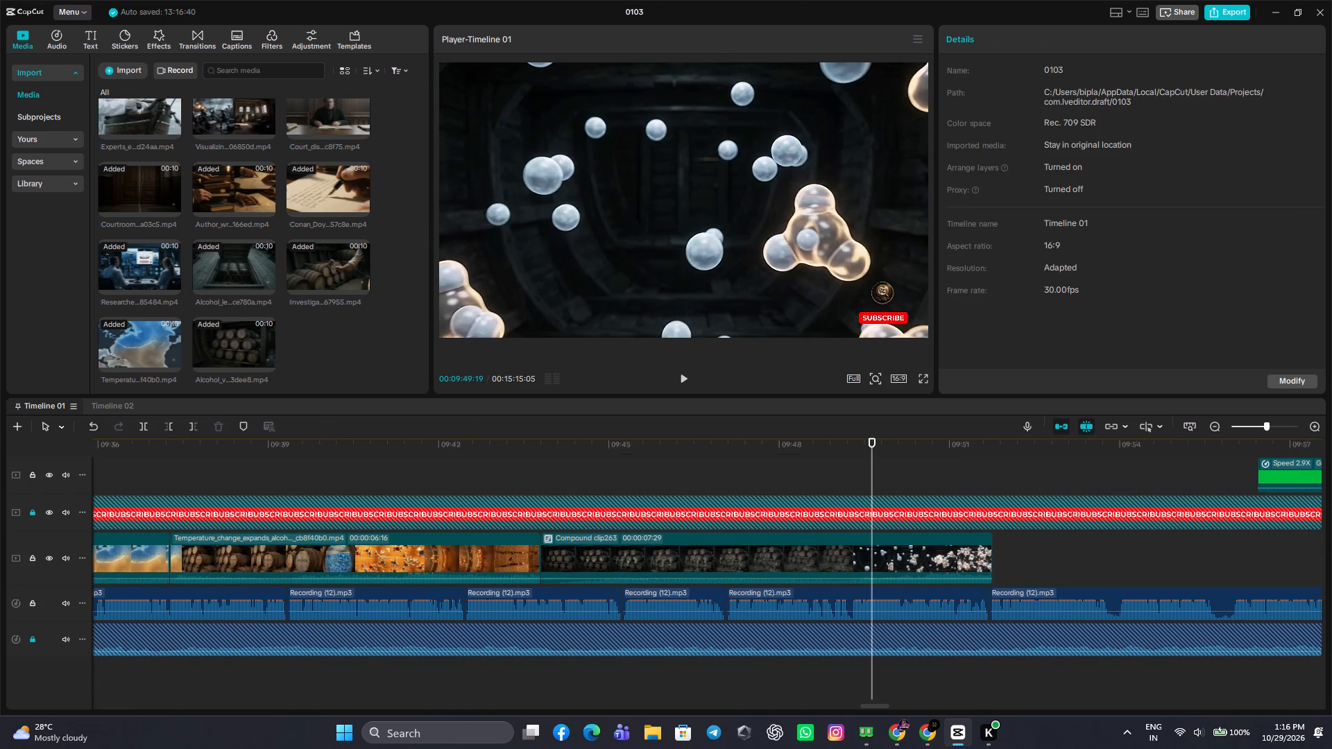
click(680, 381)
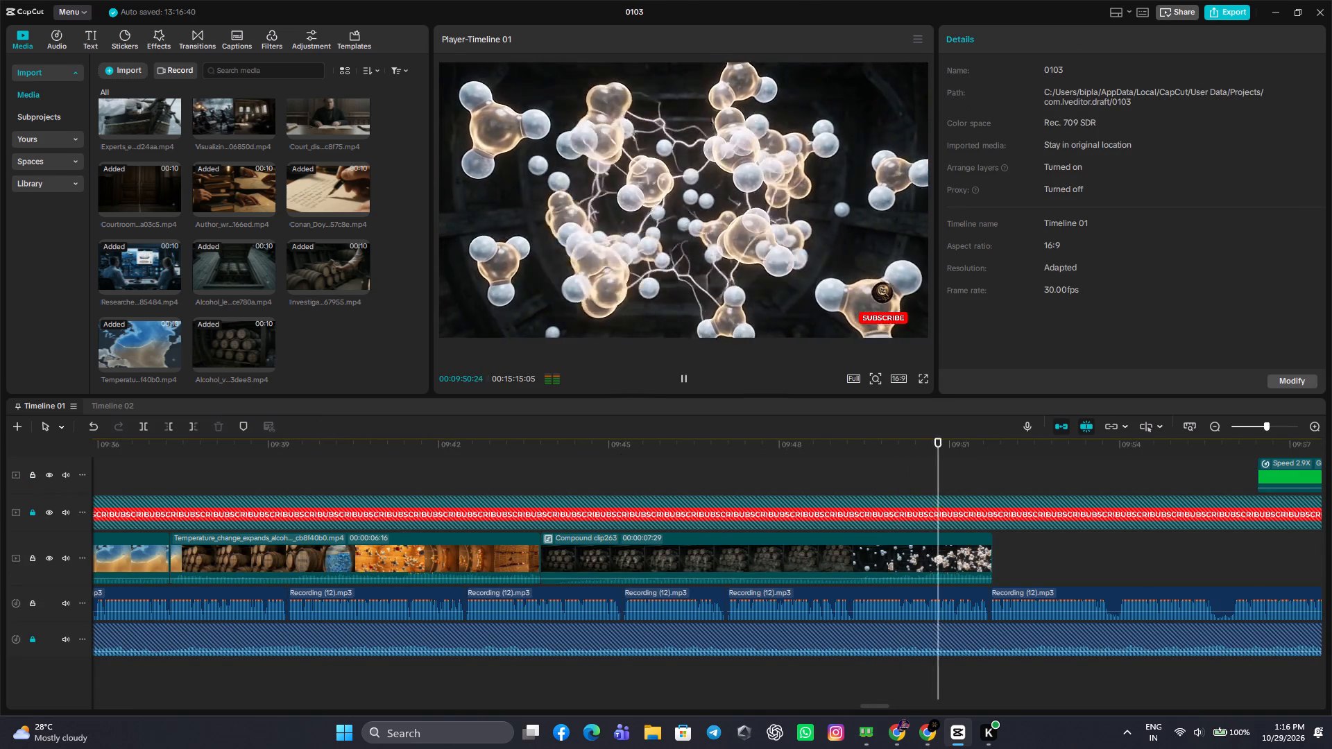
Add the Alcohol_vapor_pooling_in_hold video from the media library again at 00:09:51:23, directly after the compound clip.
drag(1095, 569, 1331, 569)
drag(286, 544, 0, 551)
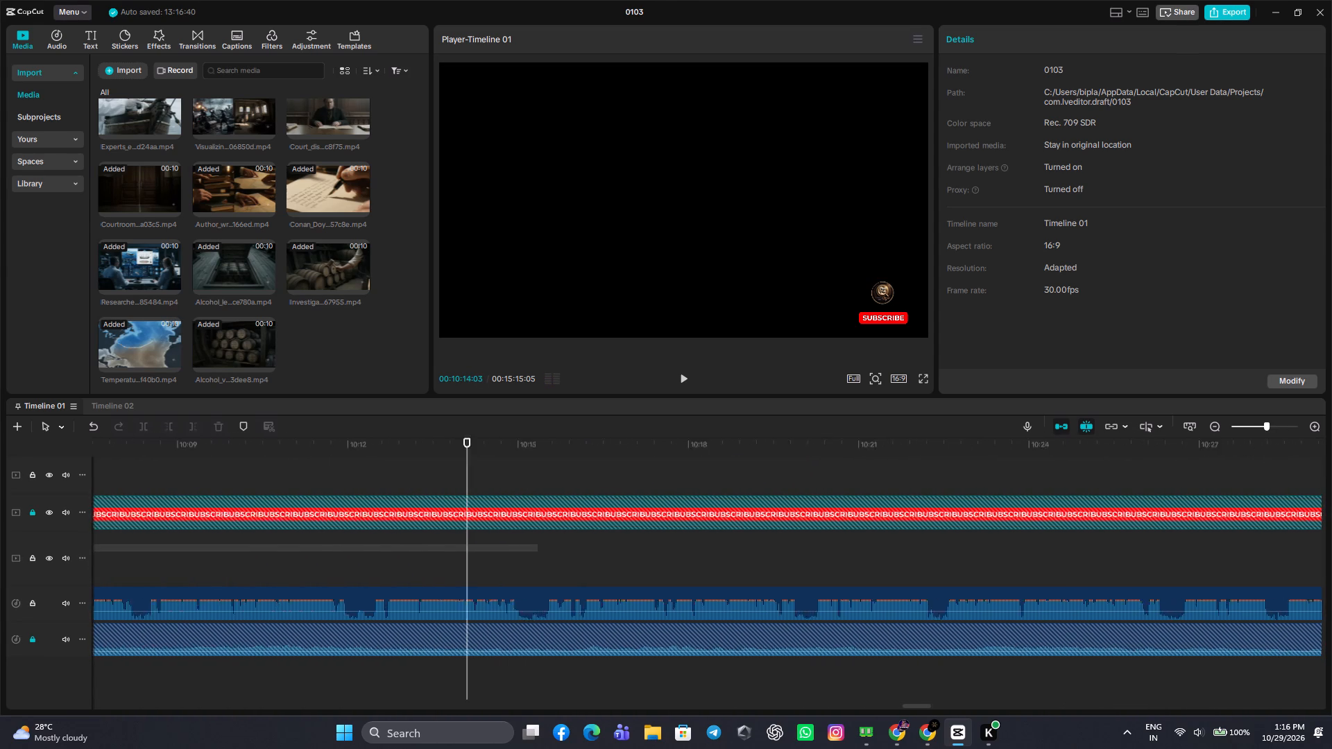
drag(0, 551, 0, 580)
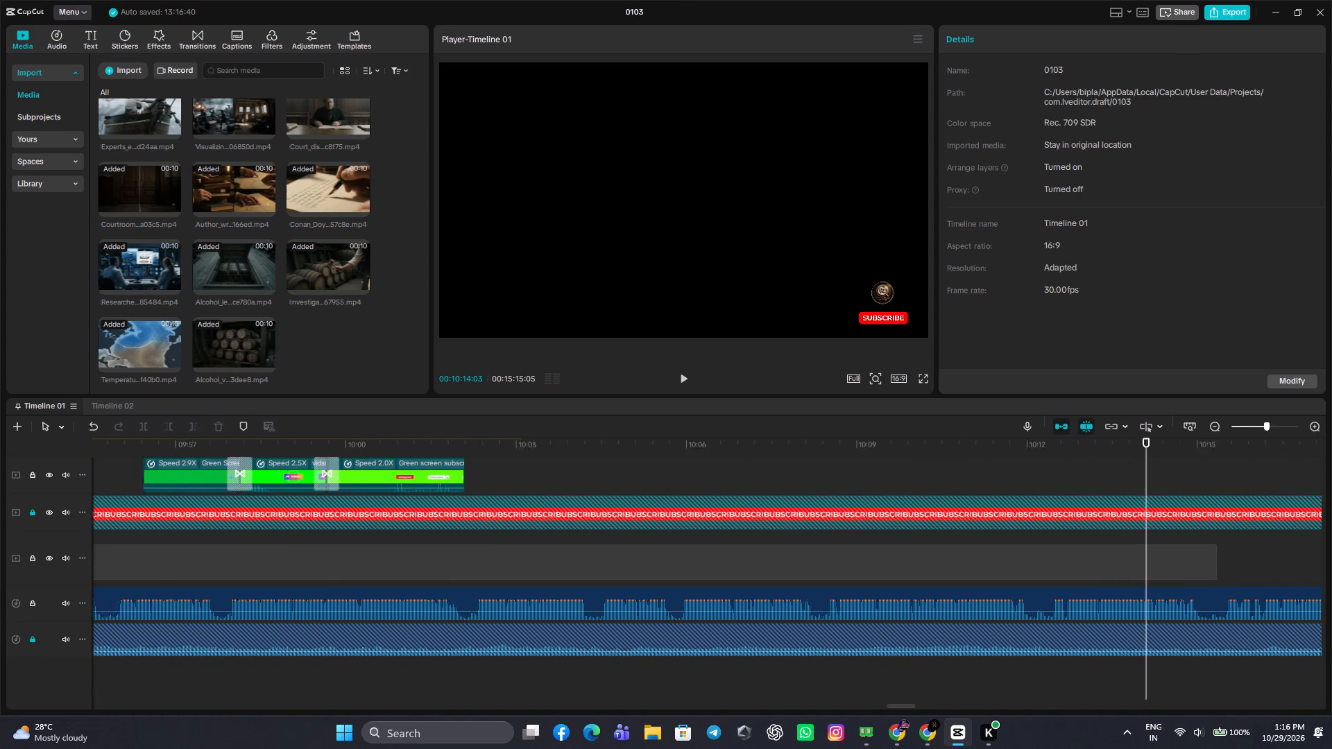
drag(0, 580, 481, 557)
click(391, 558)
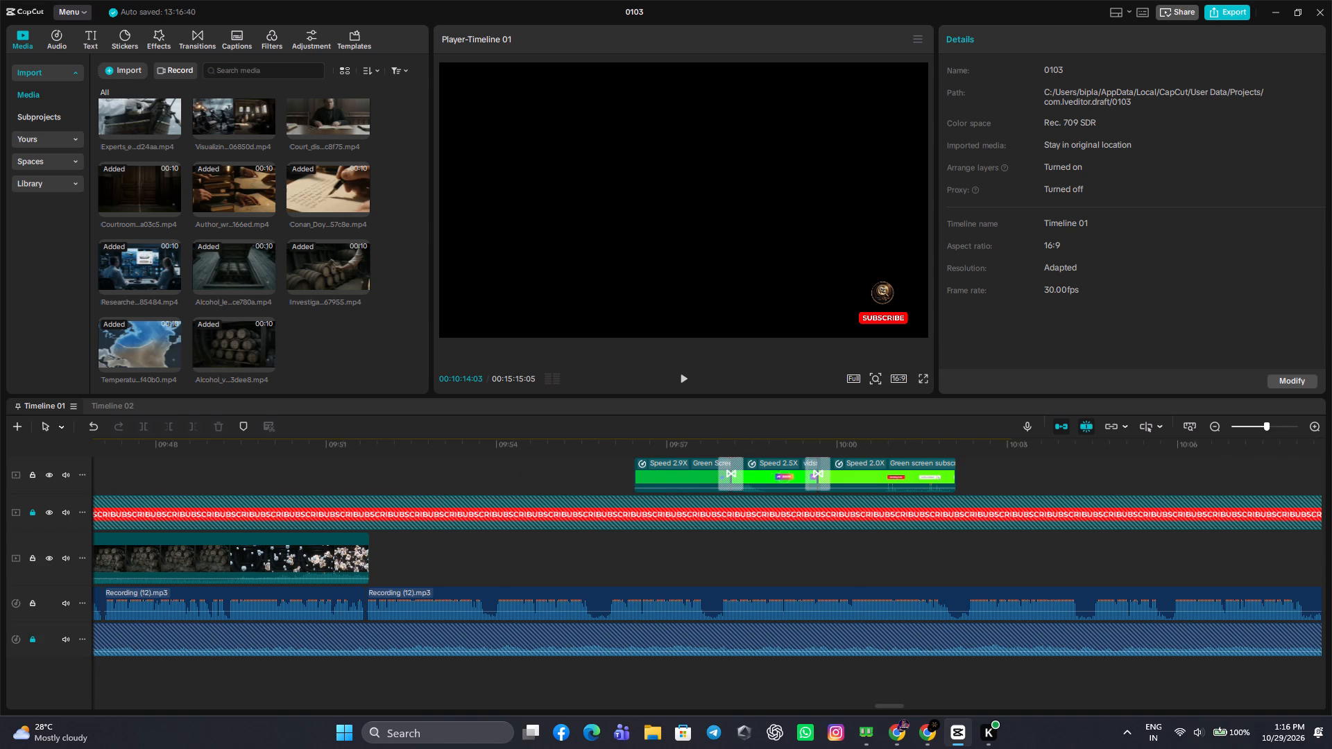
drag(391, 558, 370, 593)
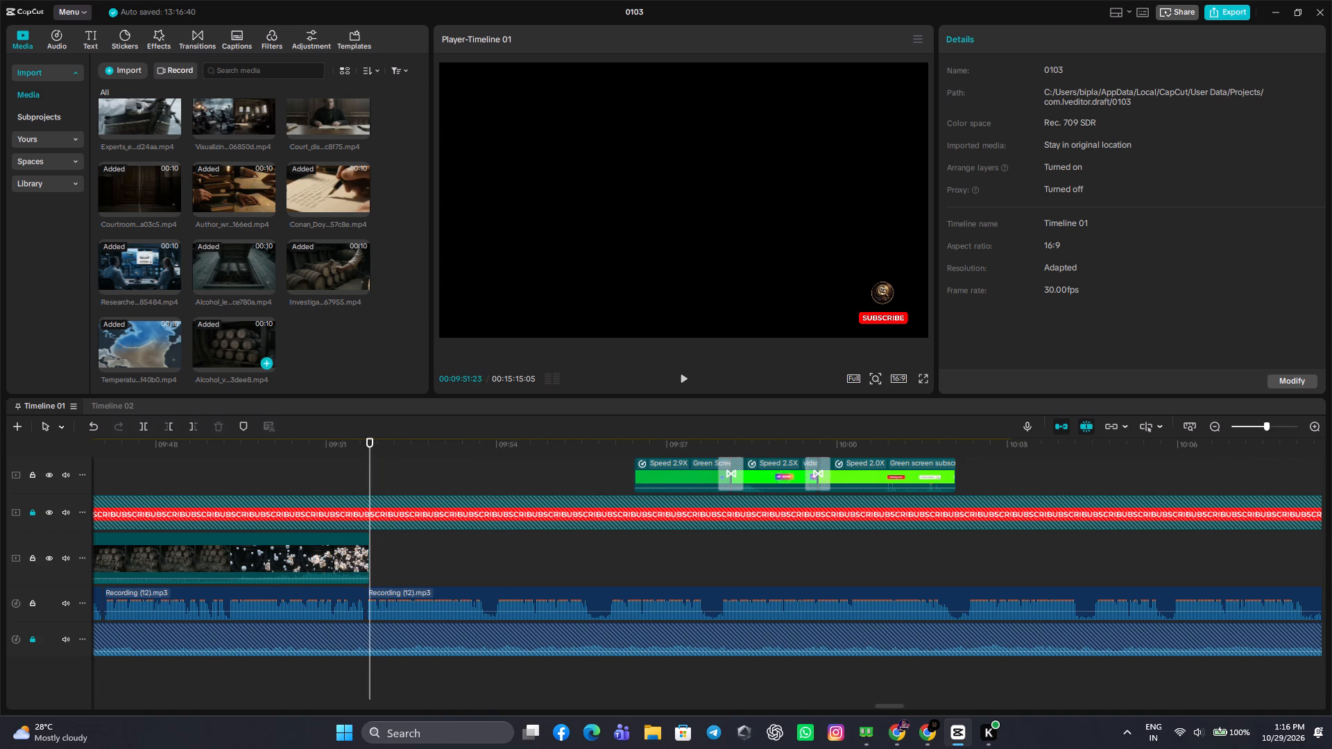
click(264, 374)
click(266, 363)
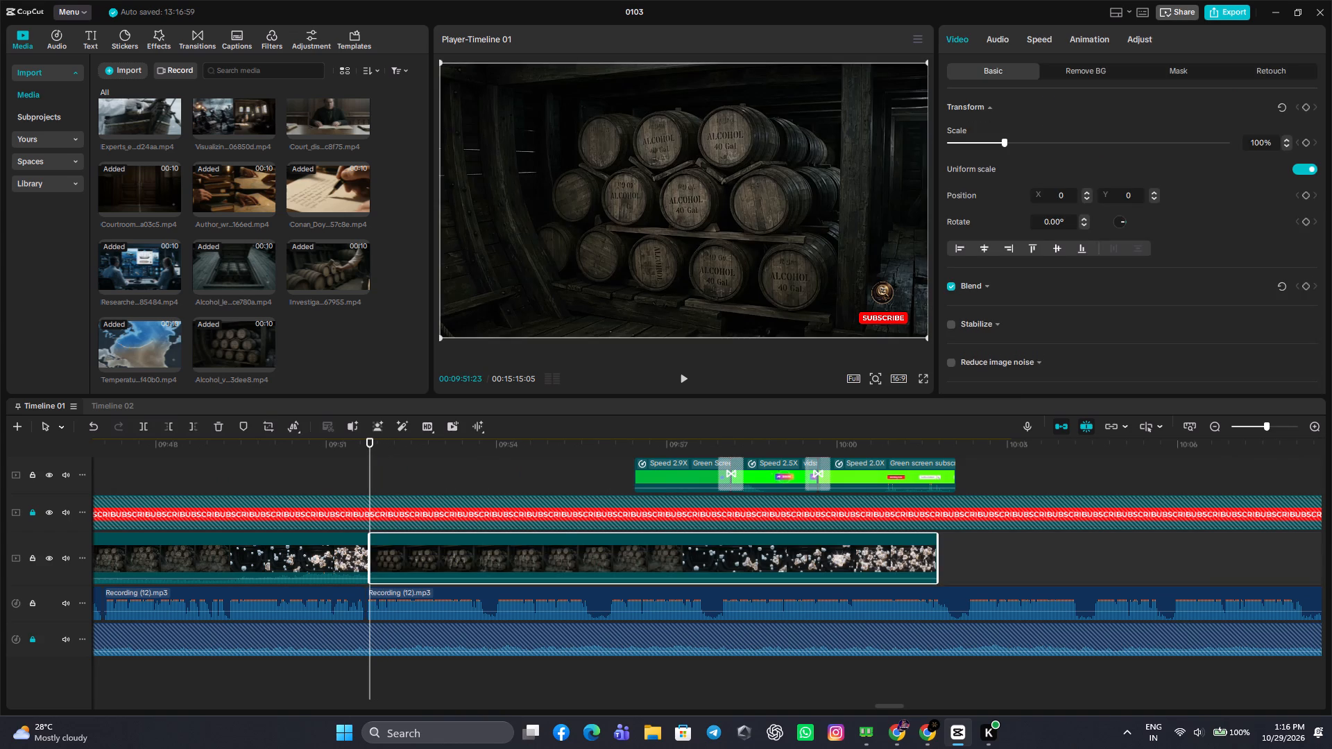
Play back the start of the newly added Alcohol_vapor_pooling_in_hold clip against the narration.
click(364, 485)
click(685, 380)
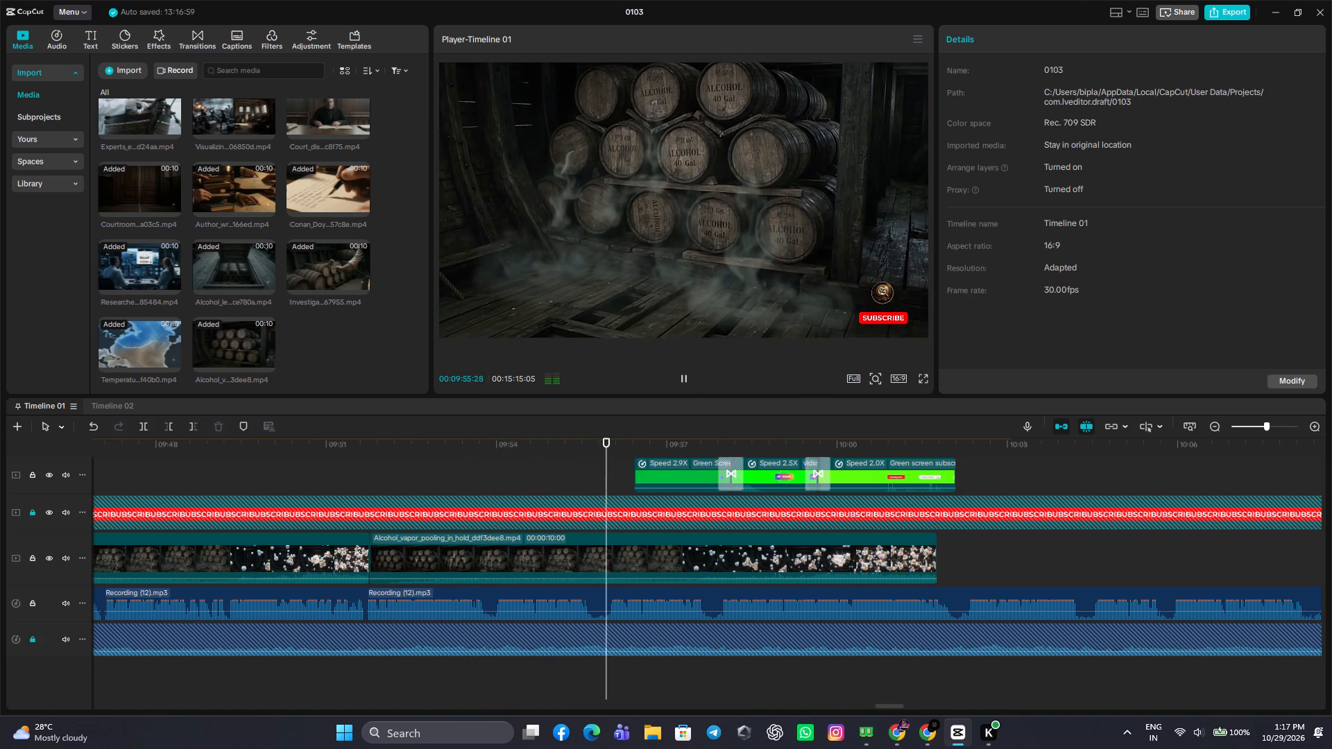
click(684, 380)
Import the Cargo_hatch_lifting_from_pressure video and insert it at 00:09:51:23, directly after the compound clip.
click(921, 743)
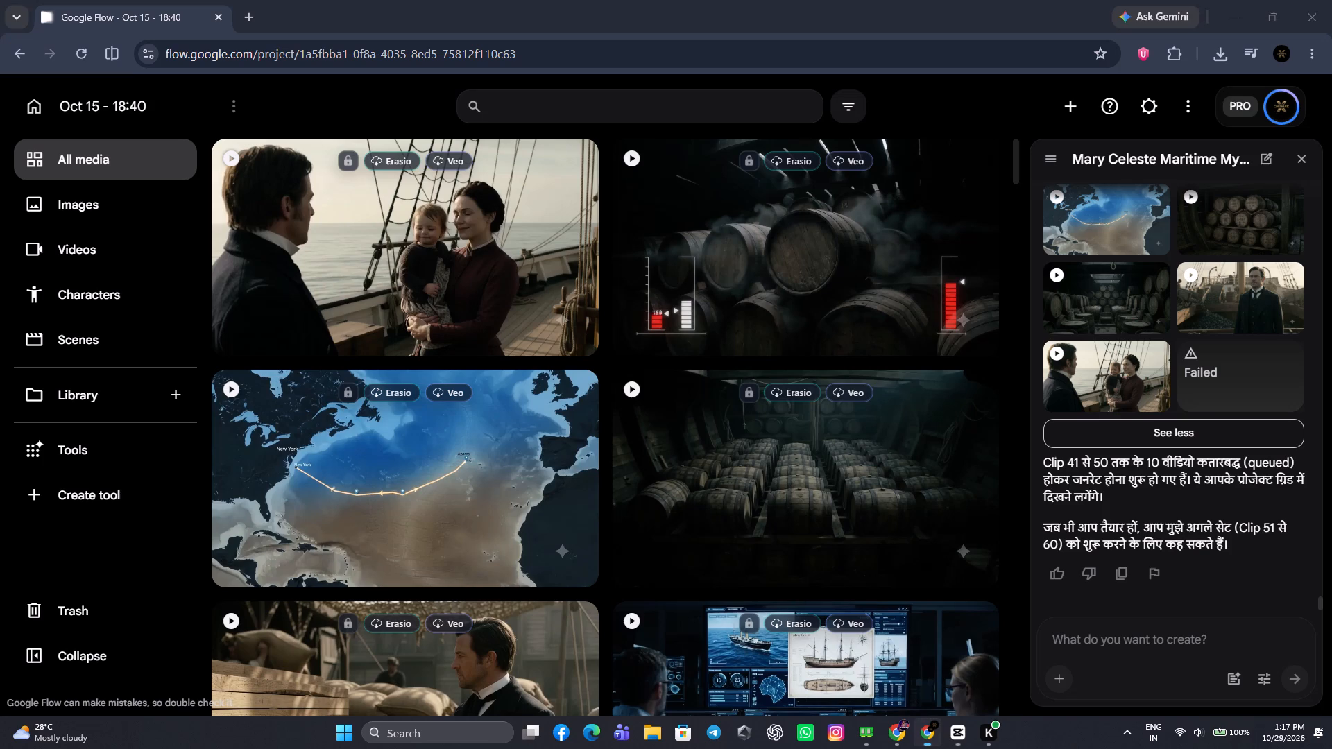
click(921, 741)
click(921, 736)
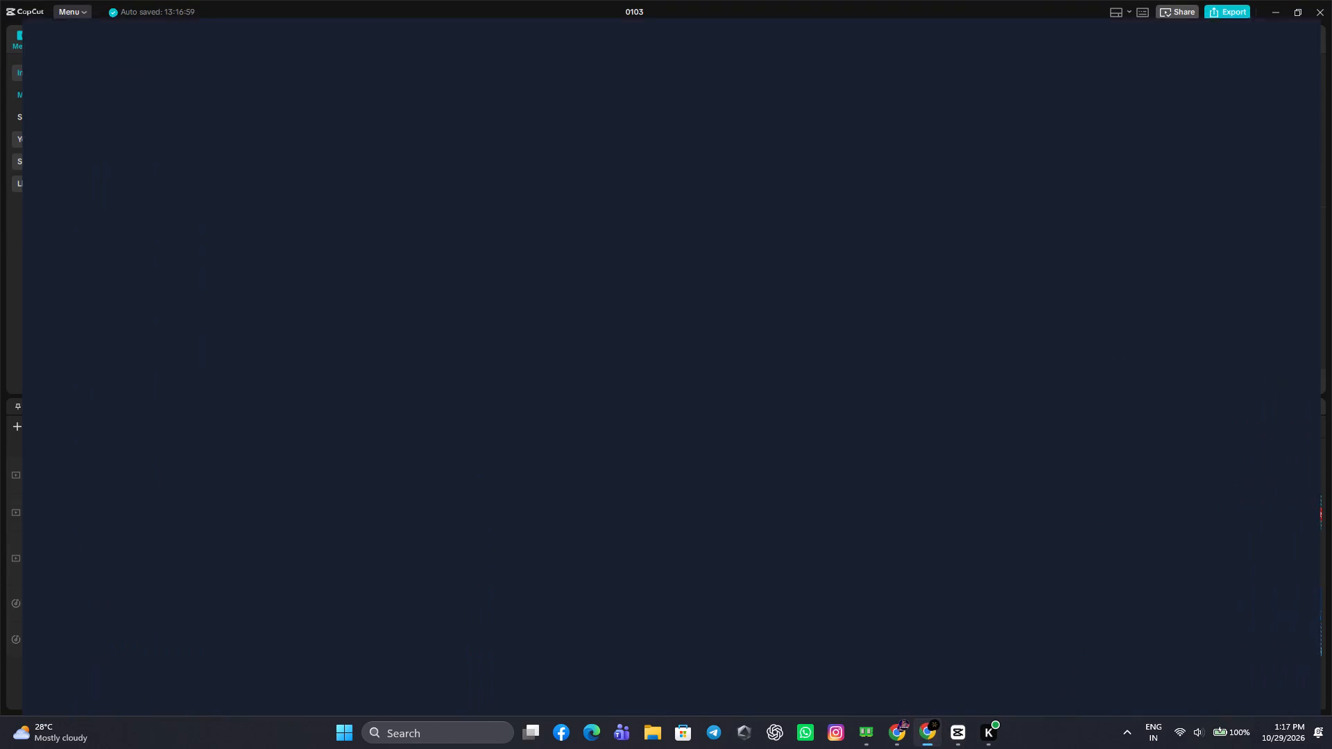
click(921, 736)
click(118, 64)
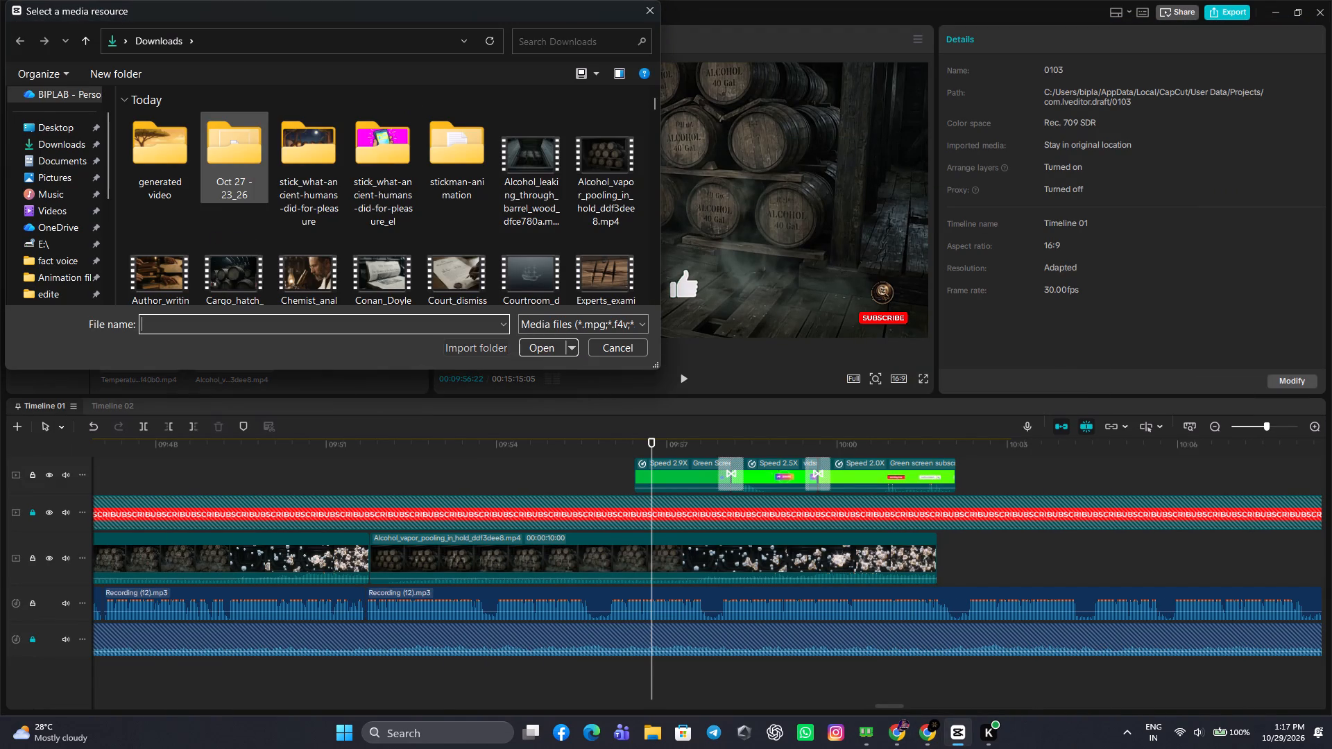
double_click(266, 256)
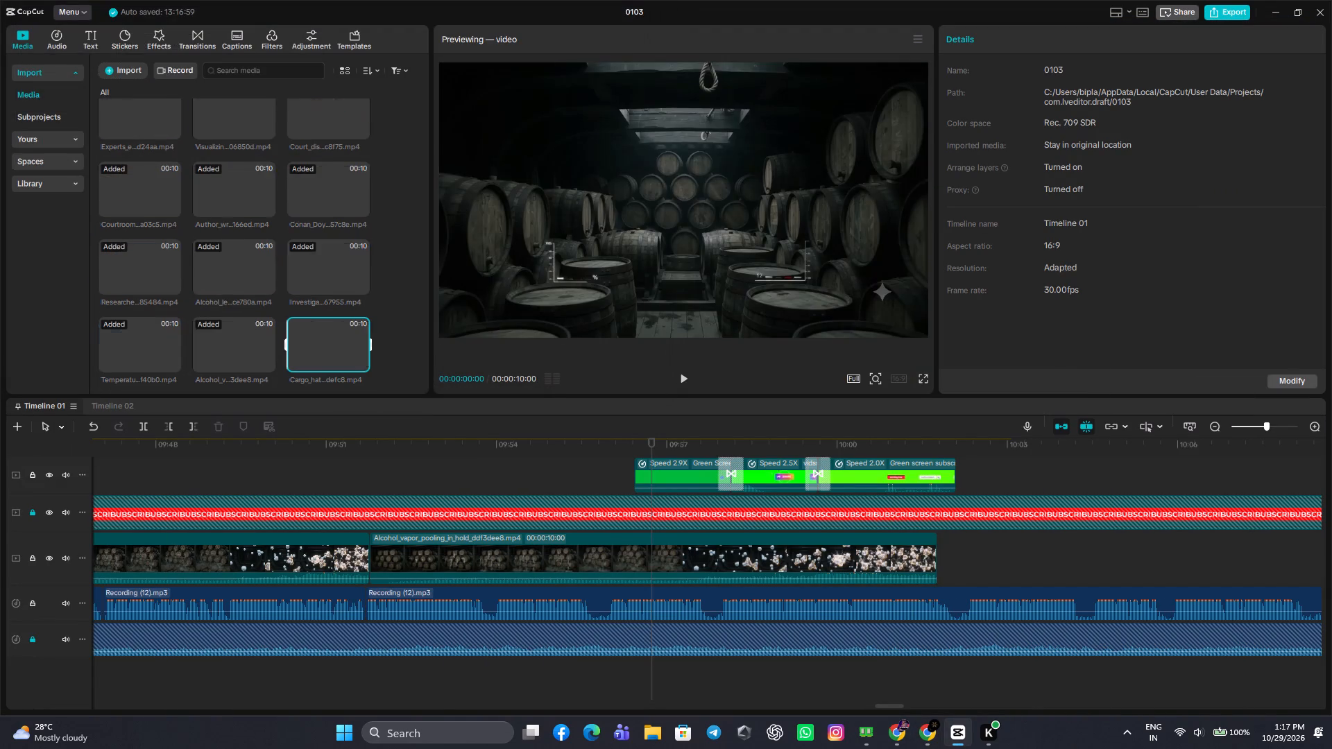
click(362, 367)
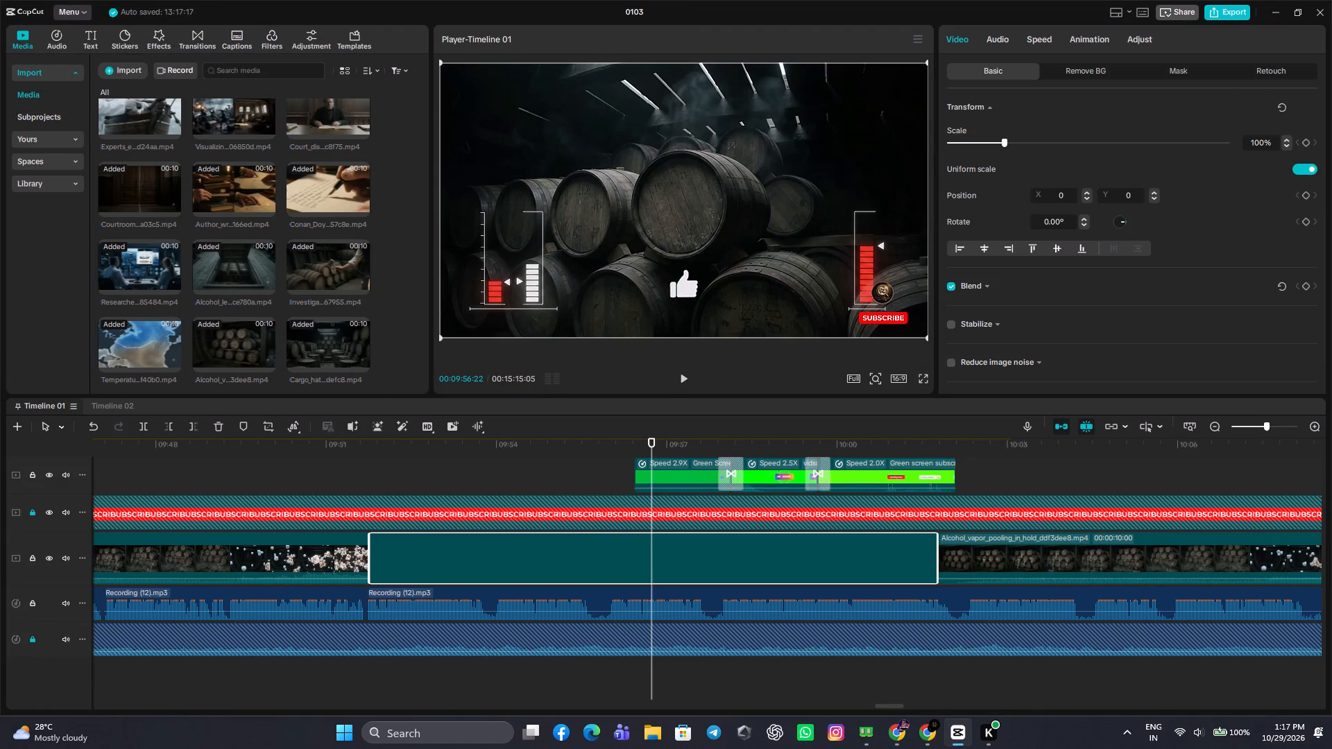
Delete the second Alcohol_vapor_pooling_in_hold clip that follows the Cargo_hatch_lifting_from_pressure clip.
click(1032, 545)
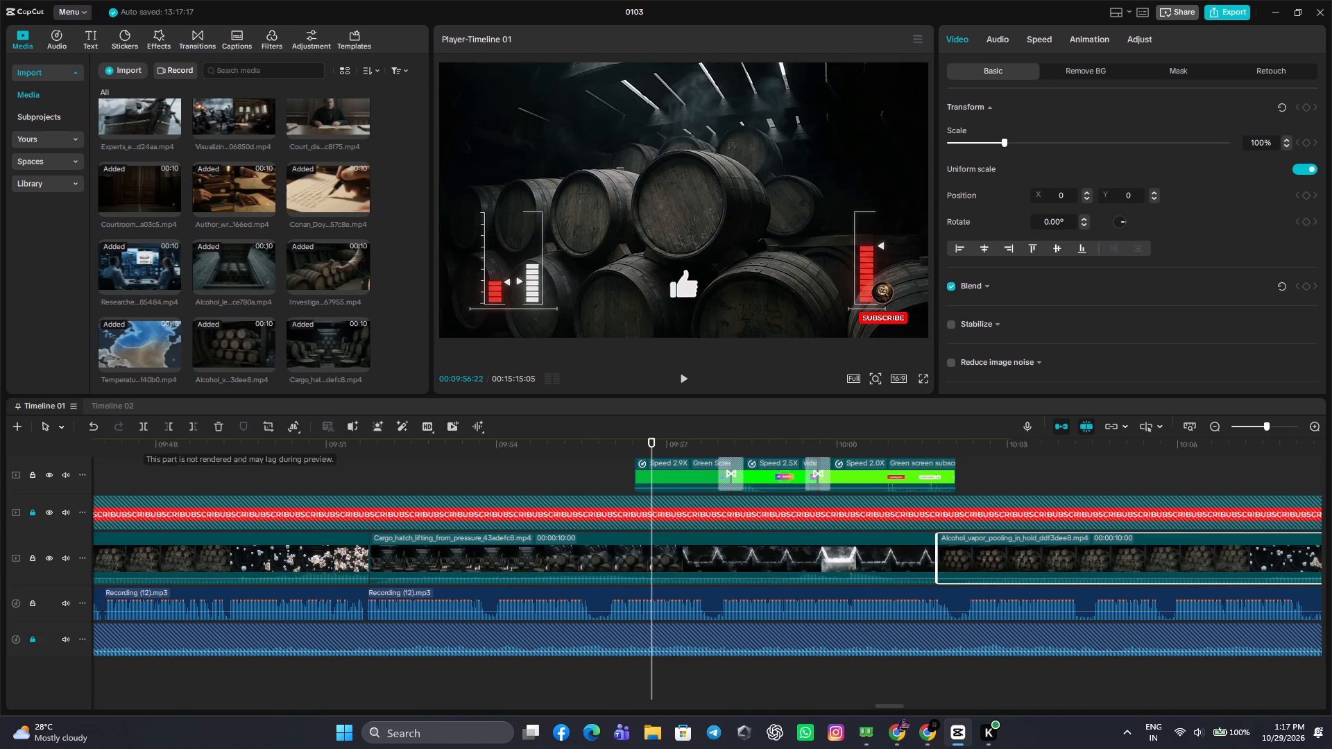
click(223, 426)
Play back the Cargo_hatch_lifting_from_pressure clip against the narration from 00:09:51:10 to past the clip's end.
click(345, 476)
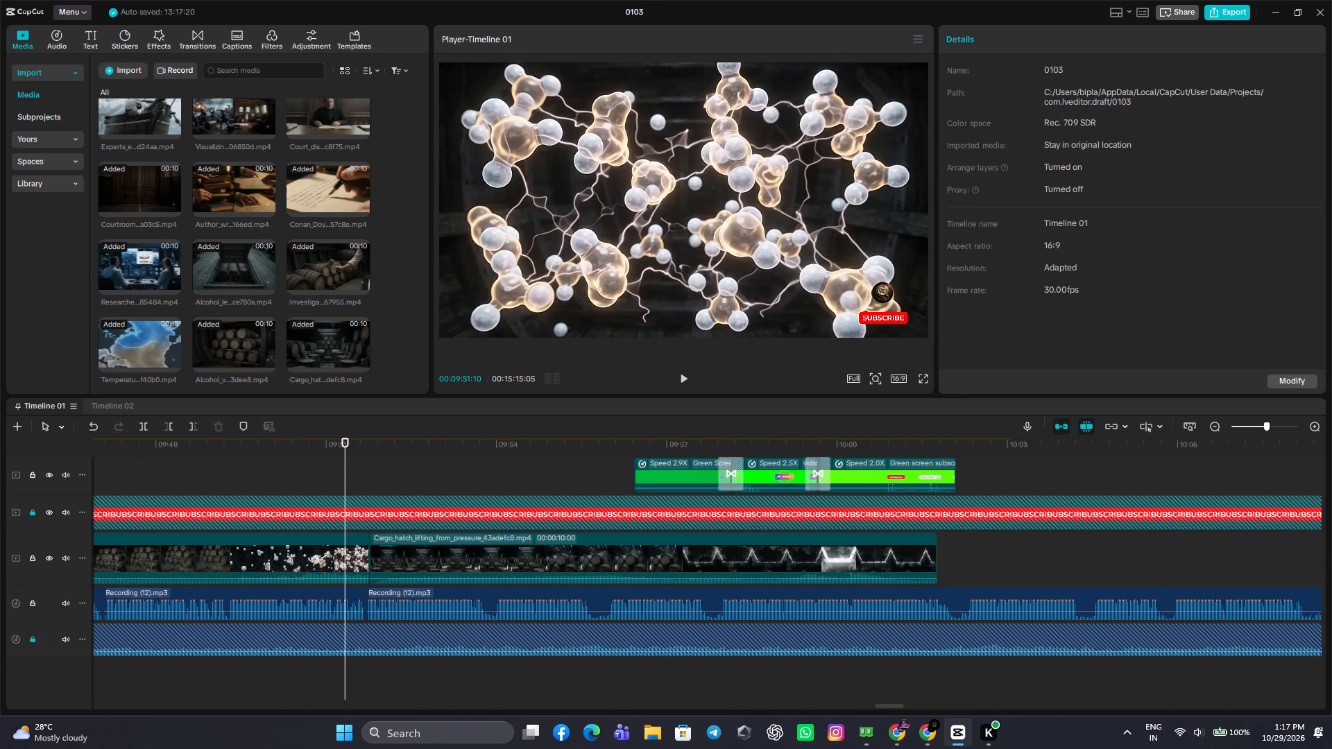
click(692, 390)
click(685, 384)
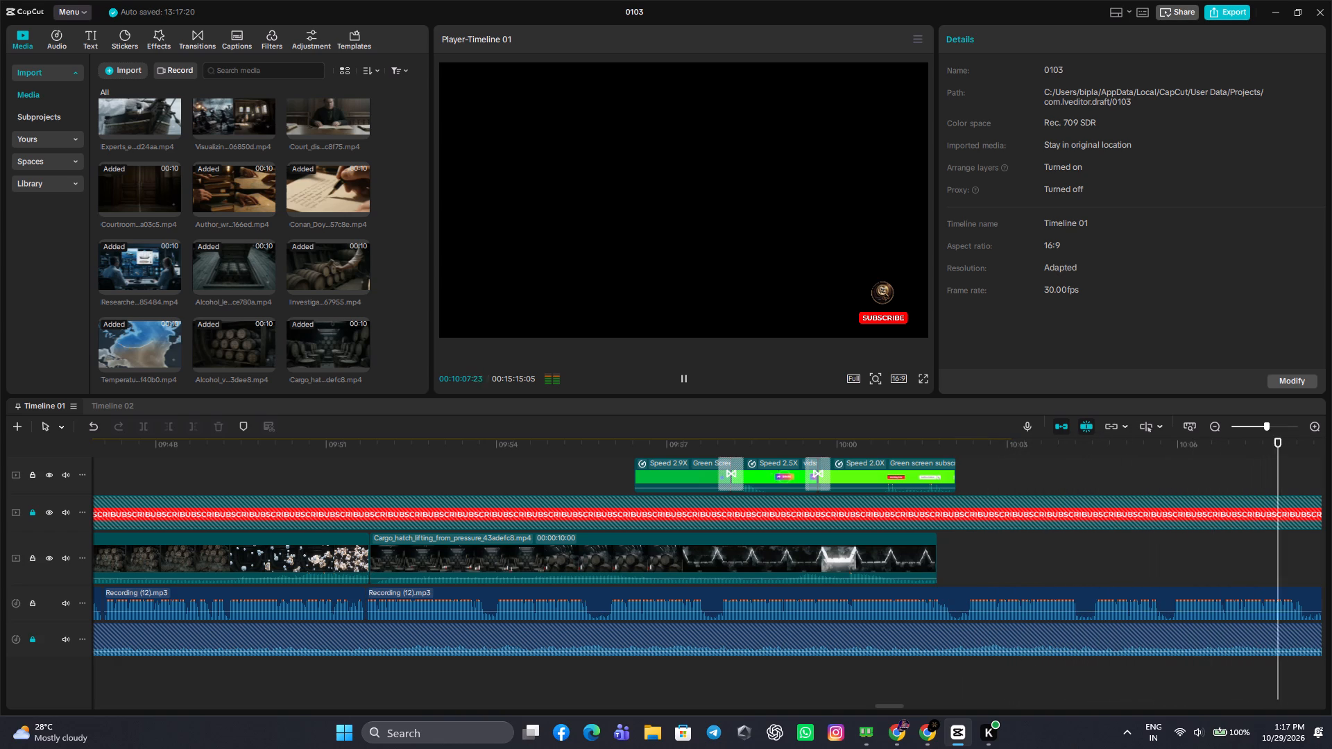
click(178, 572)
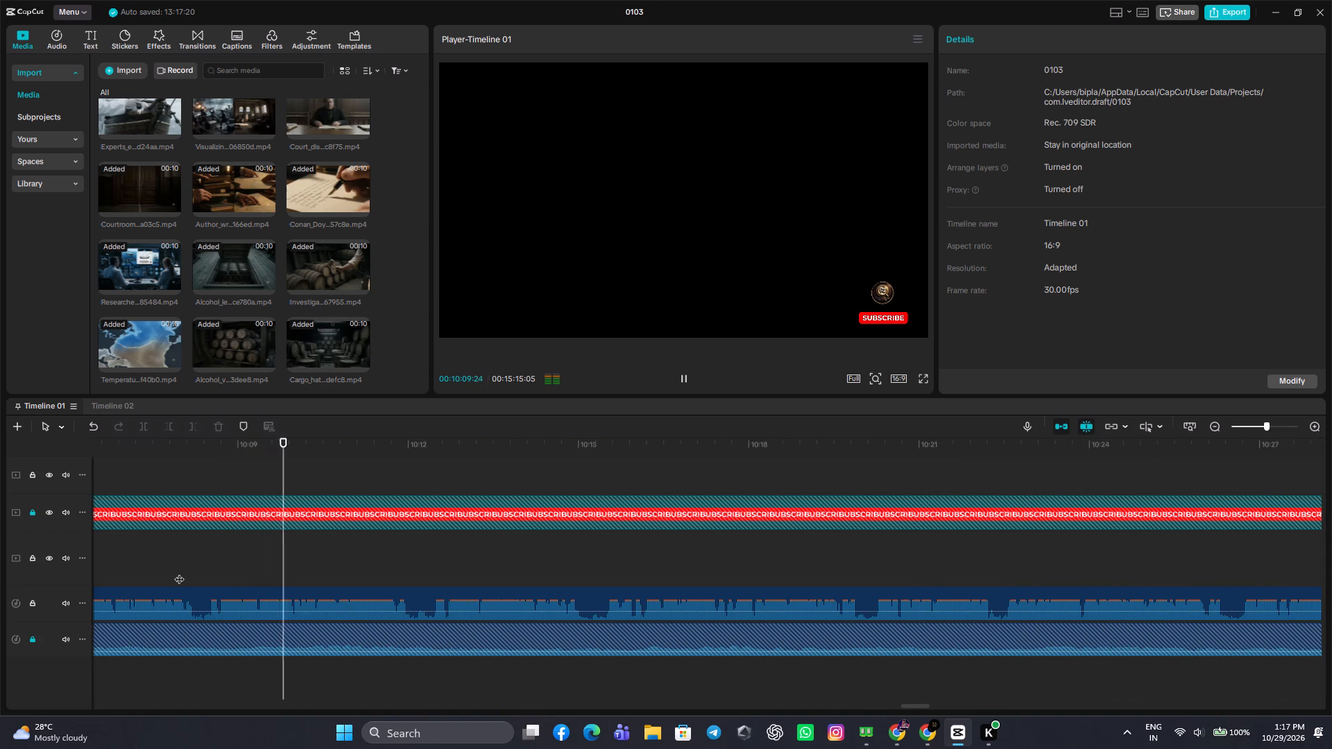
Cut the pause out of the narration between 00:09:53:25 and 00:09:53:29 and close the gap.
drag(179, 572, 410, 617)
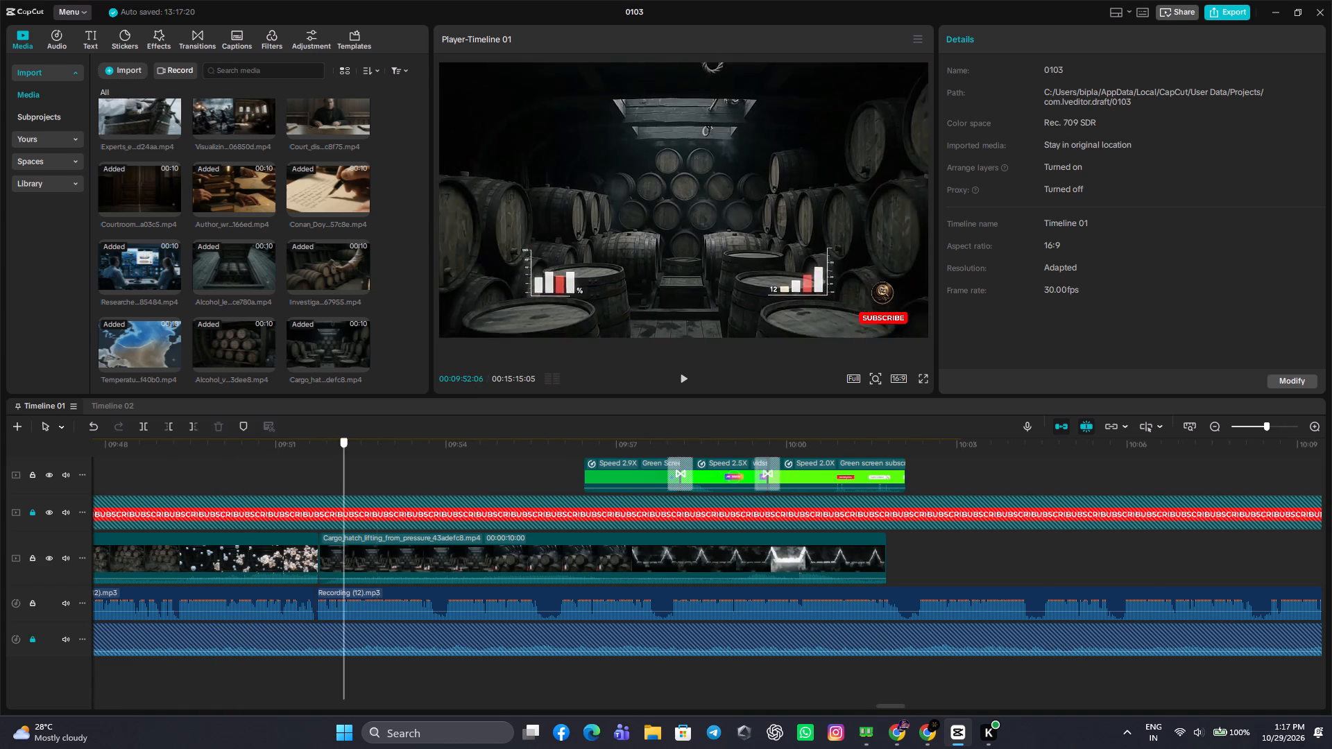
drag(410, 617, 436, 630)
click(443, 604)
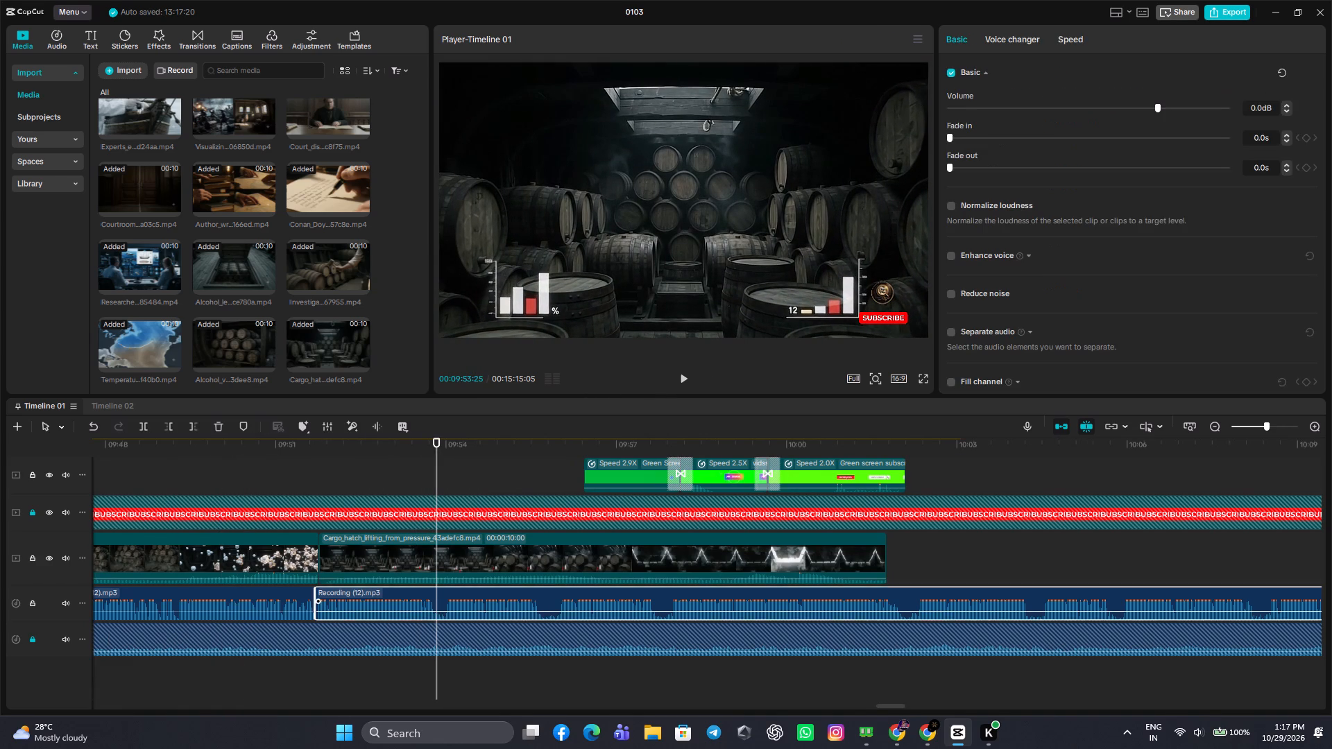
click(145, 426)
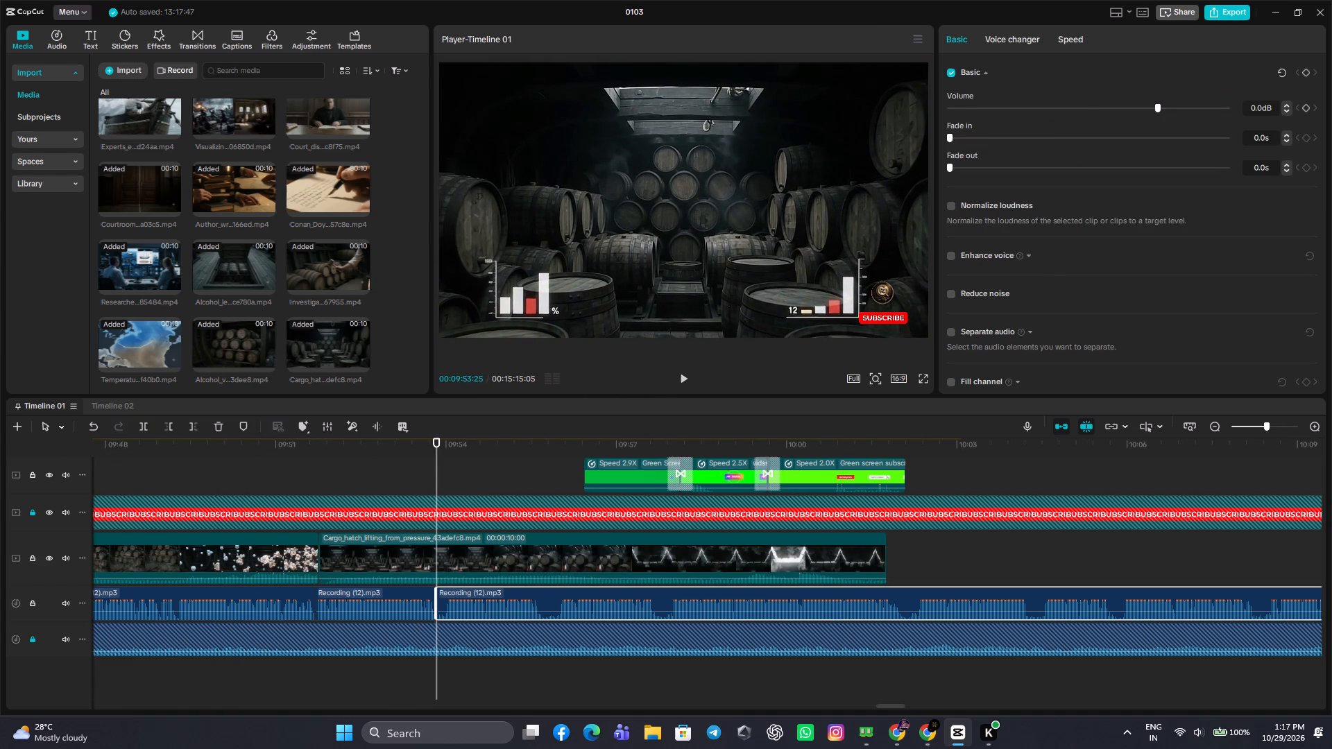
drag(438, 460, 445, 499)
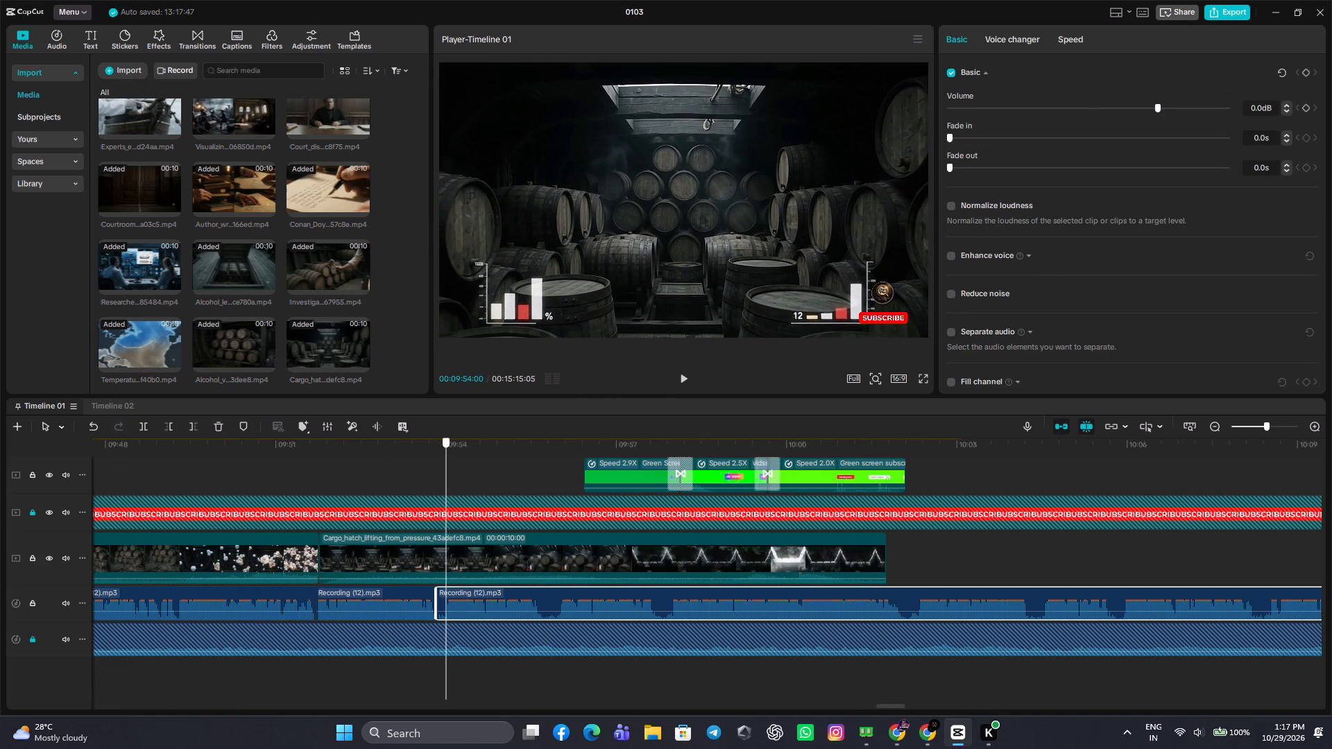
drag(445, 499, 445, 513)
click(169, 431)
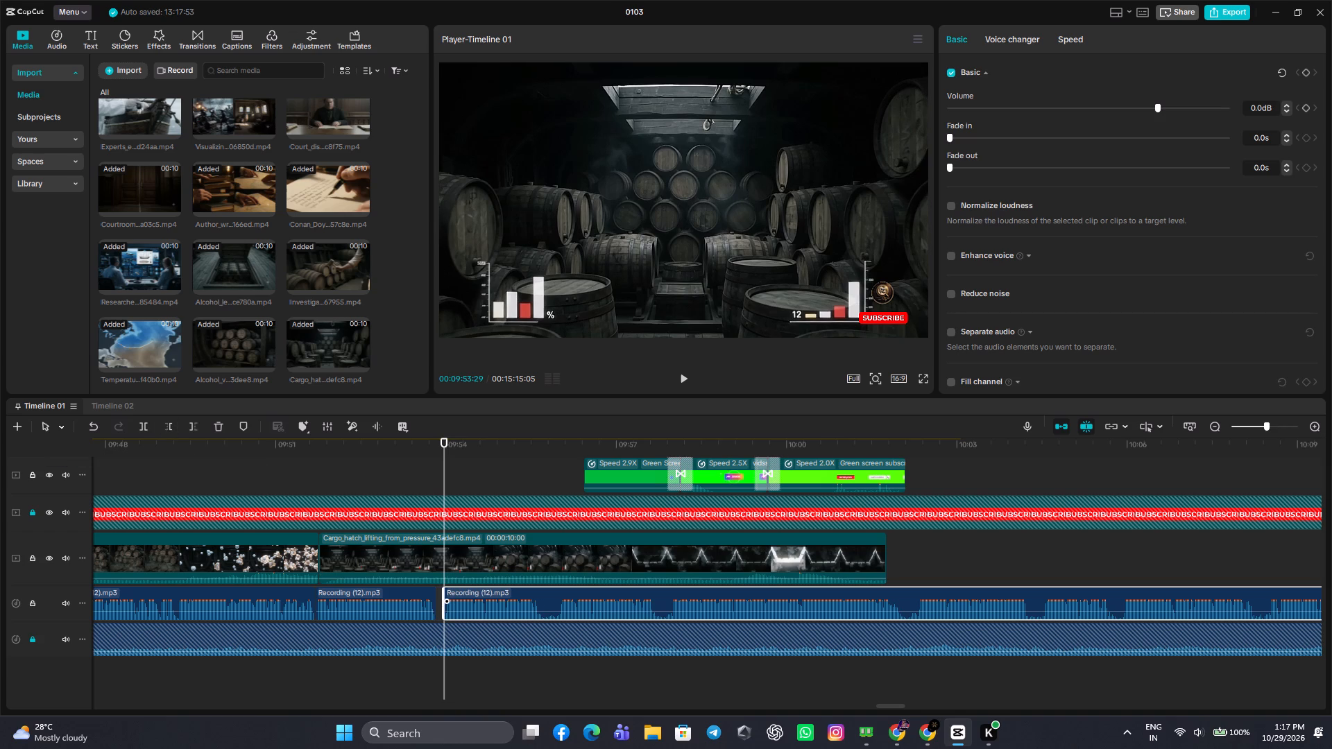
drag(469, 596, 459, 597)
Split the Recording (12) narration at the start of the next pause, at 00:09:55:17.
click(507, 479)
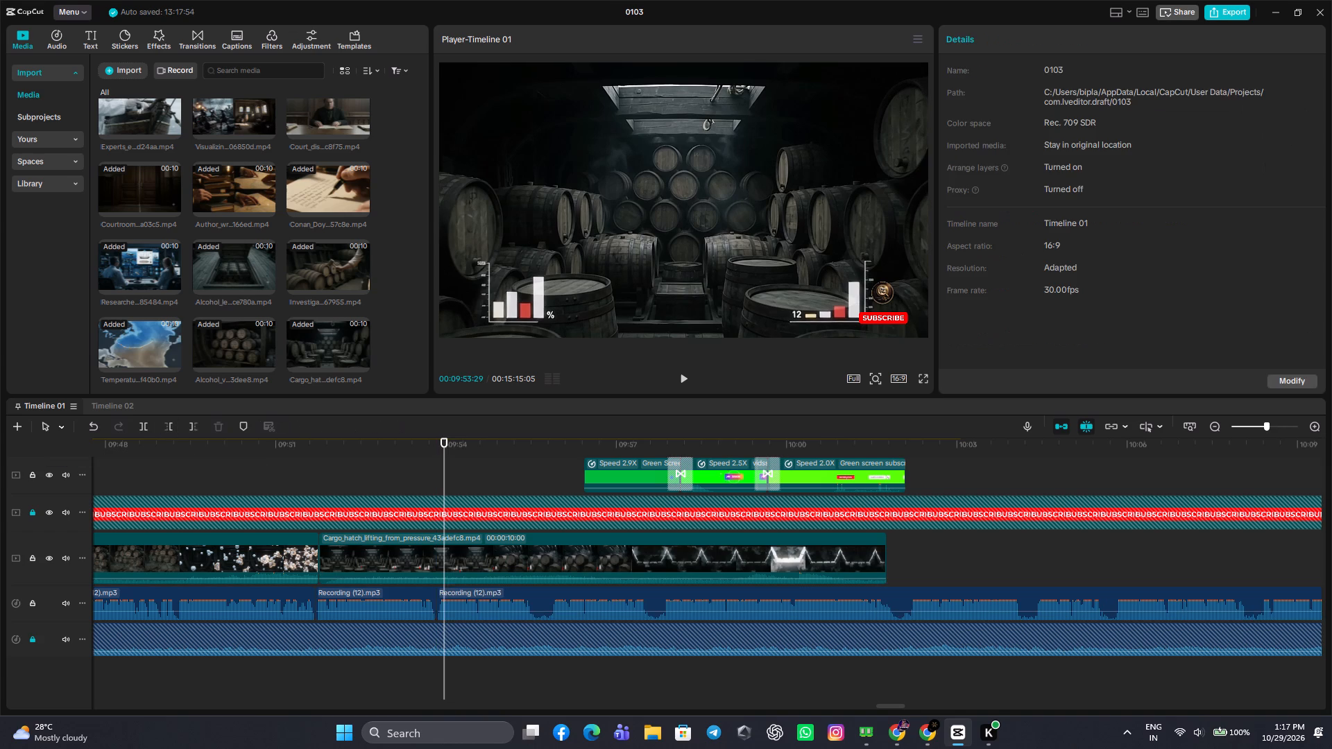
drag(507, 479, 535, 565)
click(535, 587)
click(142, 431)
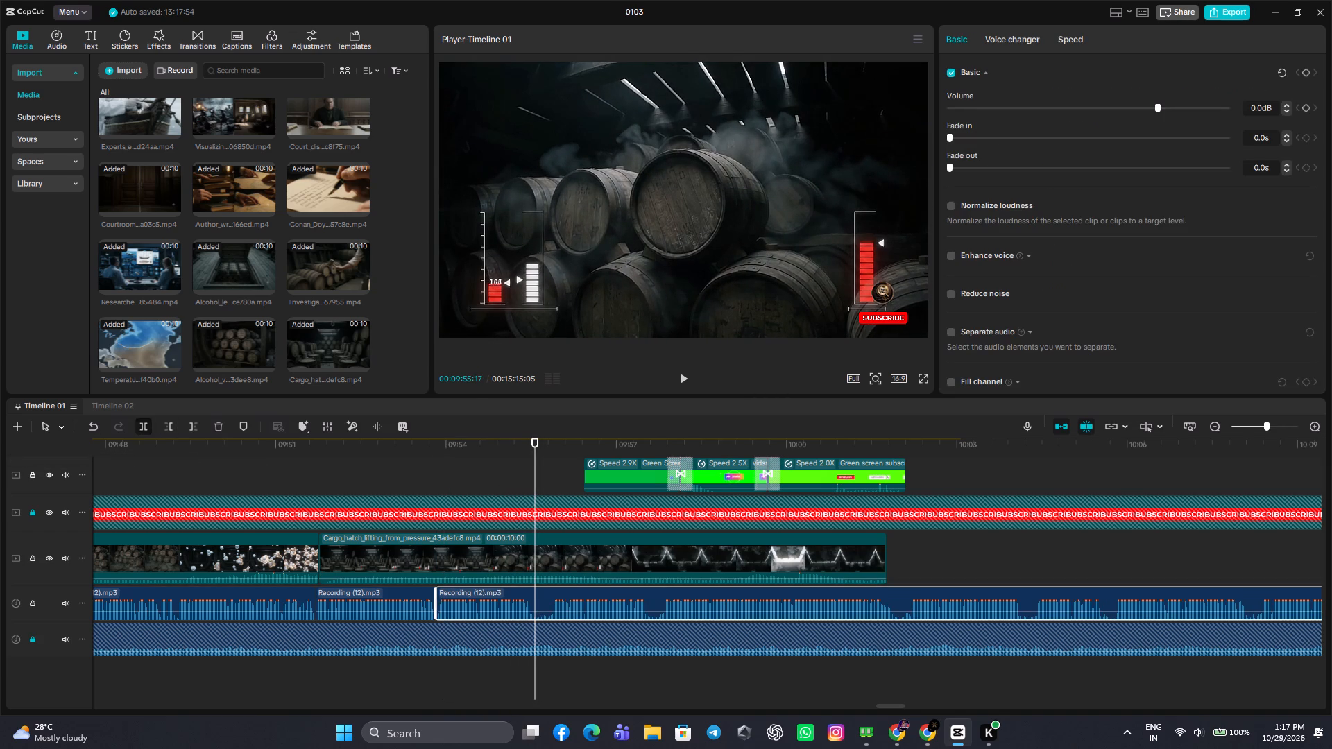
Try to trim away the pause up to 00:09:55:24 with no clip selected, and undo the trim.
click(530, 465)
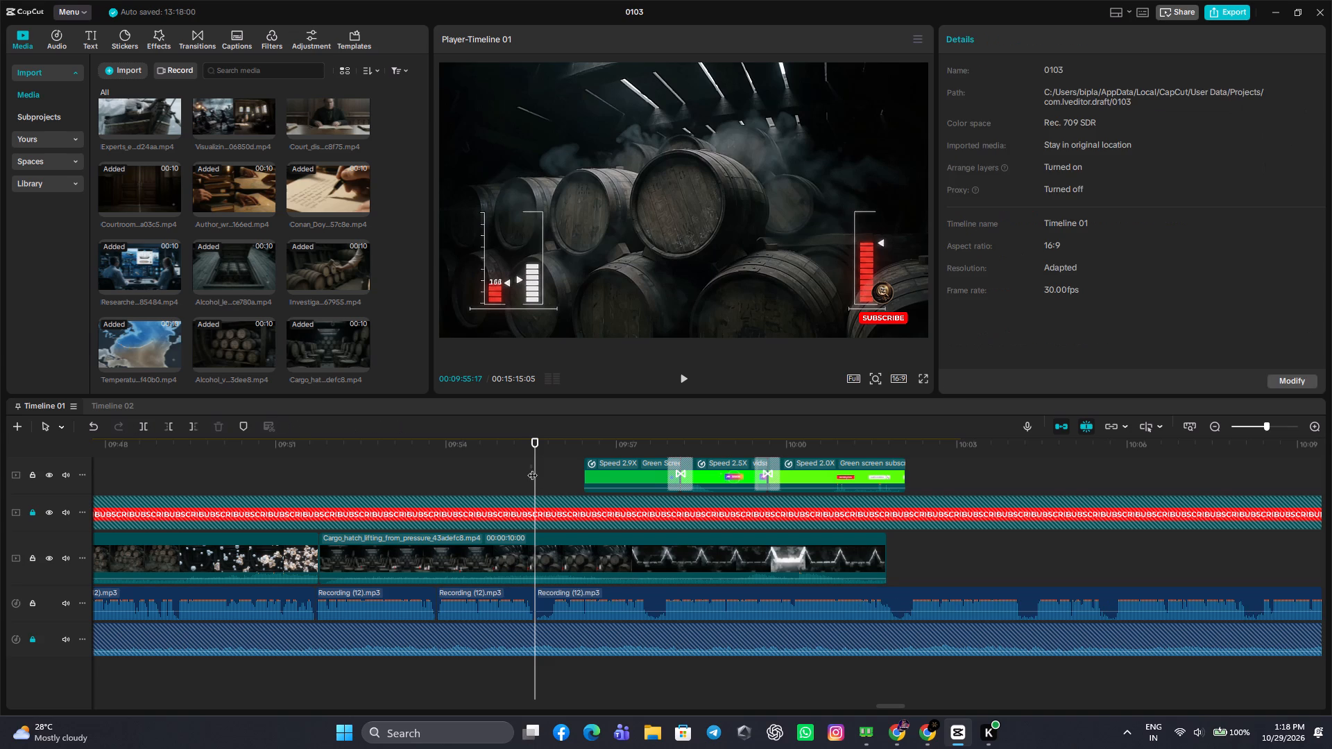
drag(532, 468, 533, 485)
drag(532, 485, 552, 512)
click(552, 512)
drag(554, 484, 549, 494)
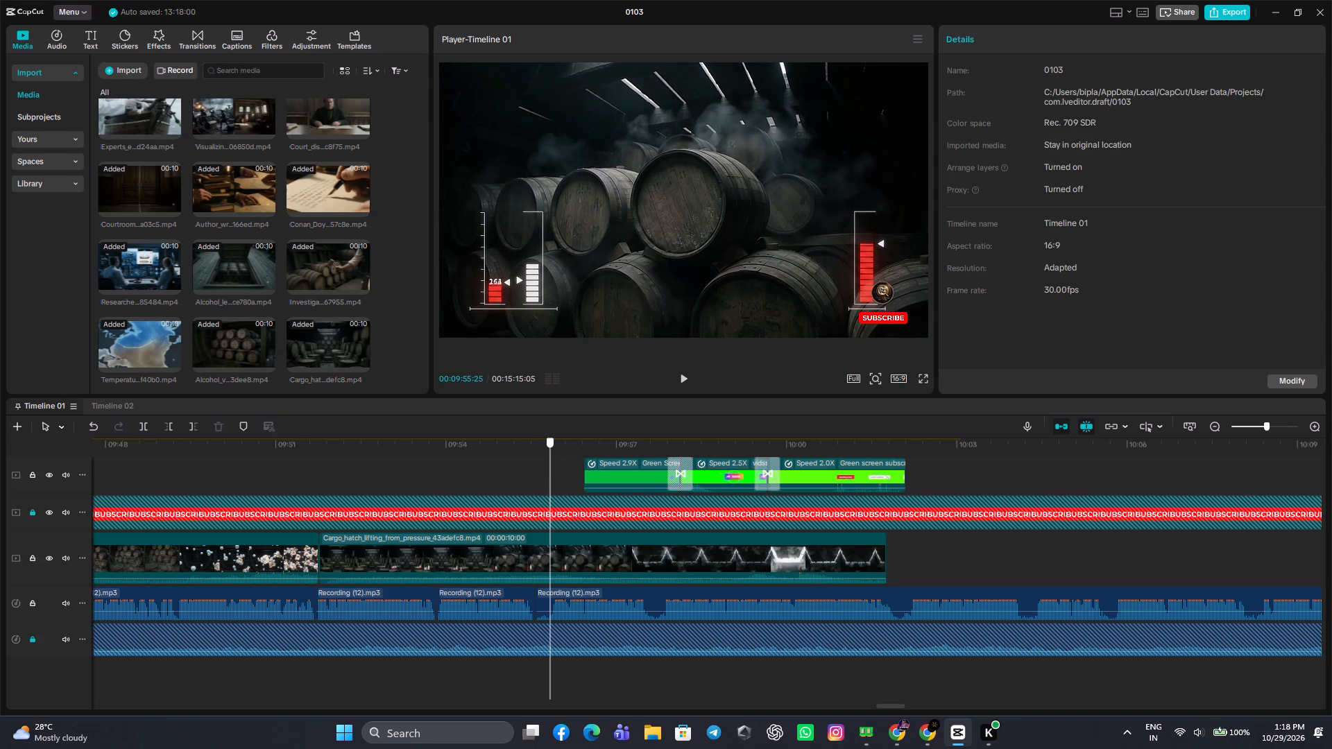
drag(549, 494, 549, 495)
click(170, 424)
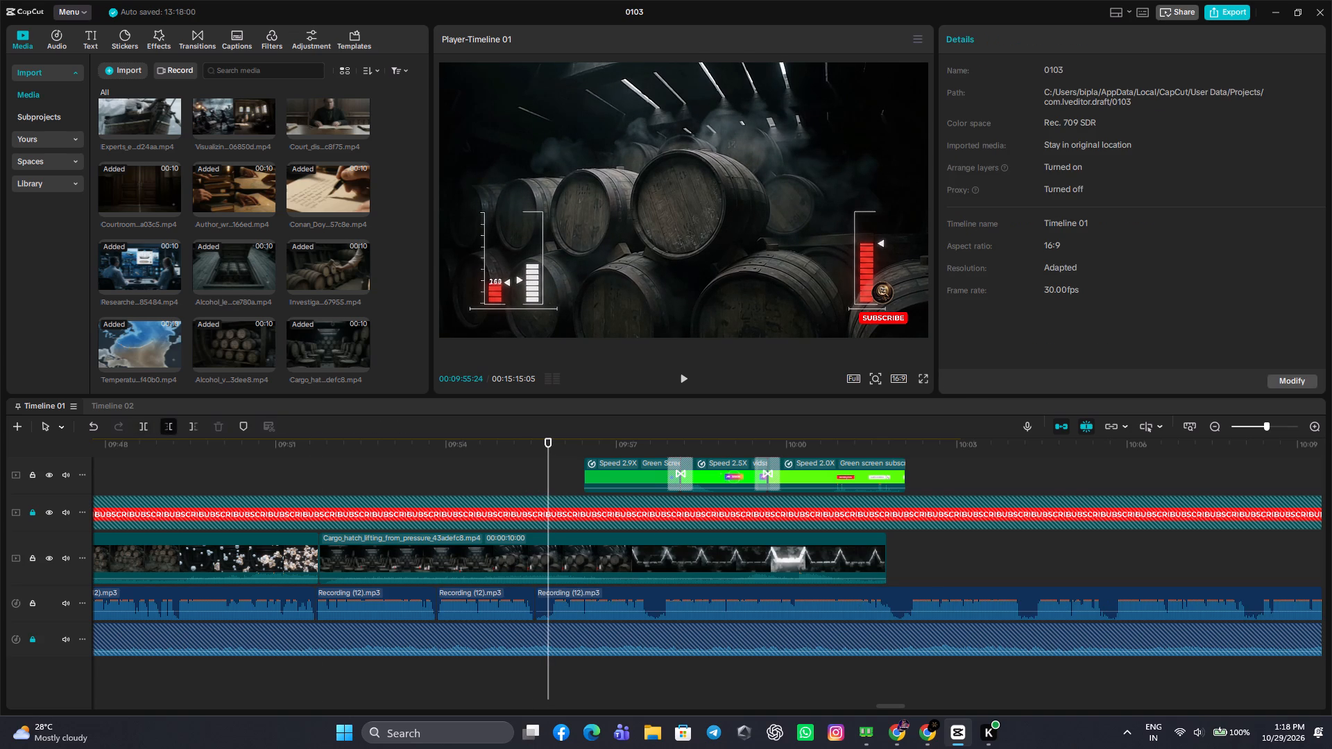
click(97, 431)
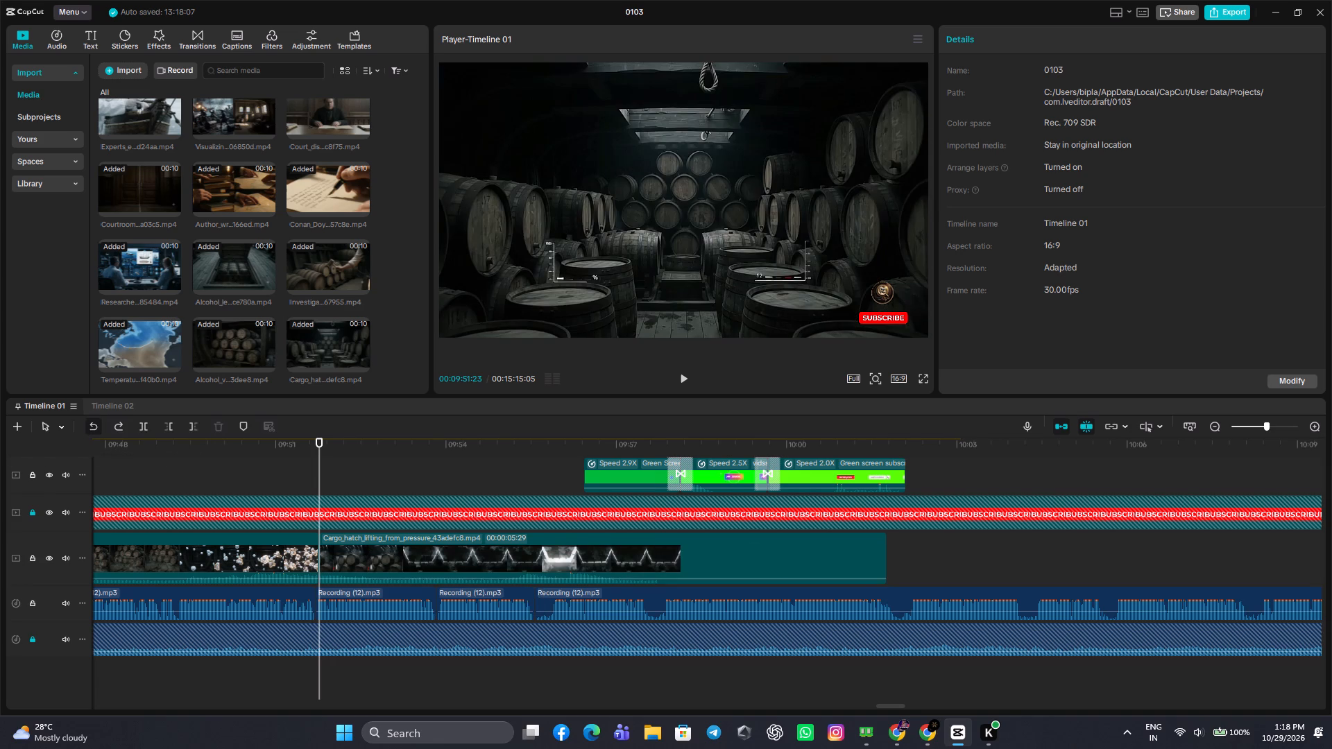
Trim the start of the last narration segment to 00:09:55:25 and move it back against the preceding segment.
click(526, 465)
drag(526, 465, 545, 503)
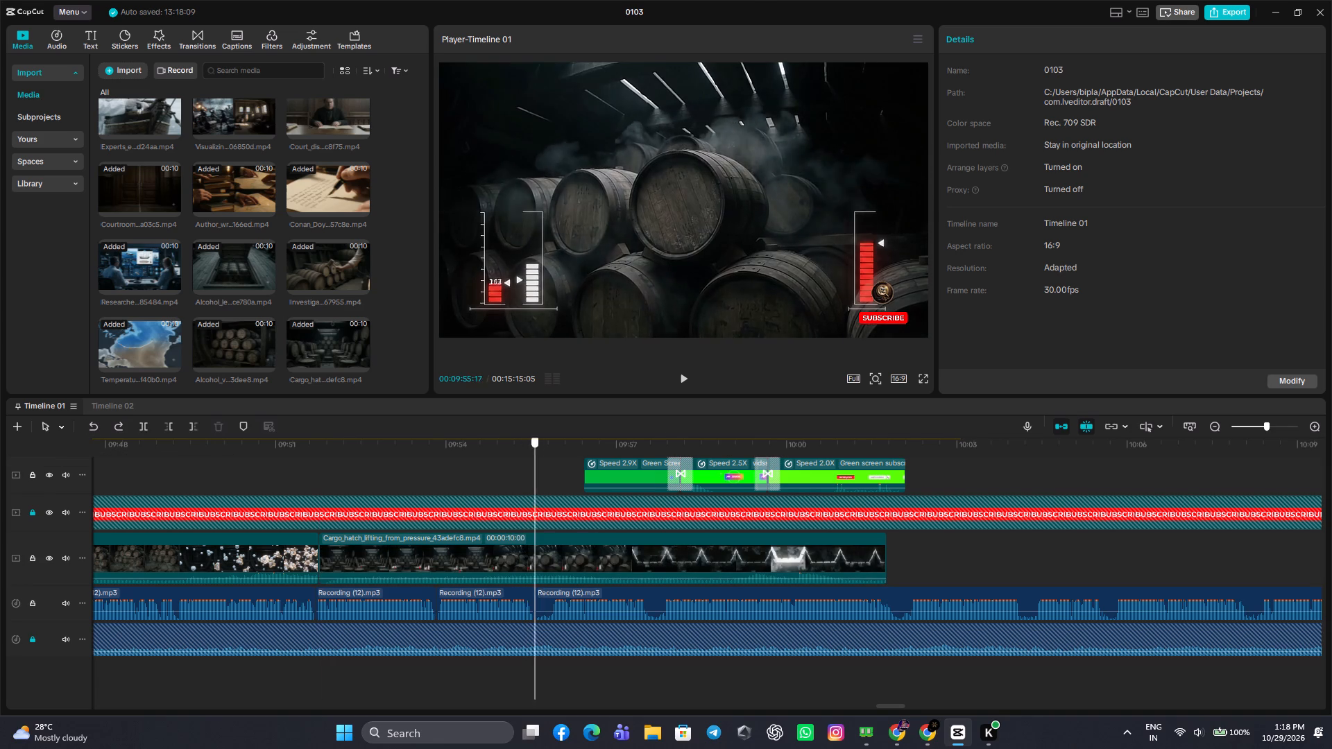
drag(545, 503, 549, 514)
click(554, 597)
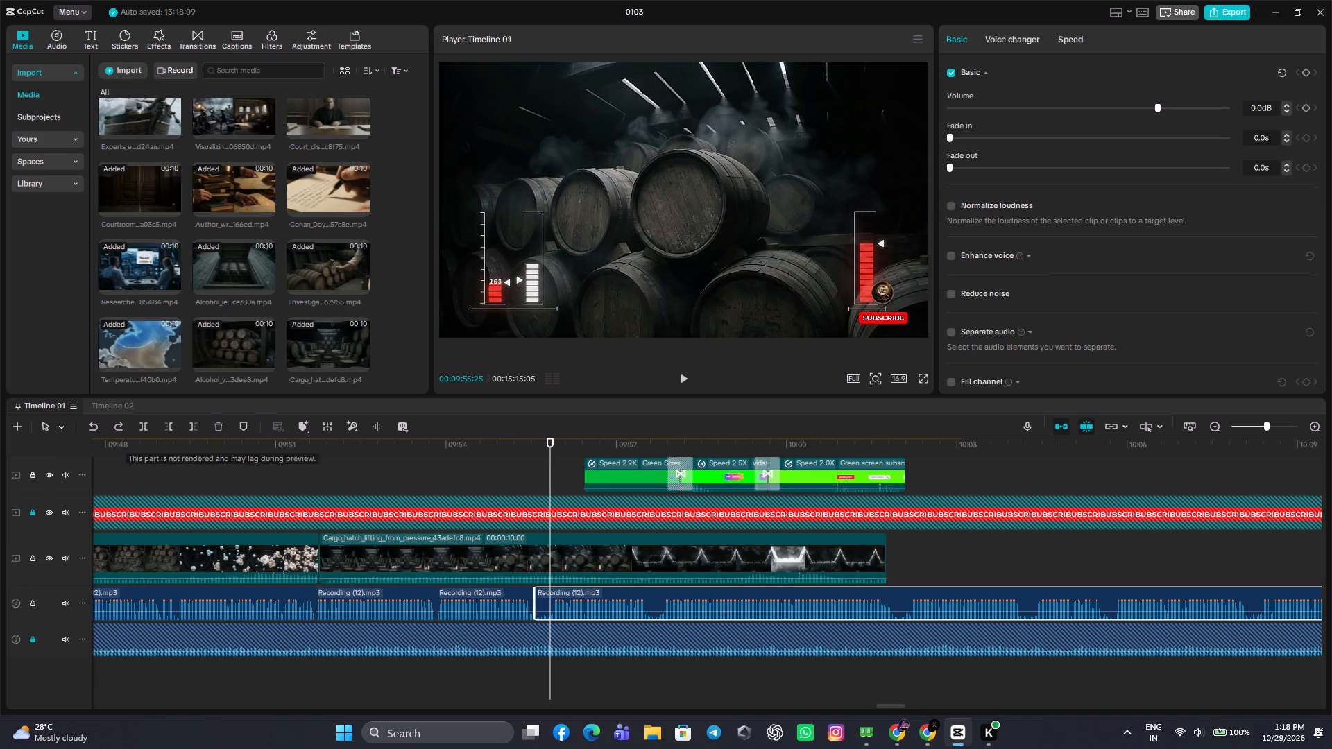
click(174, 428)
drag(583, 601, 565, 598)
Cut the pause out of the narration between 00:09:57:08 and 00:09:57:17 and close the gap.
click(518, 462)
drag(518, 462, 627, 567)
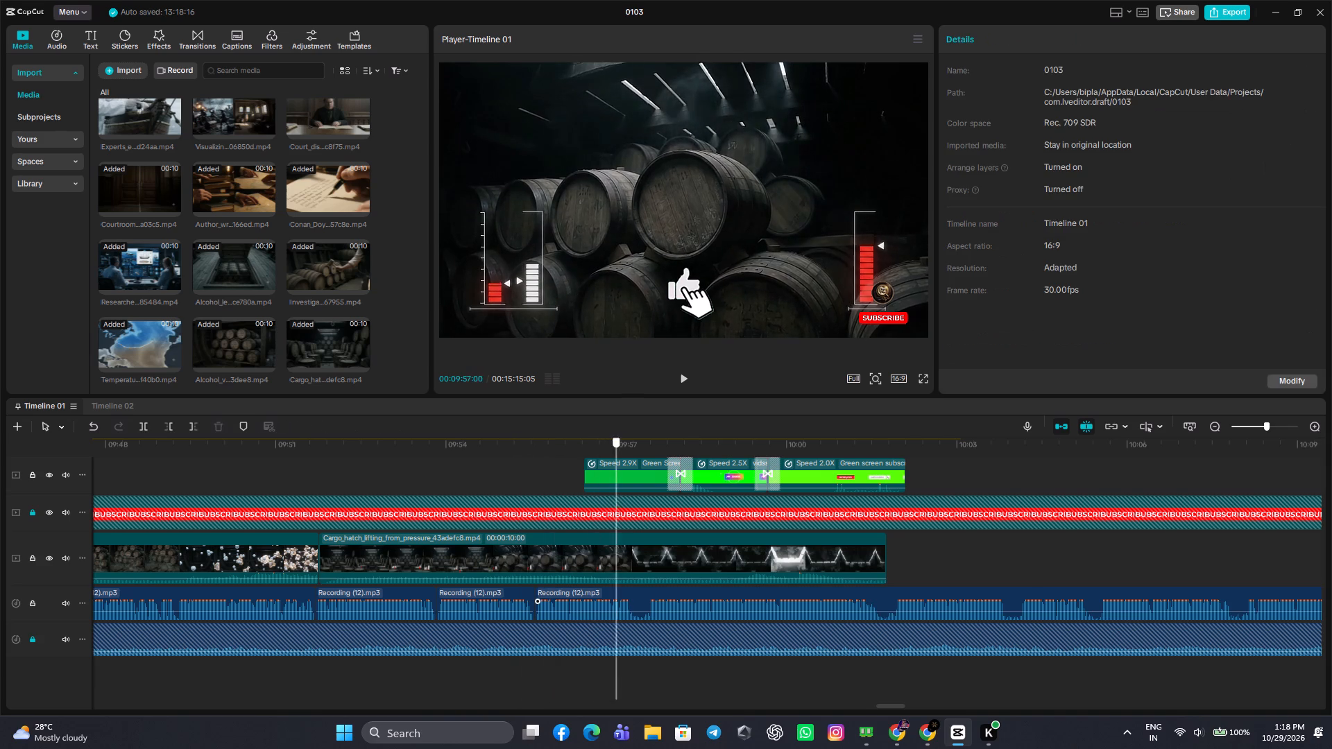
drag(627, 567, 631, 578)
click(631, 594)
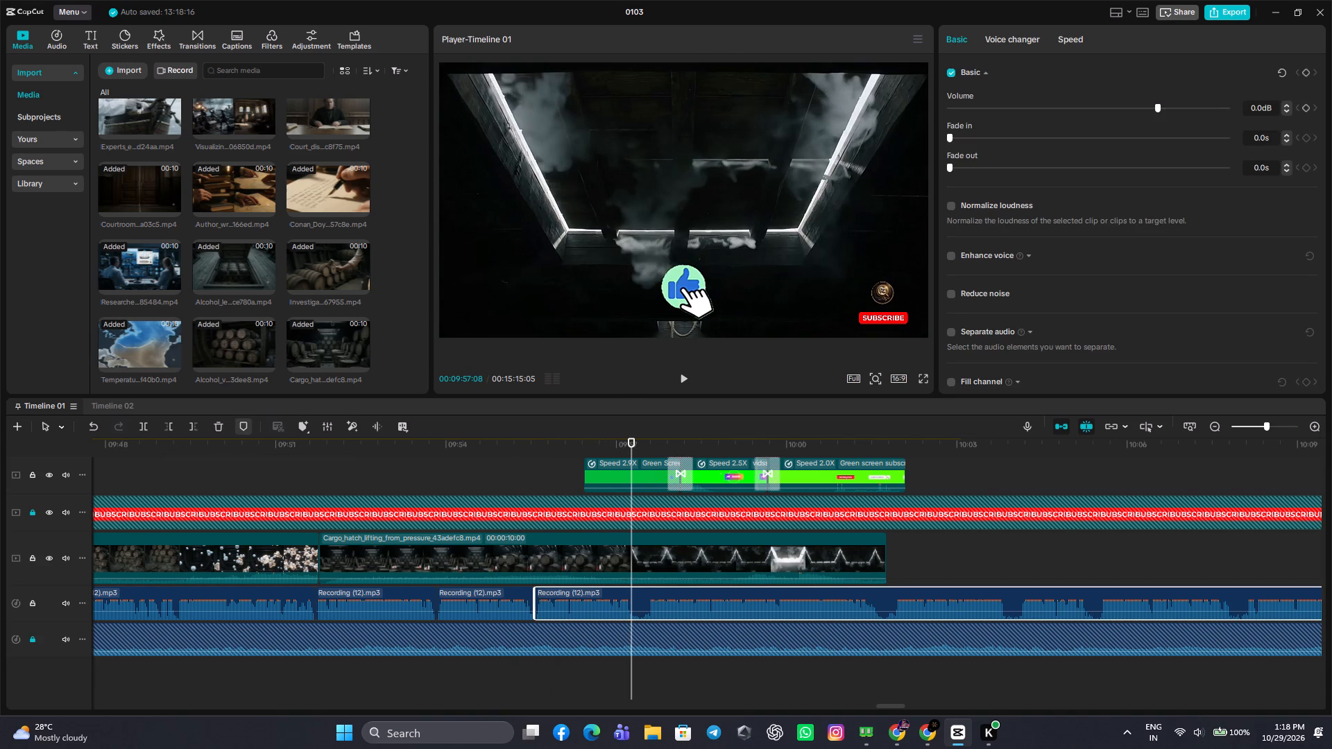
click(153, 429)
click(150, 427)
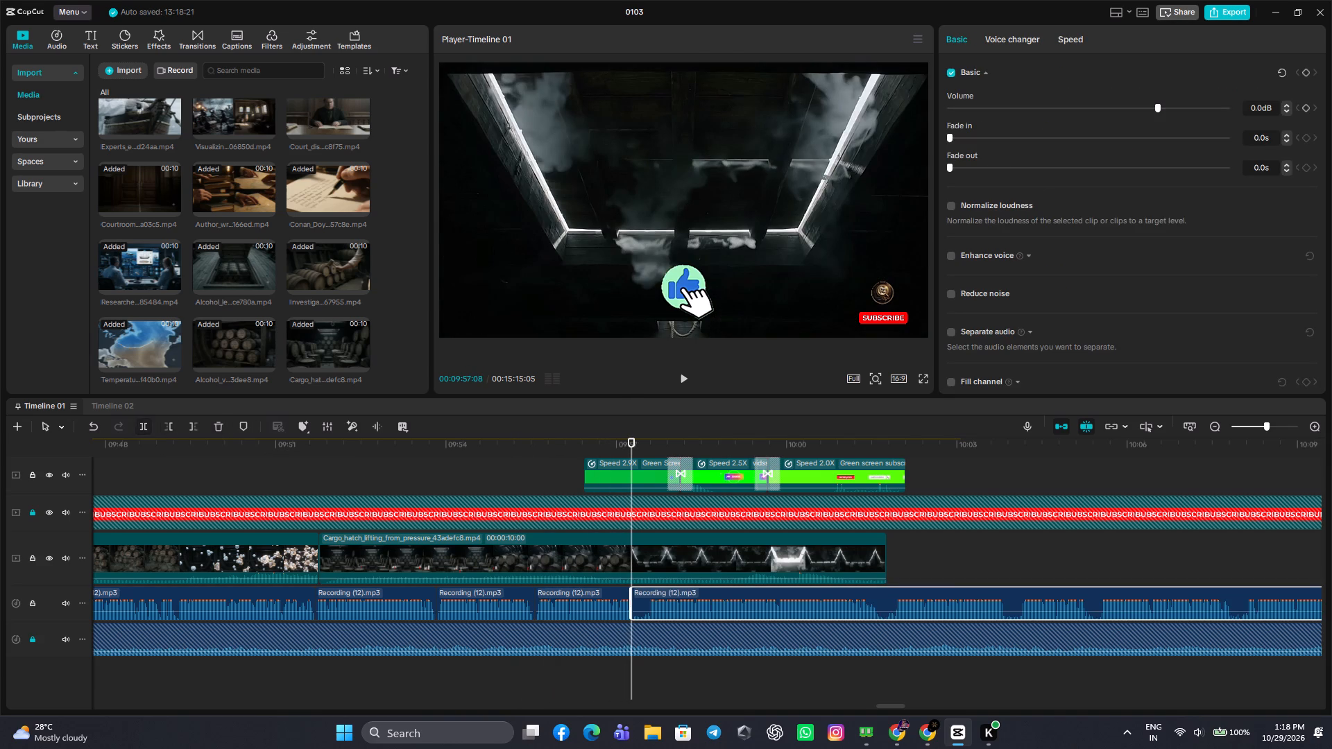
drag(631, 447, 647, 503)
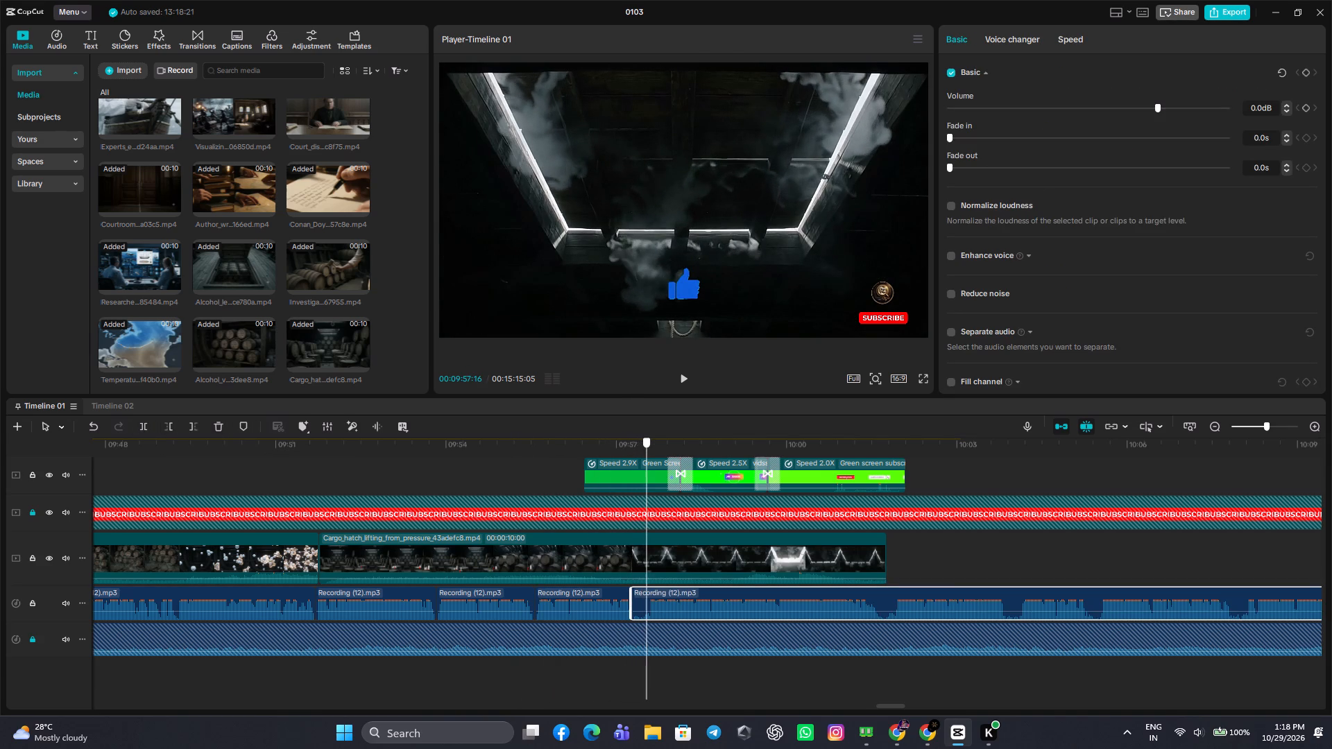
drag(647, 503, 648, 508)
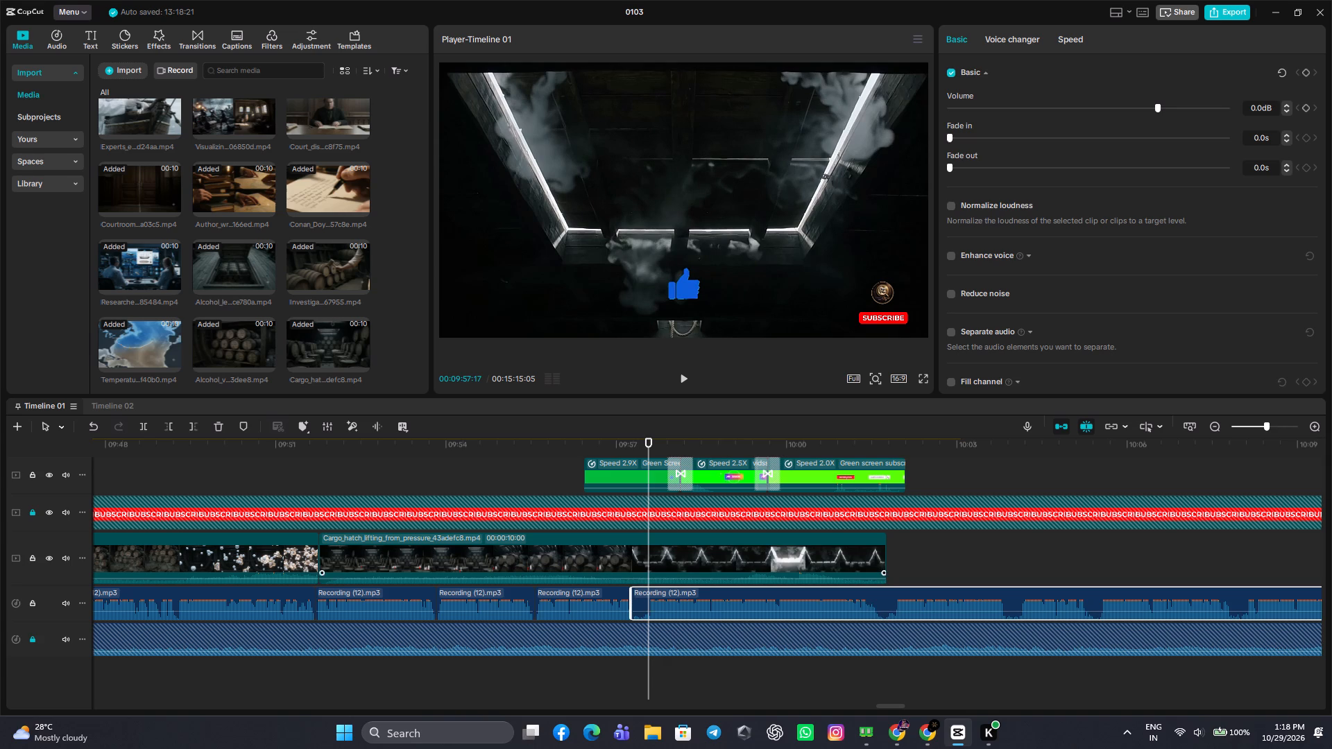
click(166, 417)
click(162, 429)
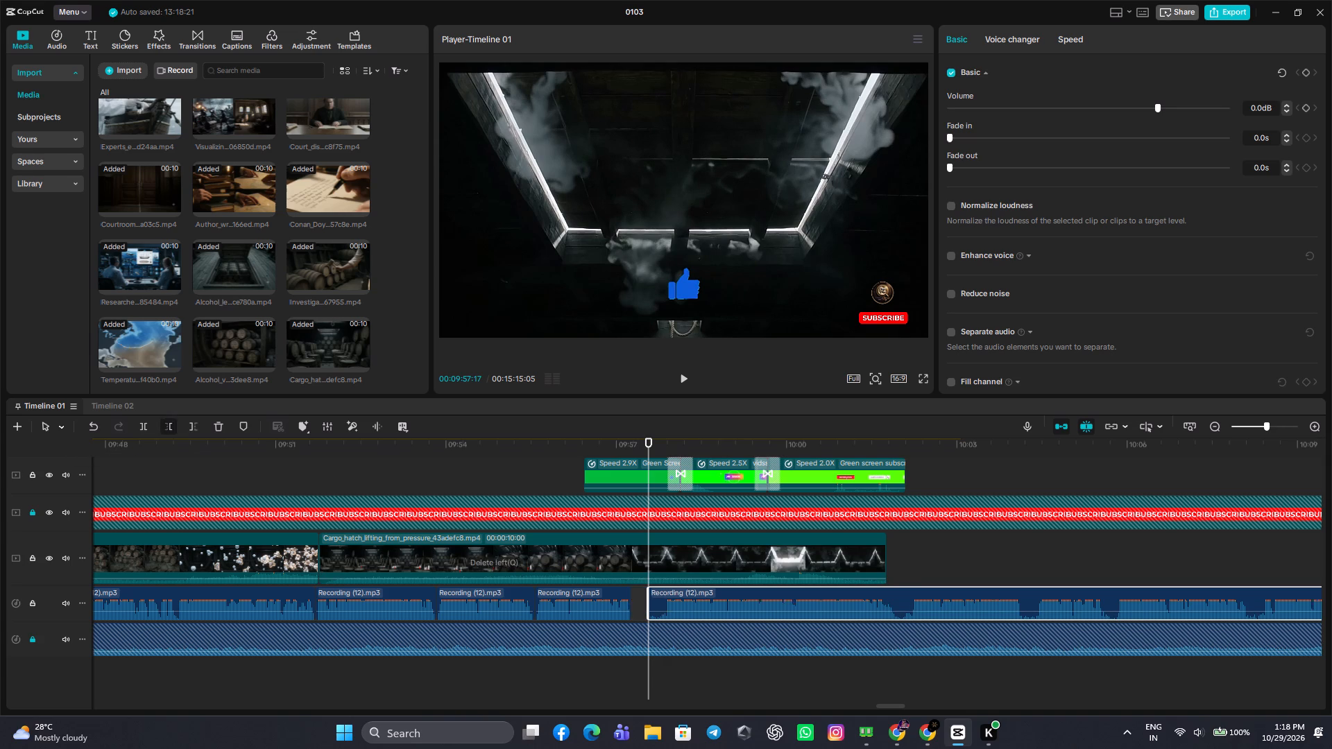
drag(678, 602, 664, 603)
Cut the pause out of the narration between 00:10:01:09 and 00:10:01:17 and close the gap.
click(838, 673)
drag(838, 673, 1331, 716)
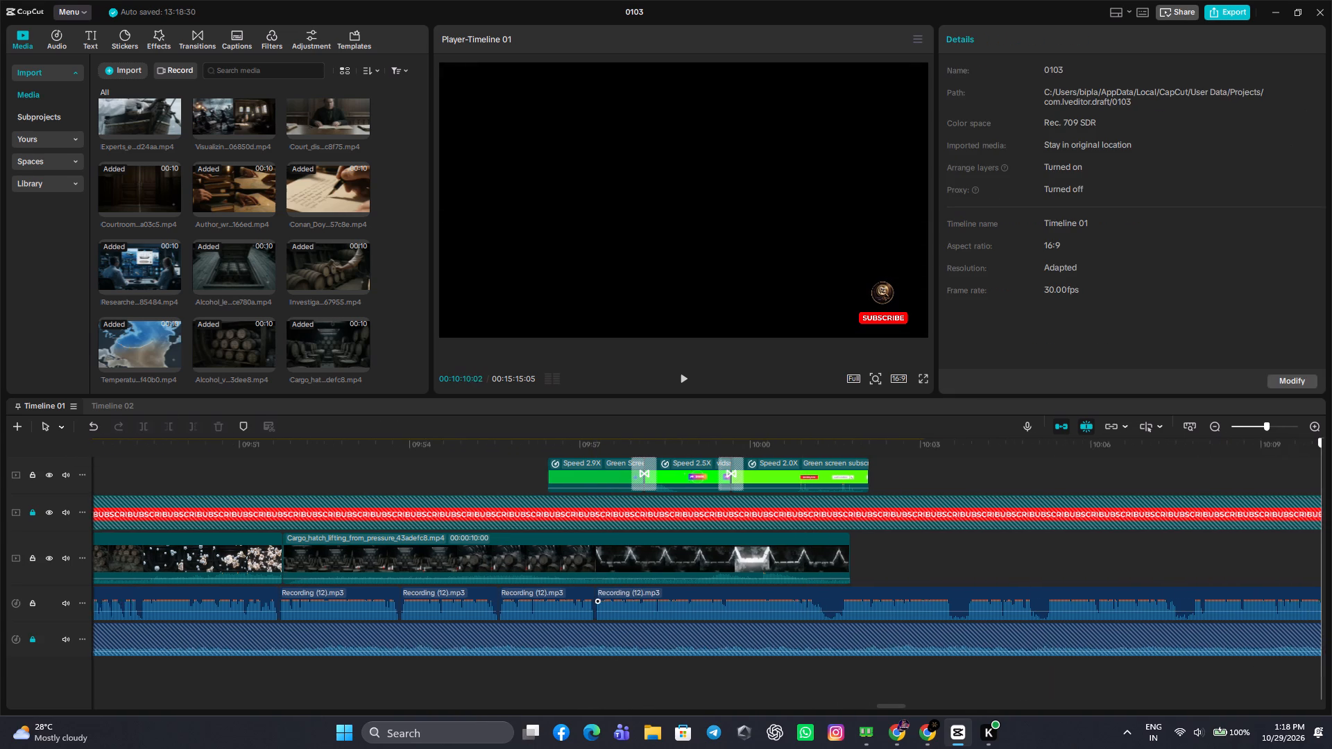
drag(1331, 716, 413, 595)
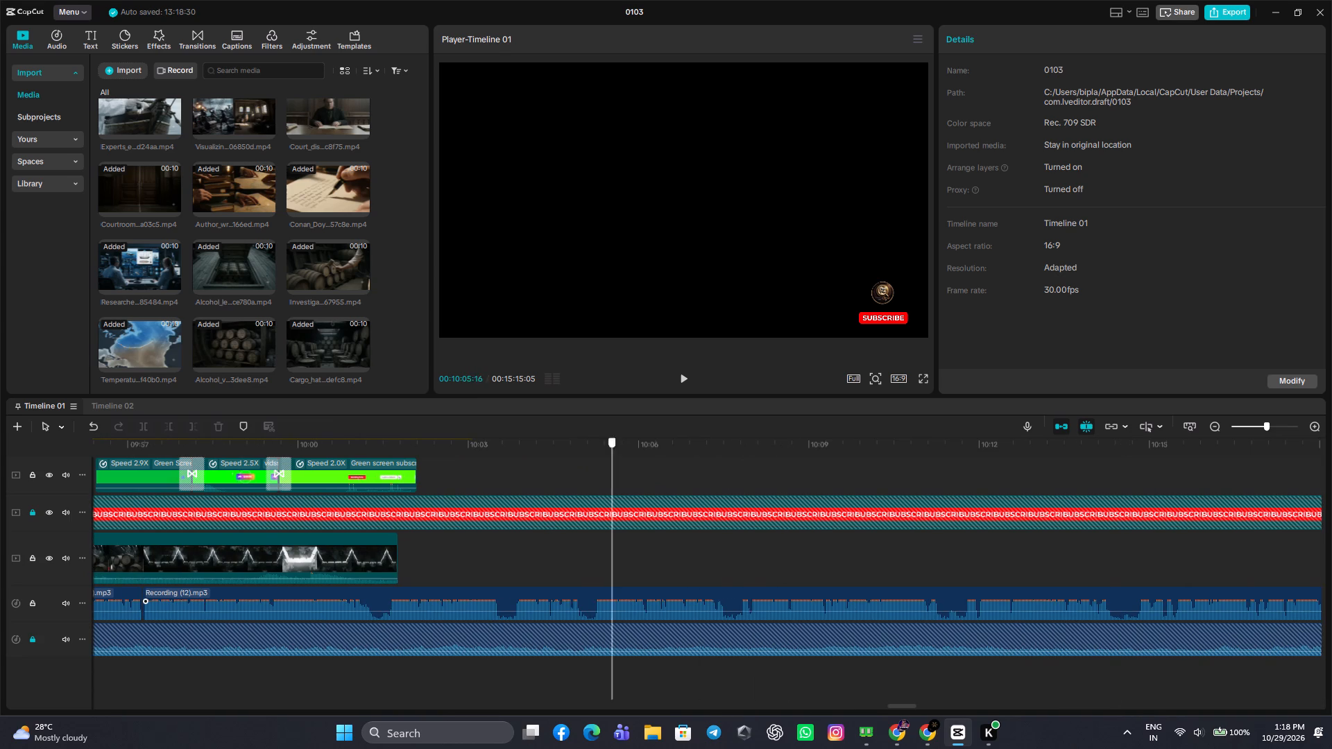
drag(413, 595, 373, 605)
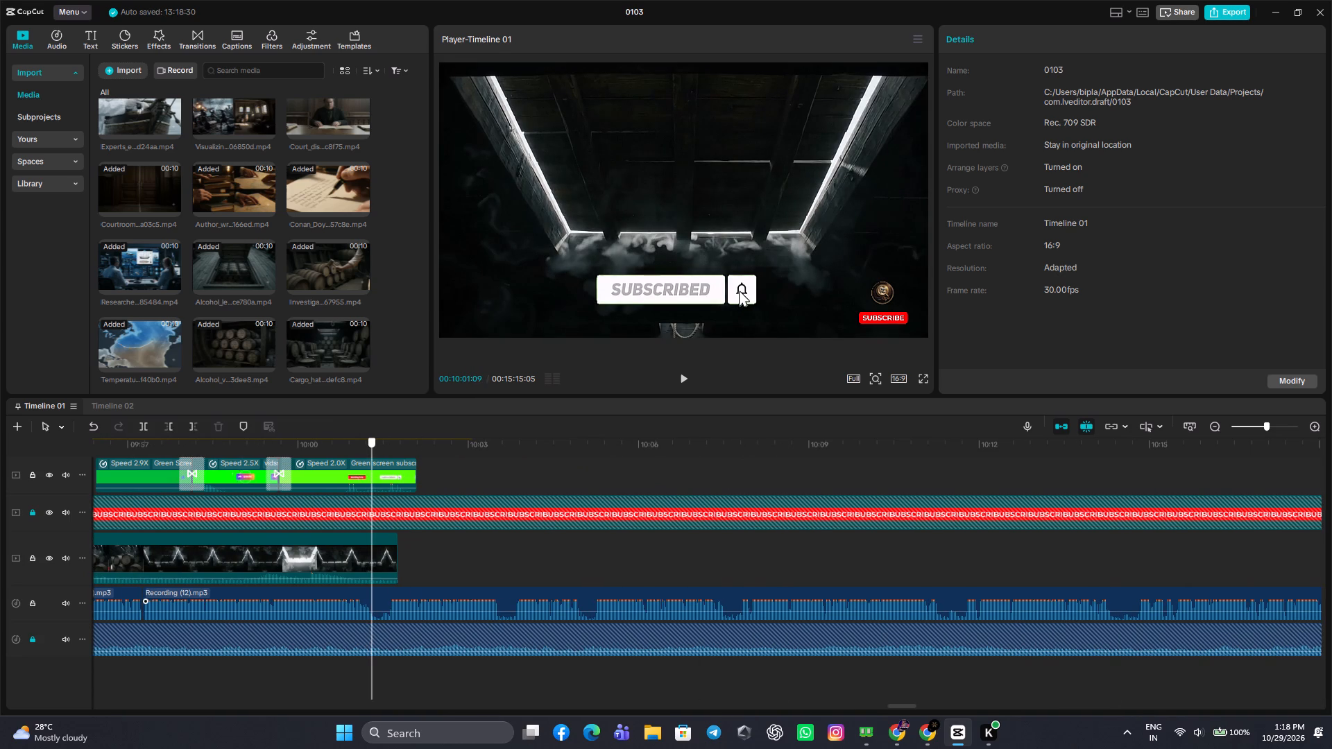
drag(373, 605, 373, 606)
click(373, 606)
click(148, 431)
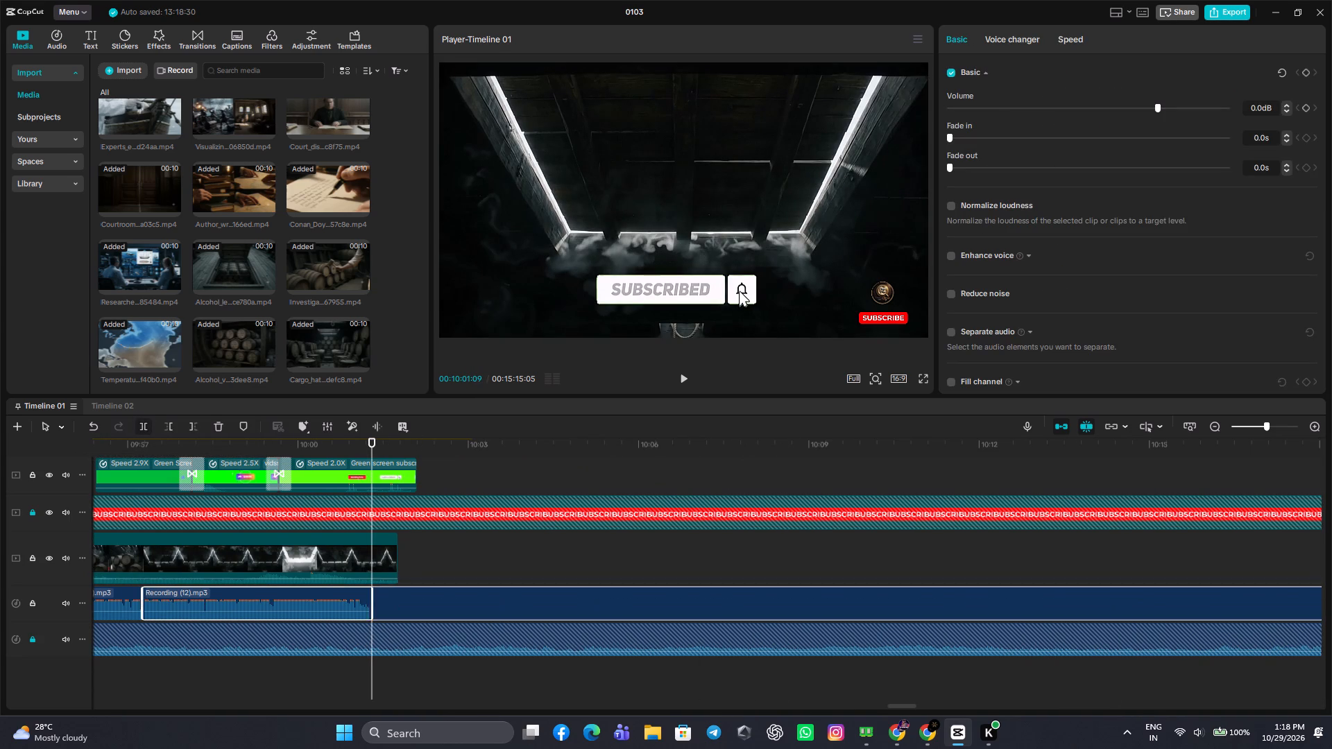
drag(373, 447, 395, 486)
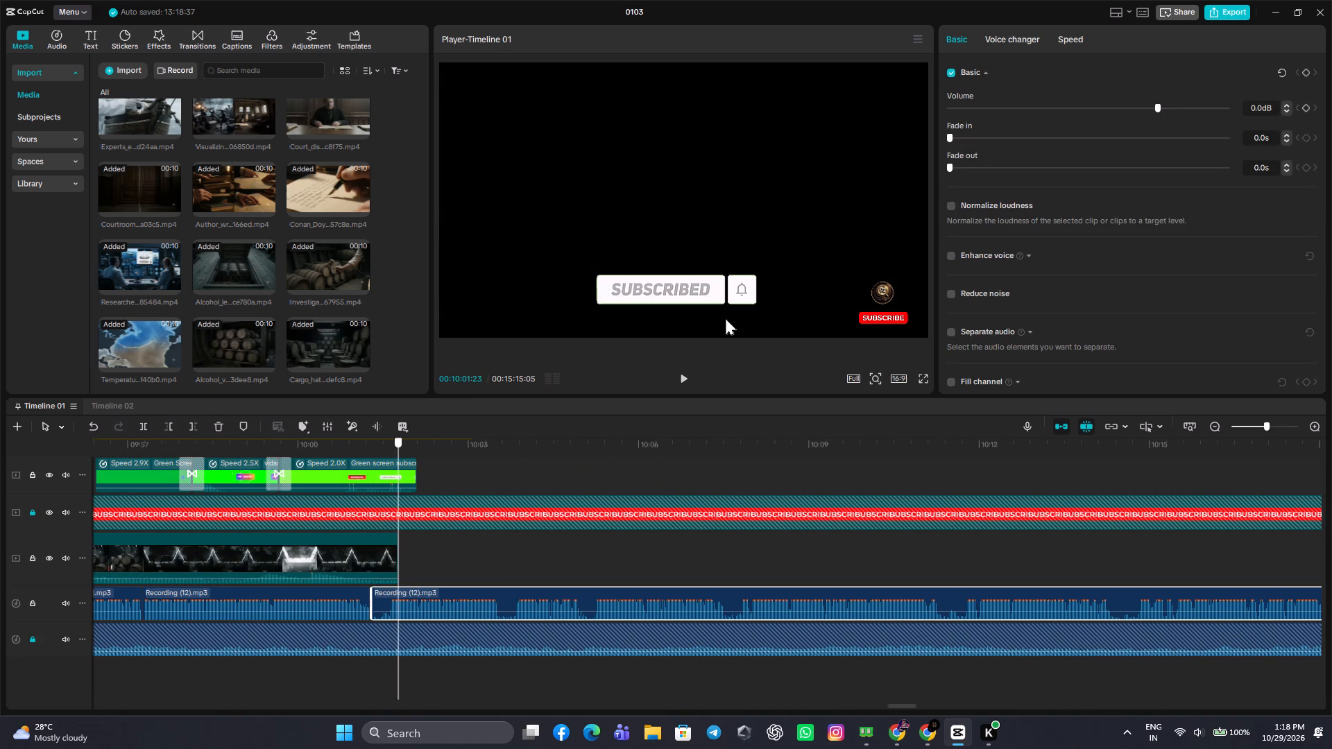
drag(395, 486, 387, 521)
click(173, 431)
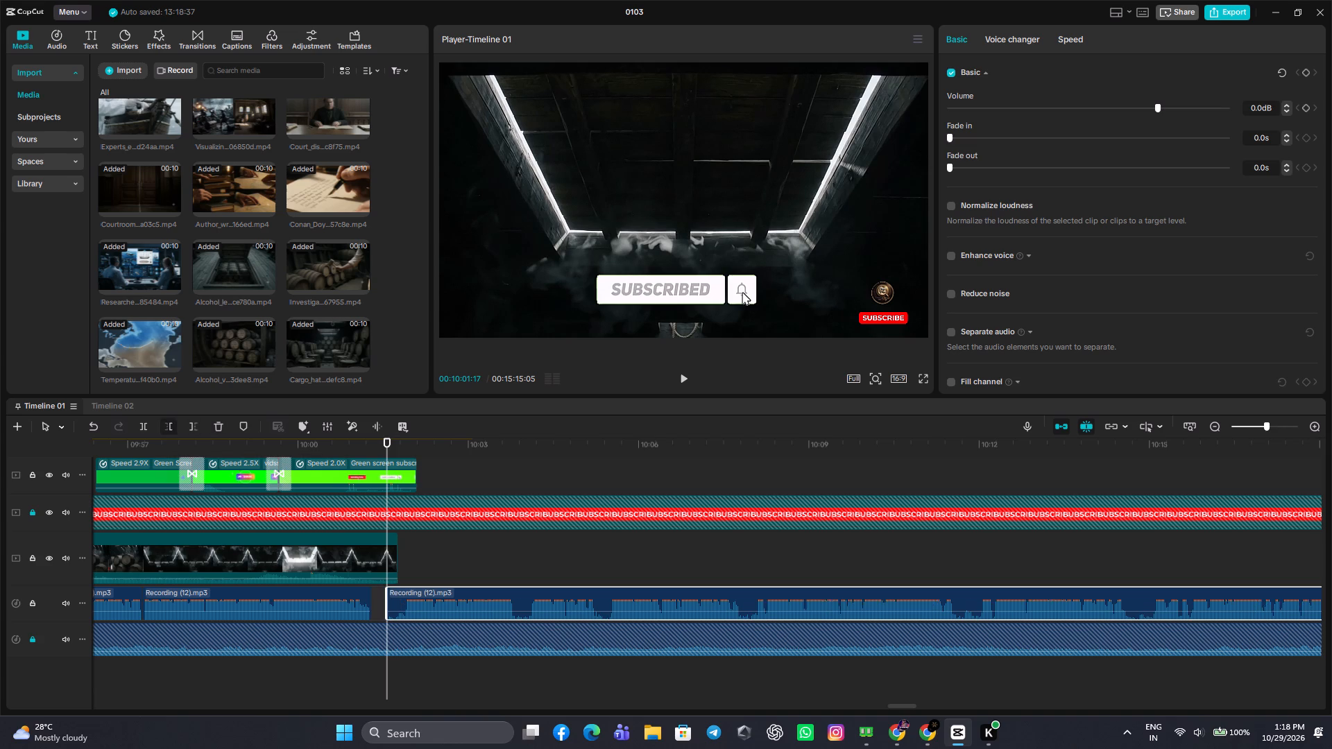
drag(428, 594, 414, 596)
click(460, 552)
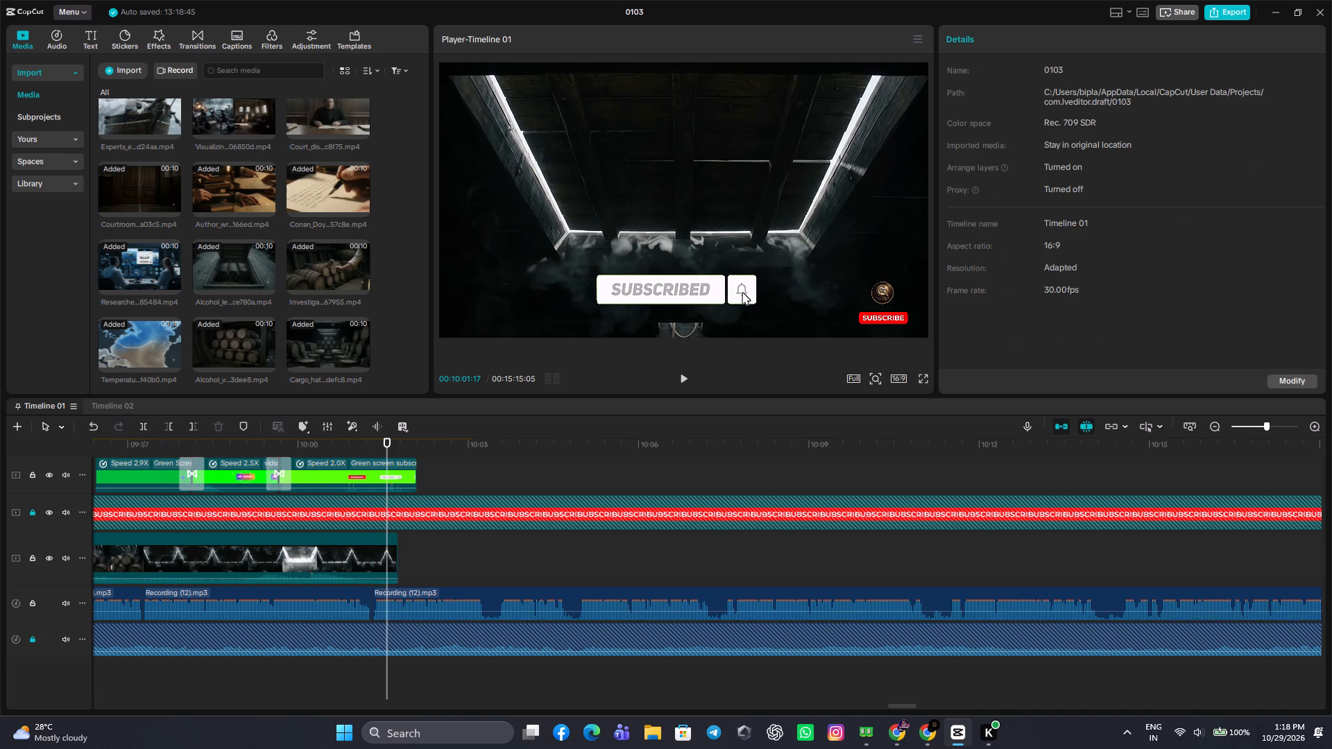
Cut the pause out of the narration between 00:10:03:09 and 00:10:03:15 and close the gap.
drag(461, 552, 485, 589)
click(486, 597)
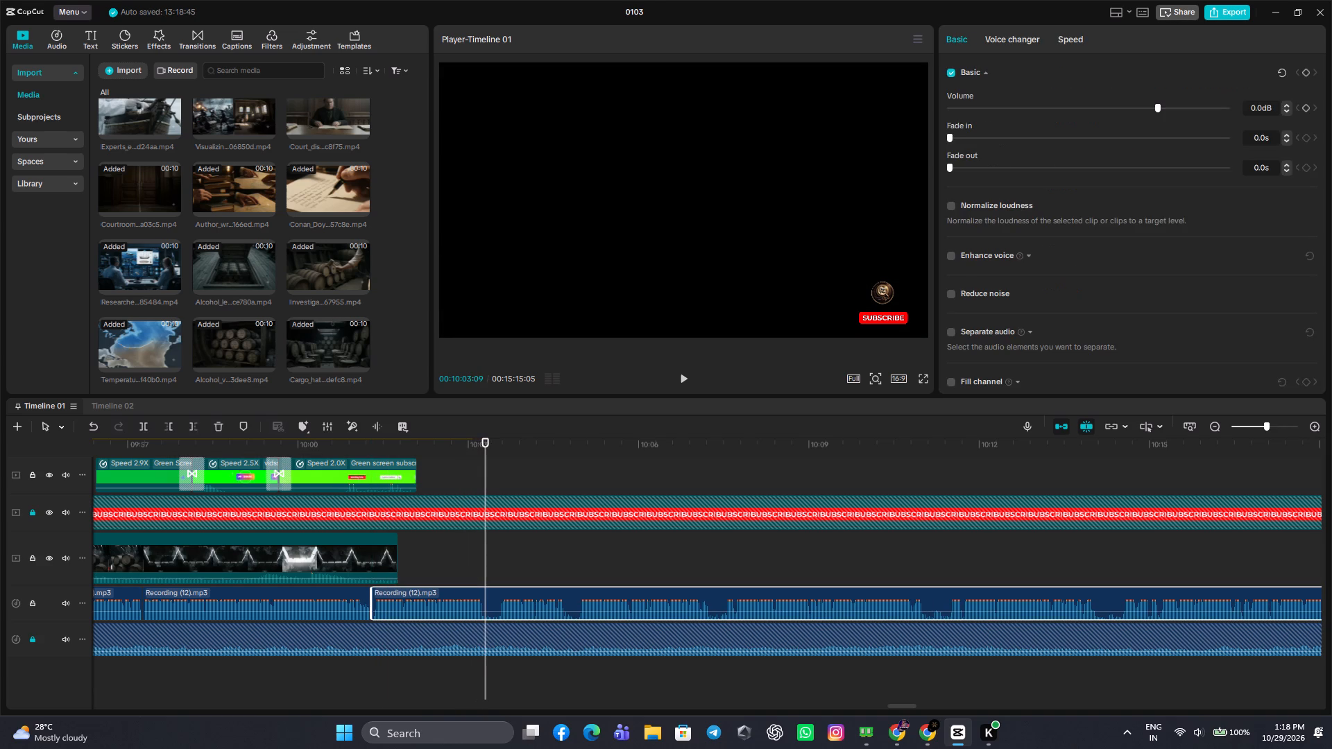
click(135, 427)
click(492, 570)
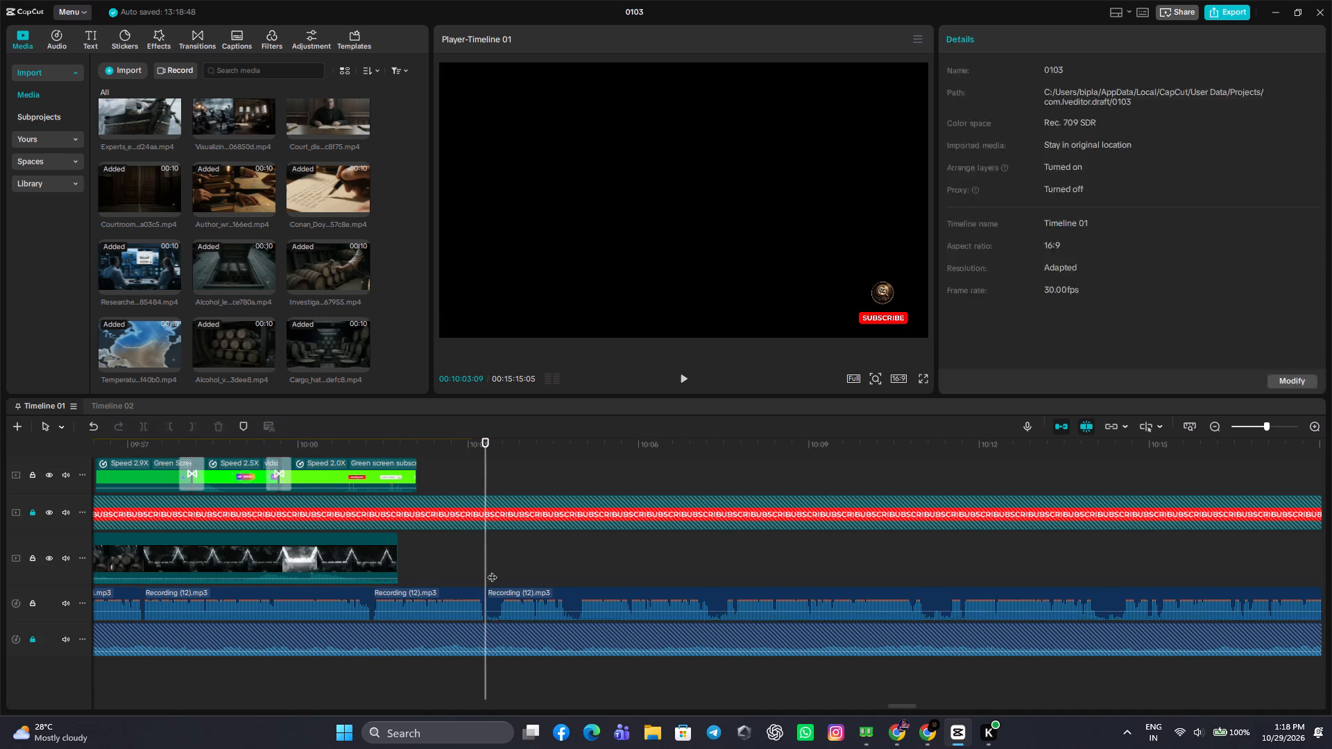
drag(493, 570, 497, 587)
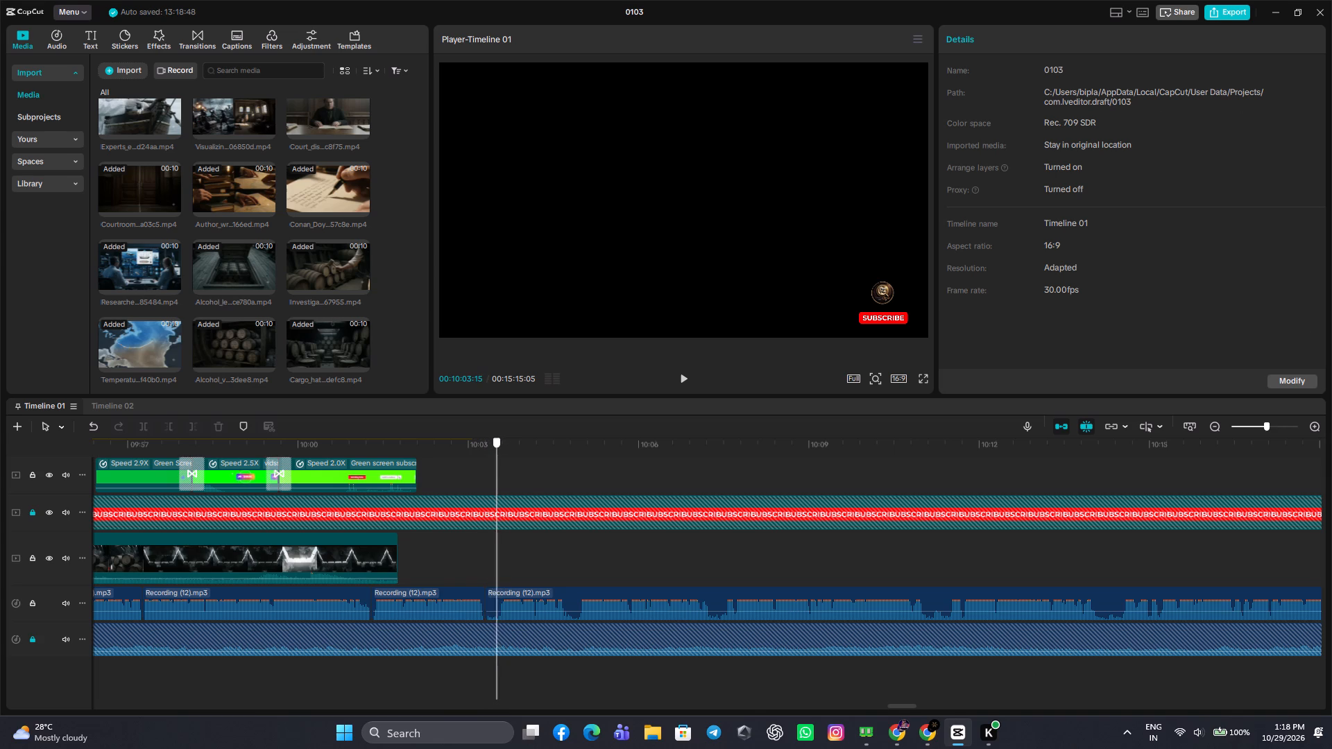
drag(497, 587, 497, 600)
click(497, 600)
click(164, 423)
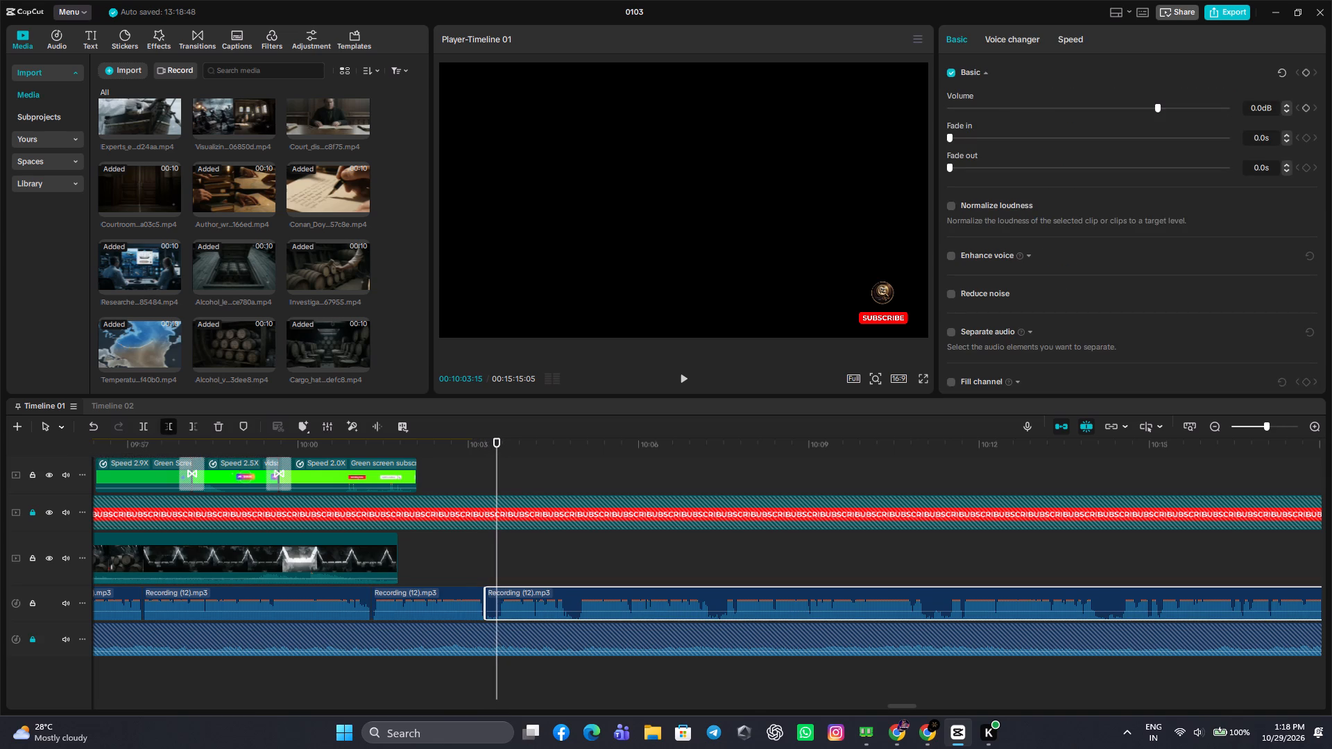
drag(522, 596, 513, 596)
Cut the pause out of the narration between 00:10:04:15 and 00:10:04:21 and close the gap.
click(543, 552)
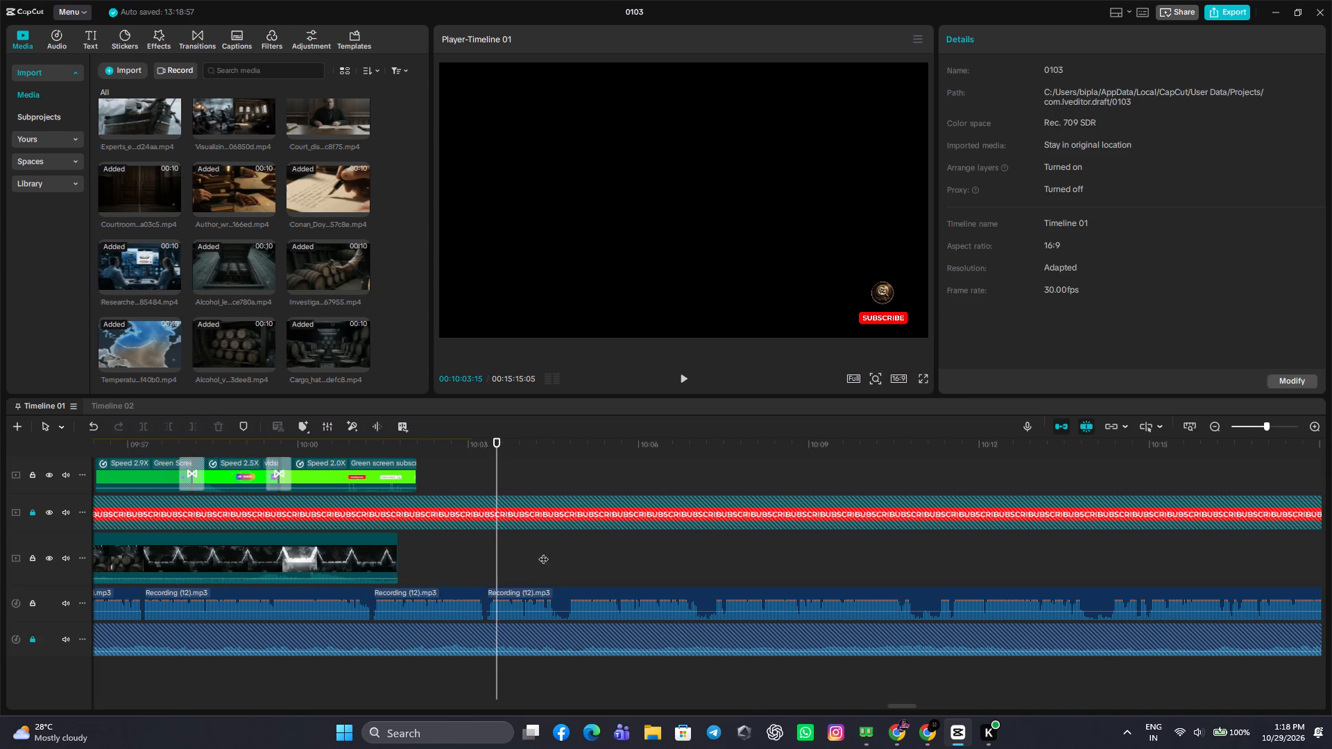
drag(543, 552, 554, 578)
click(553, 596)
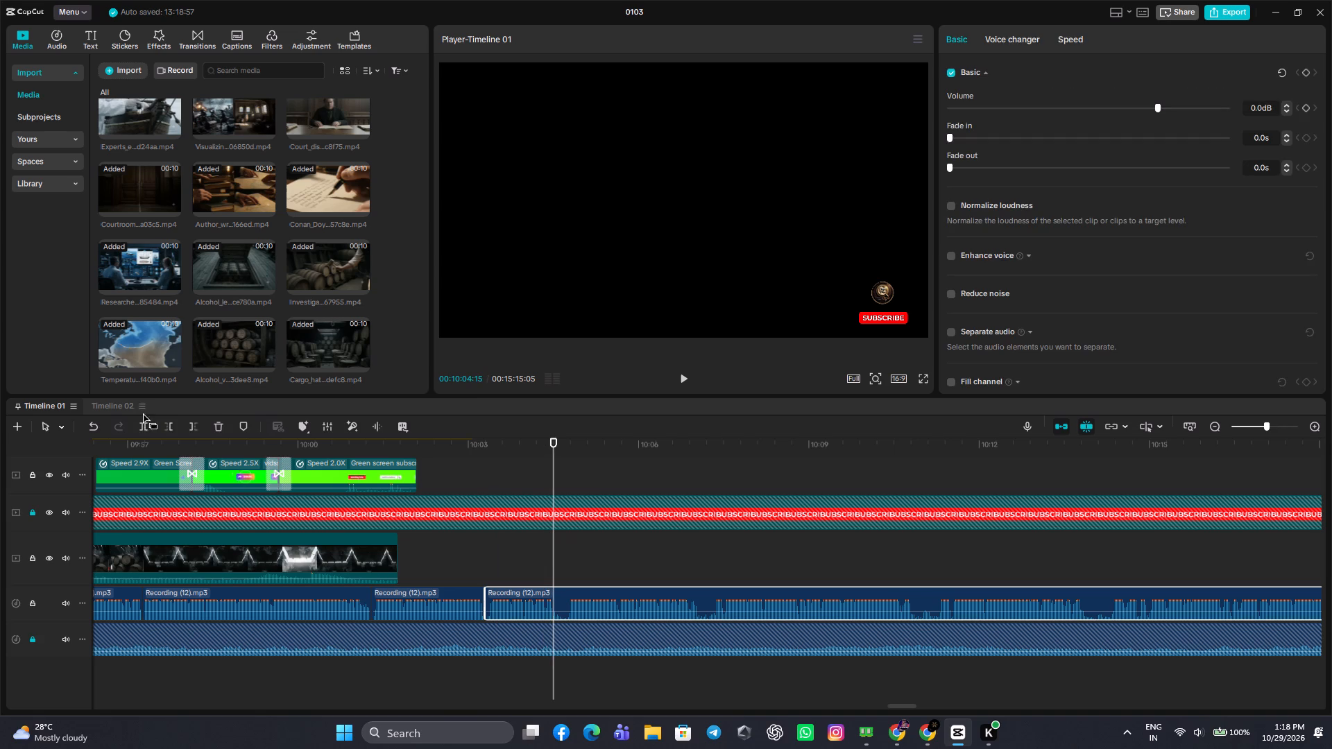
click(144, 427)
click(576, 551)
drag(576, 551, 566, 574)
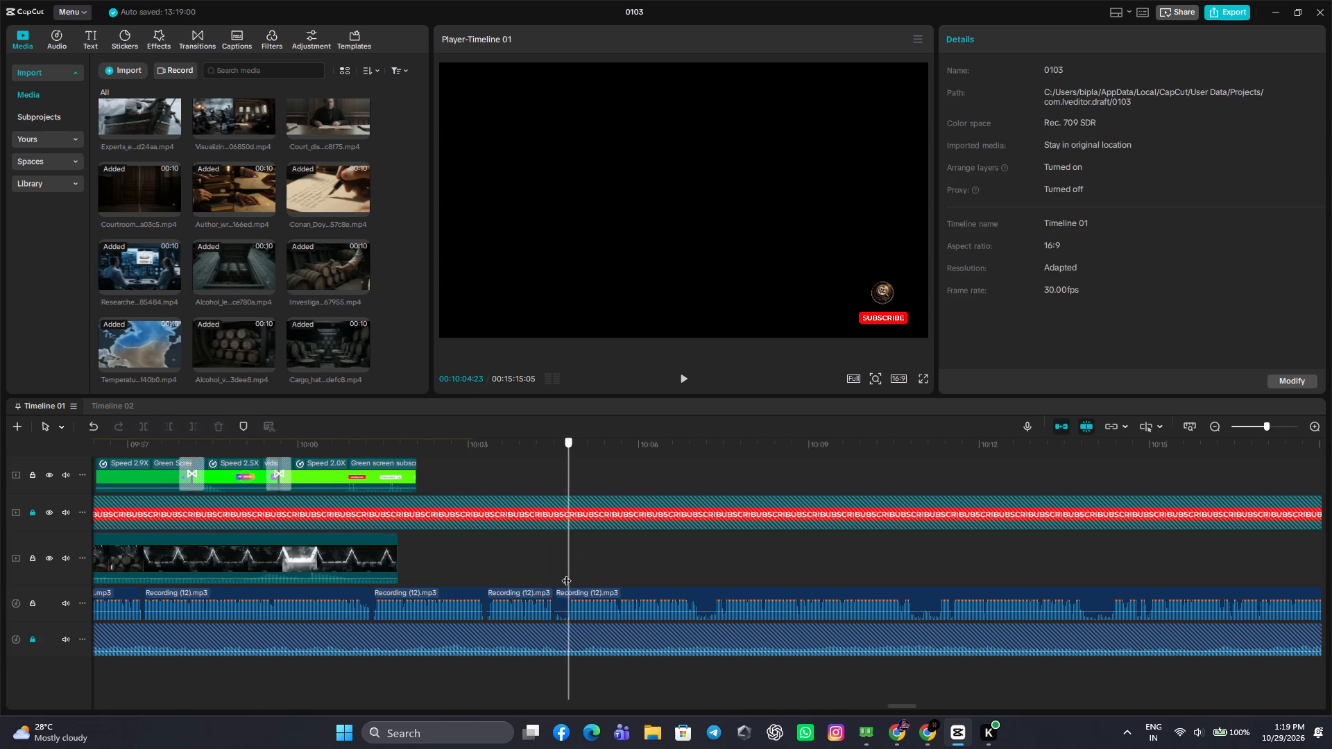
drag(566, 574, 565, 574)
click(567, 590)
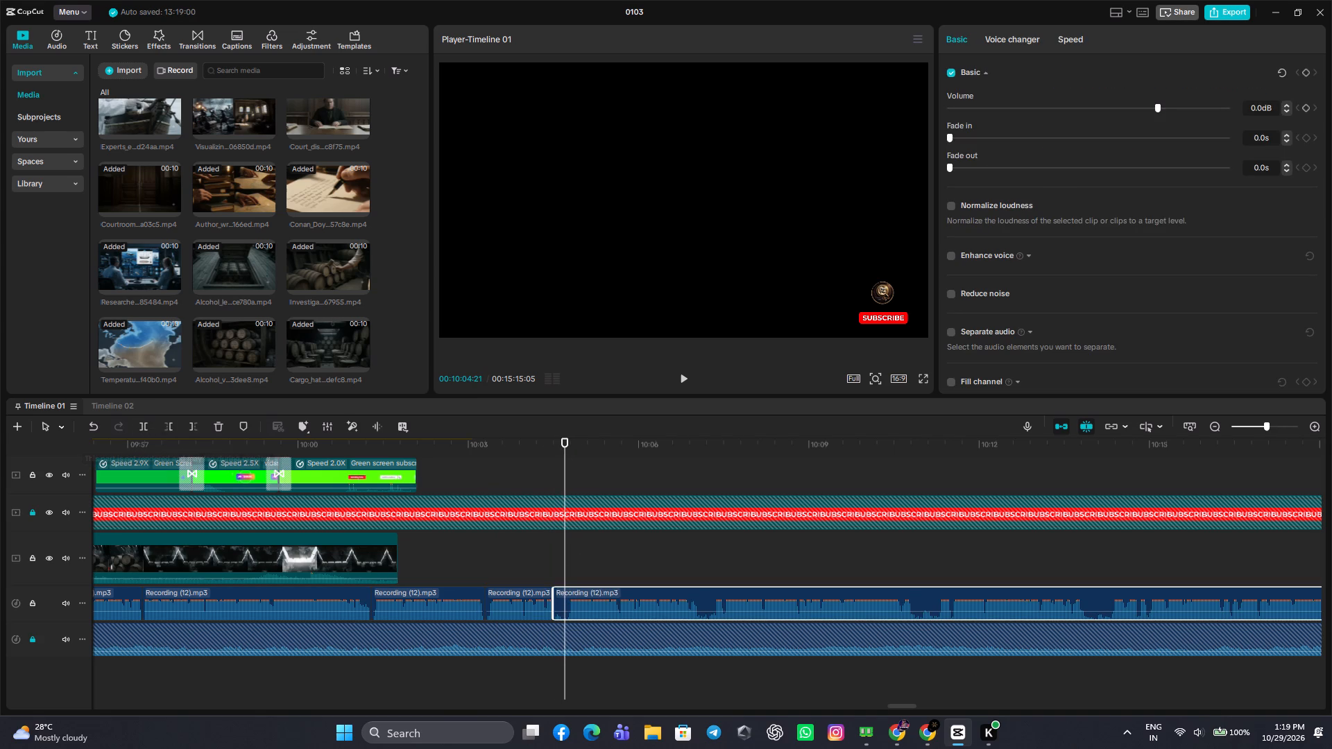
click(174, 433)
drag(603, 596, 590, 595)
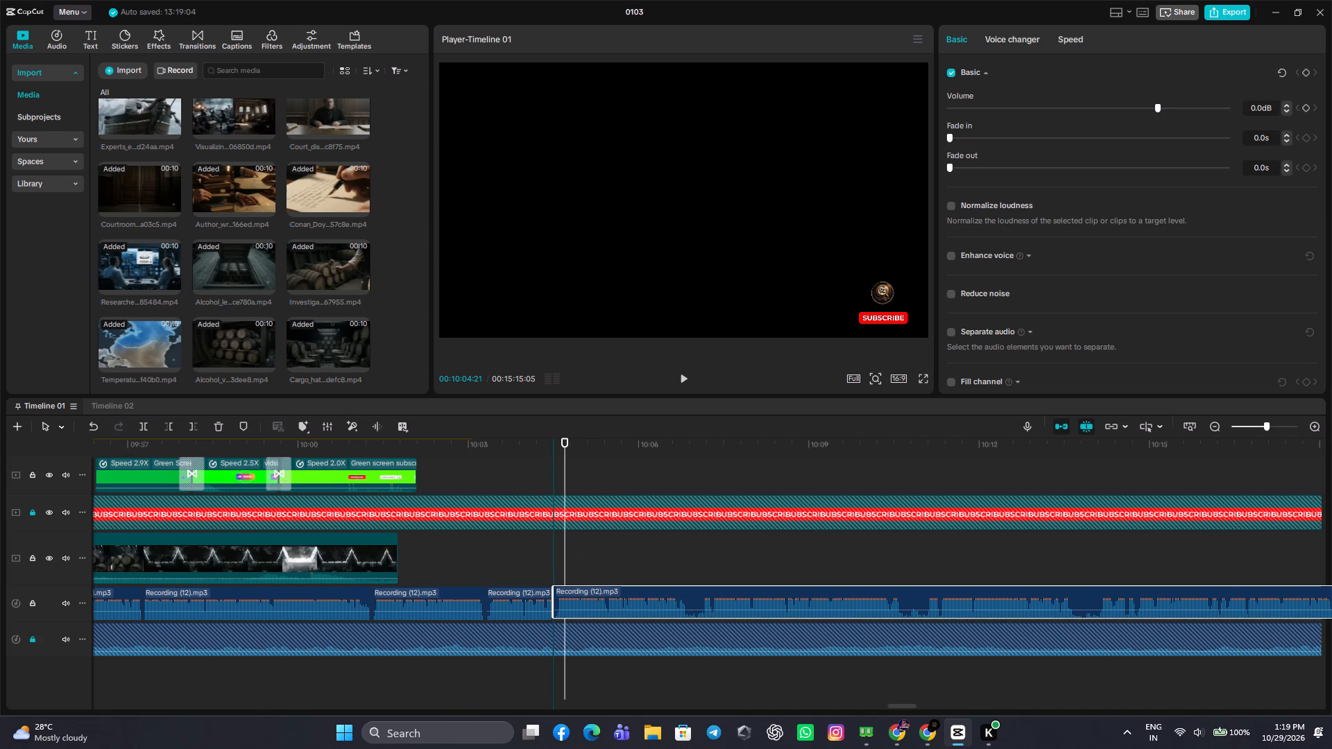
Cut the pause out of the narration between 00:10:06:25 and 00:10:07:02 and close the gap.
click(660, 551)
drag(664, 553, 686, 585)
click(688, 603)
click(151, 427)
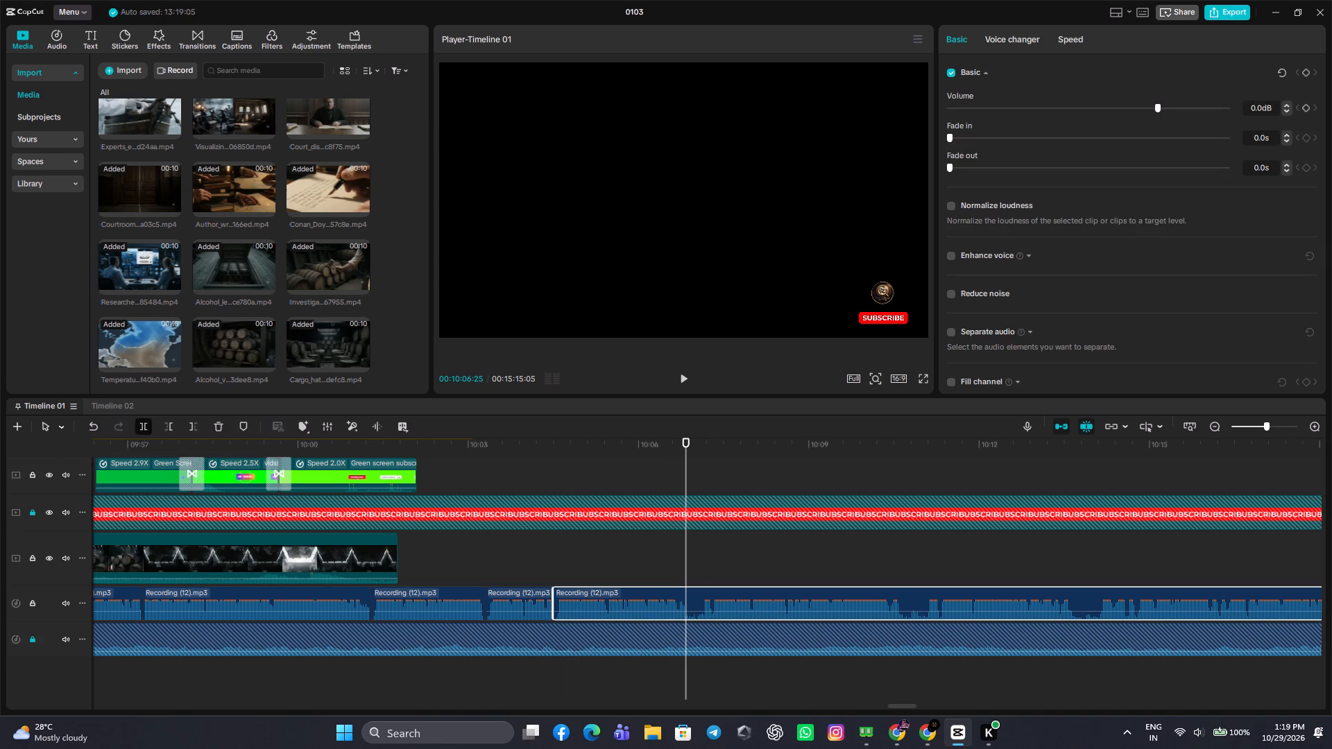
click(692, 552)
drag(692, 552, 699, 565)
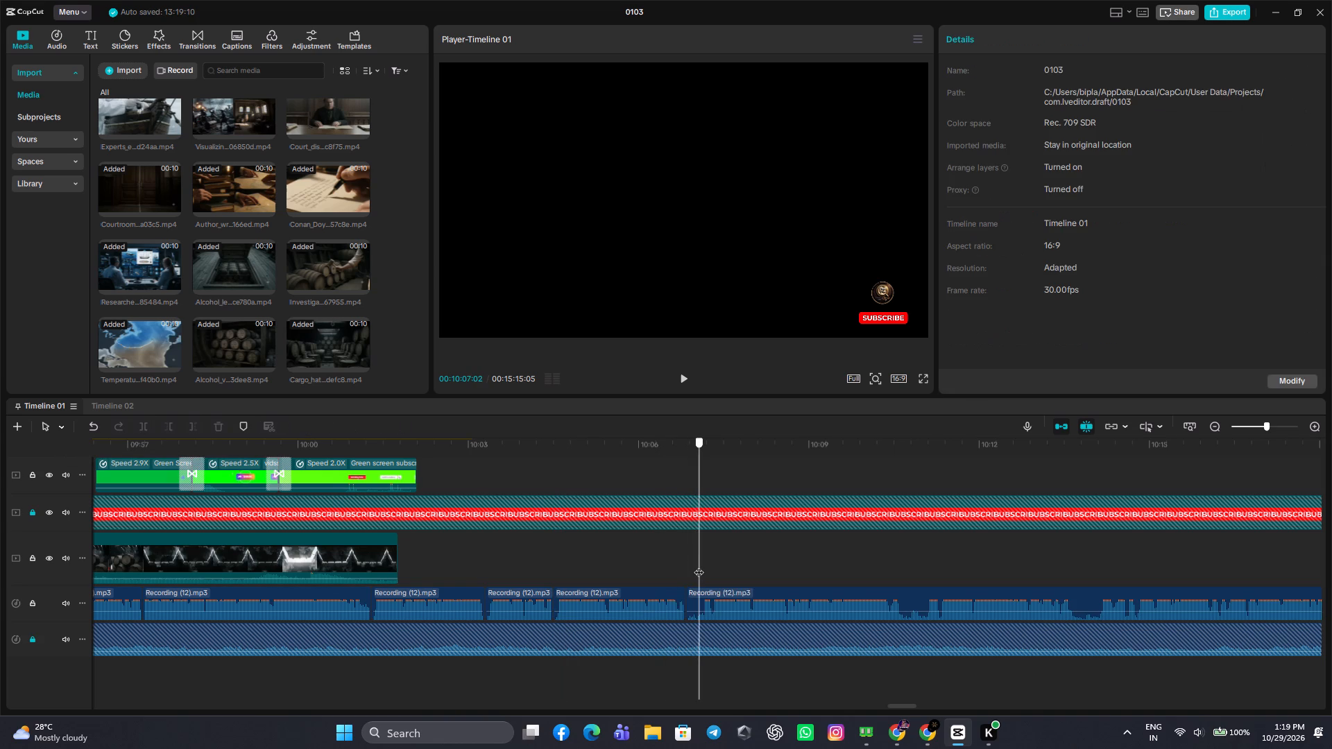
drag(699, 565, 702, 586)
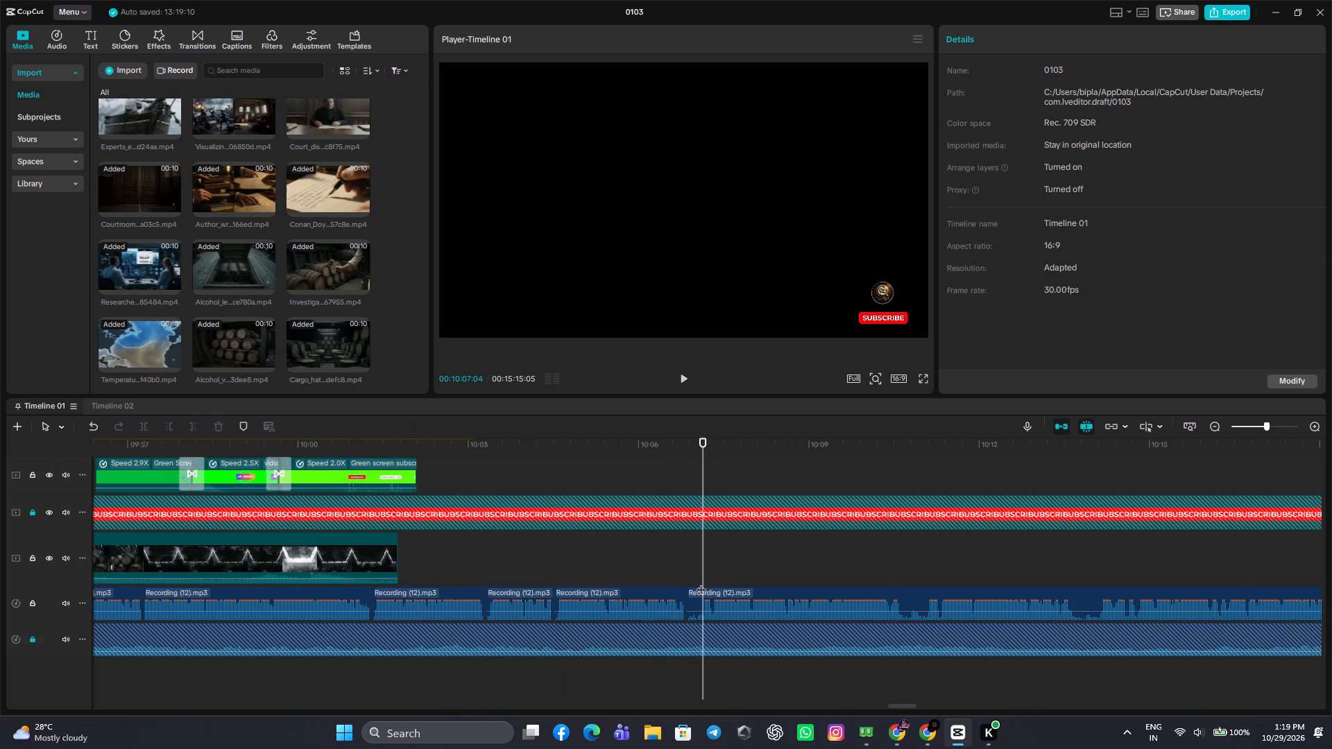
click(700, 554)
click(703, 588)
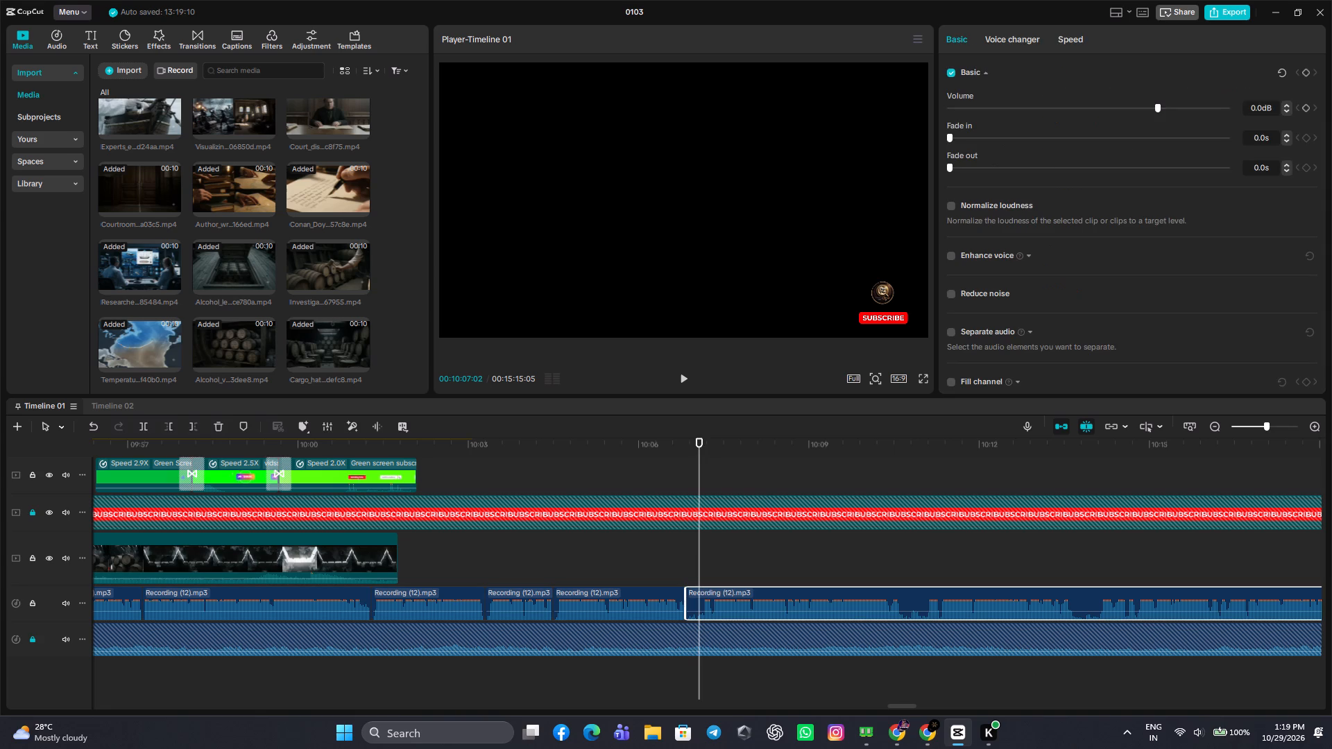
click(173, 429)
drag(754, 587, 746, 589)
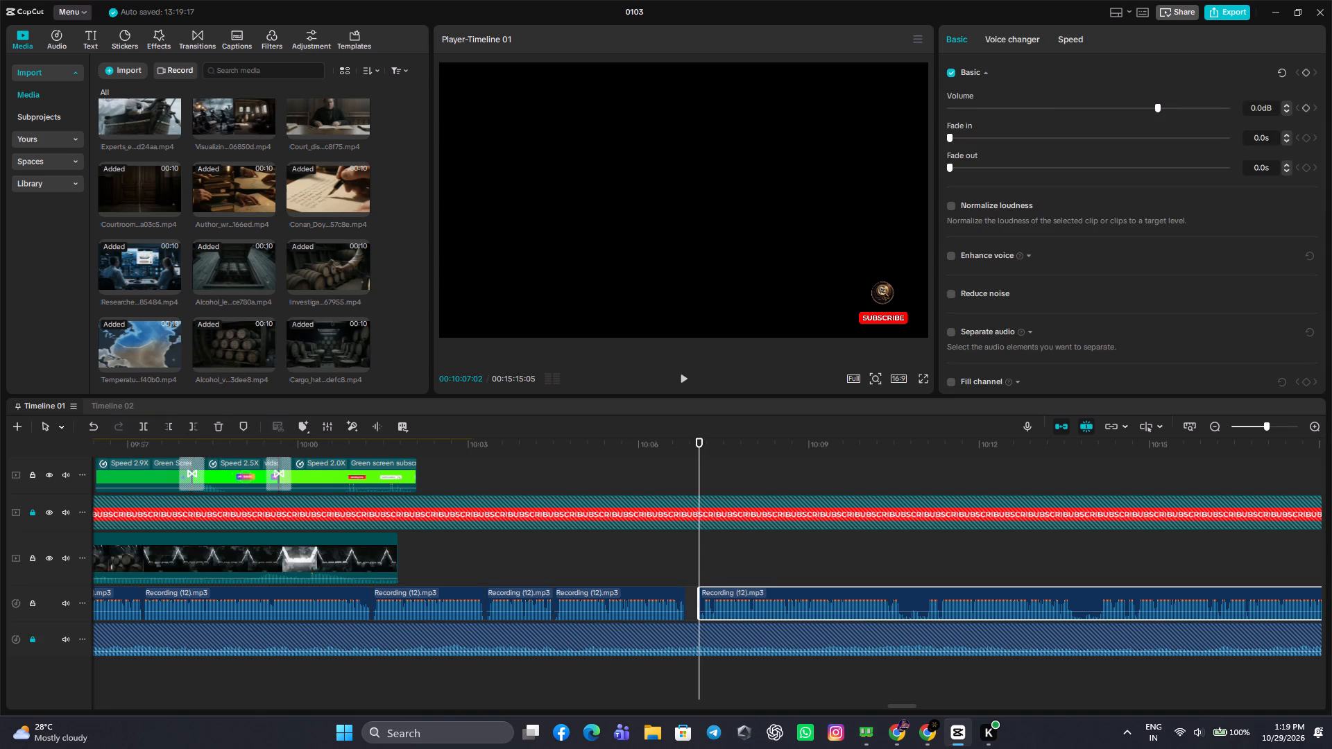
drag(746, 589, 739, 589)
Cut the pause out of the narration between 00:10:10:13 and 00:10:10:24 and close the gap.
click(819, 550)
drag(819, 550, 873, 589)
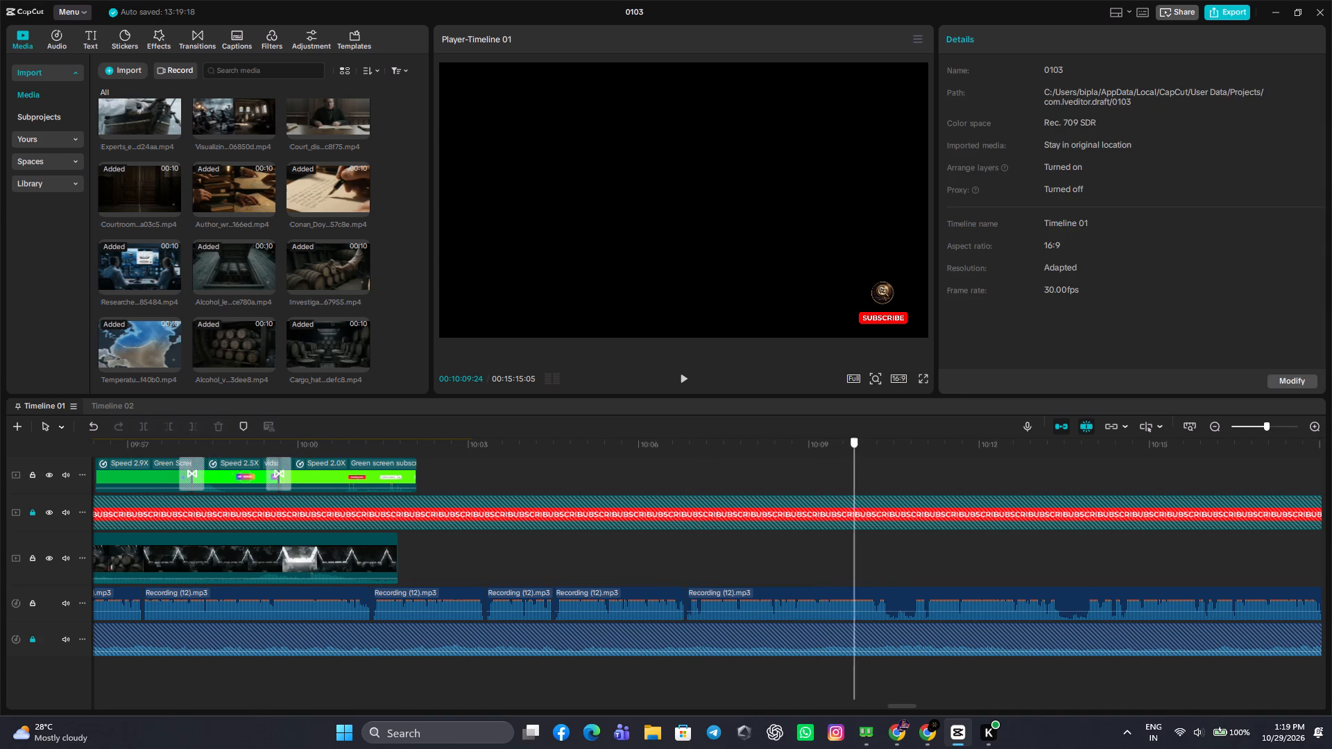
drag(873, 589, 887, 595)
click(887, 595)
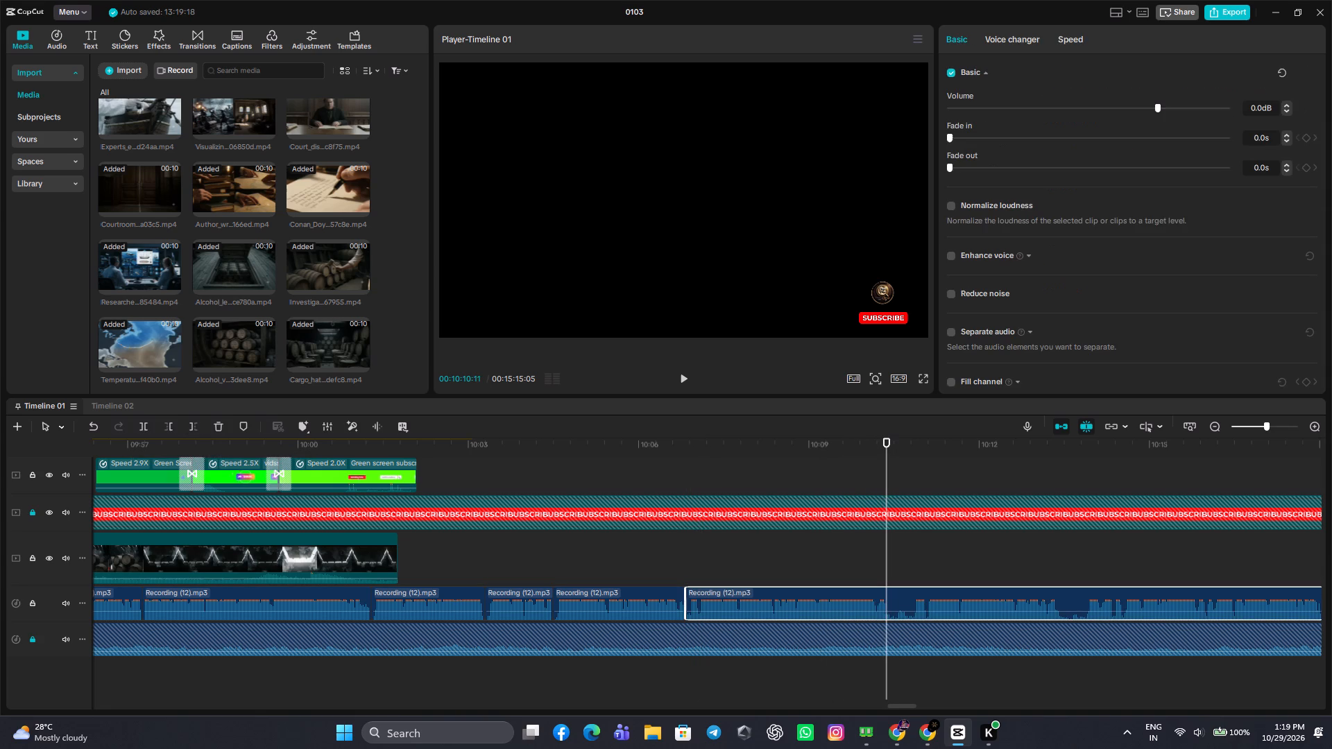
drag(883, 569, 891, 581)
click(146, 428)
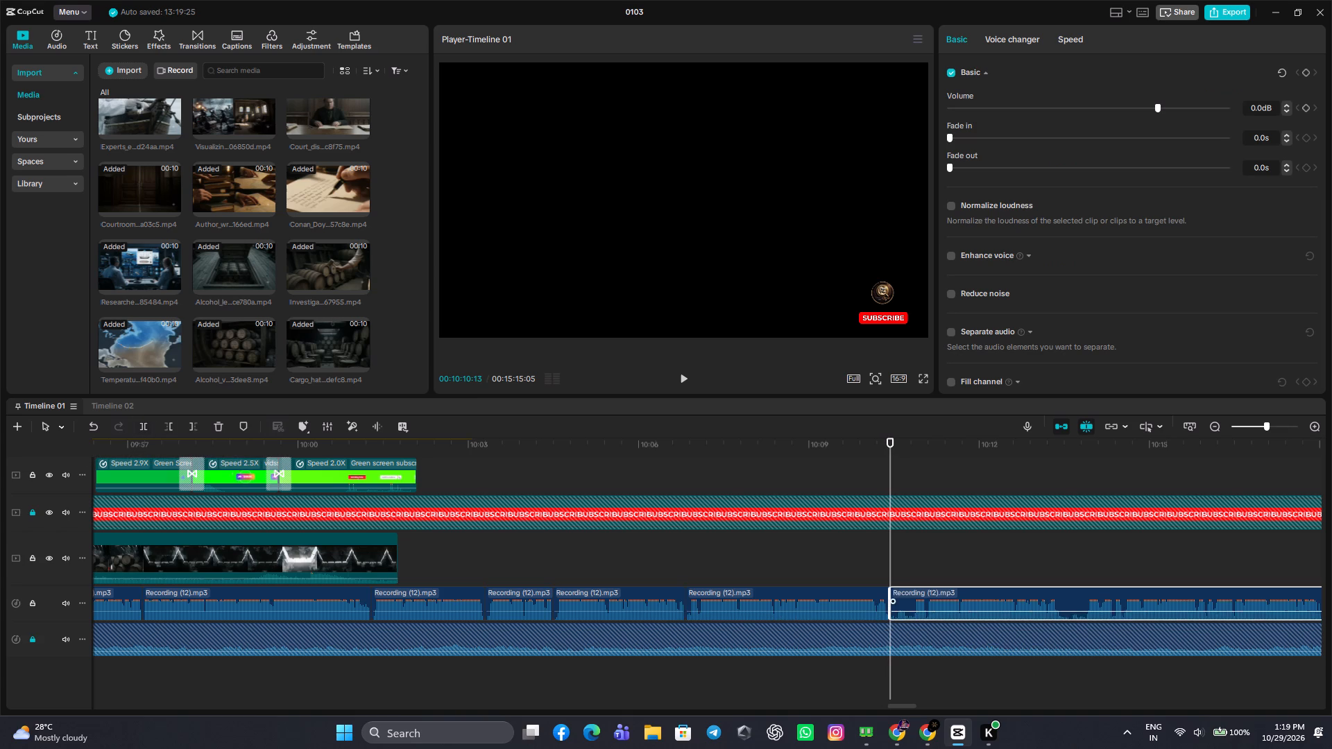
double_click(912, 578)
click(930, 602)
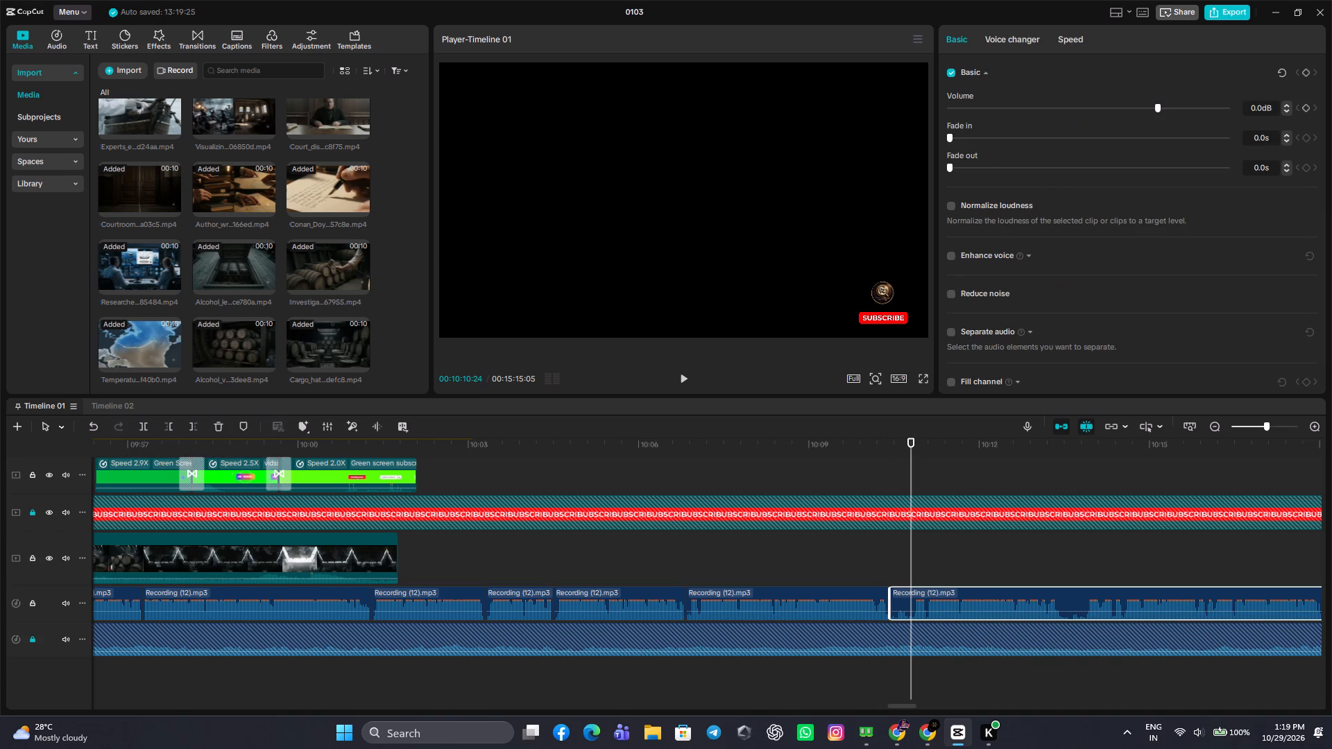
click(167, 431)
drag(988, 602, 982, 603)
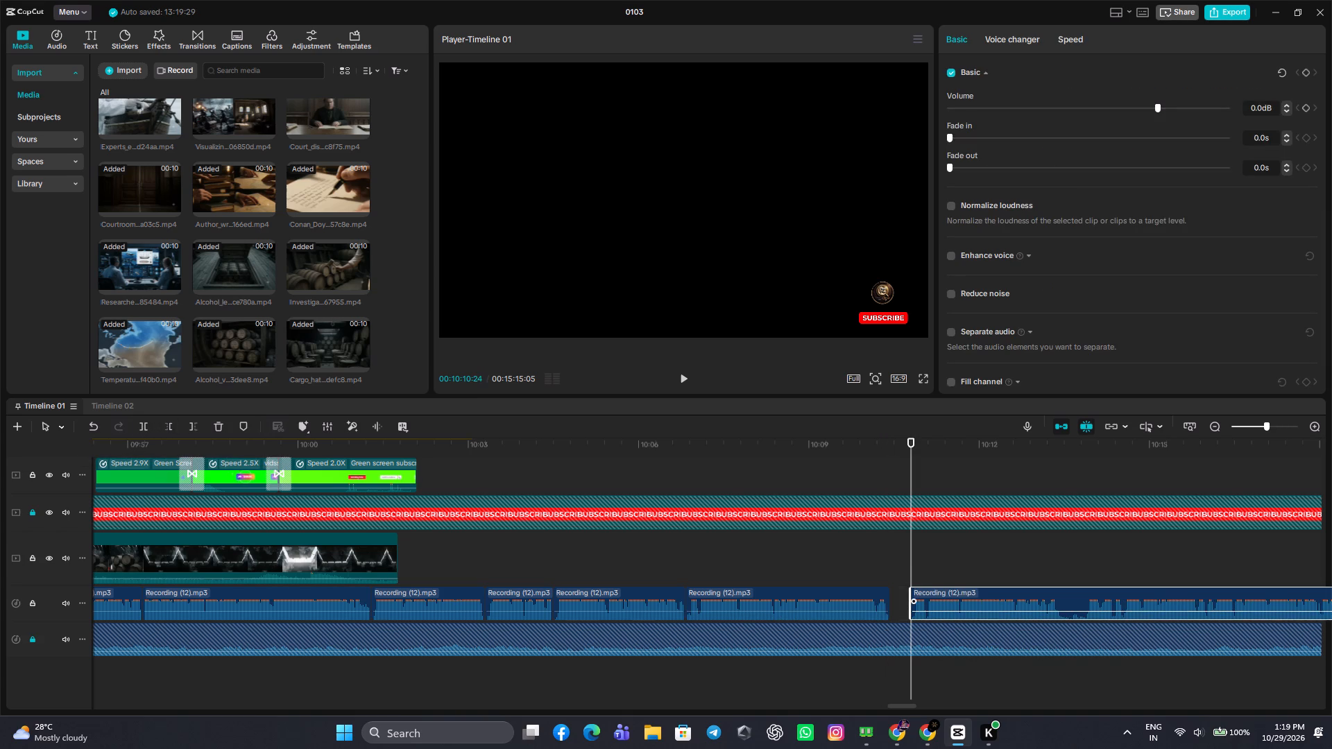
drag(982, 603, 966, 603)
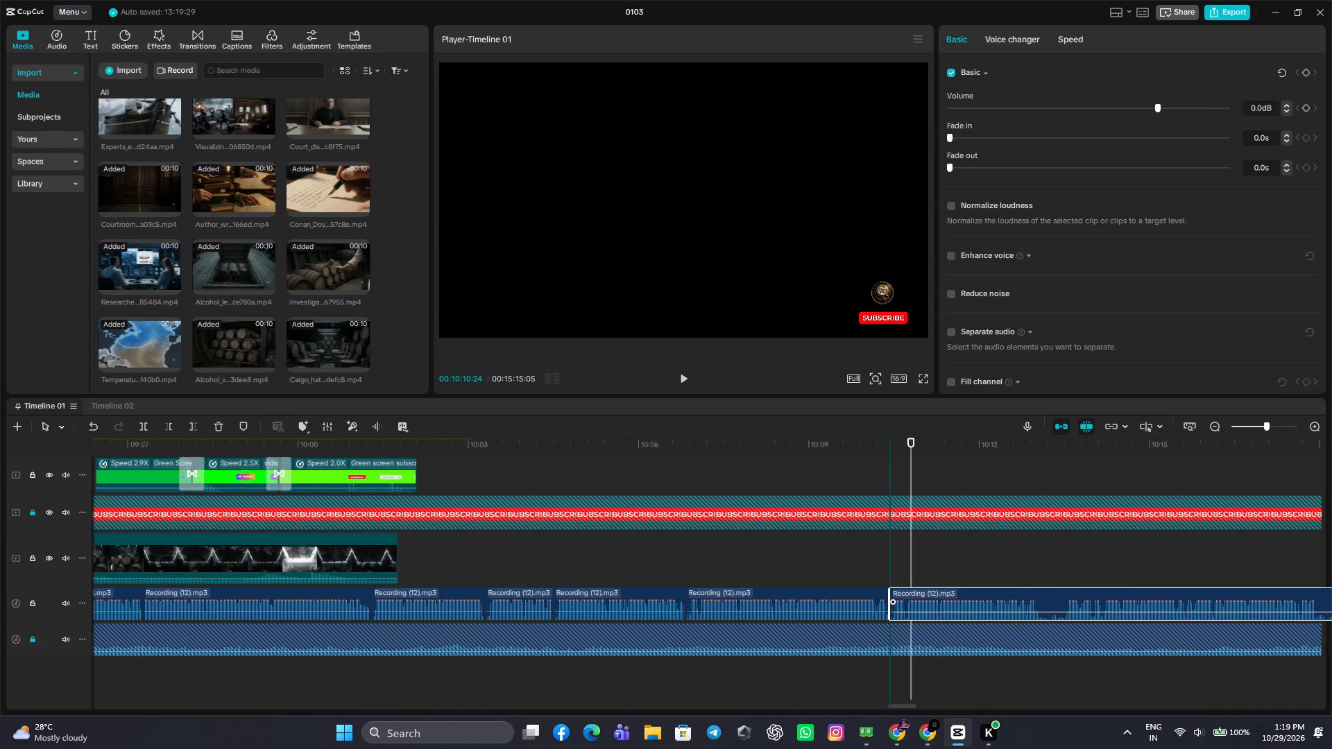
Cut the pause out of the narration between 00:10:13:03 and 00:10:13:15 and close the gap.
click(1024, 561)
drag(1024, 561, 1041, 592)
click(1041, 590)
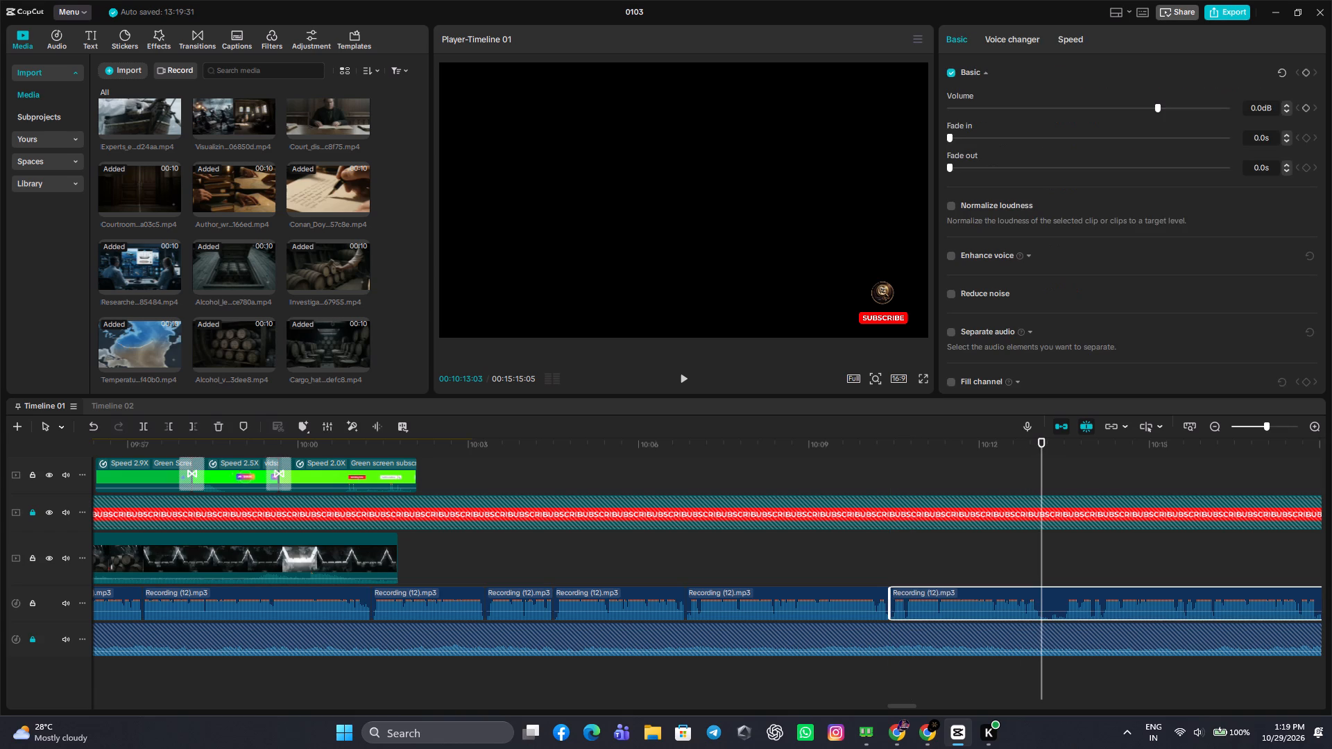
click(144, 433)
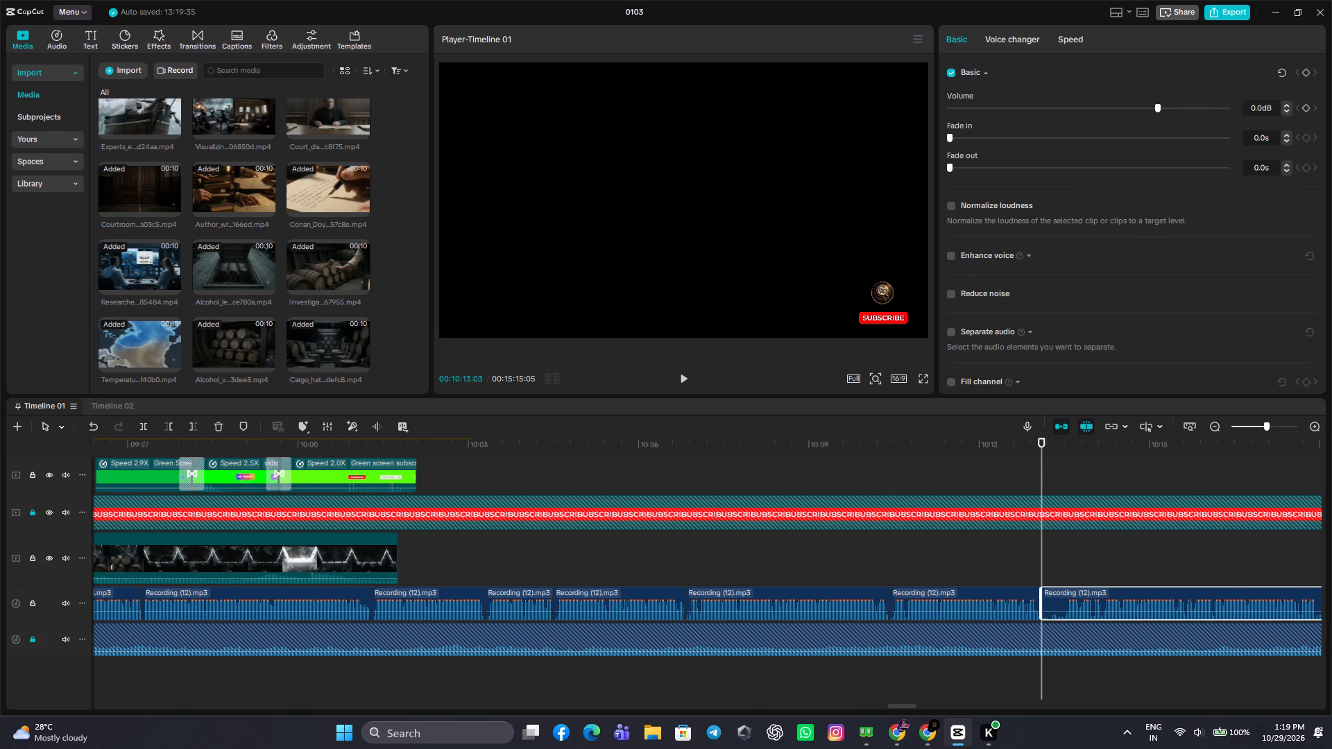
click(1070, 559)
drag(1070, 560, 1064, 594)
click(1064, 594)
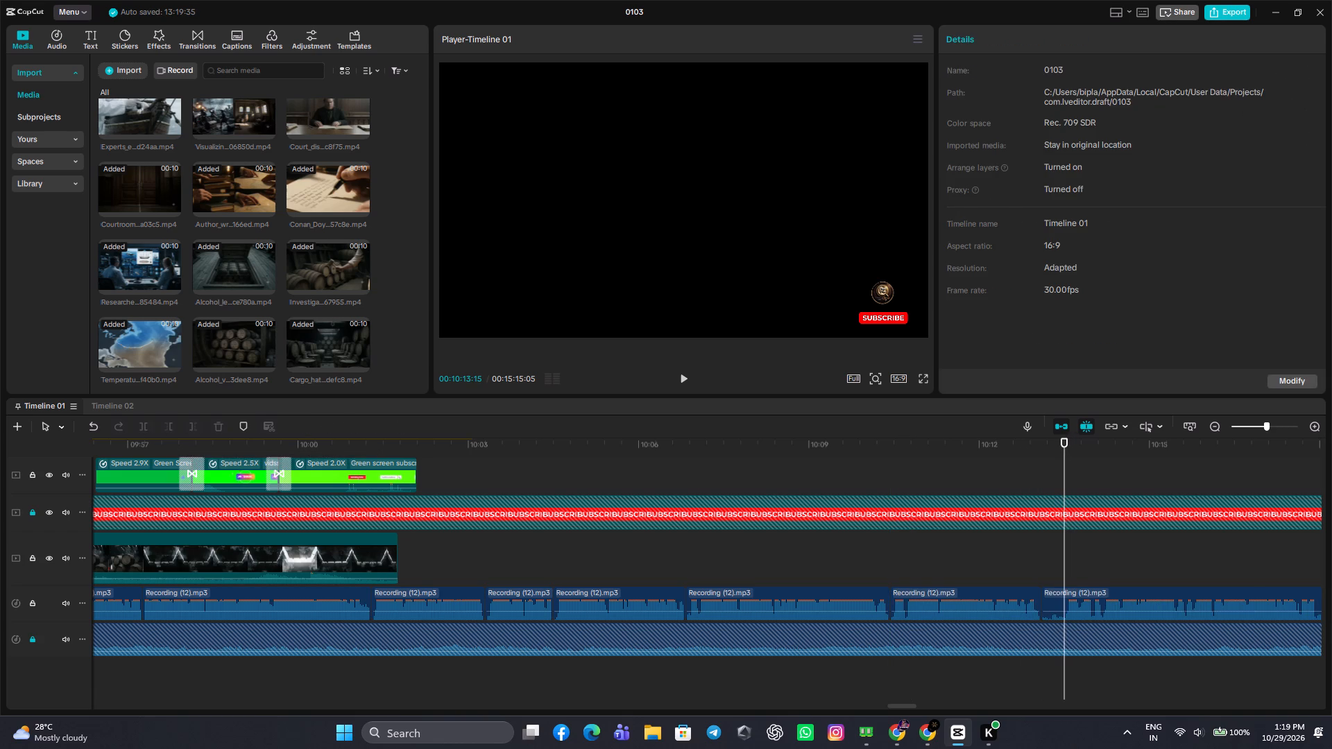
click(166, 424)
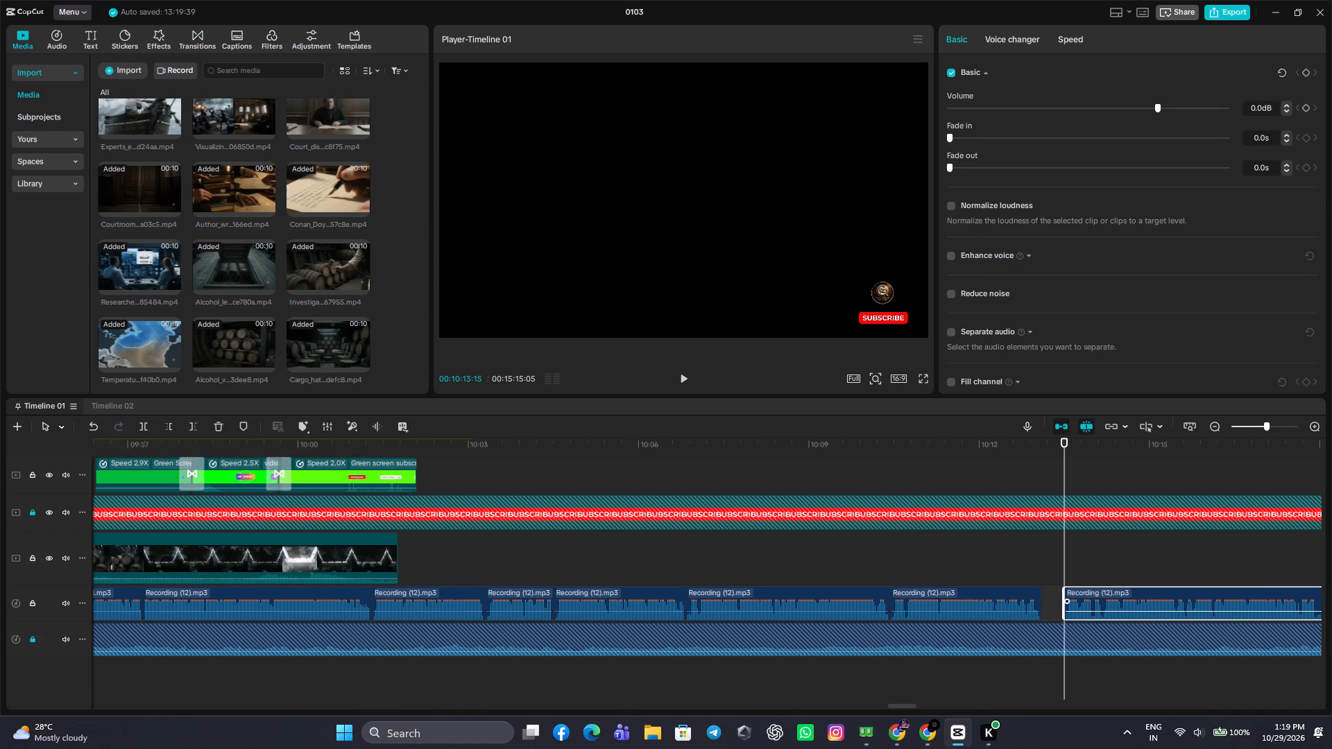
drag(1095, 605, 1077, 606)
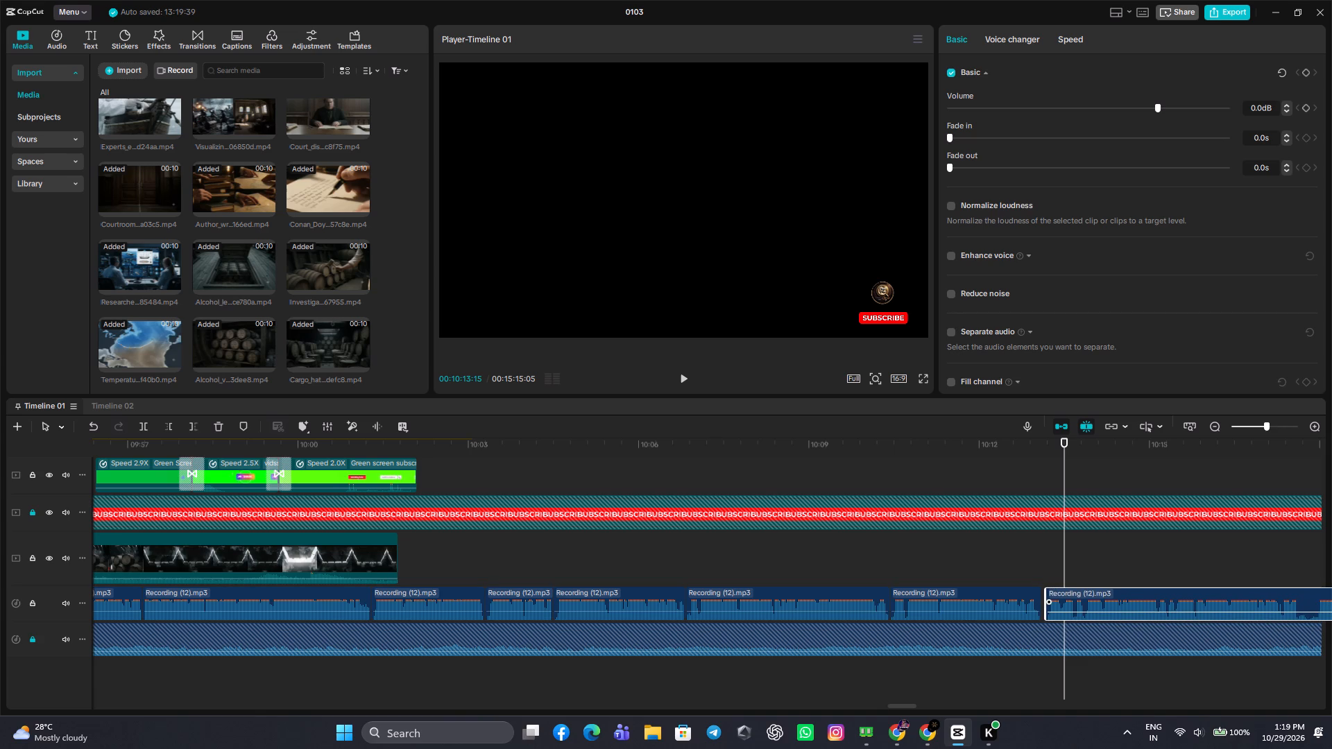
drag(1077, 606, 1075, 606)
Play back the tightened narration from 00:09:59:27 to check how far the last video clip must run.
click(440, 555)
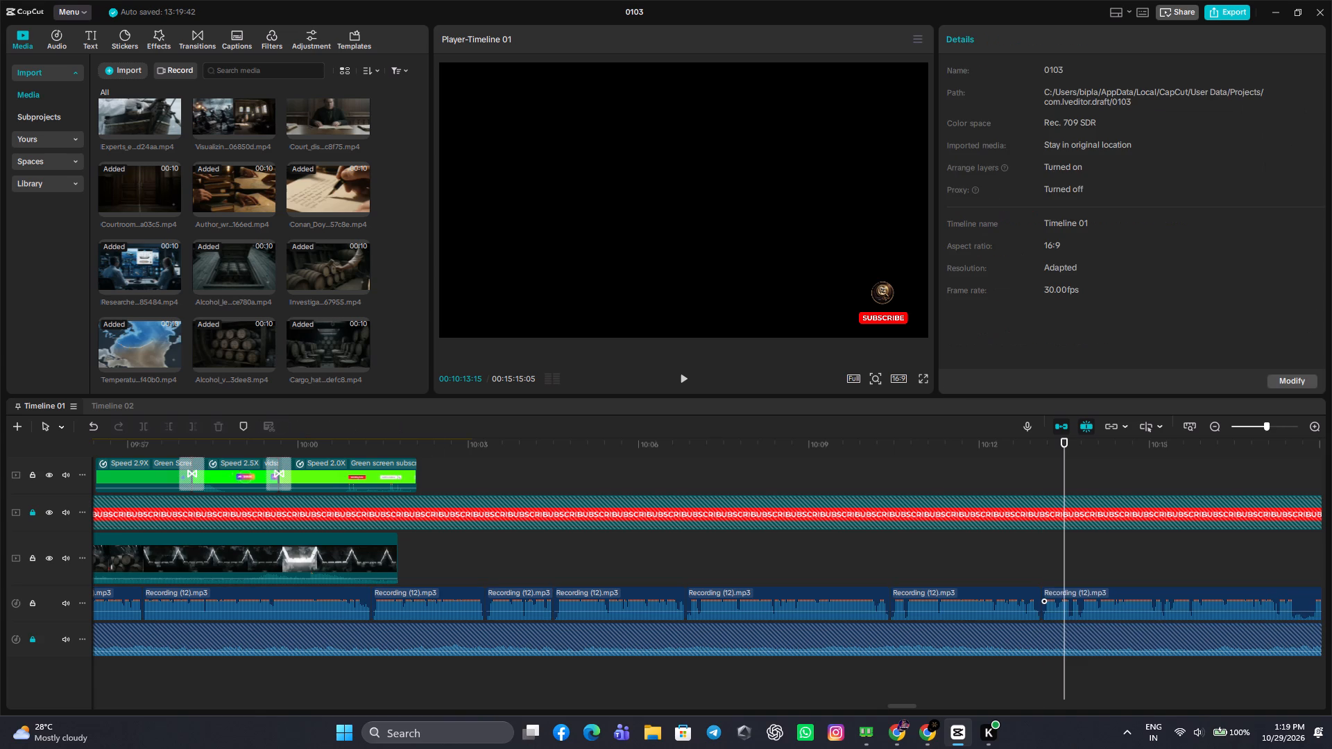
drag(440, 555, 295, 569)
click(690, 392)
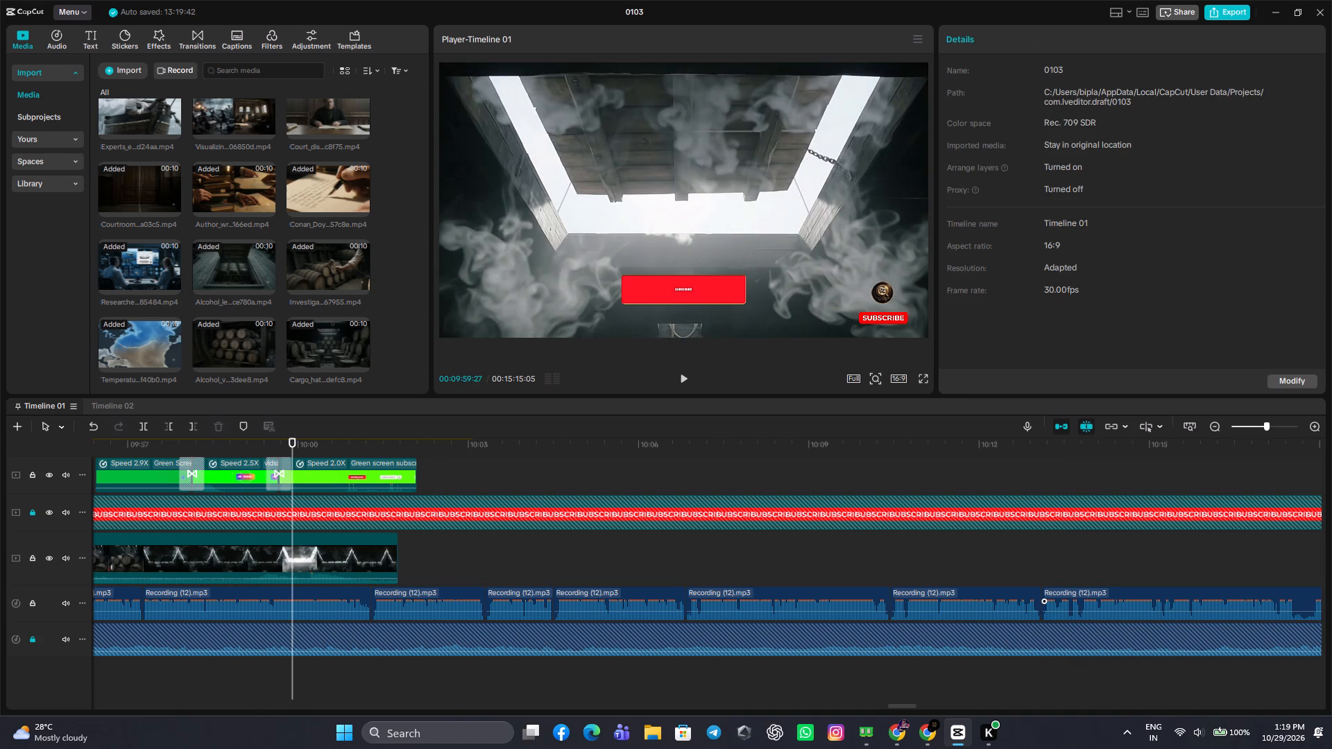
click(678, 379)
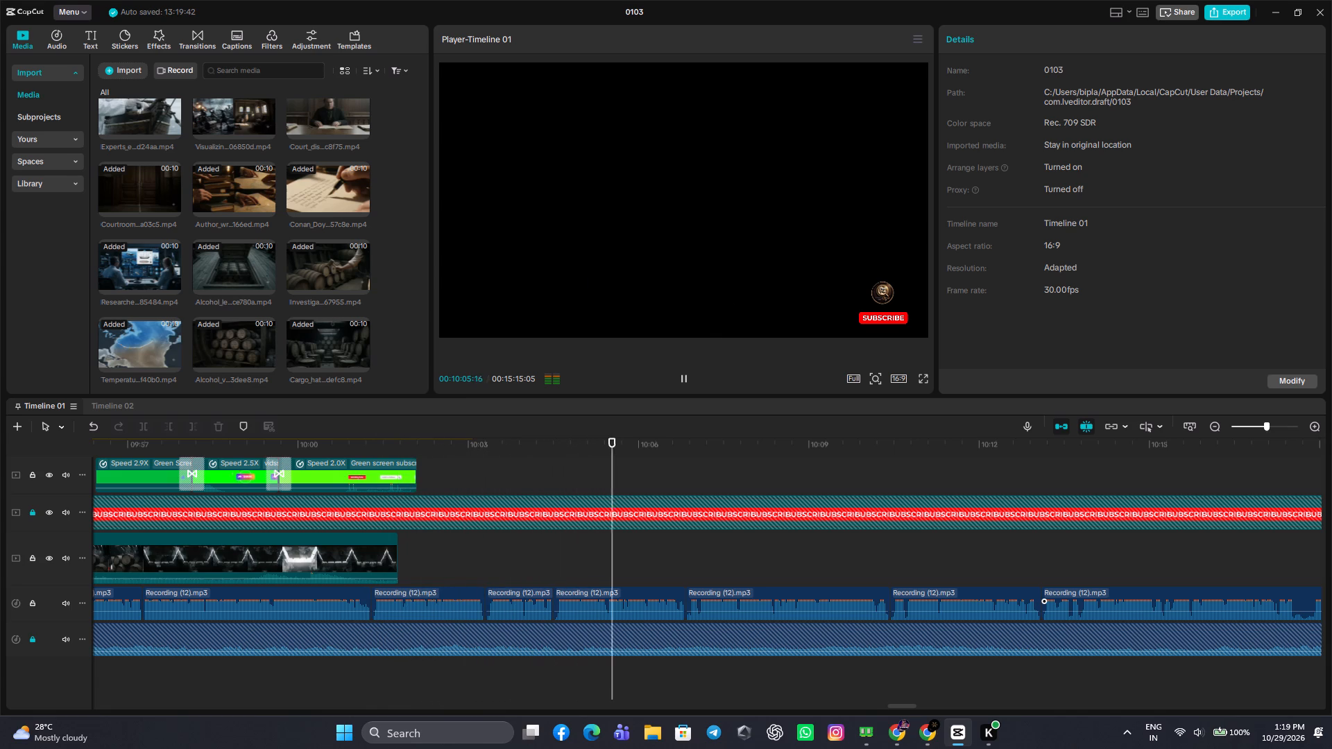
click(679, 377)
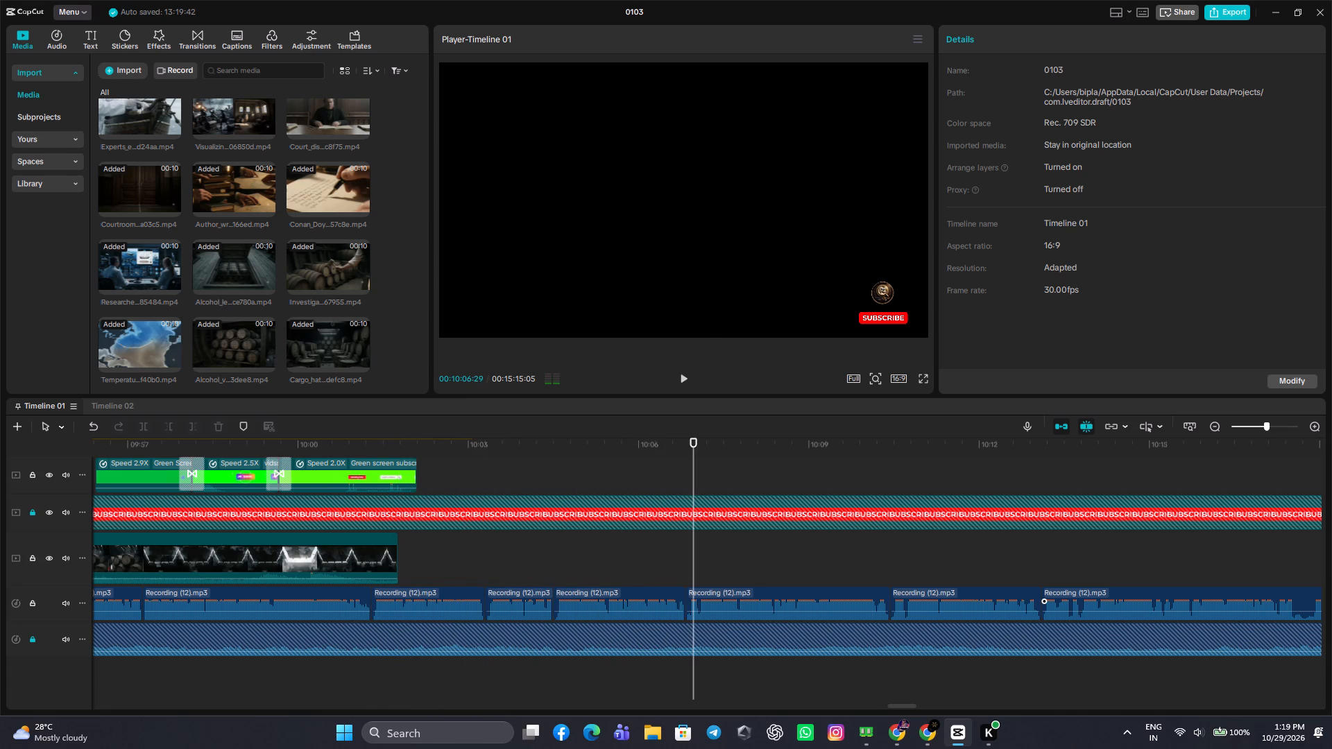
Slow the last main-track video clip to 0.65x so that it covers the narration up to the cut at 00:10:06:25.
click(688, 553)
drag(697, 546, 690, 560)
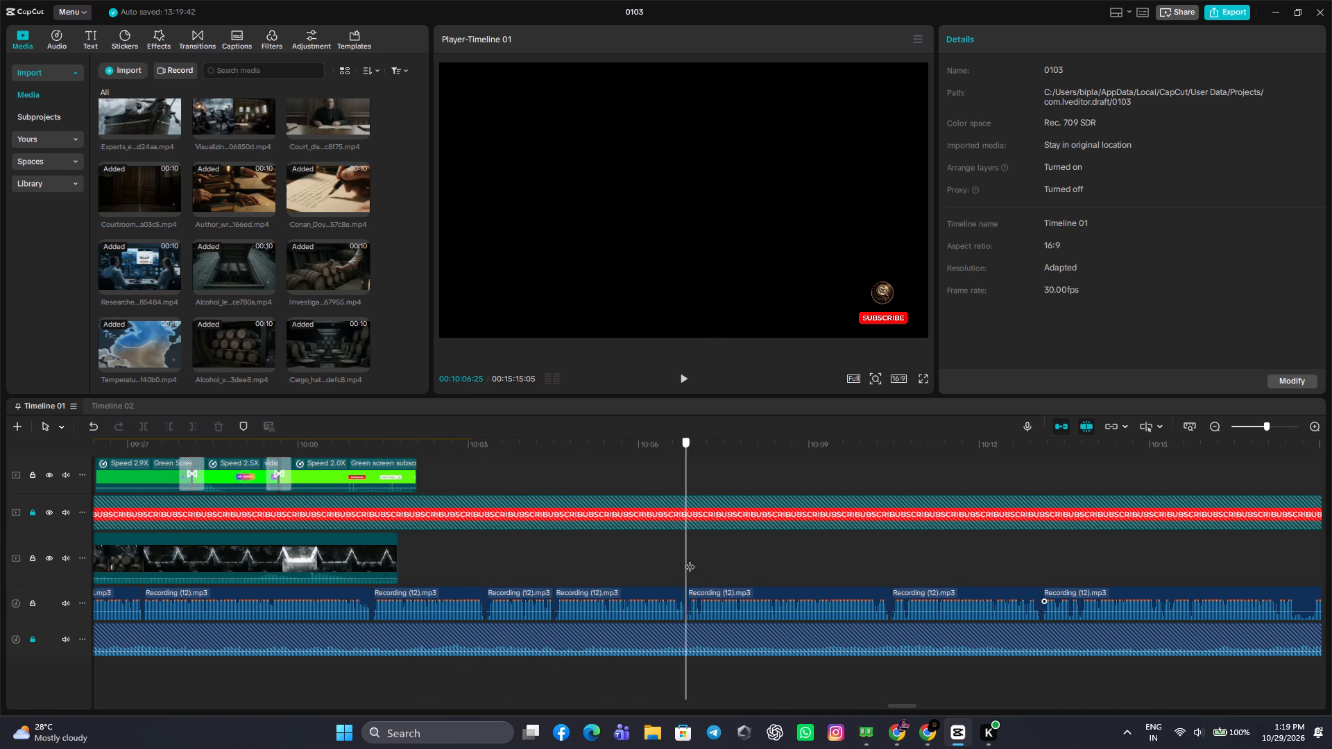
drag(690, 560, 688, 562)
click(392, 556)
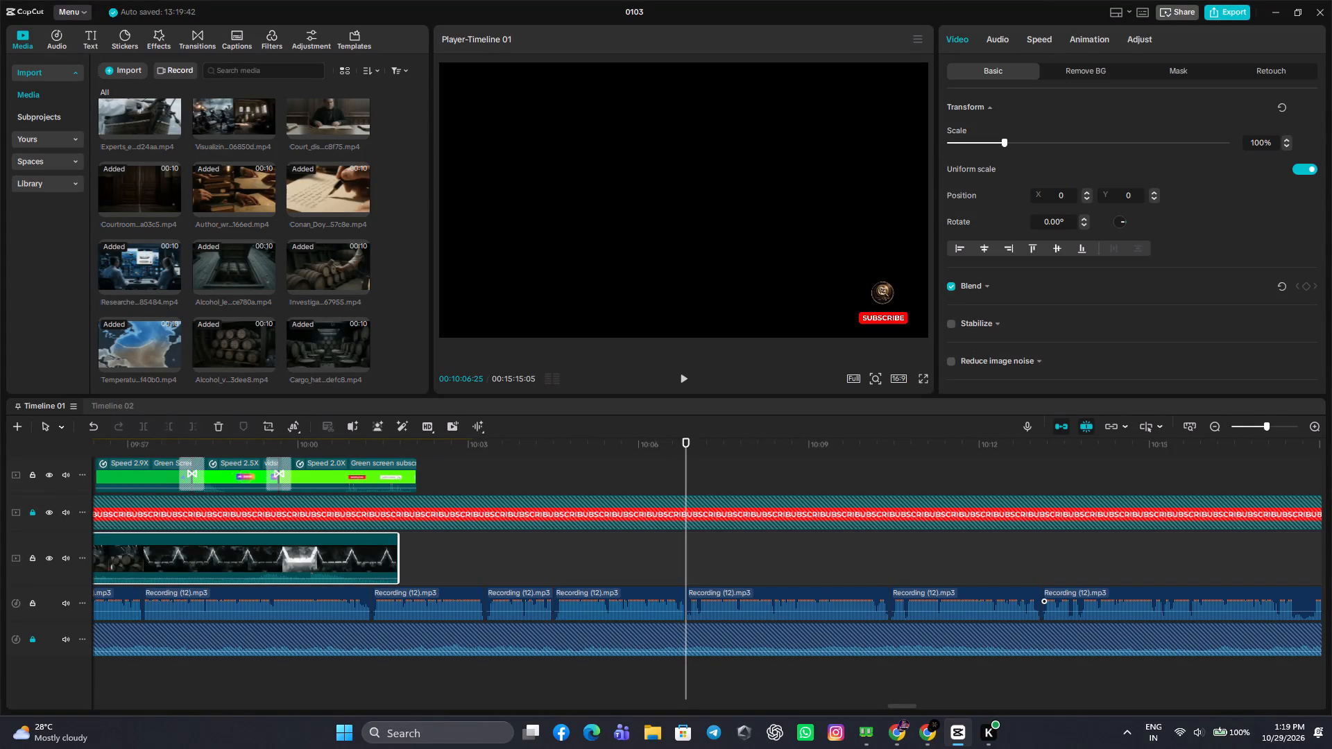
click(1039, 40)
click(991, 127)
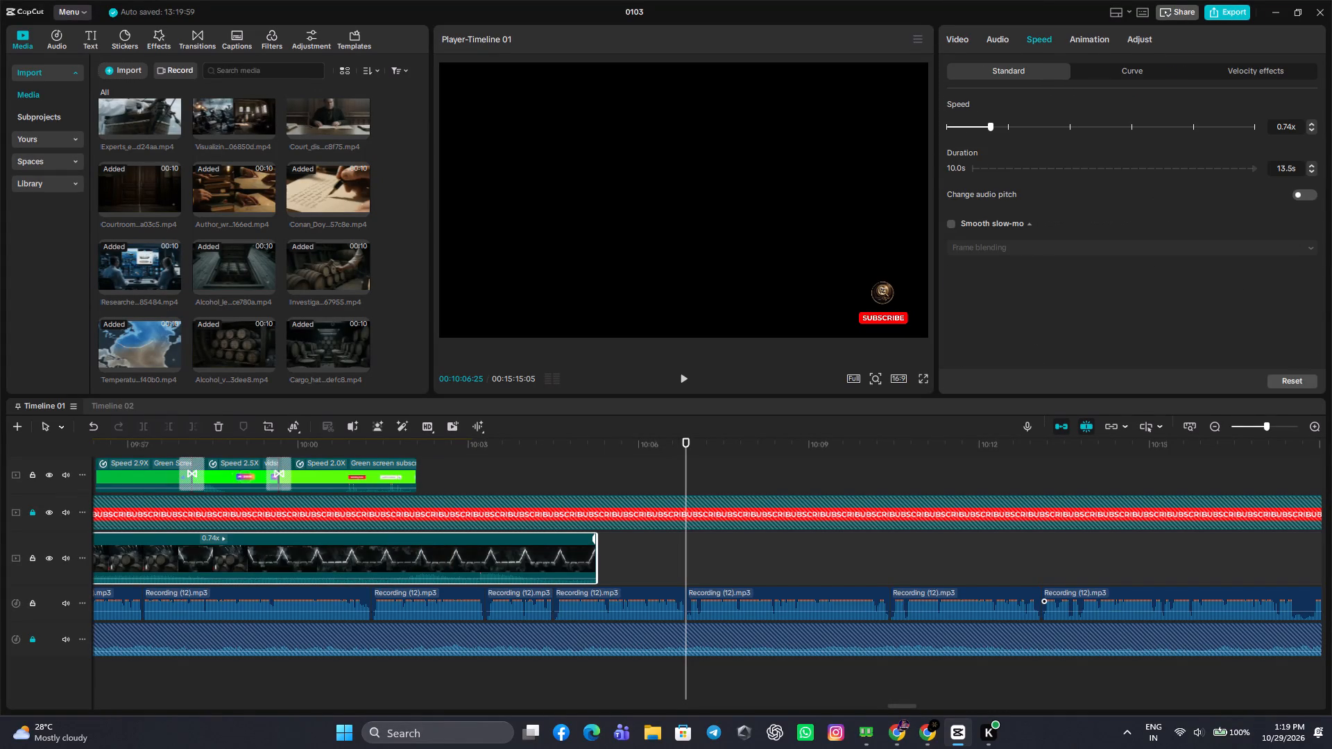
click(982, 127)
click(987, 121)
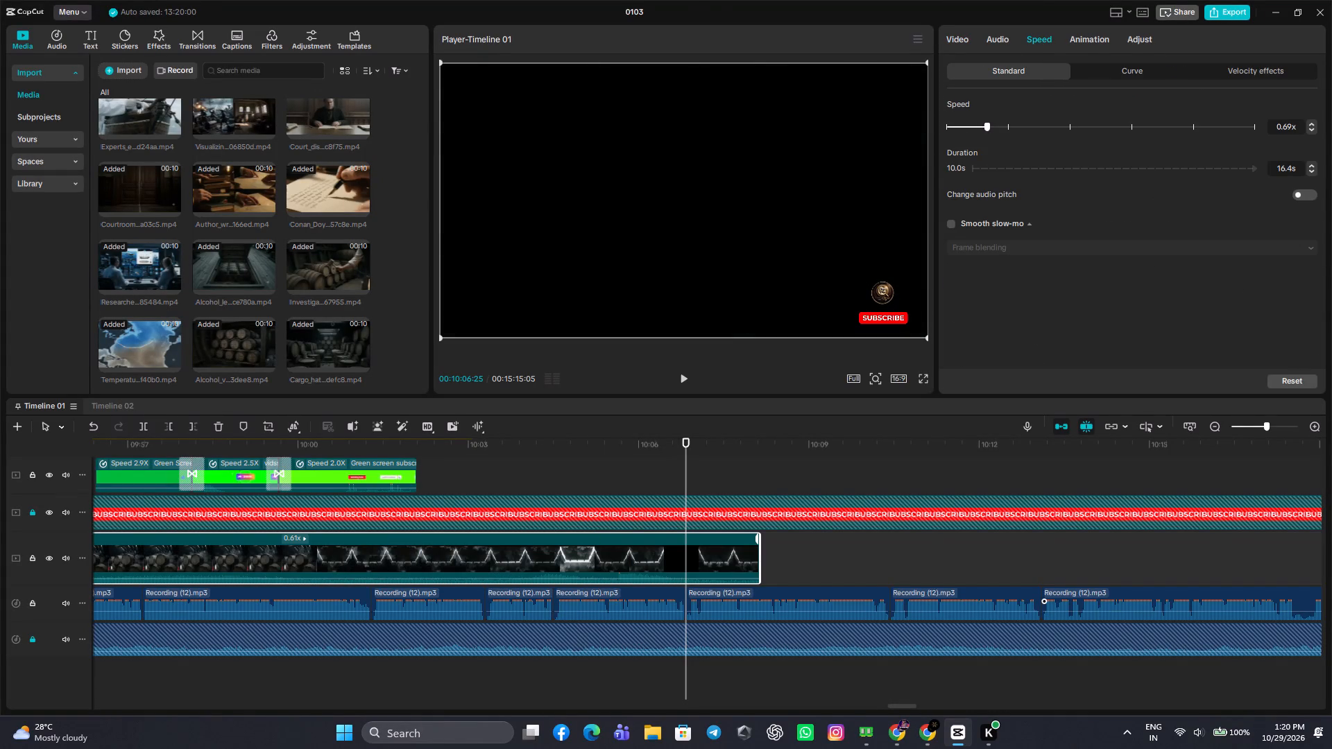
click(986, 126)
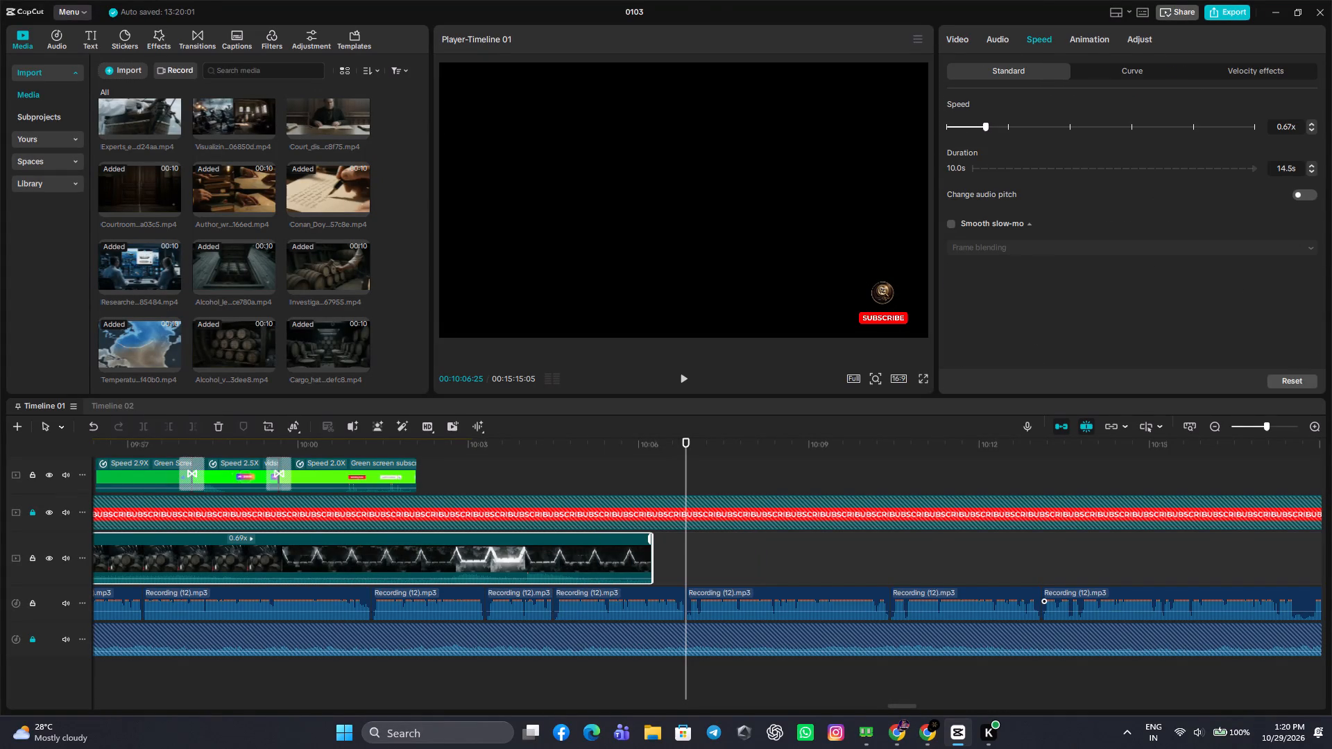
click(984, 126)
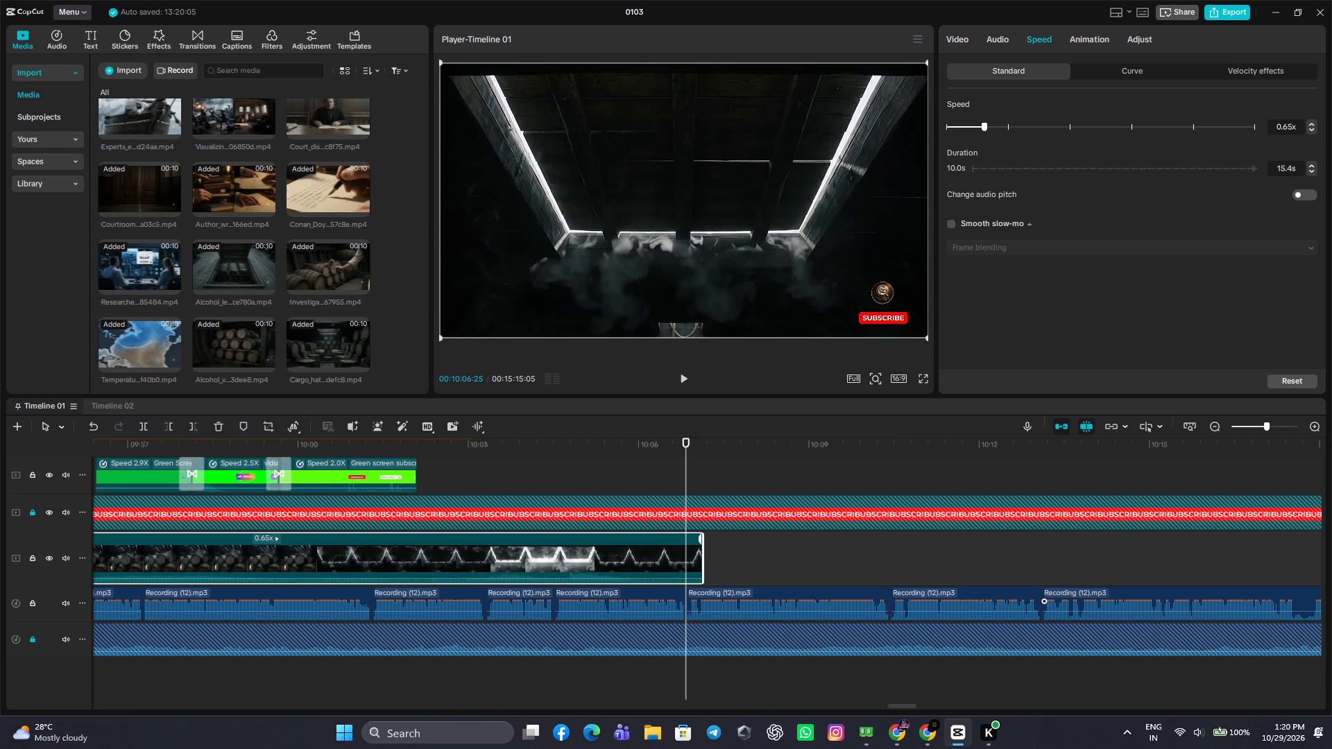
Set the last main-track clip's speed to 0.66x and trim its end to the narration cut at 00:10:06:25.
click(987, 125)
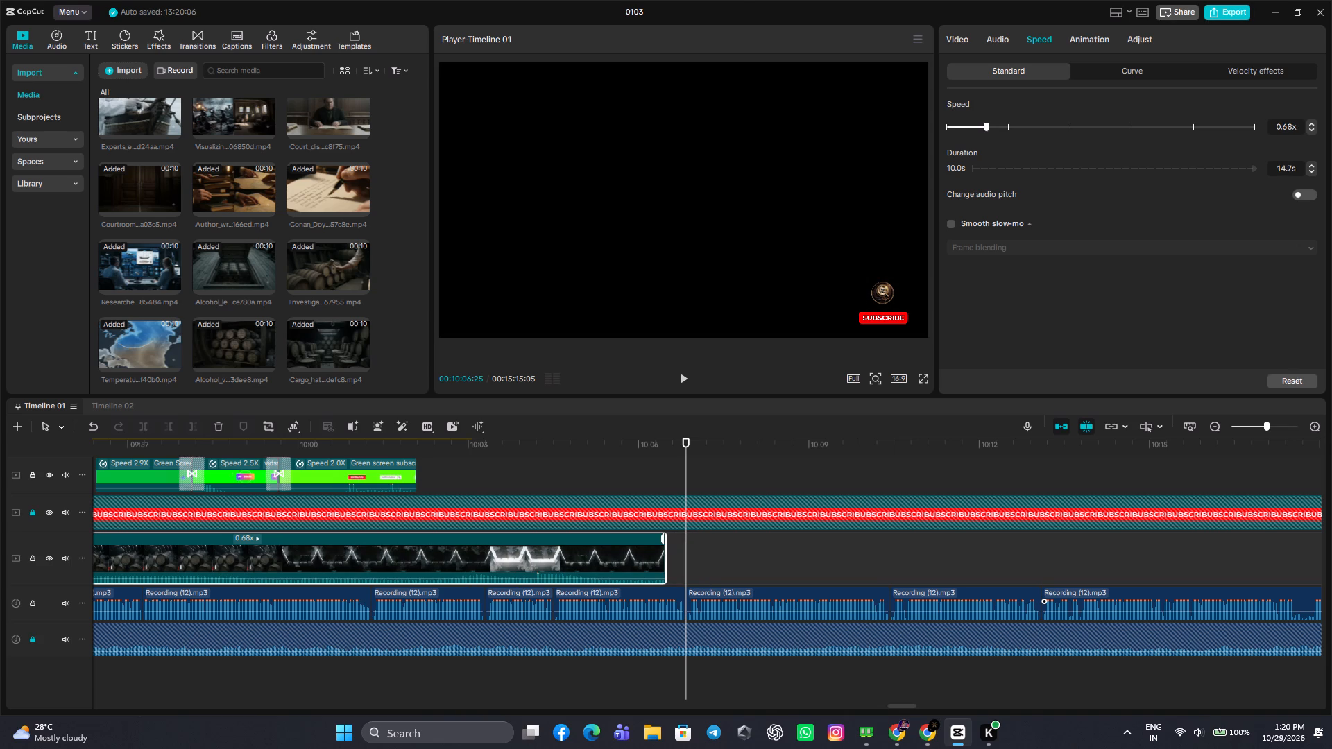
click(986, 127)
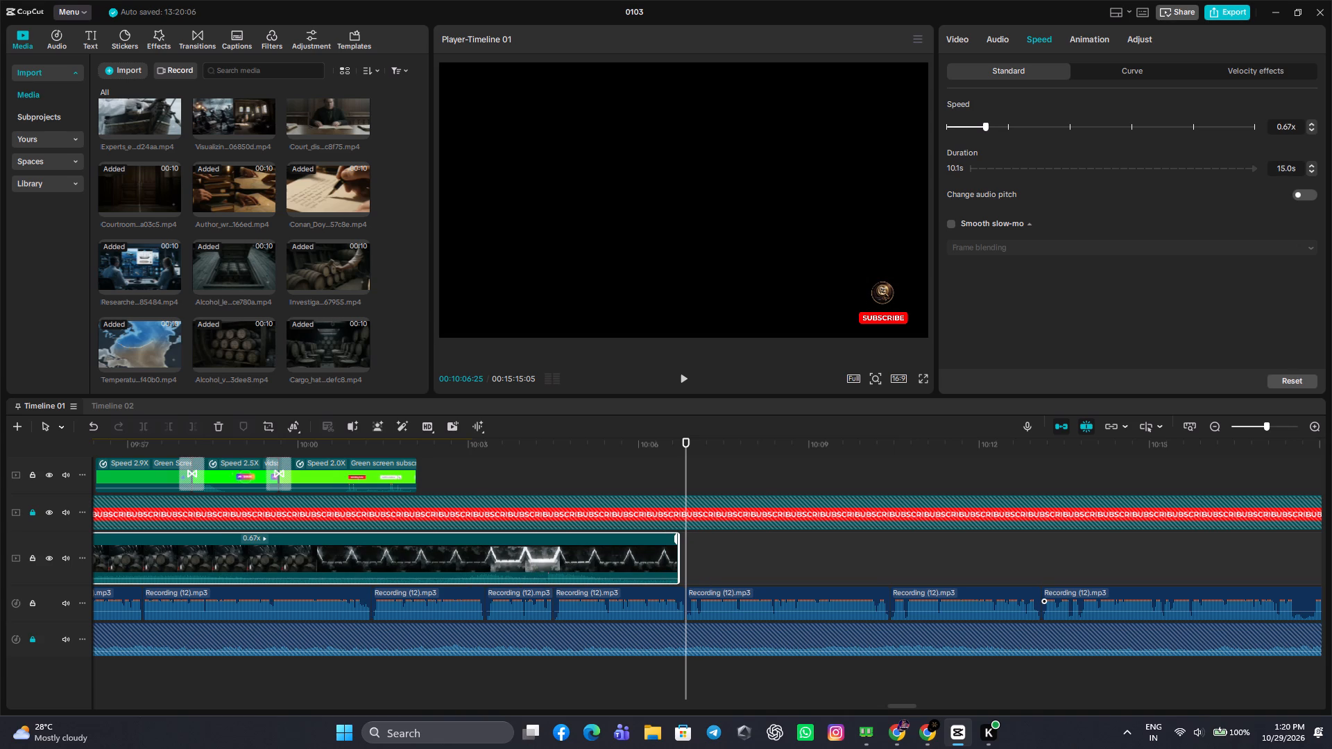
click(986, 127)
click(1292, 127)
key(BackSpace)
key(6)
key(Return)
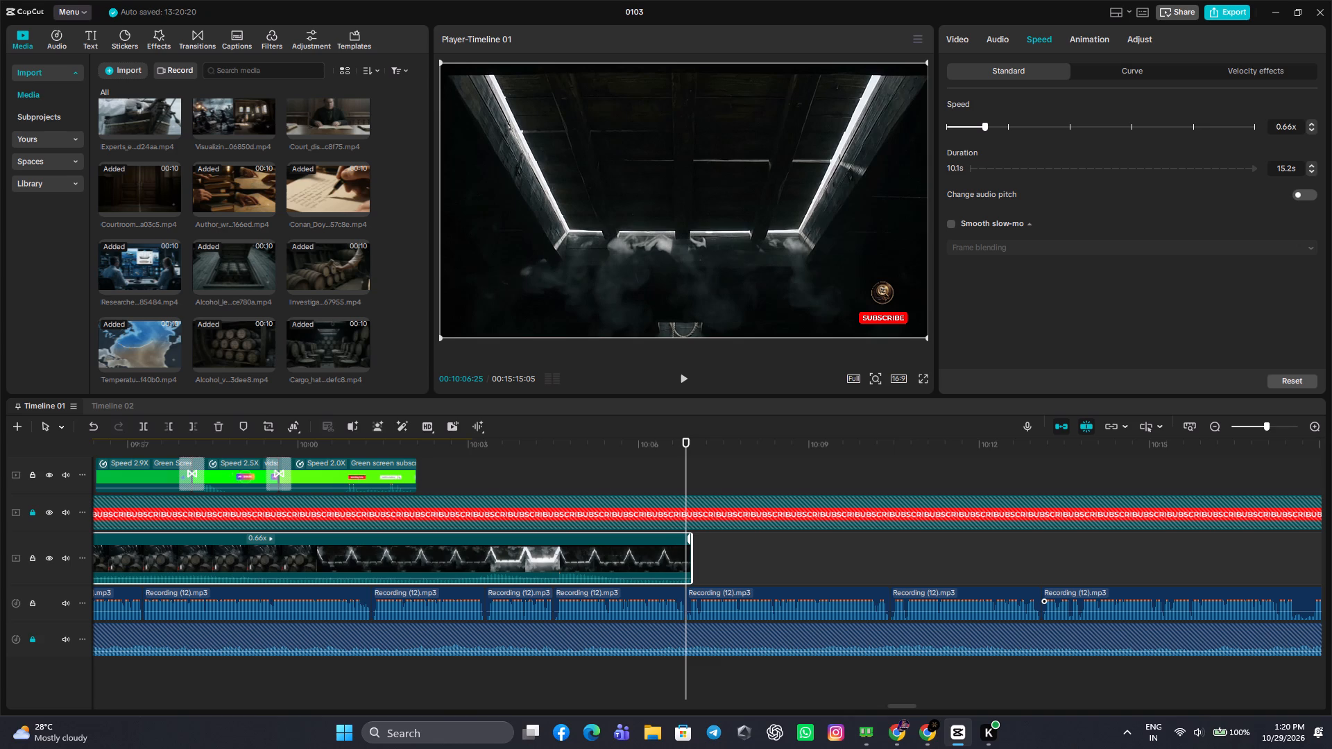
click(693, 546)
click(477, 470)
drag(477, 470, 0, 516)
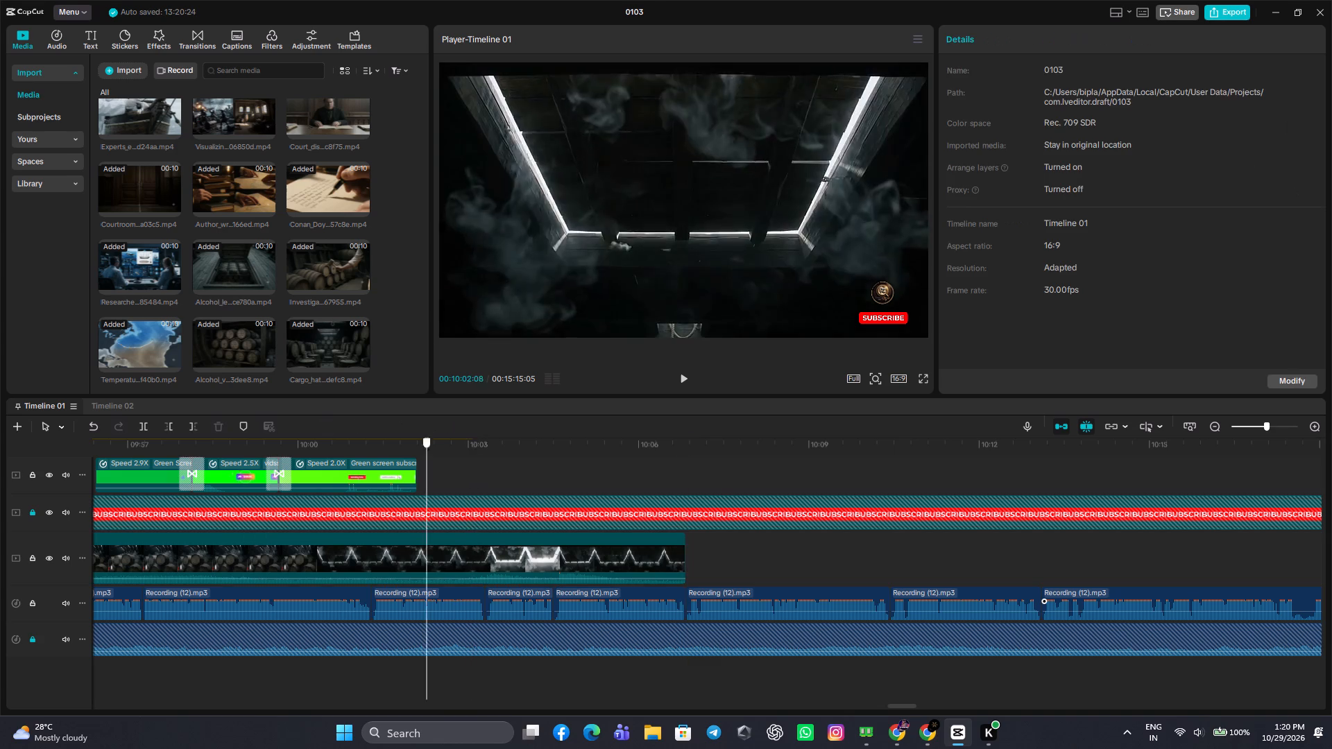
drag(0, 516, 570, 519)
click(685, 370)
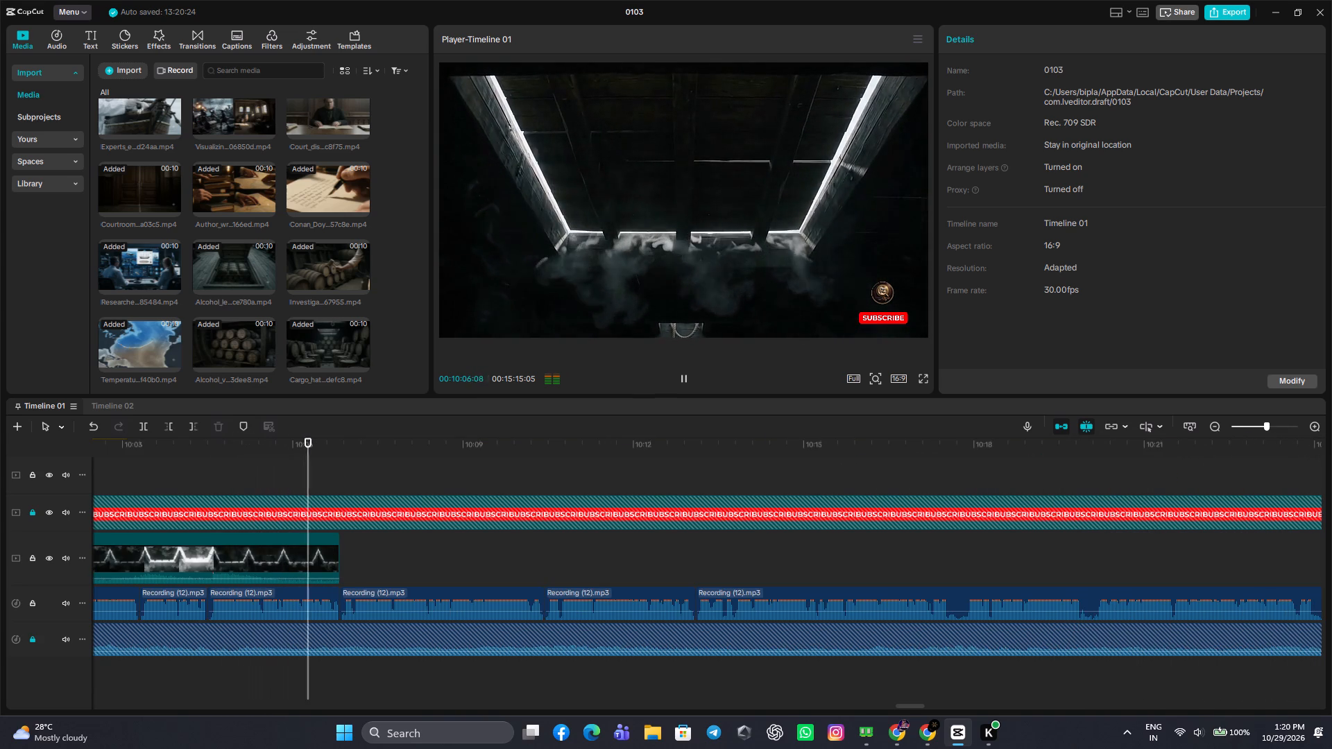
click(327, 466)
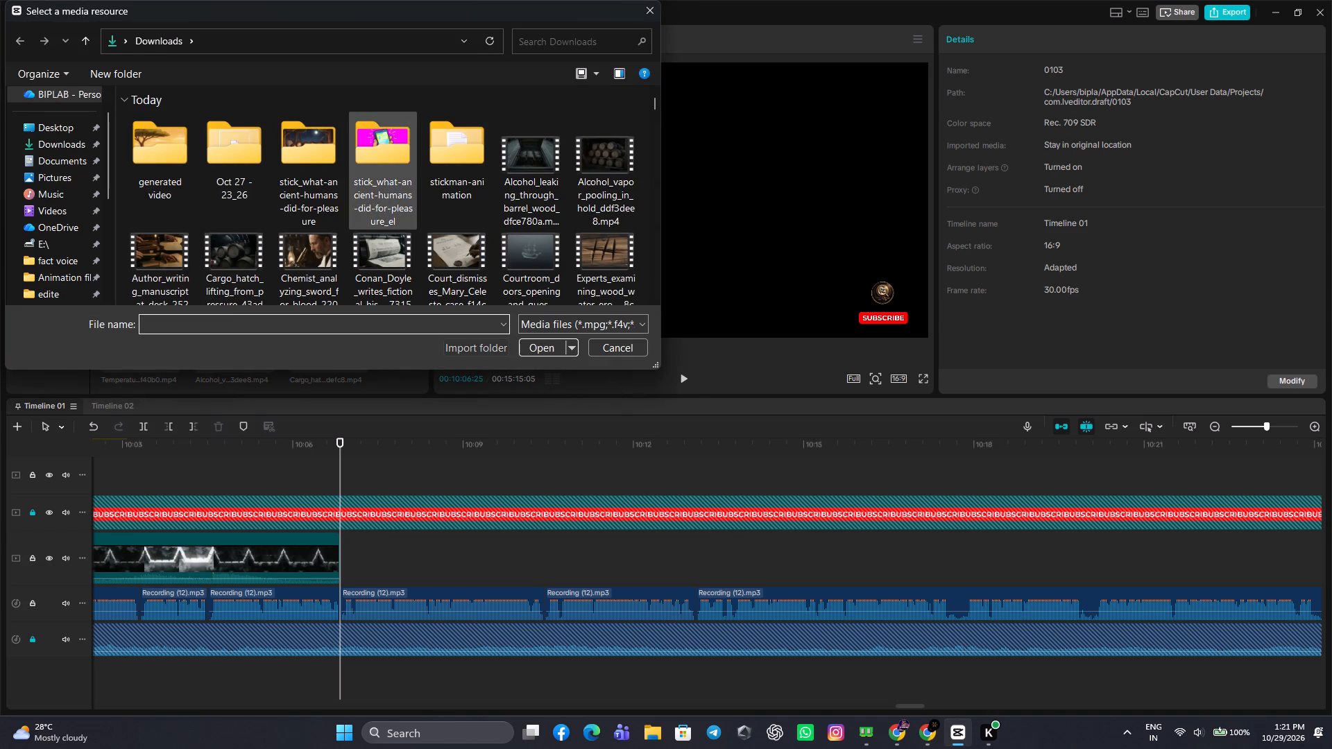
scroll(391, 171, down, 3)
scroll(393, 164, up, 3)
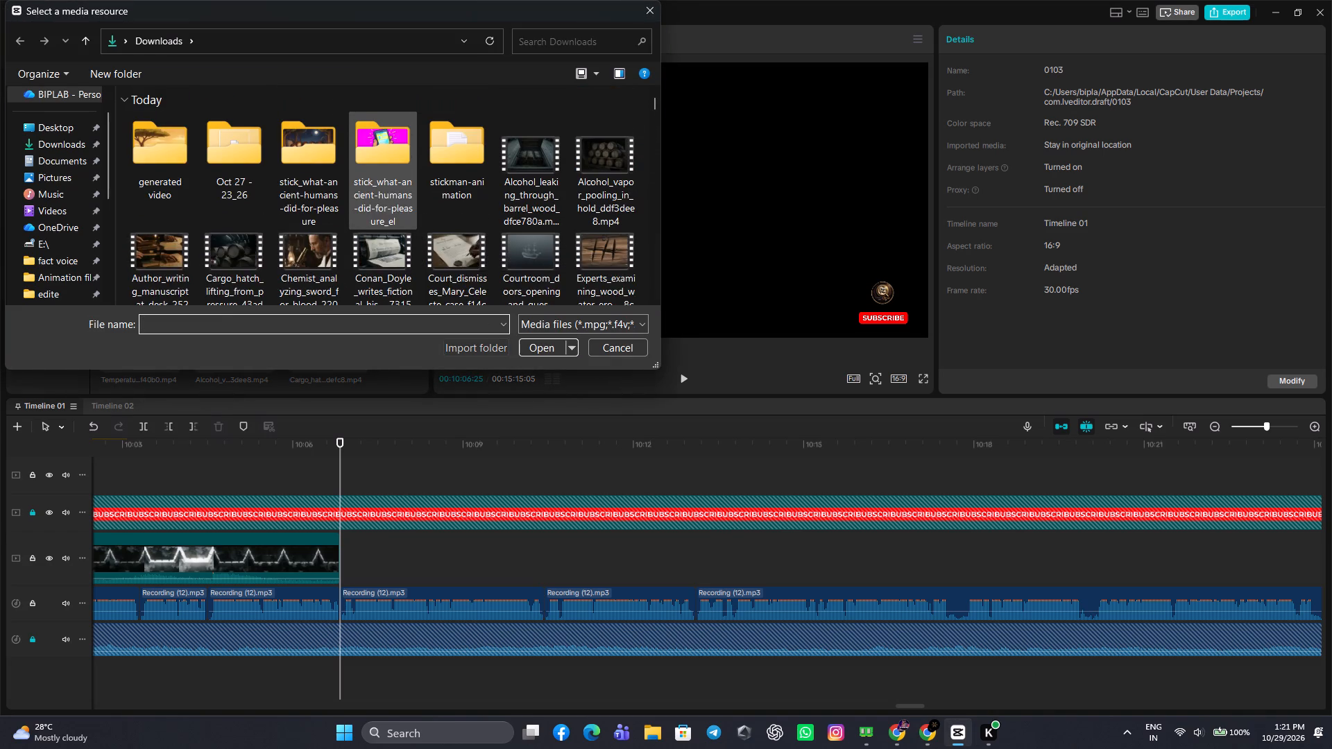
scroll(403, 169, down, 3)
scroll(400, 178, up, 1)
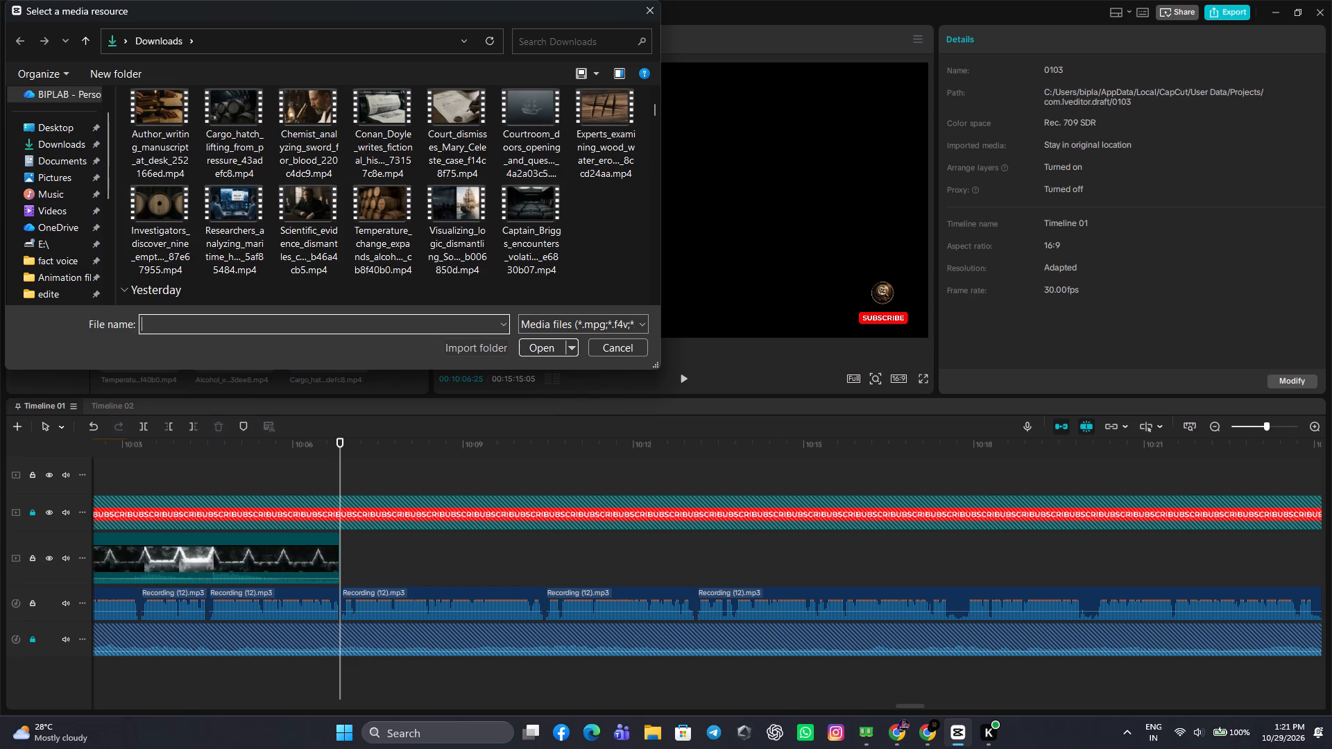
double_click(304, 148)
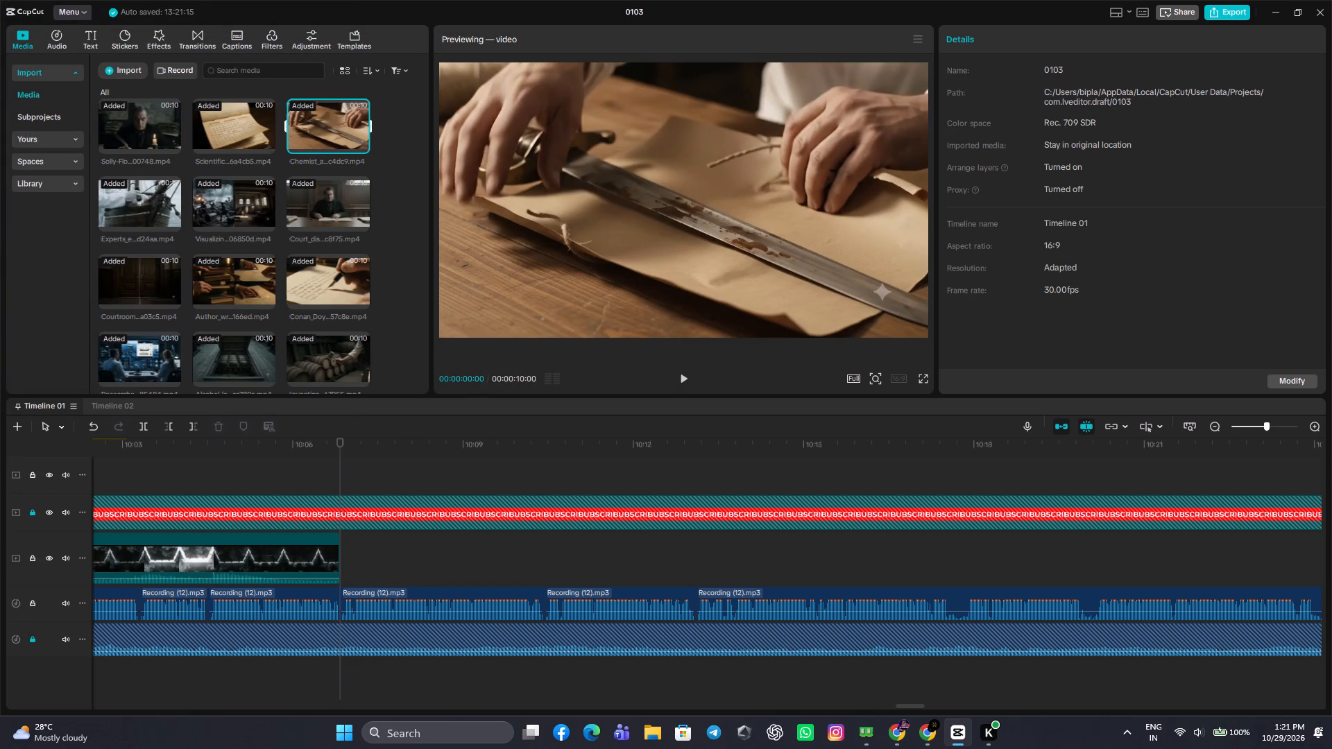
Import the Captain Briggs clip from Downloads by selecting it together with the neighbouring clips.
click(126, 75)
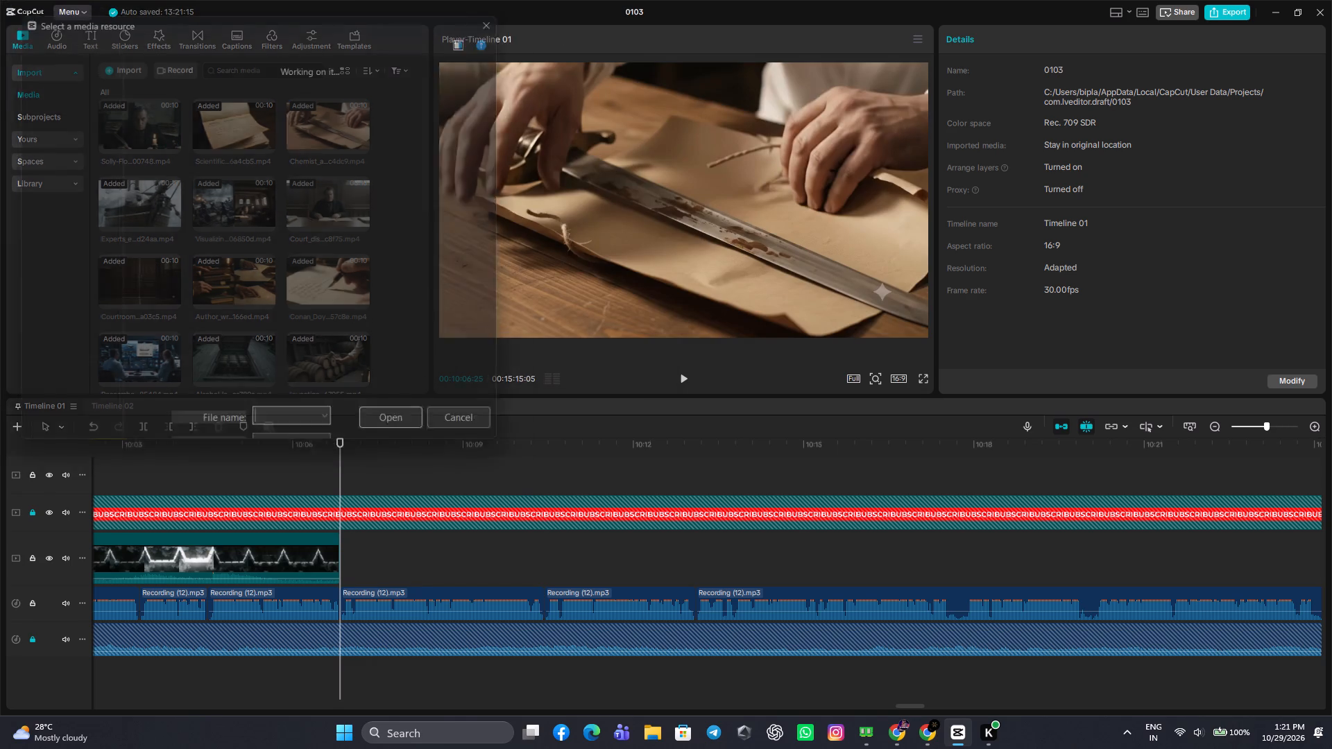
scroll(298, 182, down, 4)
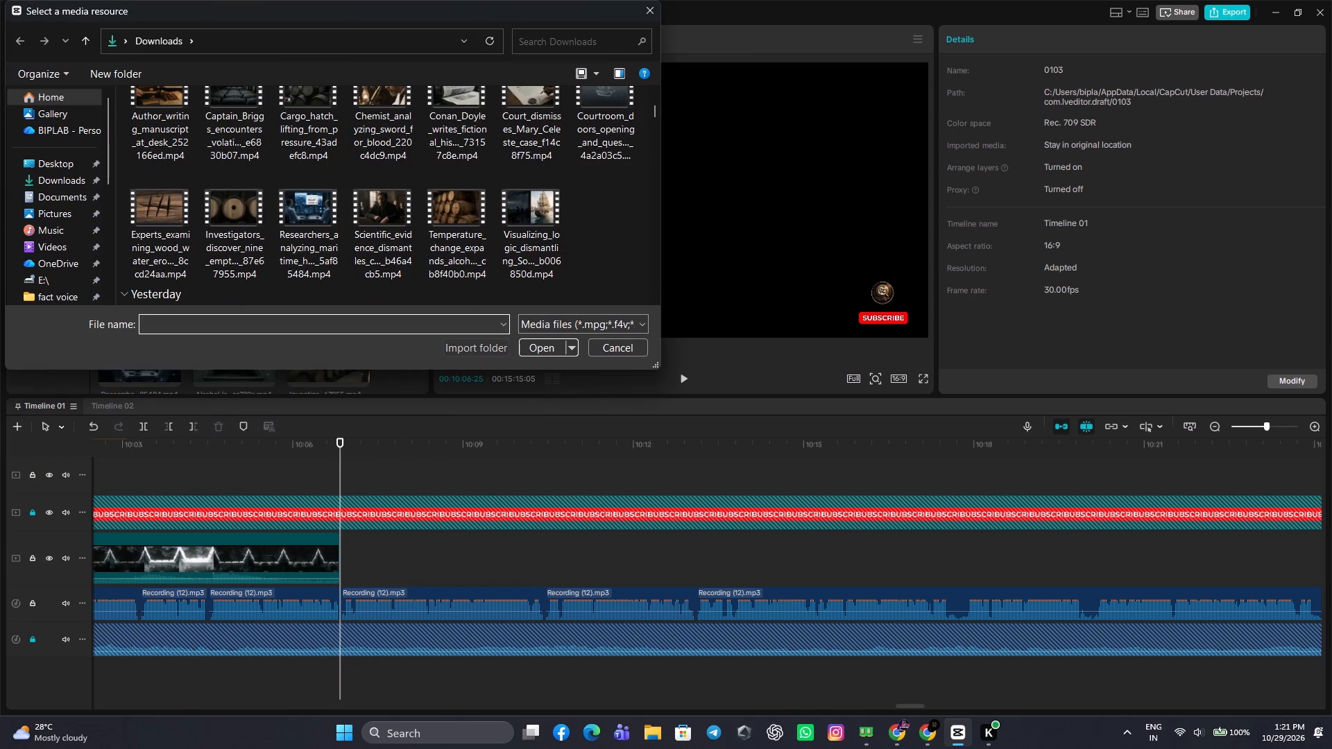
drag(608, 225, 151, 226)
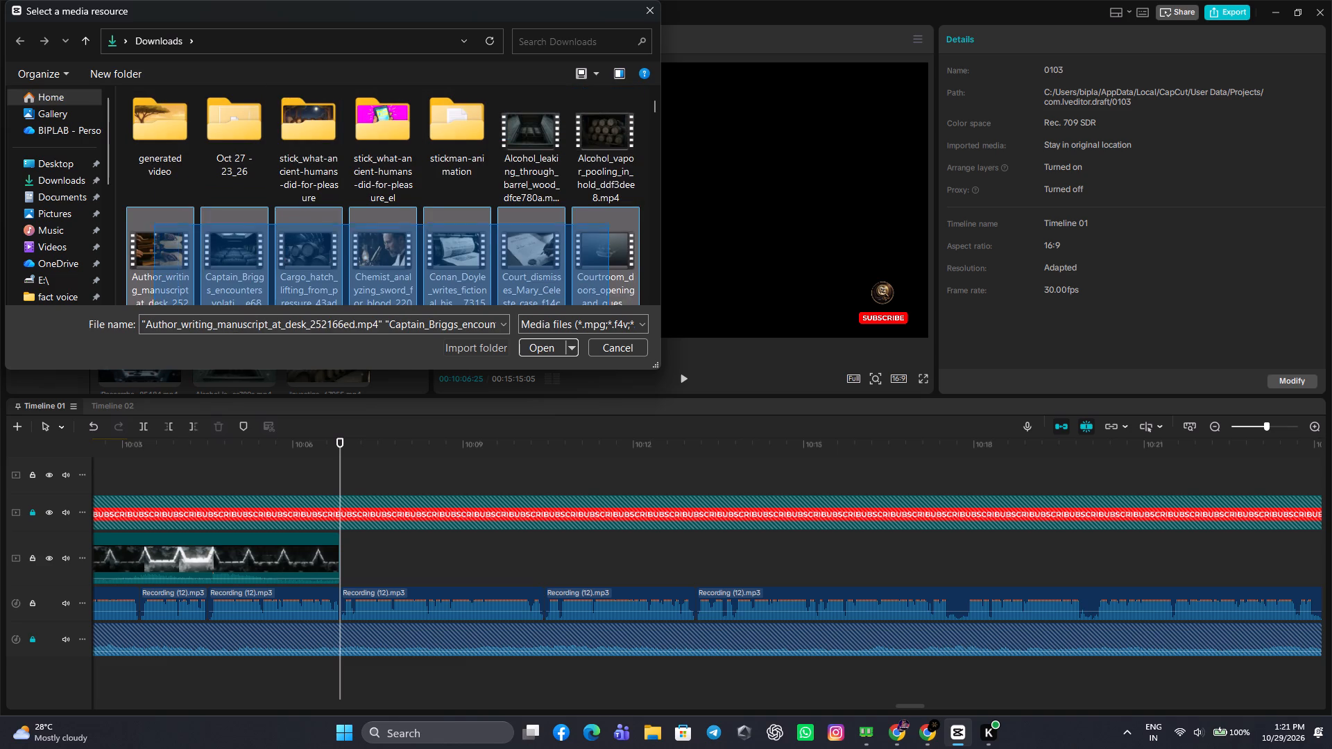
drag(151, 226, 139, 230)
click(543, 353)
Add the imported Captain Briggs clip from the media library to the main track at 00:10:06:25.
scroll(229, 155, down, 5)
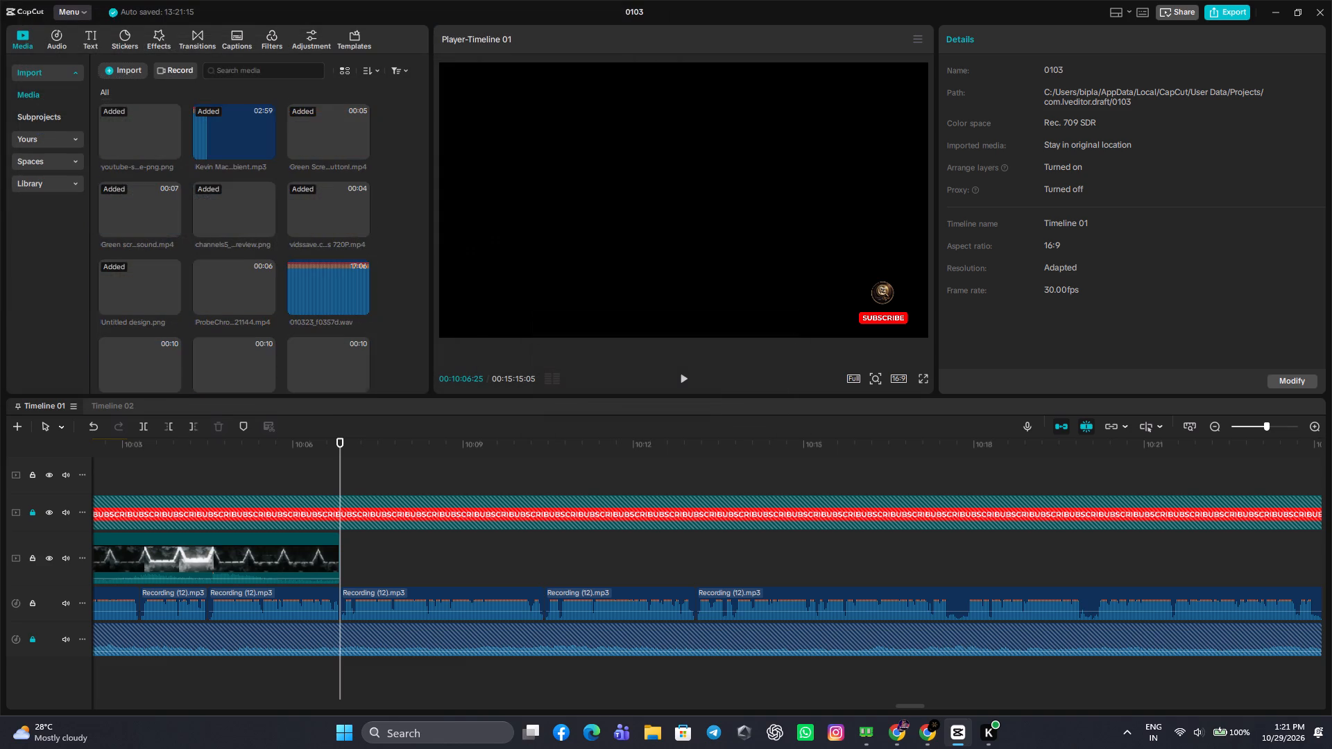
scroll(228, 154, down, 11)
click(291, 360)
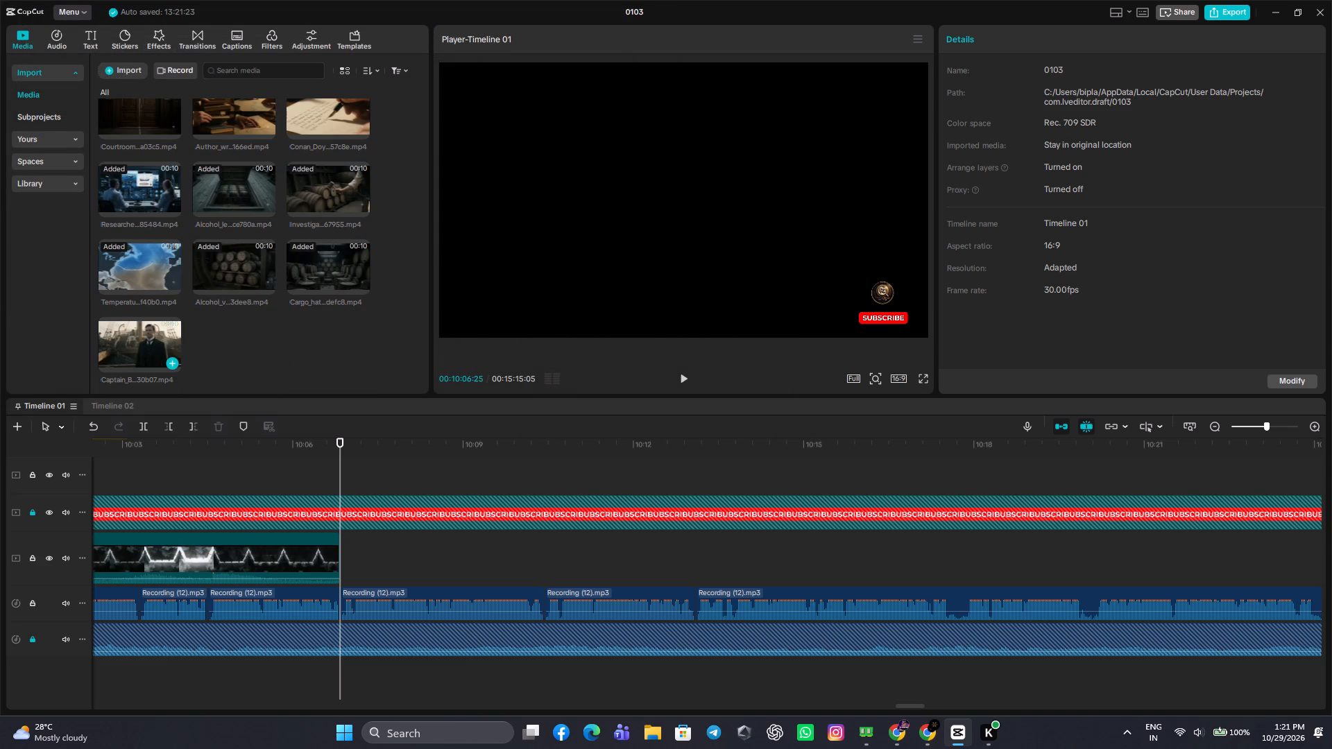
click(169, 364)
Play back the Captain Briggs clip against the narration from 00:10:06:12, and split the clip at its scene change at 00:10:09:26.
click(316, 479)
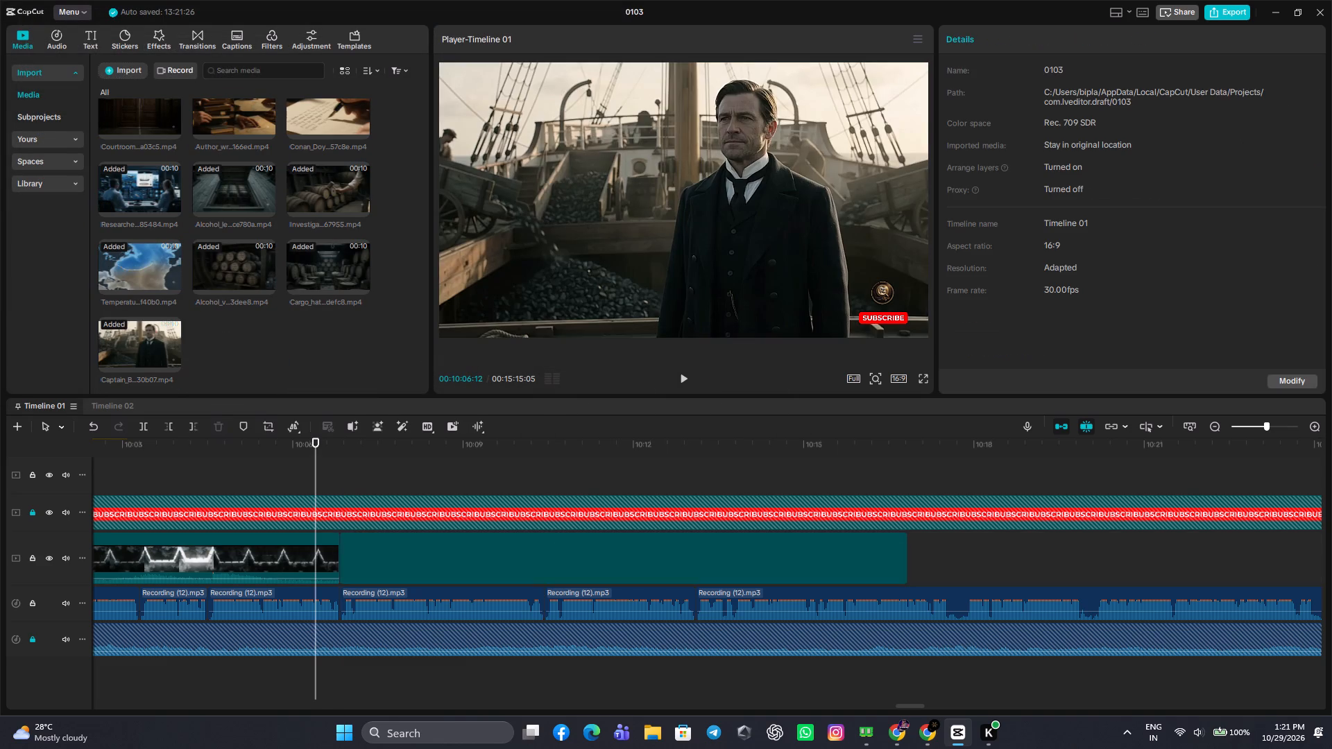
click(685, 377)
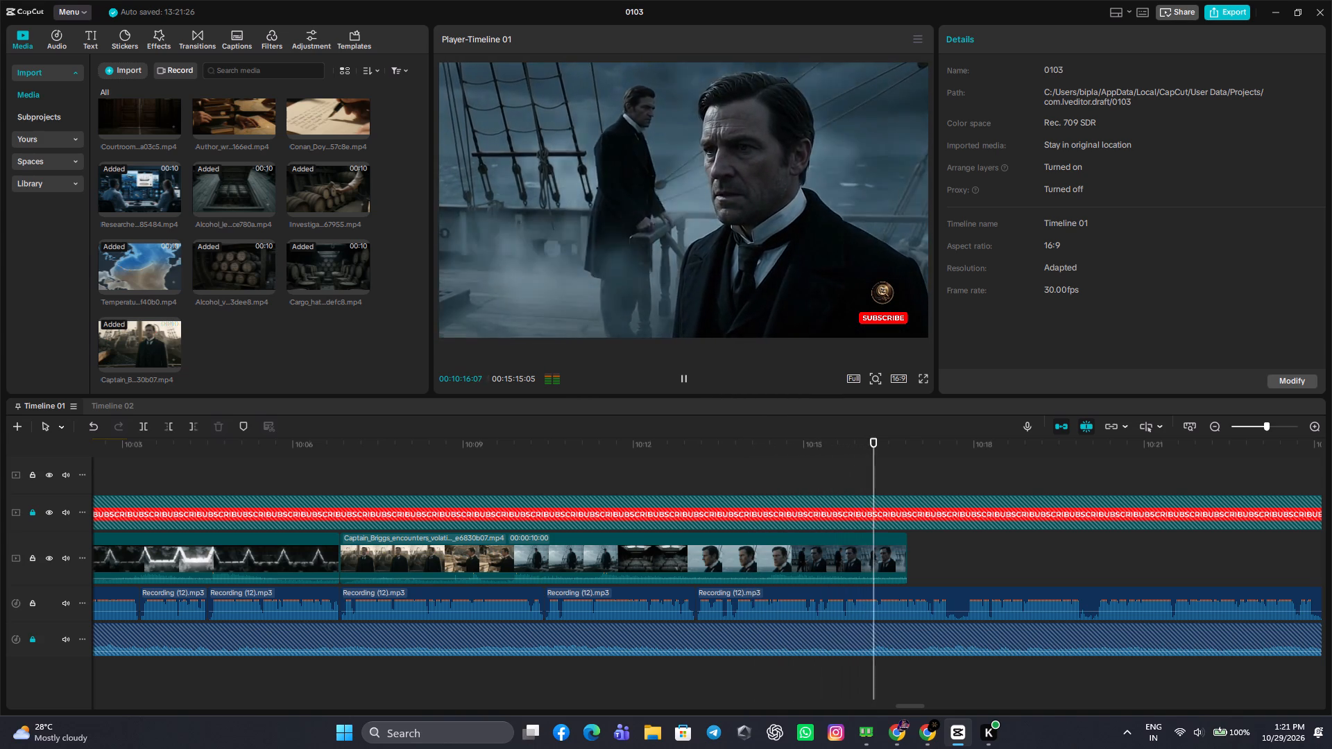
click(433, 480)
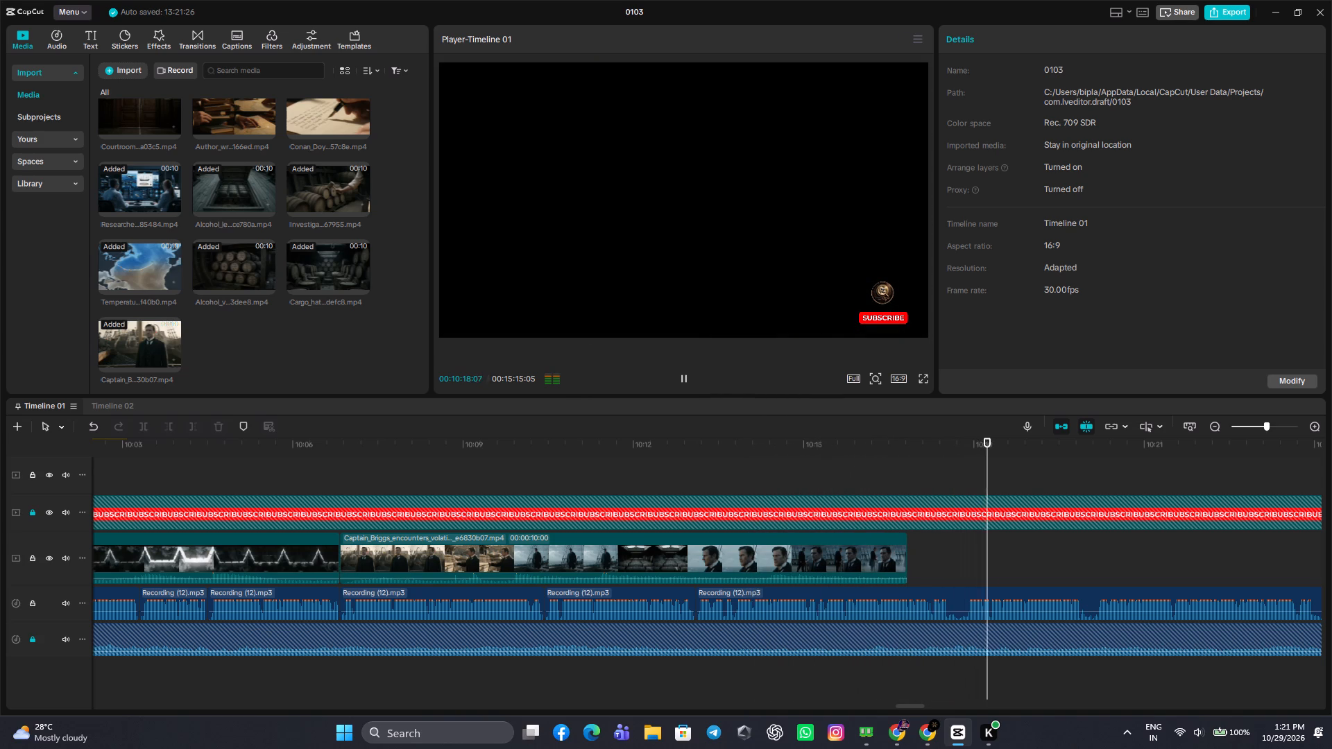
drag(433, 480, 513, 501)
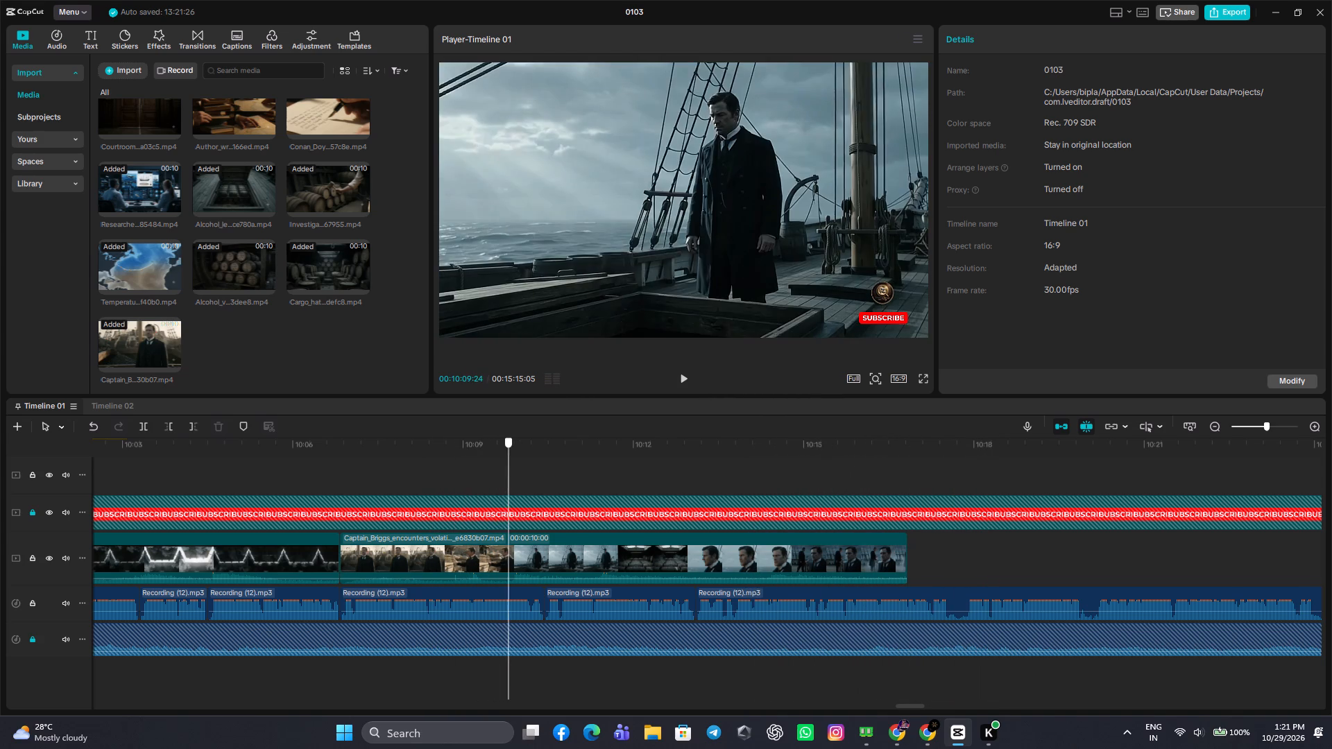
drag(513, 501, 511, 510)
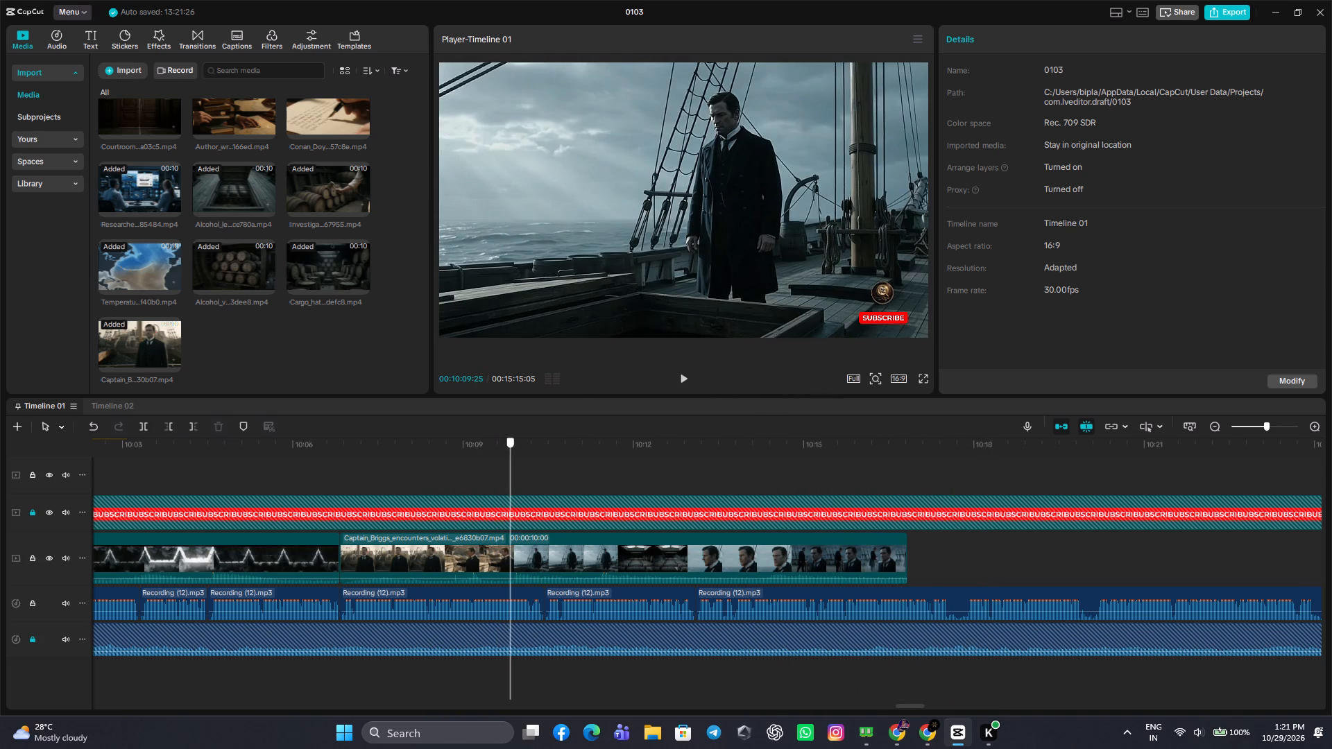
drag(511, 510, 513, 510)
click(513, 558)
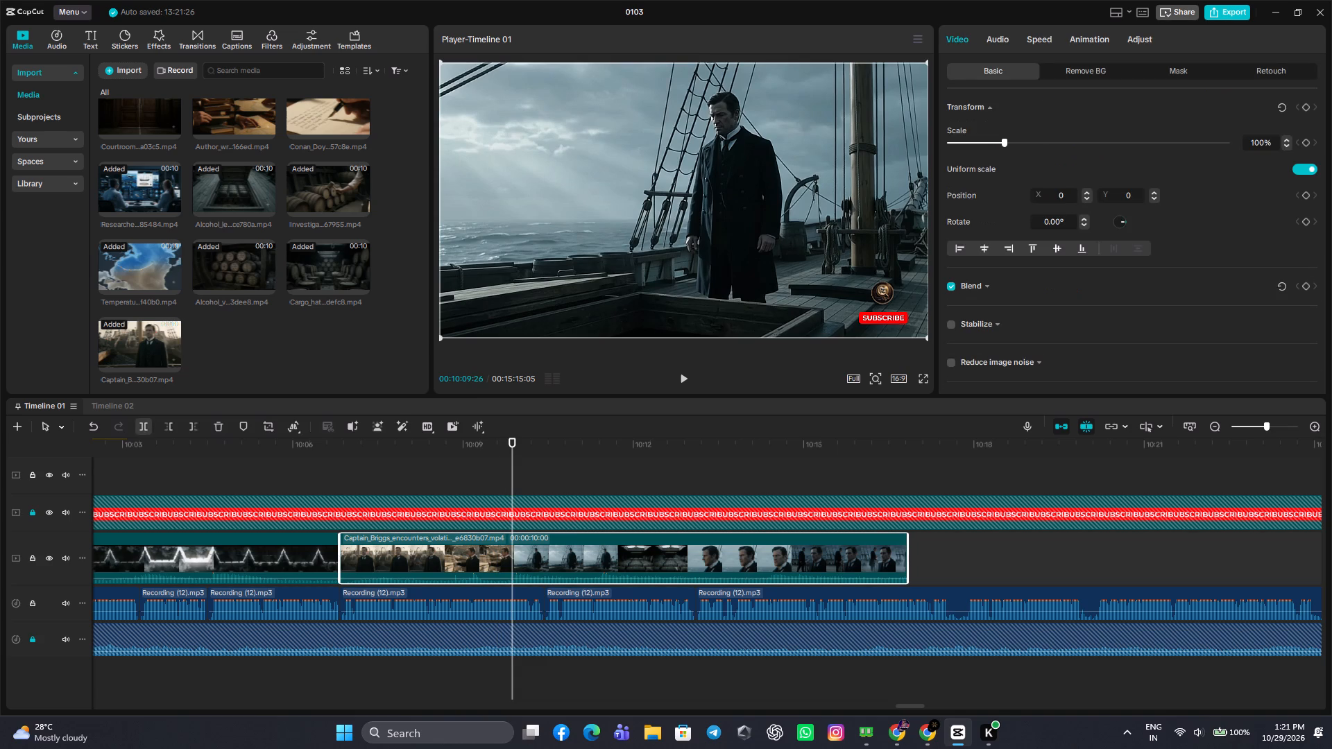
click(147, 424)
Move the dockside opening segment of the Captain Briggs clip behind its shipboard segment on the main track.
drag(407, 552, 725, 556)
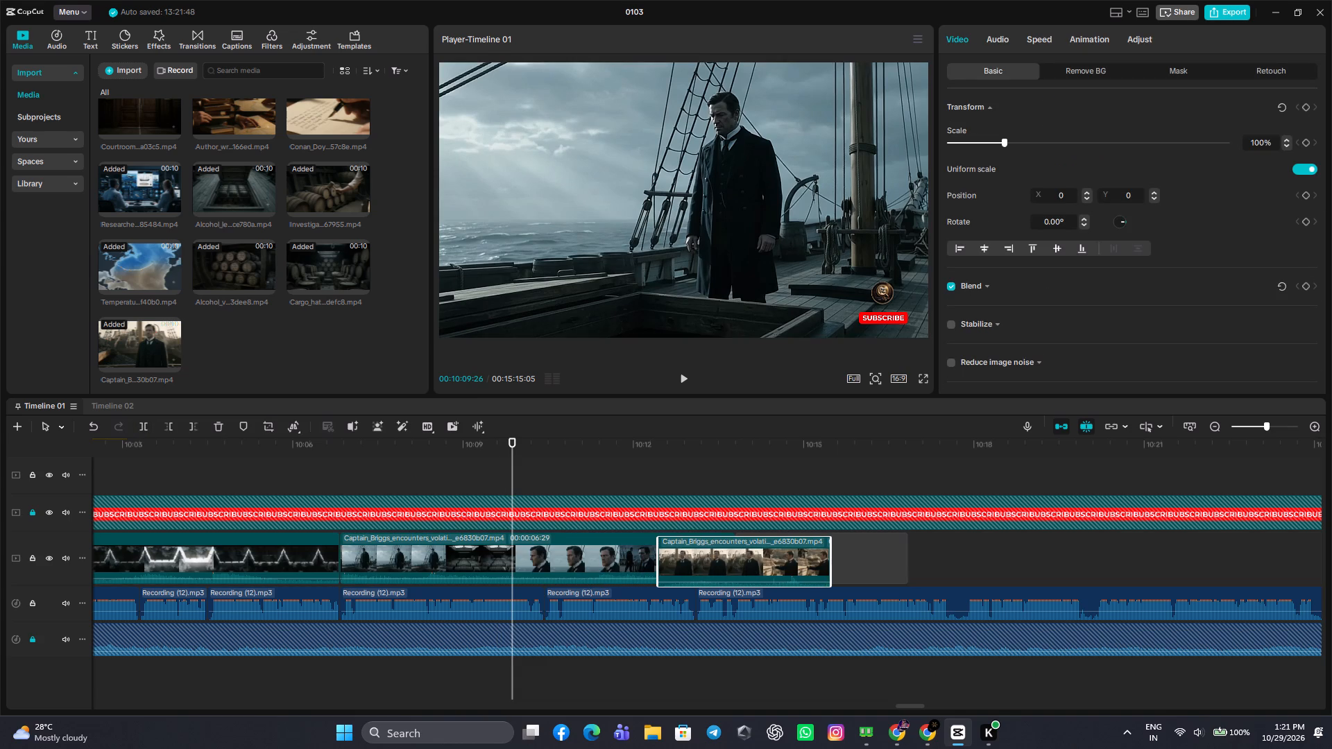
drag(725, 556, 724, 555)
Play back the reordered Captain Briggs segments against the narration from 00:10:06:19, and split the shipboard segment at 00:10:10:15.
click(329, 483)
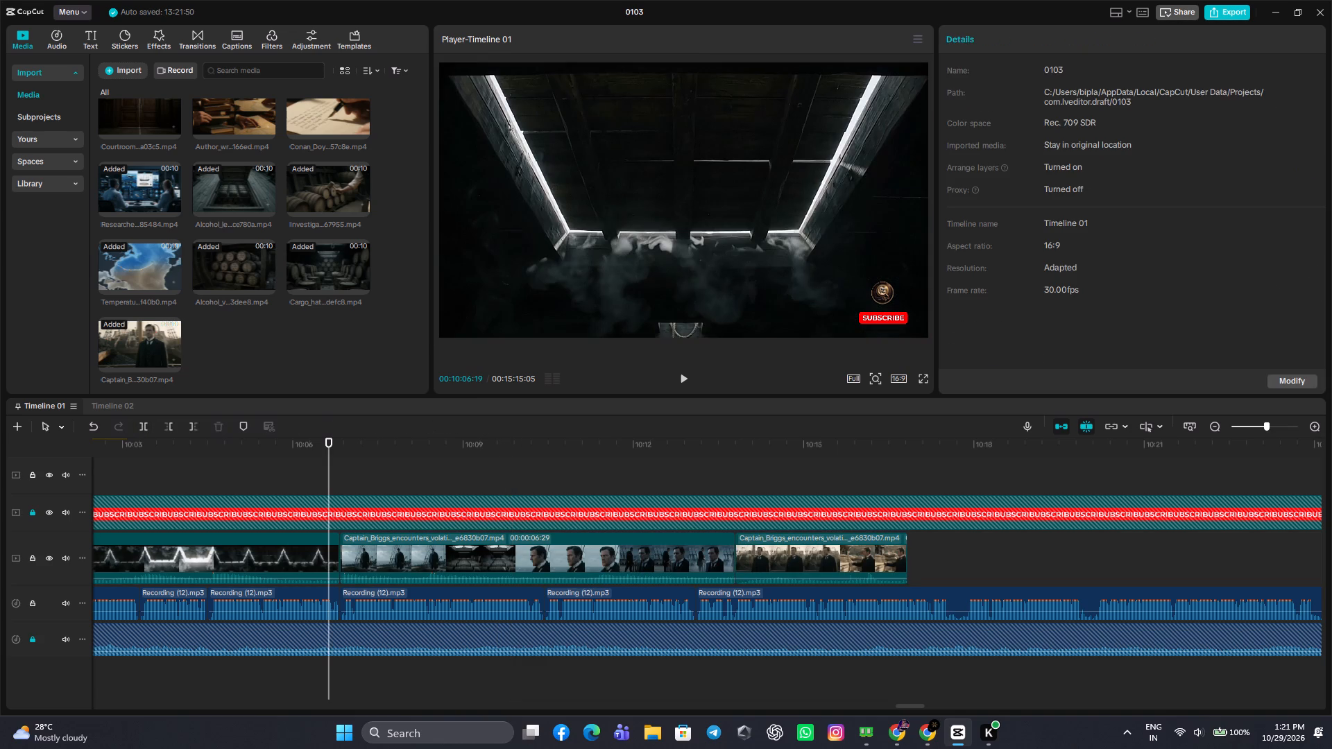
click(686, 385)
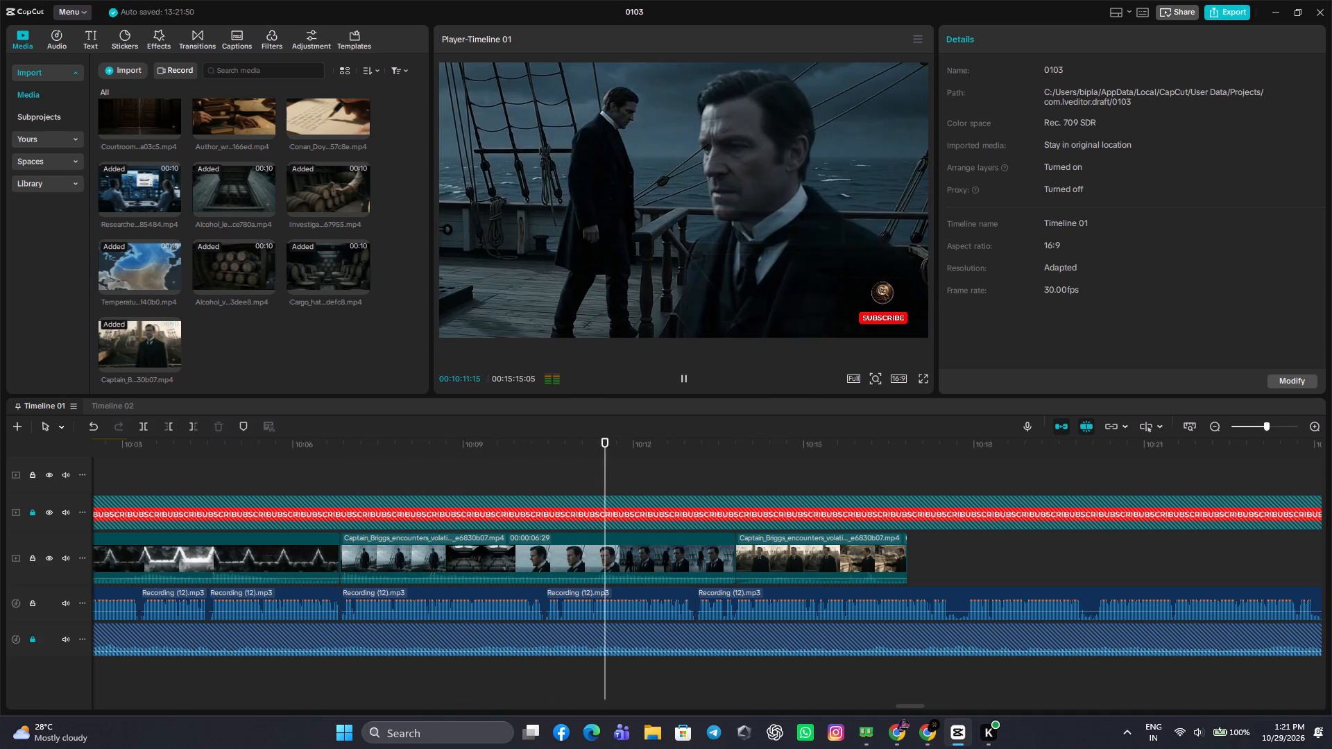
click(531, 492)
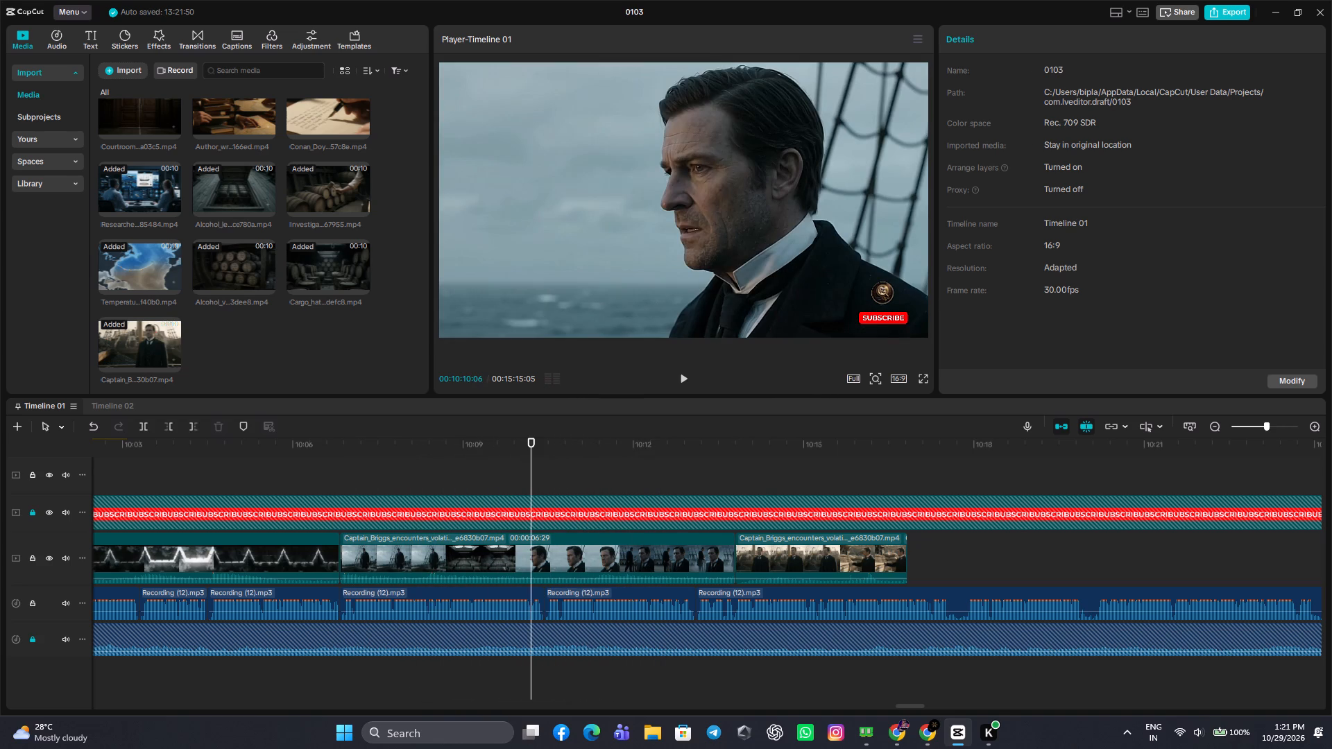
drag(674, 385, 676, 379)
click(678, 375)
click(563, 544)
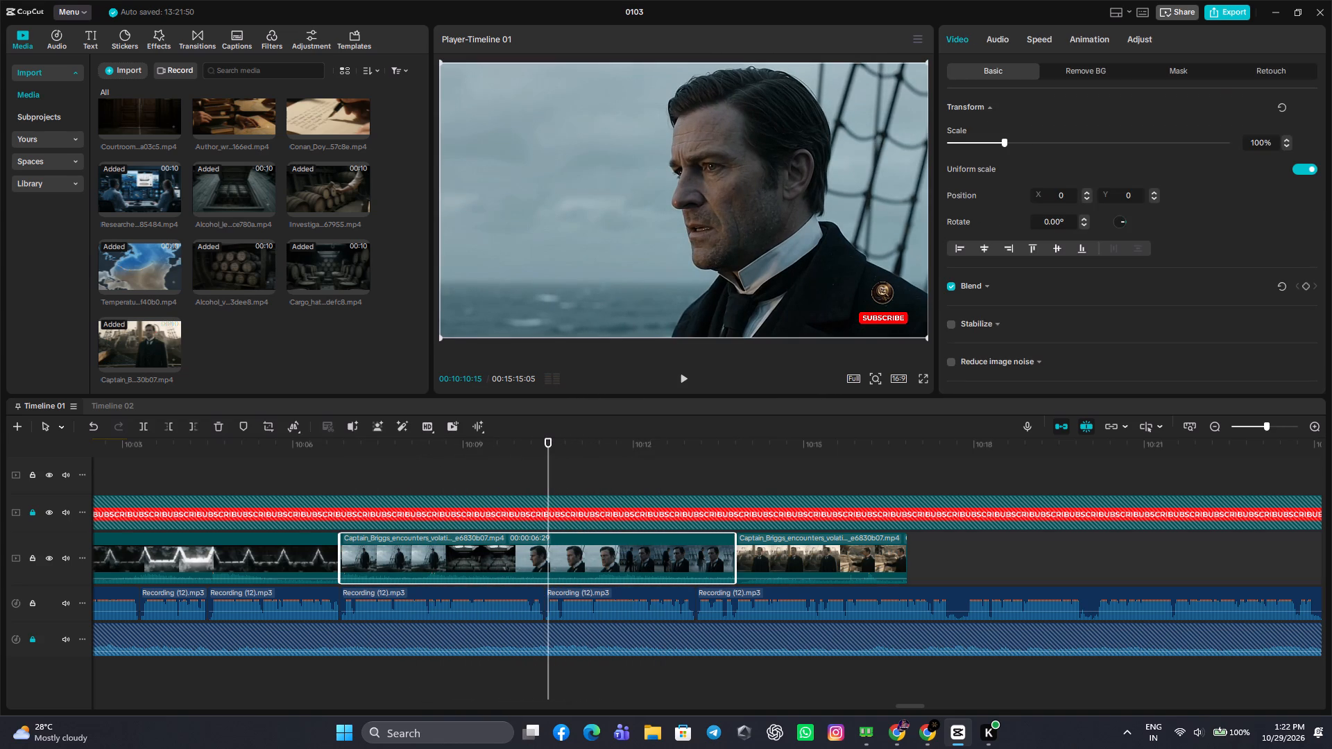
click(142, 433)
Move the dockside Captain Briggs segment between the two shipboard segments, so it starts at 00:10:10:15.
drag(763, 551, 580, 540)
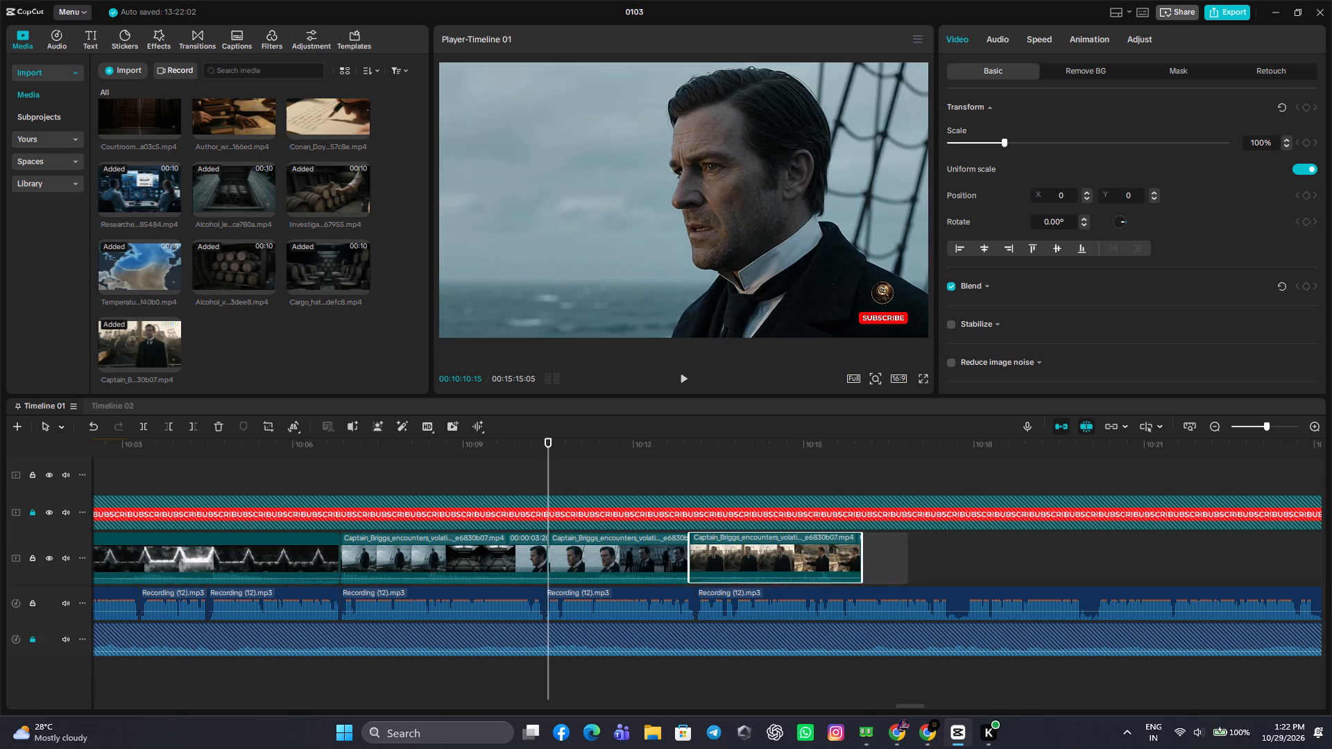
drag(580, 540, 561, 544)
Play back the rearranged Captain Briggs segments from 00:10:10:02 to check them against the narration and find where its passage ends.
click(524, 483)
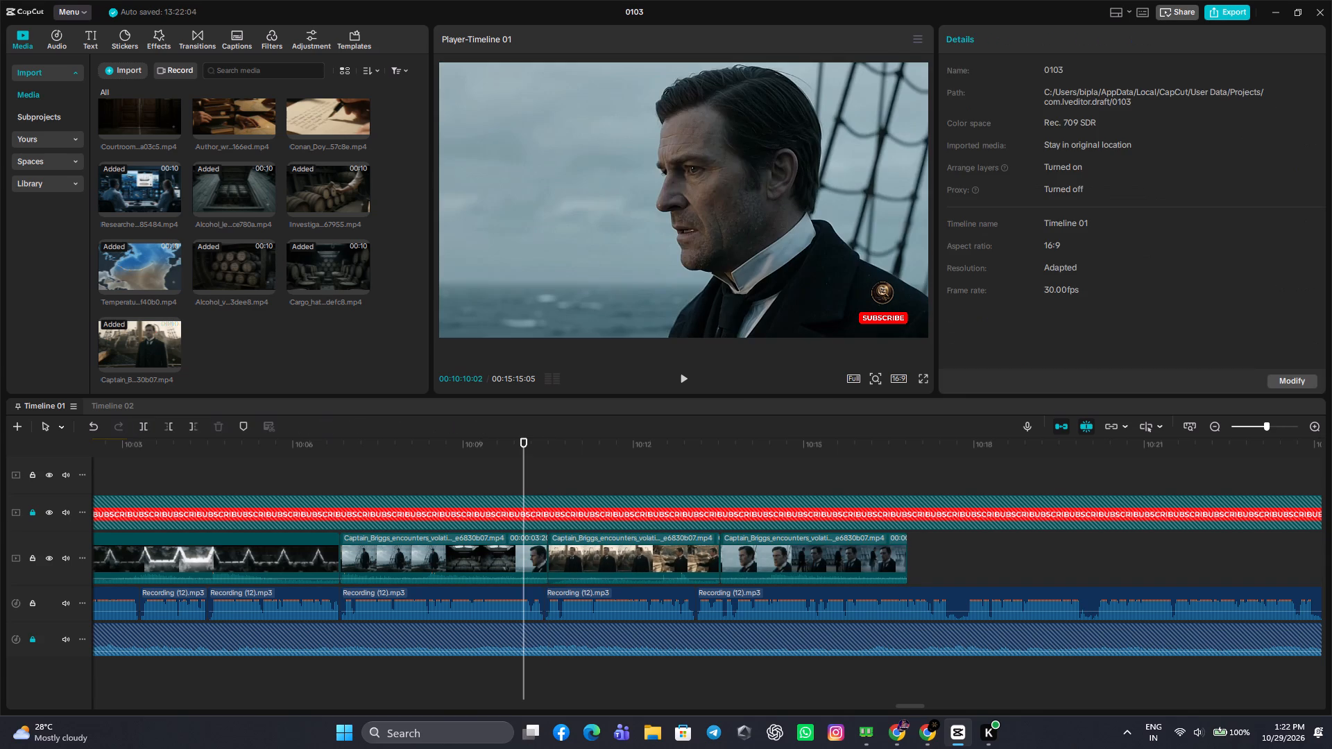
click(678, 377)
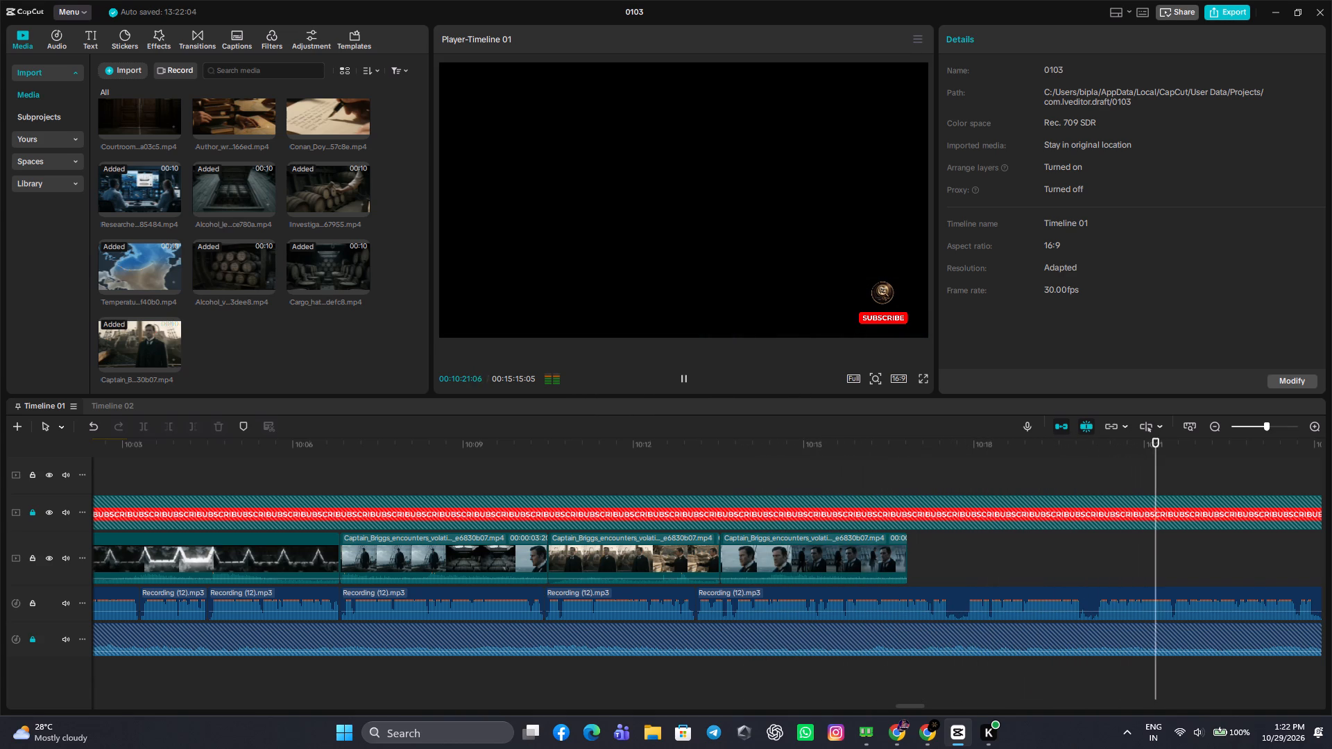
click(921, 558)
drag(921, 558, 771, 550)
click(691, 388)
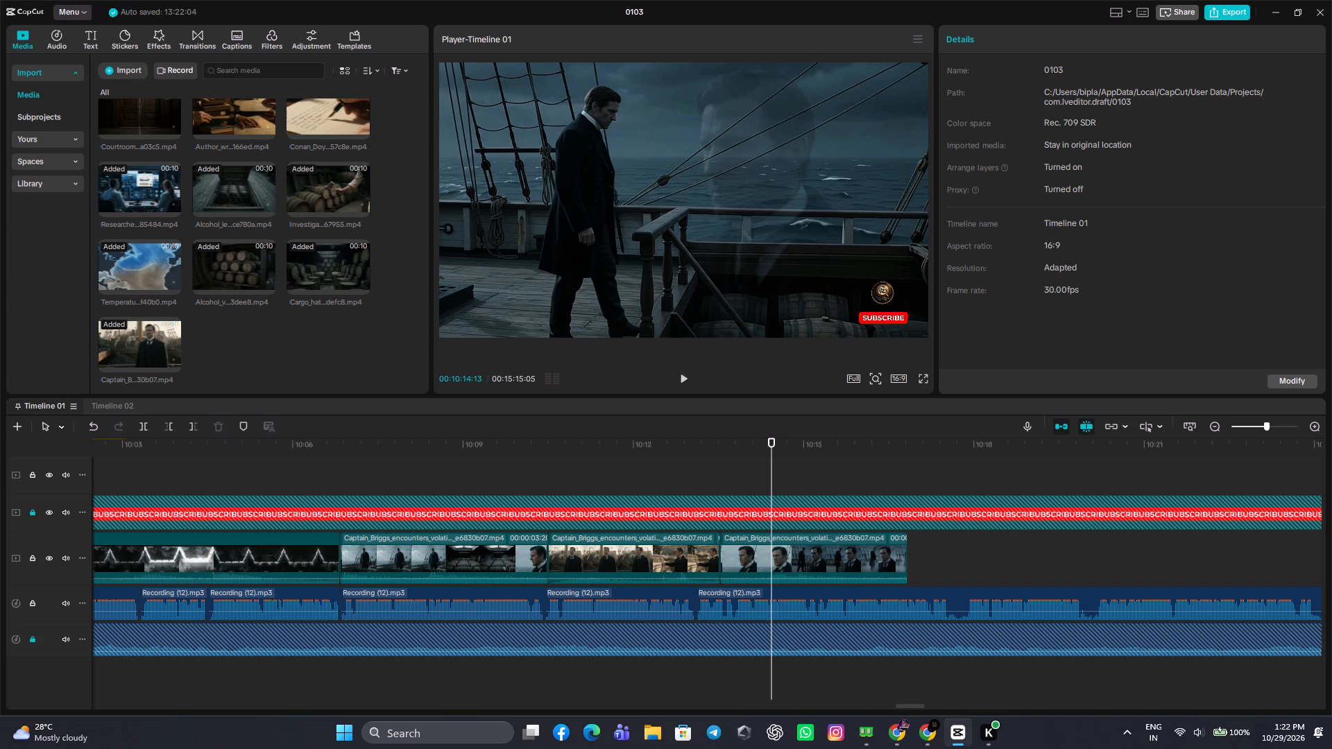
click(690, 384)
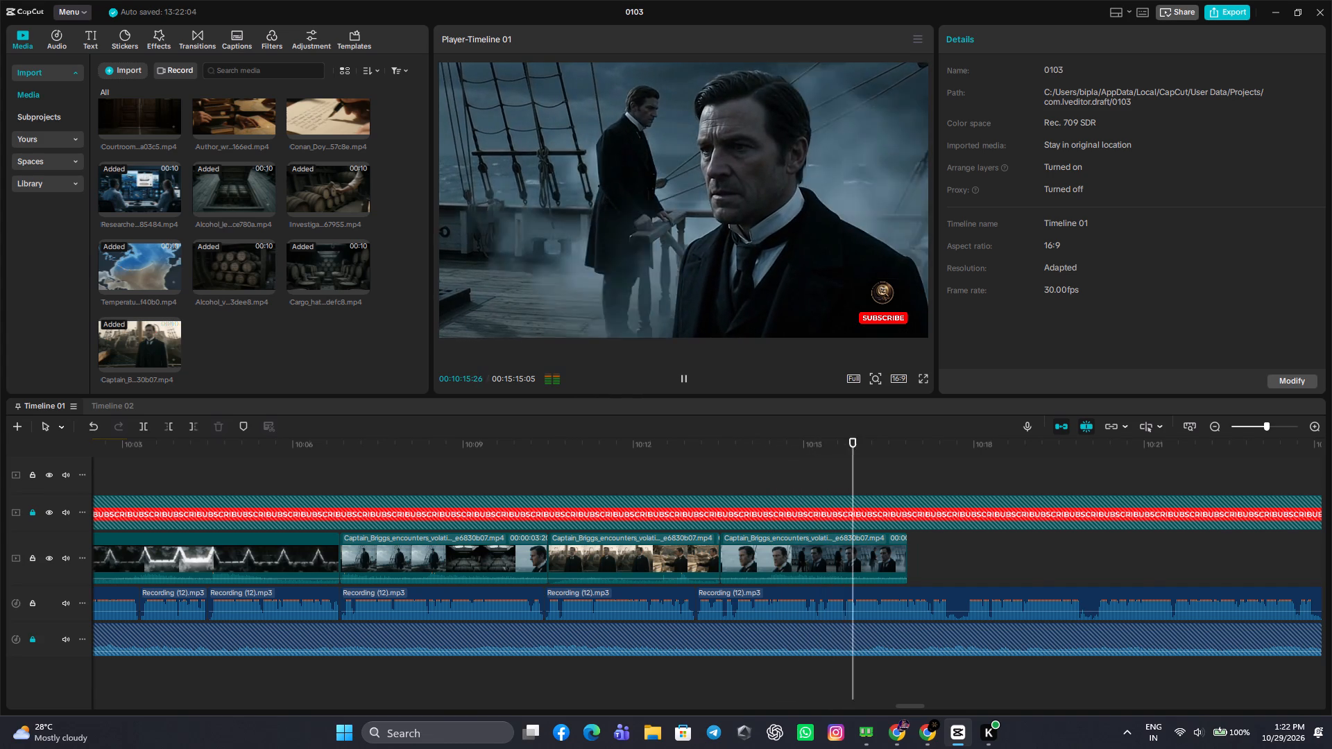
click(690, 384)
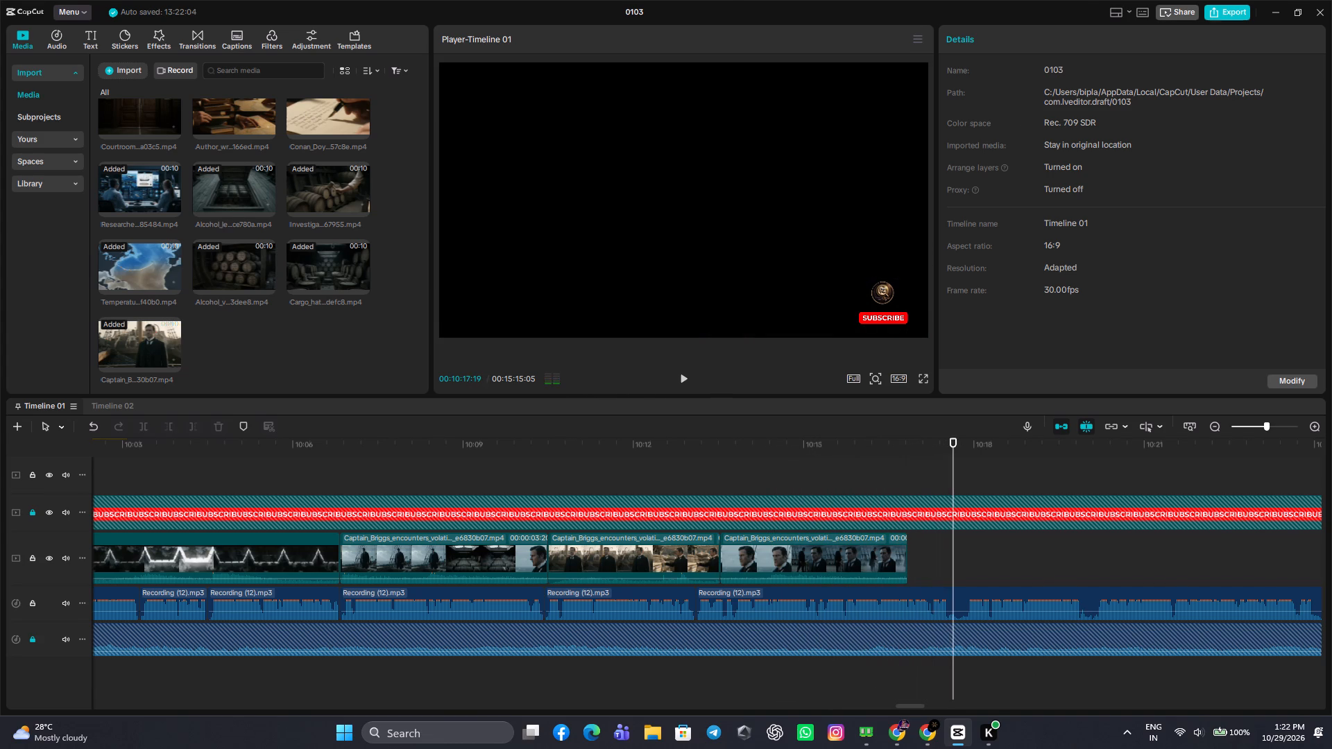
Slow the last Captain Briggs segment to 0.82x so that it ends with the narration passage at 00:10:17:16.
drag(949, 559, 941, 563)
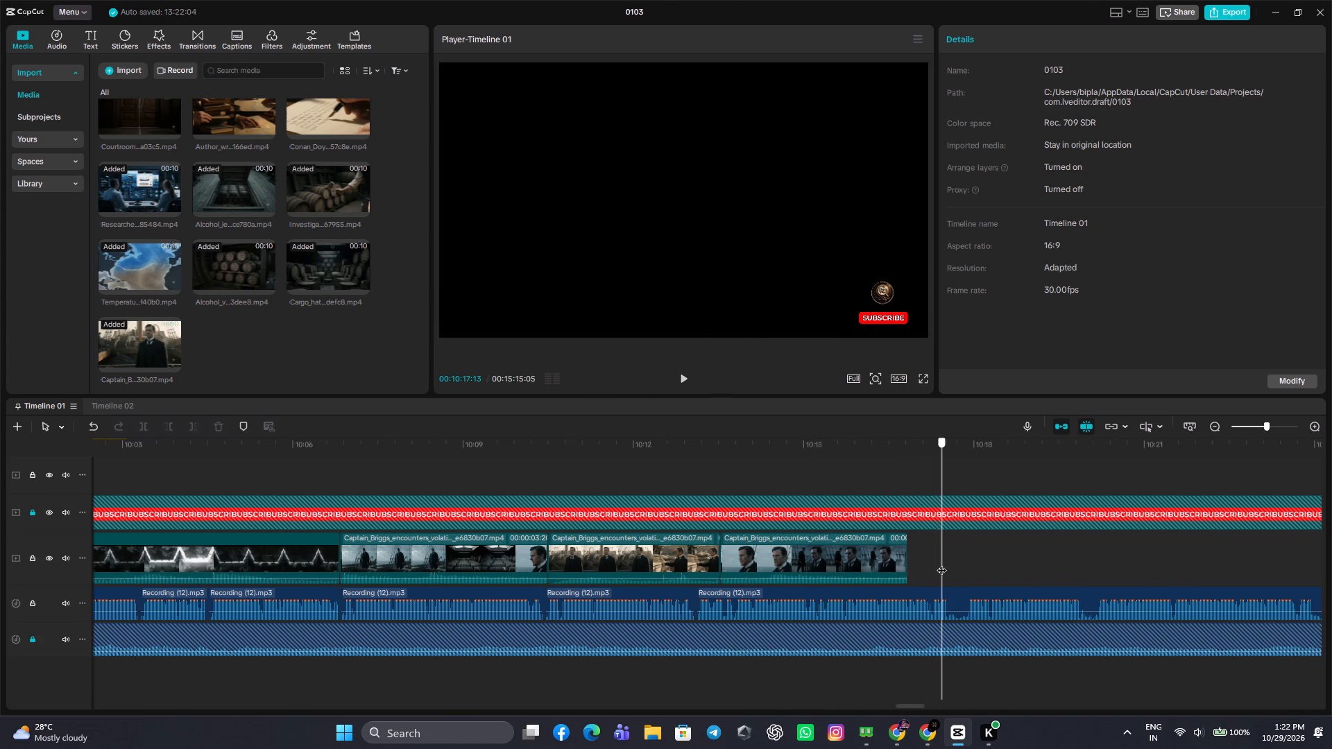
drag(941, 563, 947, 583)
click(869, 556)
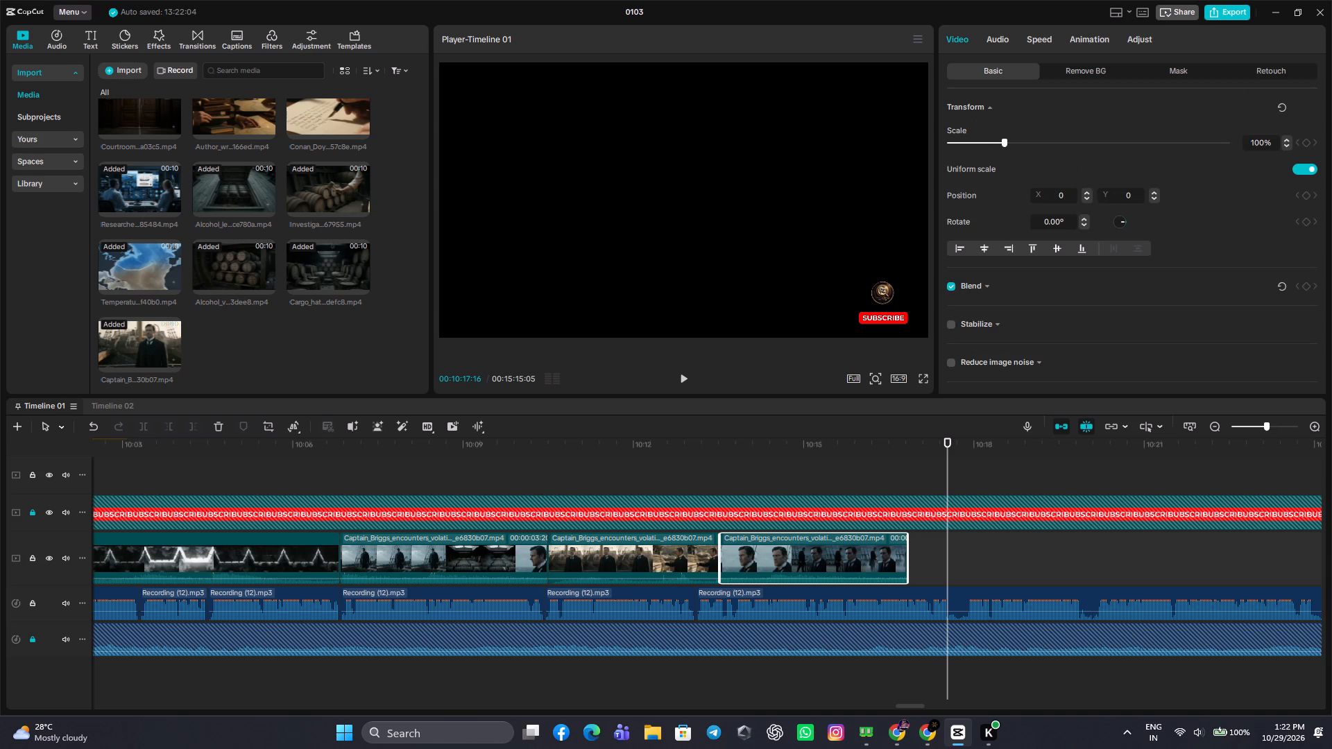
click(1028, 42)
click(1004, 130)
click(1002, 131)
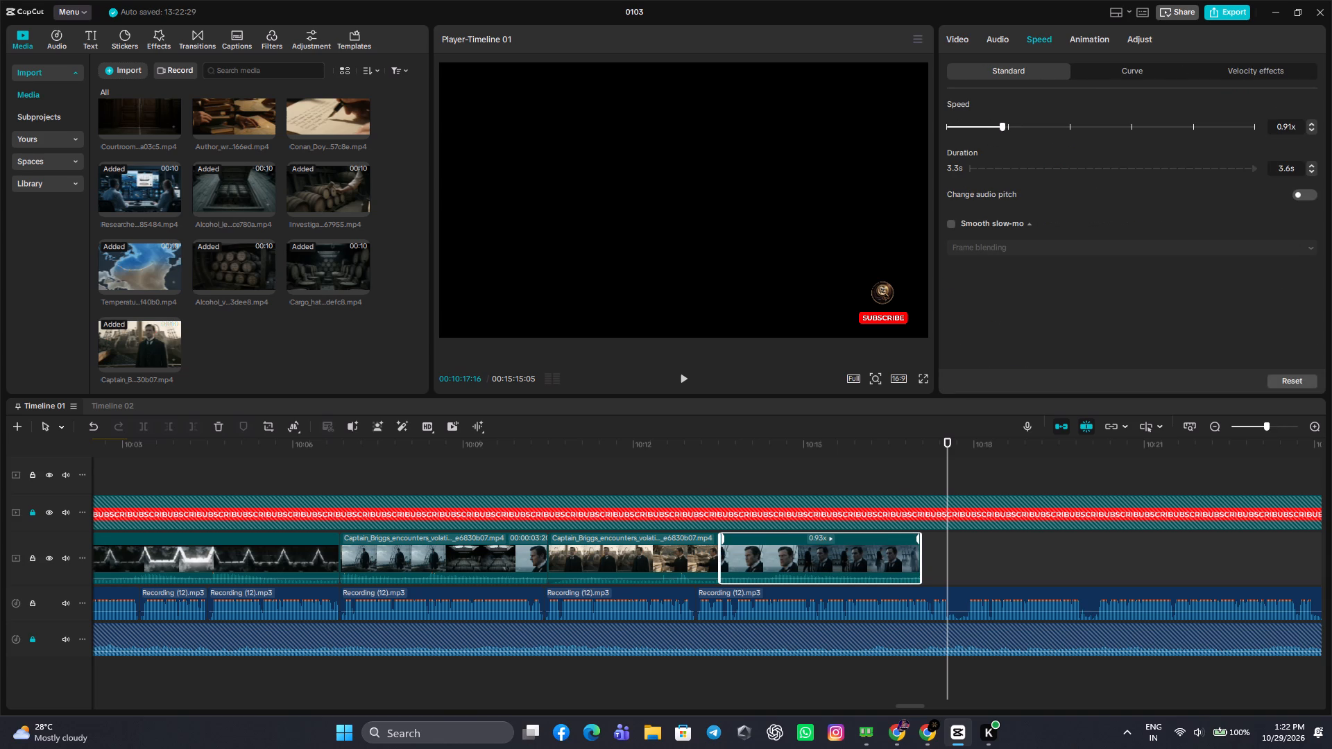
click(998, 130)
click(997, 130)
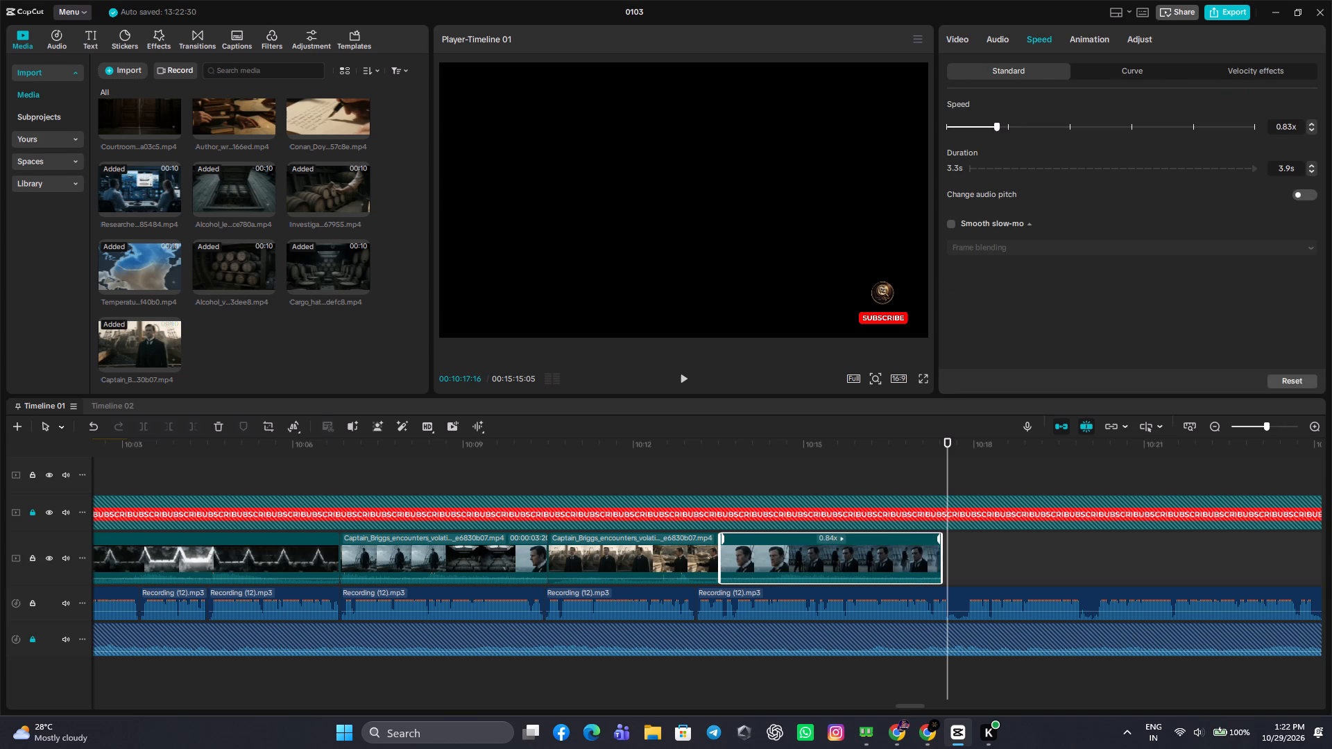
click(997, 130)
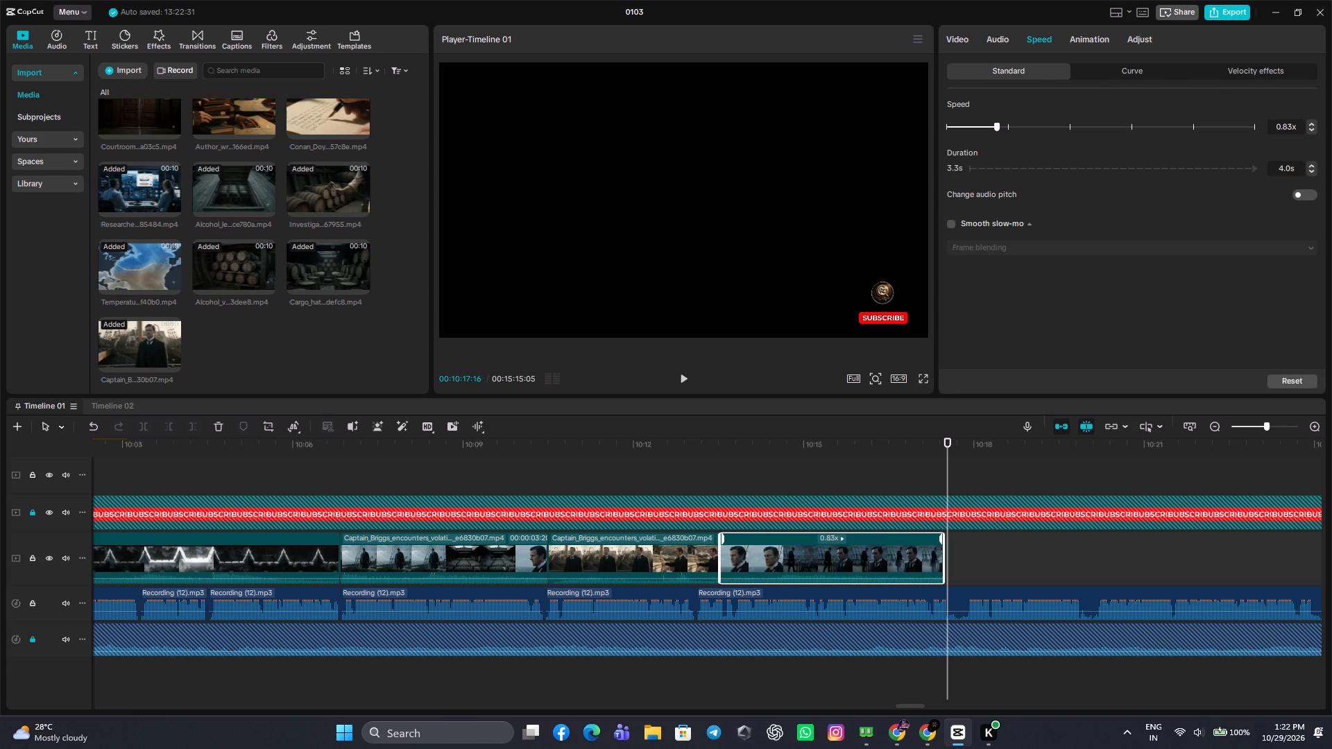
click(995, 128)
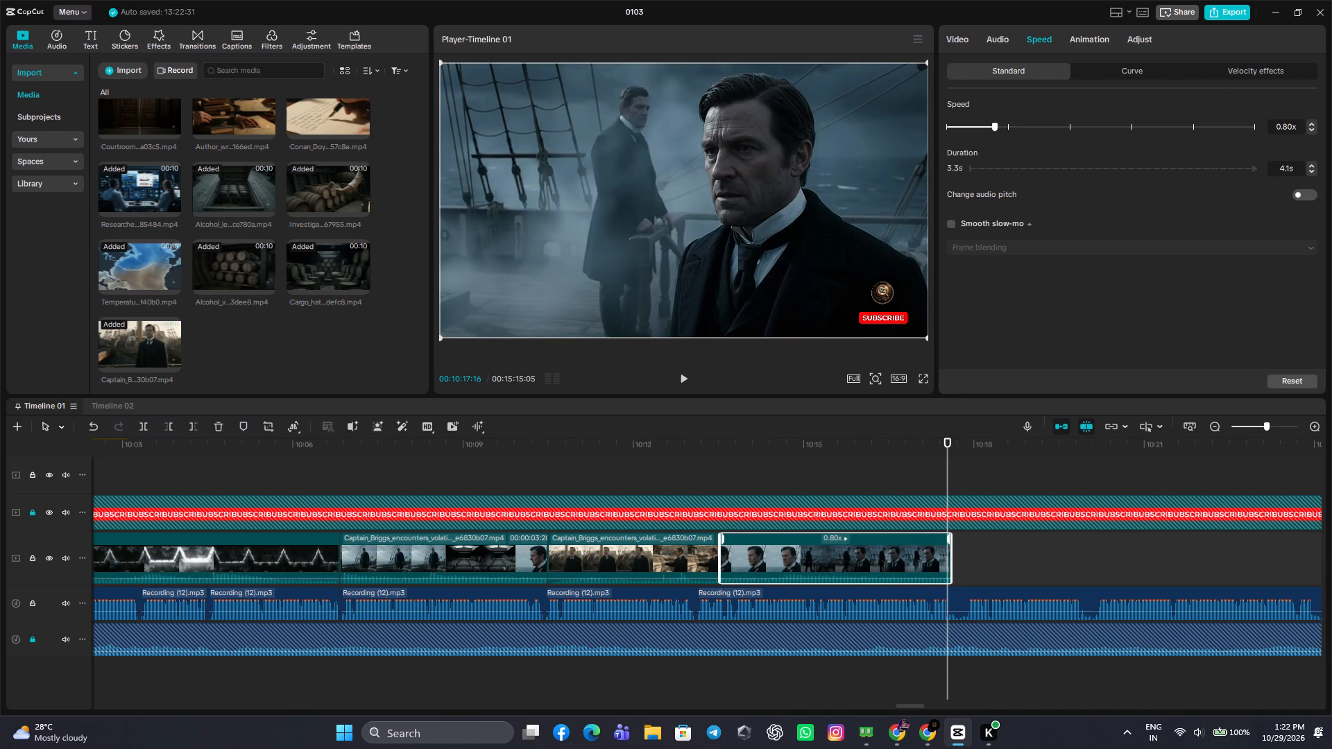
click(996, 127)
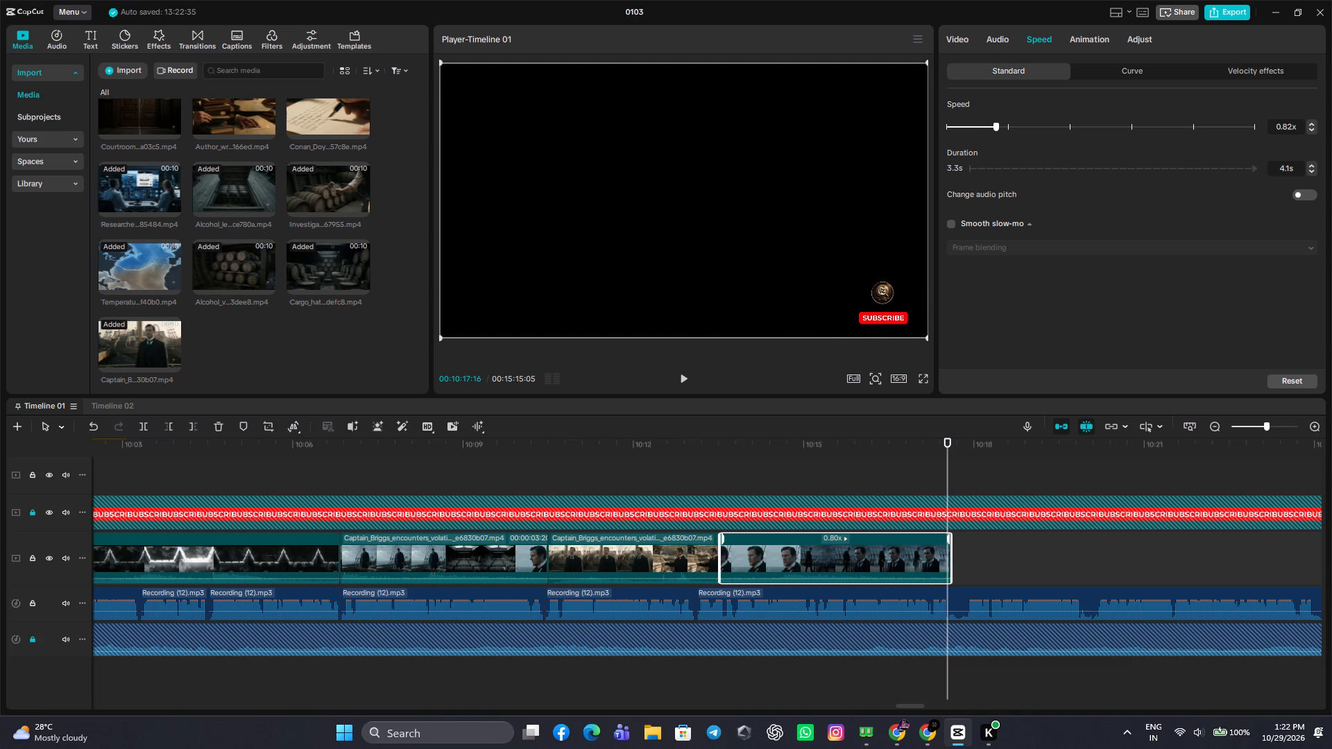
Play back the Captain Briggs sequence from its start, and trim the end of the dockside segment at 00:10:13:12.
click(330, 463)
click(681, 384)
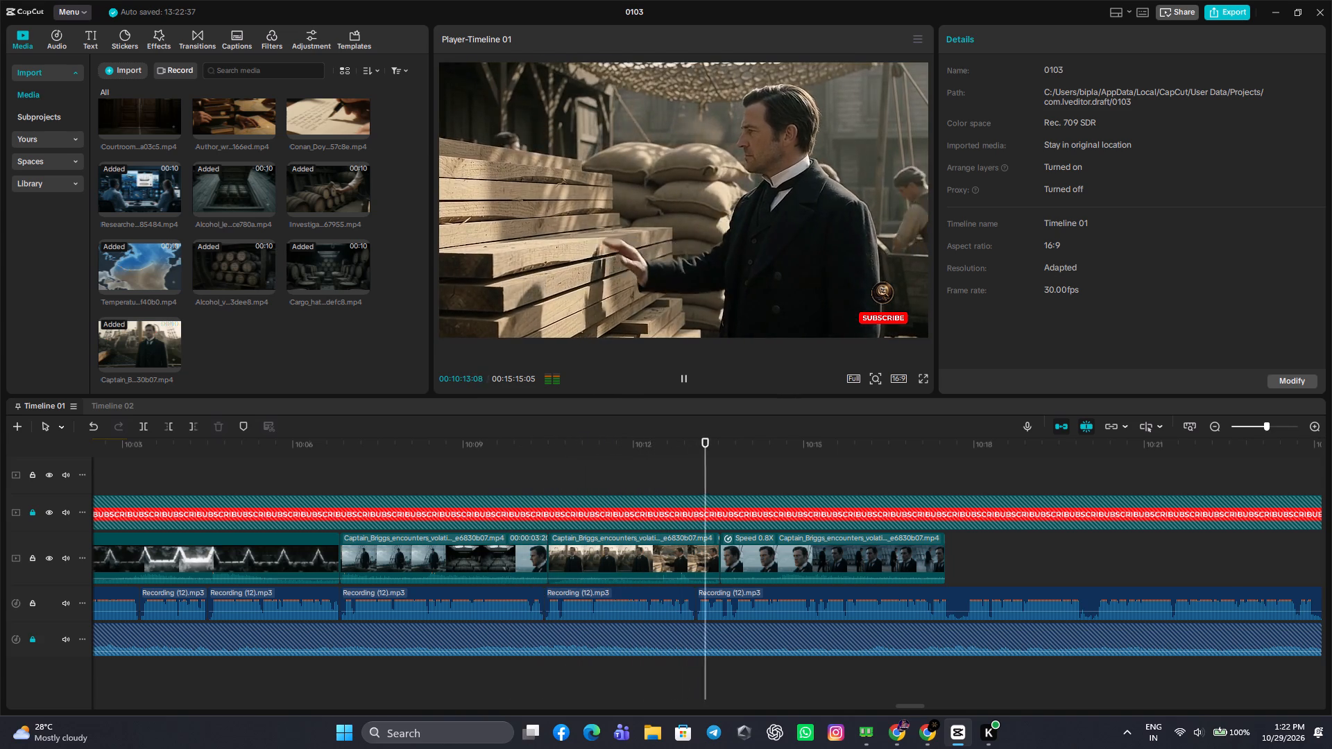
click(718, 483)
drag(718, 483, 721, 495)
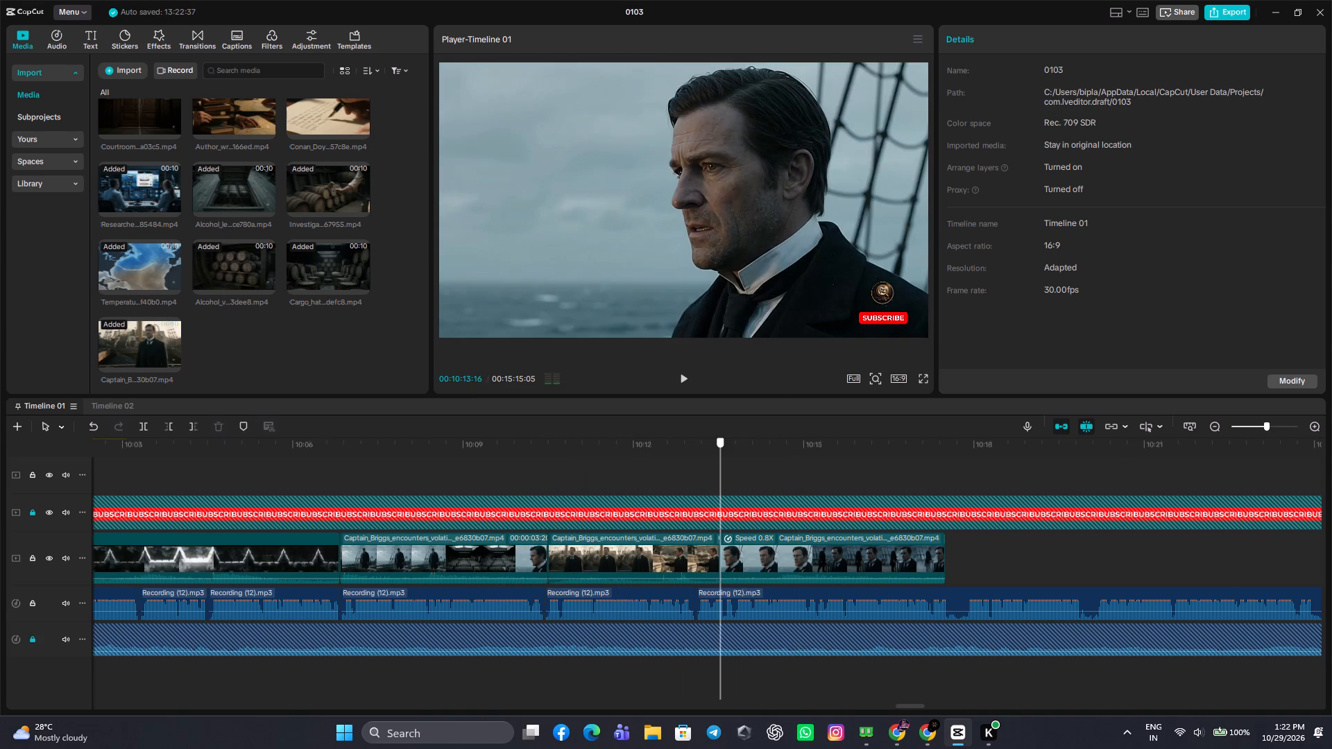
drag(721, 495, 719, 535)
drag(719, 535, 716, 547)
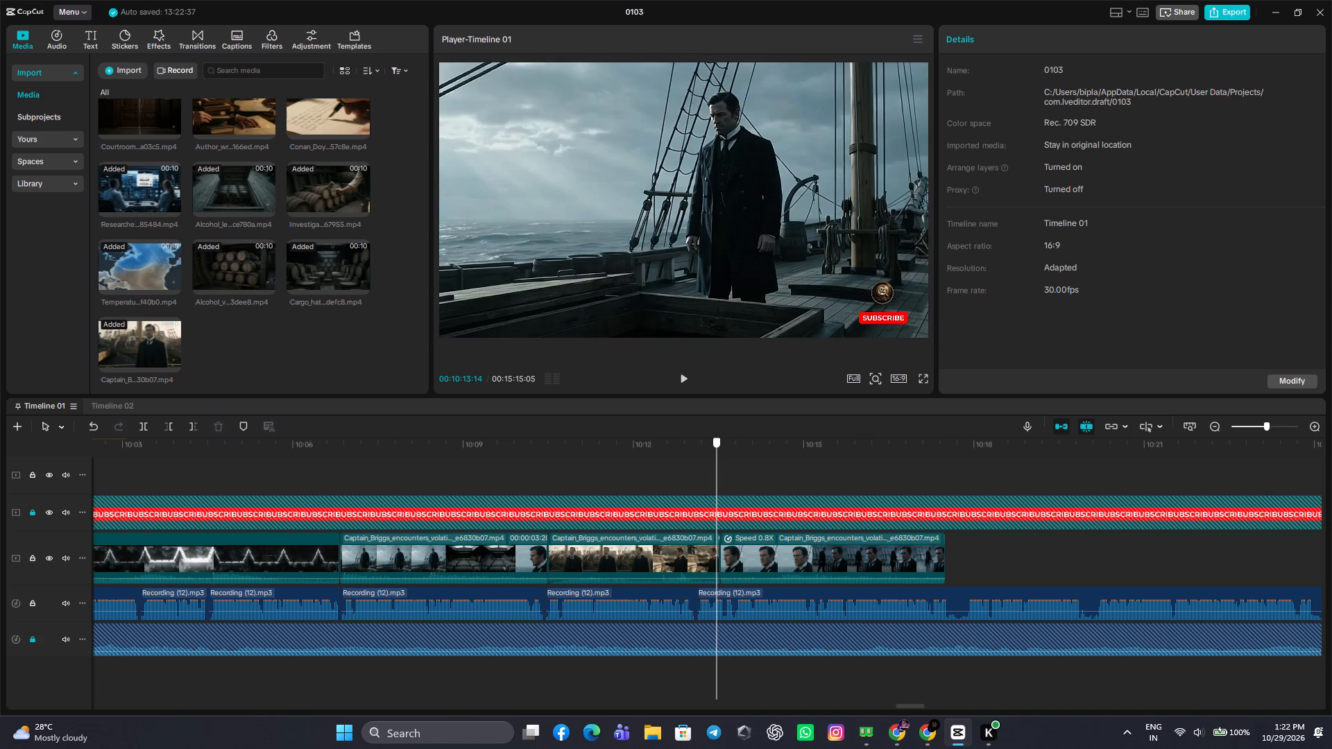
drag(716, 547, 713, 546)
click(713, 546)
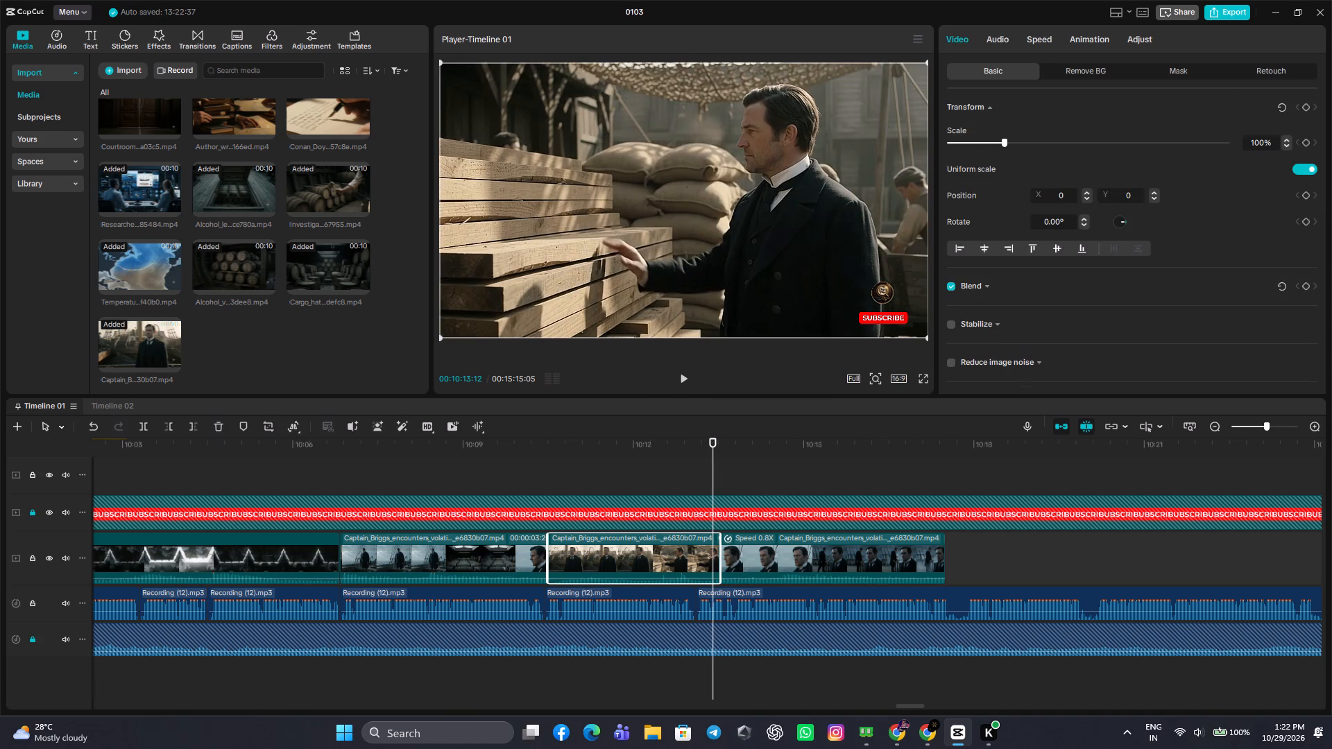
click(194, 431)
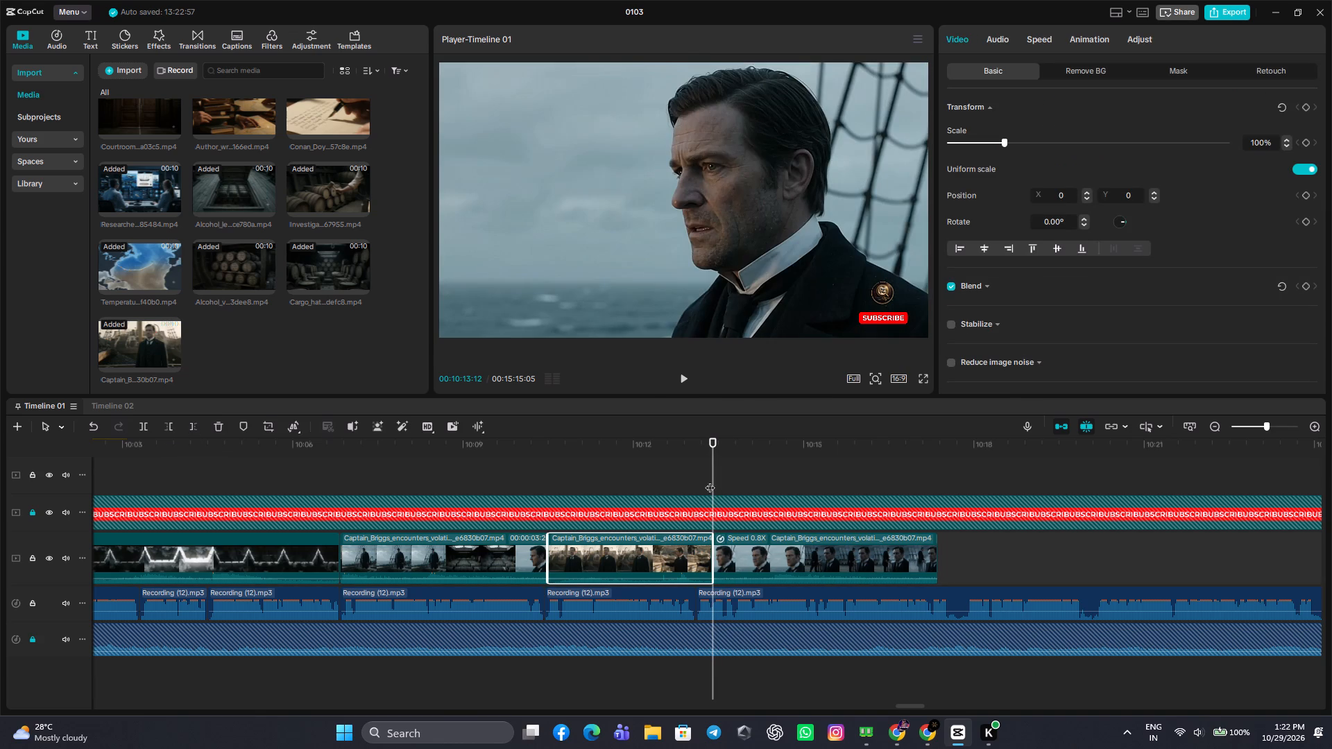
Play back the trimmed join and the last Captain Briggs segment, stopping the playhead at 00:10:17:17.
click(699, 482)
click(681, 384)
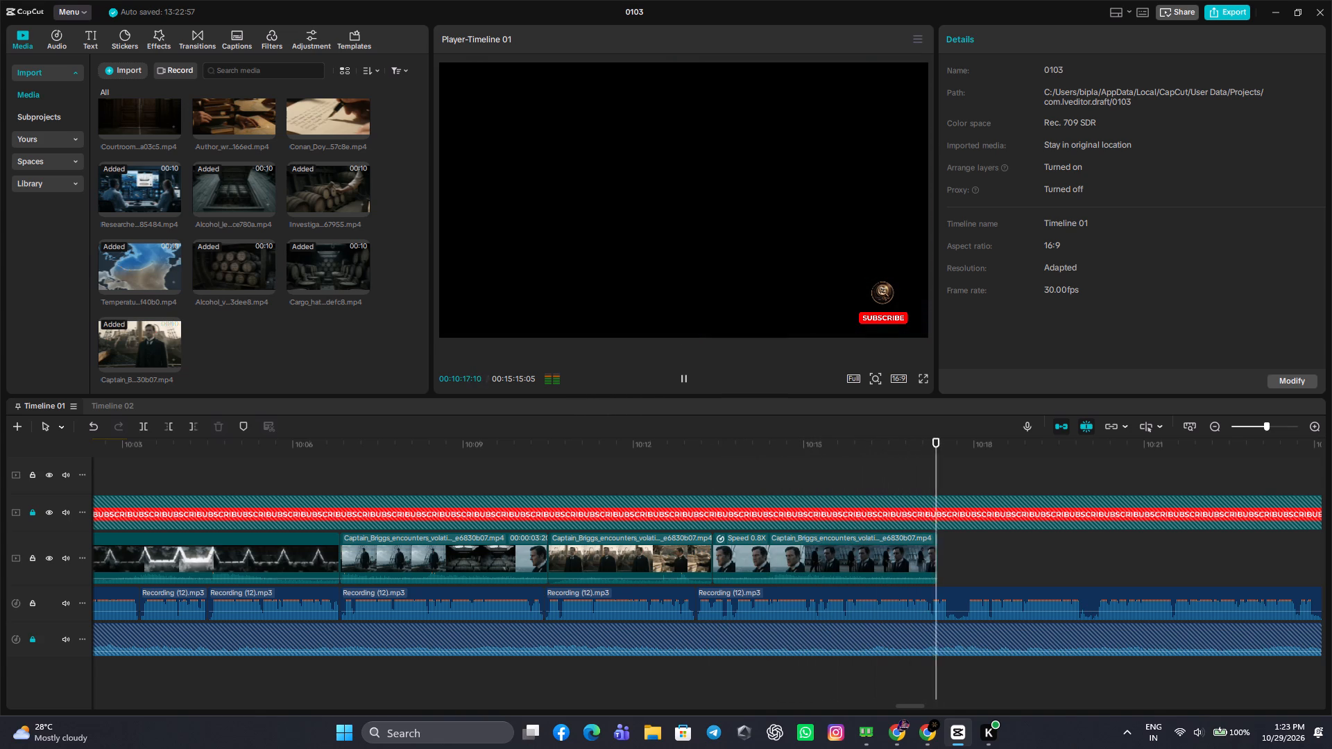
double_click(949, 560)
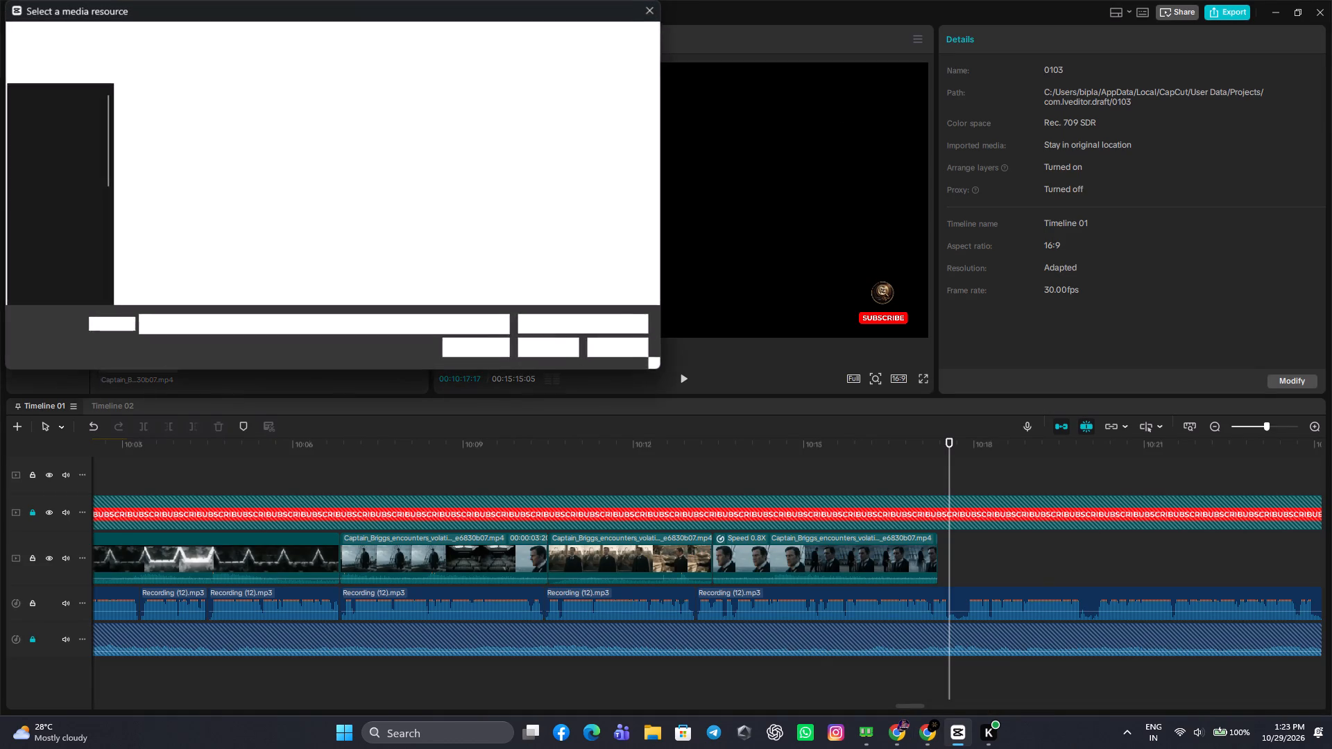
scroll(382, 207, down, 3)
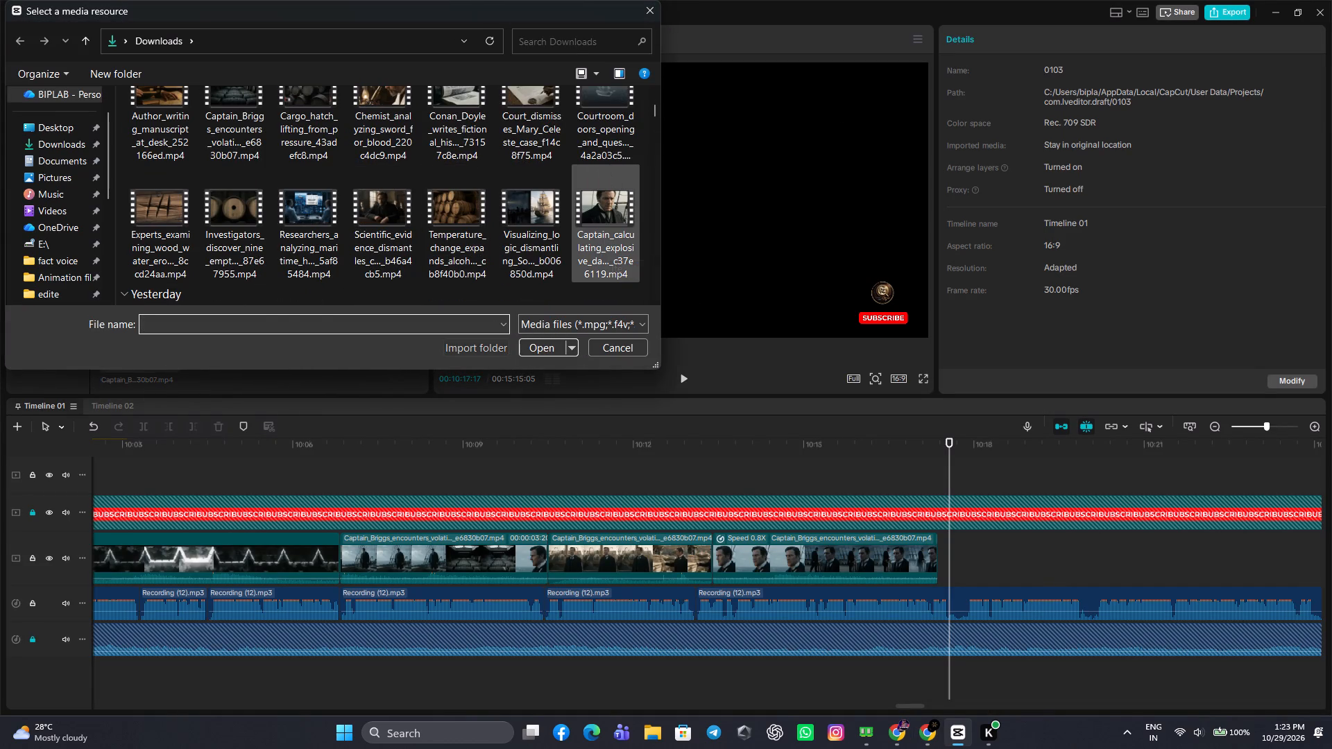
double_click(601, 234)
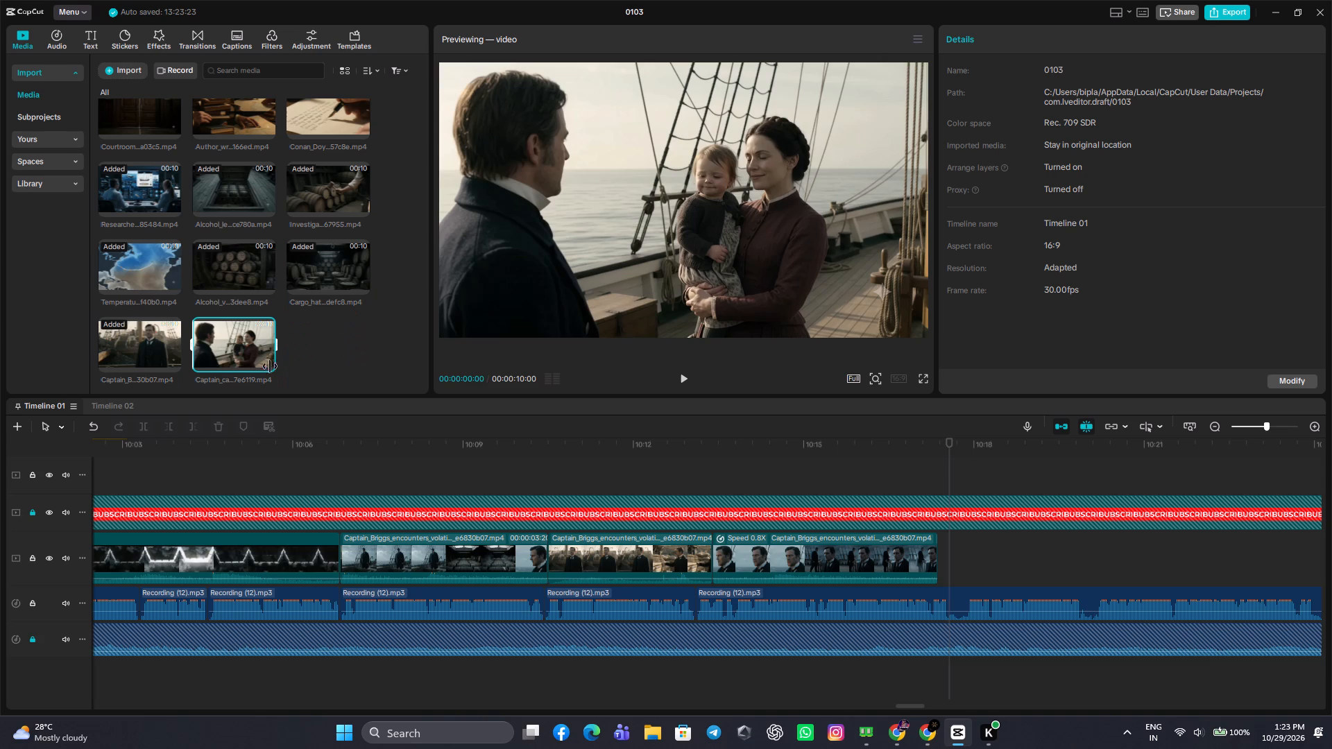
click(264, 366)
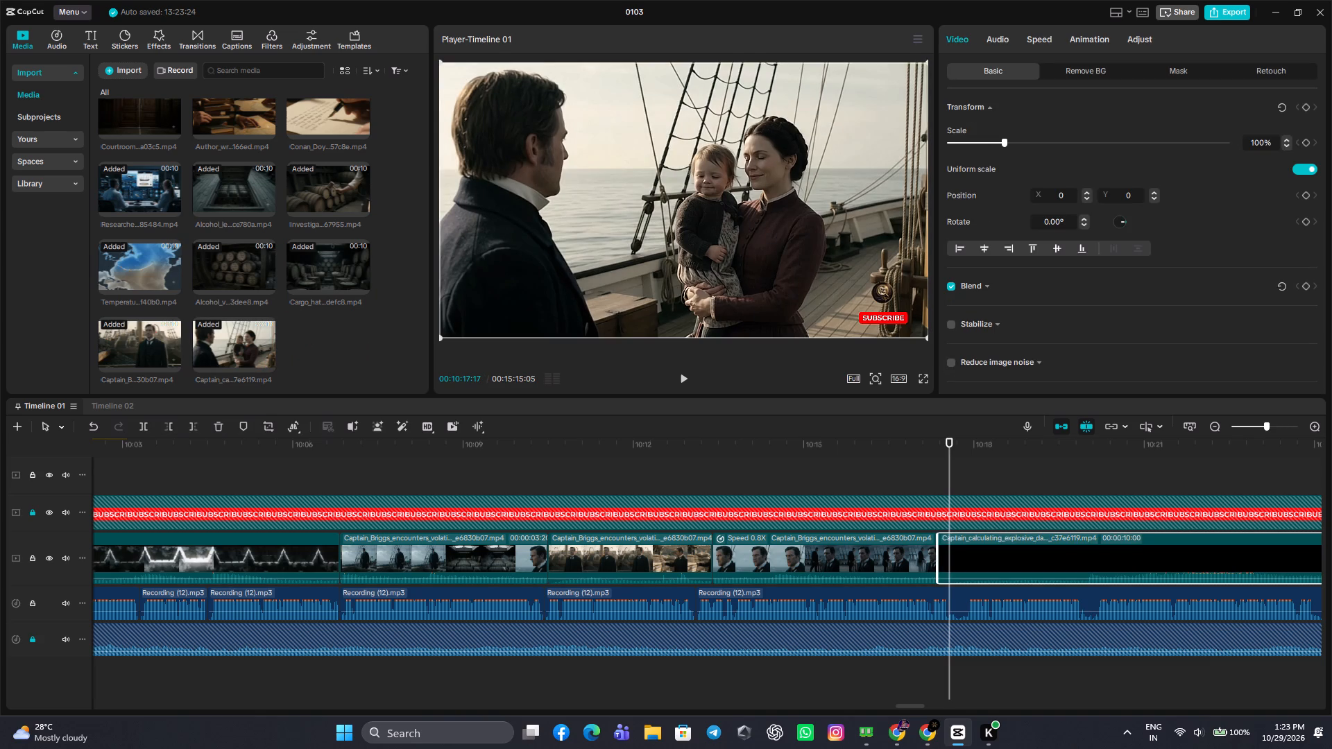
Play back the added Captain calculating explosive clip and the last Captain Briggs segment against the narration.
click(887, 492)
click(677, 374)
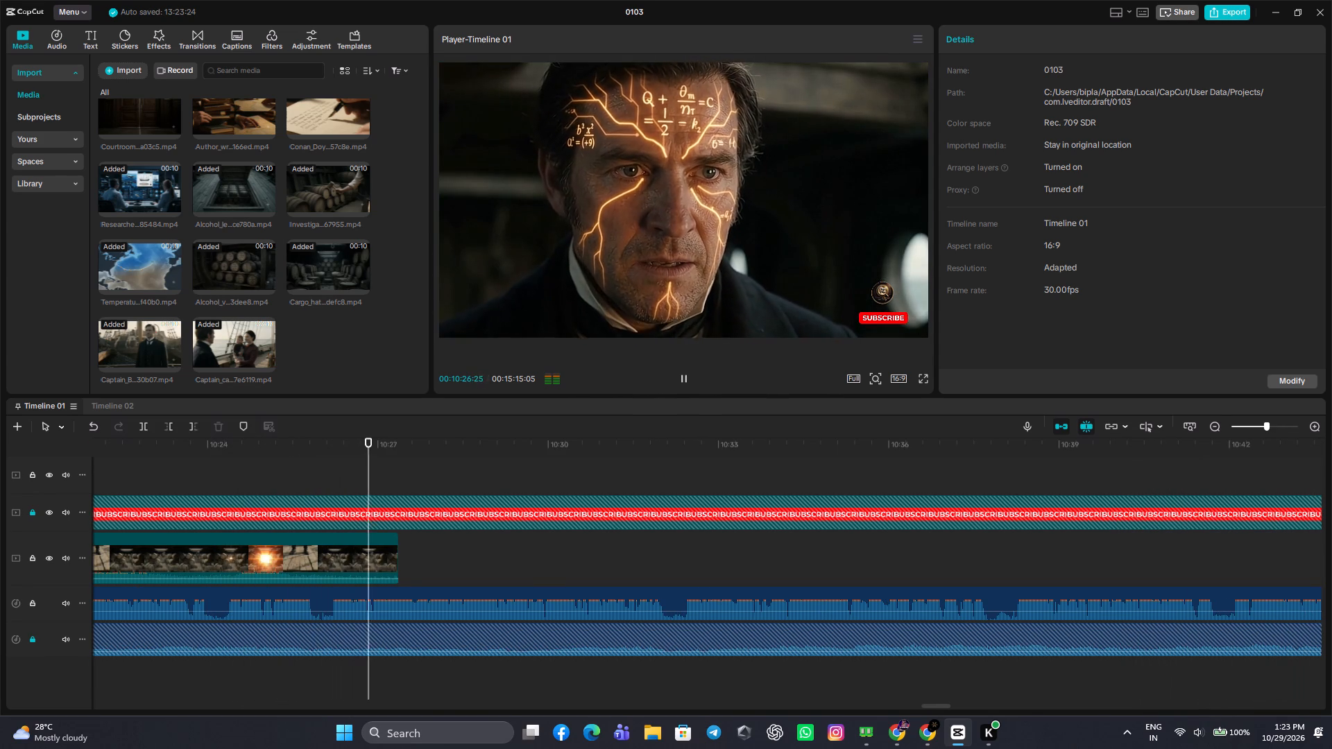
click(259, 477)
drag(258, 477, 0, 484)
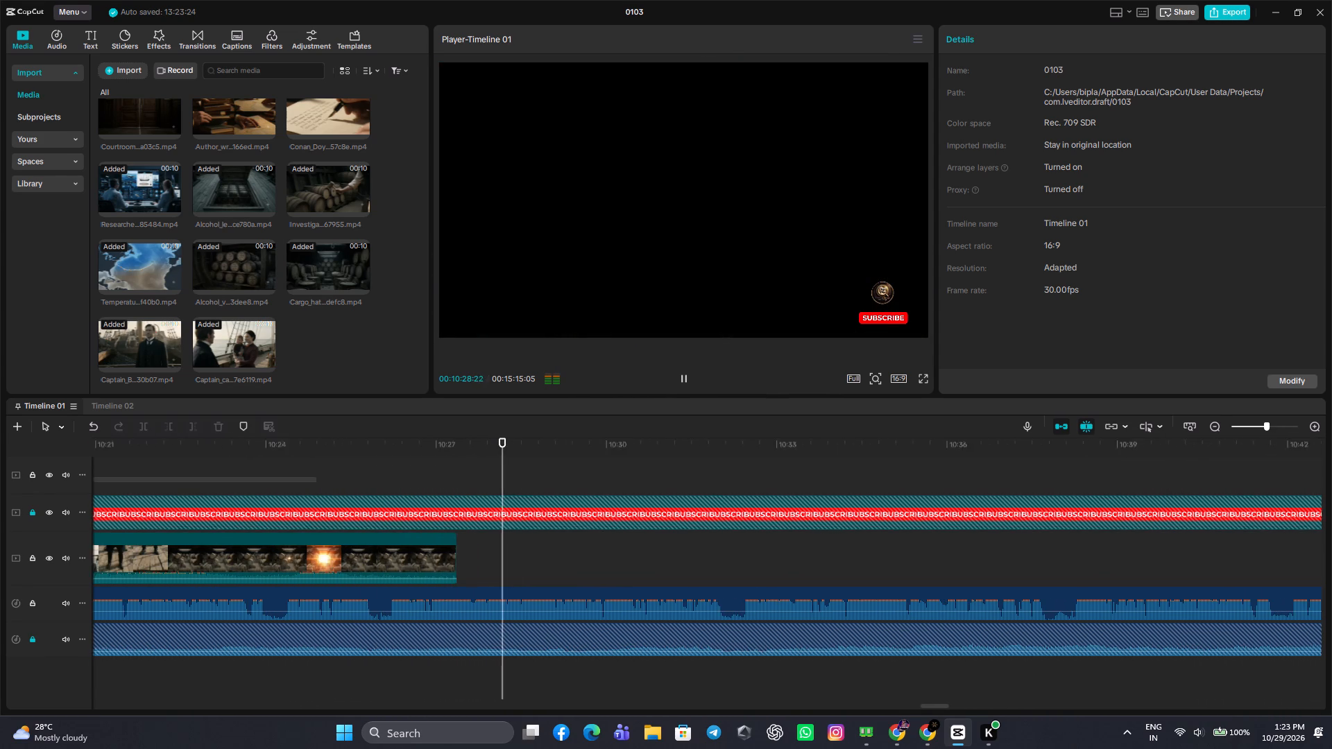
drag(0, 484, 0, 490)
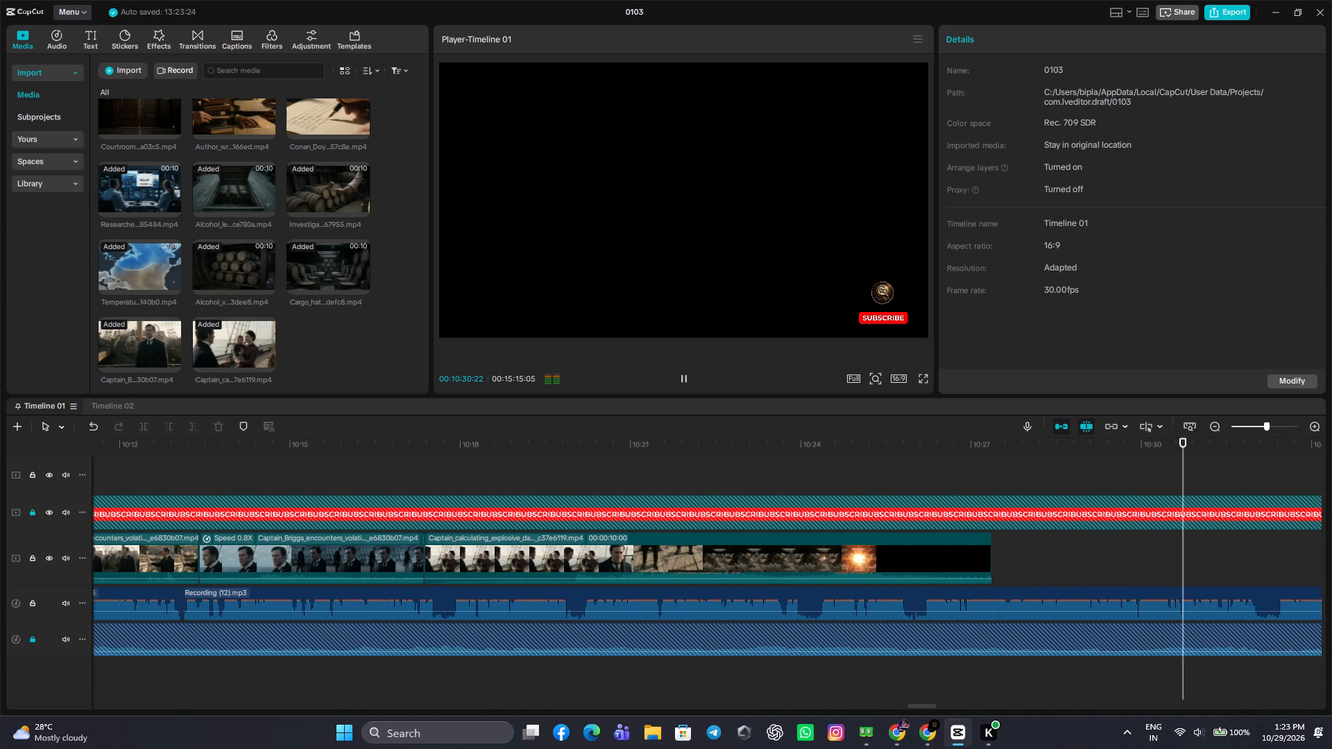
click(169, 472)
drag(169, 472, 291, 487)
click(678, 372)
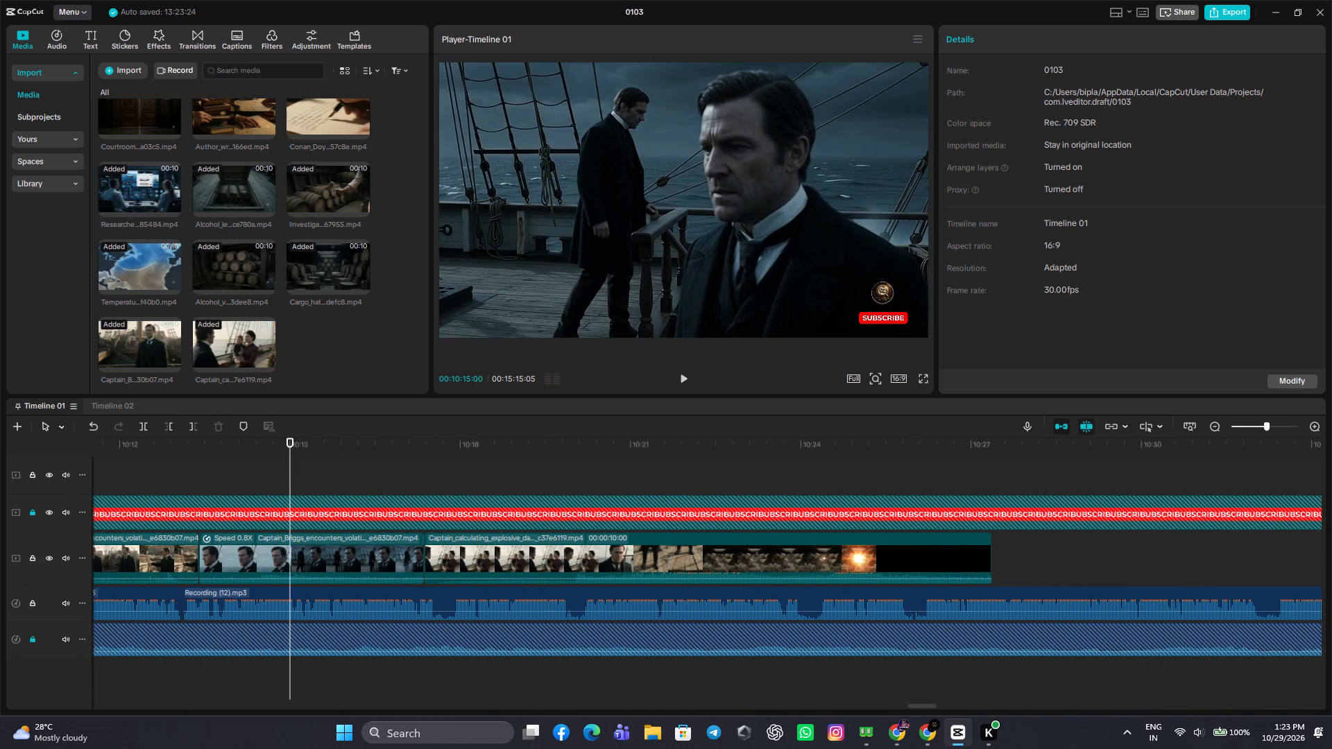
click(269, 465)
drag(269, 465, 157, 490)
click(687, 381)
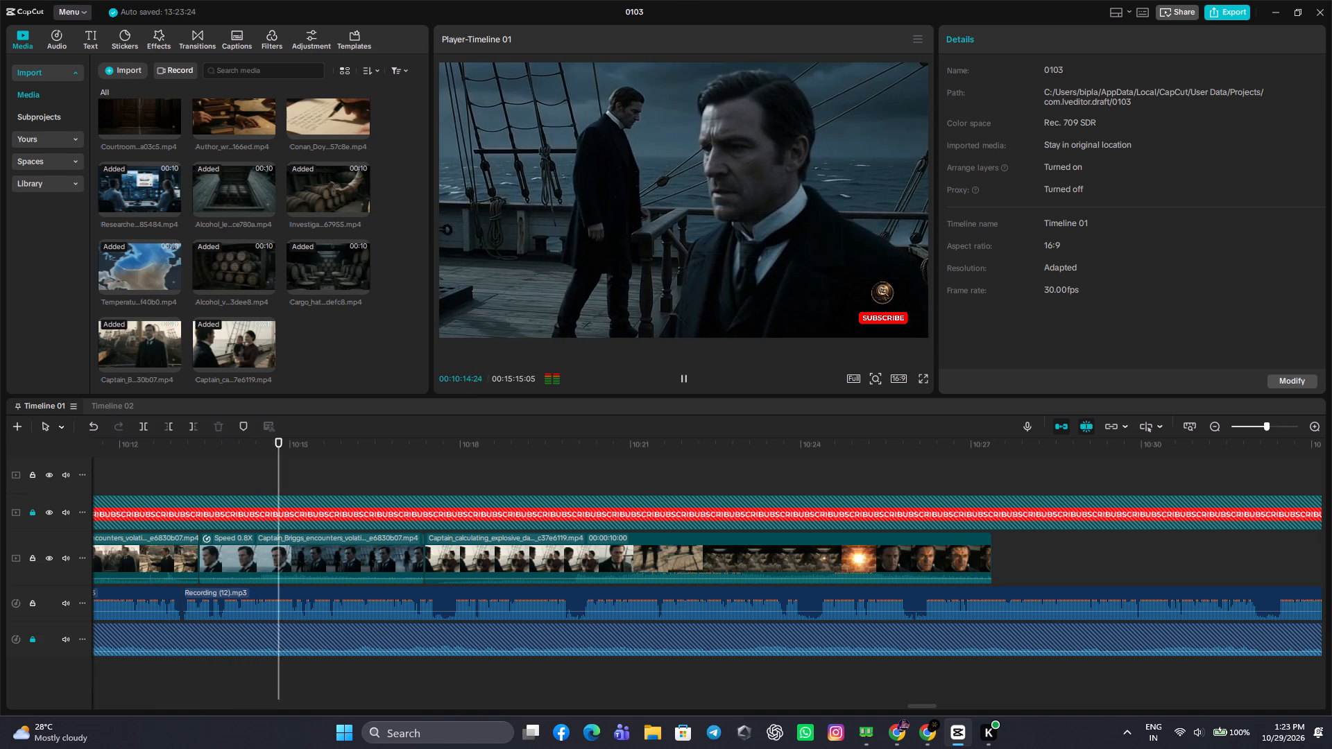
Delete the 0.8x Captain Briggs segment directly before the Captain calculating explosive clip.
click(296, 551)
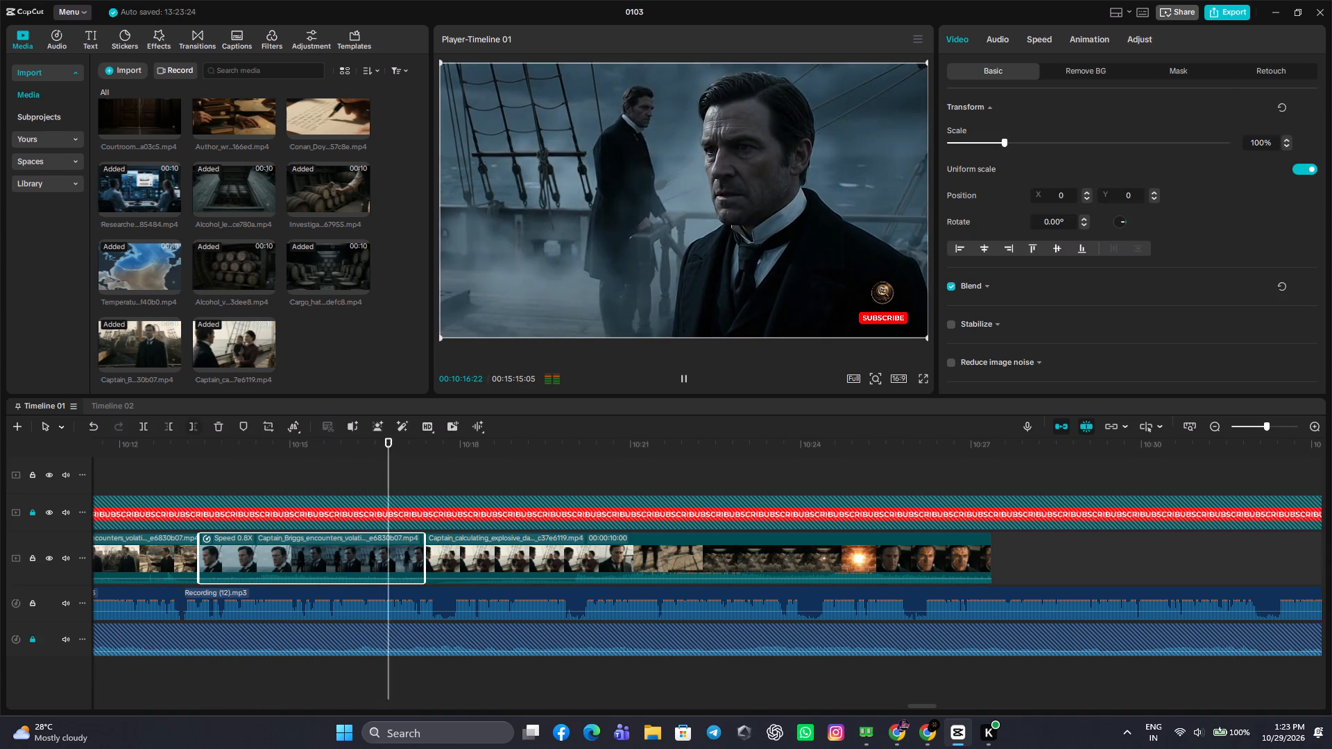
click(223, 426)
Play back from 00:10:13:06 across the new join and set the Captain calculating explosive clip's speed to 0.70x.
click(189, 490)
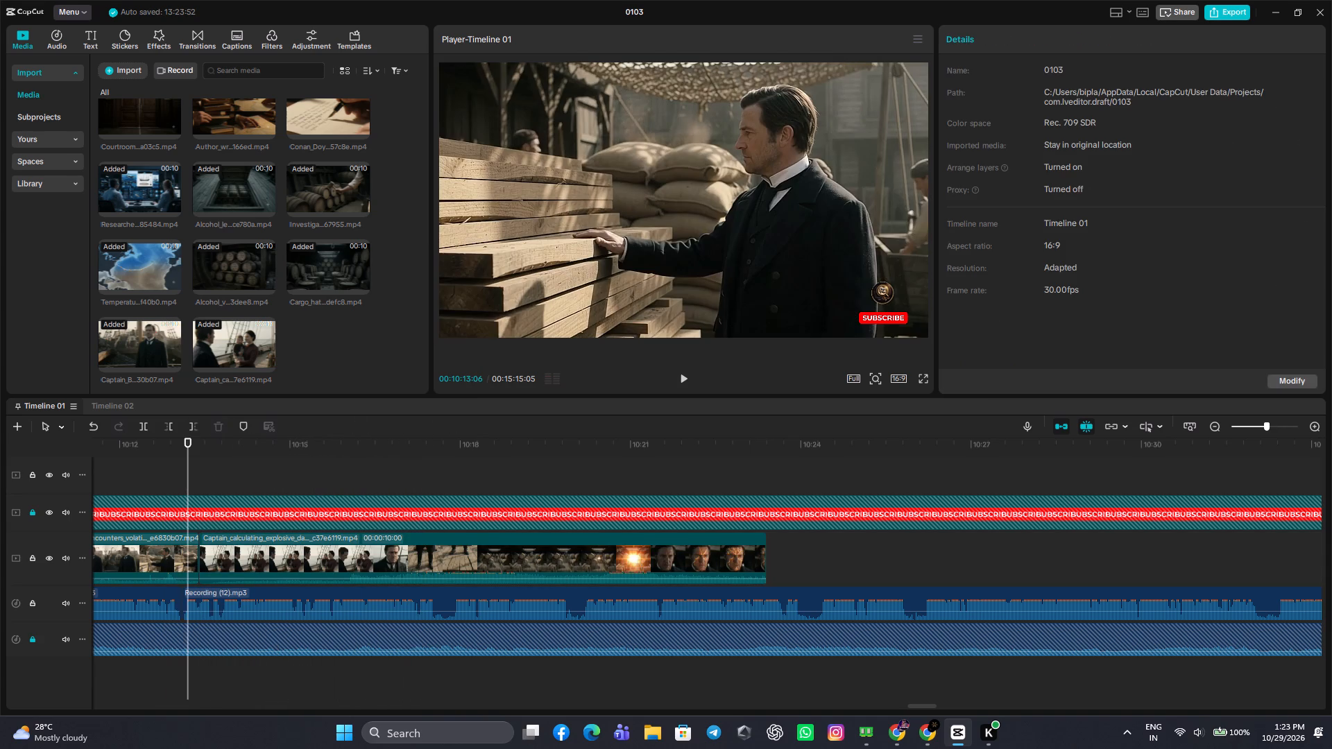
click(681, 376)
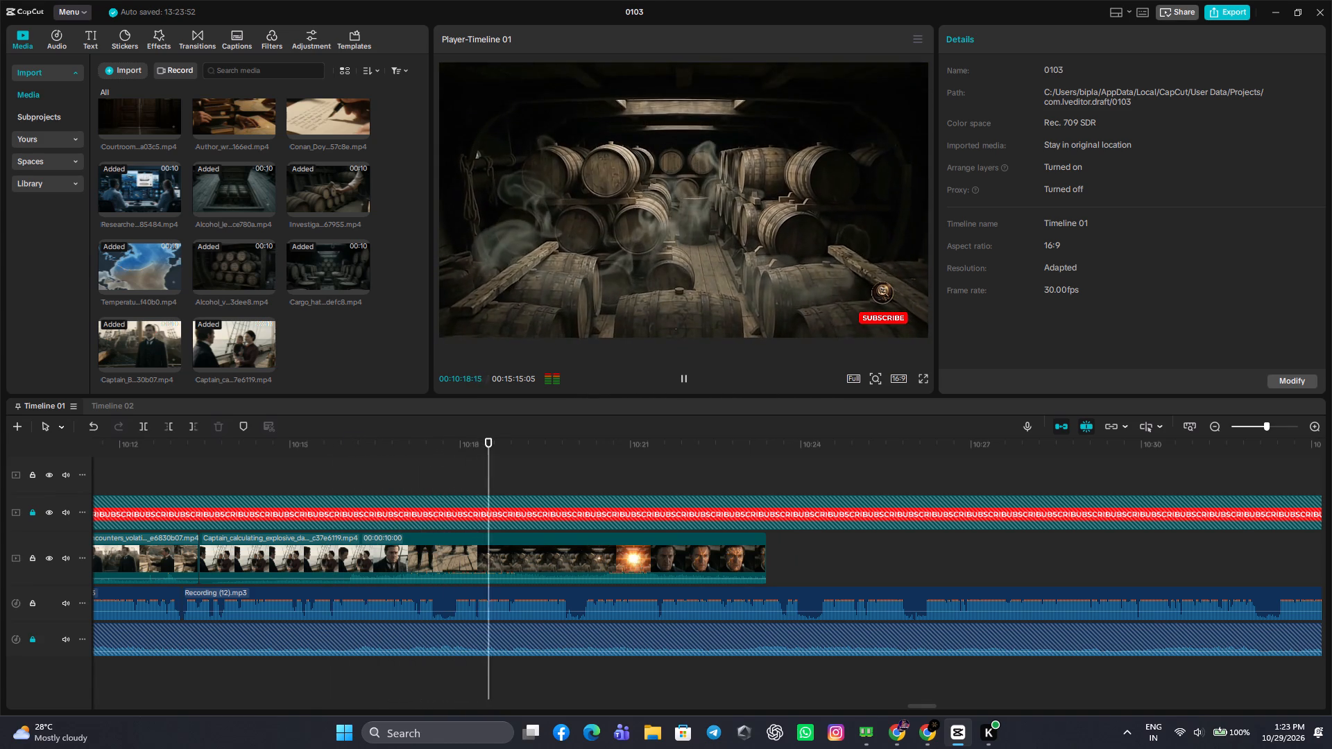
click(654, 550)
click(1032, 26)
click(988, 130)
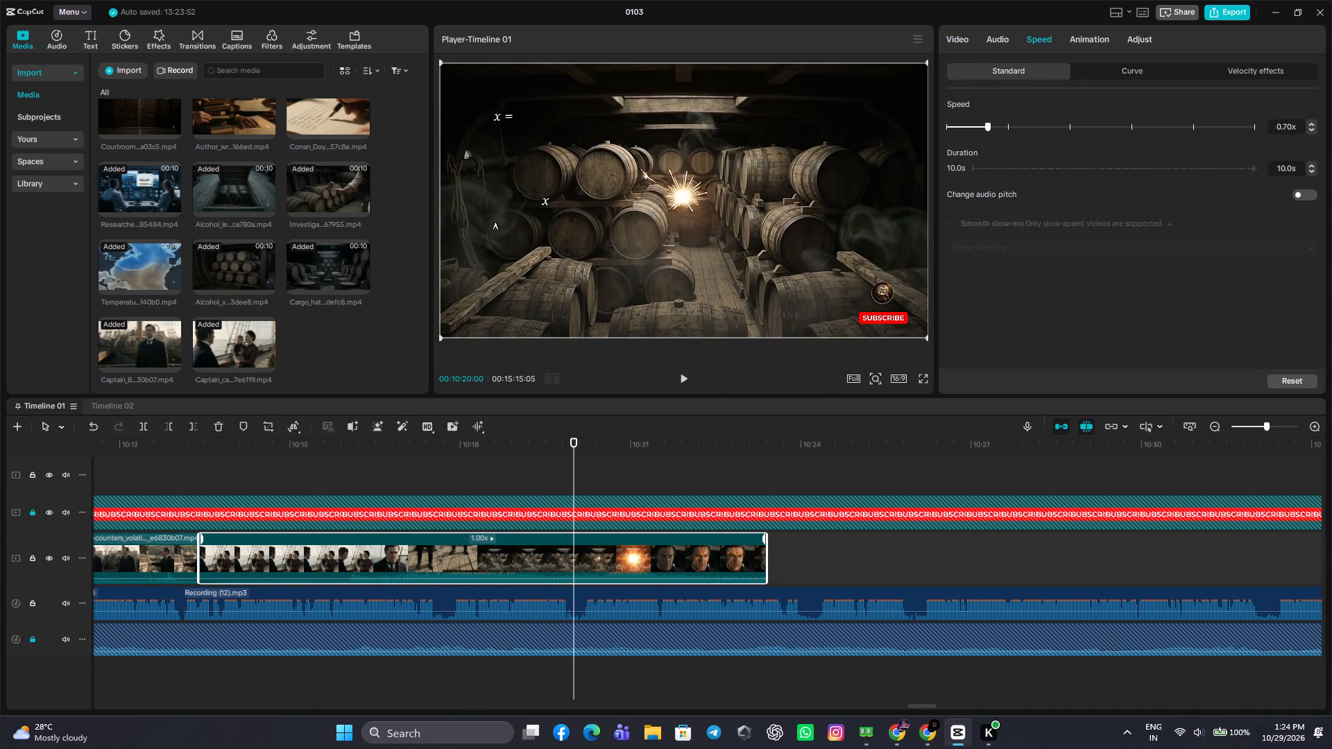
Play back the slowed Captain calculating explosive clip and split it at 00:10:17:17.
click(232, 467)
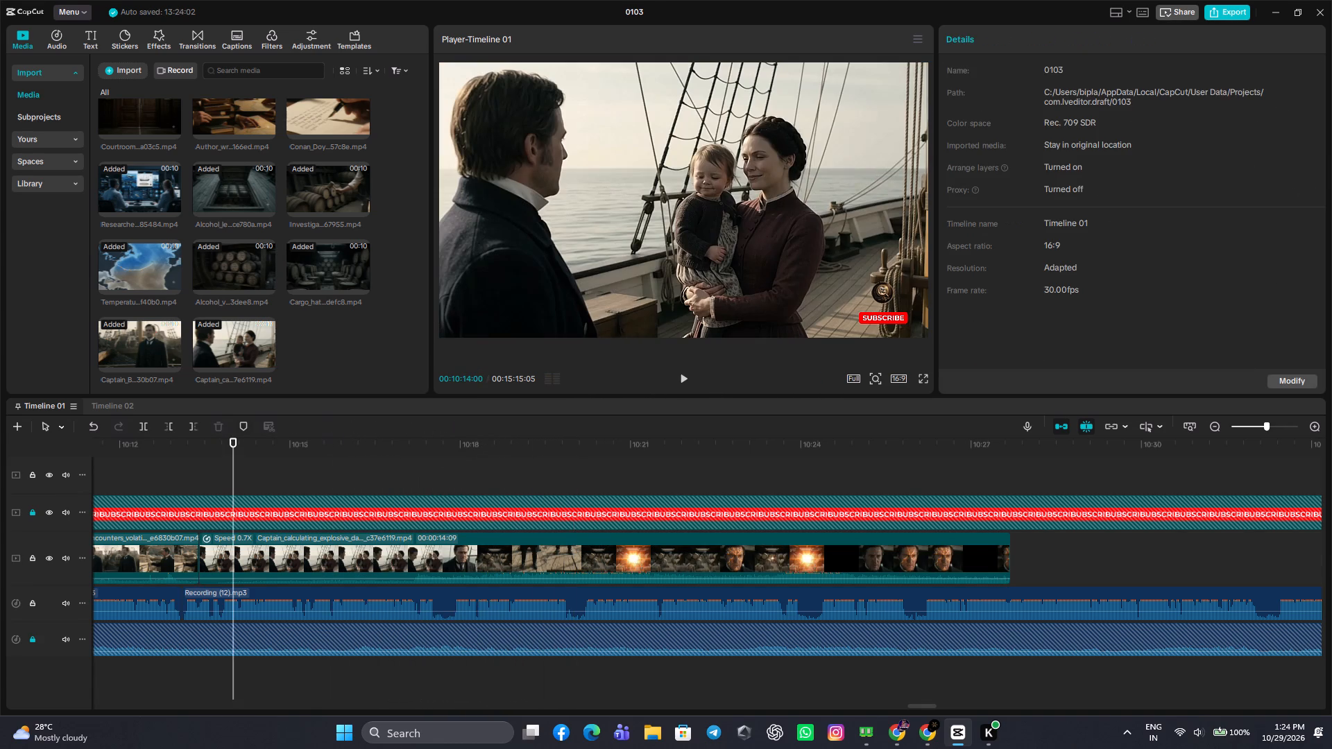
click(676, 388)
click(681, 381)
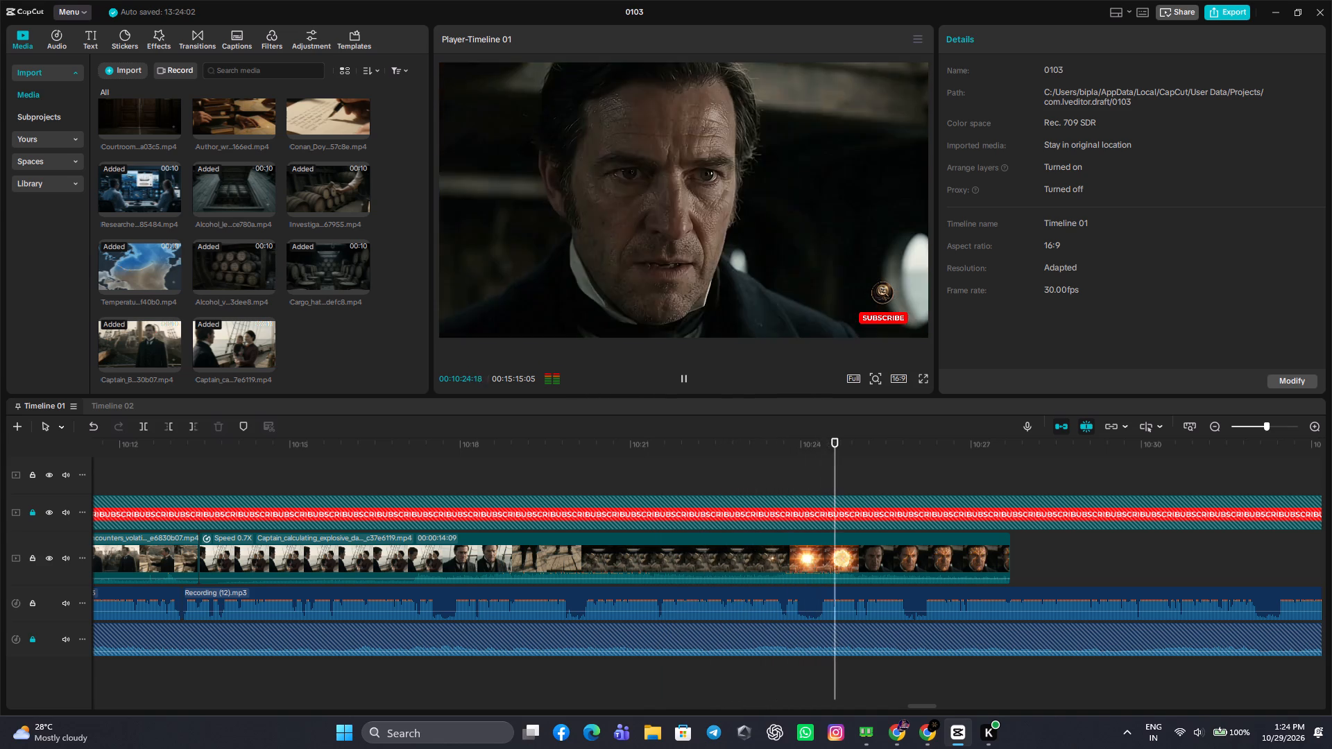
click(264, 482)
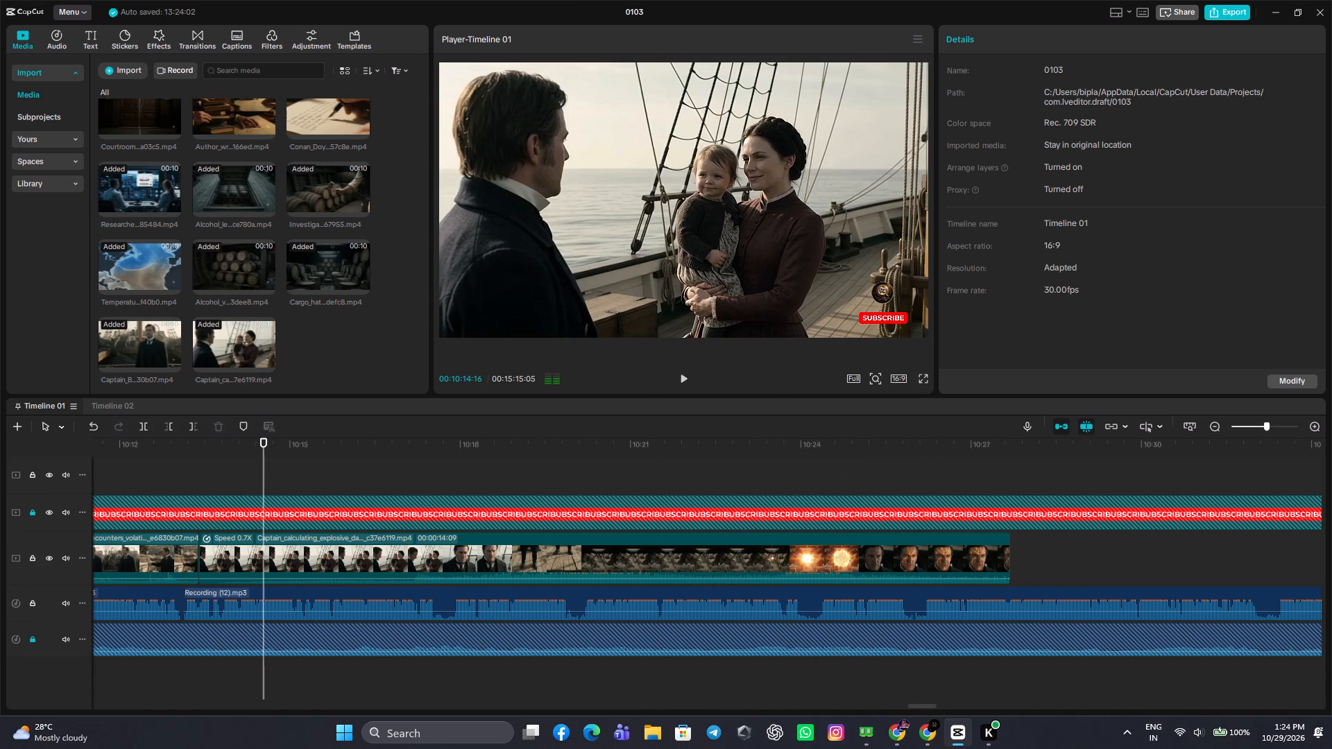
click(678, 381)
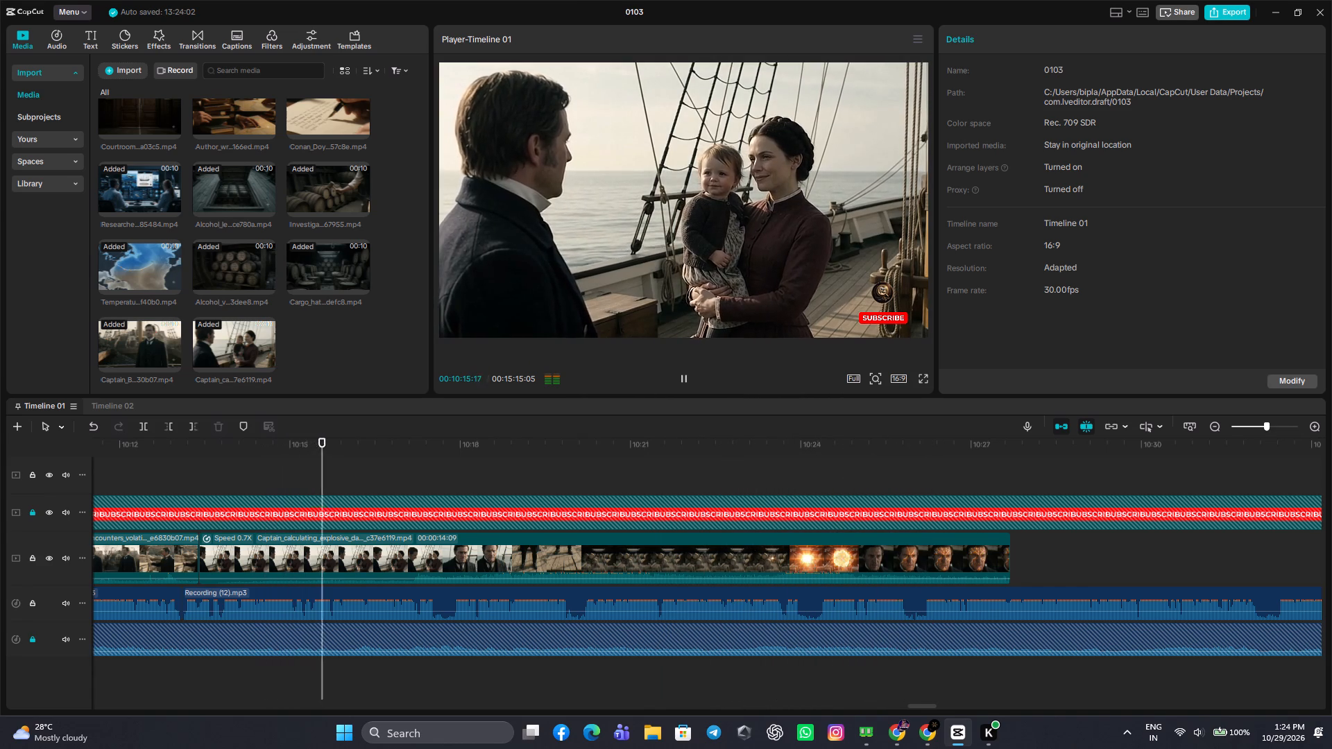
click(678, 381)
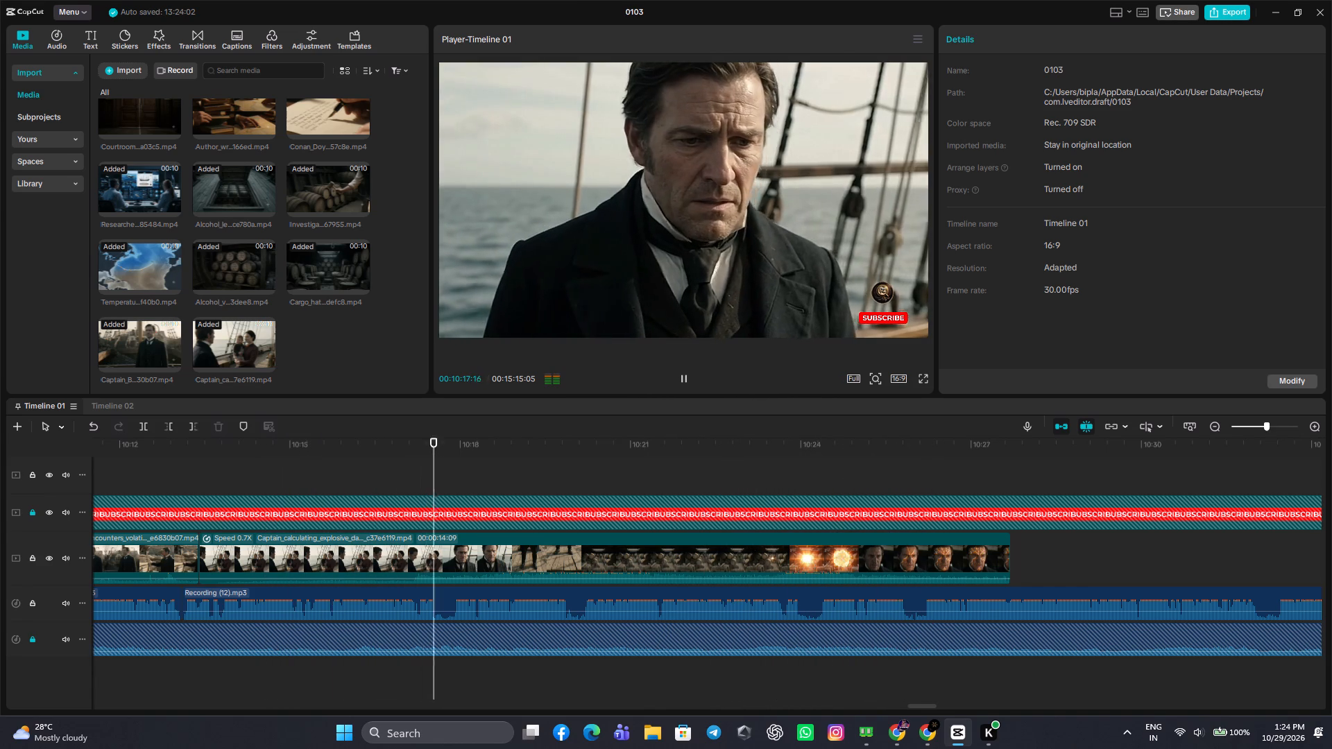
click(433, 467)
click(433, 466)
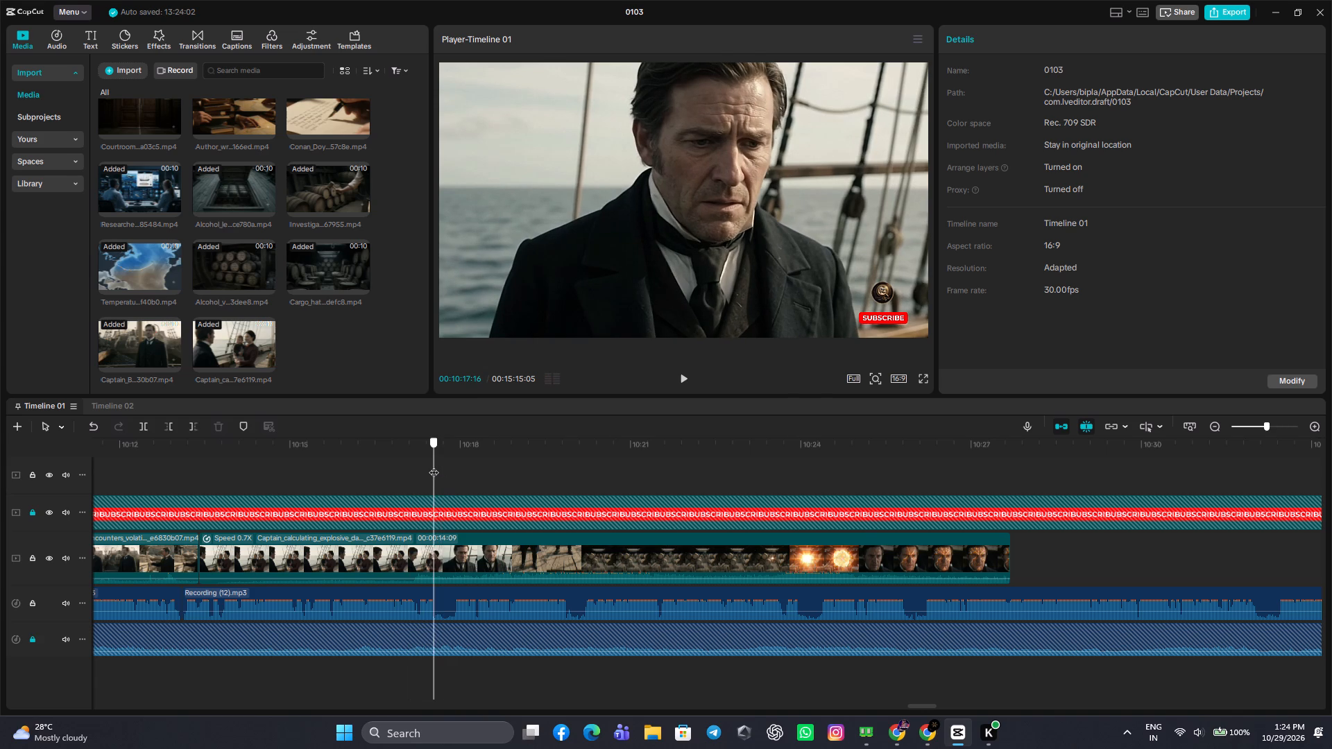
click(441, 561)
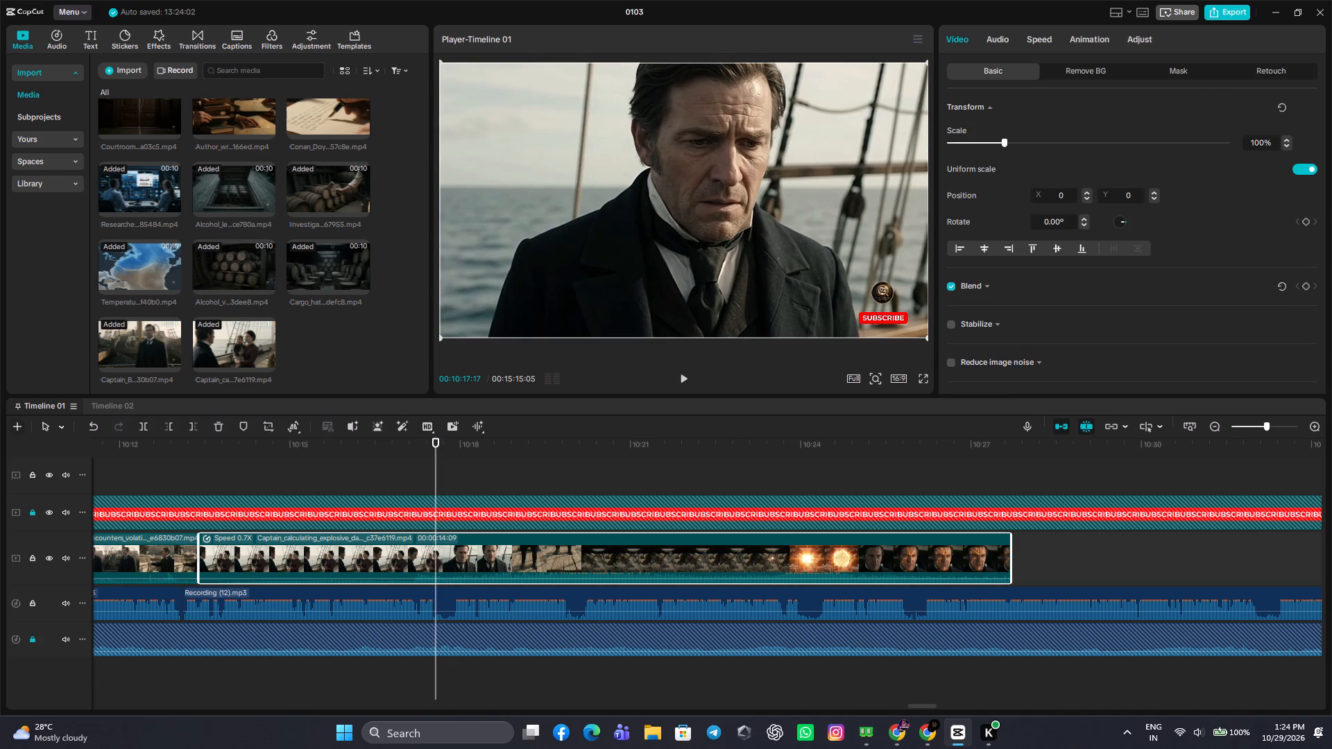
click(135, 425)
click(142, 422)
Remove the narration pause from 00:10:17:17 to 00:10:17:26, close the gap, and undo the stray move to a new audio track.
click(437, 601)
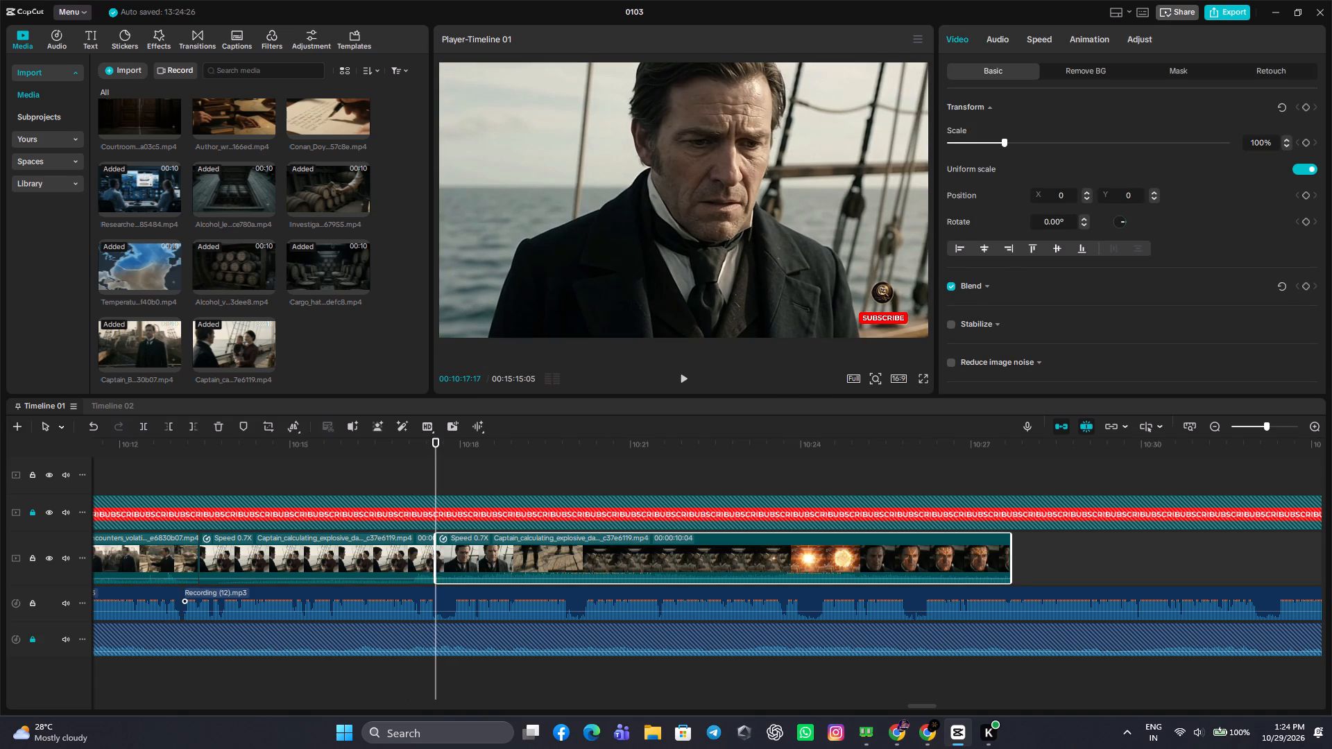
click(148, 427)
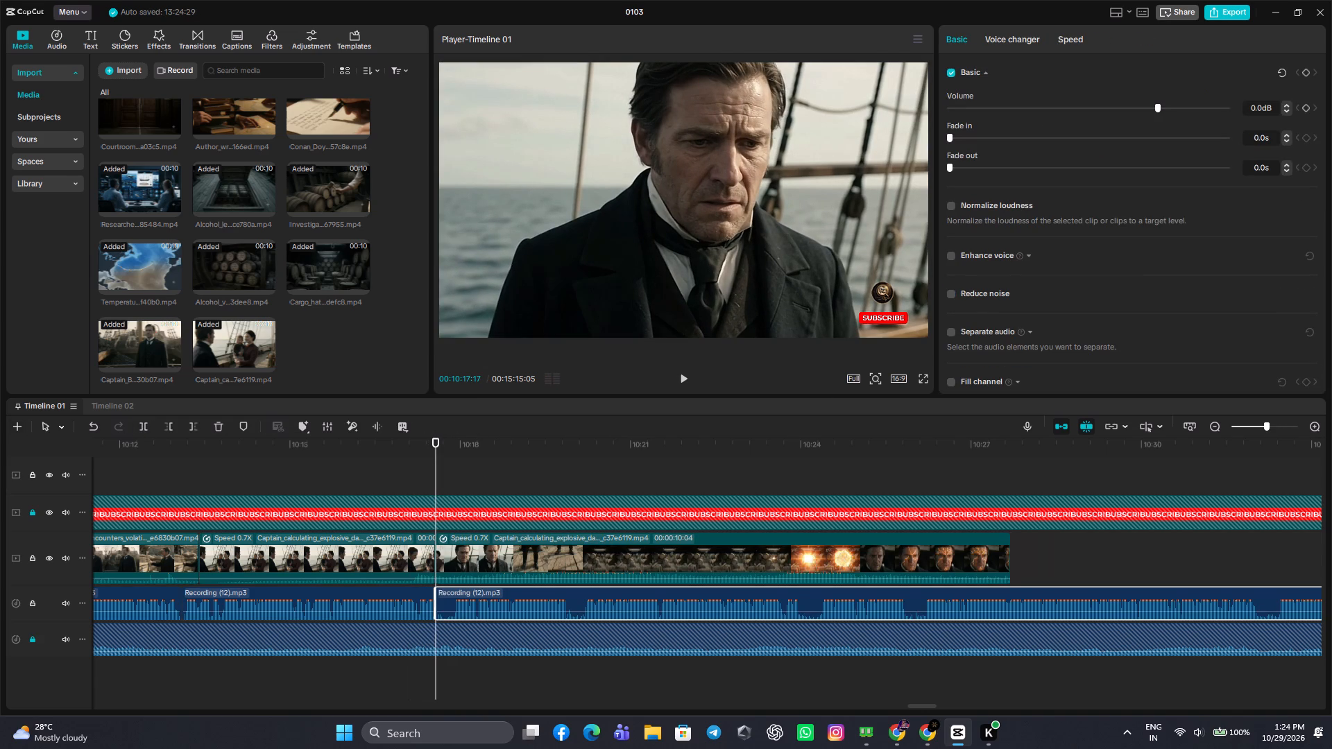
drag(434, 470, 452, 517)
click(169, 429)
drag(496, 602, 488, 602)
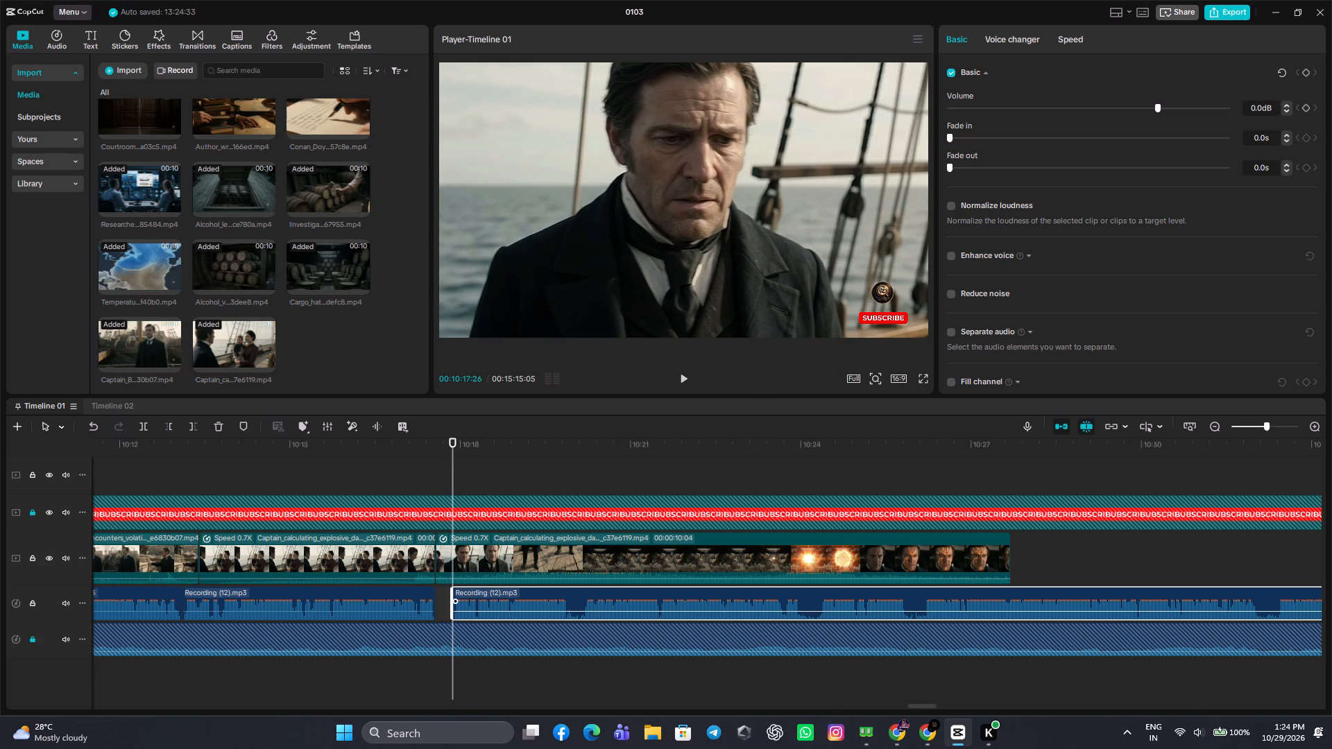
drag(488, 602, 480, 601)
click(472, 553)
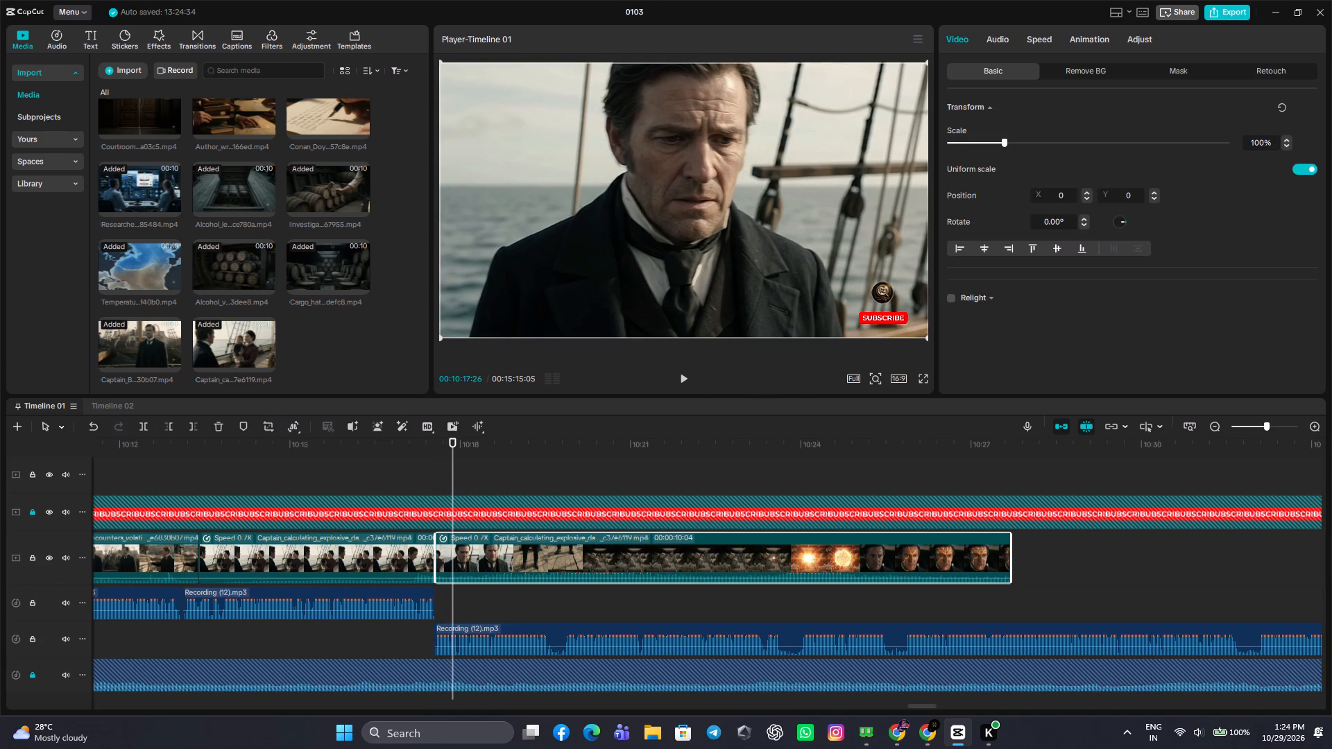
click(96, 429)
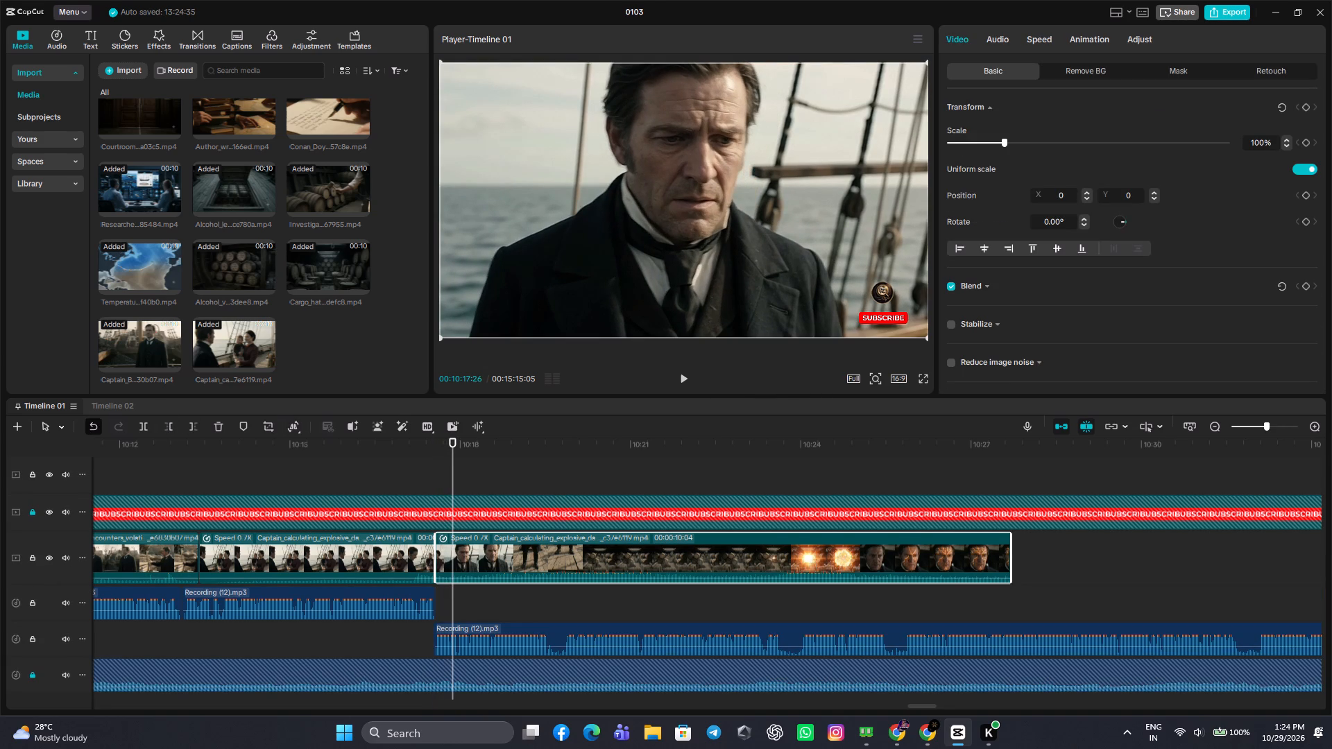
Set the second Captain calculating explosive segment back to normal 1x speed.
click(1039, 42)
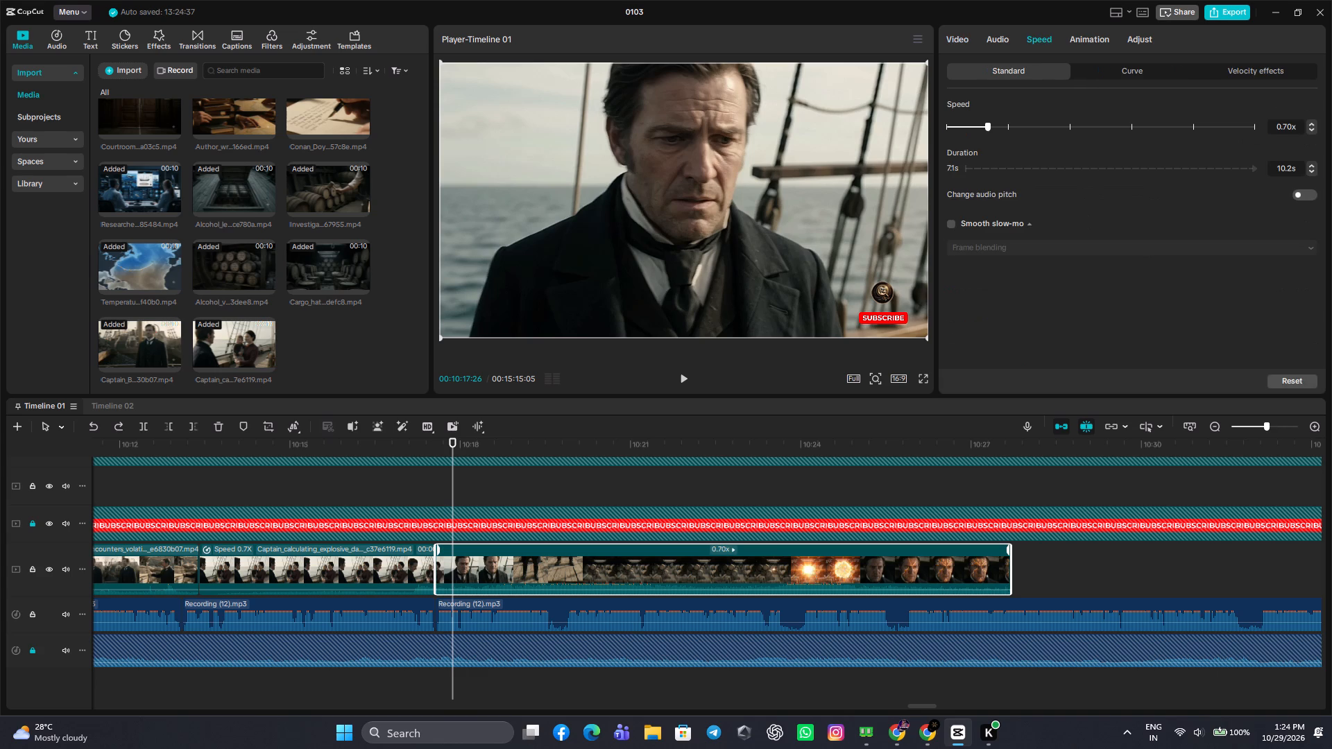
click(1009, 123)
Play back the second Captain calculating segment, then cut the narration pause from 00:10:23:20 to 00:10:24:00 and close the gap.
click(426, 491)
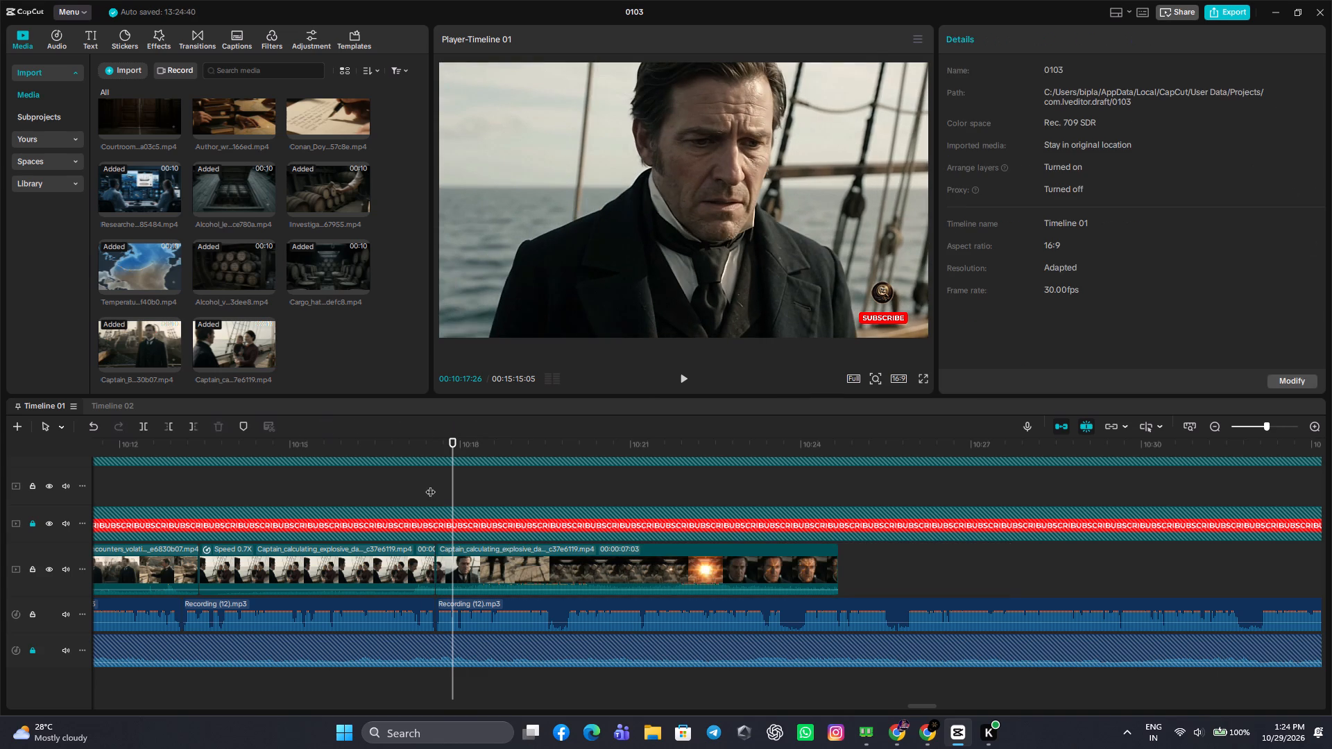
click(696, 380)
click(688, 377)
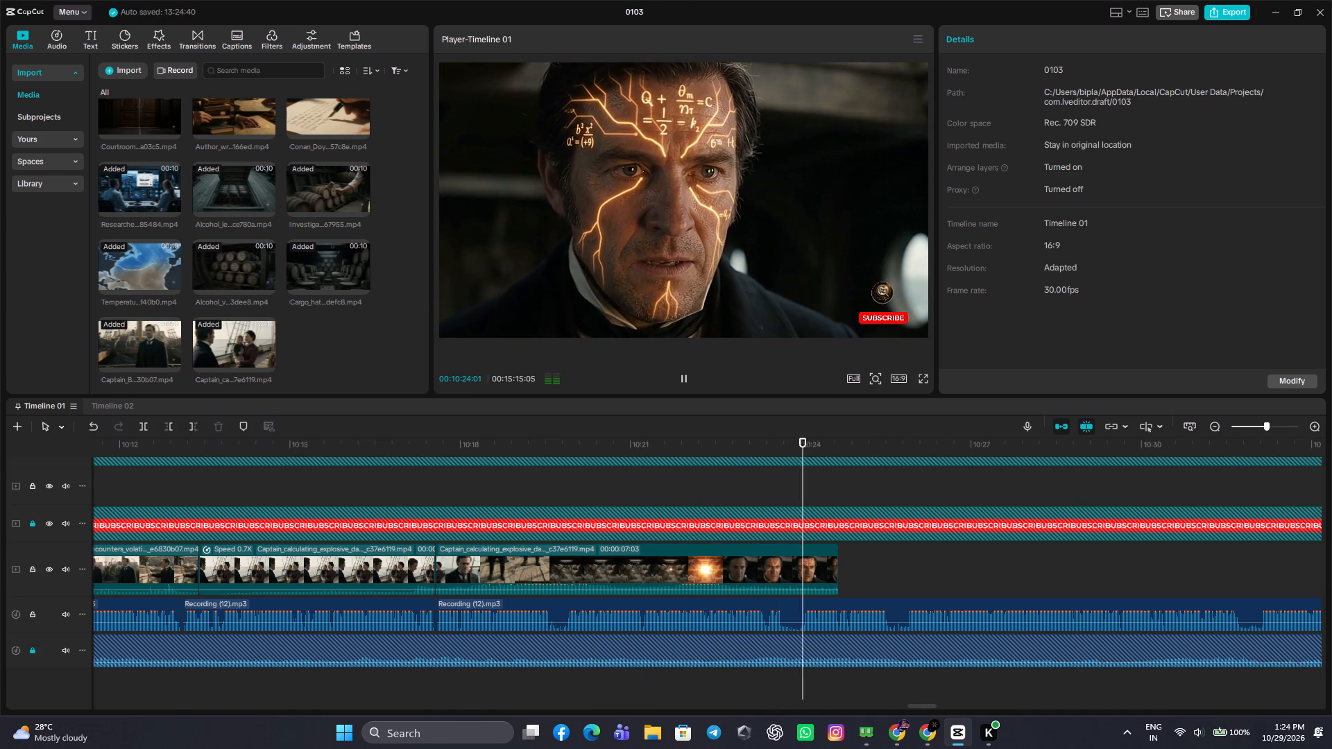
click(849, 569)
drag(849, 569, 849, 572)
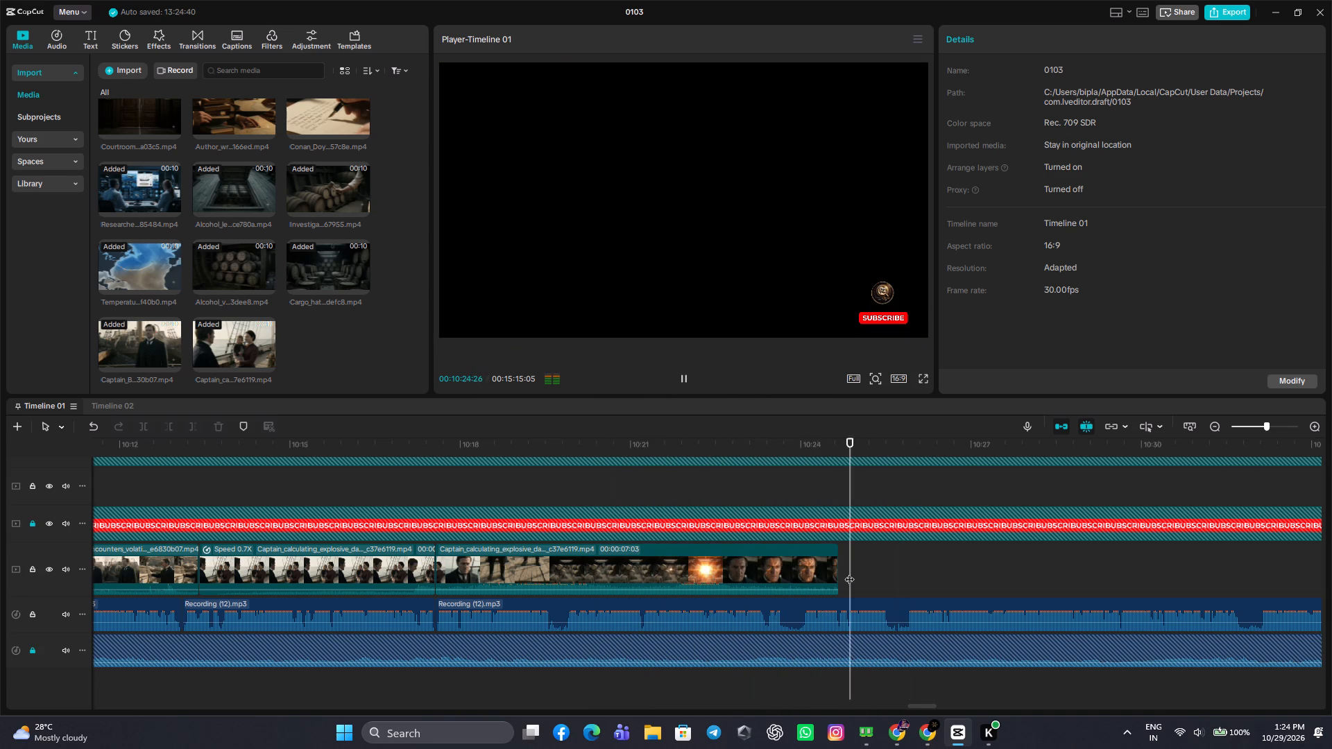
drag(849, 572, 776, 601)
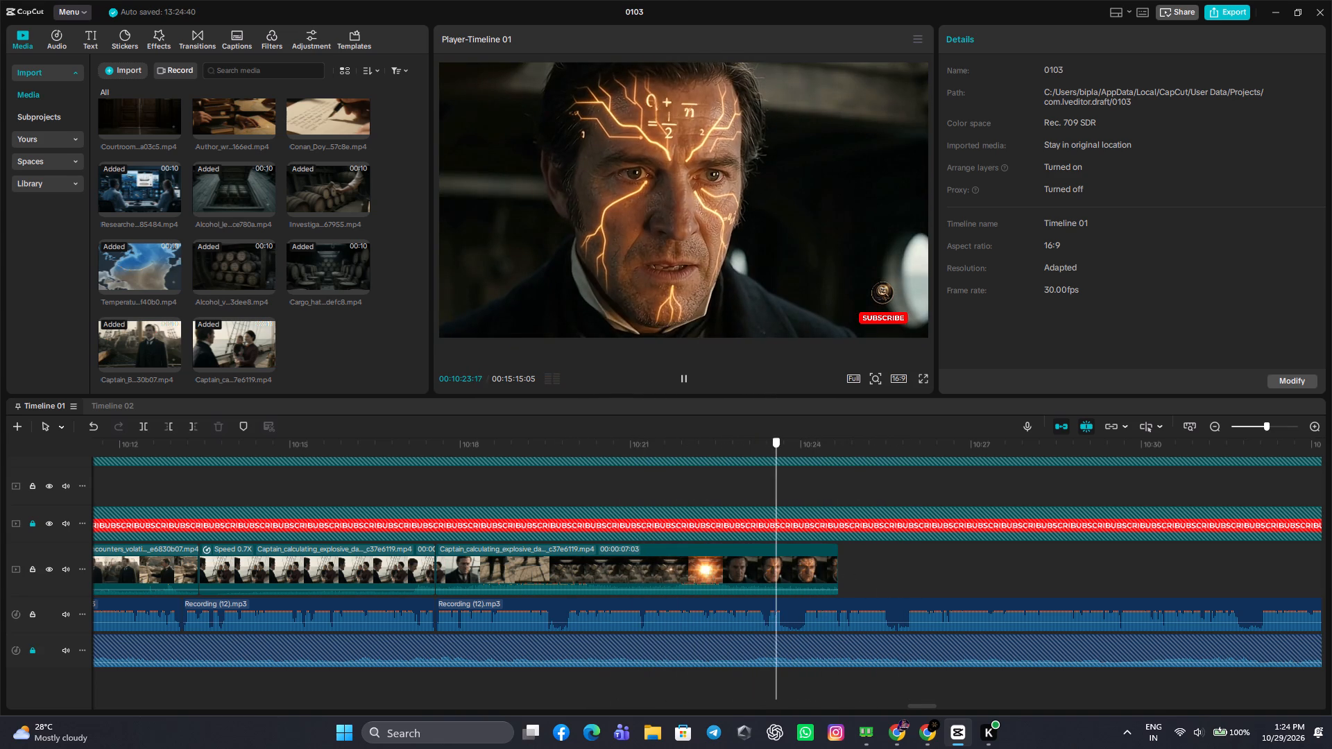
drag(776, 601, 783, 631)
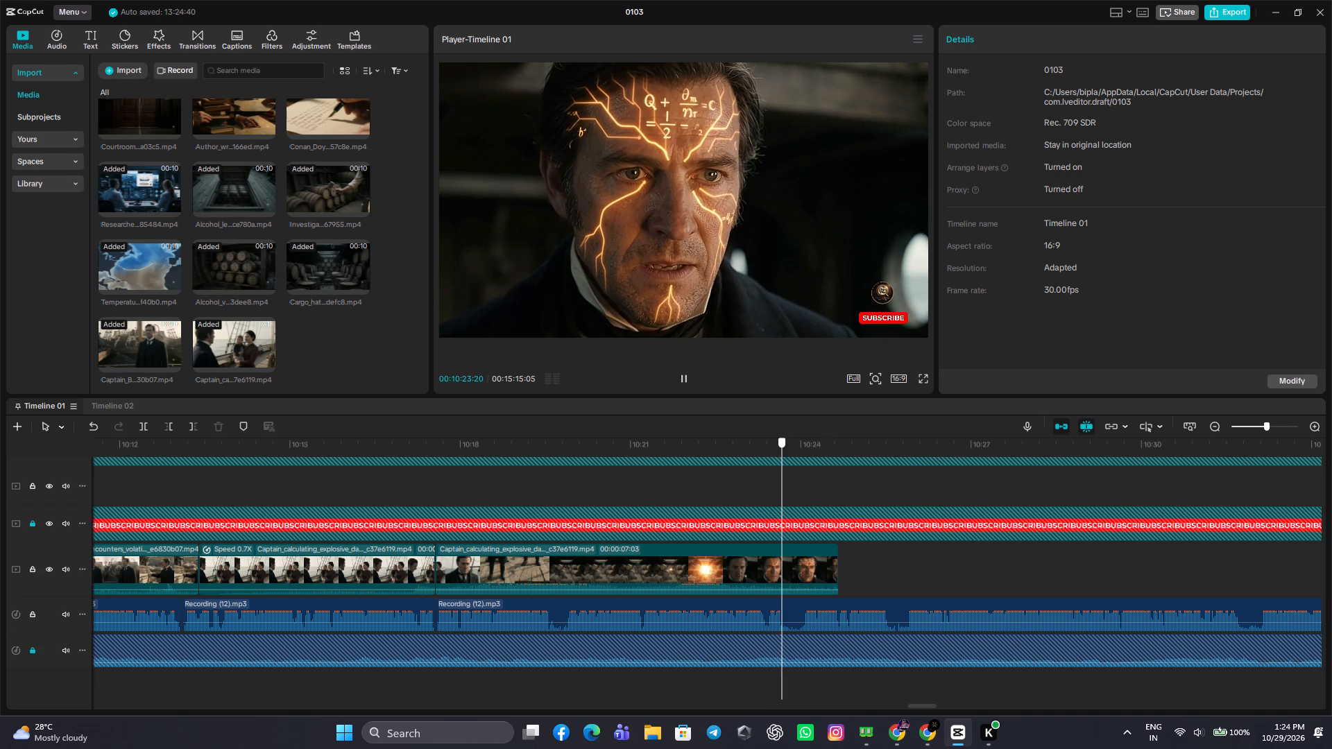
drag(783, 631, 782, 635)
click(786, 601)
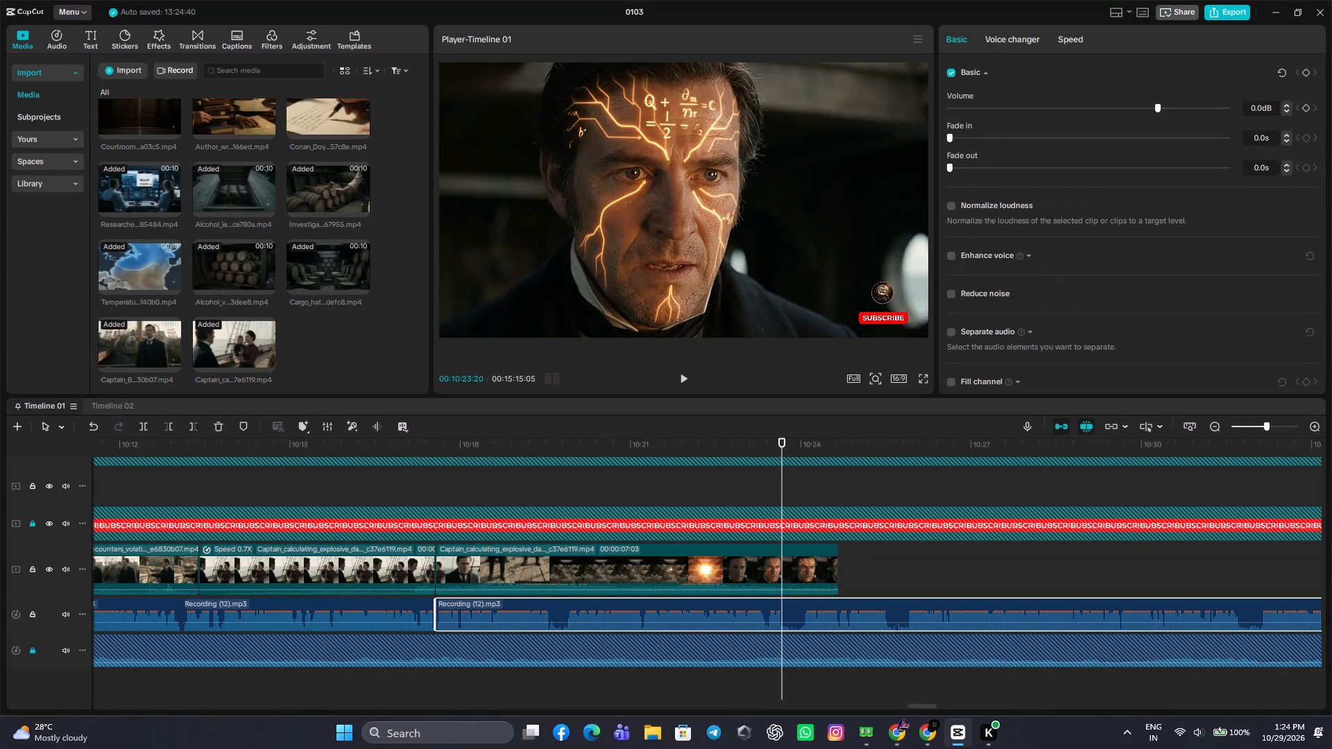
click(149, 428)
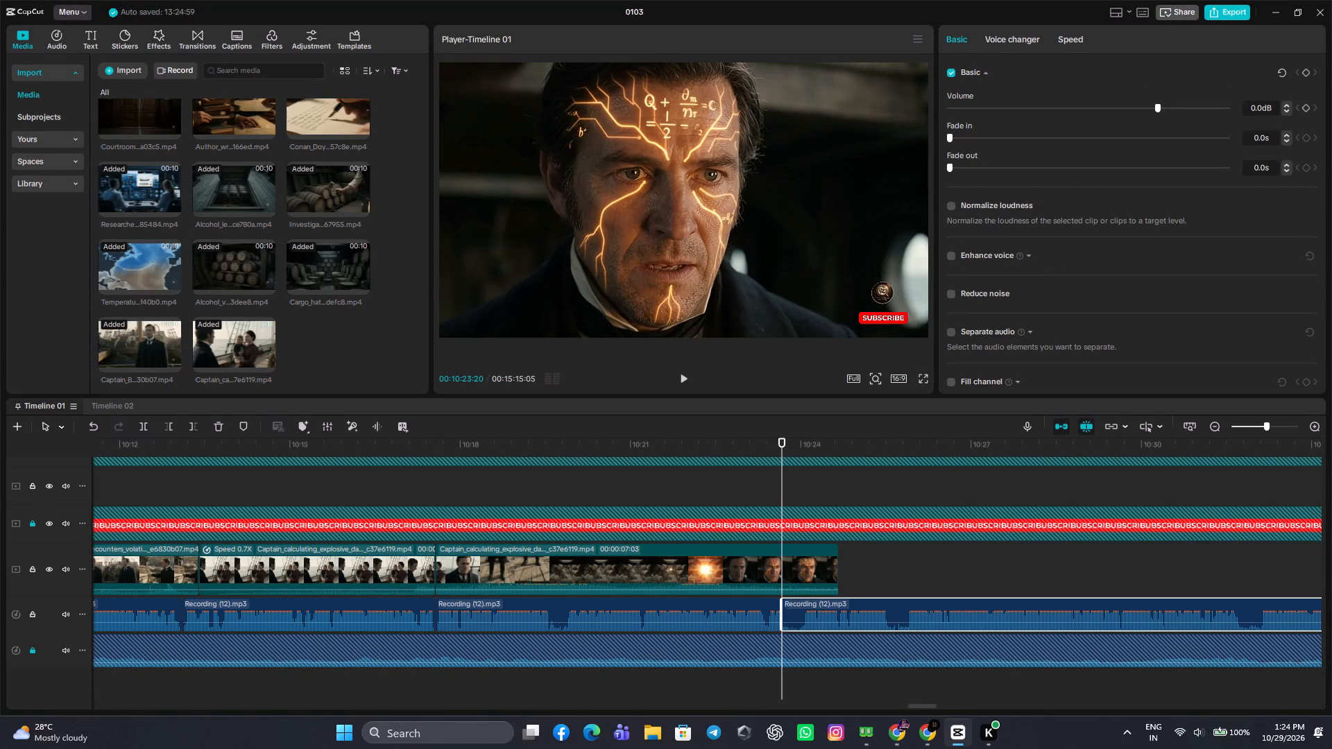
drag(784, 470, 801, 515)
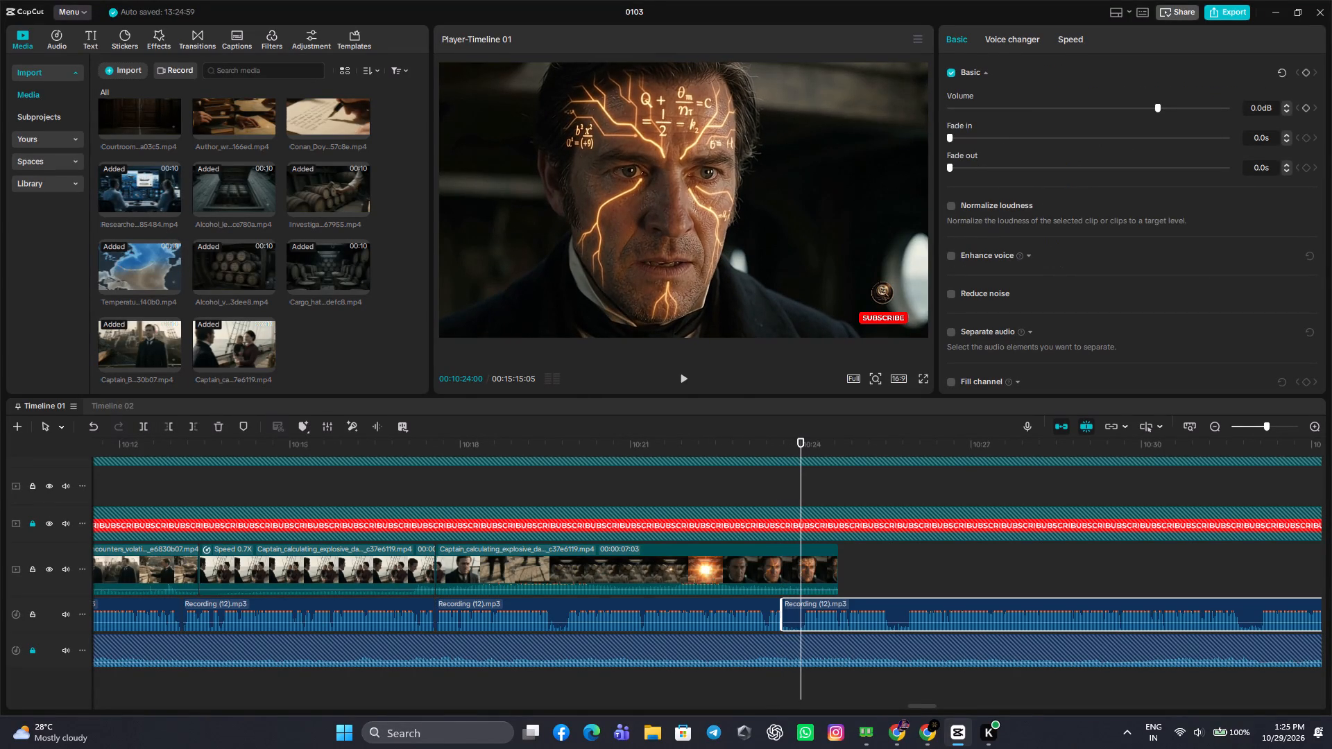
click(170, 424)
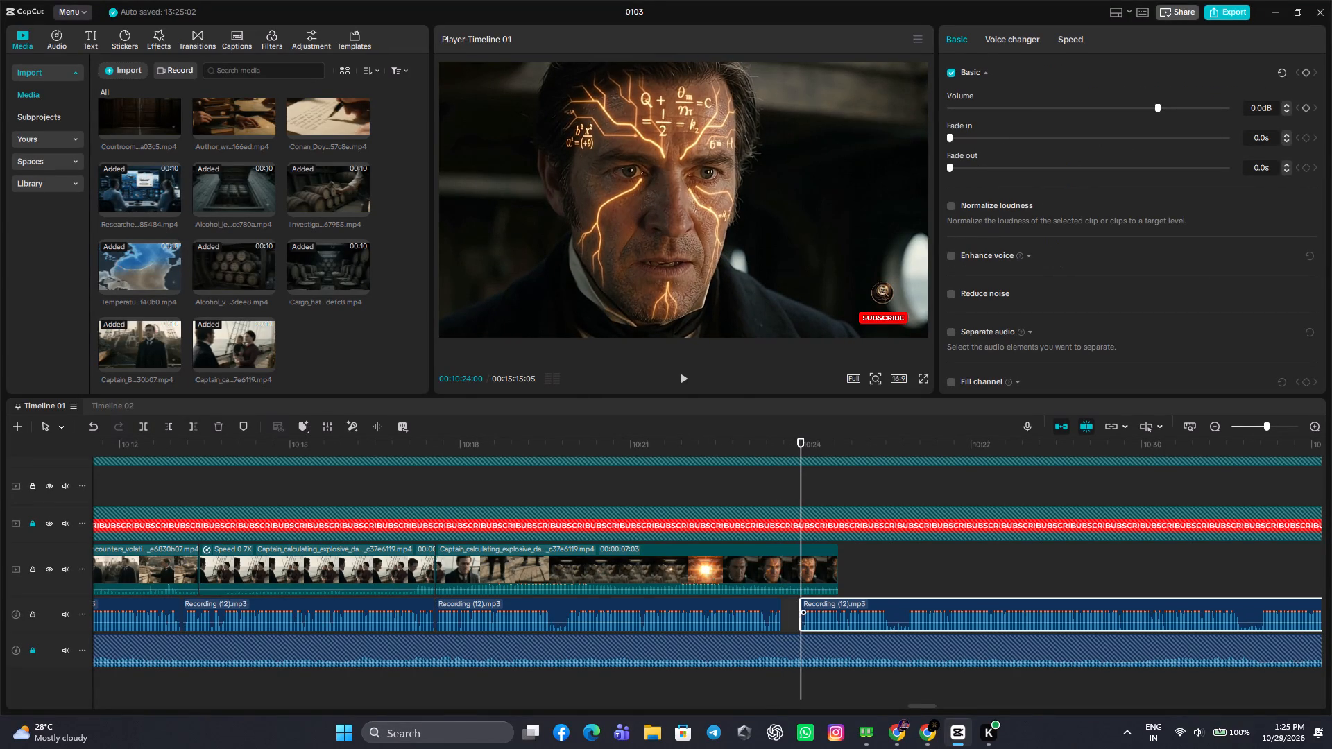
drag(826, 605, 804, 602)
Cut the narration pause from 00:10:25:06 to 00:10:25:15 and close the gap.
double_click(867, 585)
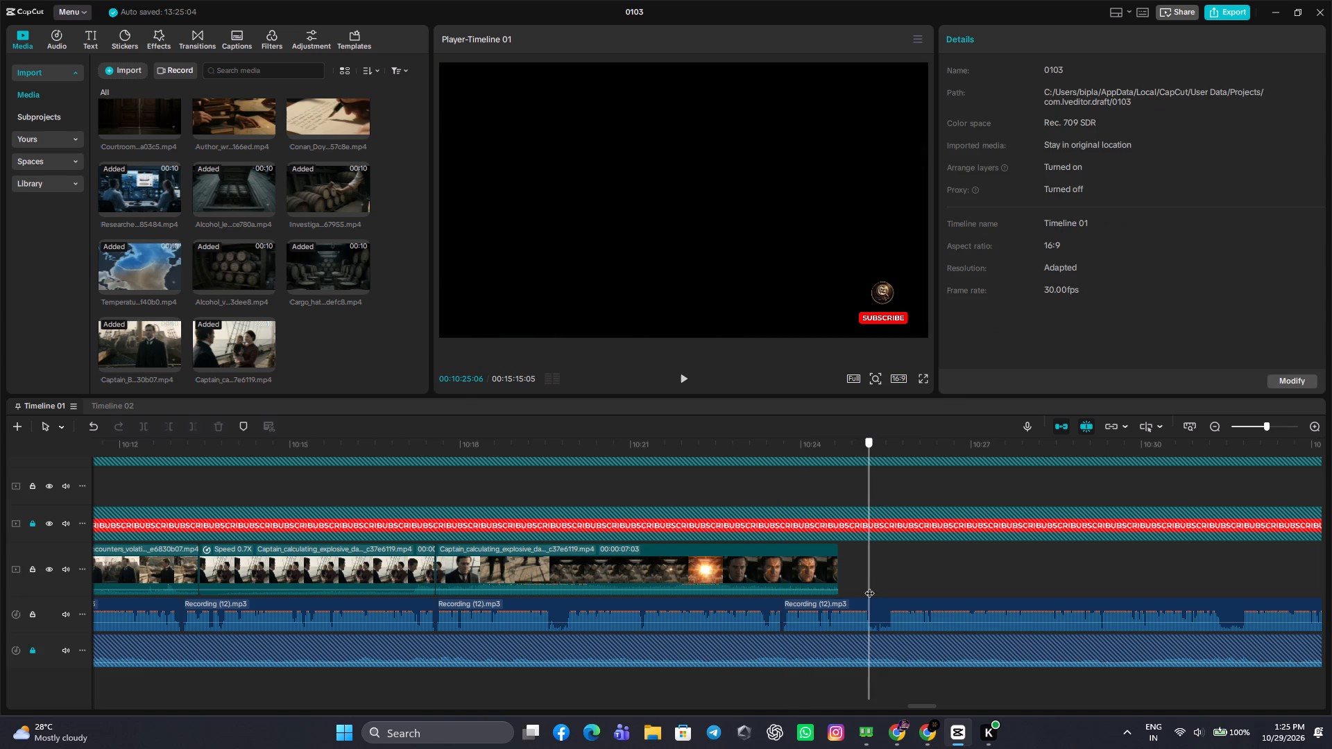
click(876, 610)
click(147, 429)
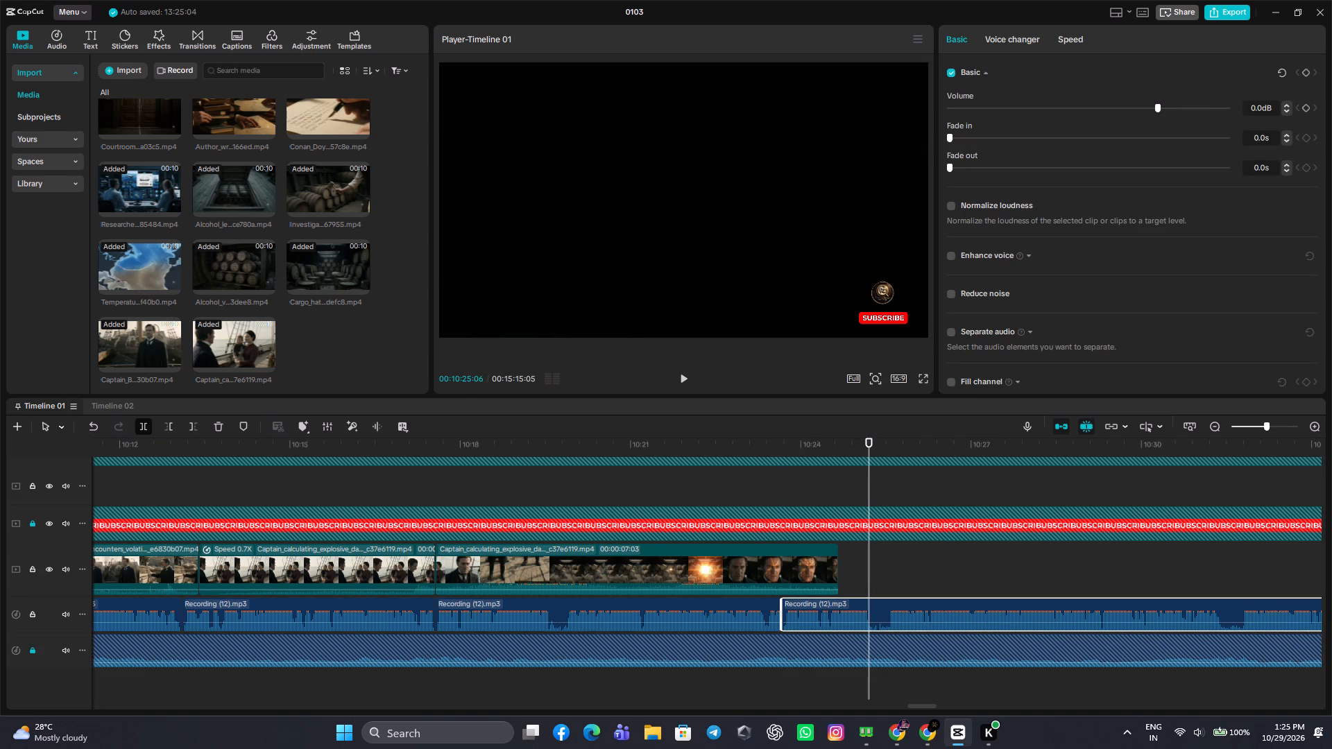
click(880, 570)
drag(882, 573, 885, 596)
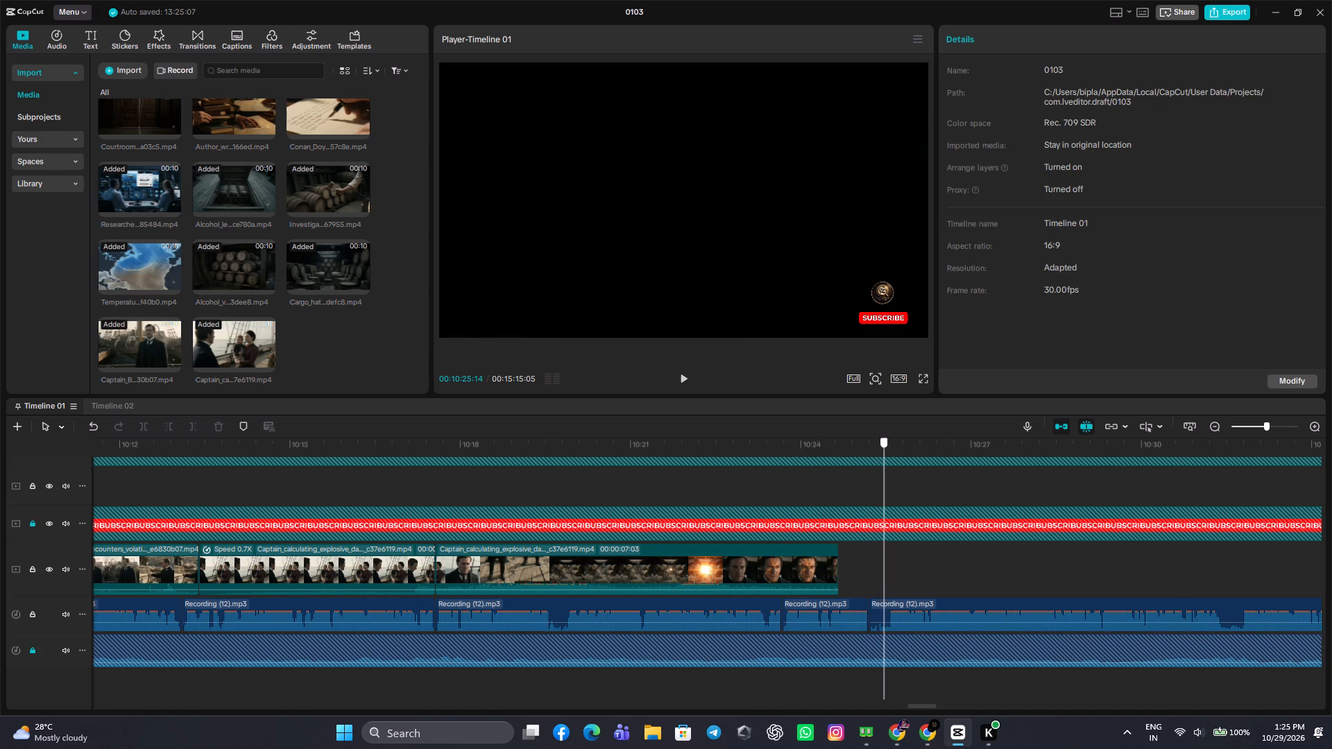
drag(885, 596, 887, 603)
click(886, 602)
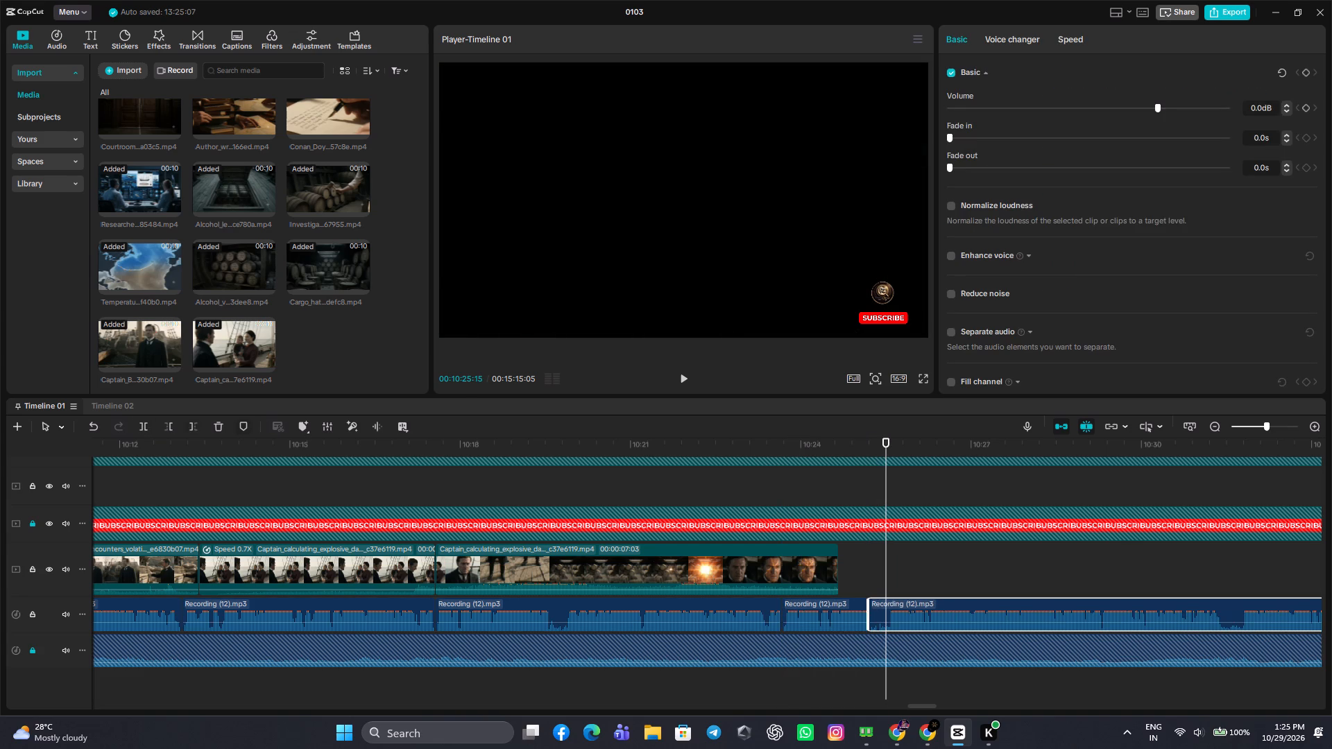
click(177, 430)
click(171, 428)
drag(926, 599, 907, 600)
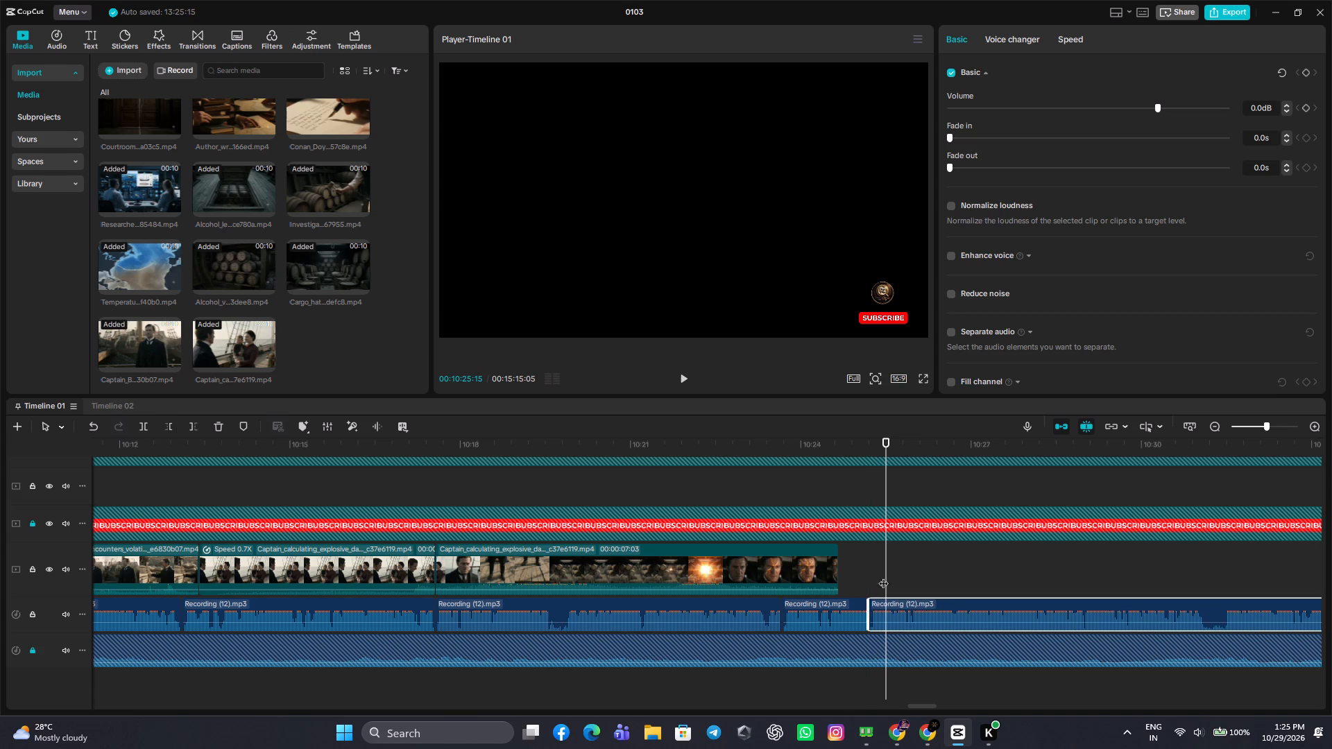
Play back the Captain calculating explosive segments and speed up the second one to 1.15x.
click(876, 570)
click(858, 567)
drag(859, 568, 167, 480)
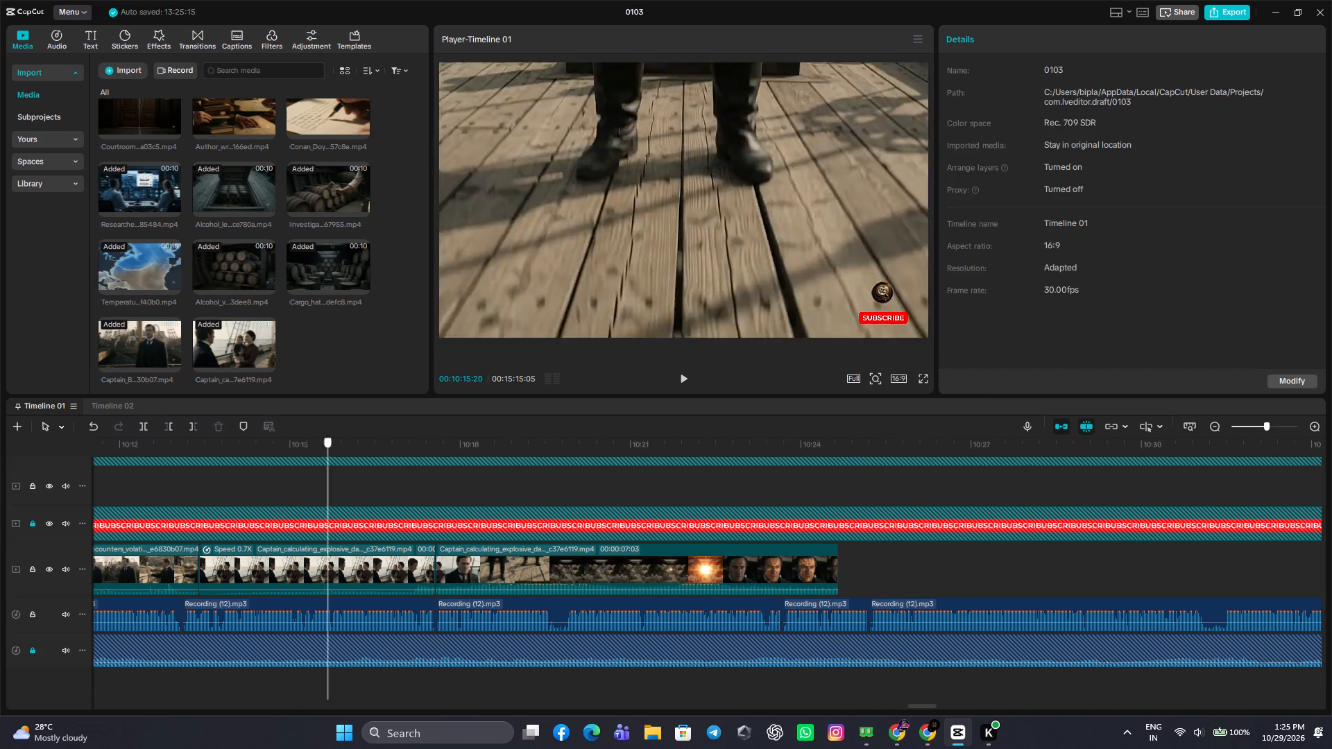
drag(167, 480, 115, 465)
click(675, 382)
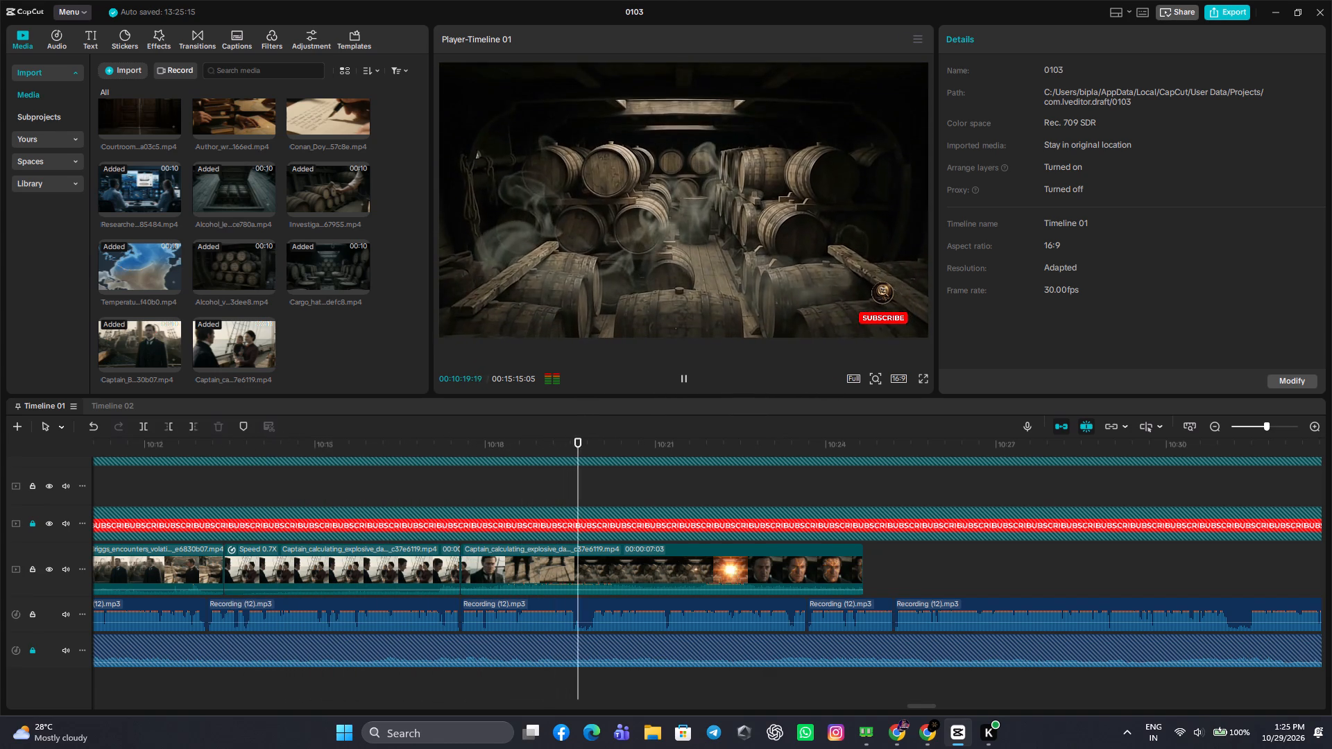
click(676, 374)
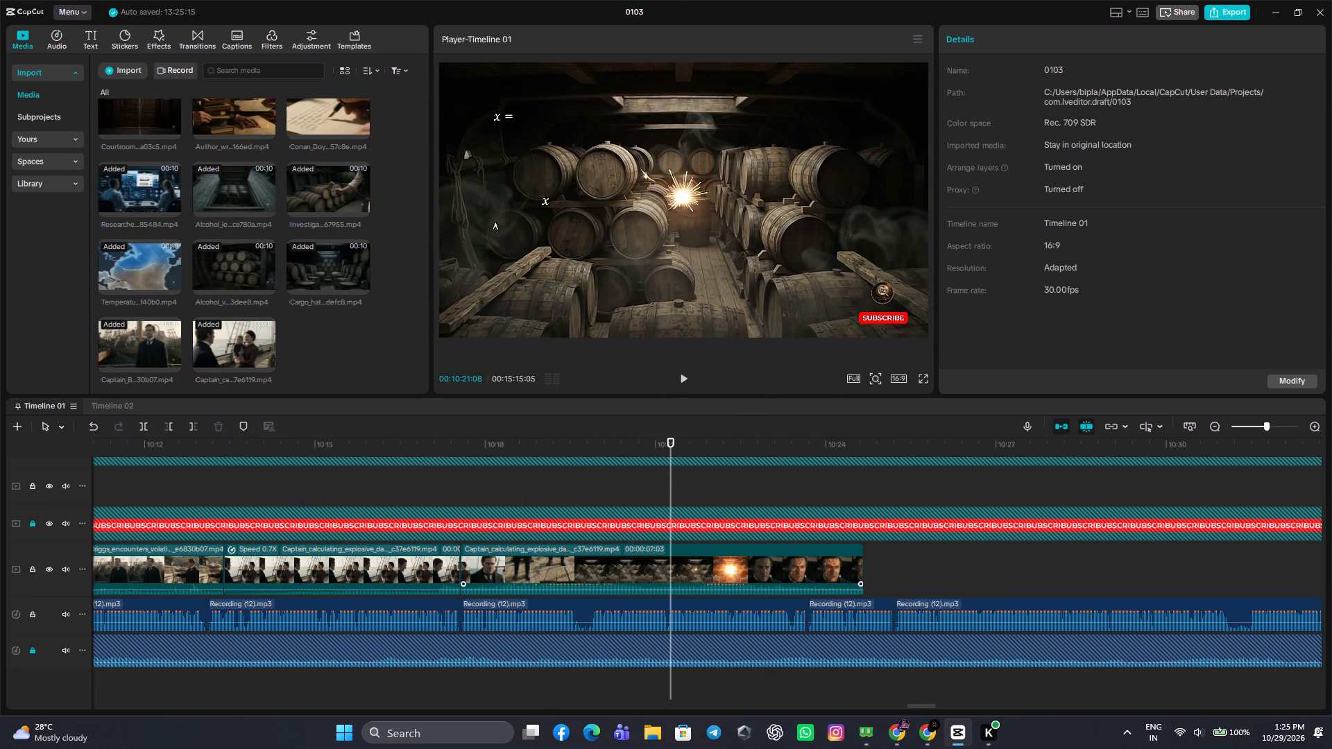
click(670, 561)
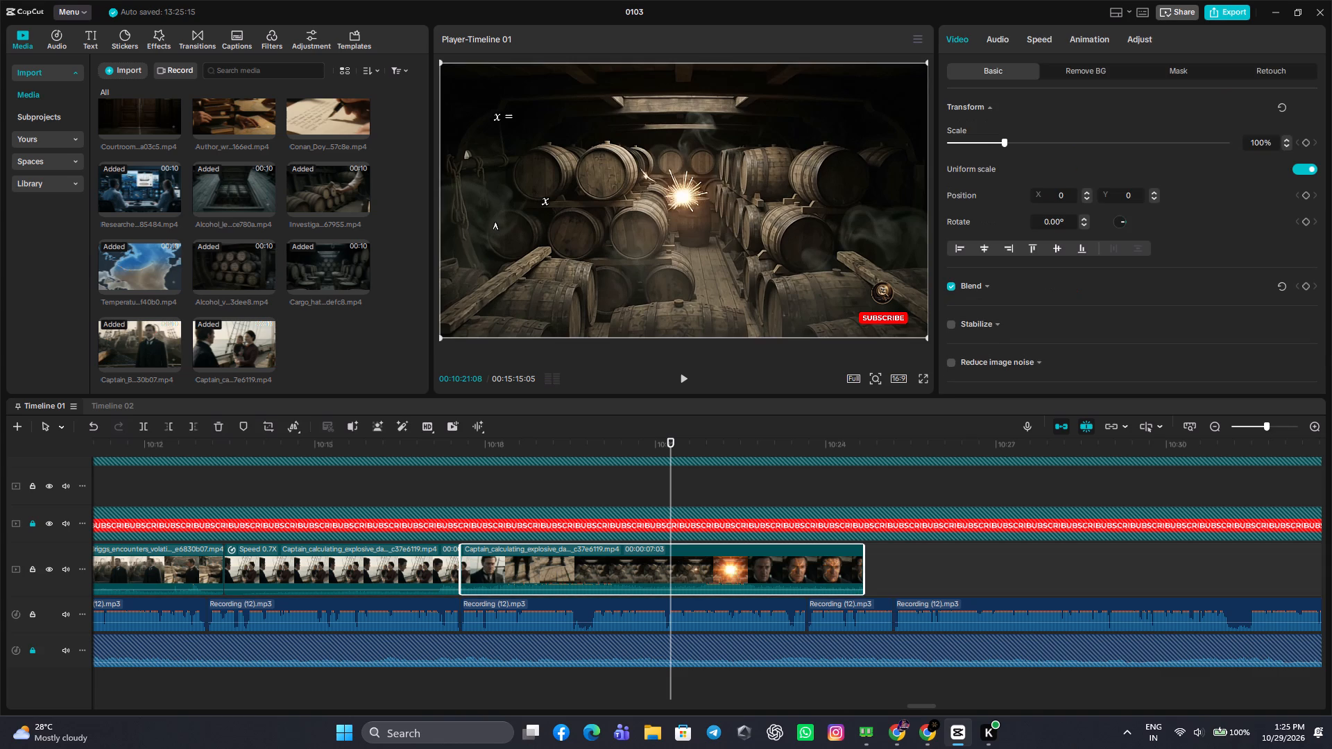
click(1055, 45)
click(1016, 128)
click(1018, 128)
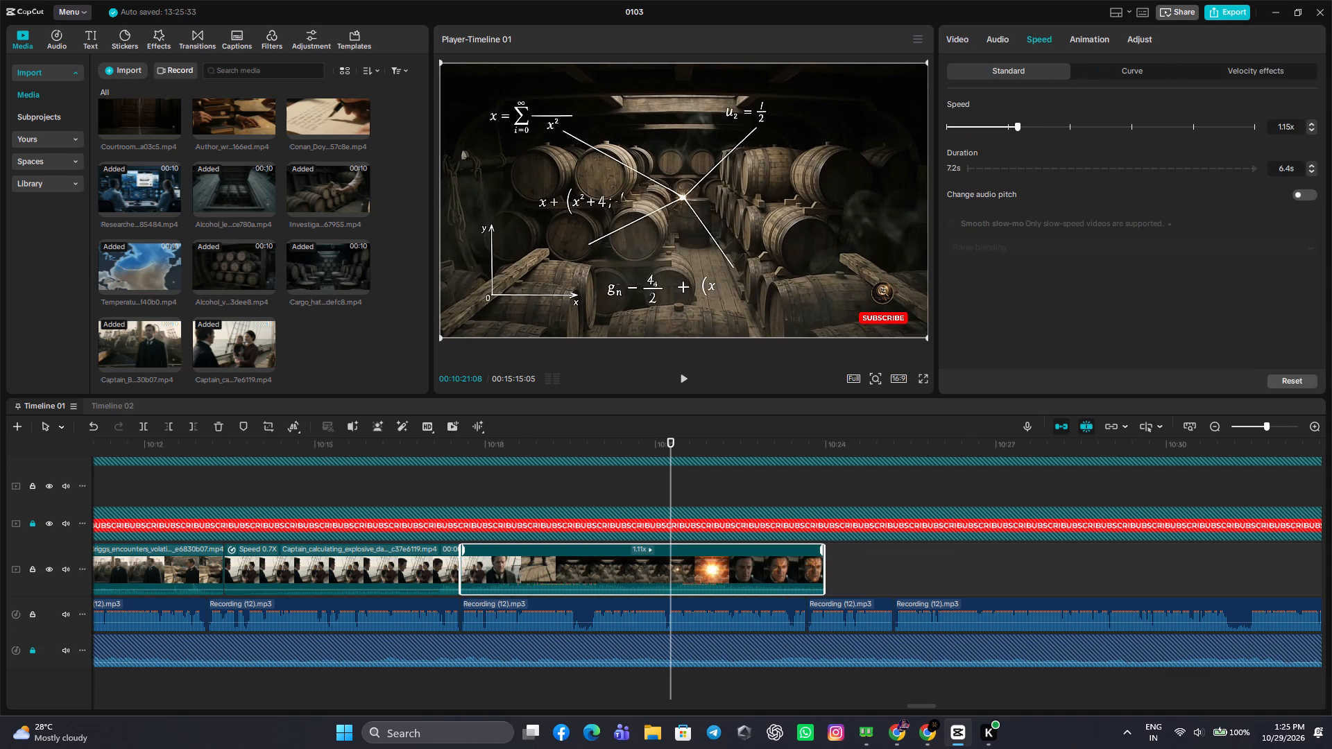
Play back the sped-up Captain calculating segment and split it at 00:10:21:06, just before the captain's face close-up.
click(515, 494)
click(688, 388)
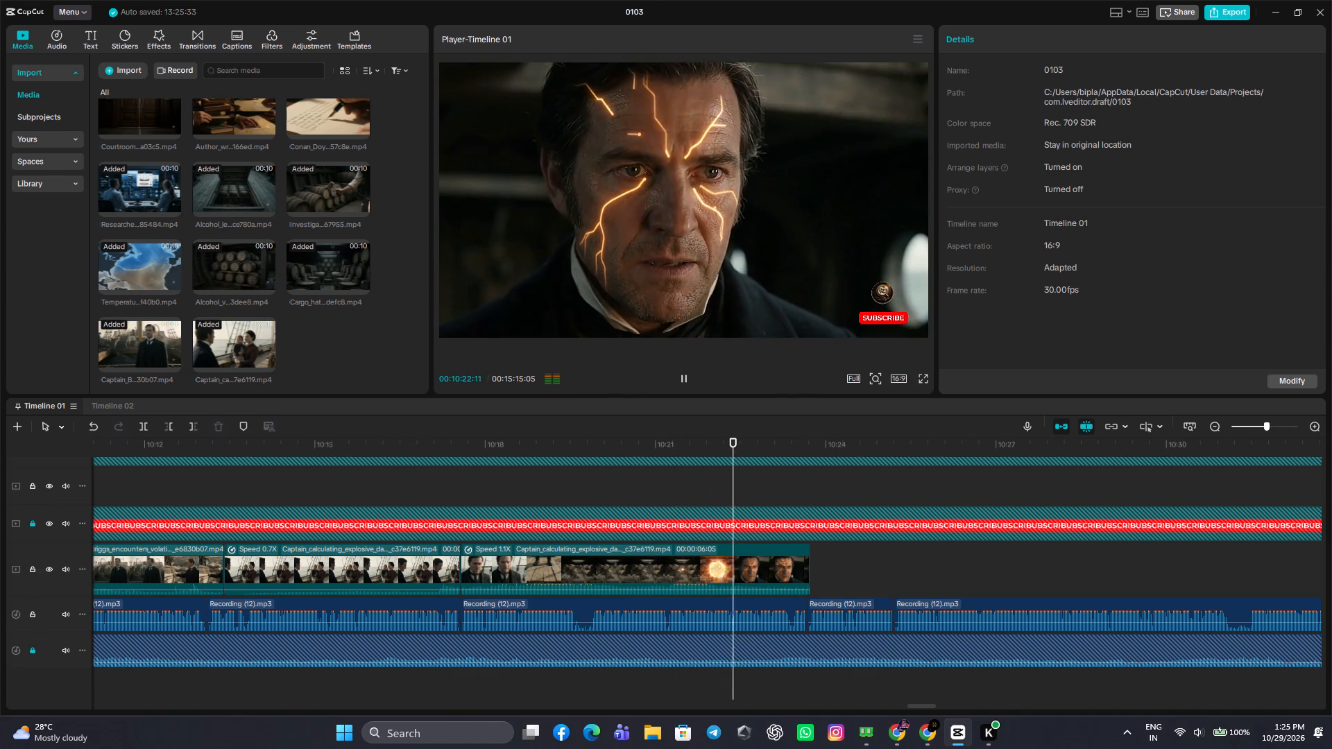
click(685, 385)
click(698, 479)
drag(698, 479, 702, 524)
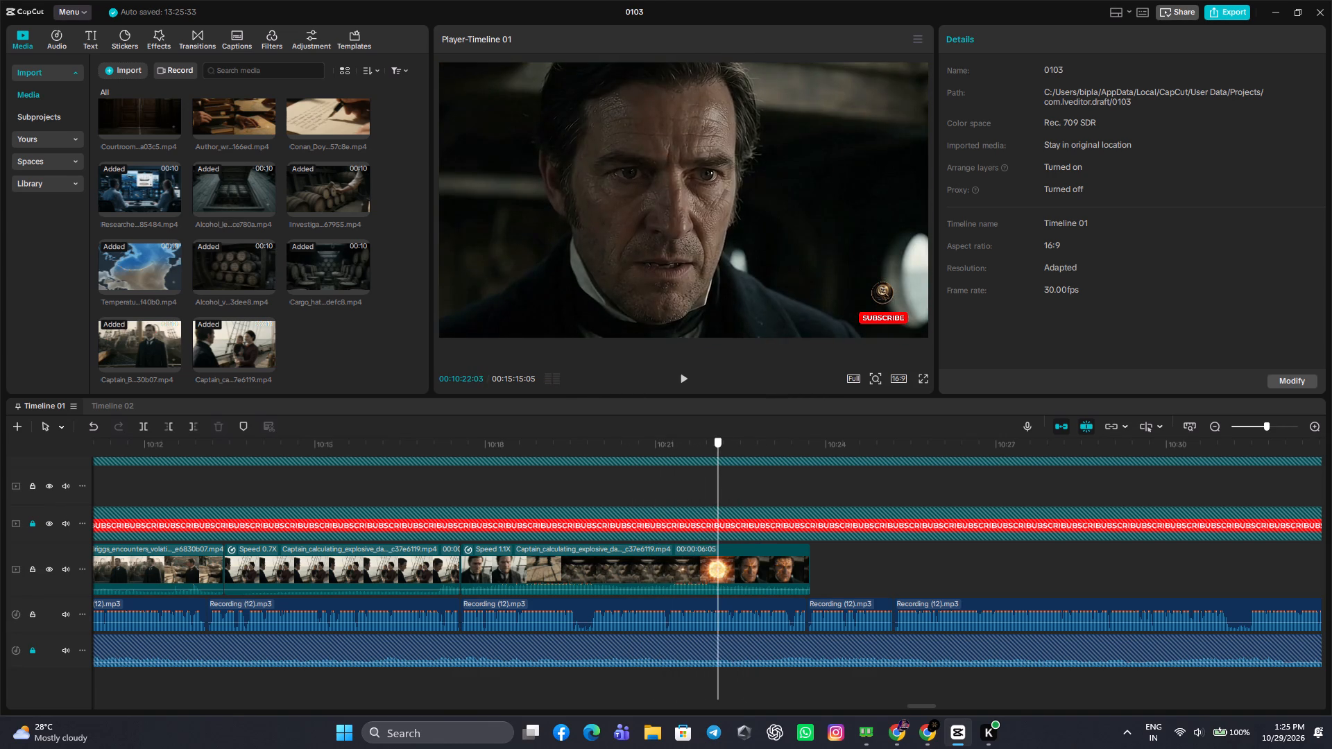
drag(702, 524, 664, 541)
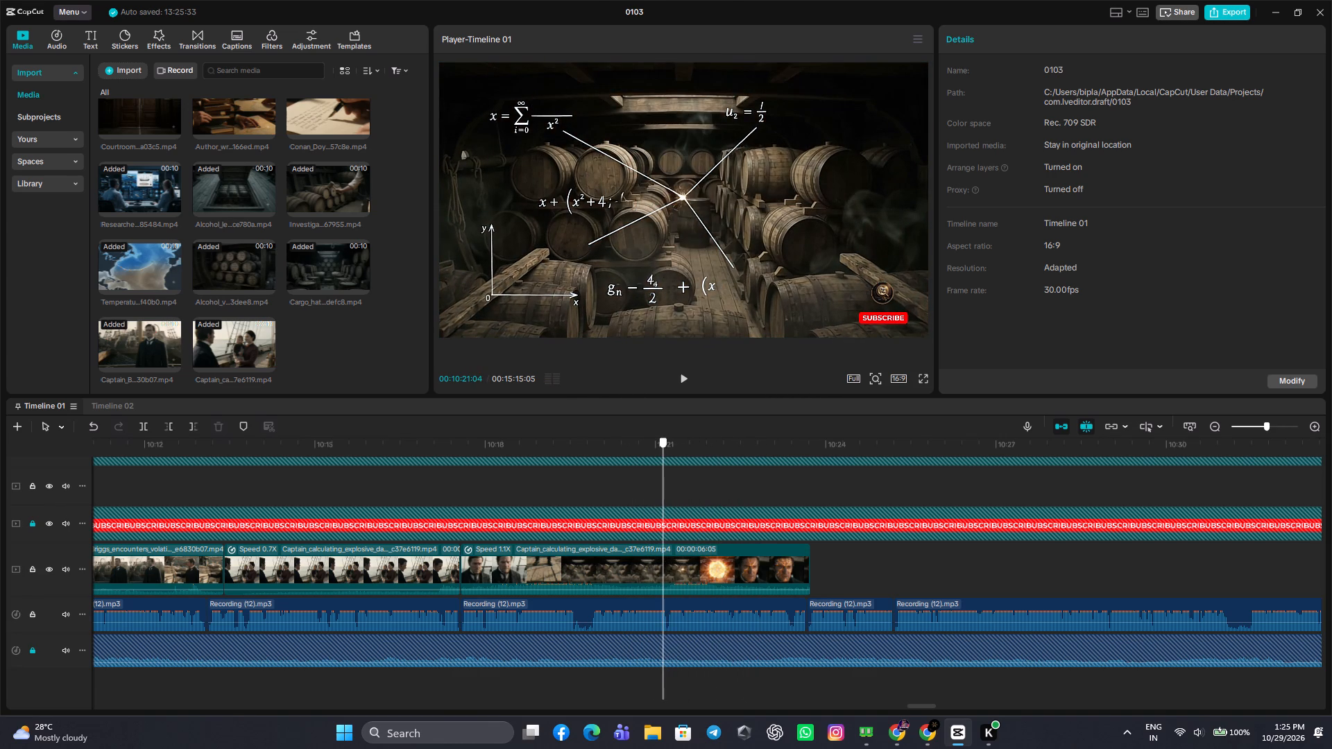
drag(664, 541, 666, 553)
click(669, 572)
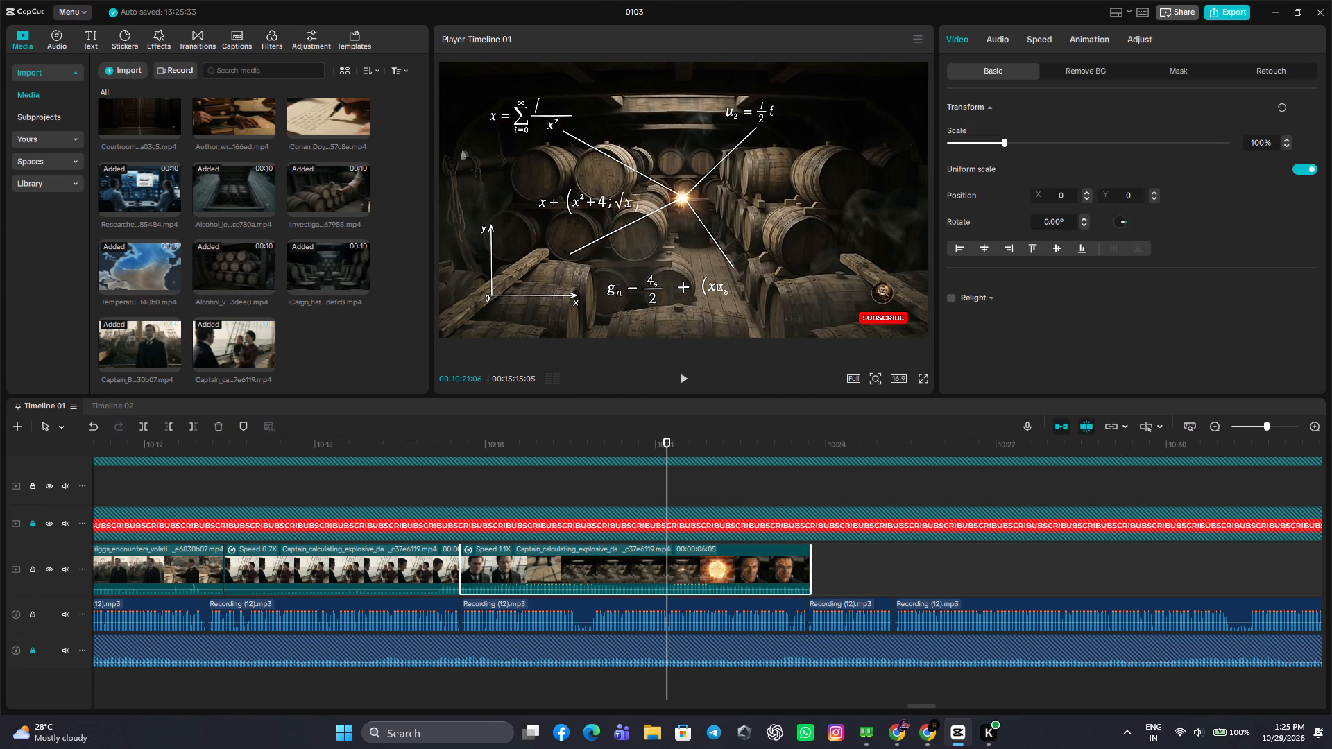
click(146, 431)
Slow the new third Captain calculating segment to 0.68x and play it back against the narration up to 00:10:25:06.
click(1027, 46)
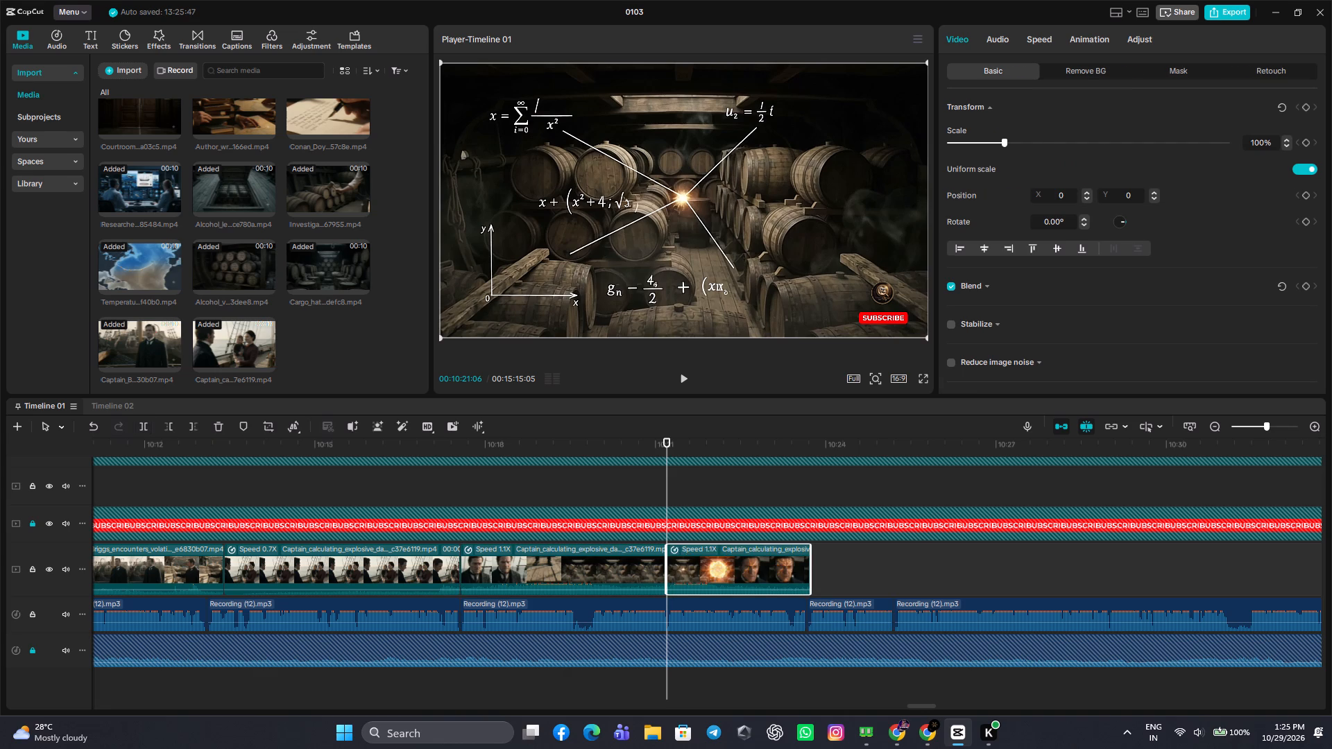
click(1000, 131)
click(987, 132)
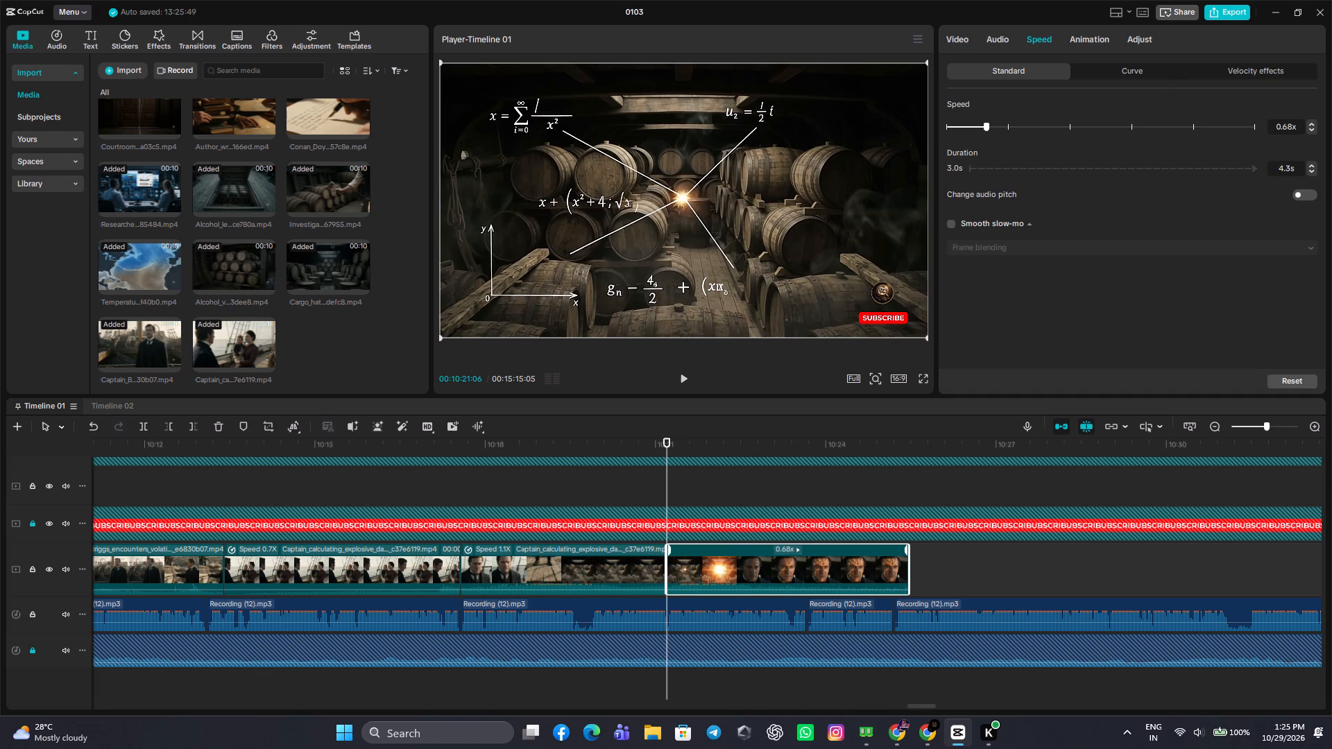
click(687, 382)
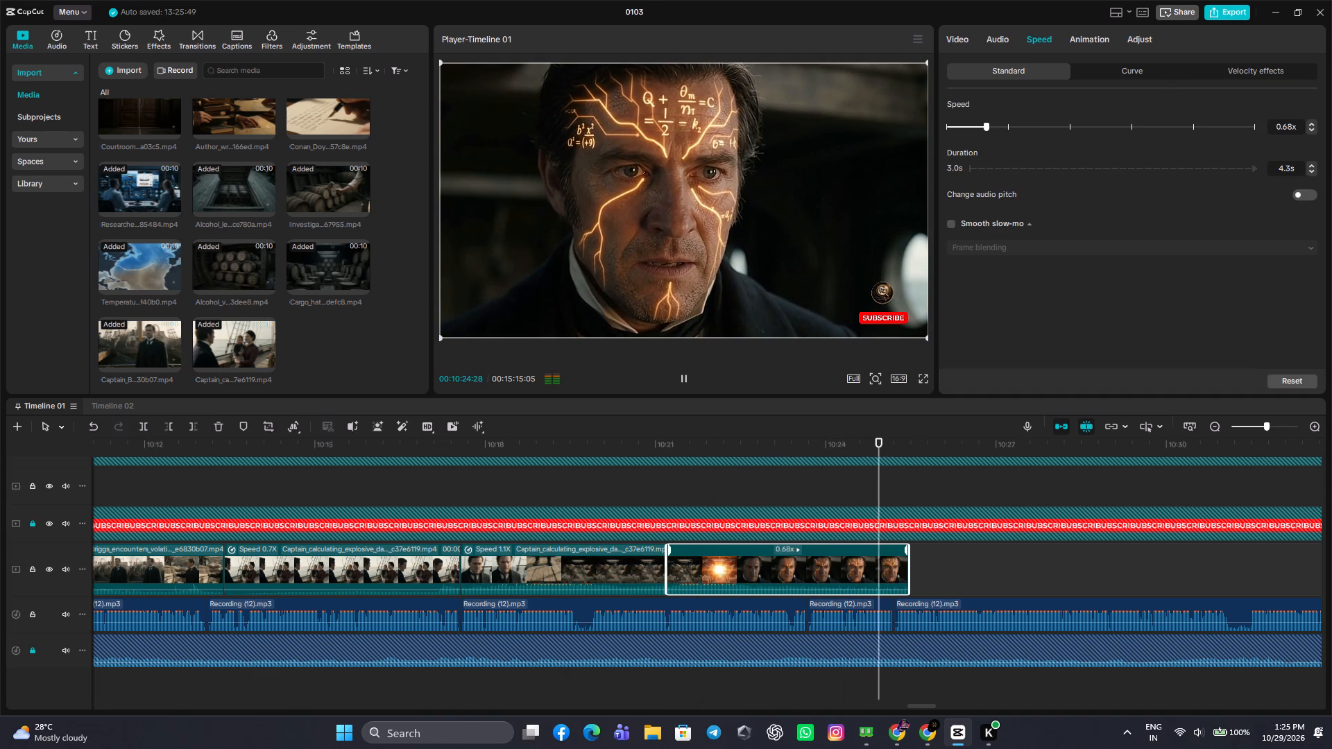
click(687, 382)
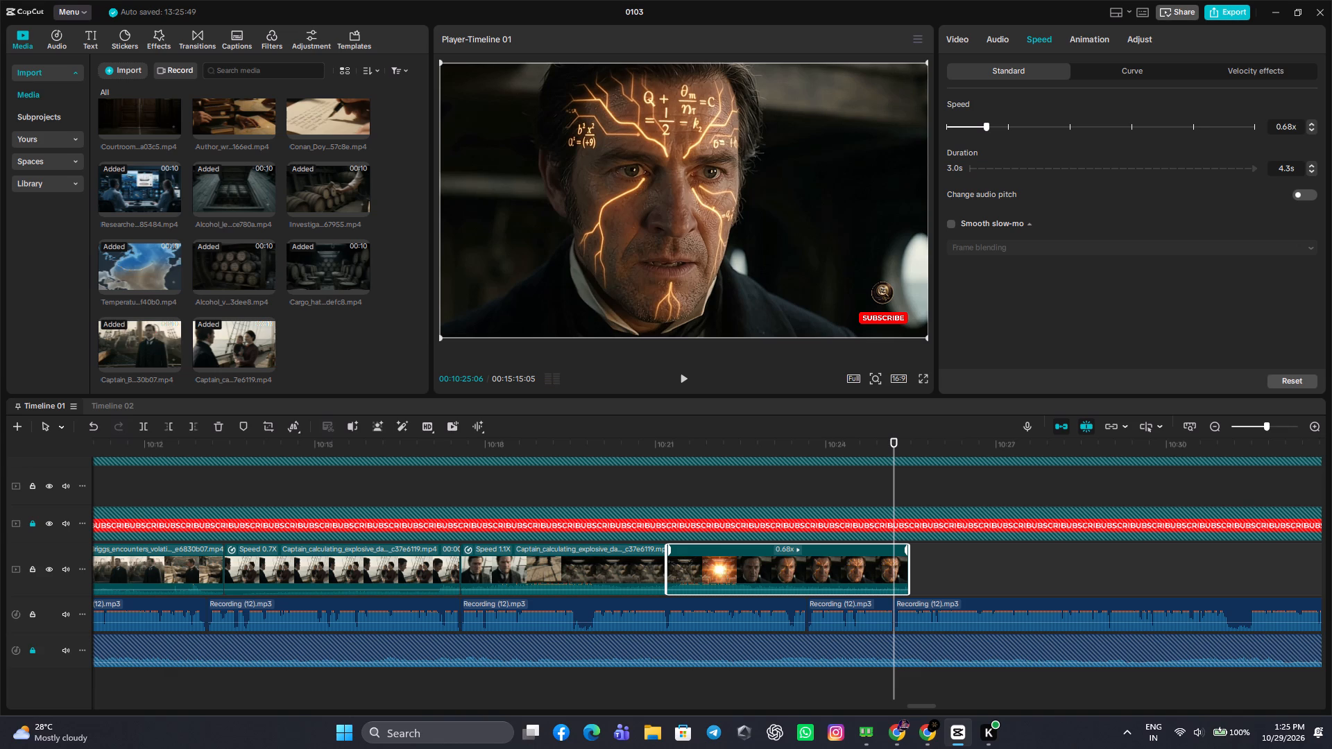
Apply Smooth slow-mo with Optical flow to the third Captain calculating segment and trim its end at 00:10:25:06.
click(950, 228)
click(951, 220)
click(974, 250)
click(989, 302)
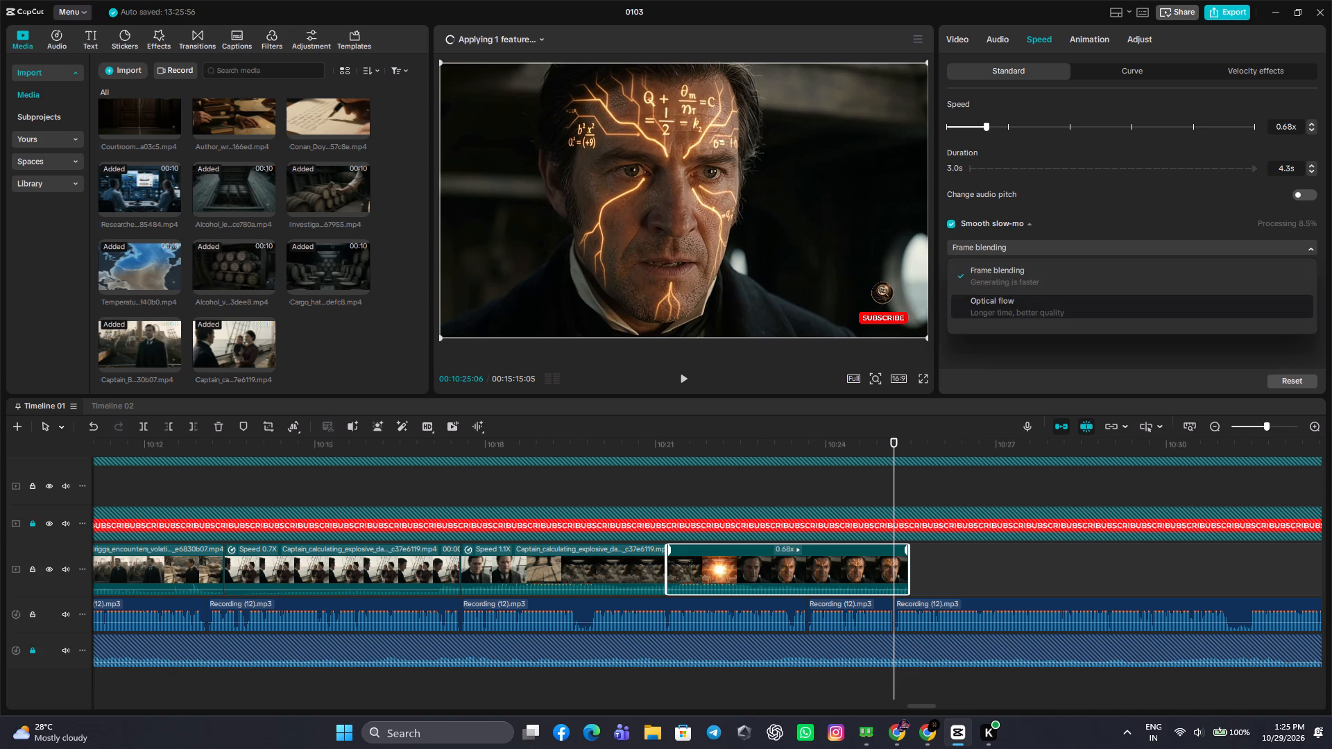
click(188, 428)
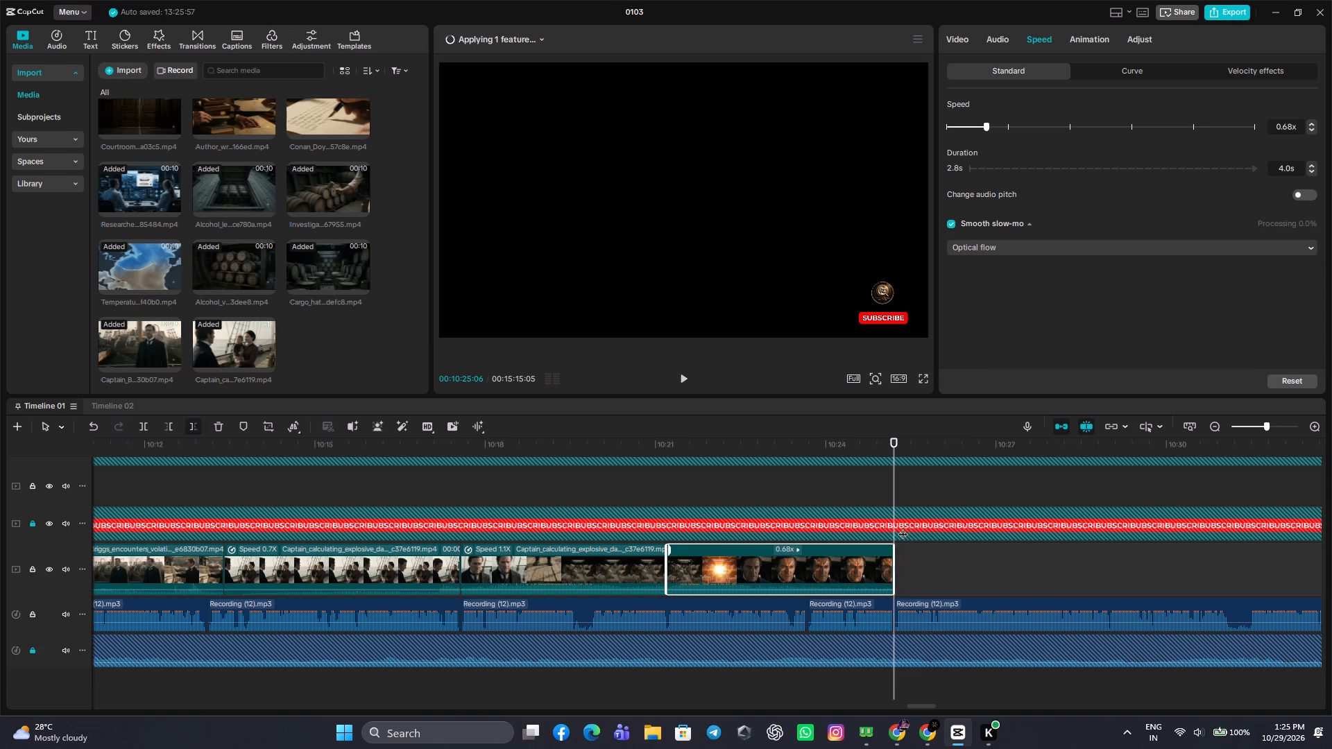
Apply Smooth slow-mo with Optical flow to the first Captain calculating segment, the one running at 0.70x.
double_click(456, 504)
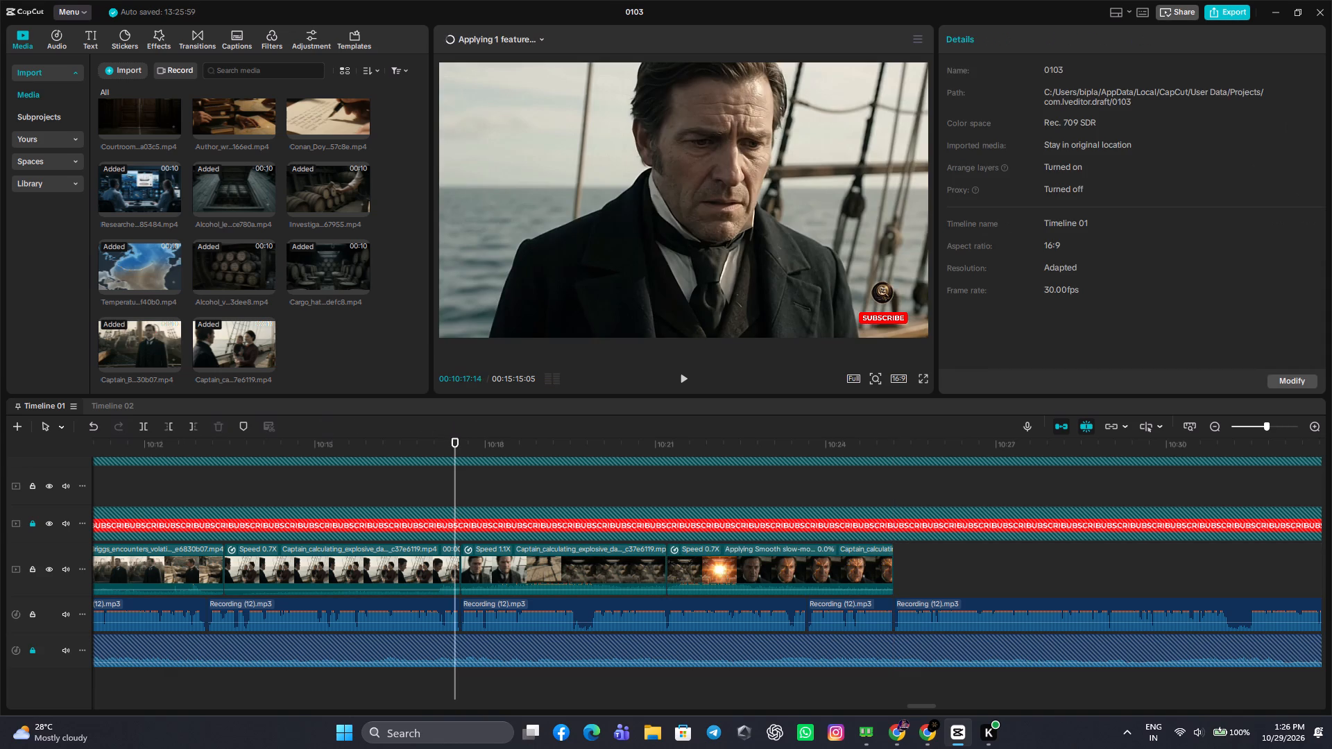
click(508, 560)
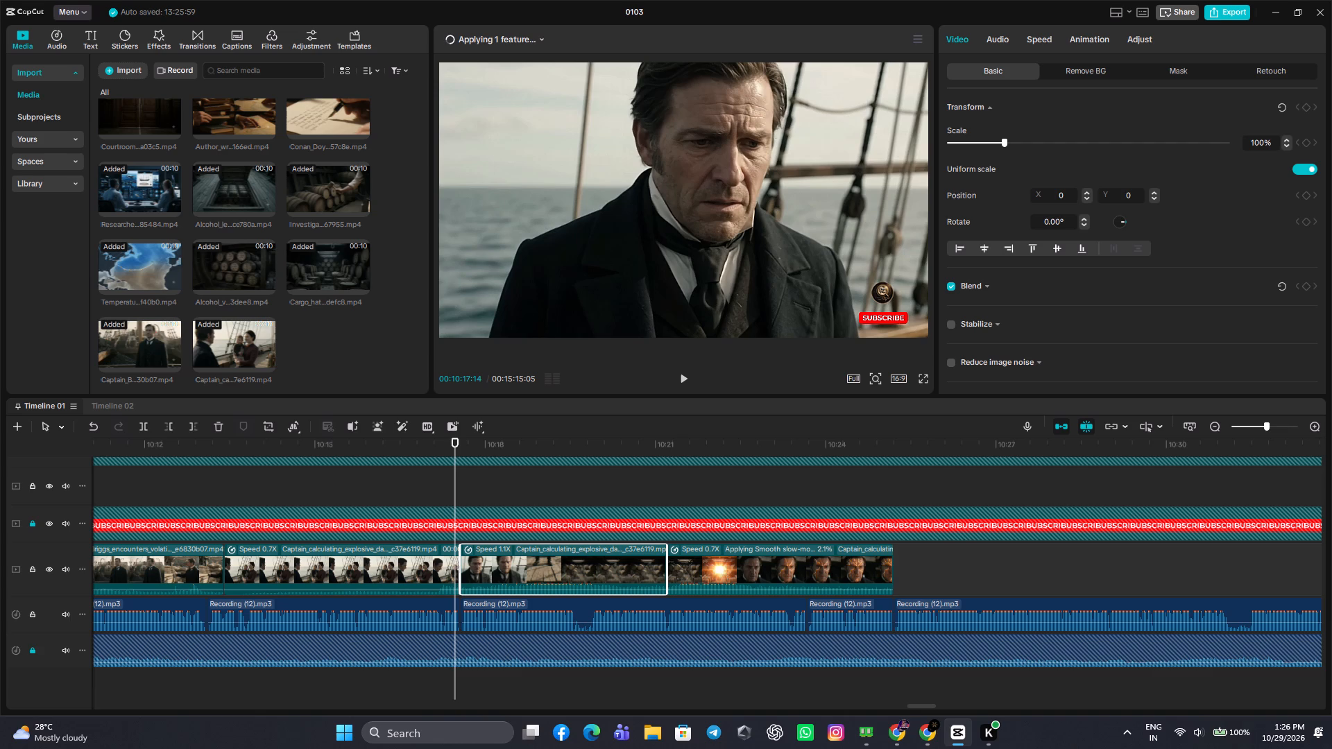
click(422, 572)
click(1036, 38)
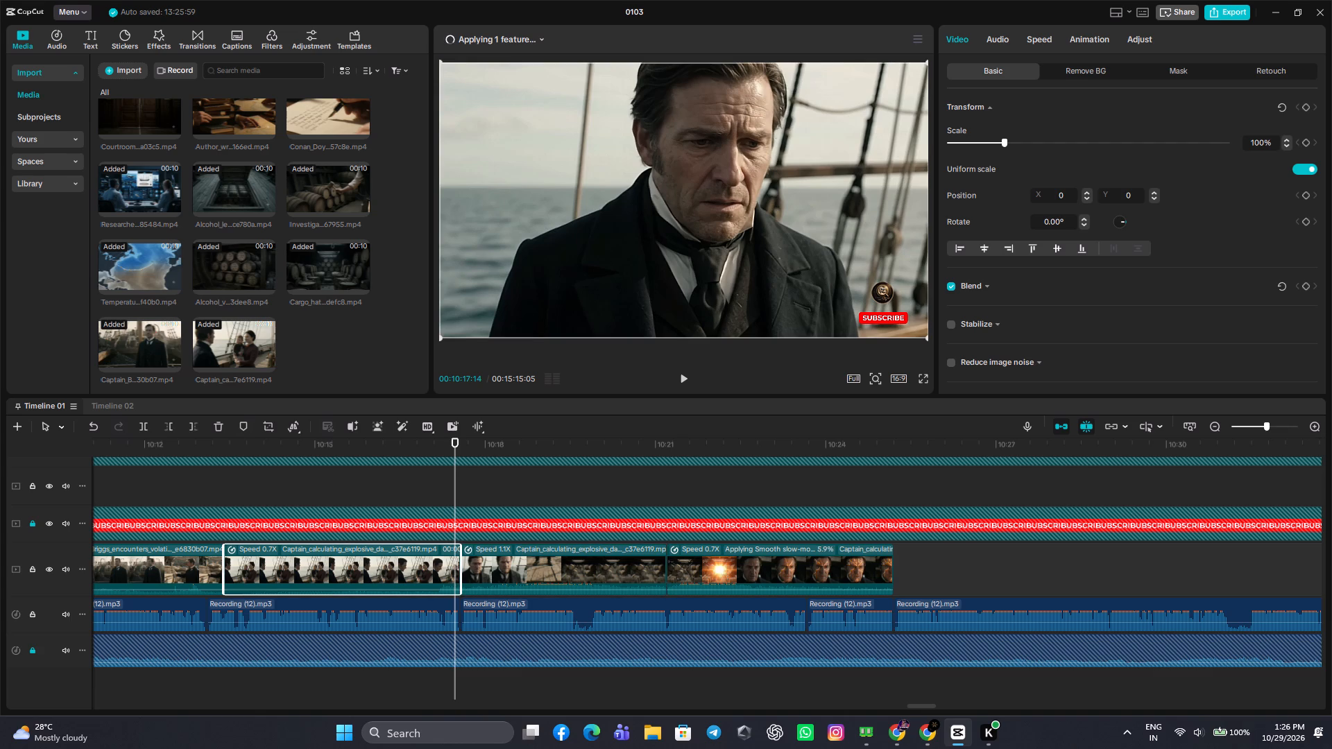
click(947, 223)
click(994, 247)
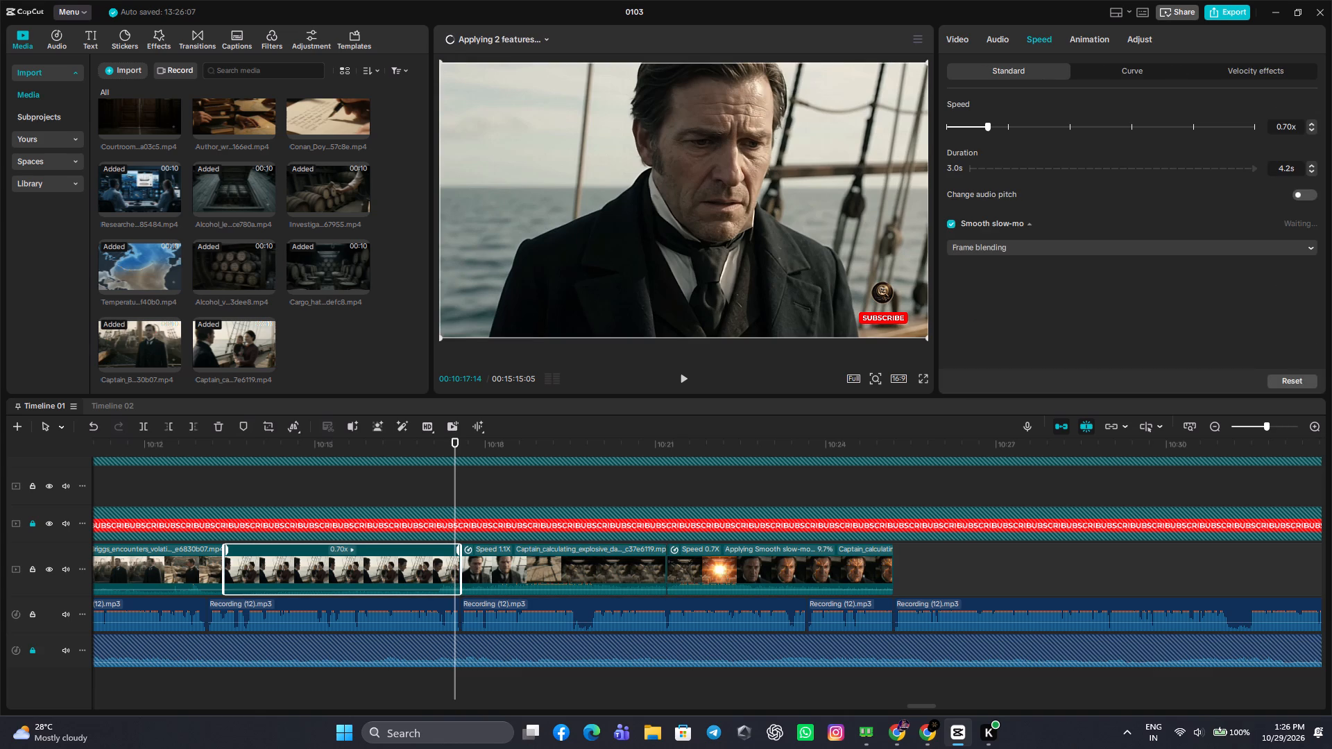
click(994, 307)
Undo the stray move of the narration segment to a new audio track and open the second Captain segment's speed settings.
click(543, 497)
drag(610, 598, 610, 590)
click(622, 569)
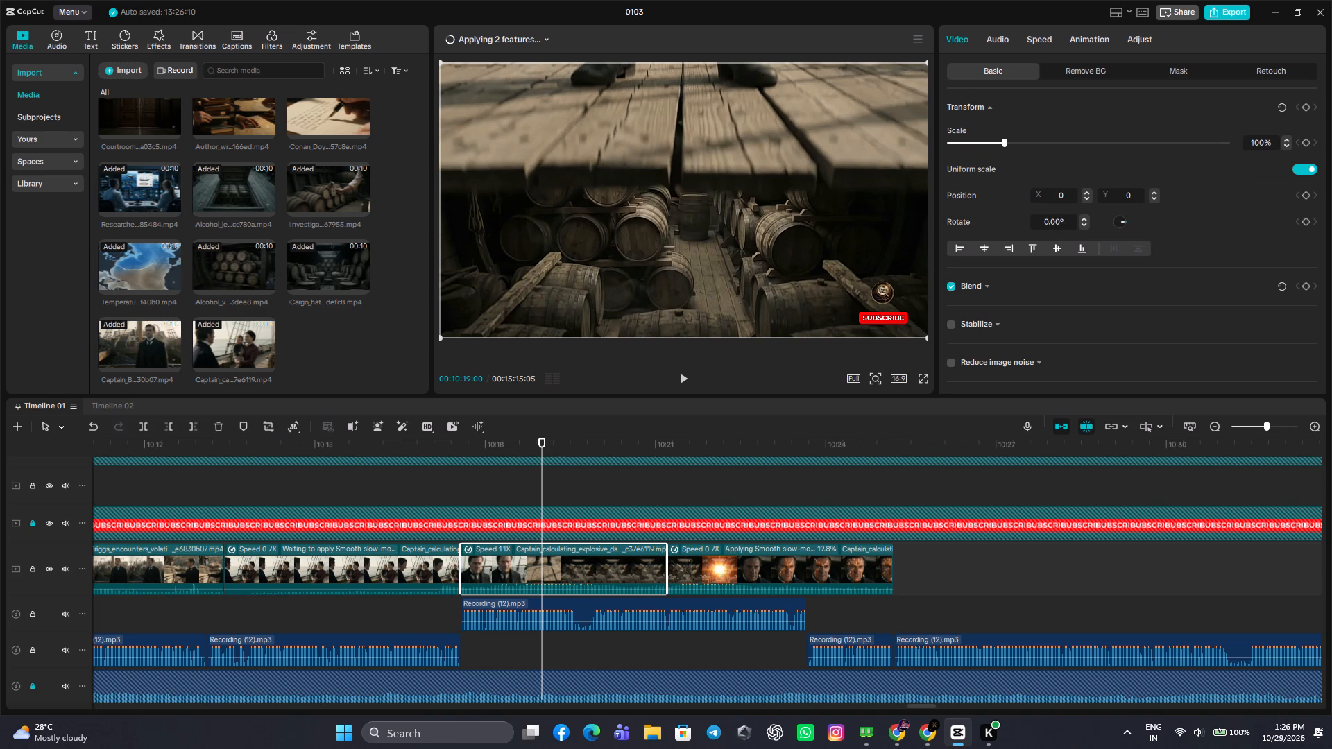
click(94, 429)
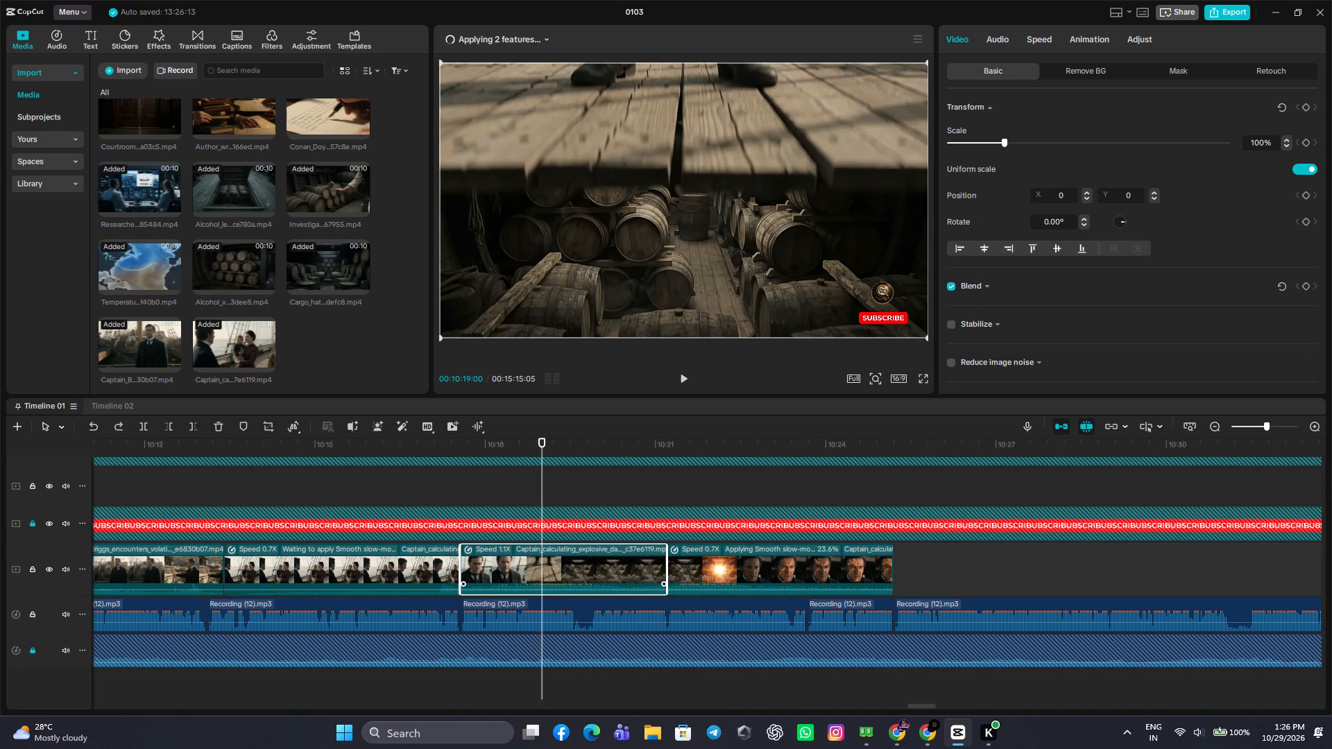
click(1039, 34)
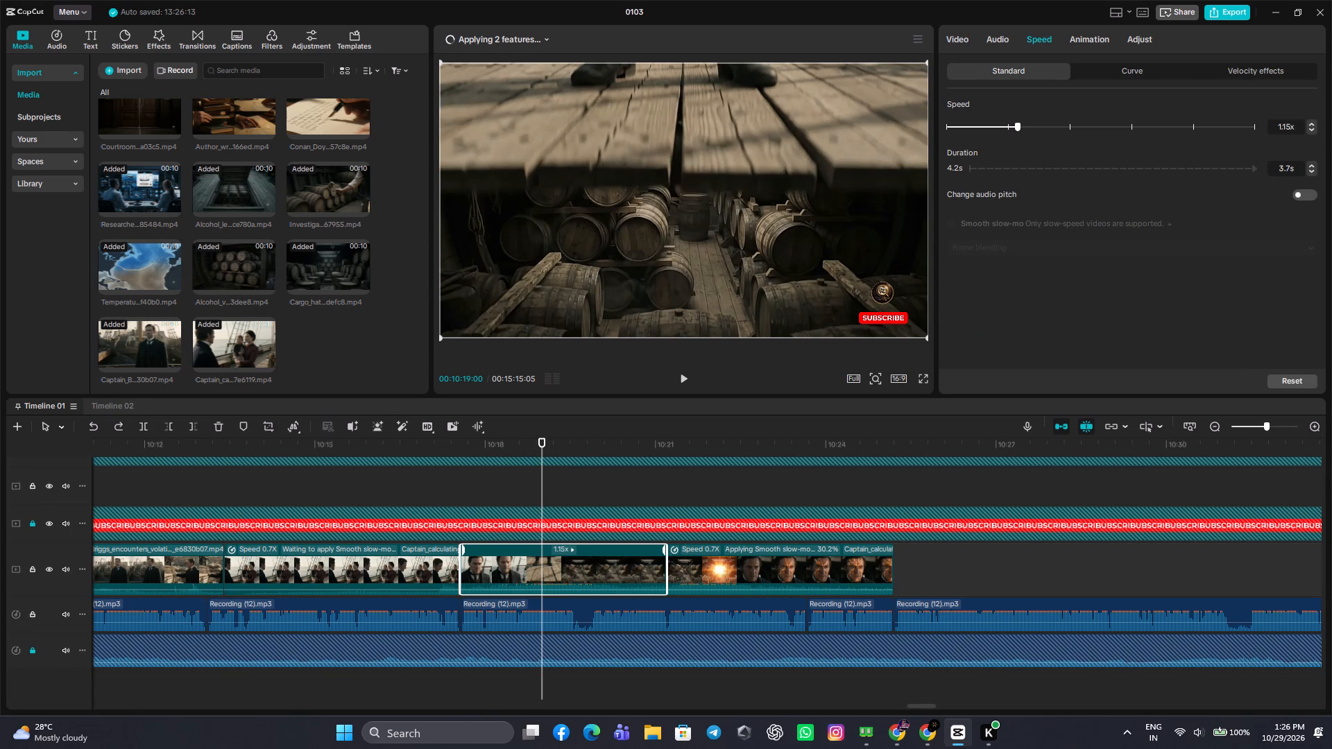
Select all three Captain calculating explosive segments and combine them into a single clip.
click(347, 483)
drag(939, 565, 565, 574)
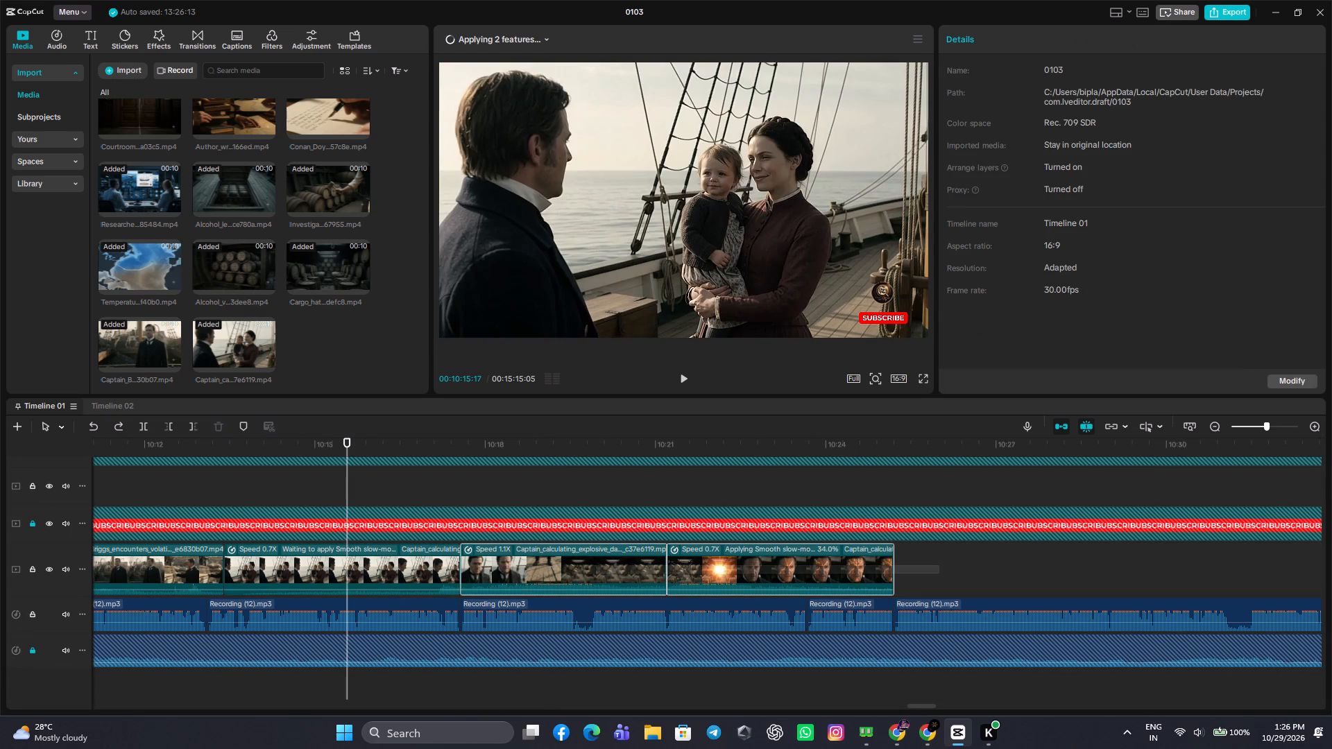
drag(565, 574, 387, 570)
right_click(388, 572)
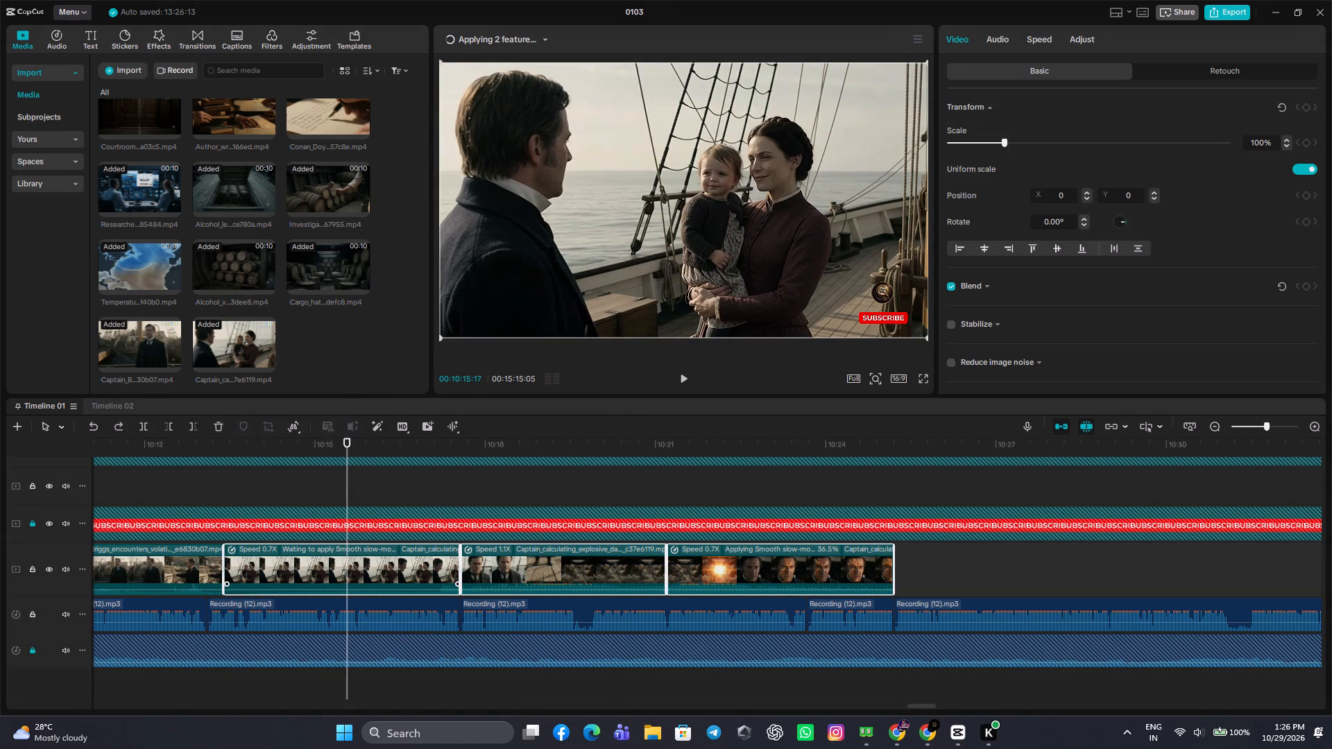
click(475, 545)
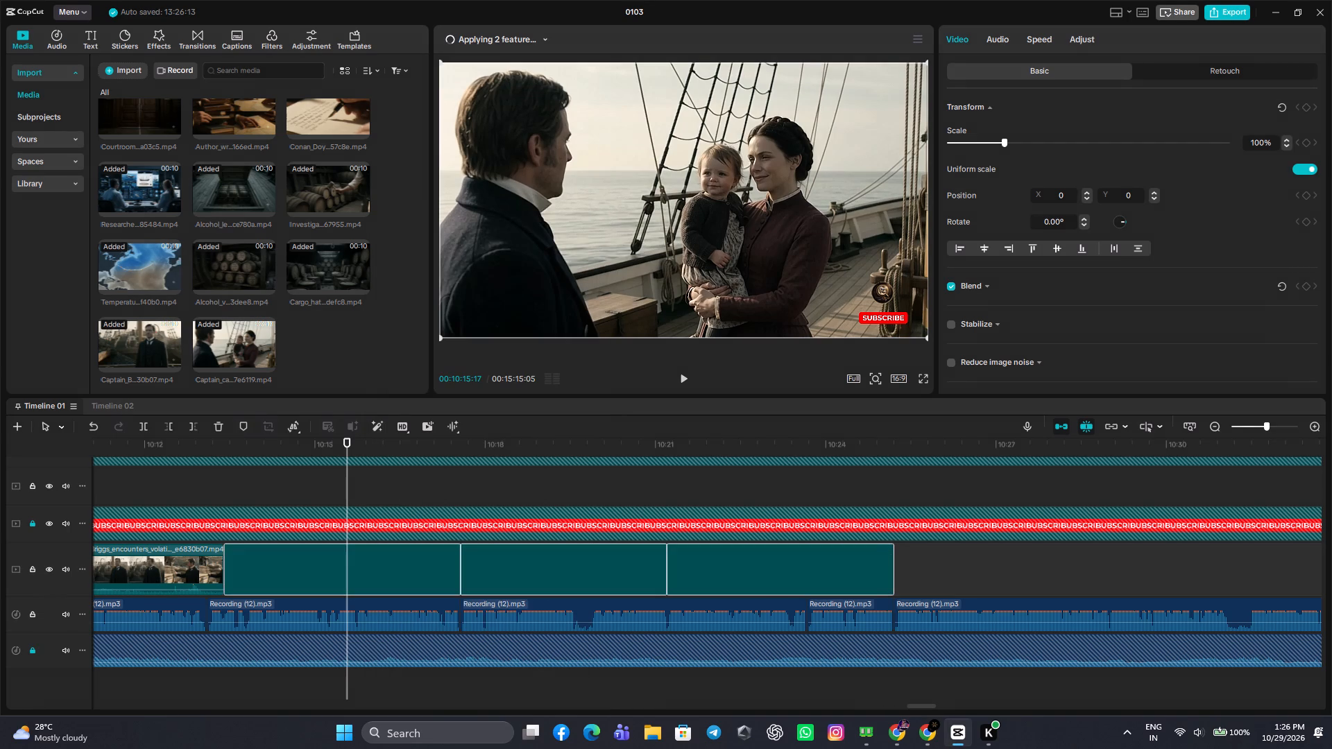
Add the Captain calculating explosive video from the media library again at 00:10:25:06, directly after the combined clip.
double_click(889, 494)
drag(895, 479, 1331, 494)
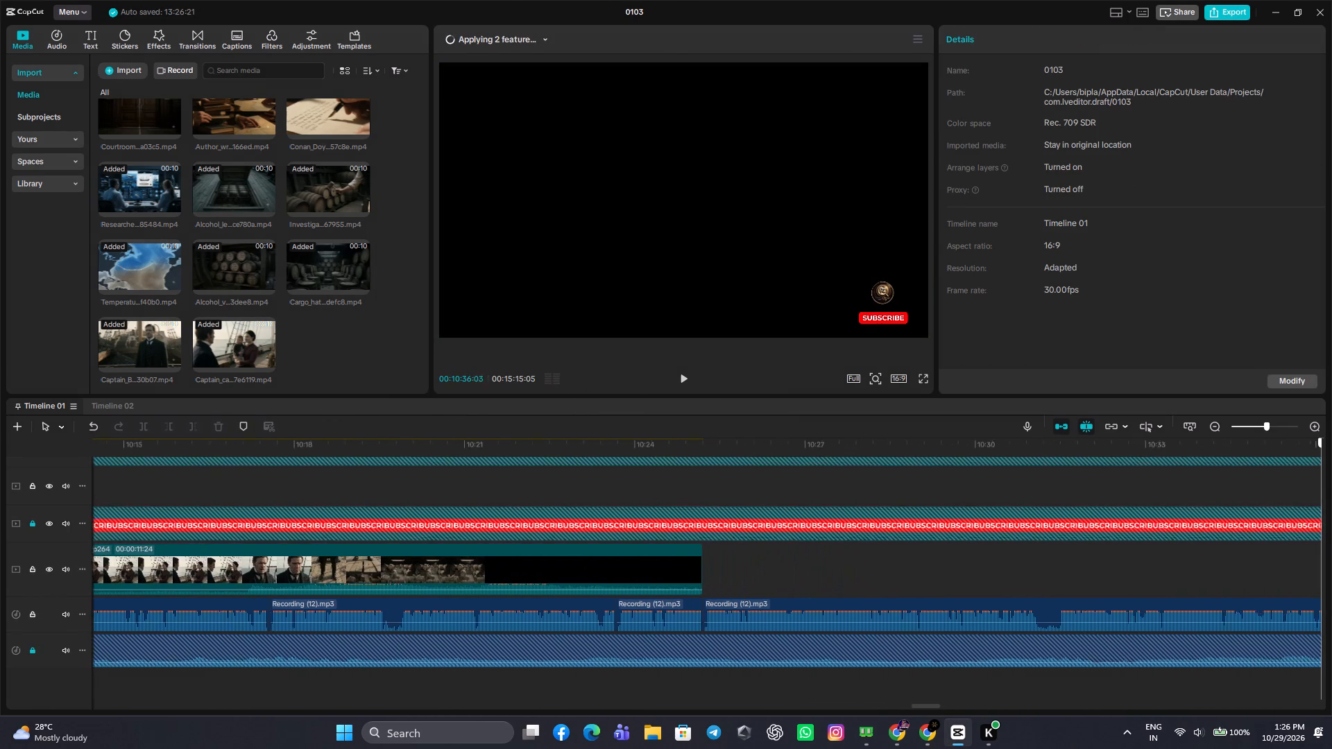
drag(1331, 494, 572, 630)
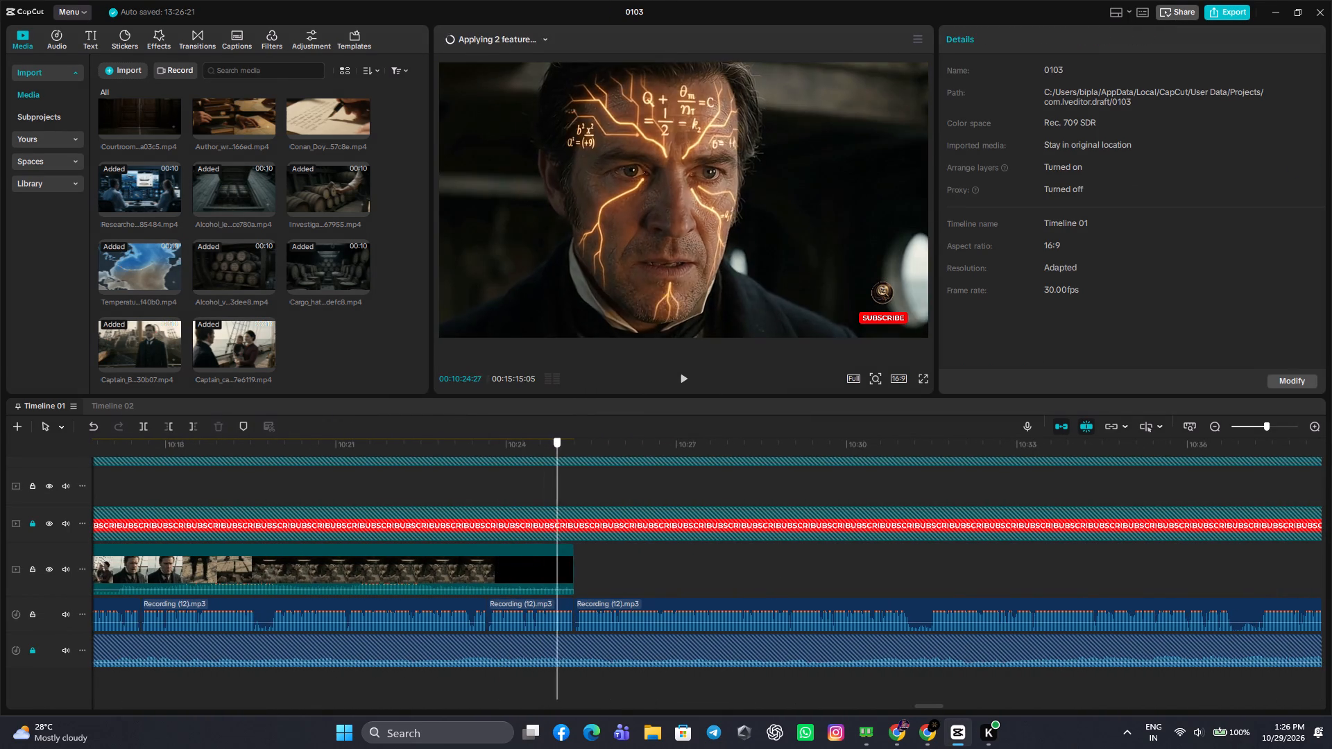
drag(572, 630, 577, 636)
click(266, 370)
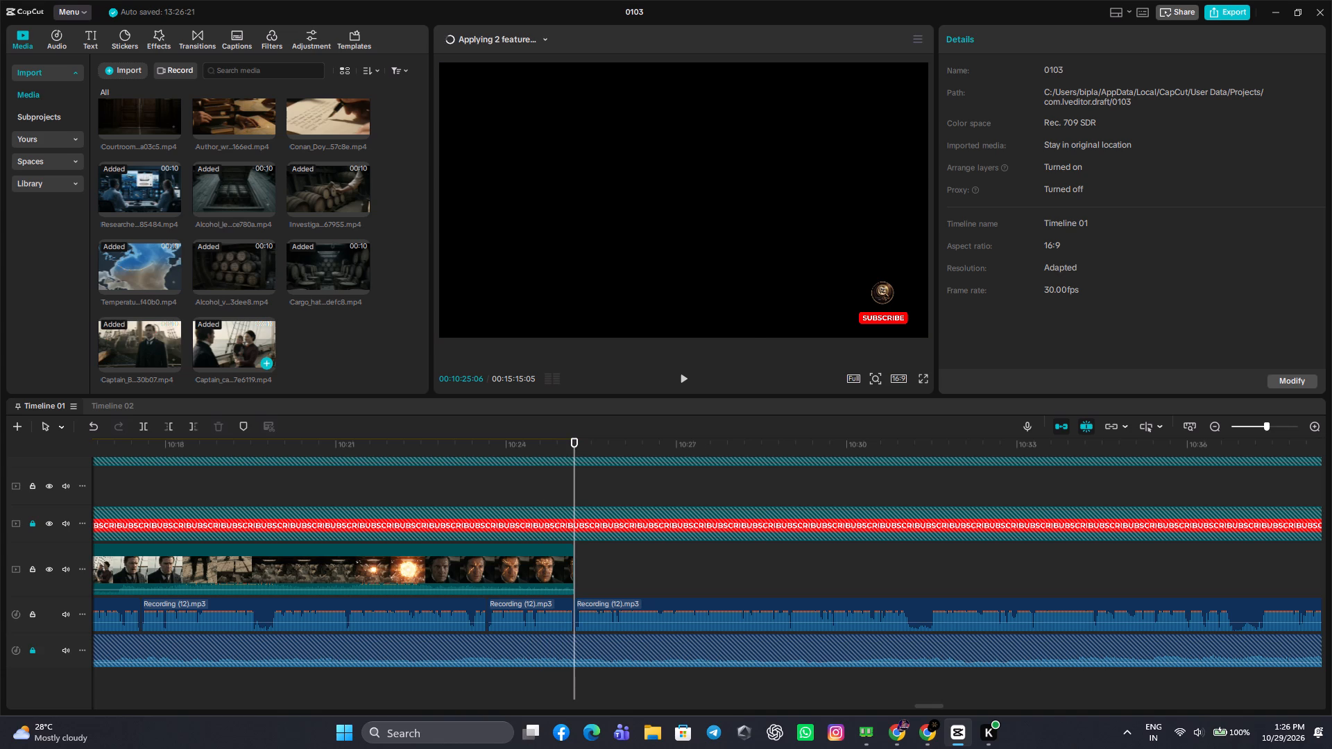
click(266, 361)
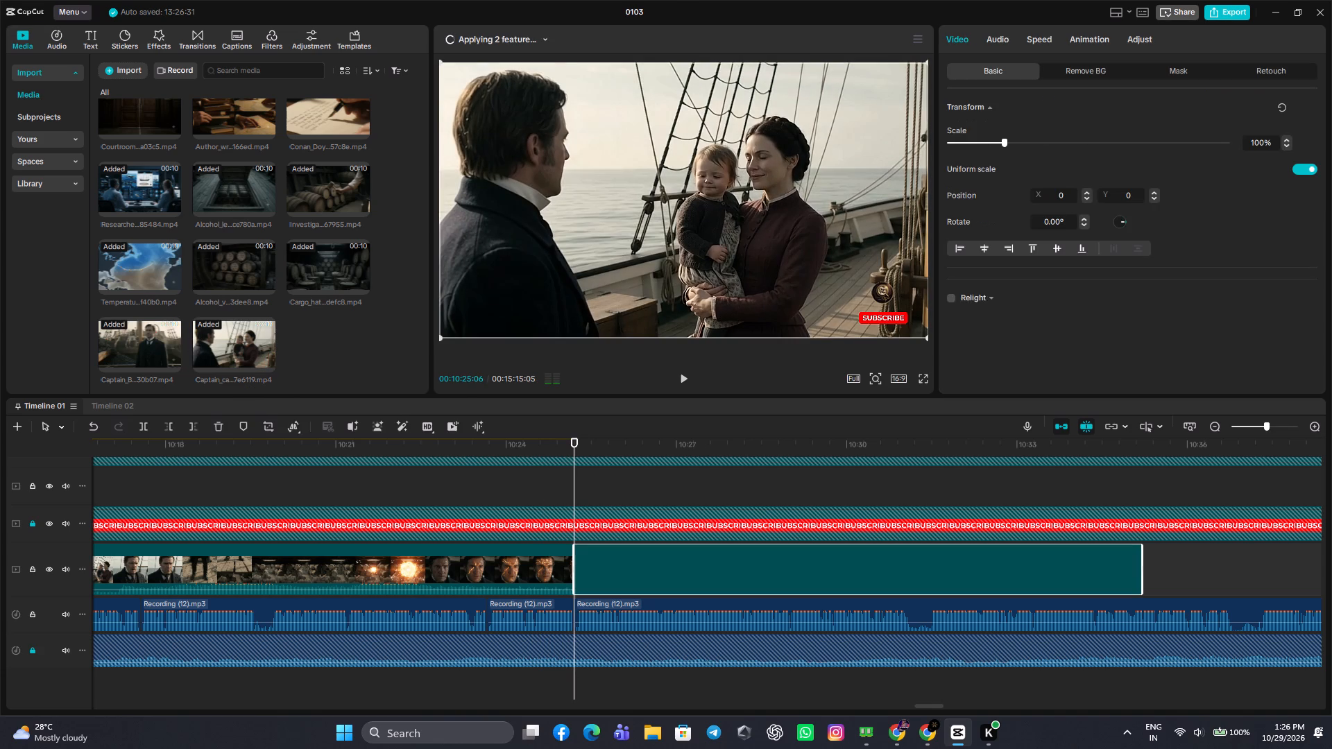
Play through the second Captain calculating explosive clip starting at 00:10:25:06, and delete it from the timeline.
click(680, 375)
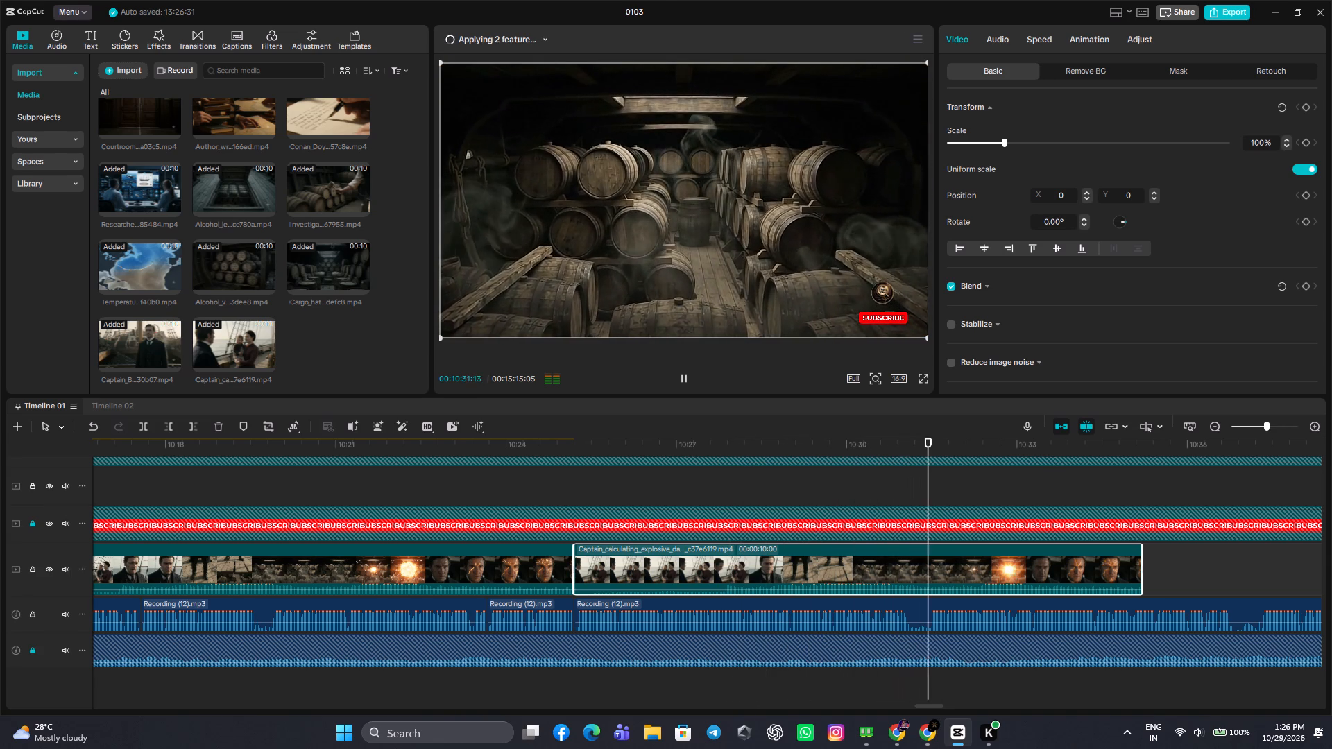
click(221, 428)
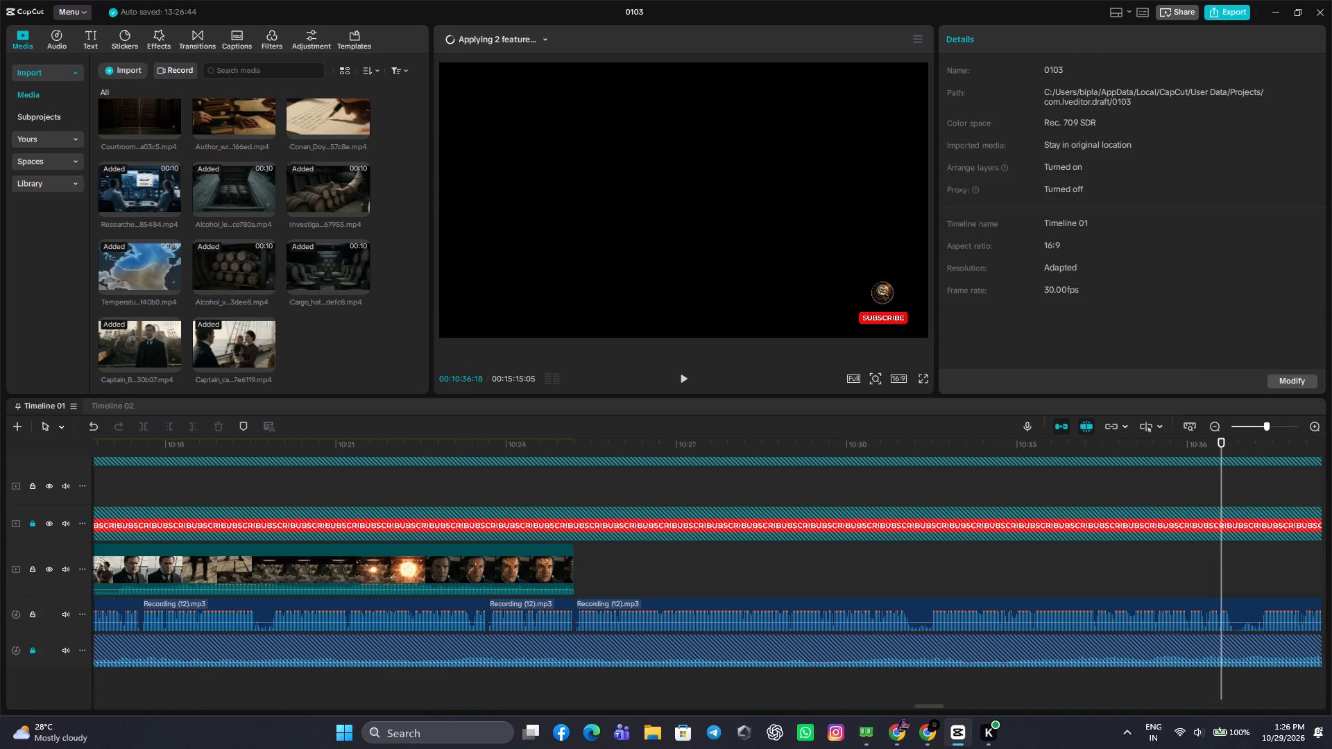
Check the system memory usage in Mem Reduct and return to the CapCut timeline.
click(863, 739)
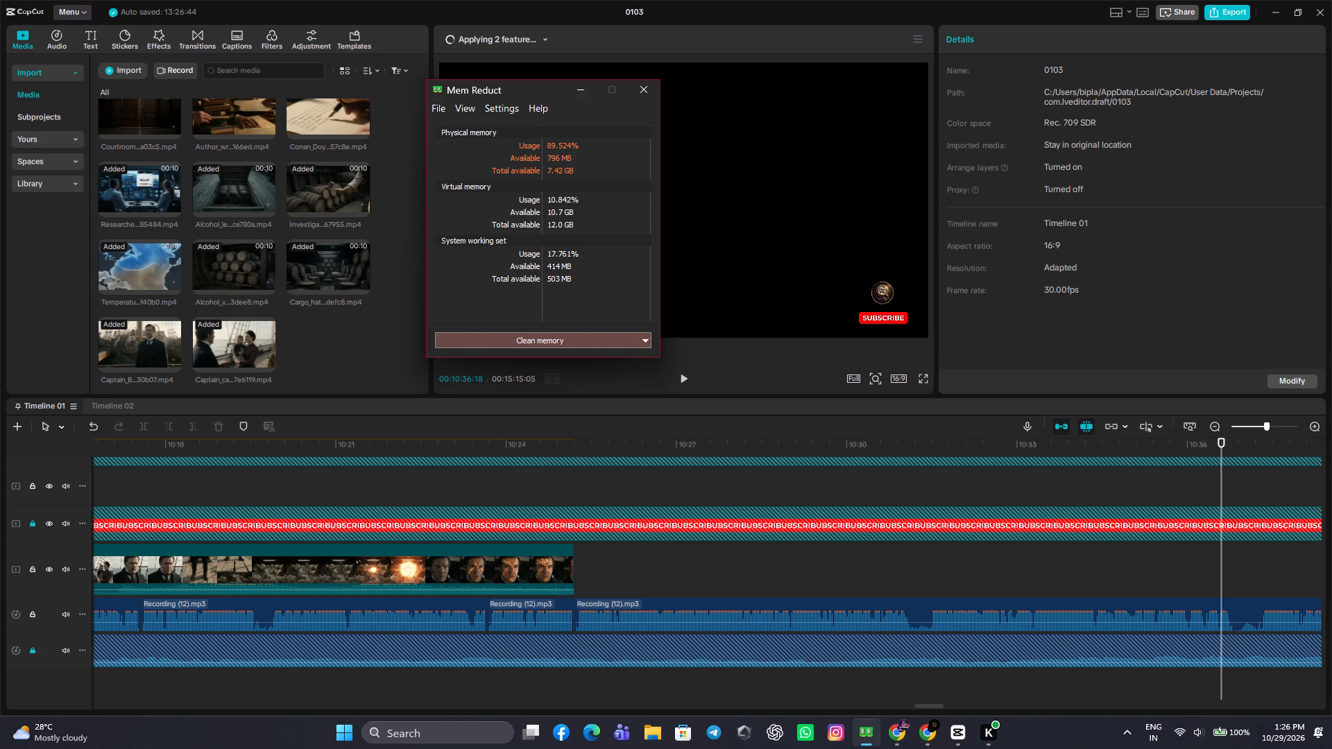
click(546, 488)
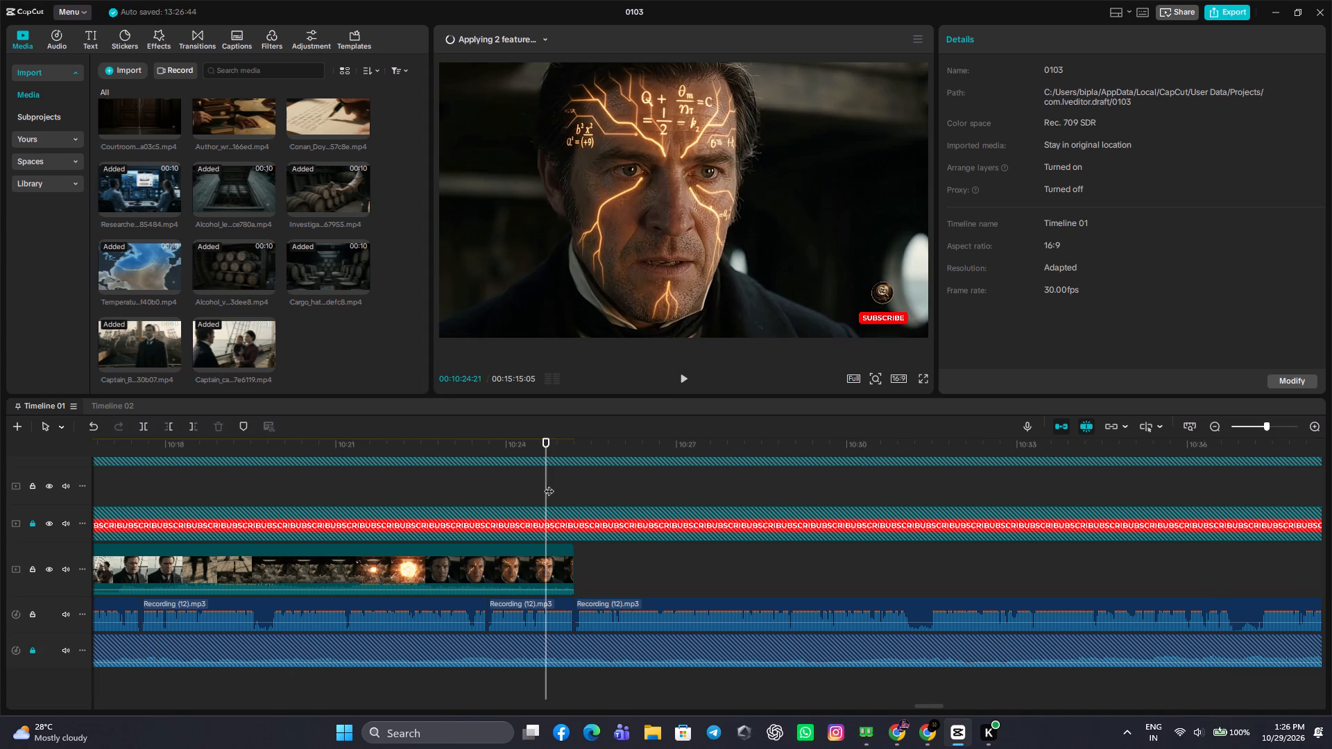
Scrub and play the end of the combined Captain clip against the narration, finishing with the playhead at 00:10:25:06.
click(549, 484)
drag(549, 484, 574, 535)
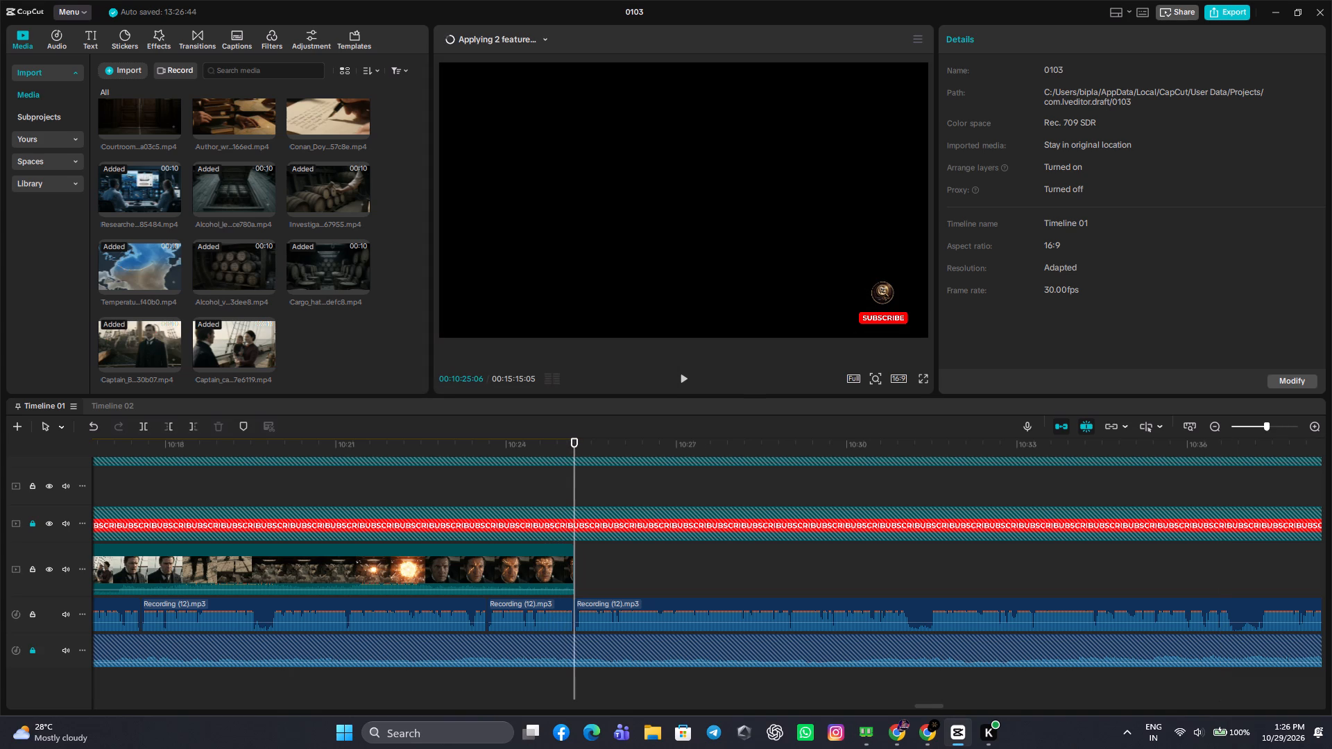
key(ctrl+shift+super+b)
click(368, 487)
drag(368, 487, 509, 514)
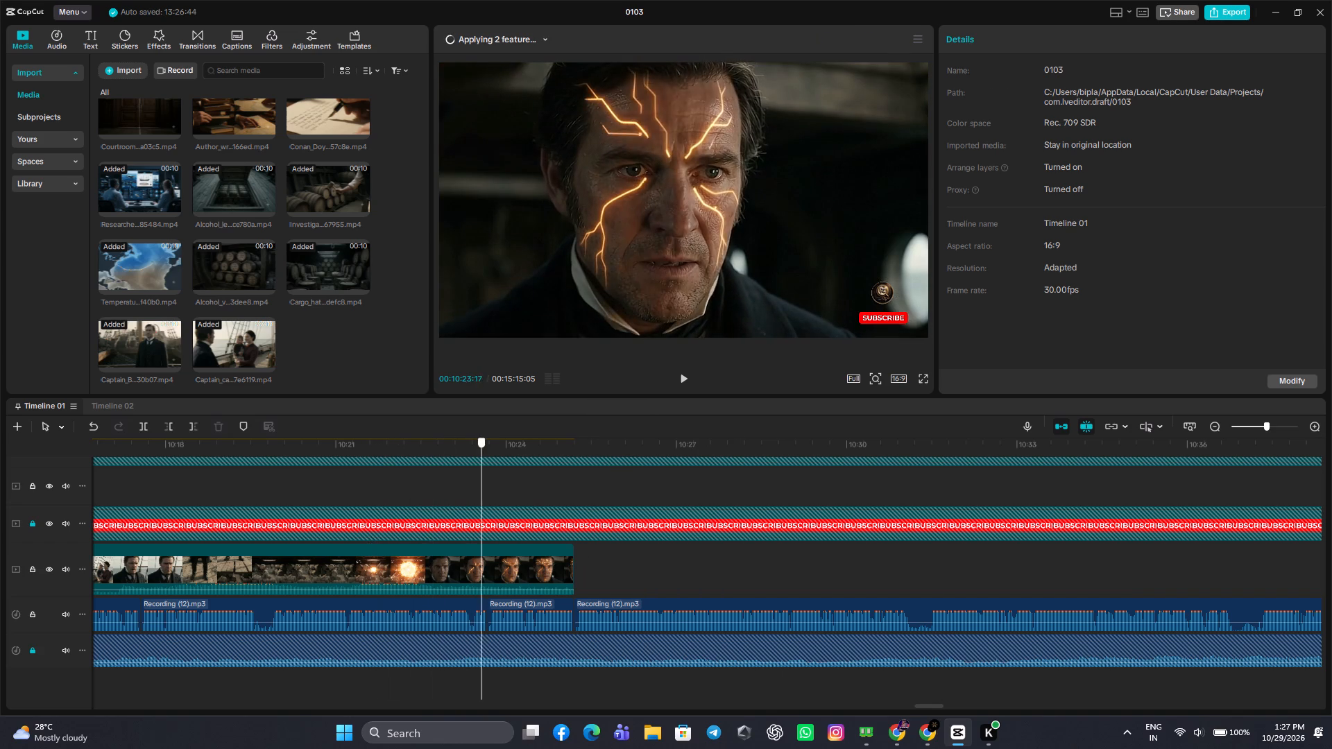
drag(509, 514, 540, 509)
double_click(494, 494)
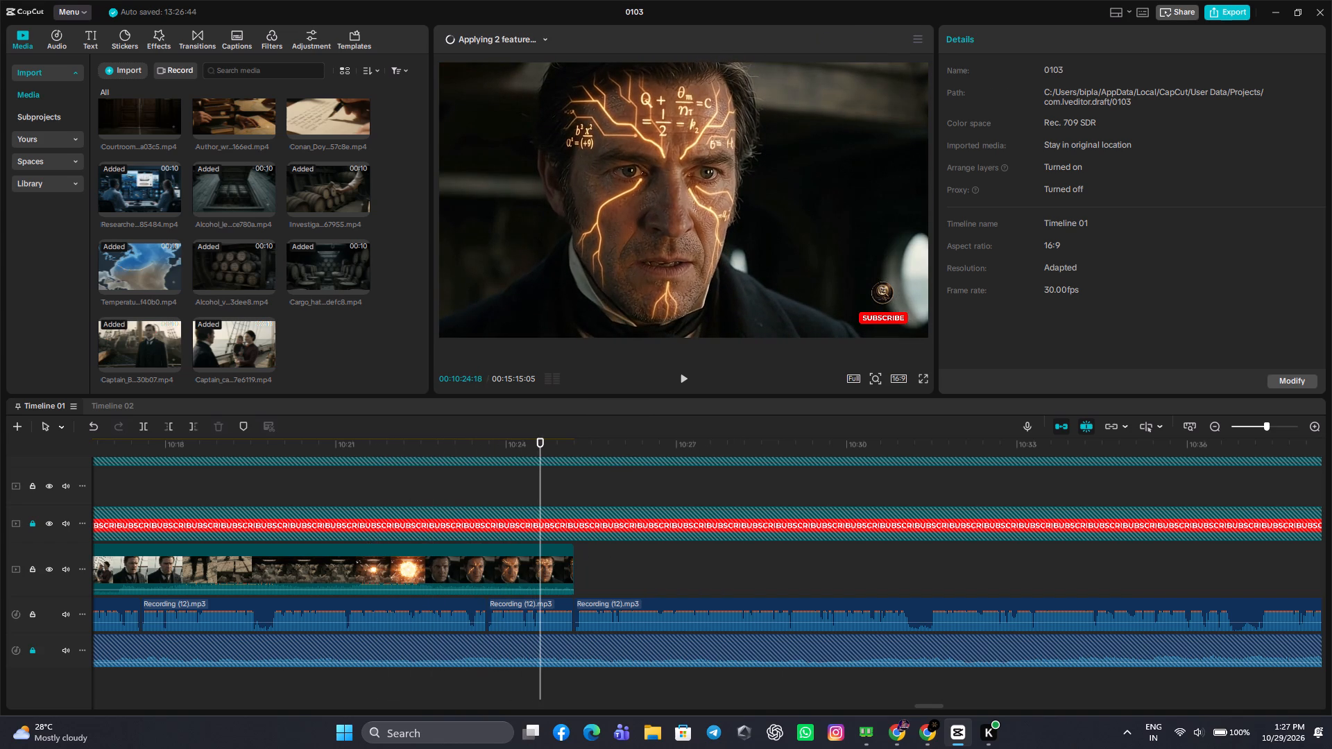
drag(494, 493, 581, 519)
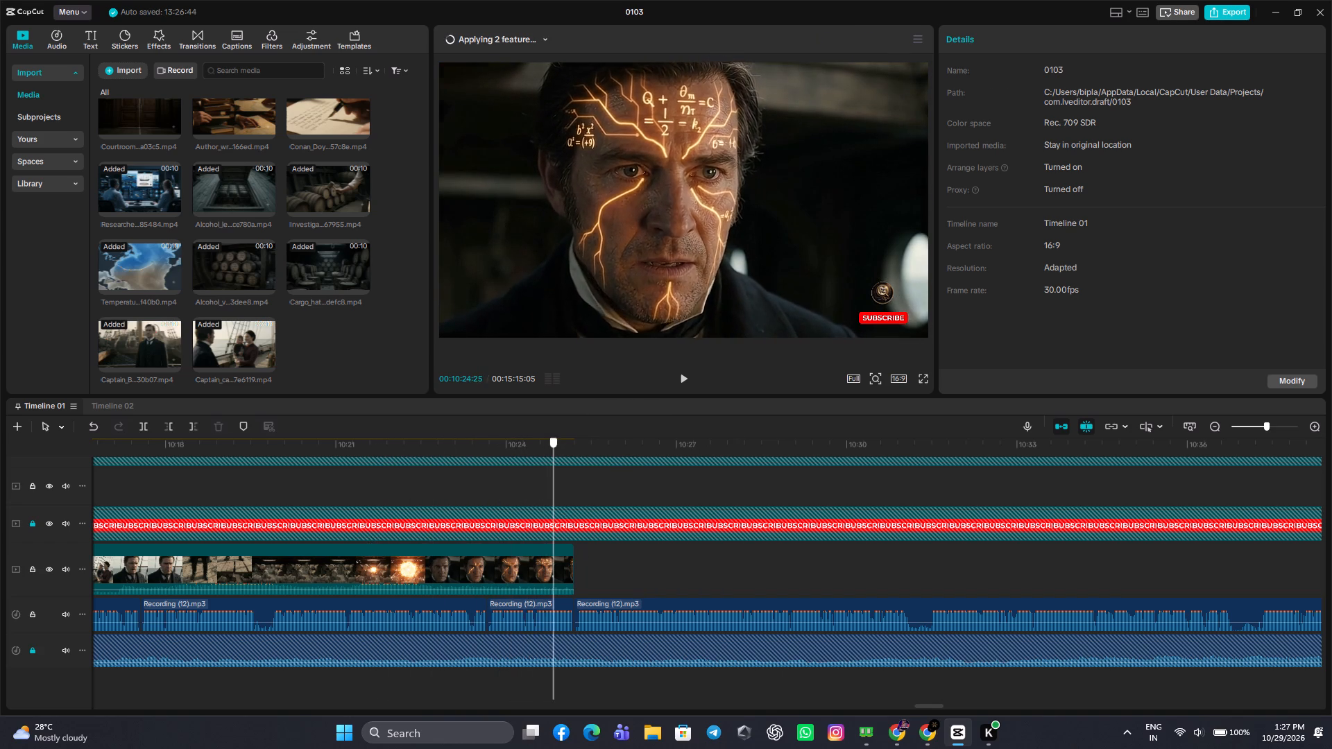
drag(581, 519, 572, 579)
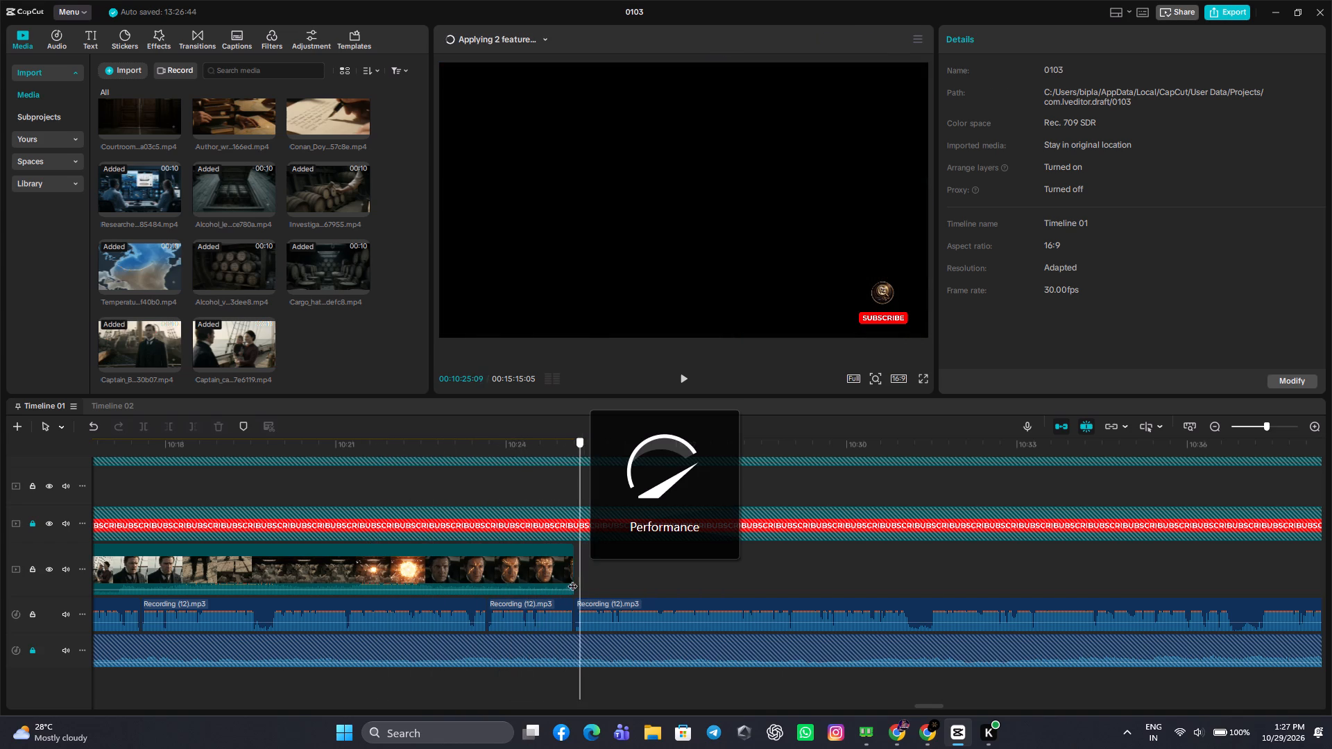
drag(572, 579, 400, 587)
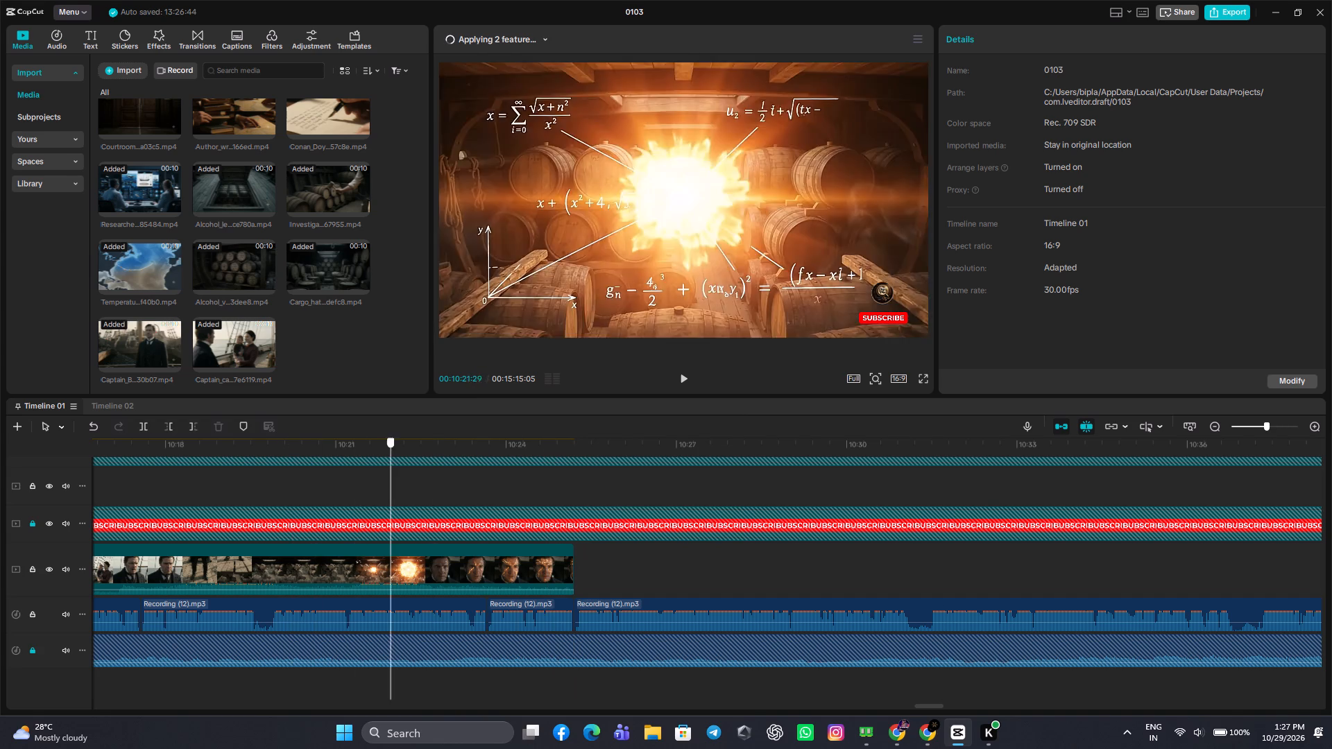
drag(400, 587, 371, 587)
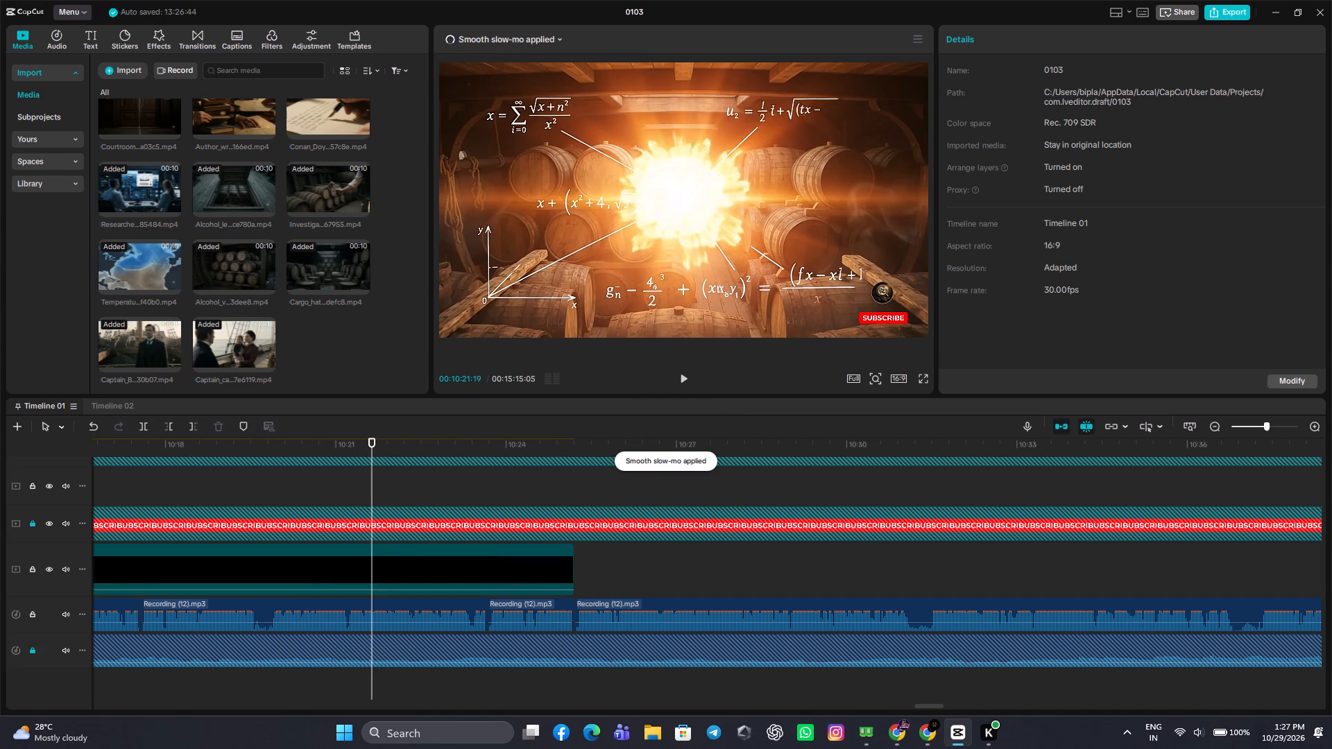
click(675, 377)
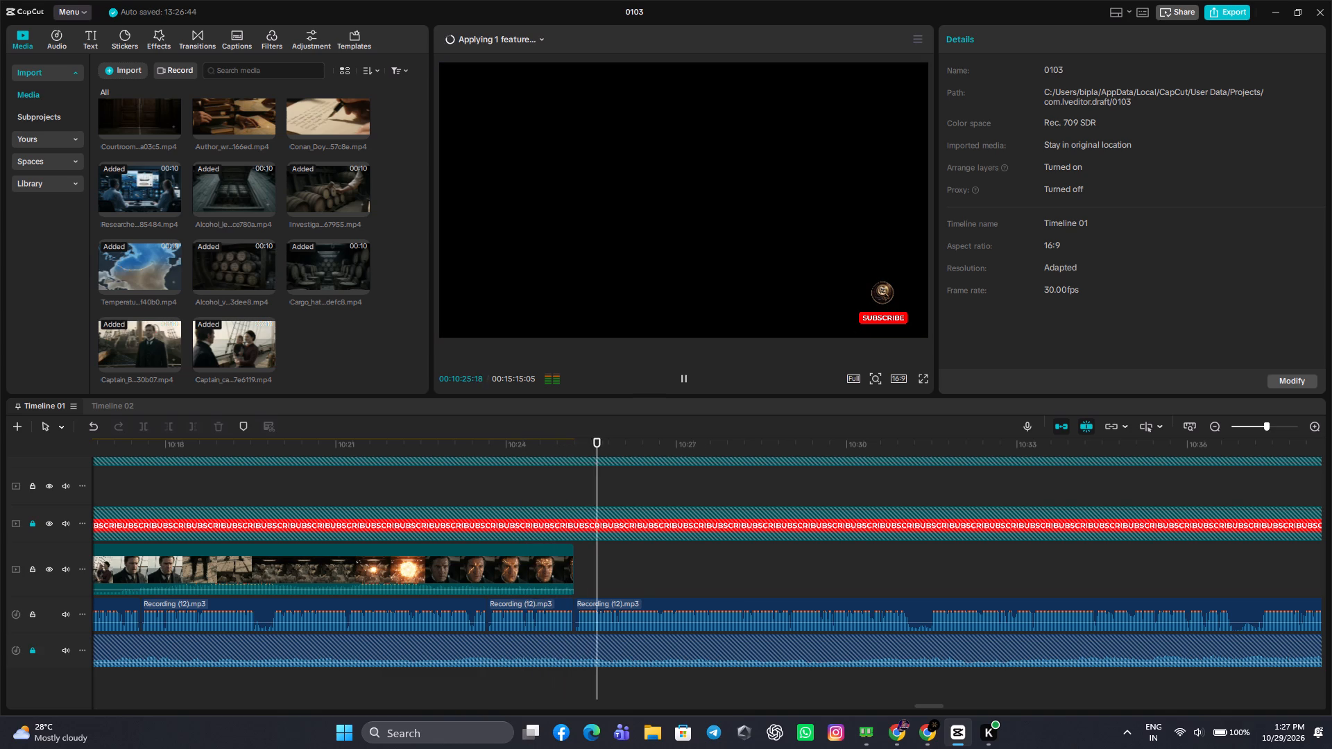
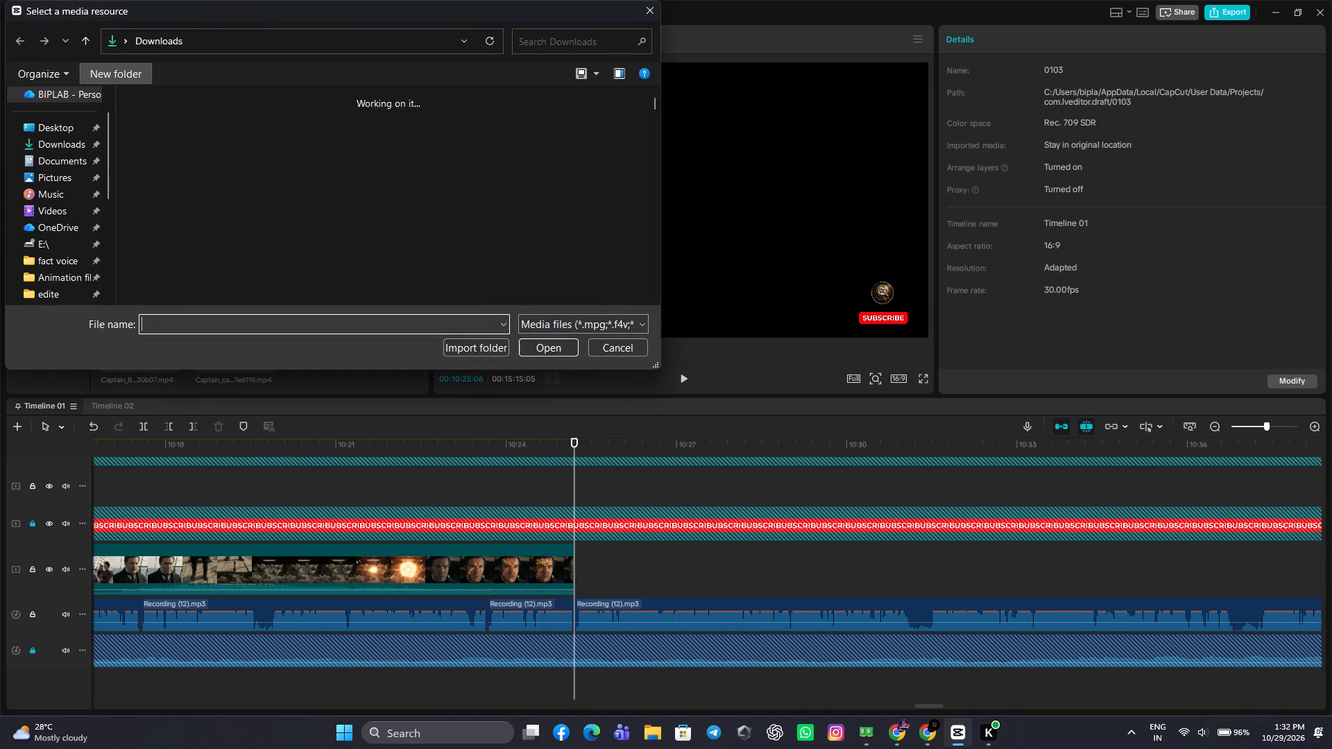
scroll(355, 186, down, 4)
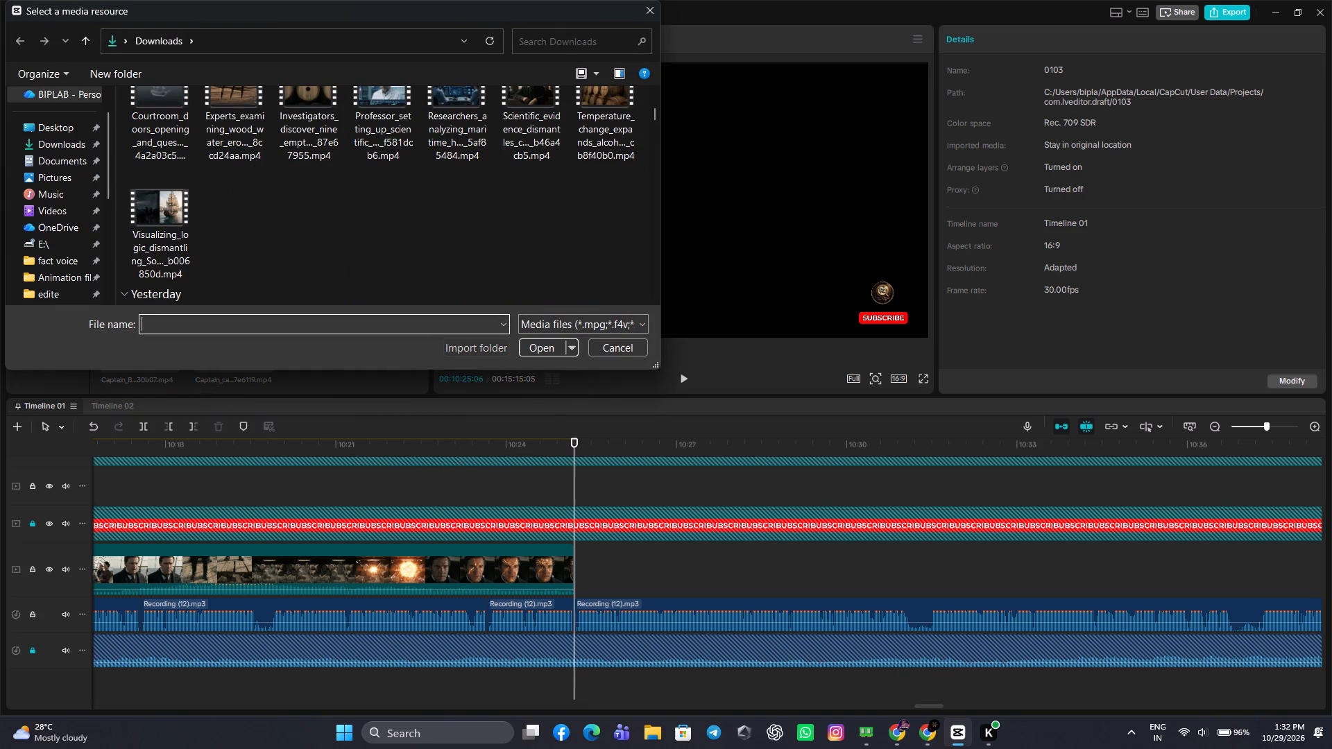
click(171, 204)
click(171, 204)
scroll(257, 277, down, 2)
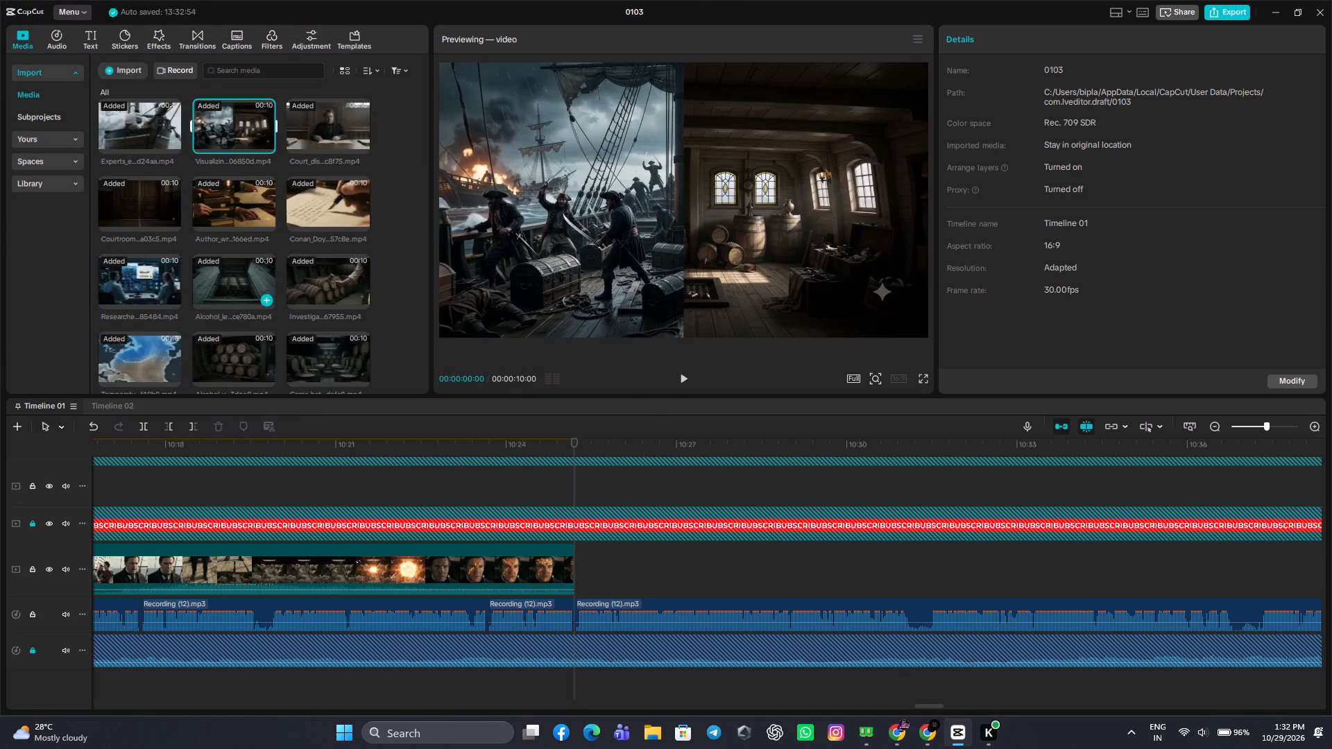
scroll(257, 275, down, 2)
Import all of today's video clips from Downloads, including Professor_setting_up_scientific and both Alcohol clips, leaving out the folders.
click(104, 75)
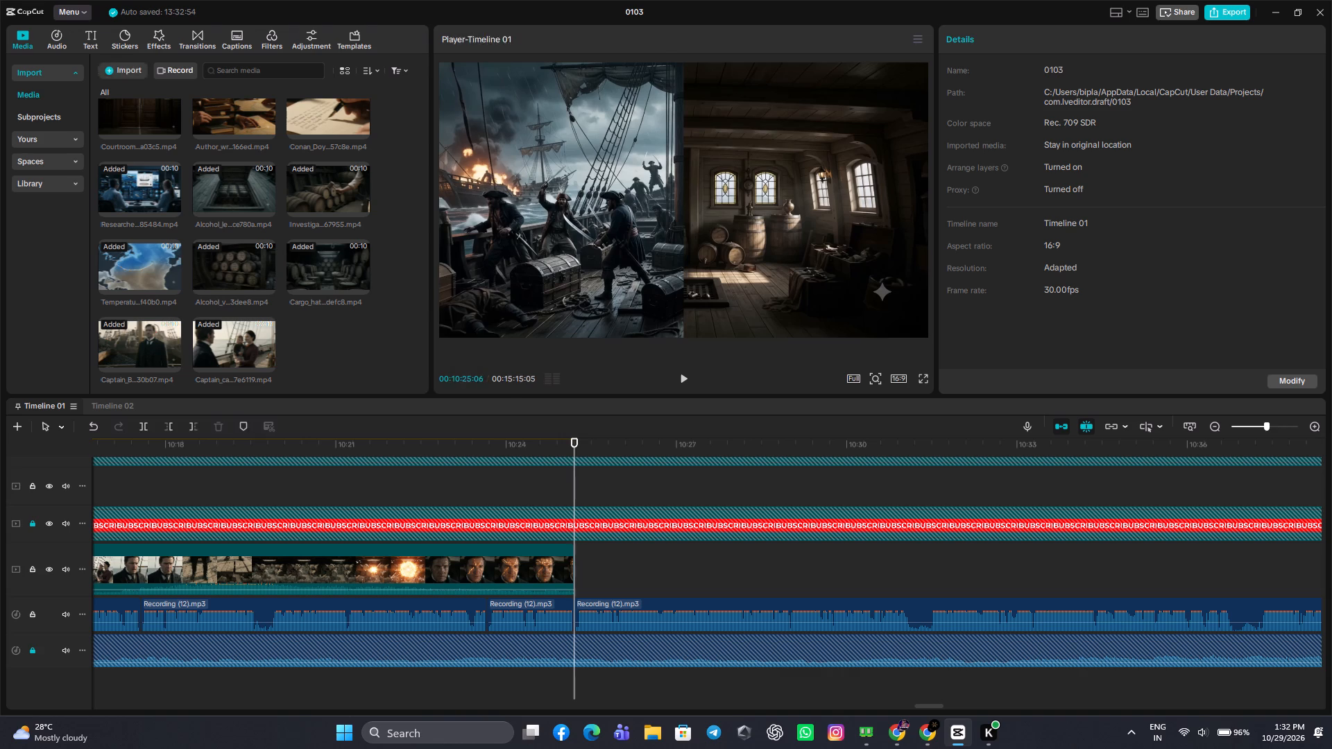
scroll(495, 193, down, 1)
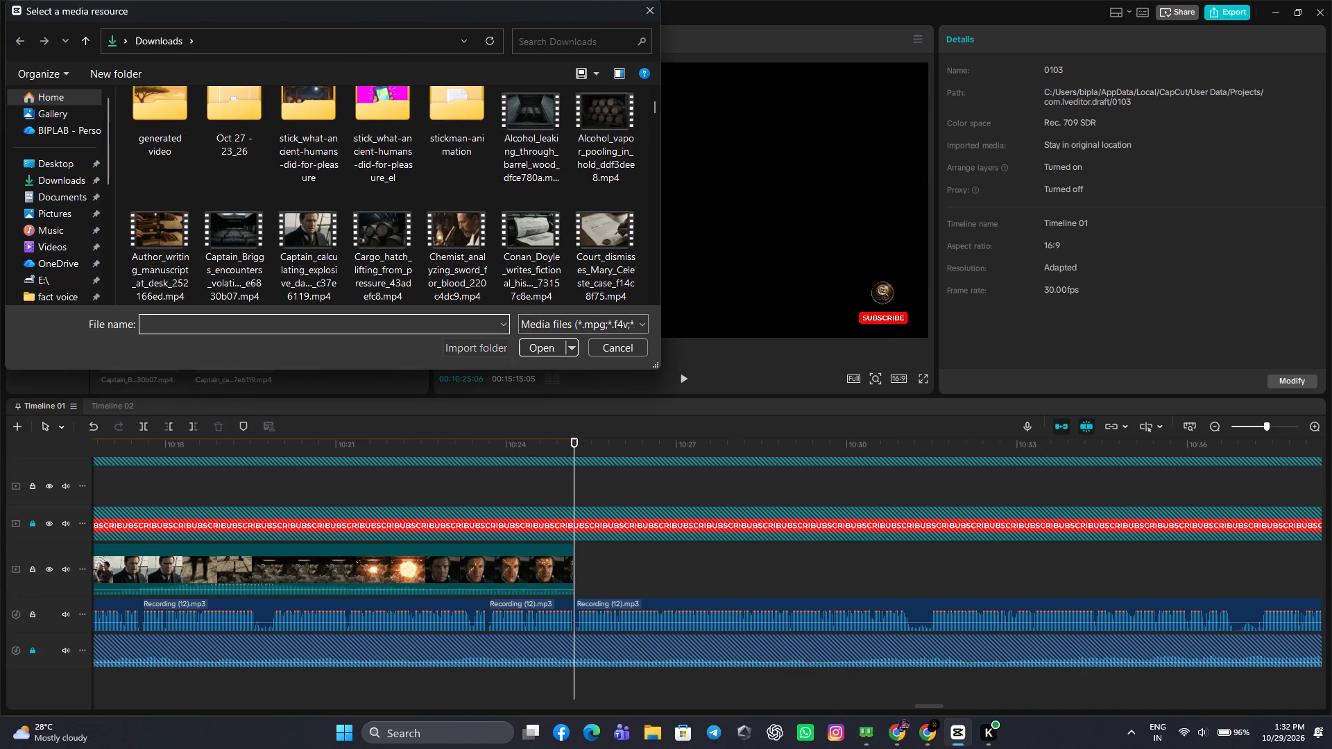
scroll(496, 187, down, 3)
drag(576, 257, 228, 80)
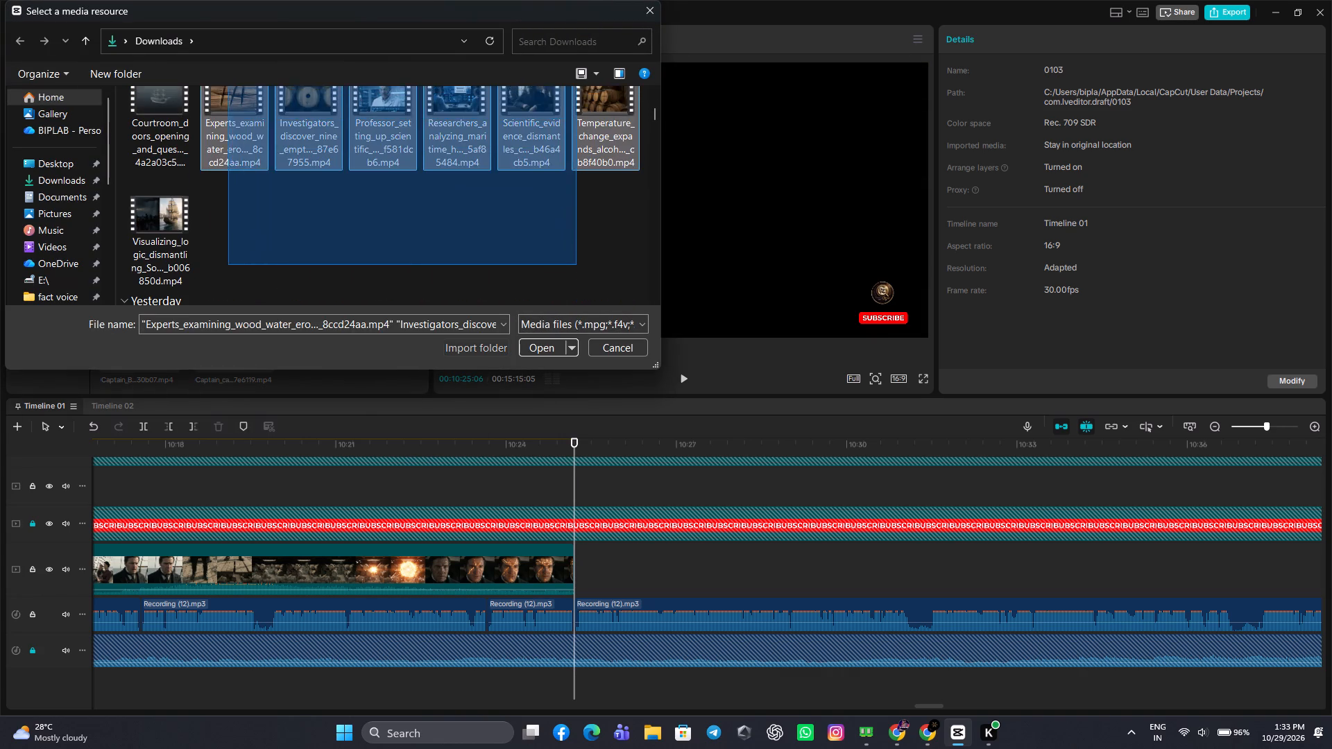
drag(228, 80, 141, 252)
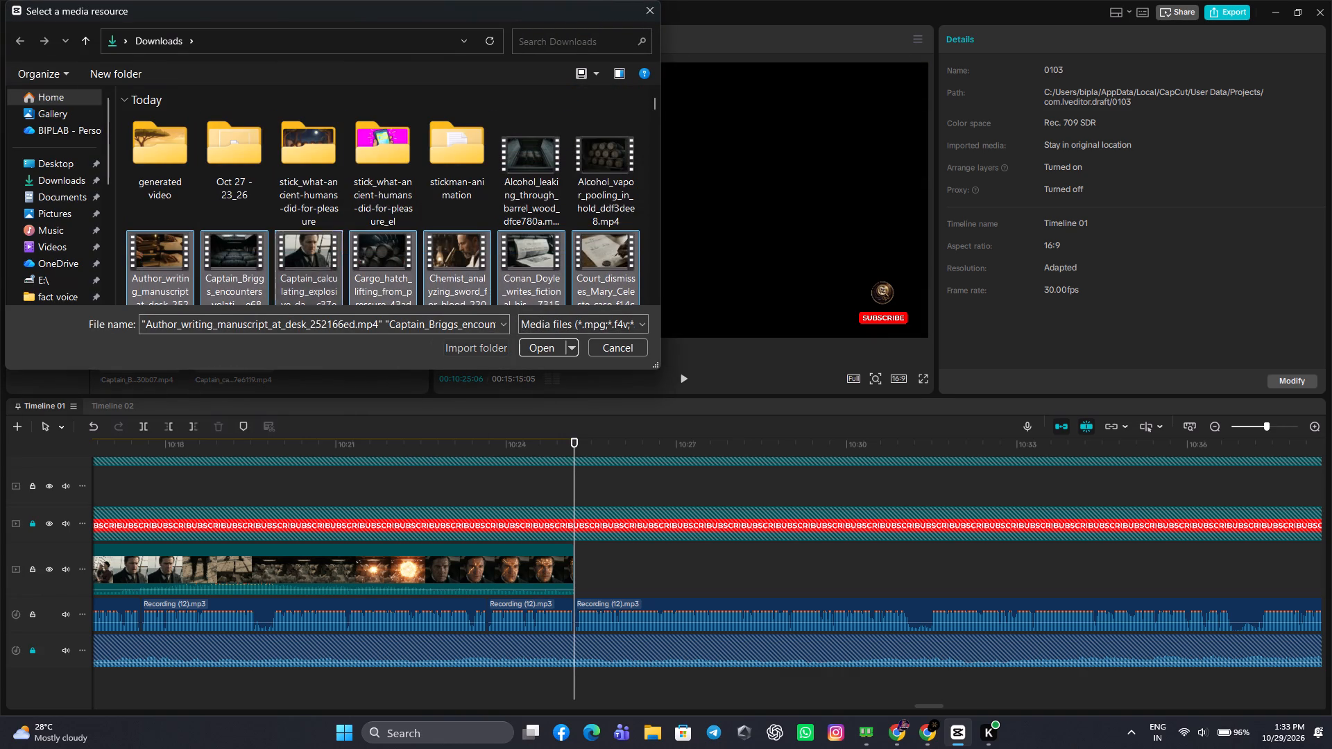
ctrl+click(547, 145)
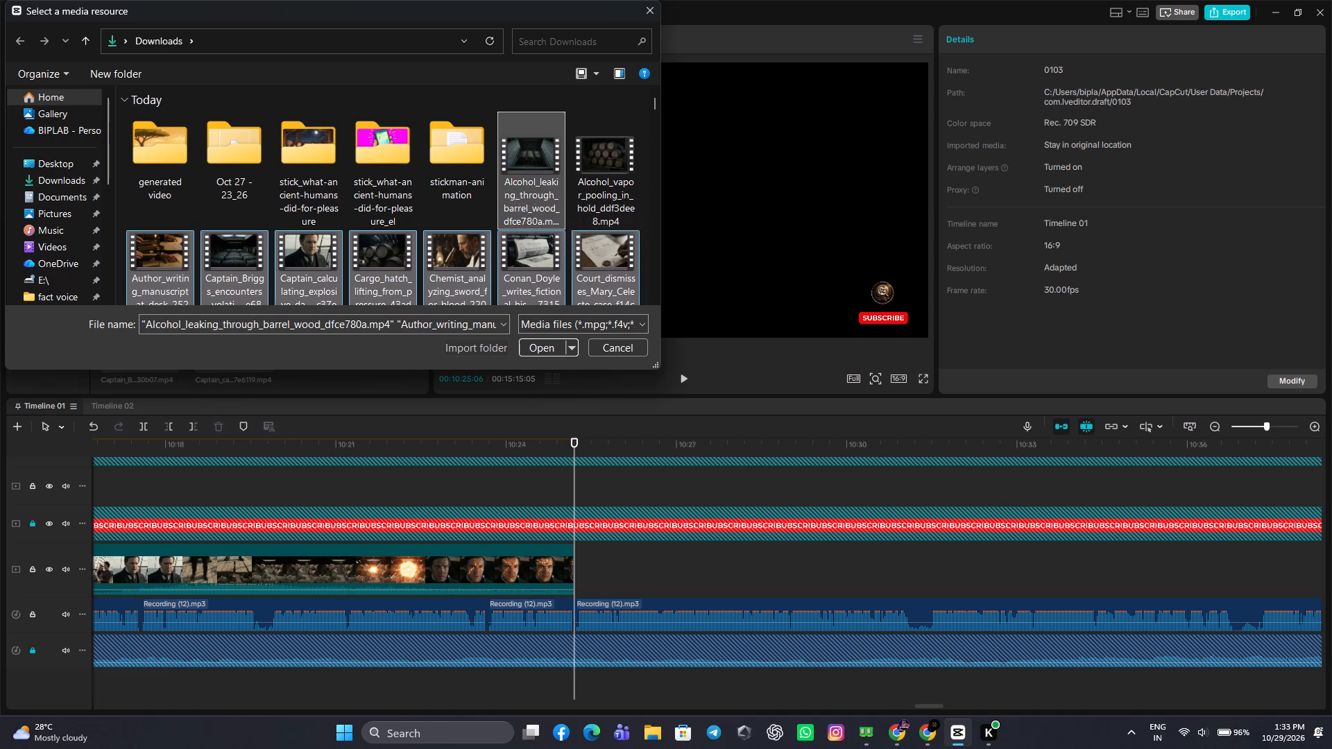
ctrl+click(611, 160)
click(543, 345)
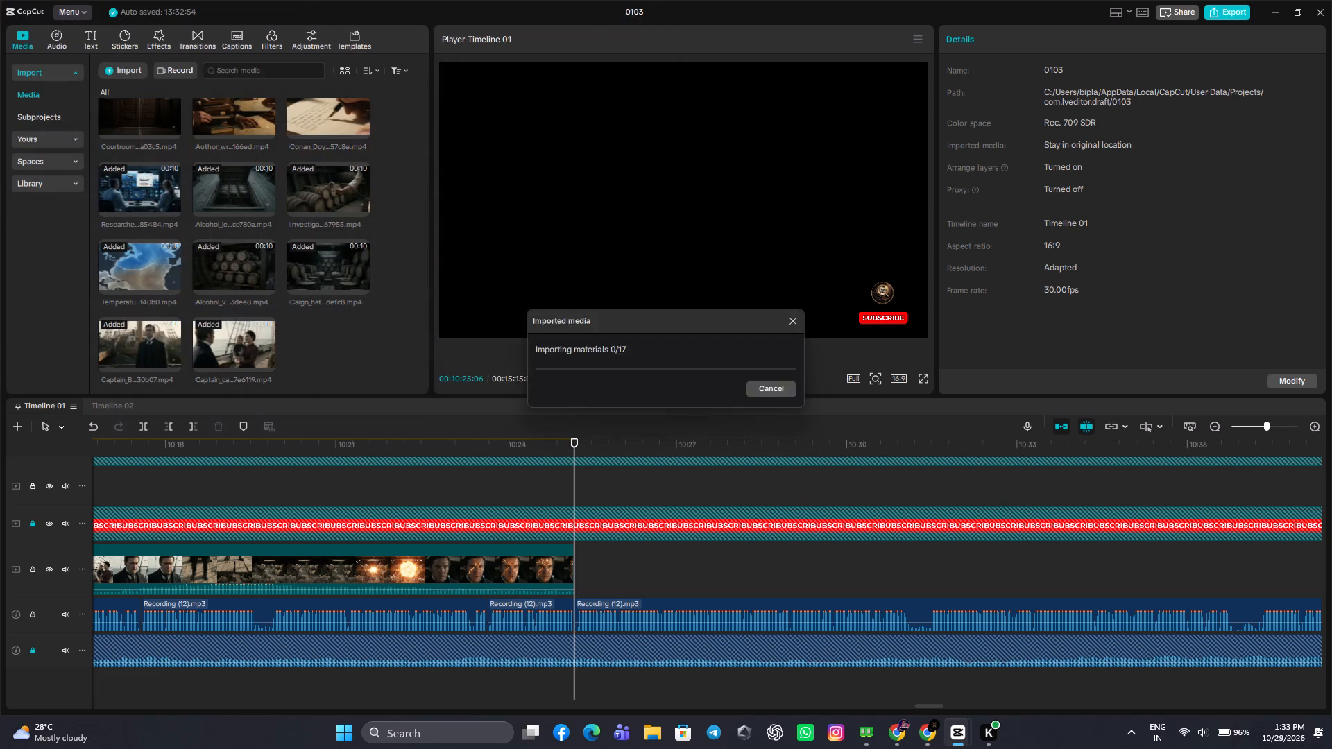
Add the Professor_setting_up_scientific clip to the main video track at 10:25:06, directly after the last clip.
scroll(389, 191, down, 10)
scroll(396, 273, down, 2)
click(391, 304)
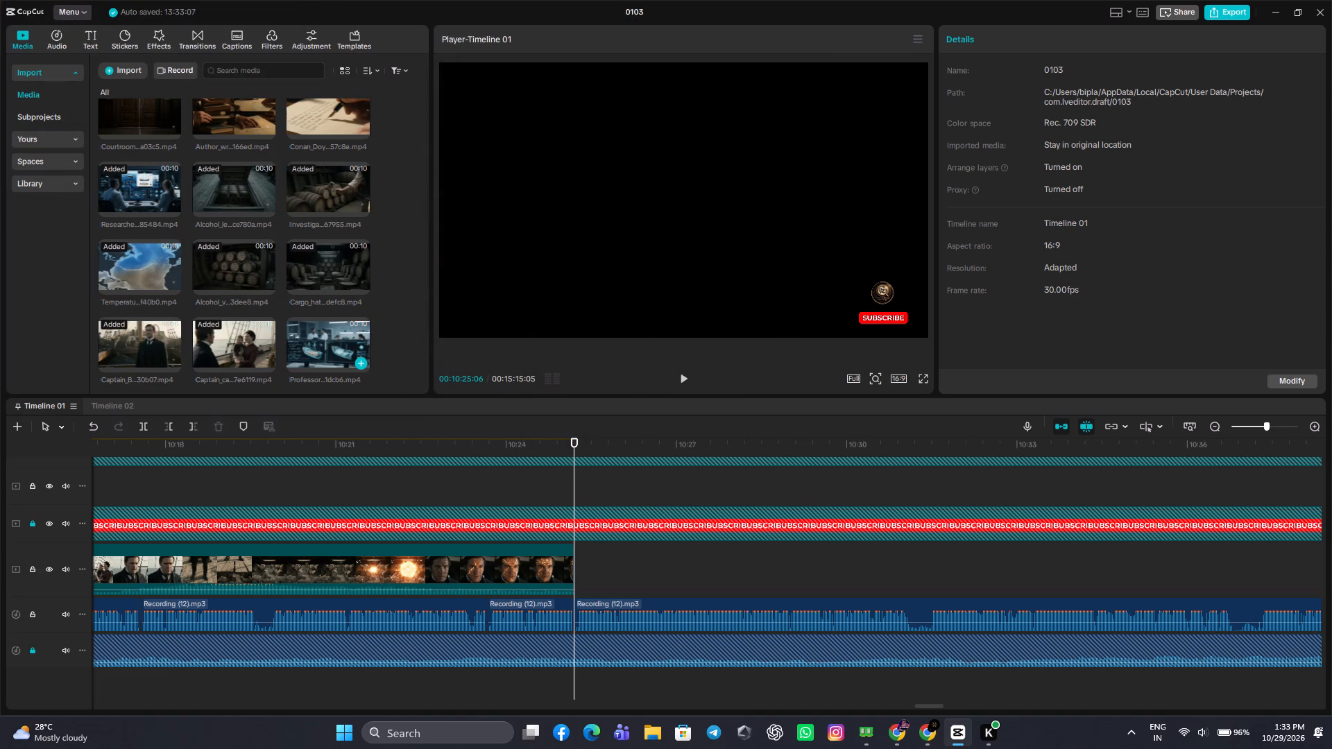
click(364, 361)
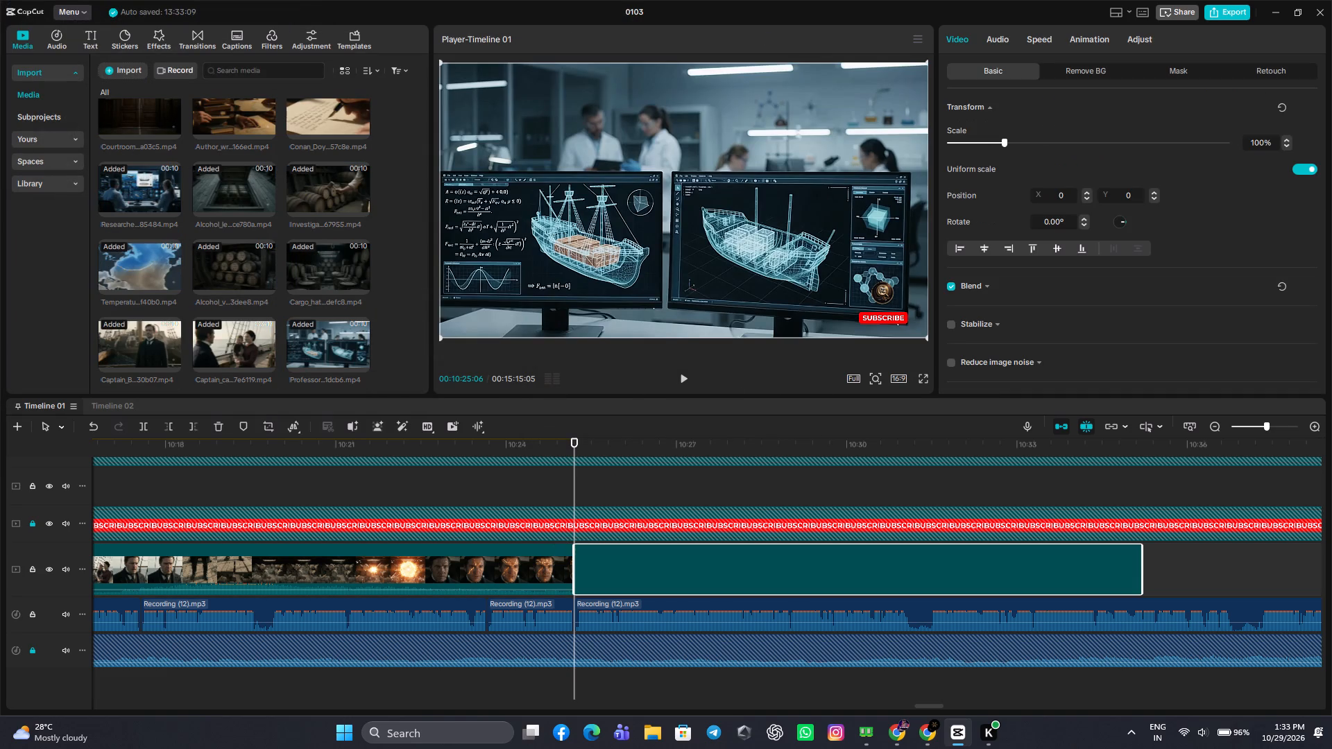
Play the timeline from about 10:24:27 through the professor clip to check it against the narration.
click(558, 498)
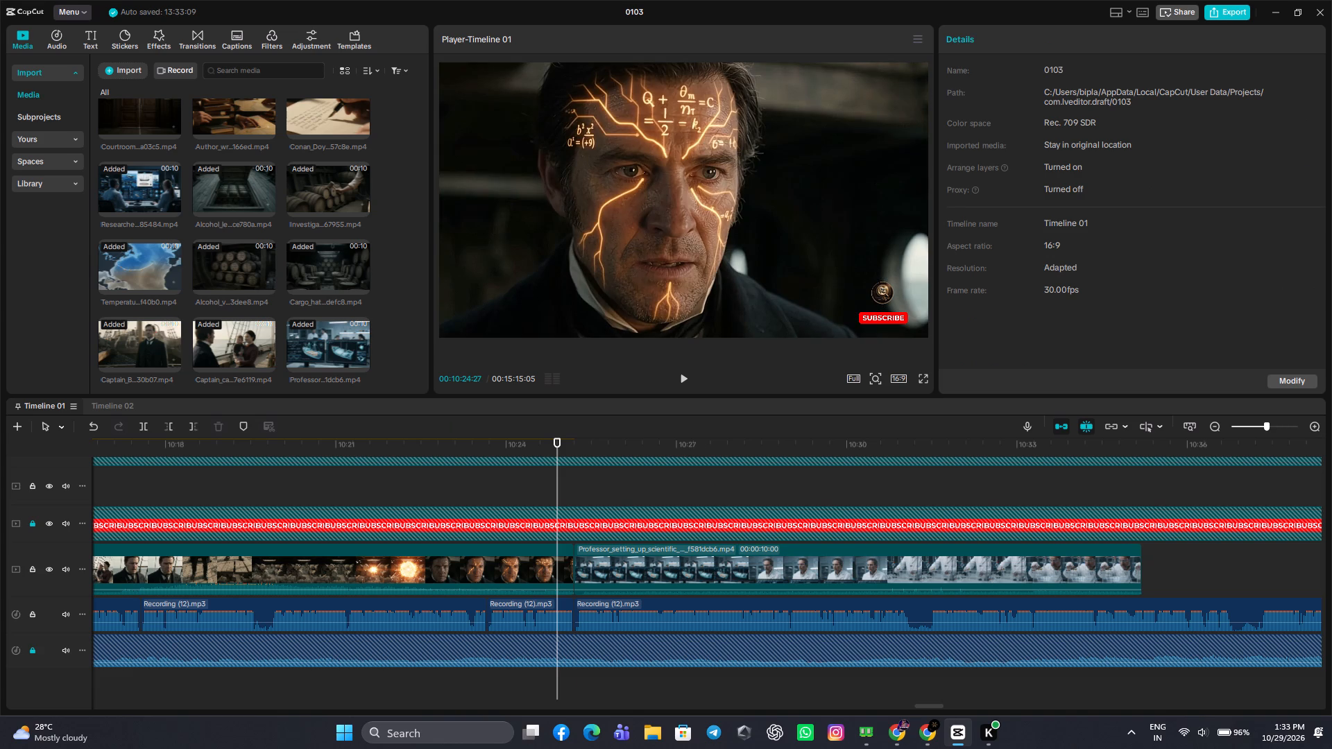
click(681, 382)
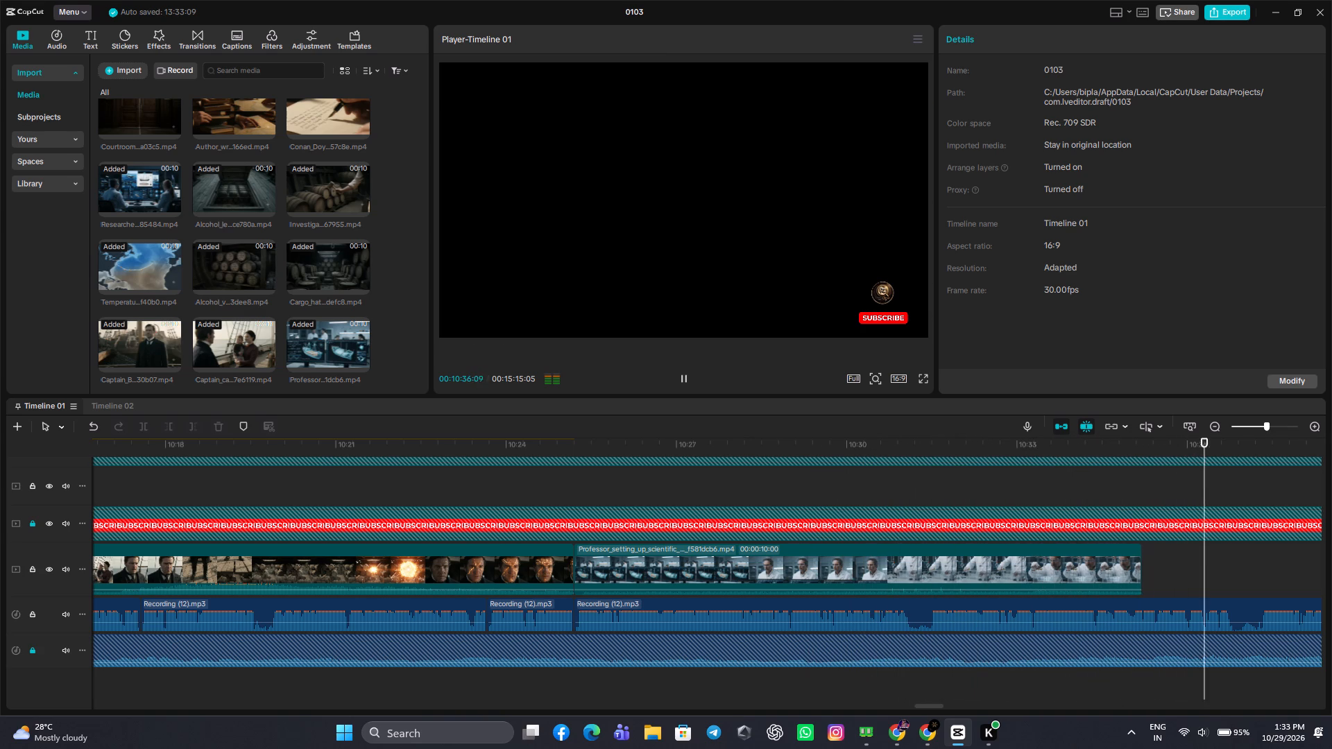
click(1156, 562)
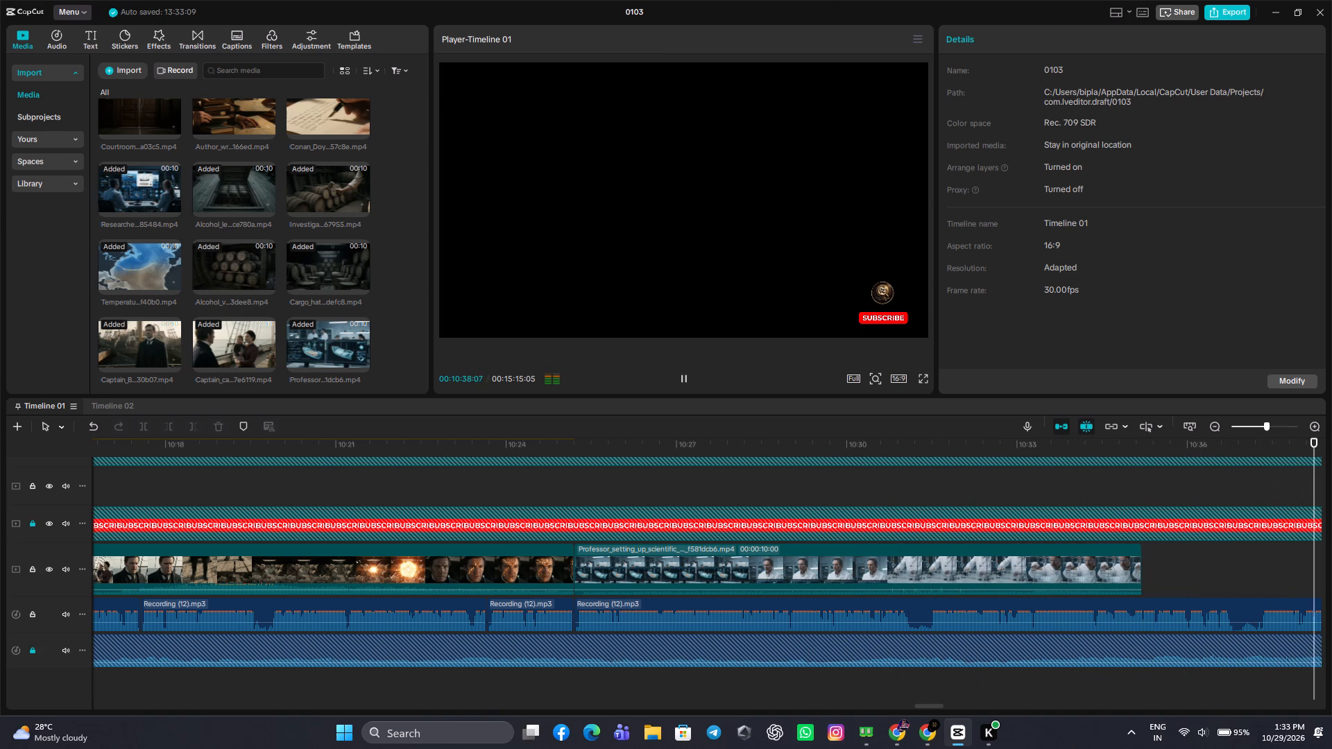
Split the narration at 10:31:03, trim the pause up to 10:31:13, and close the gap.
drag(1156, 562, 112, 528)
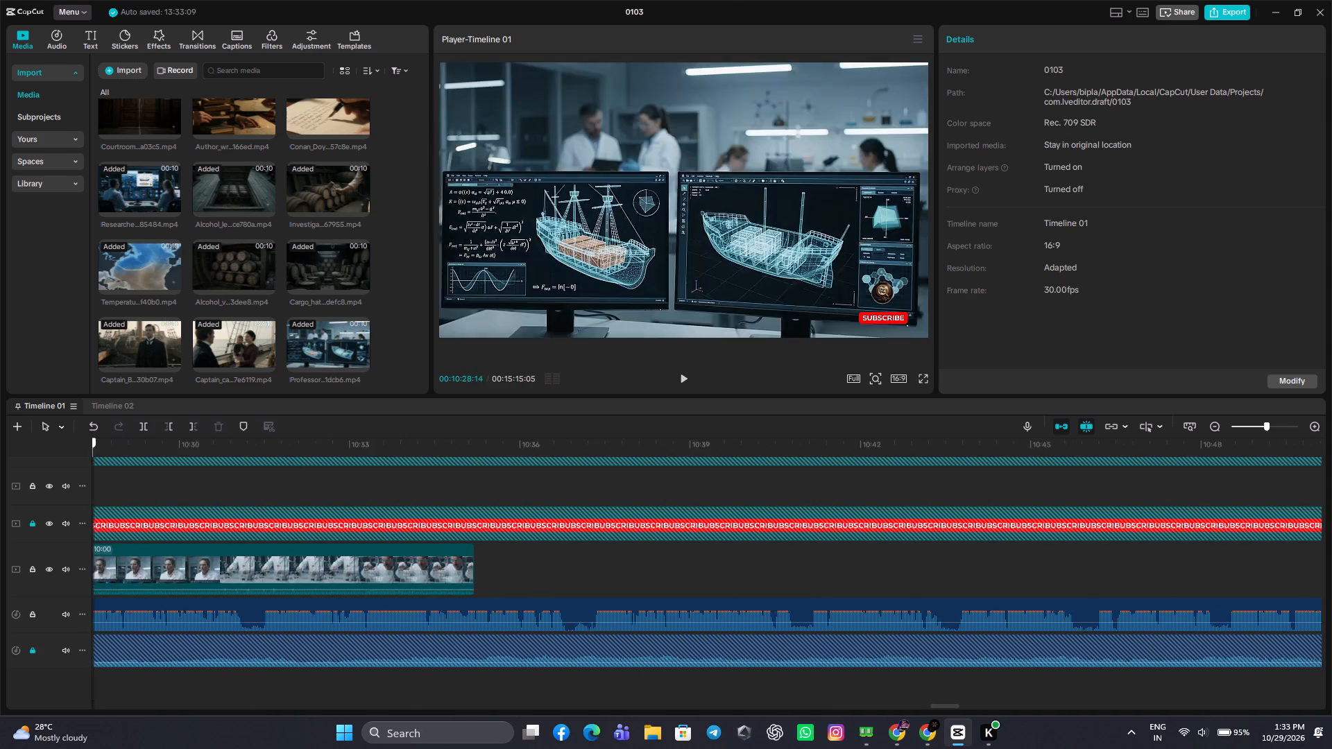
drag(112, 528, 464, 577)
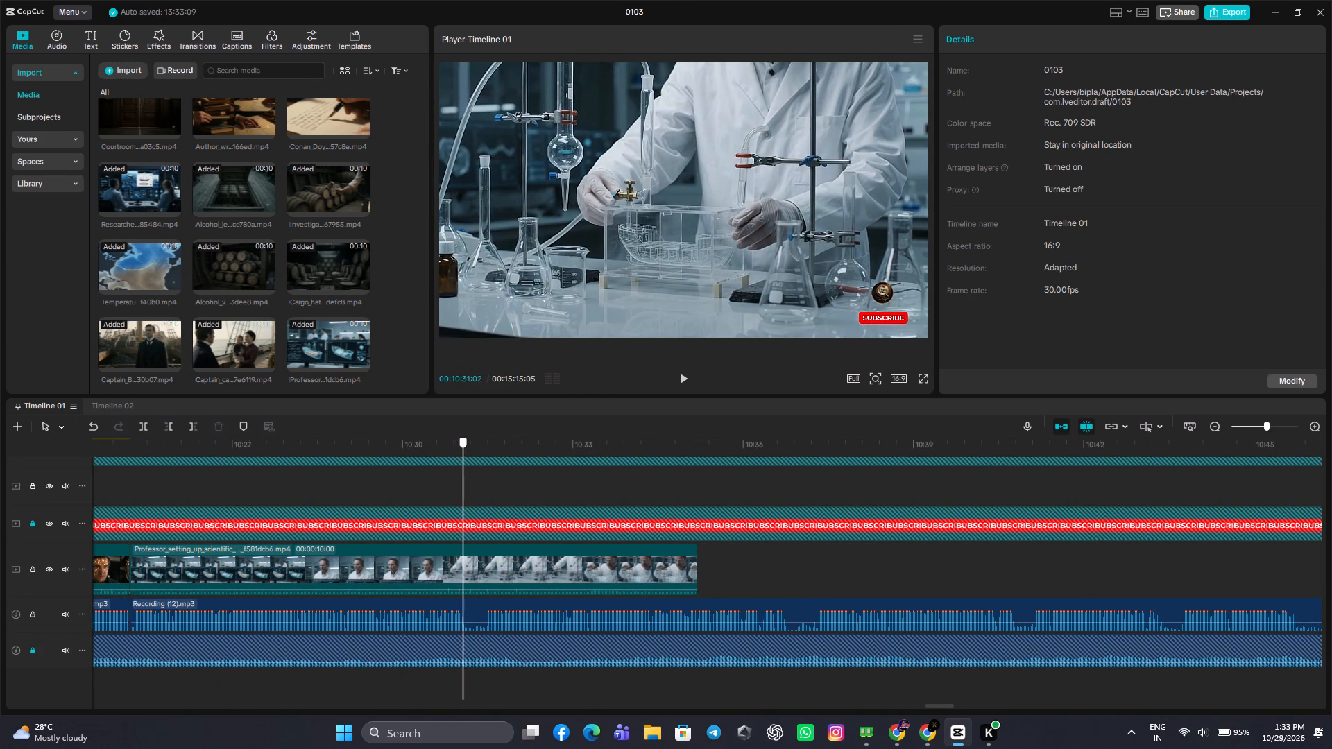
drag(464, 577, 465, 580)
click(471, 608)
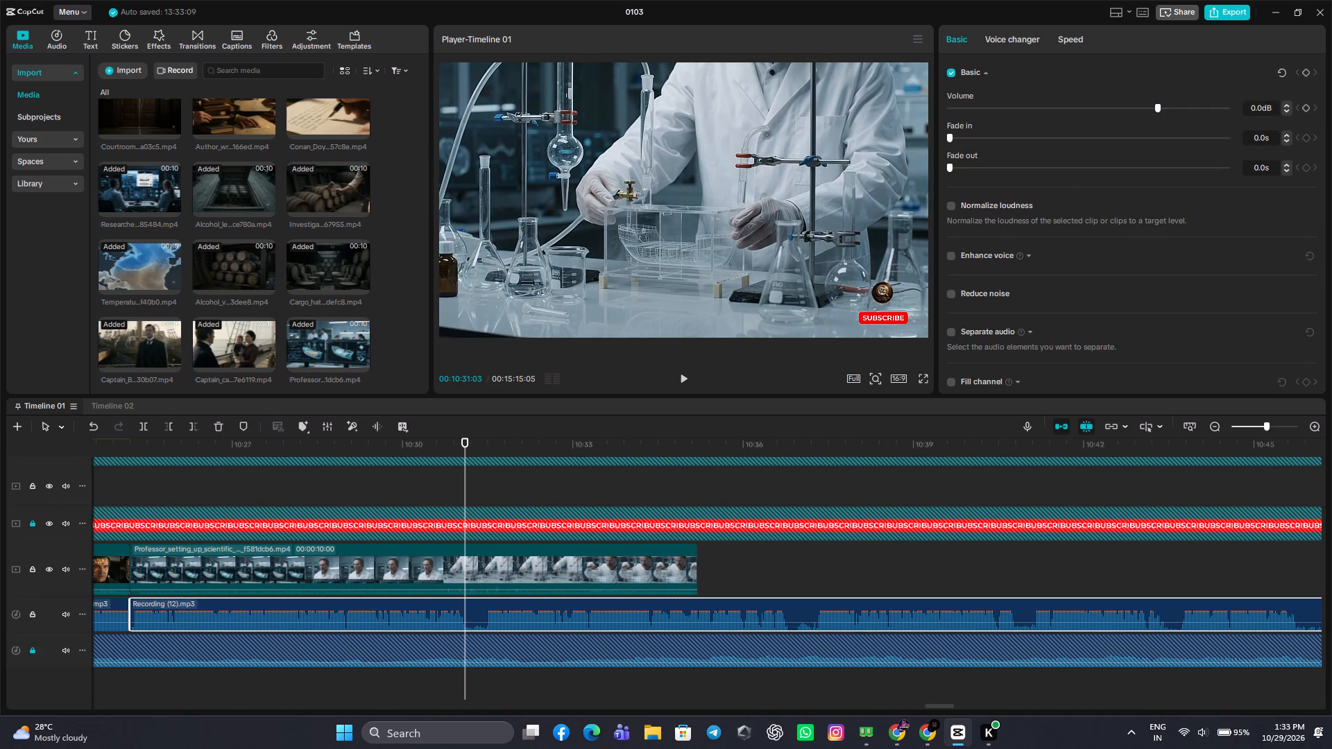
click(142, 429)
drag(466, 490, 475, 507)
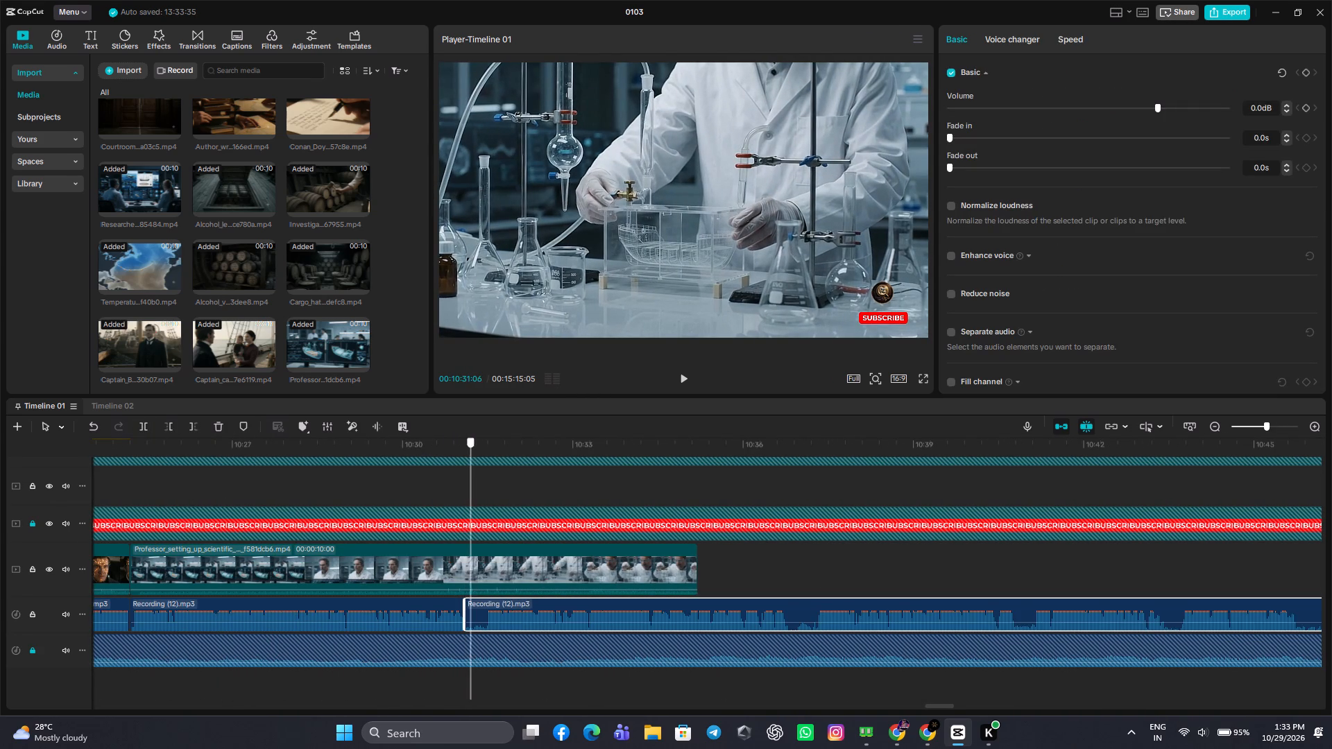
drag(475, 507, 488, 556)
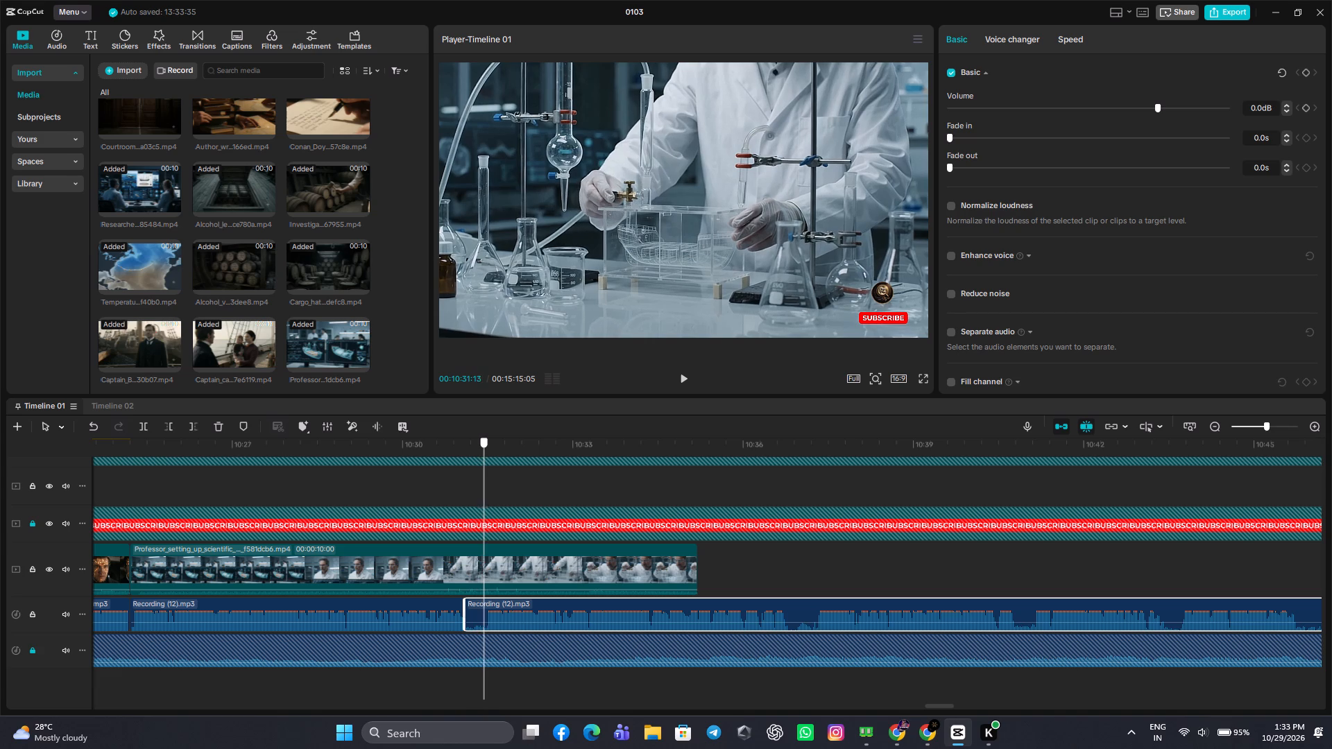
drag(488, 556, 484, 569)
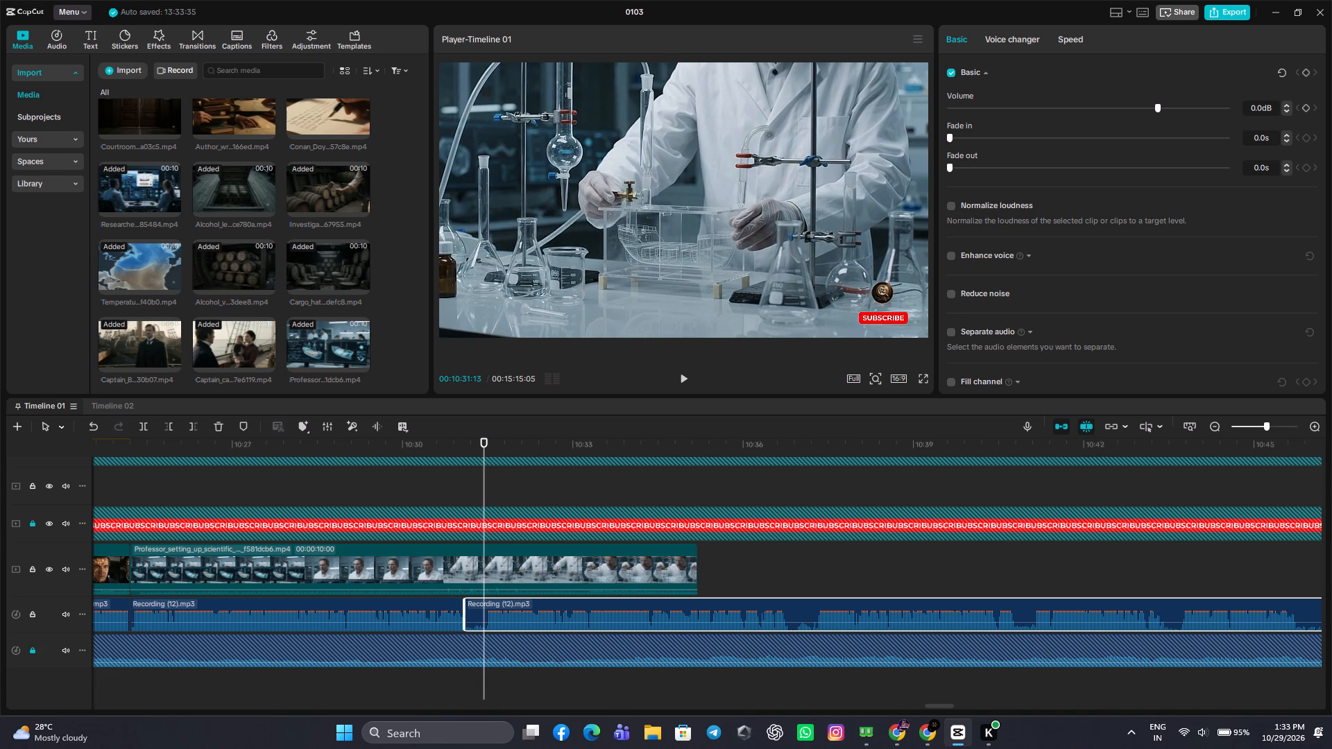
click(176, 428)
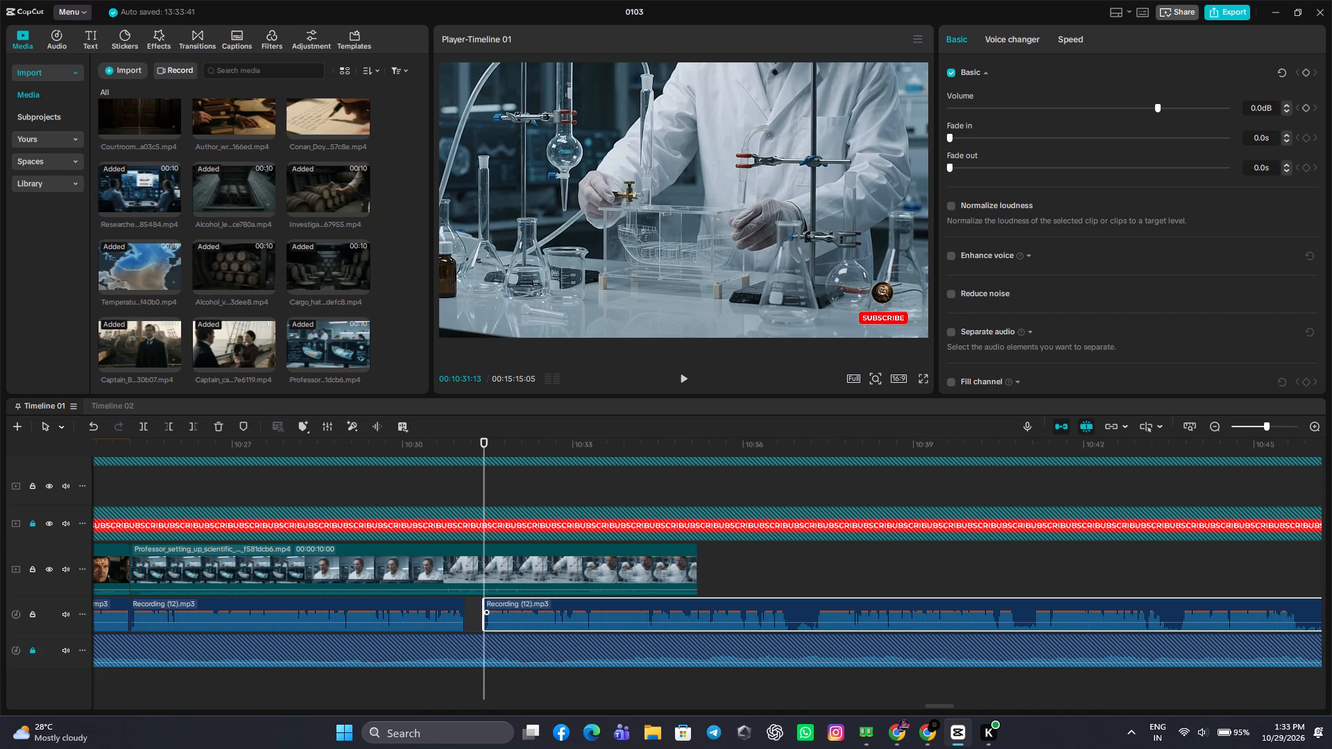
drag(504, 601, 488, 601)
Split the narration at 10:36:13, trim the pause up to 10:36:28, and close the gap.
click(735, 583)
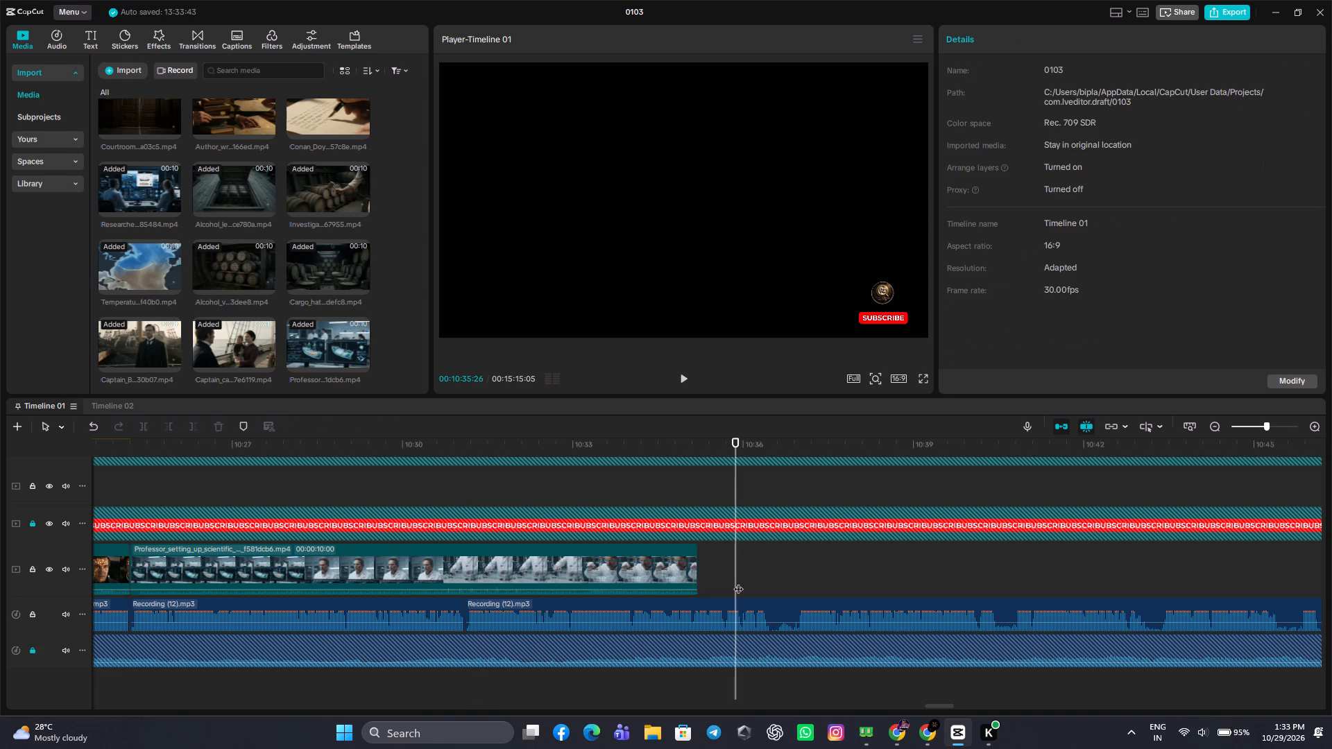
double_click(768, 580)
click(774, 604)
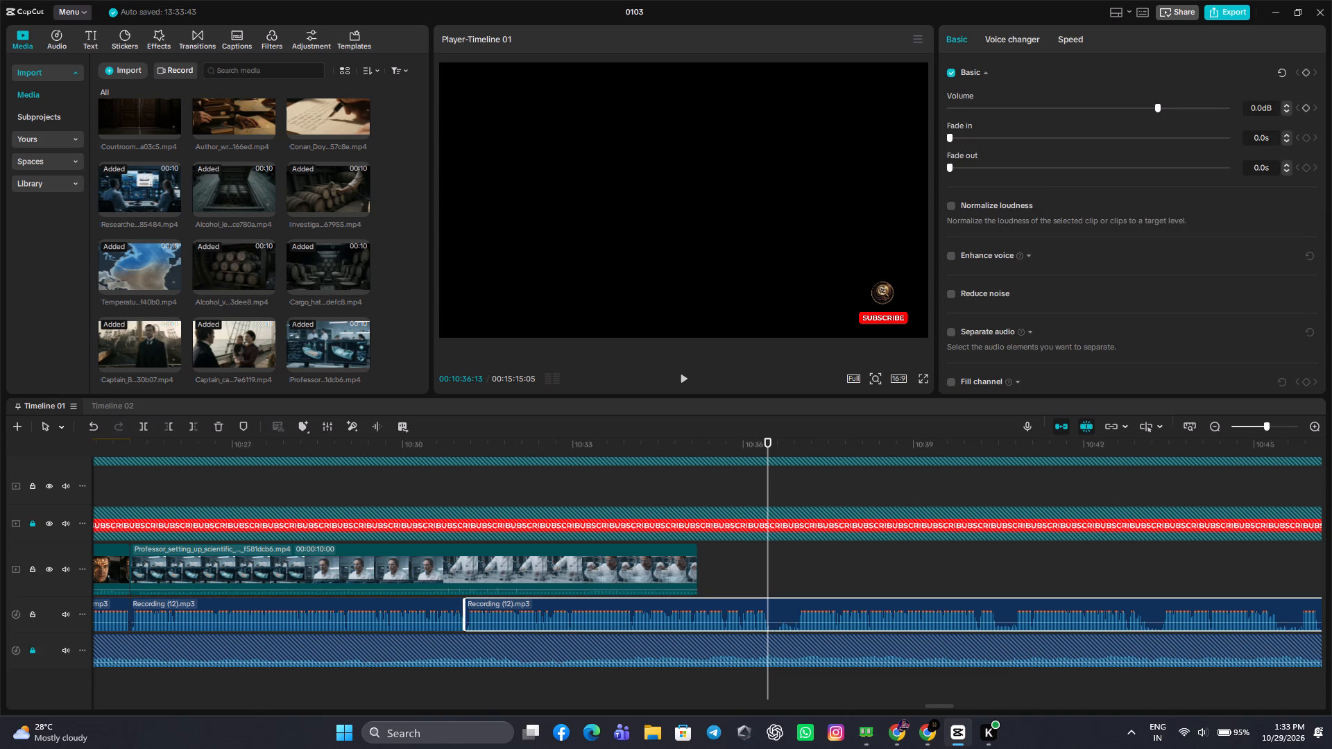
click(146, 425)
click(783, 578)
drag(785, 583, 793, 592)
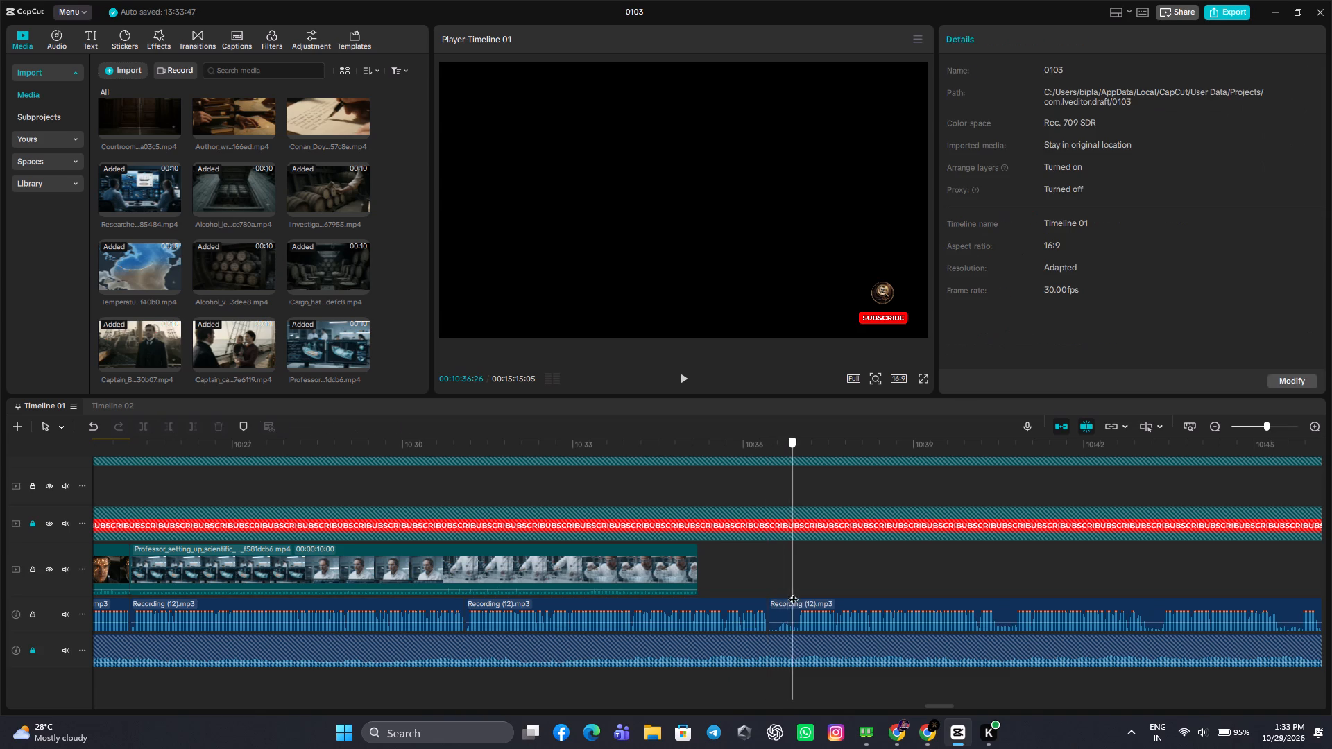
drag(793, 592, 796, 597)
click(800, 611)
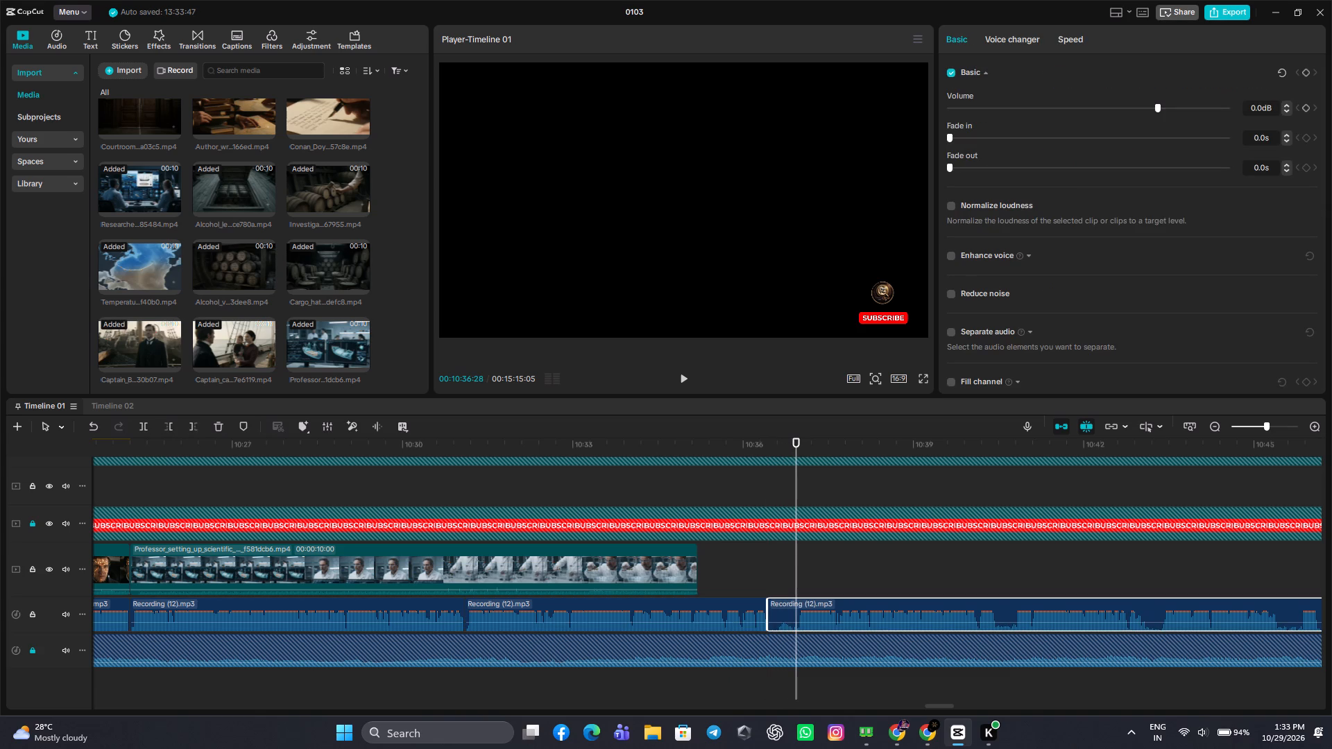
click(169, 429)
drag(827, 607, 806, 606)
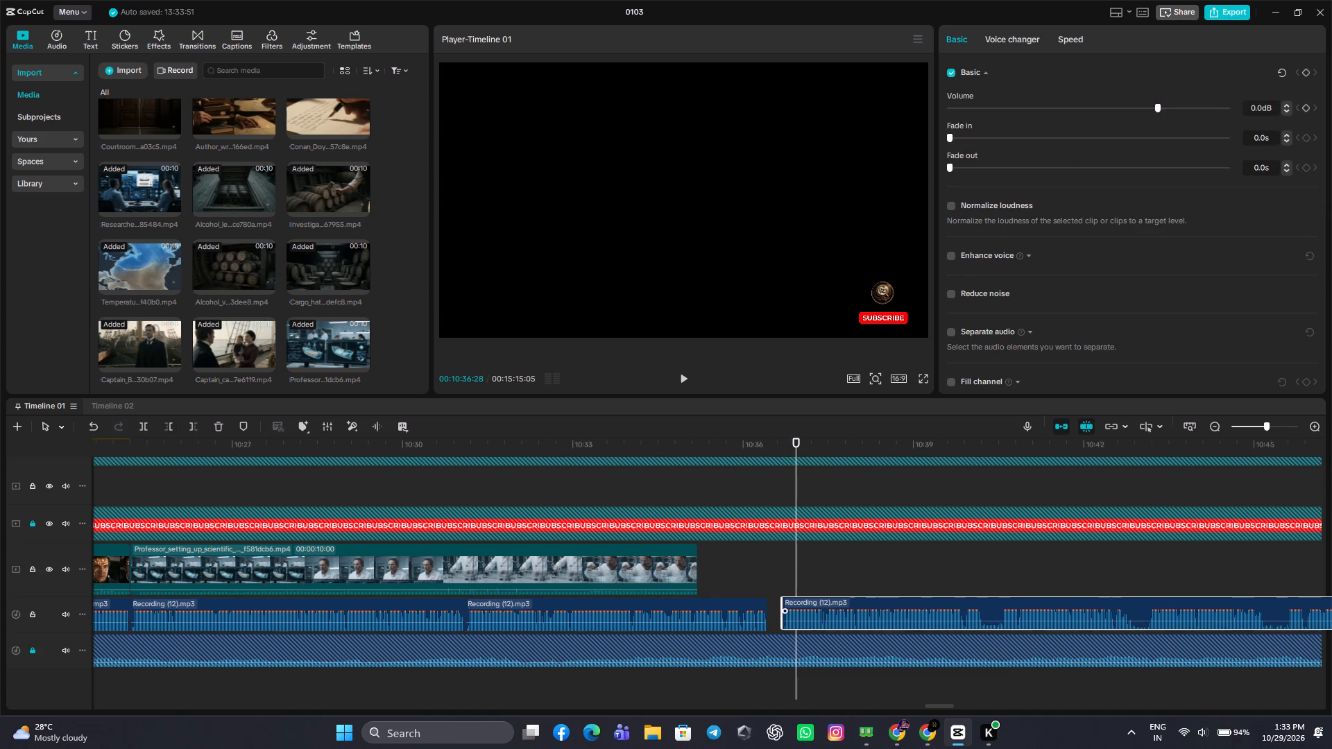
drag(806, 606, 803, 606)
Play back the section from 10:23:25 to about 10:36 to check the tightened narration against the professor clip.
click(768, 575)
drag(768, 575, 351, 555)
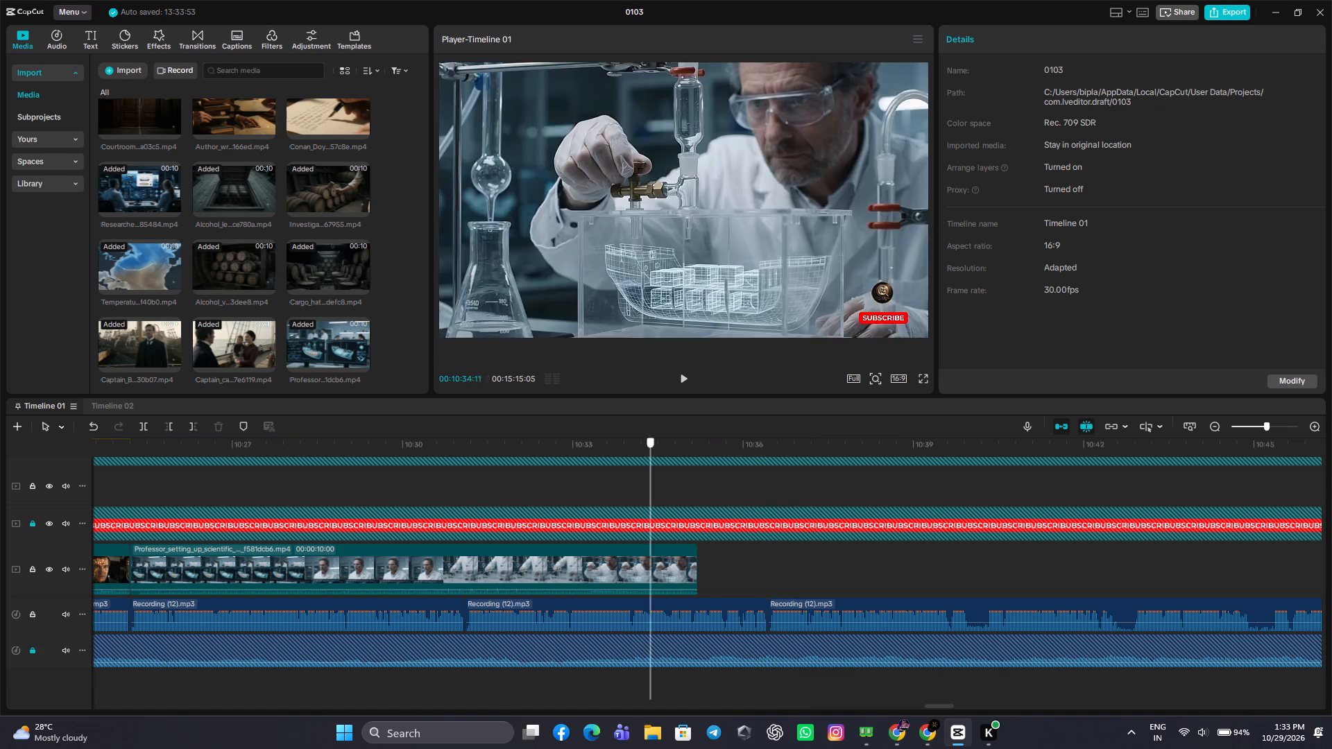
drag(351, 555, 128, 562)
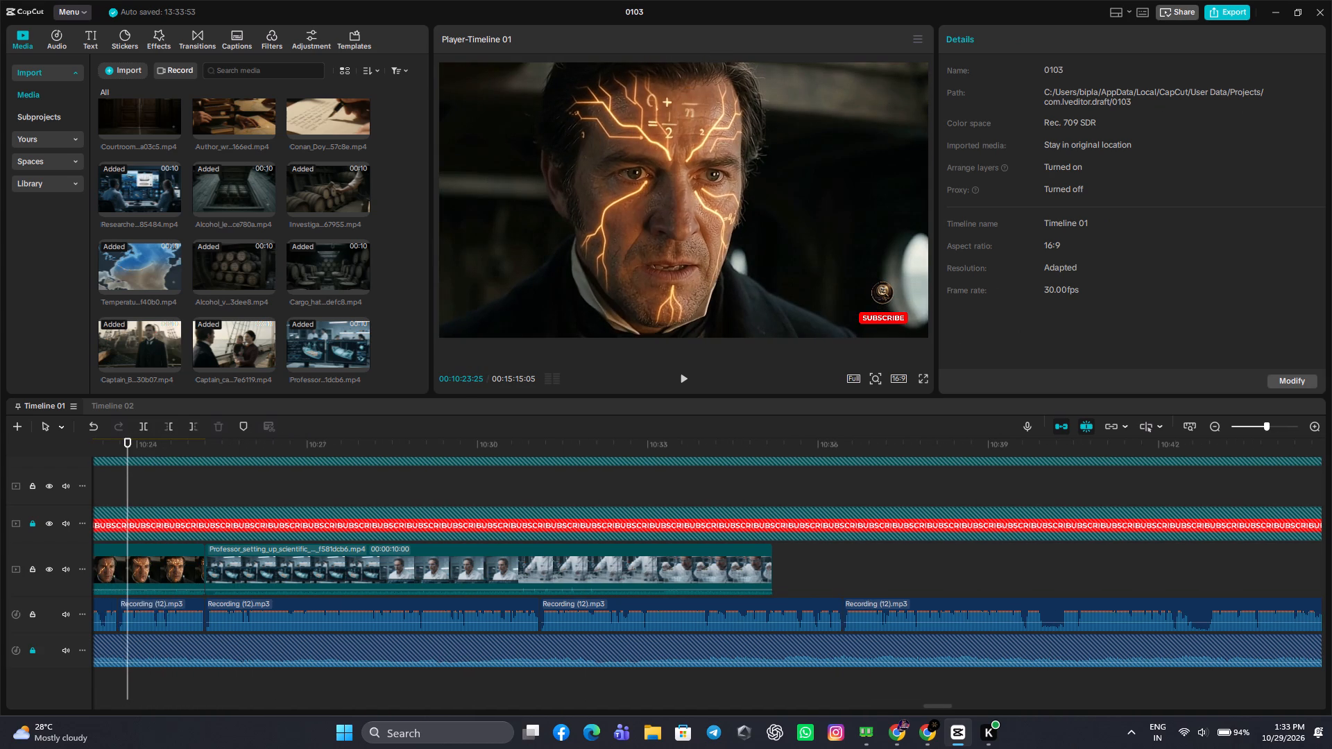
click(680, 381)
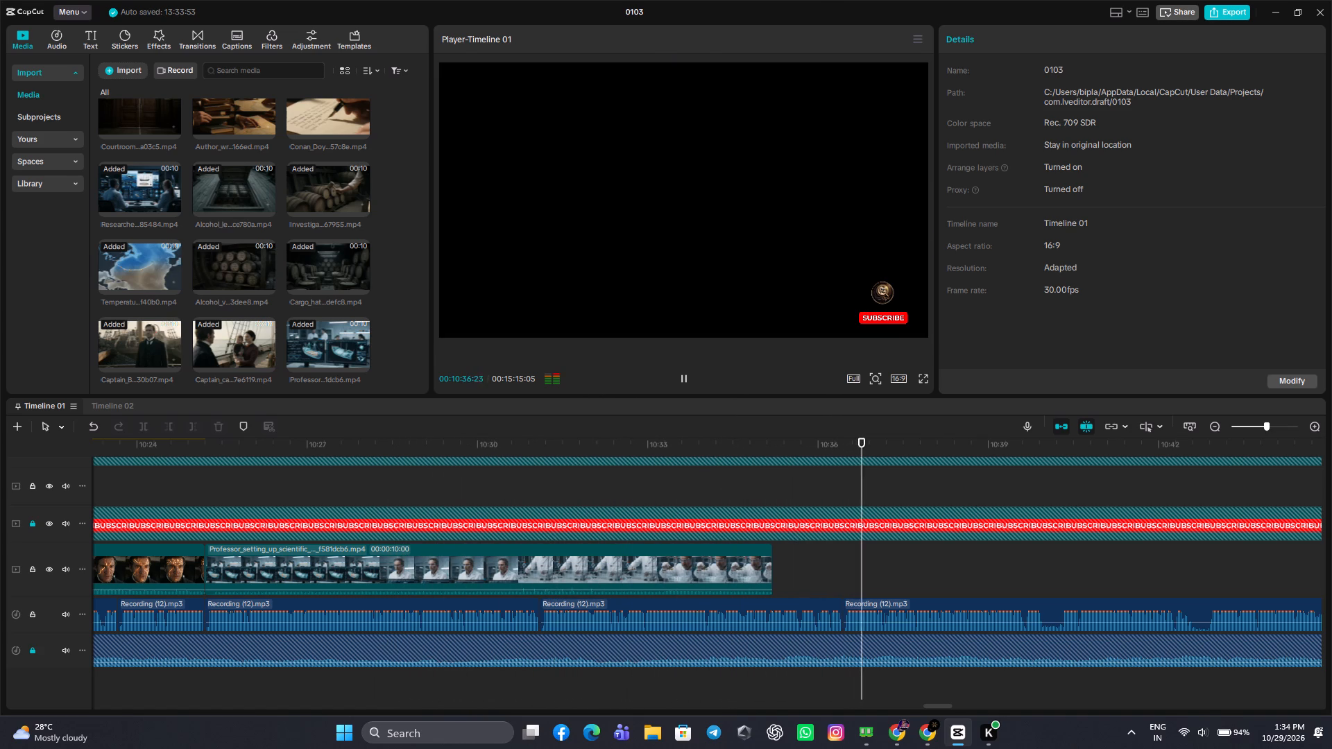
click(685, 377)
Slow the professor clip to 0.89x speed so that it ends at the narration cut at 10:36:13.
double_click(842, 562)
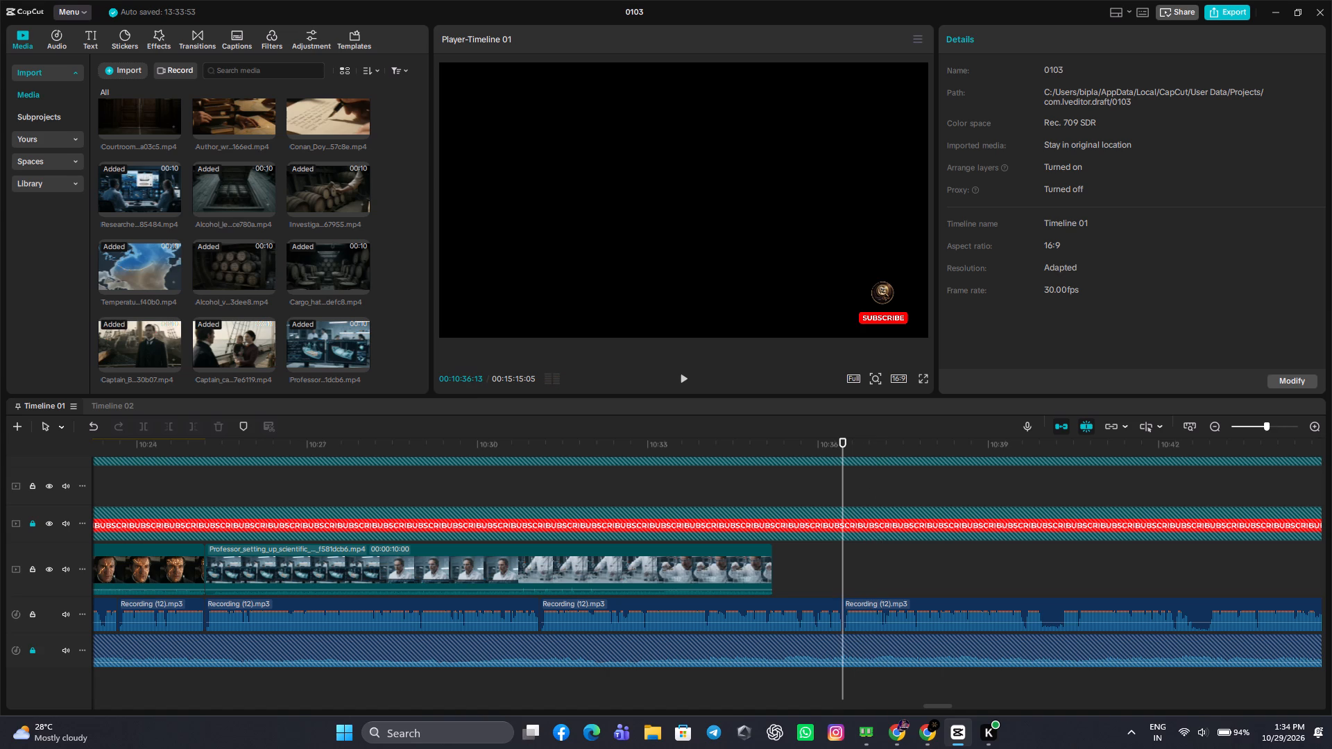
click(754, 578)
click(1034, 35)
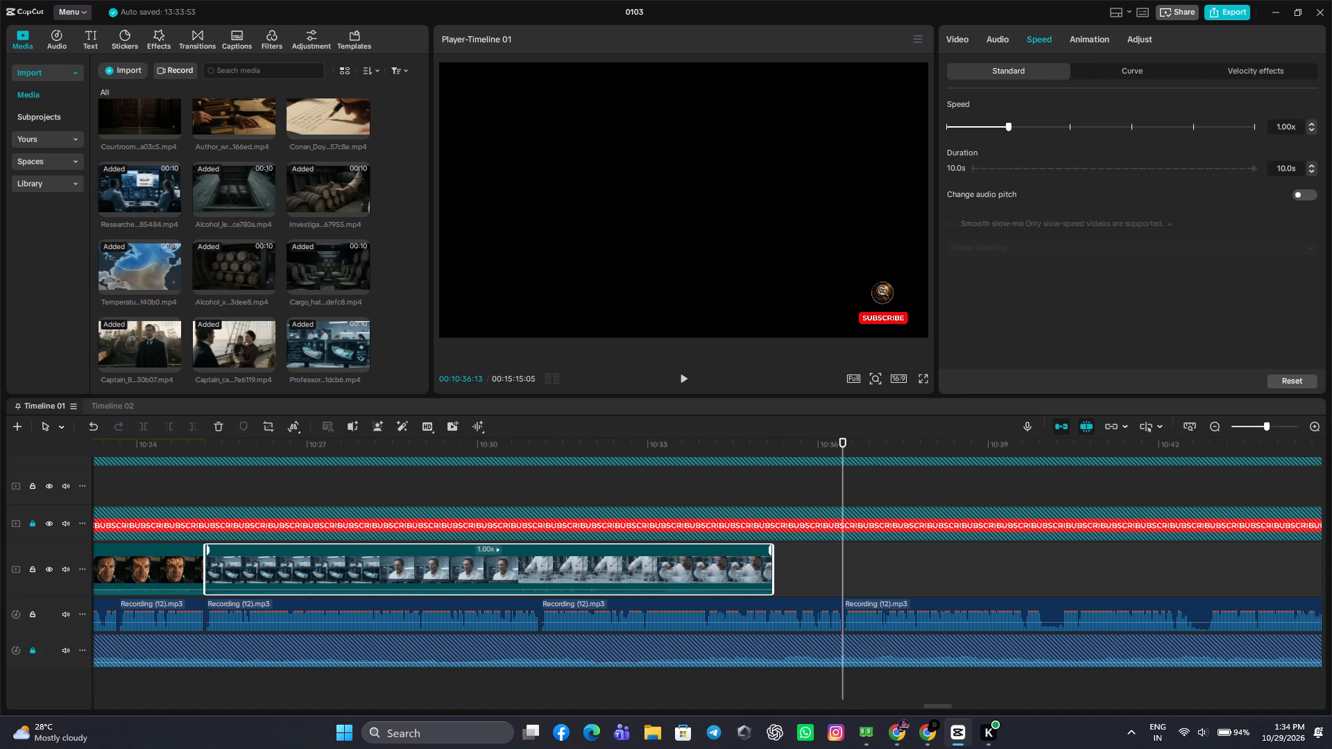
click(1005, 125)
click(1003, 127)
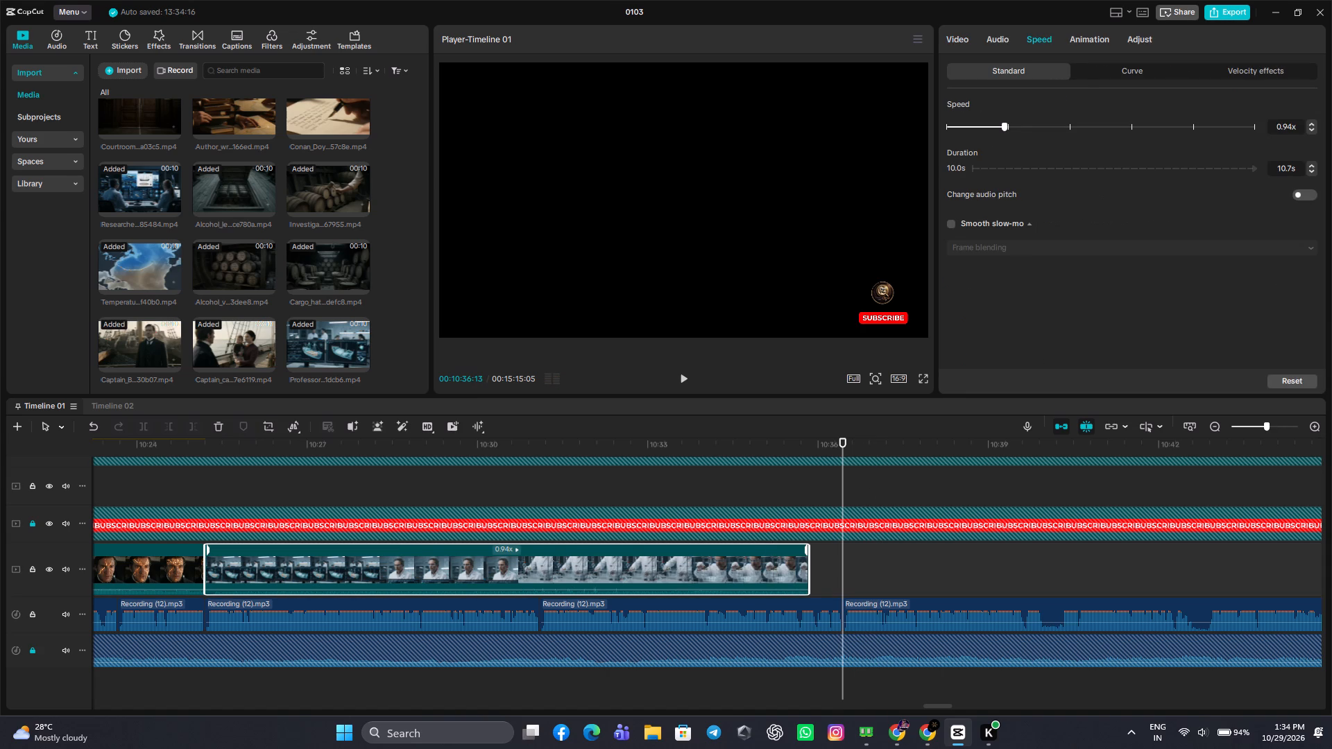
click(1000, 128)
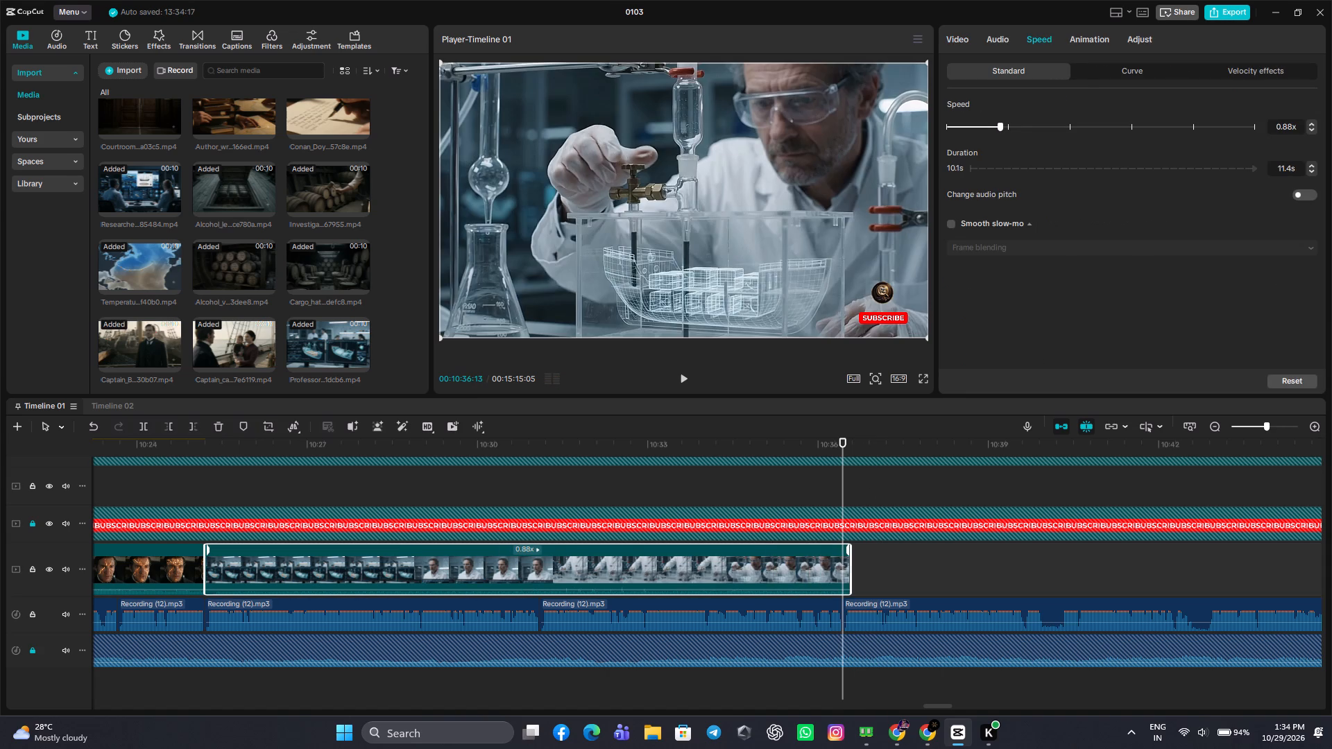
click(1000, 128)
click(1001, 128)
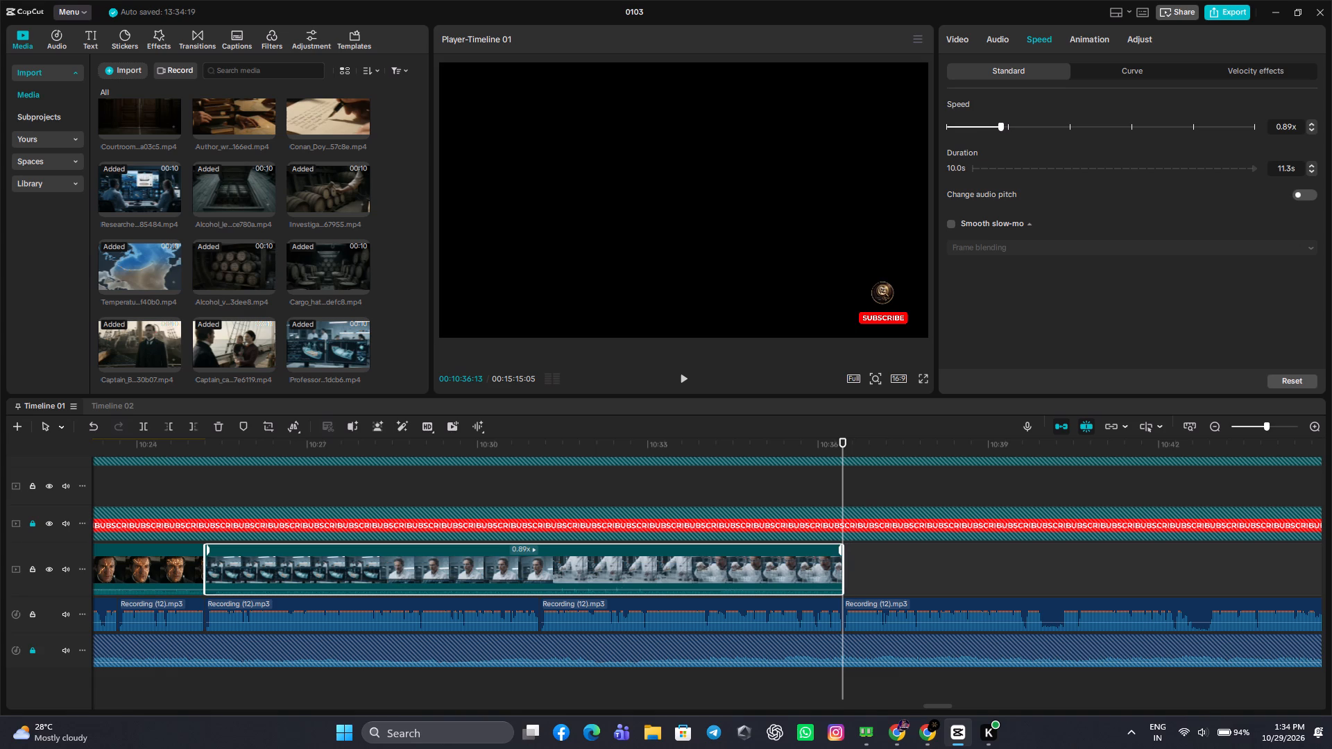
click(866, 569)
drag(866, 569, 841, 579)
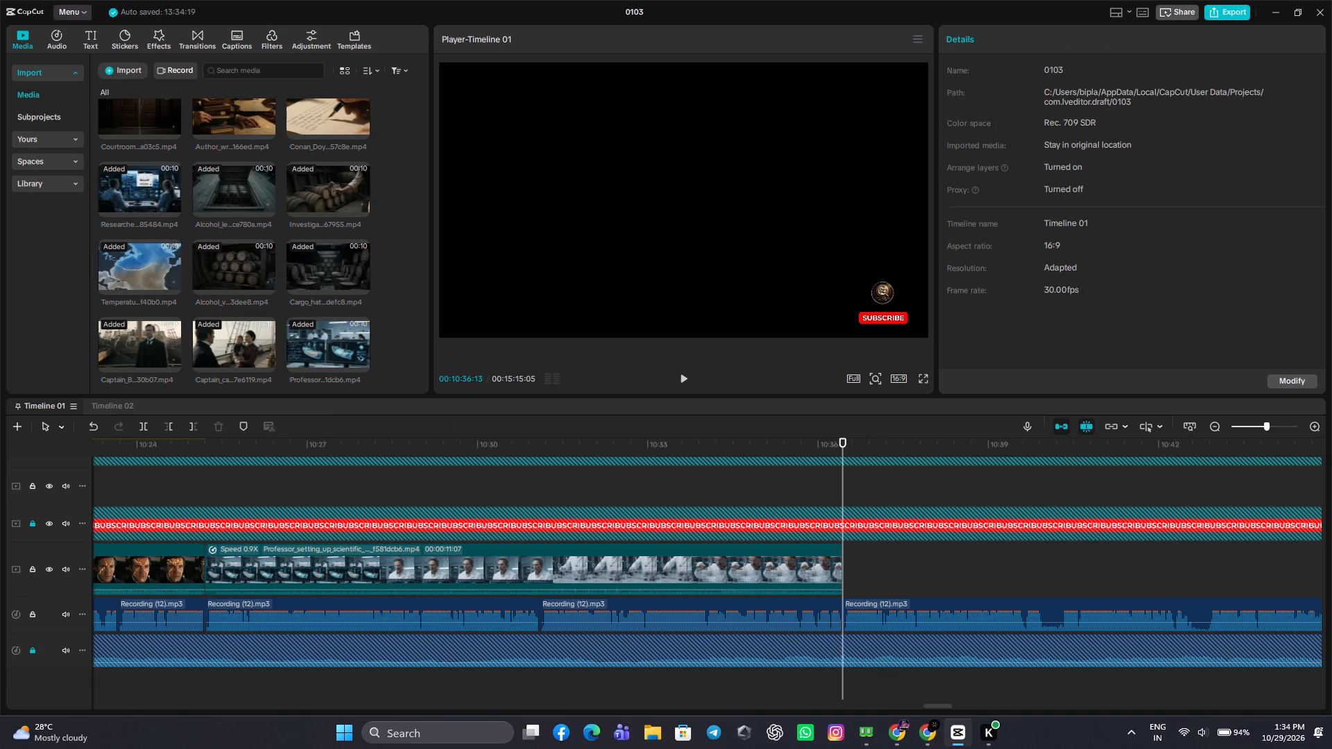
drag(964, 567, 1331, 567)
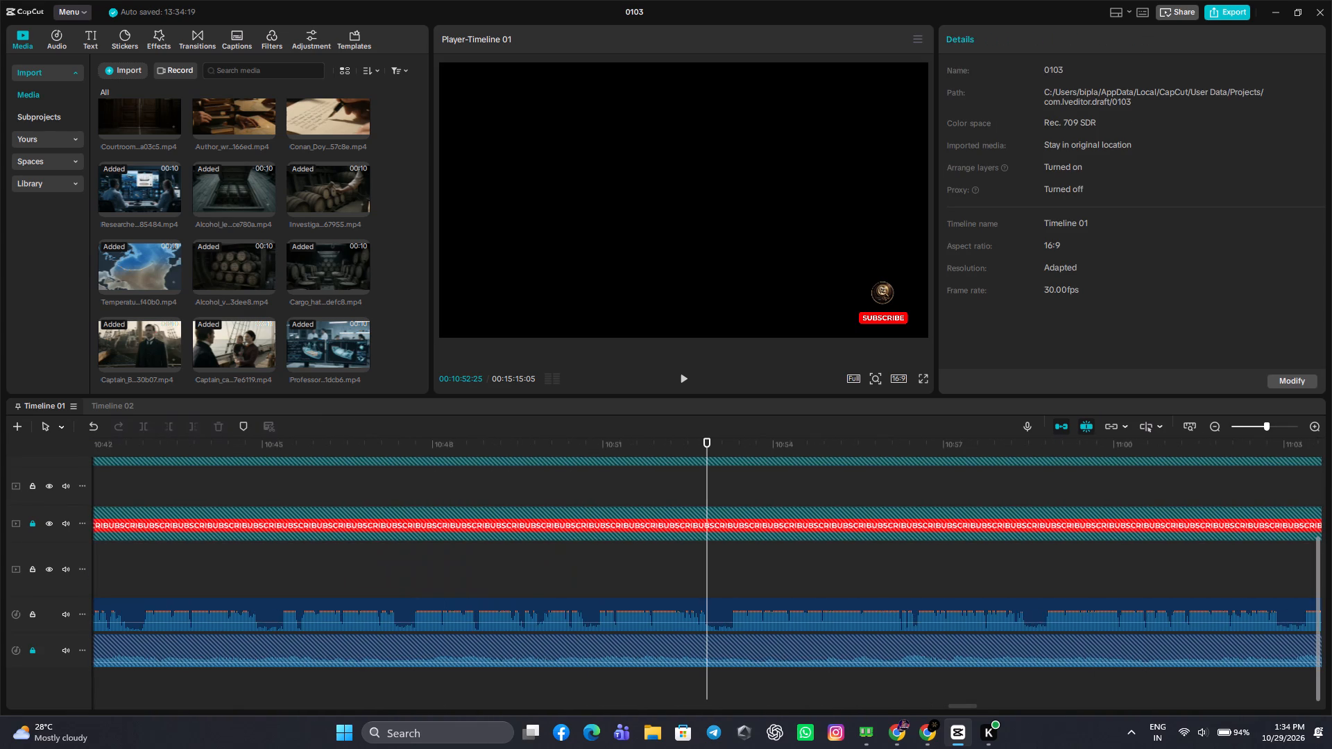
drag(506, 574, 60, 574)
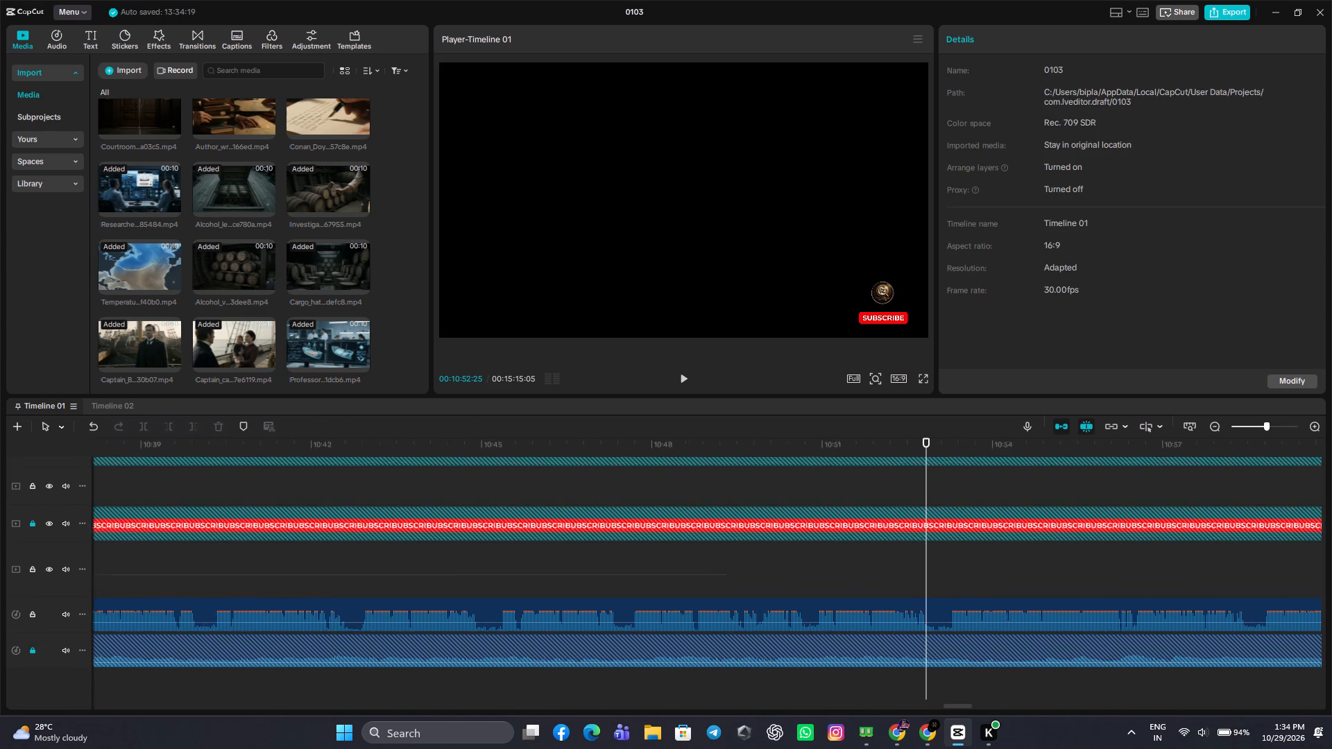
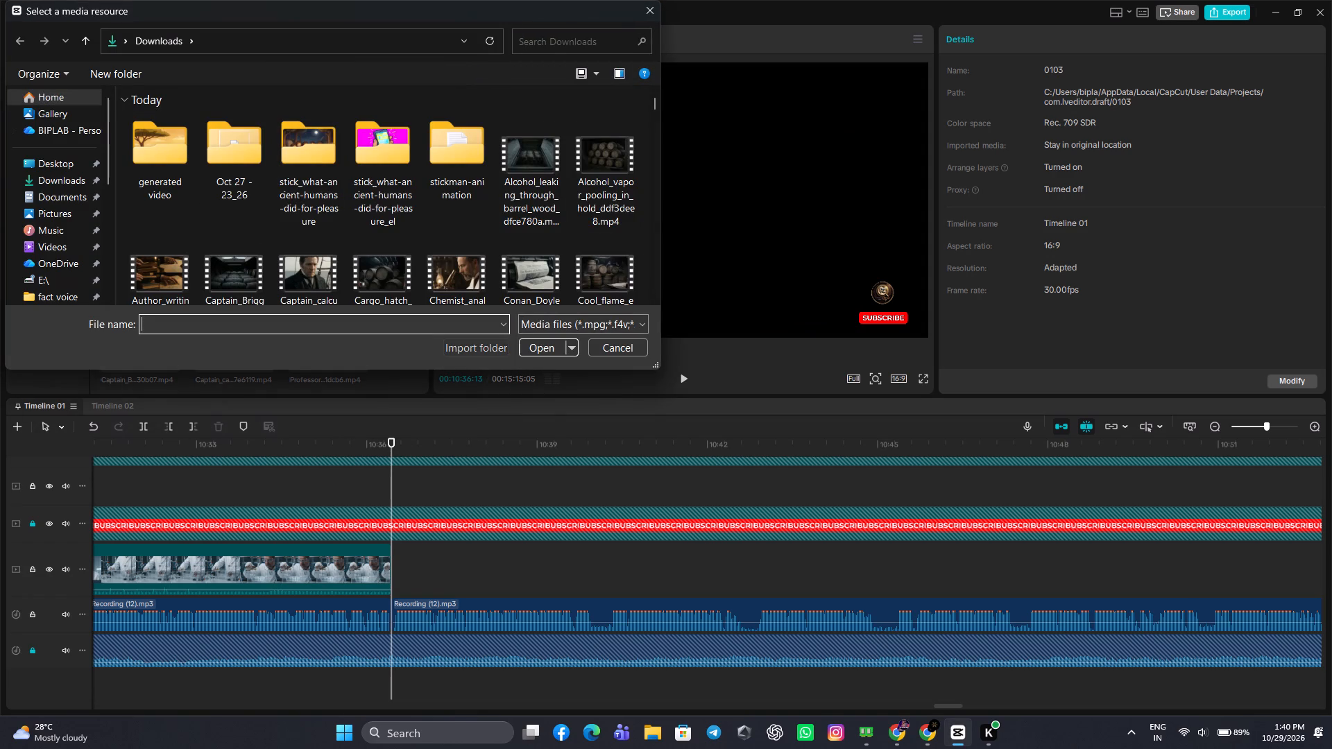
double_click(611, 275)
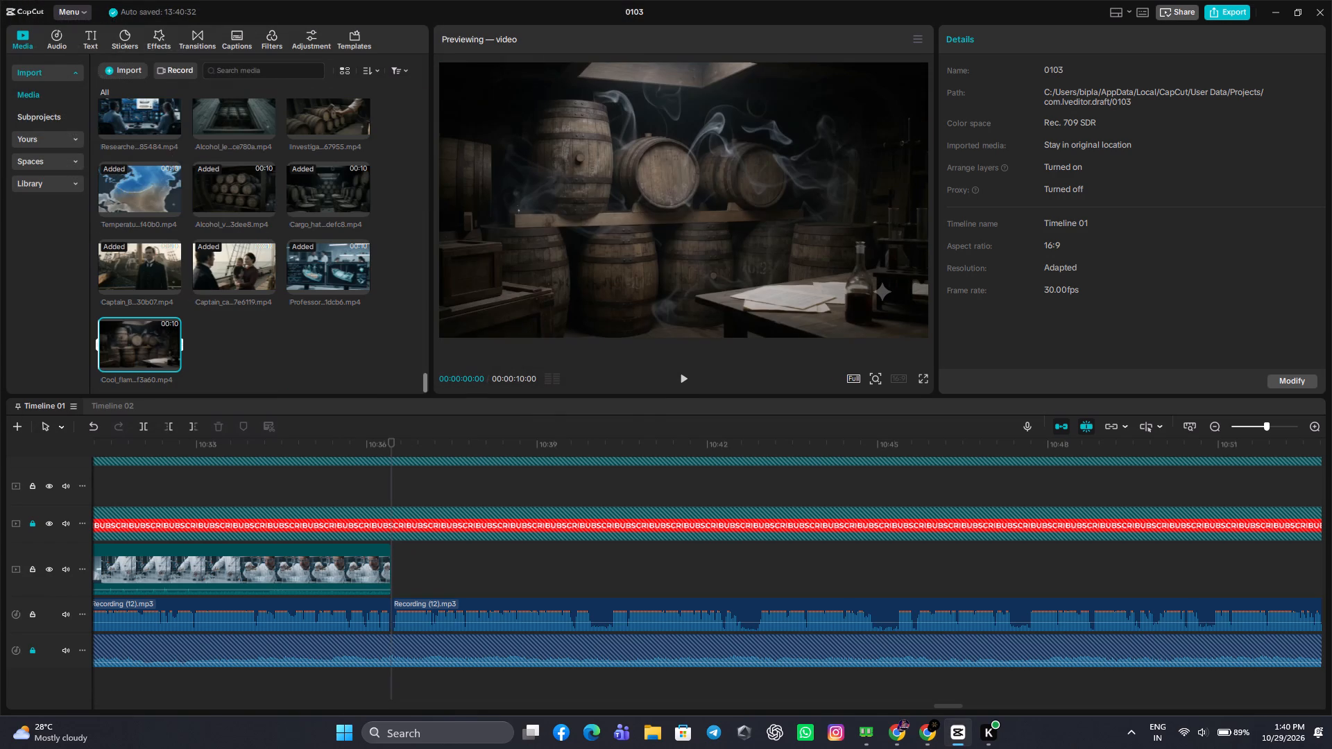
click(168, 361)
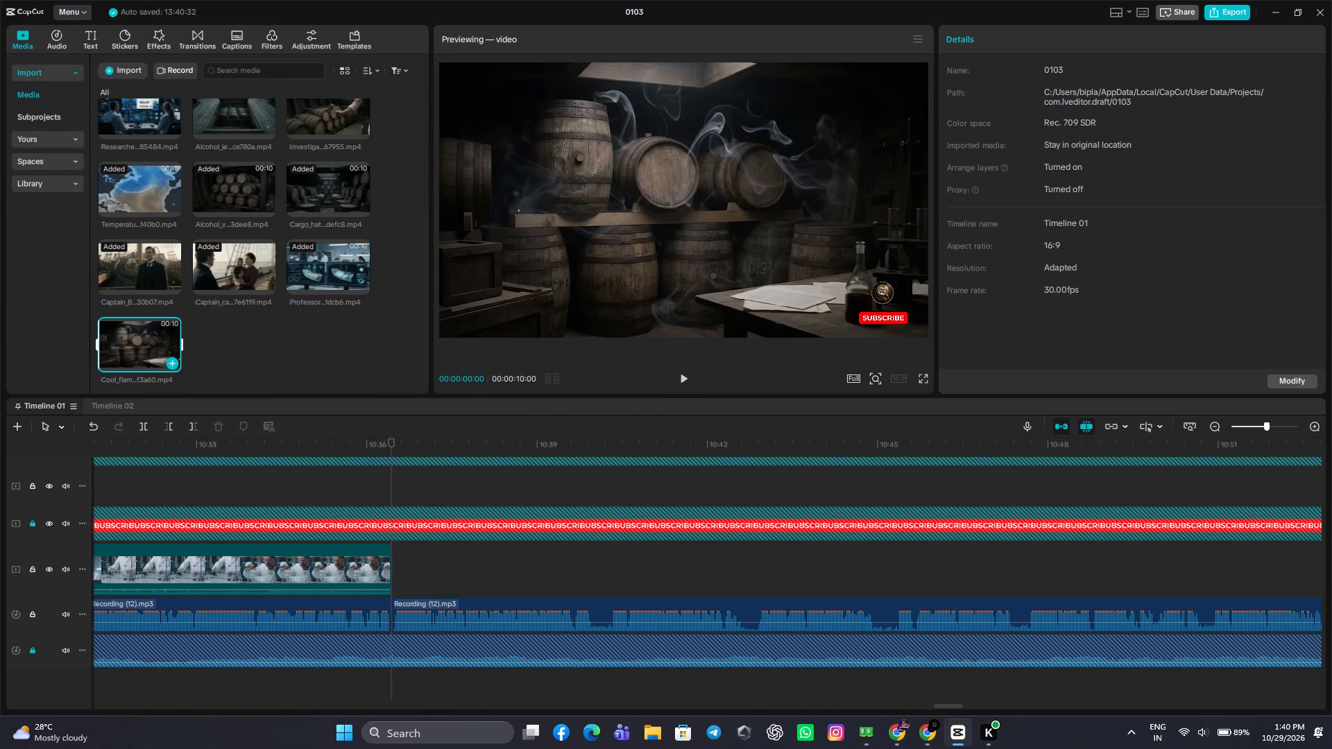
Play back from 10:35:17 through the cool-flame clip and scrub around its end to check it against the narration.
click(342, 480)
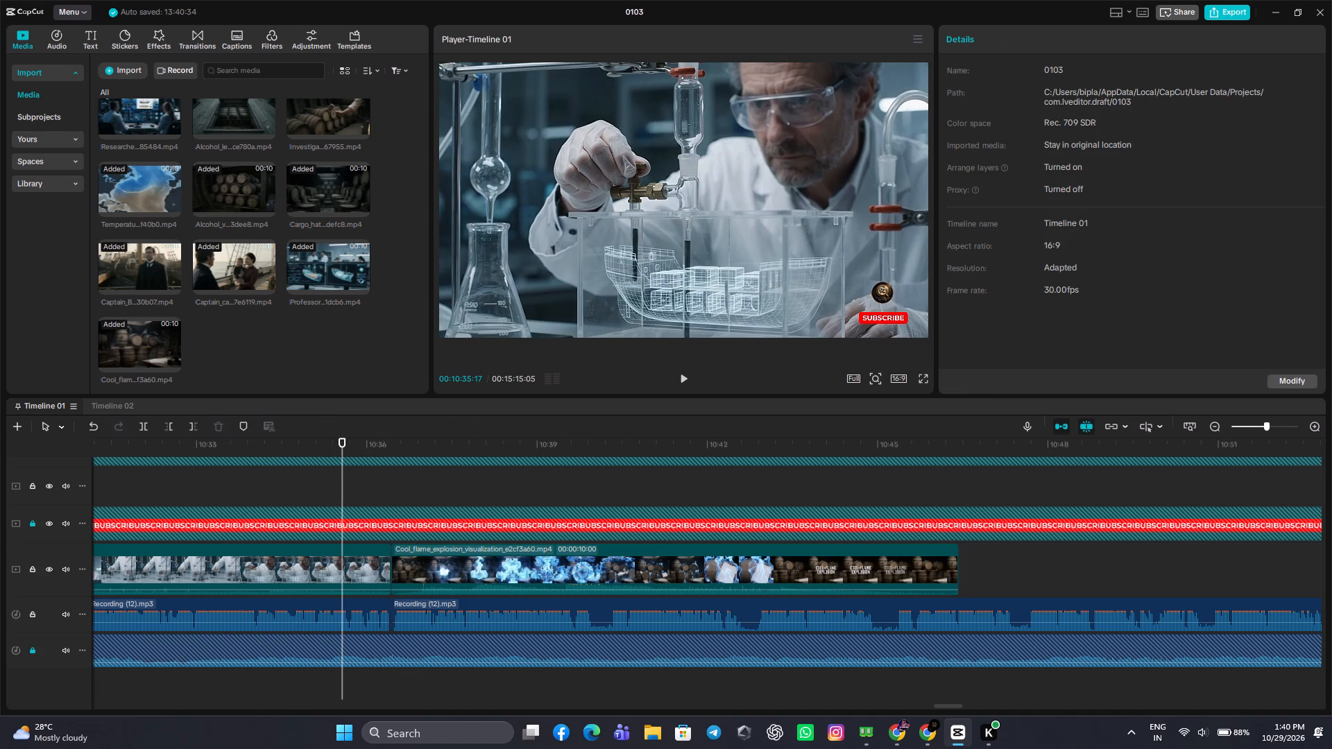
click(683, 381)
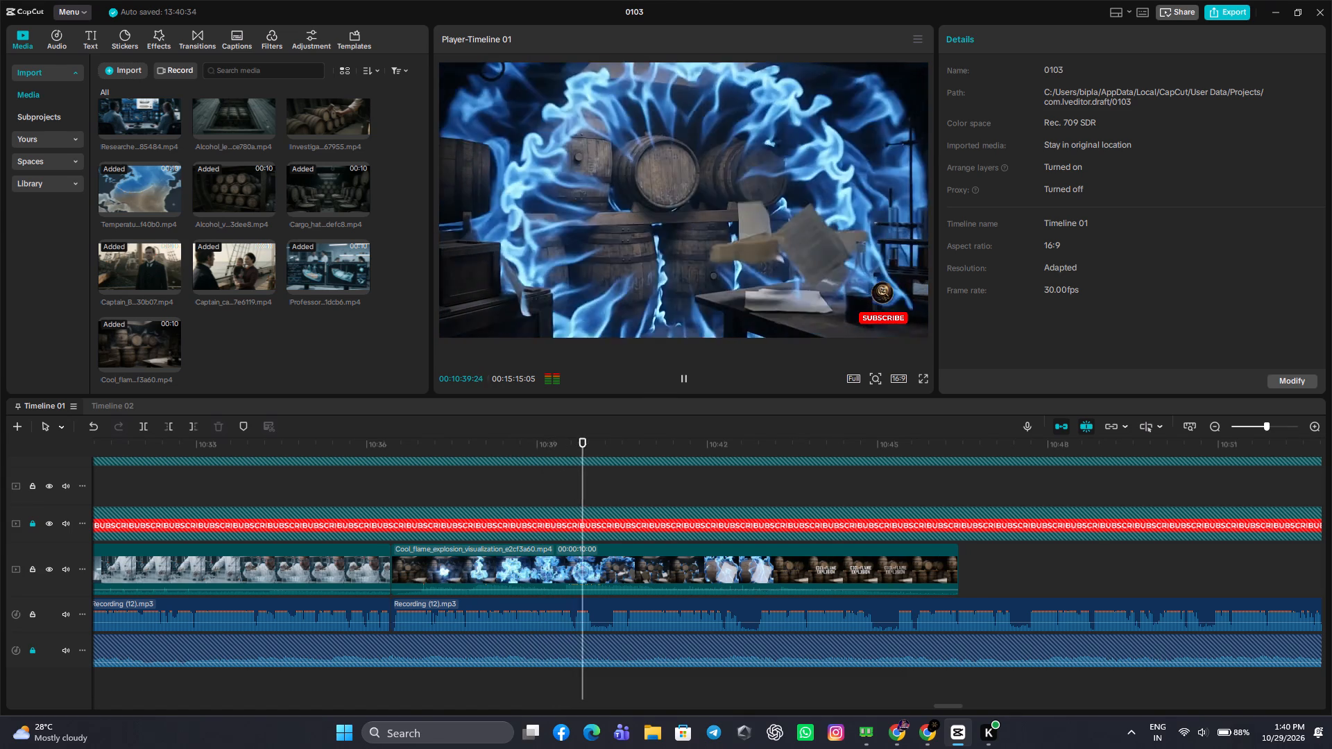
scroll(597, 361, up, 1)
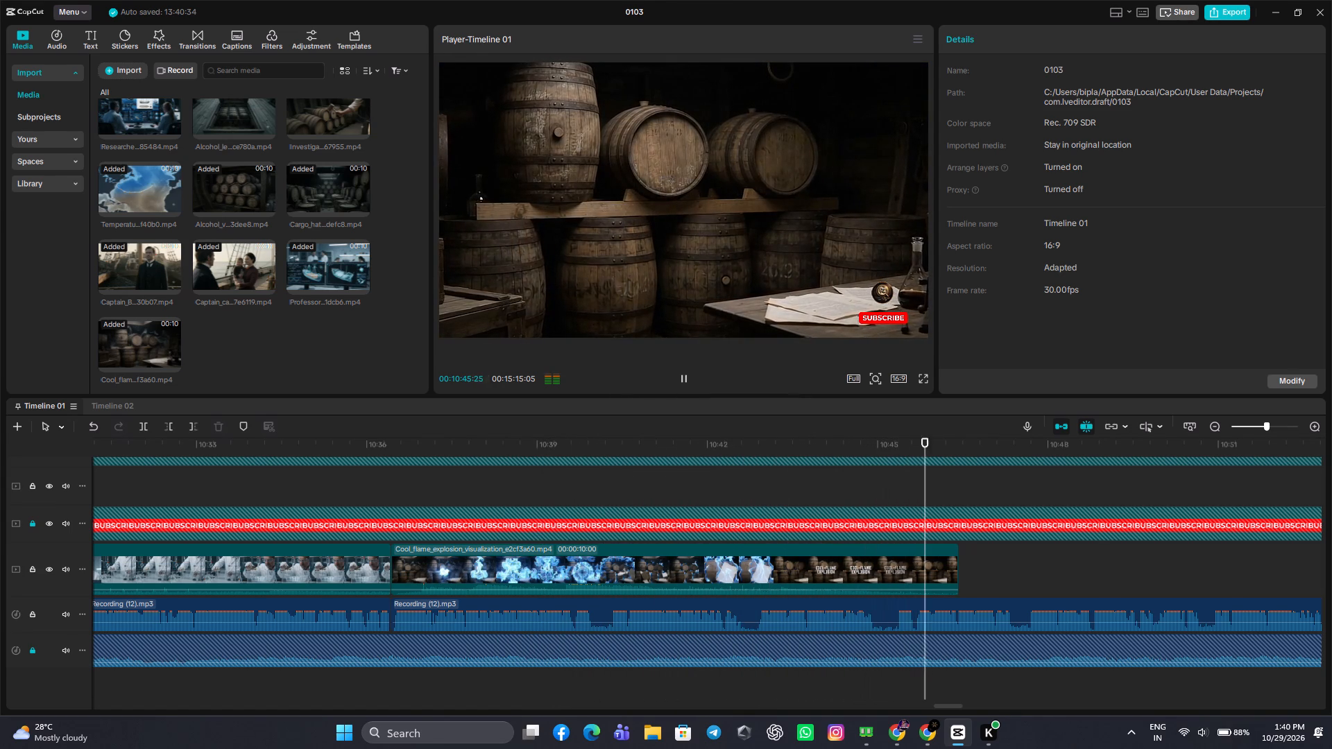
click(1021, 578)
drag(1021, 578, 814, 590)
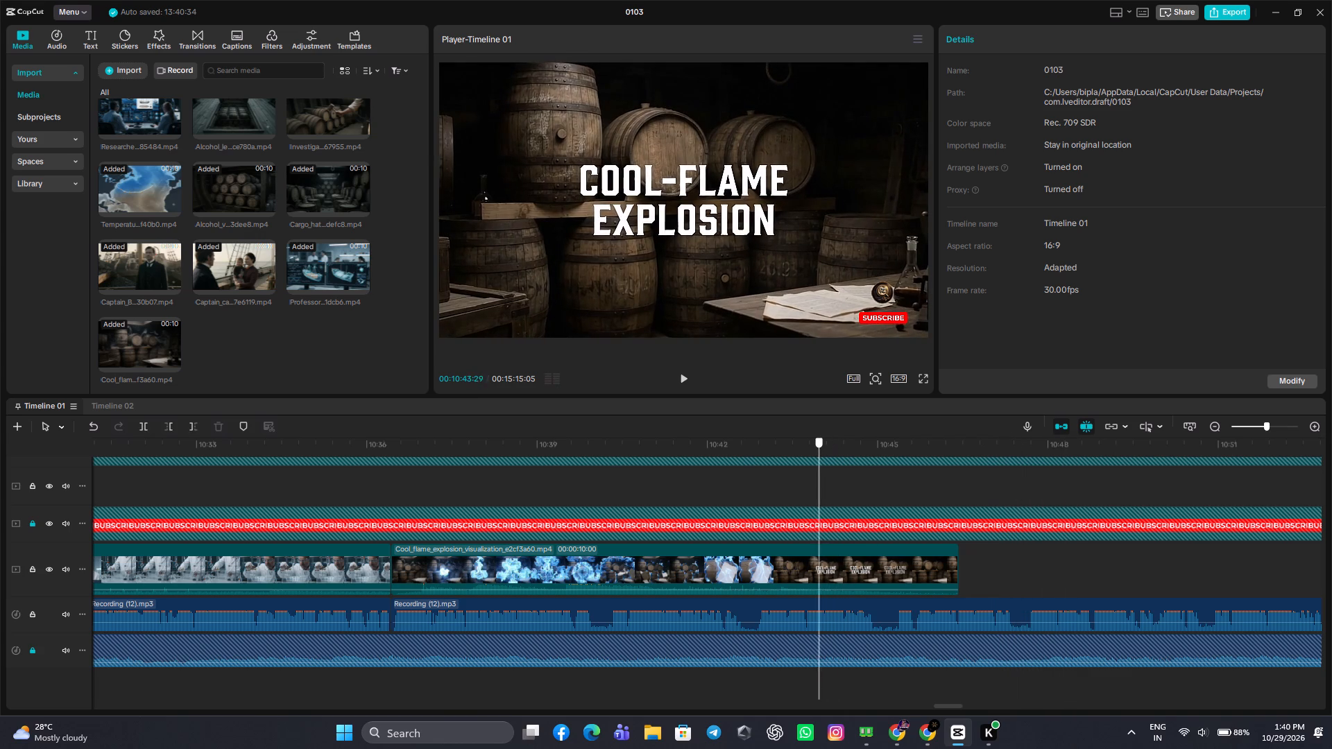
drag(814, 590, 1009, 620)
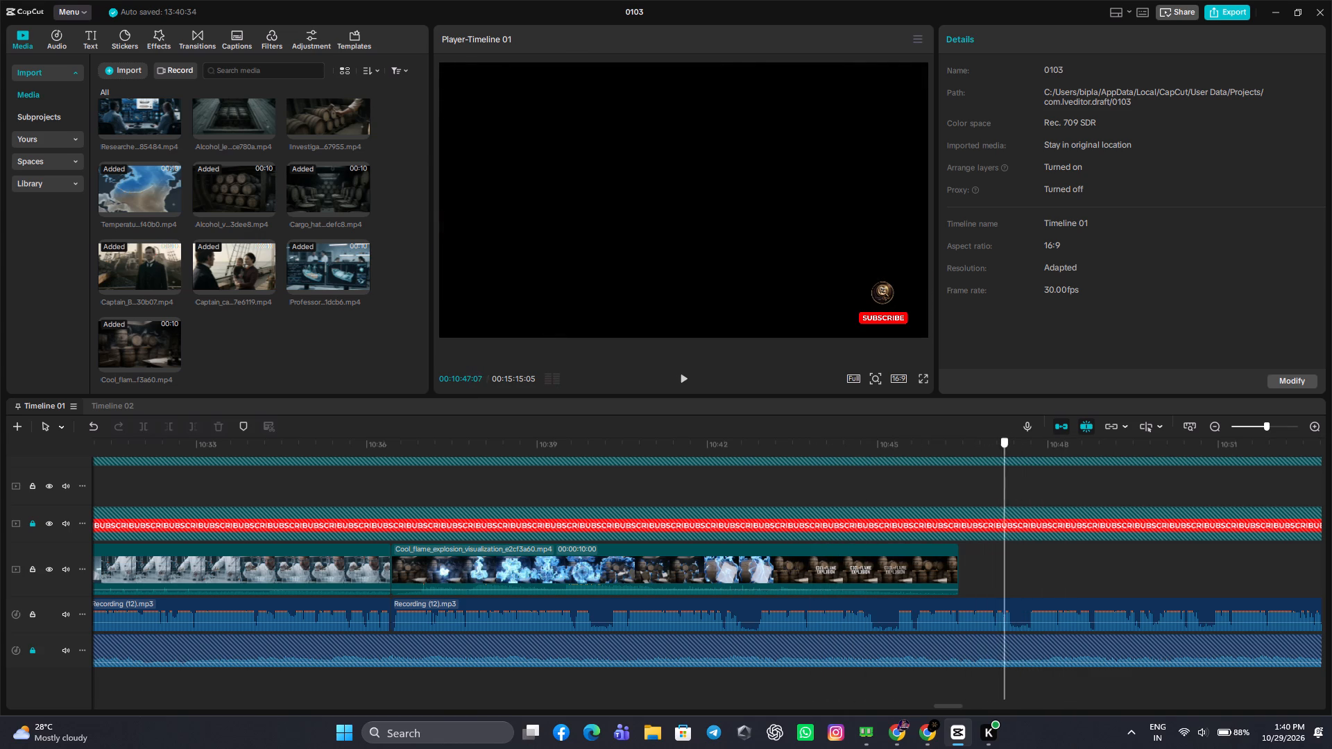
Cut the narration pause between 10:39:29 and 10:40:09 and move the remaining narration back to close the gap.
drag(1009, 620, 591, 619)
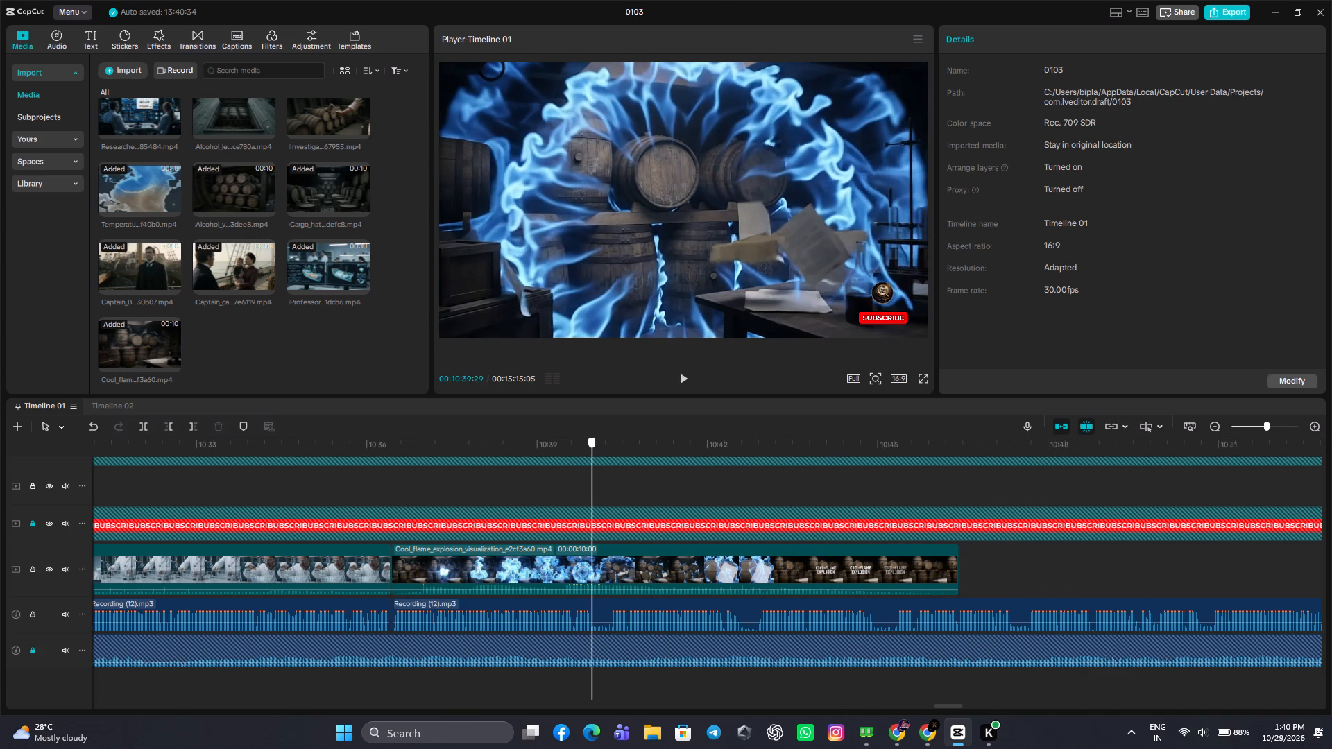
drag(591, 619, 592, 619)
click(593, 619)
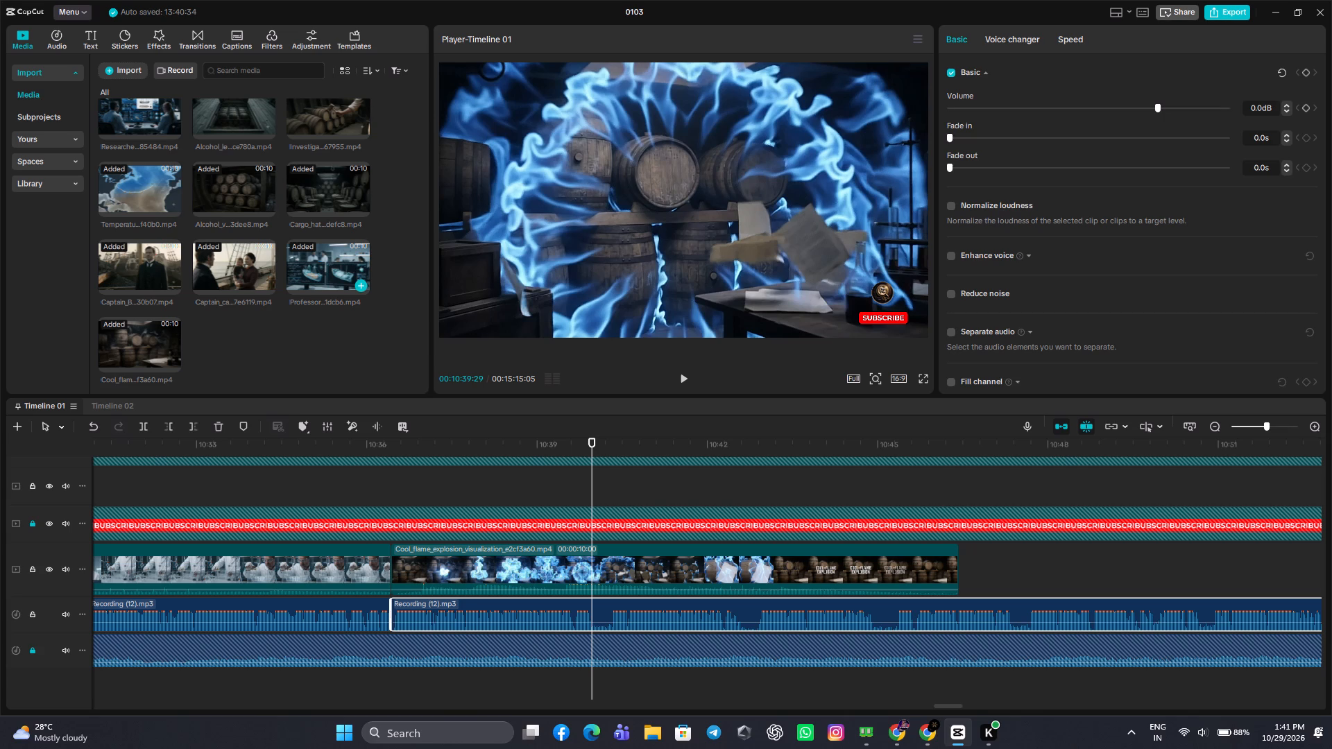
click(141, 429)
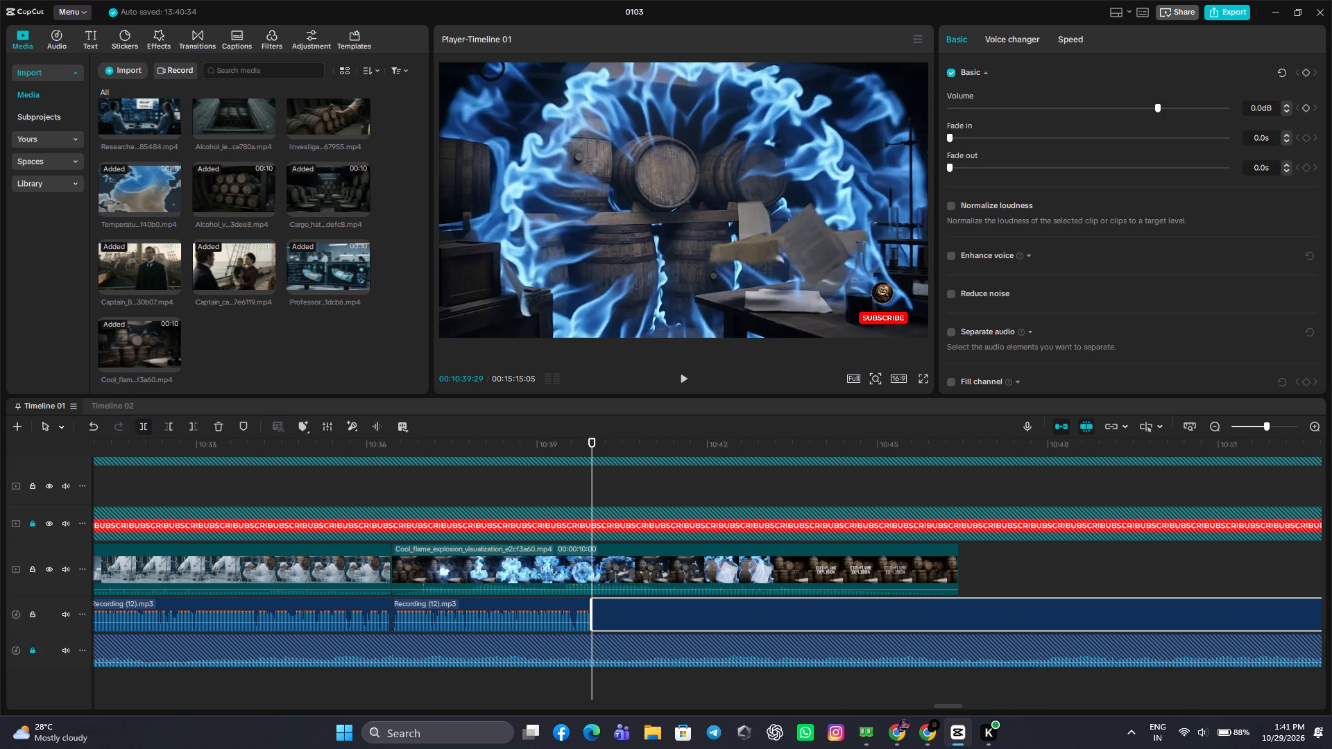
drag(592, 442, 599, 463)
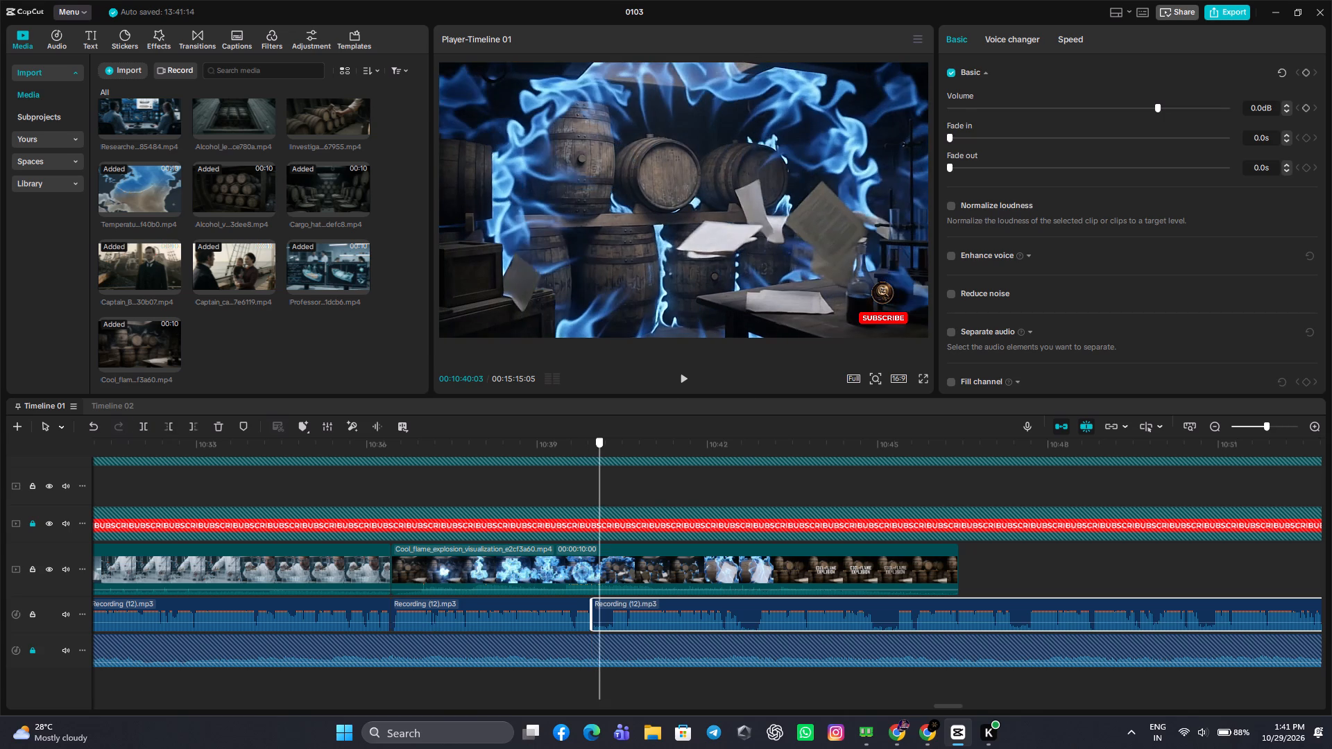
drag(599, 463, 611, 492)
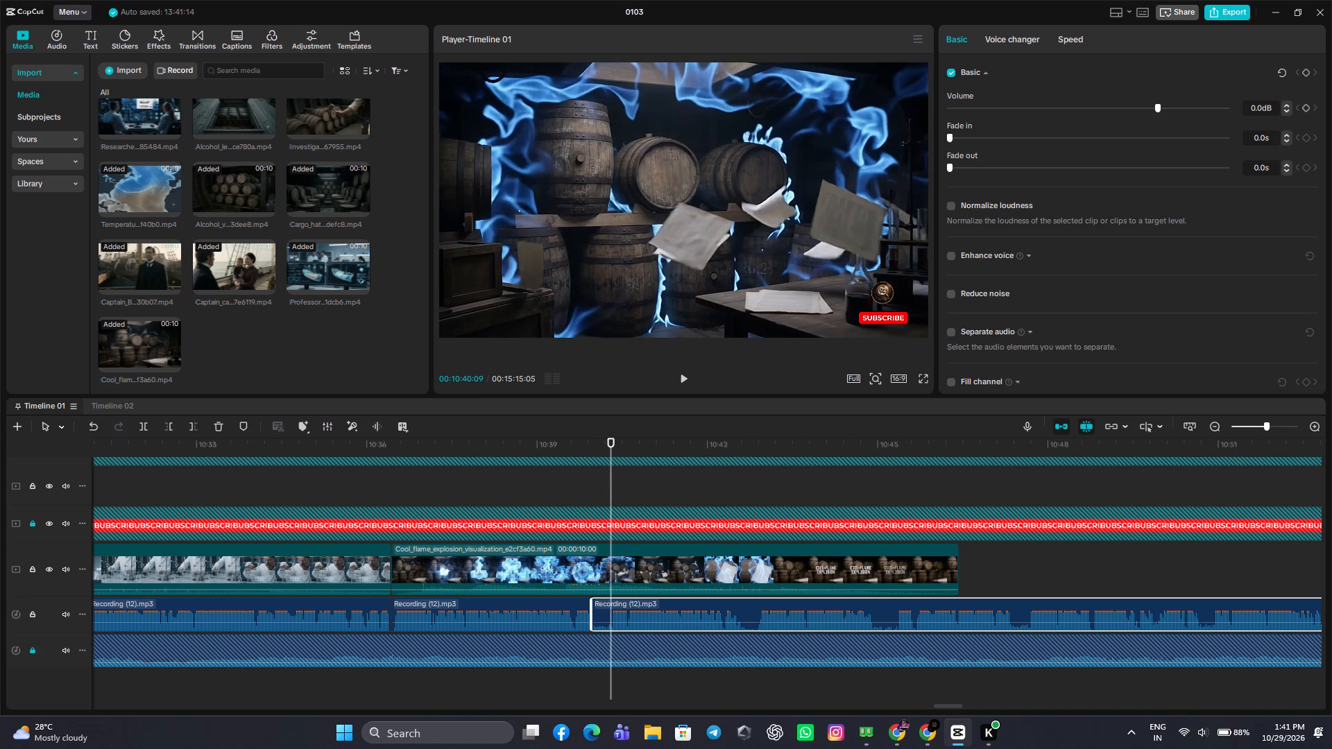
click(169, 428)
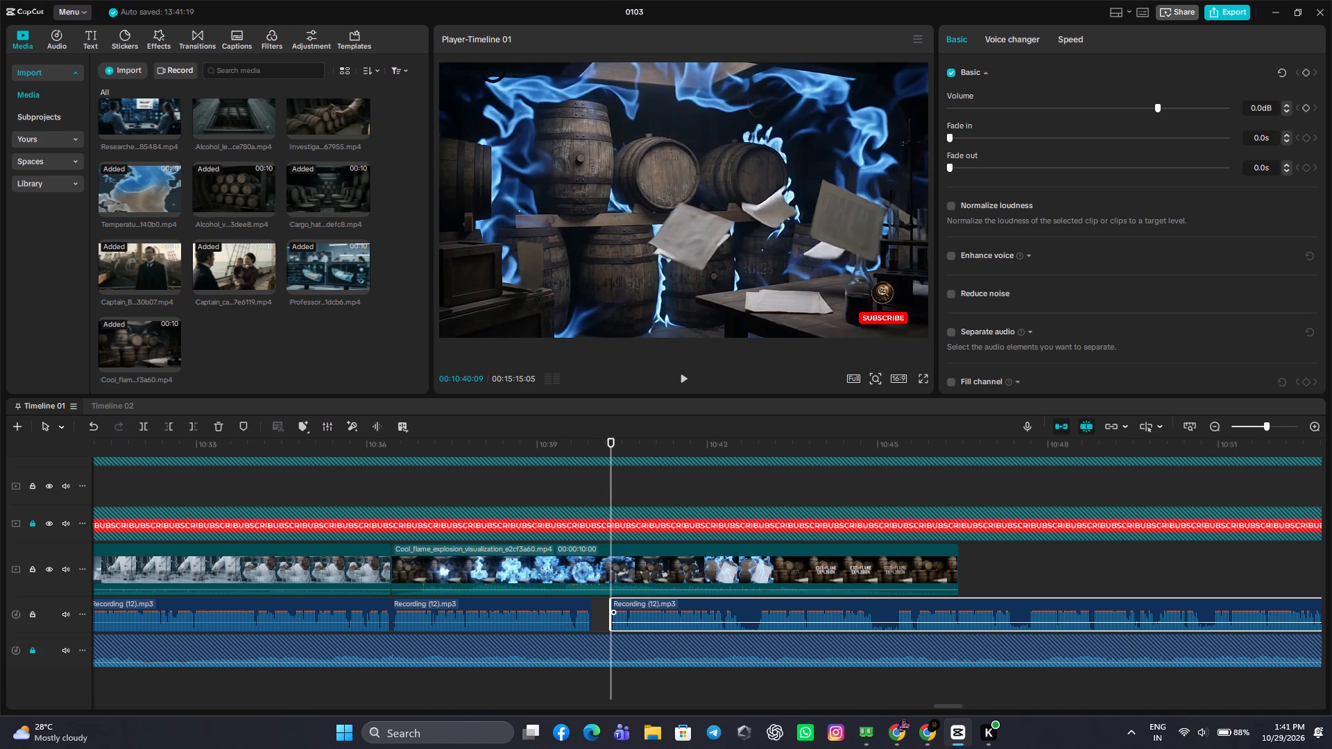
drag(645, 610, 624, 612)
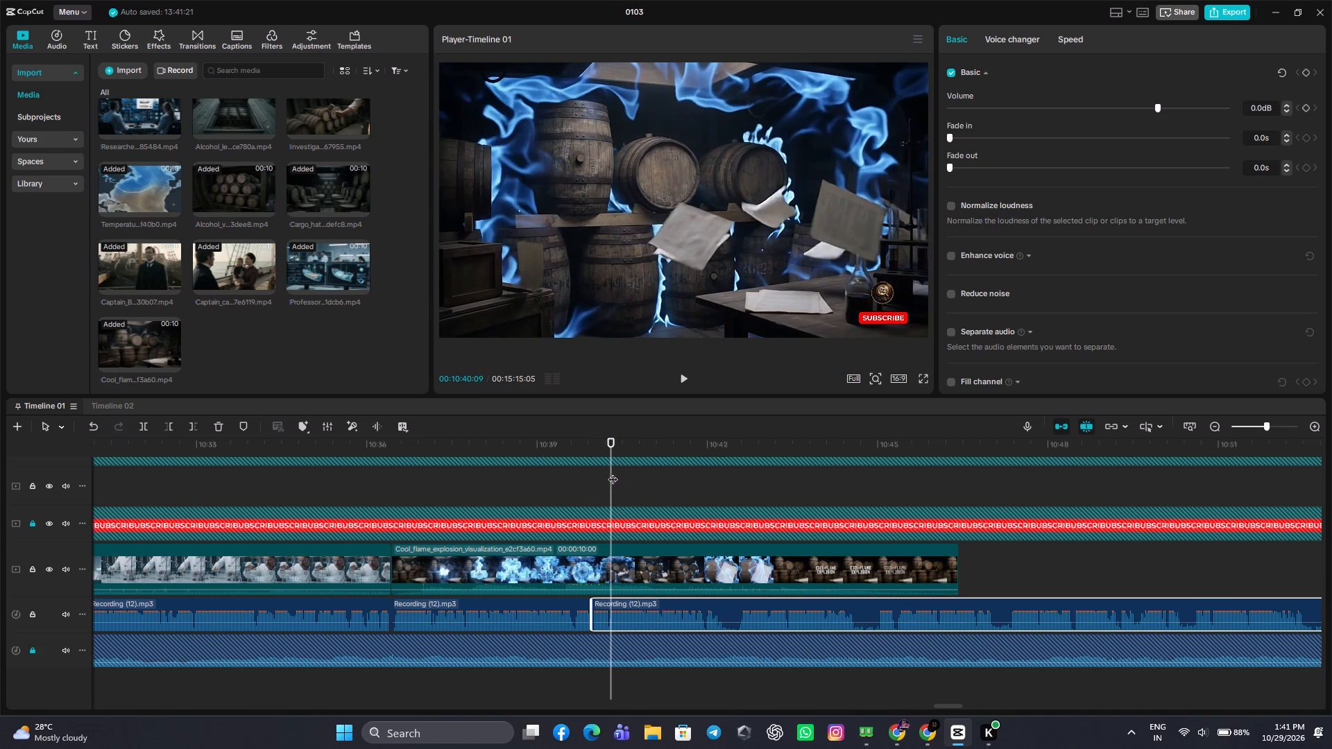
Cut the narration pause between 10:42:08 and 10:42:16 and move the remaining narration back to close the gap.
drag(610, 476, 723, 579)
click(142, 428)
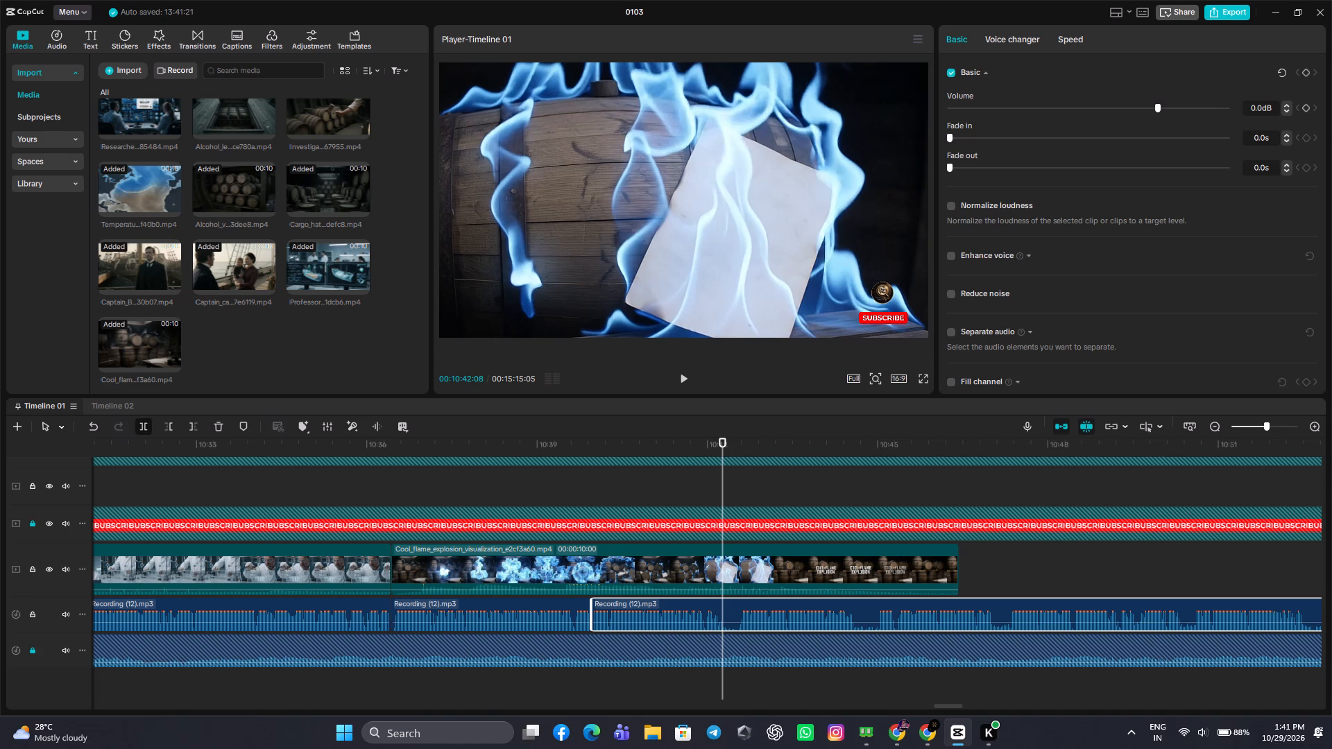
drag(721, 483, 742, 522)
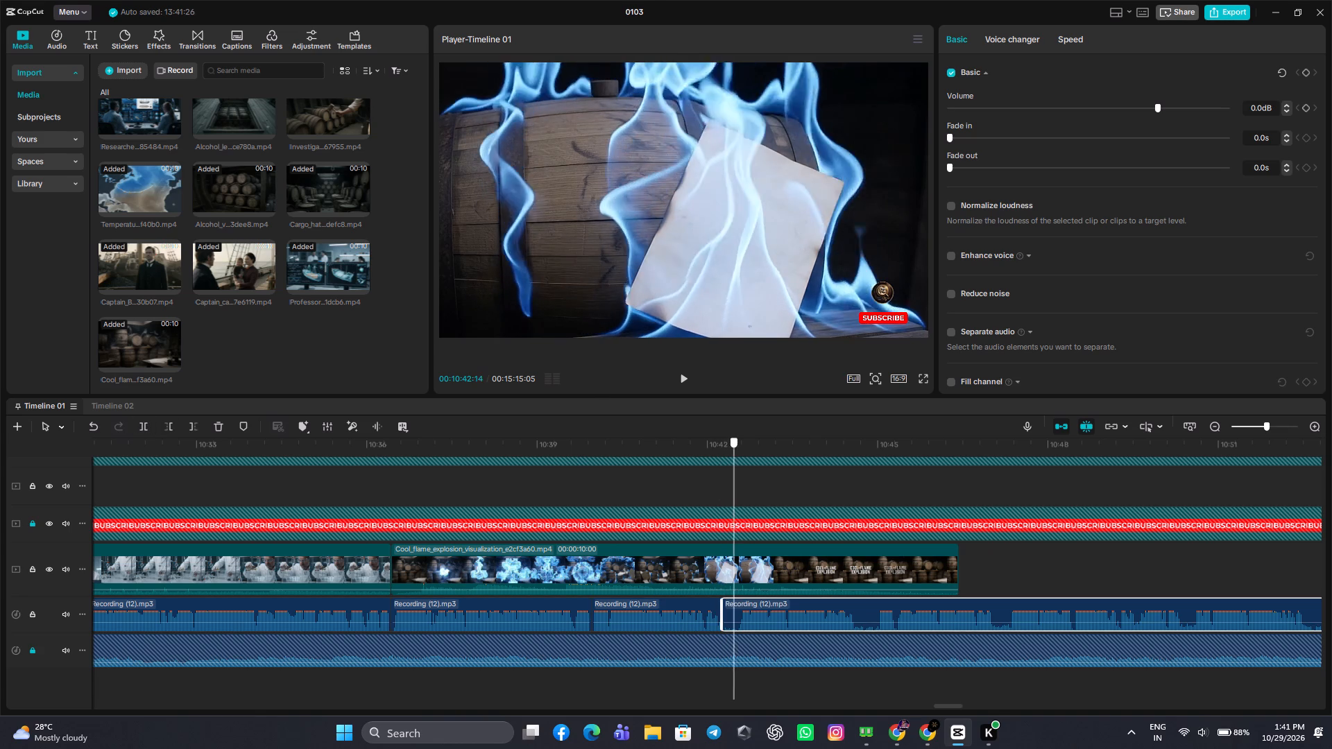
drag(742, 522, 738, 533)
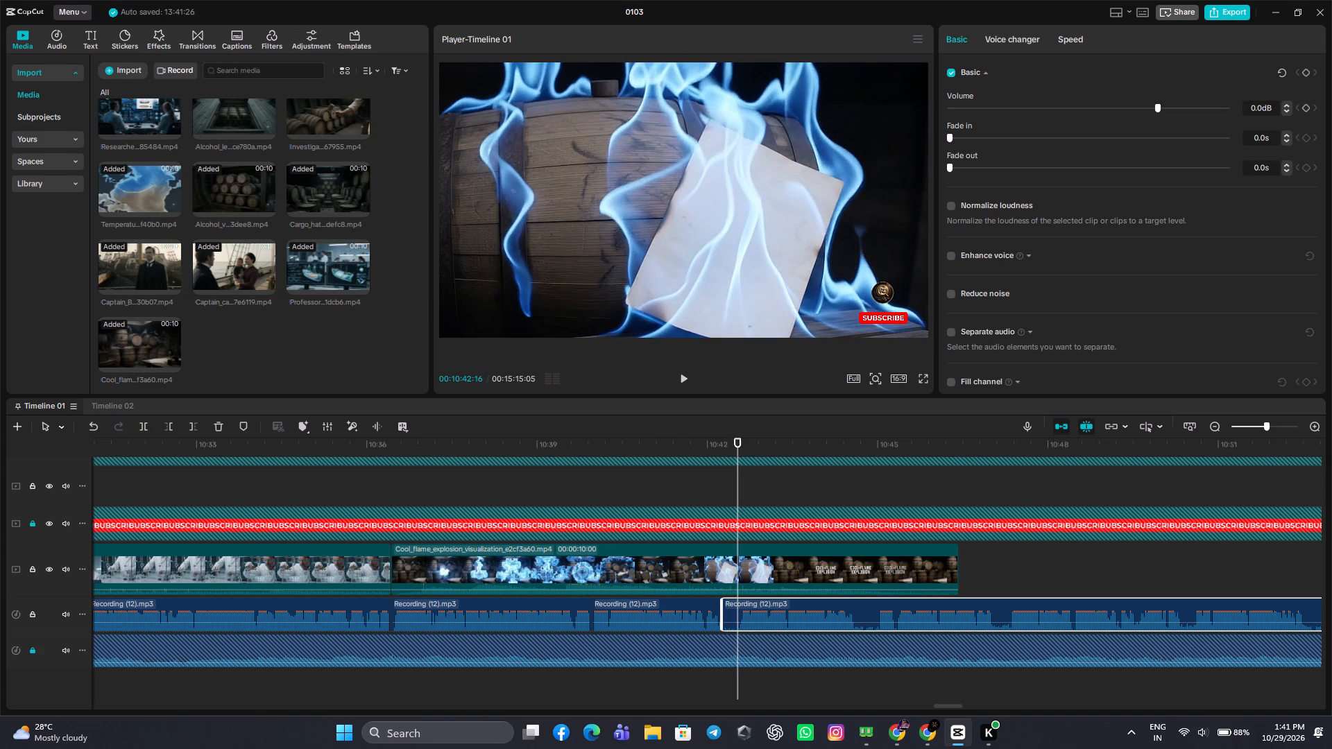
click(162, 431)
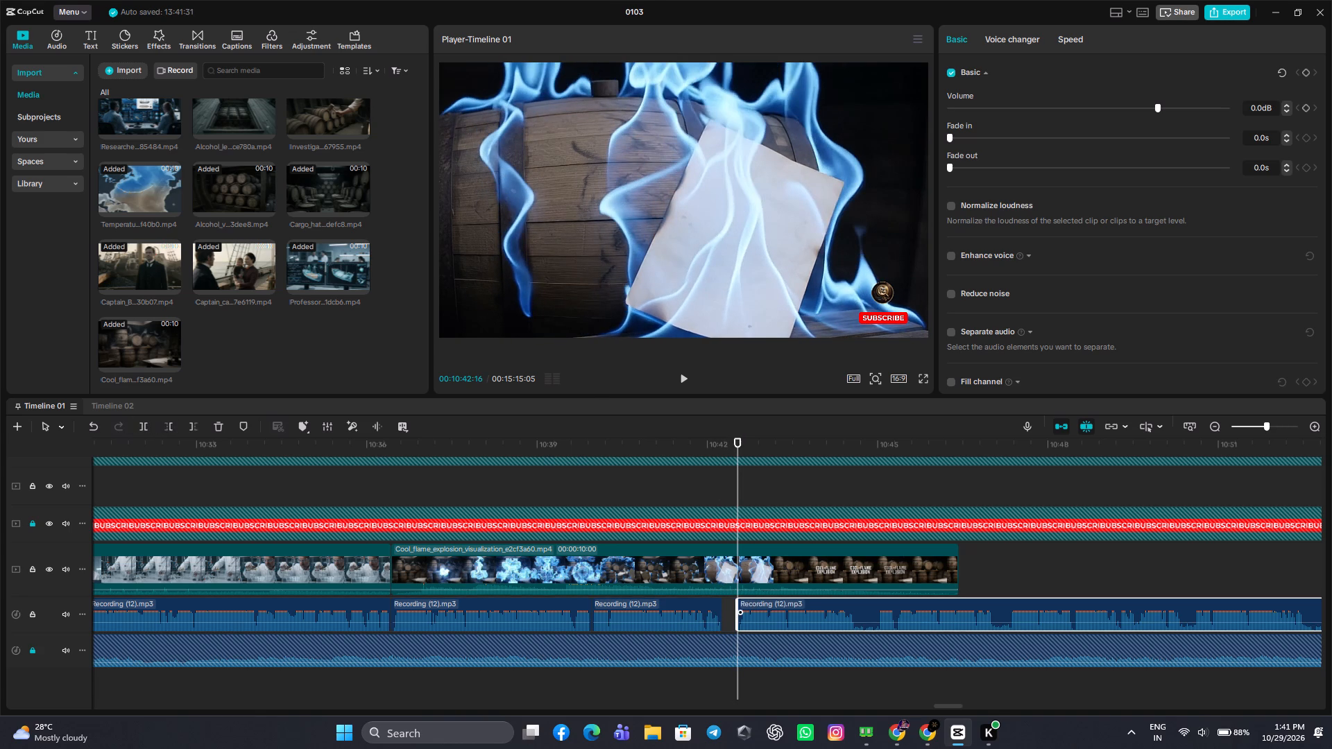
drag(765, 603, 748, 607)
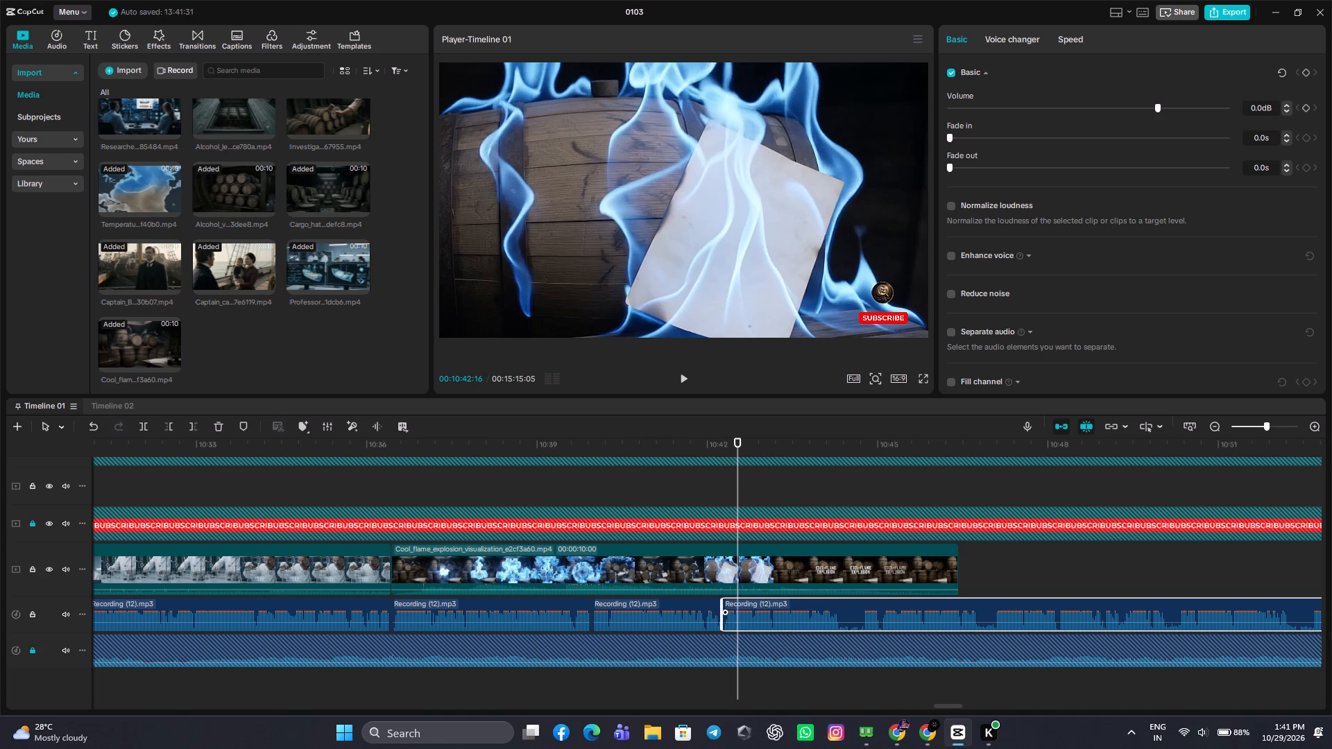
Cut the narration pause between 10:44:11 and 10:44:22 and move the remaining narration back to close the gap.
click(839, 503)
click(832, 495)
drag(832, 495, 842, 520)
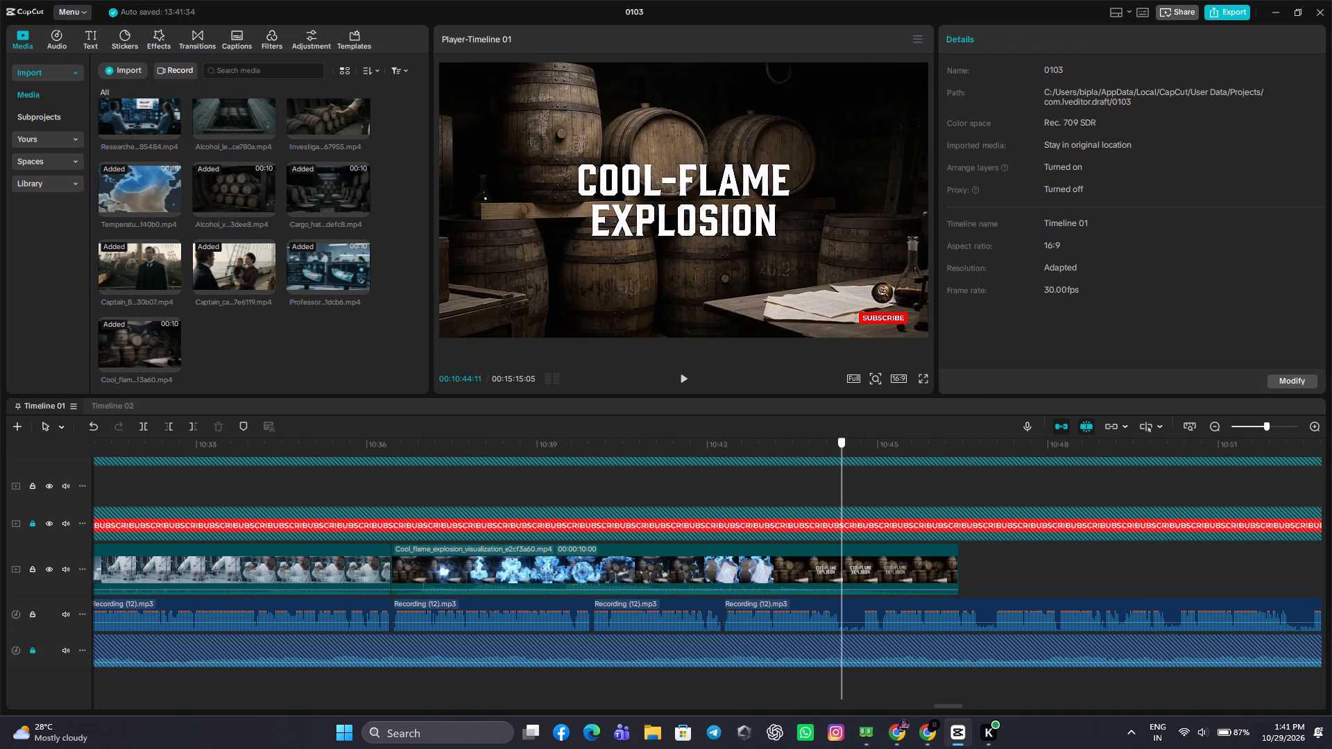
drag(842, 520, 842, 534)
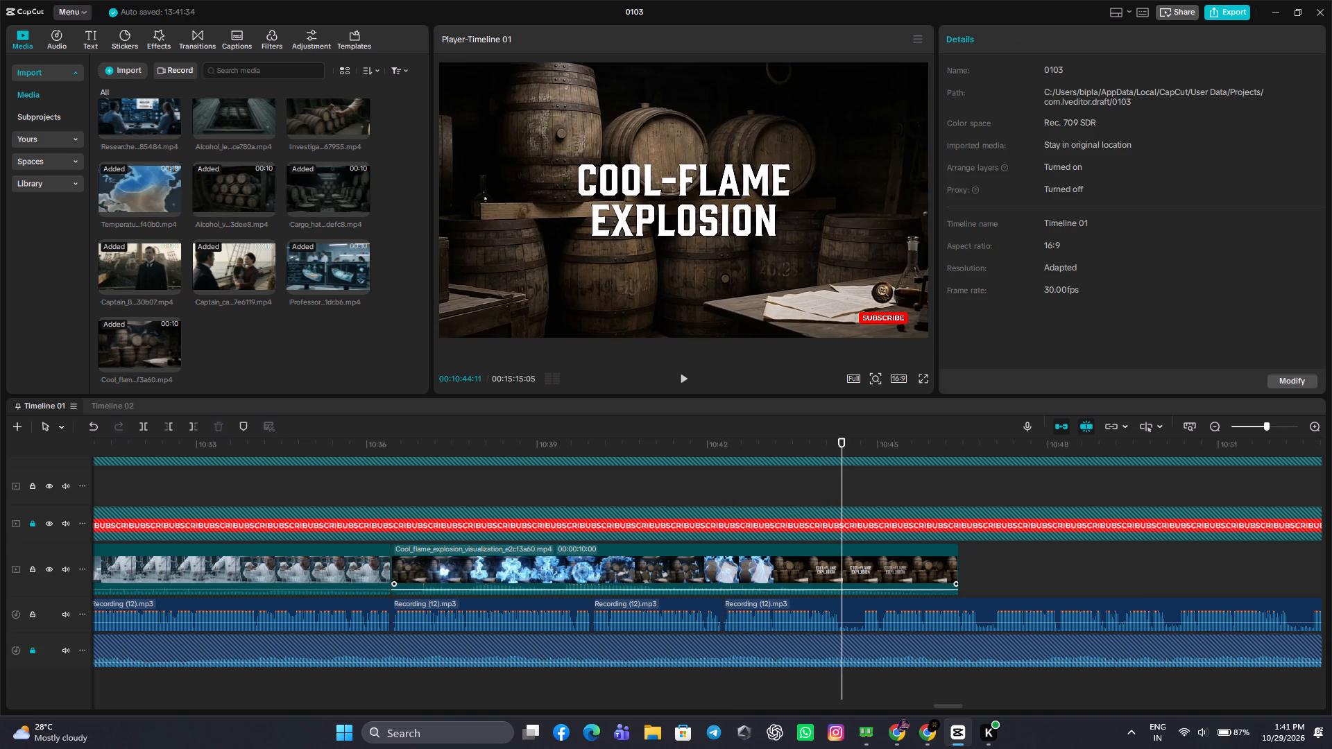
click(848, 604)
click(148, 428)
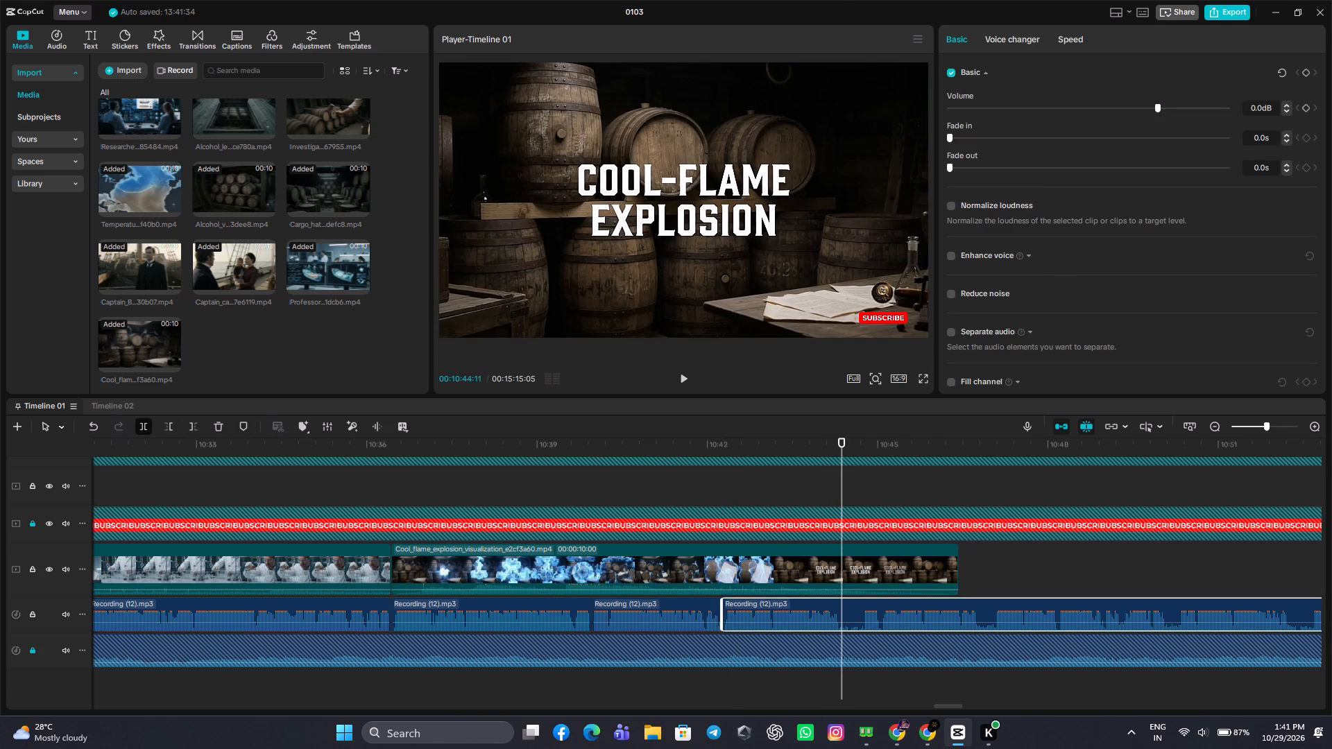
drag(842, 492, 857, 524)
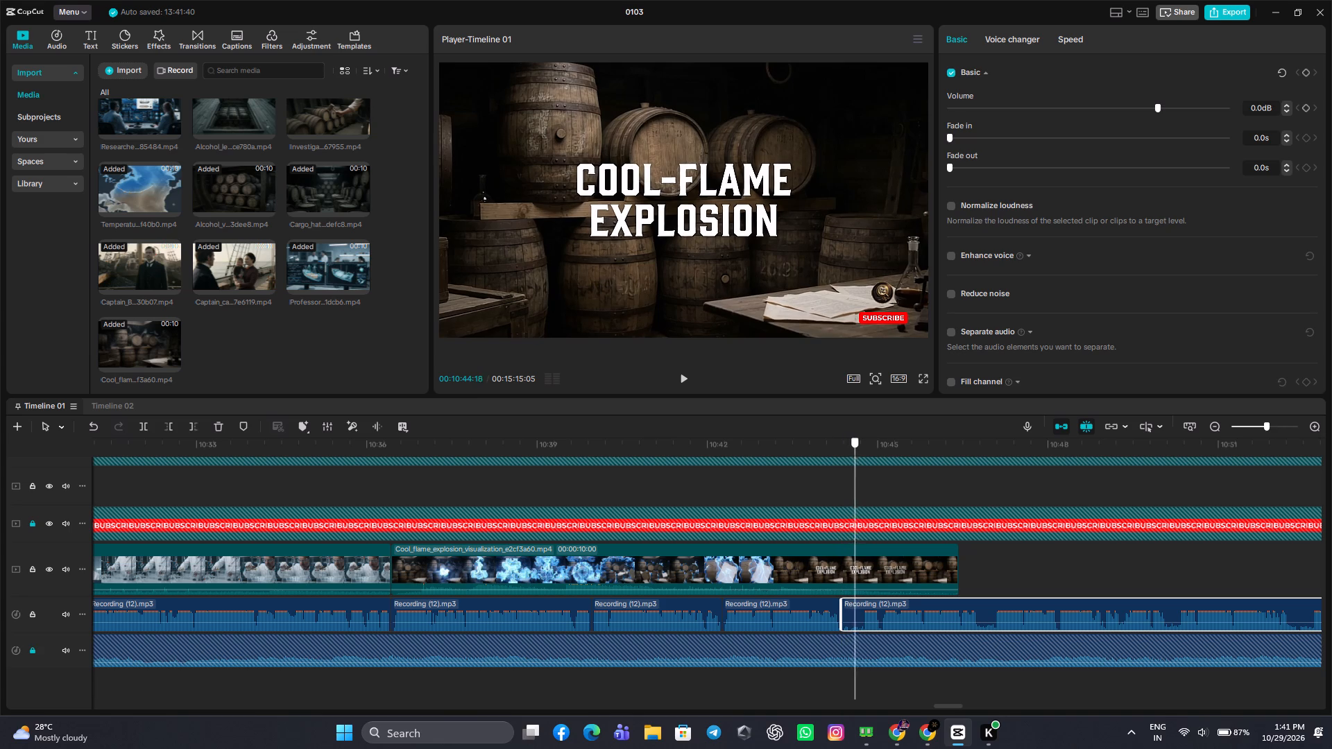
drag(857, 524, 862, 537)
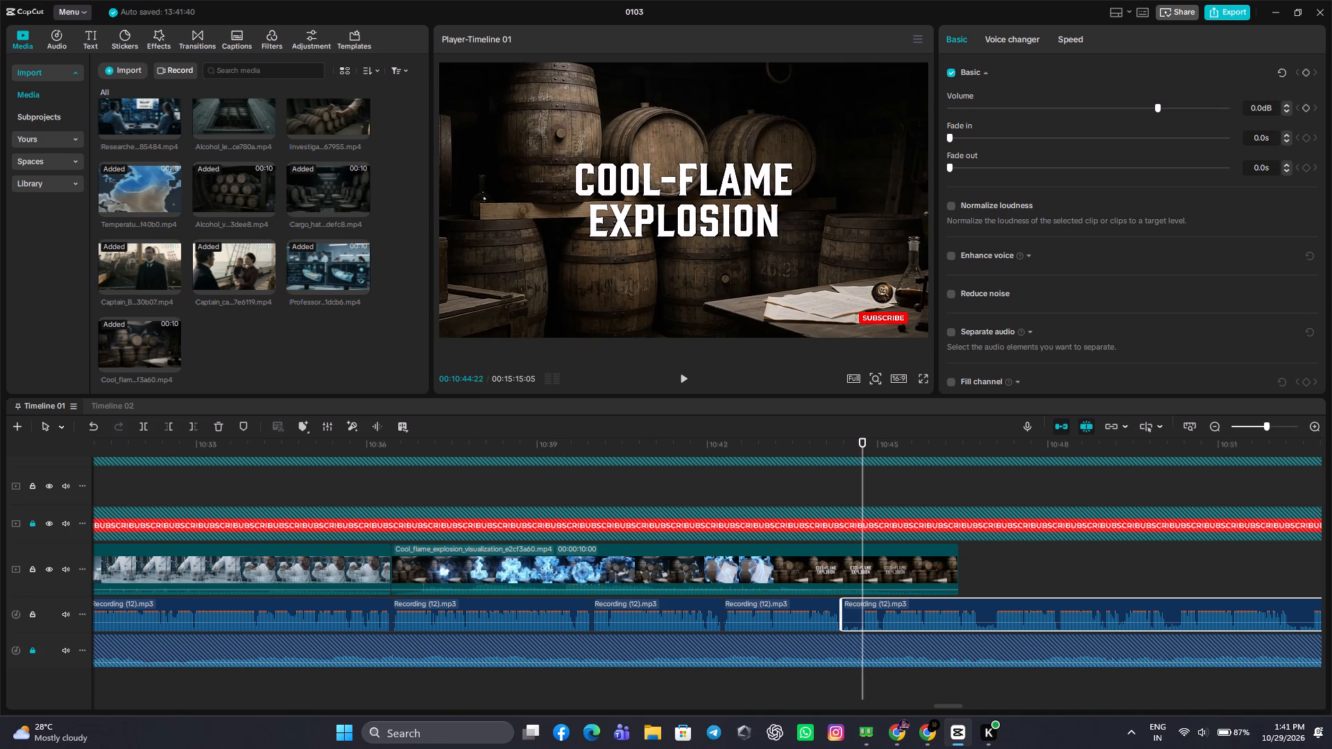
click(173, 429)
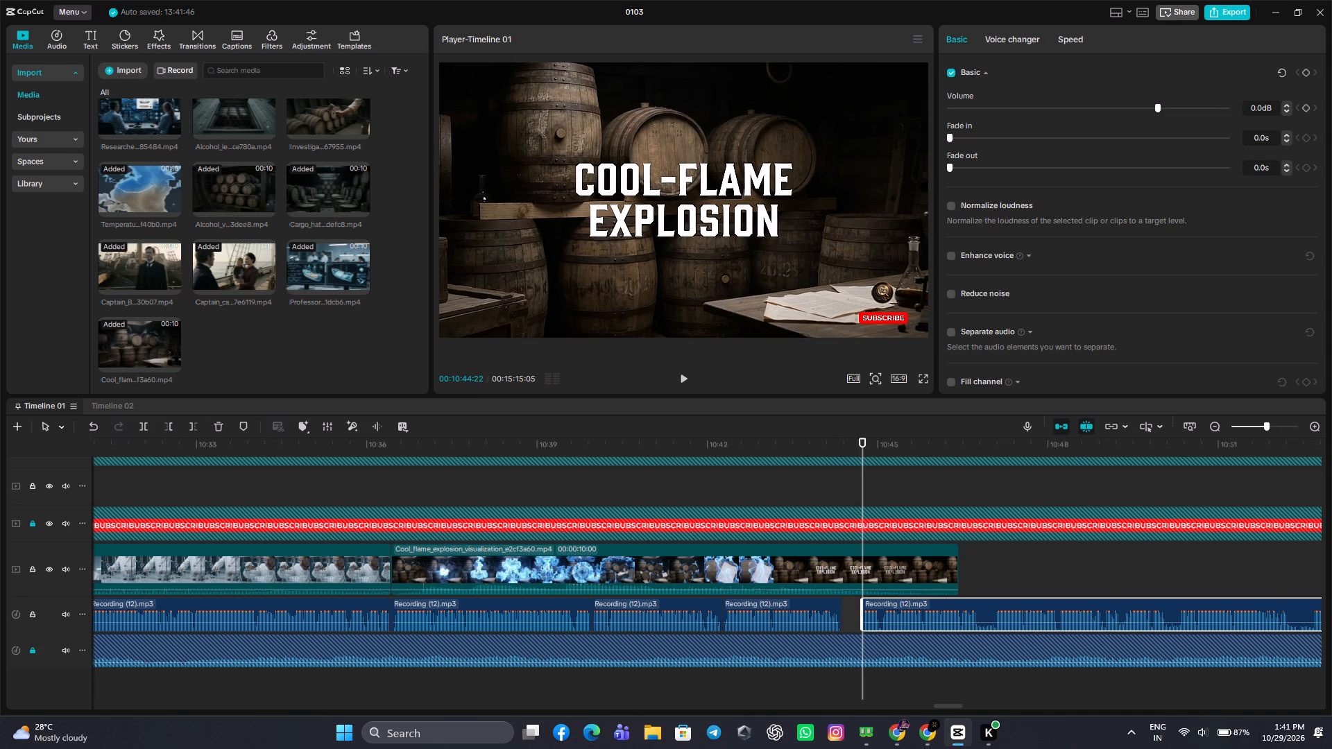
drag(977, 614, 957, 614)
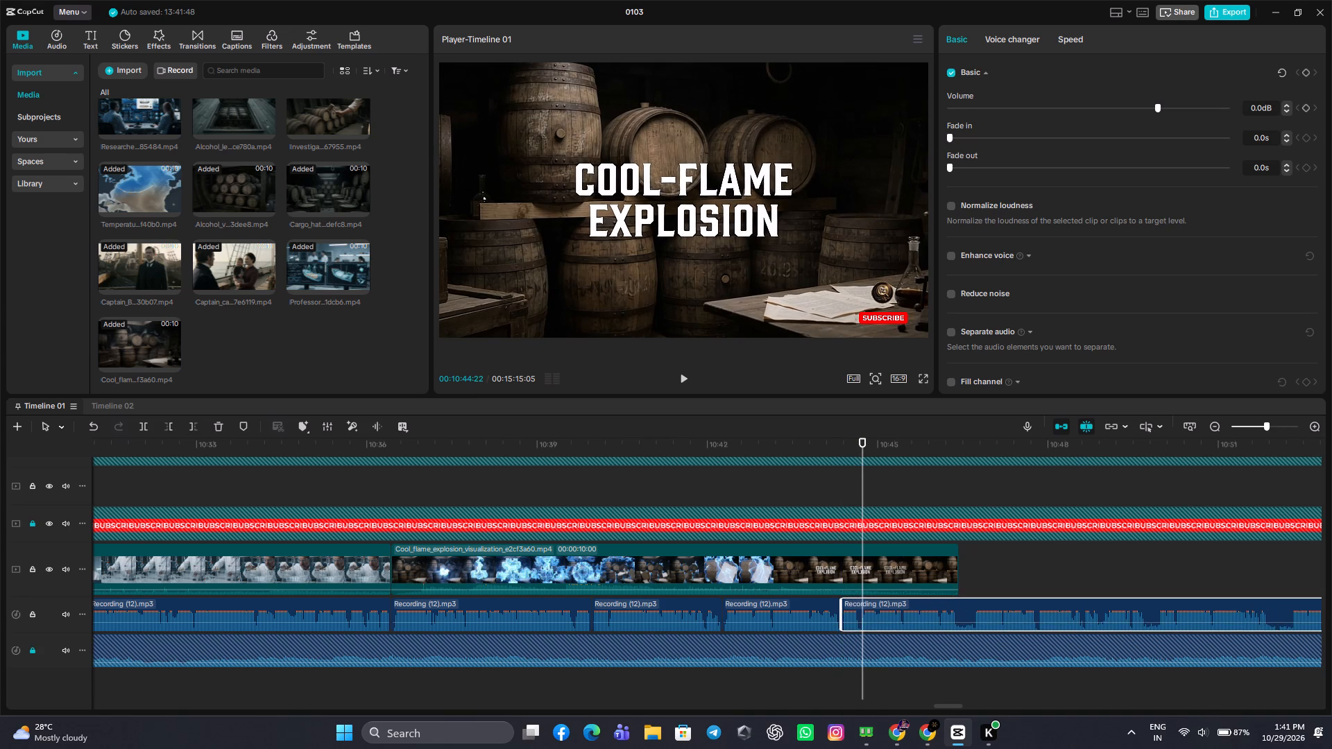
Cut the narration pause between 10:46:13 and 10:46:20 and move the remaining narration back to close the gap.
click(975, 580)
drag(975, 580, 959, 610)
click(959, 610)
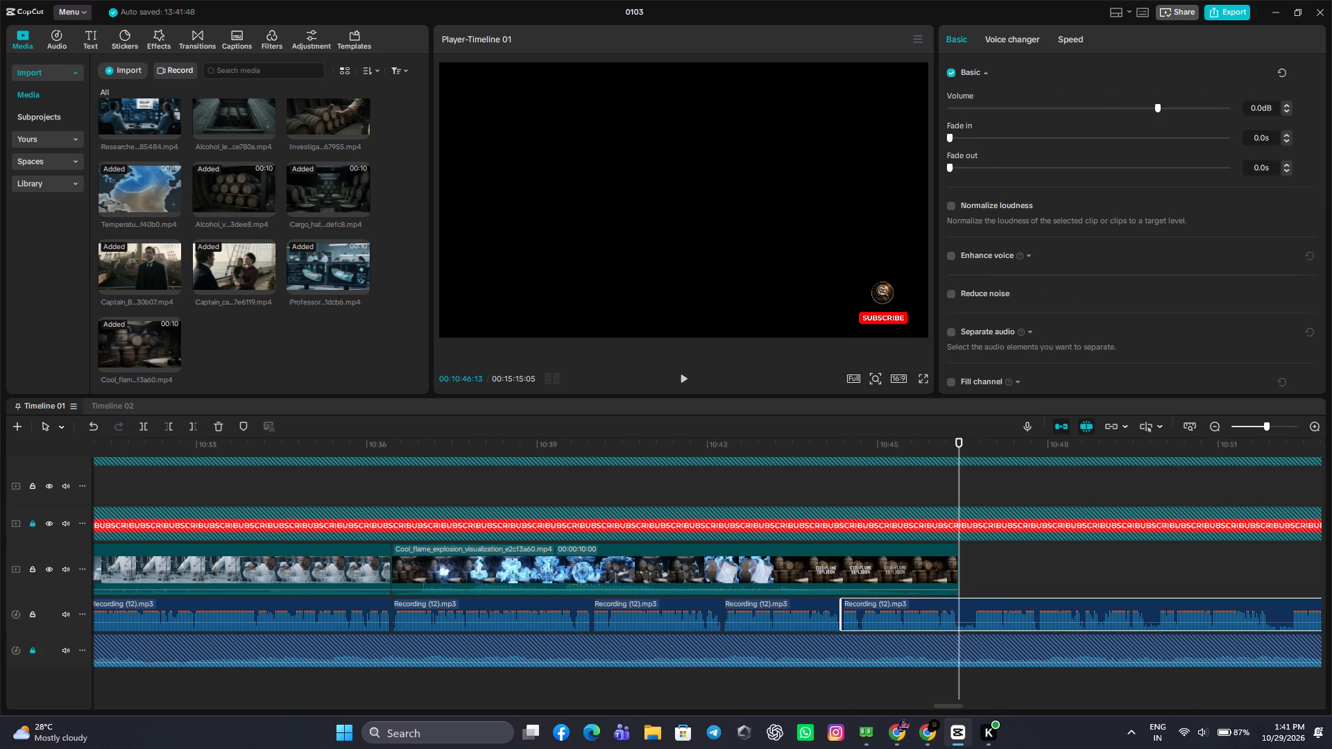
click(150, 423)
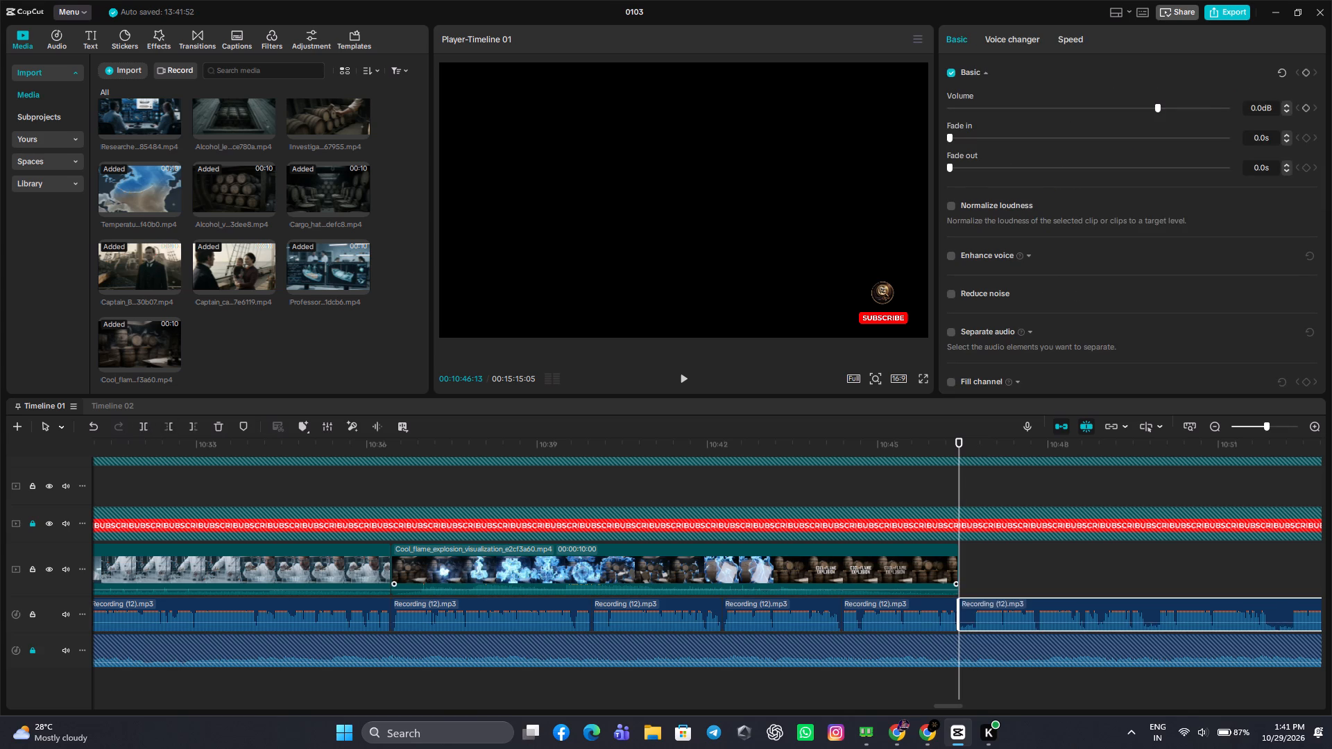
click(974, 578)
drag(974, 578, 972, 589)
click(977, 599)
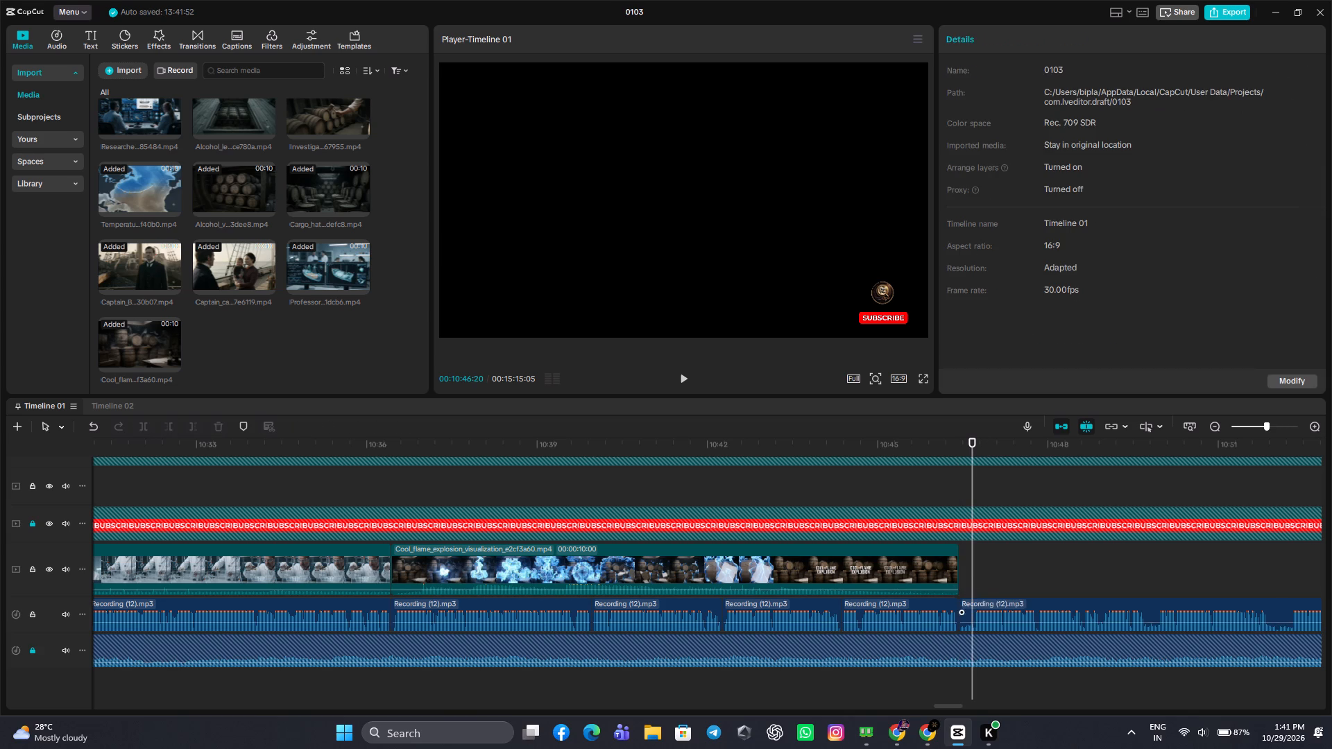
click(168, 427)
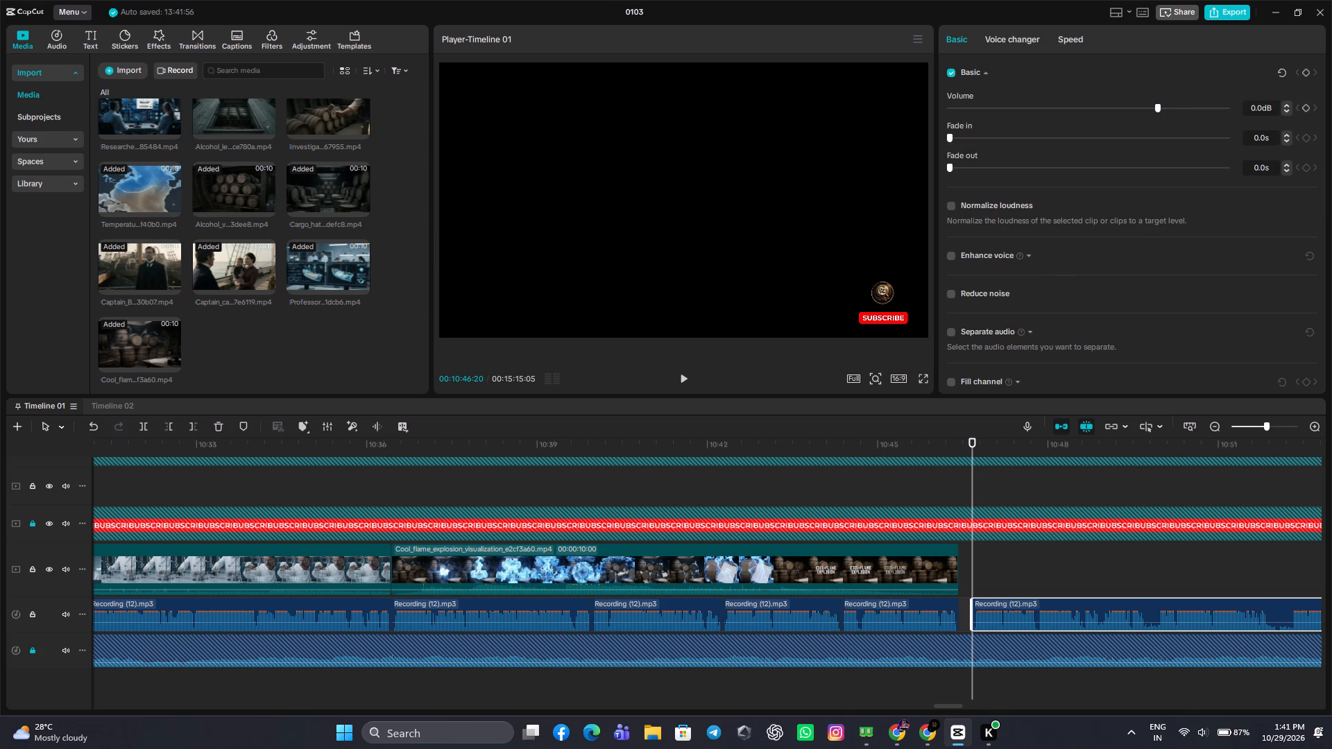
drag(1018, 610, 1005, 612)
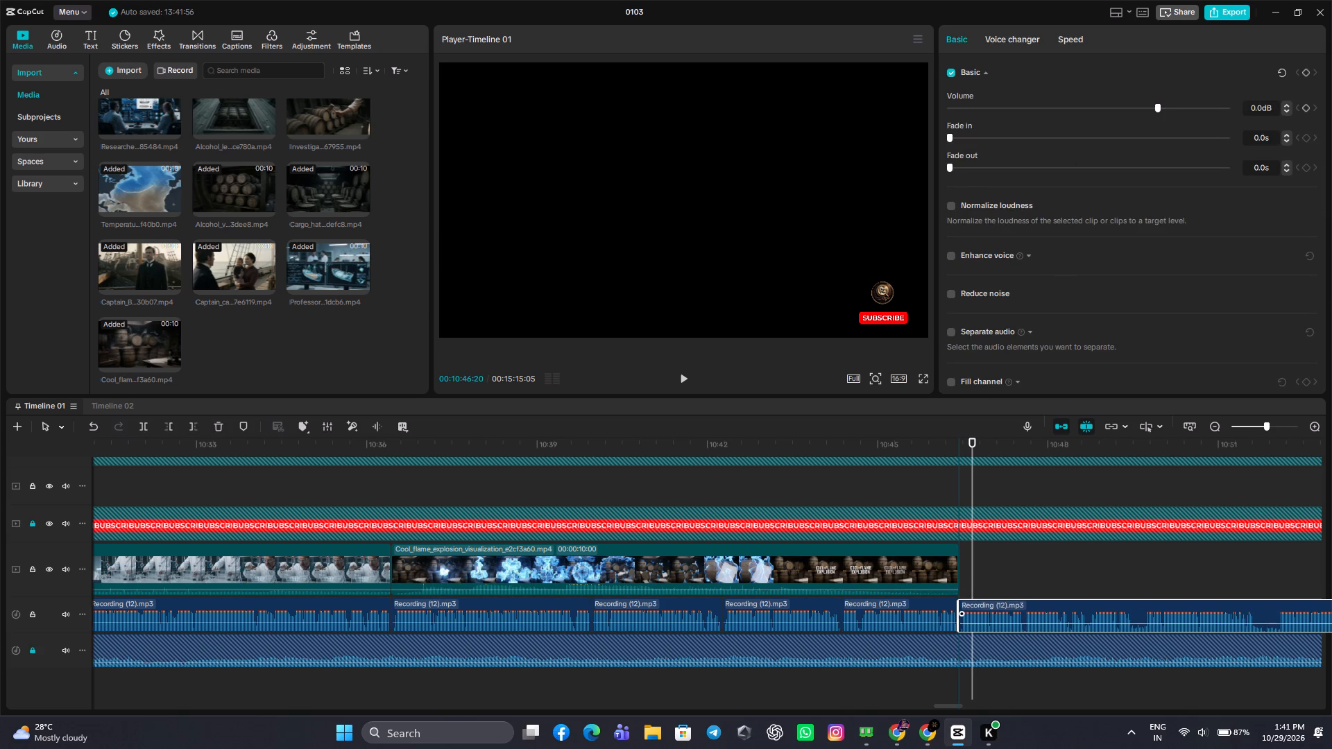
Cut the narration pause between 10:49:15 and 10:49:21 and move the remaining narration back to close the gap.
click(1073, 564)
drag(1073, 564, 1331, 572)
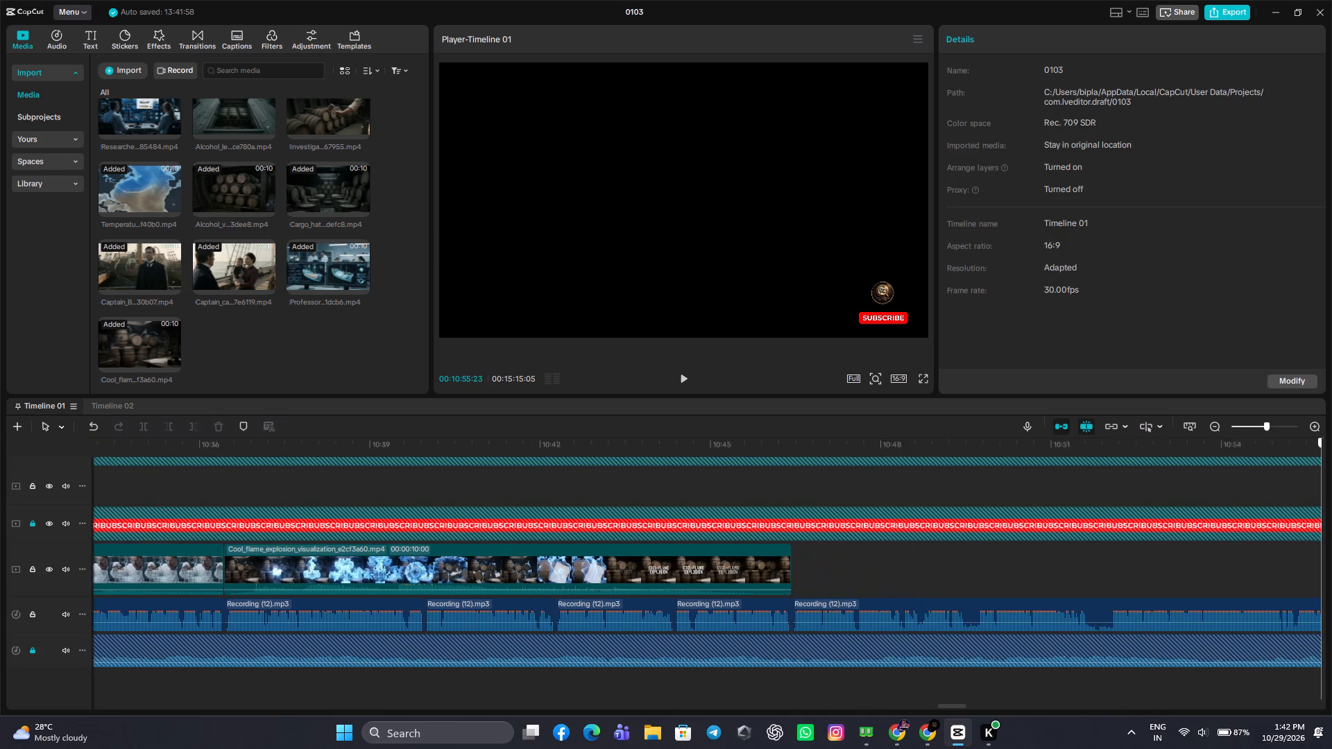
drag(1331, 572, 689, 600)
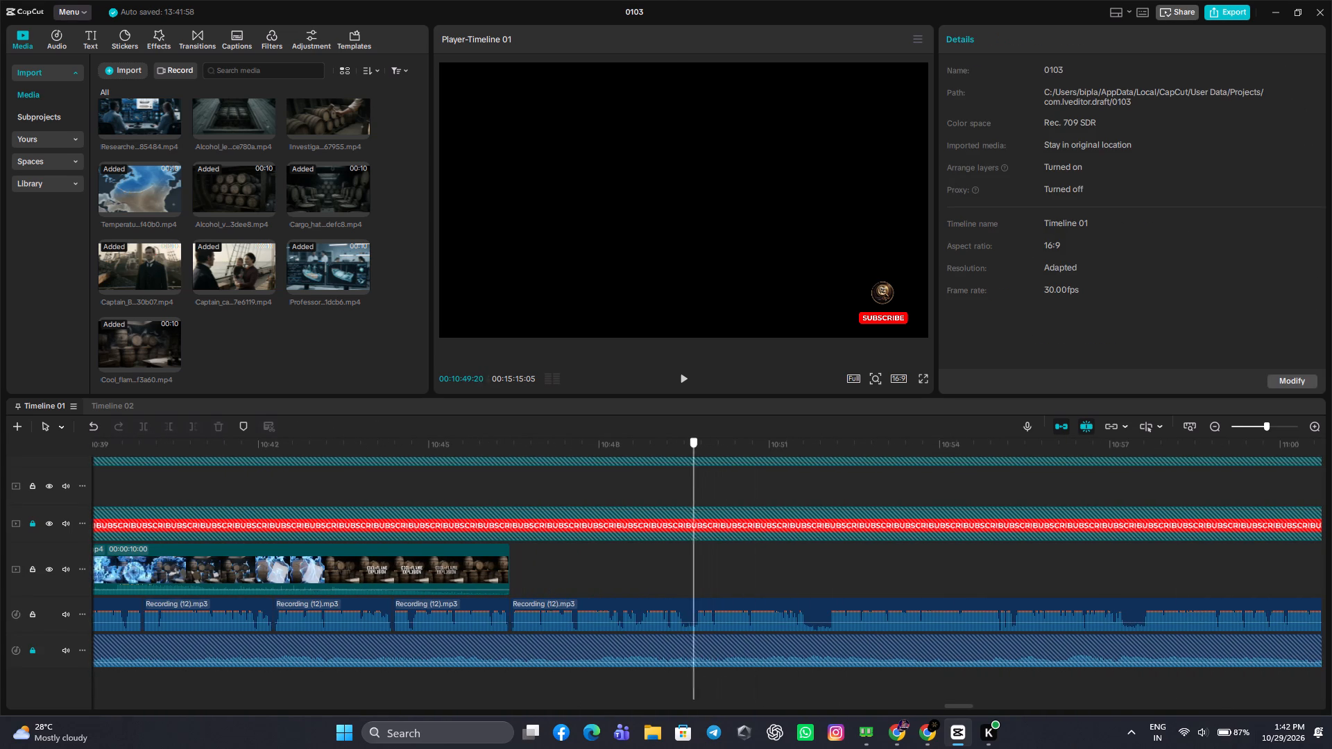
drag(689, 600, 681, 591)
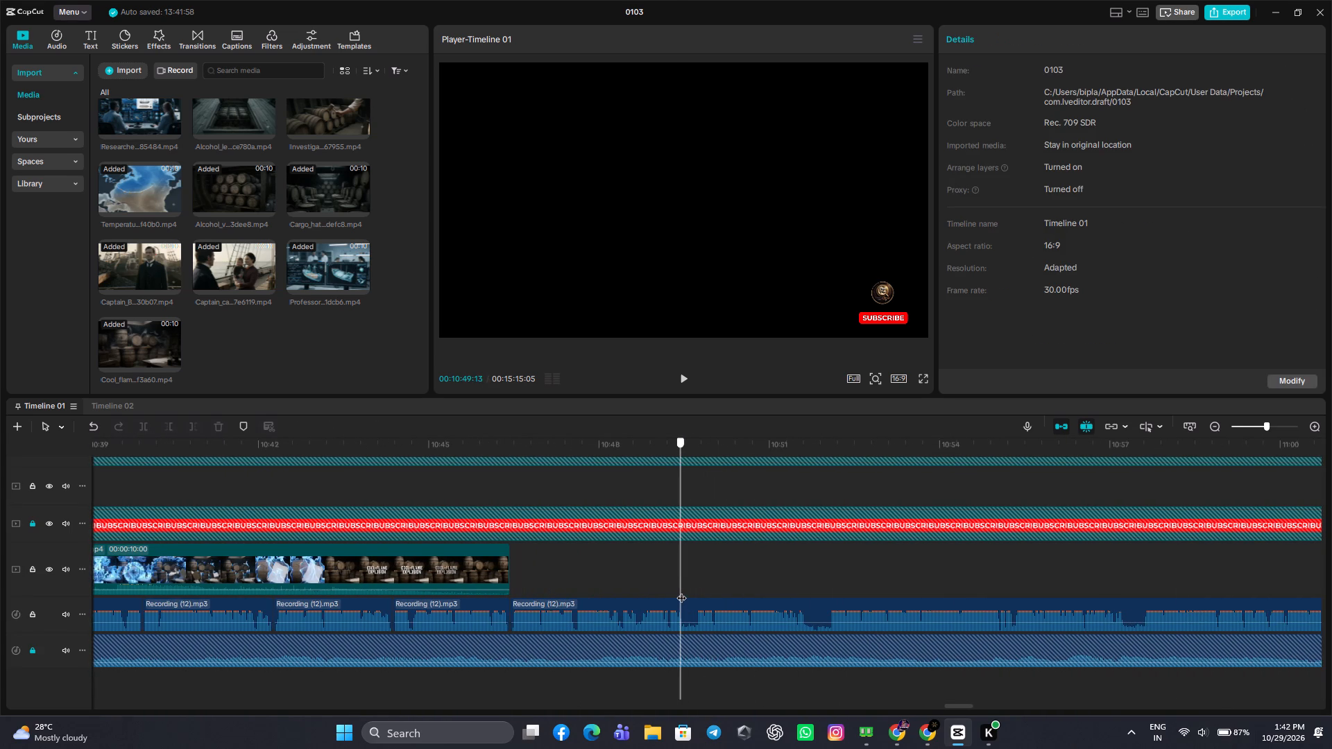
drag(681, 591, 683, 594)
click(694, 612)
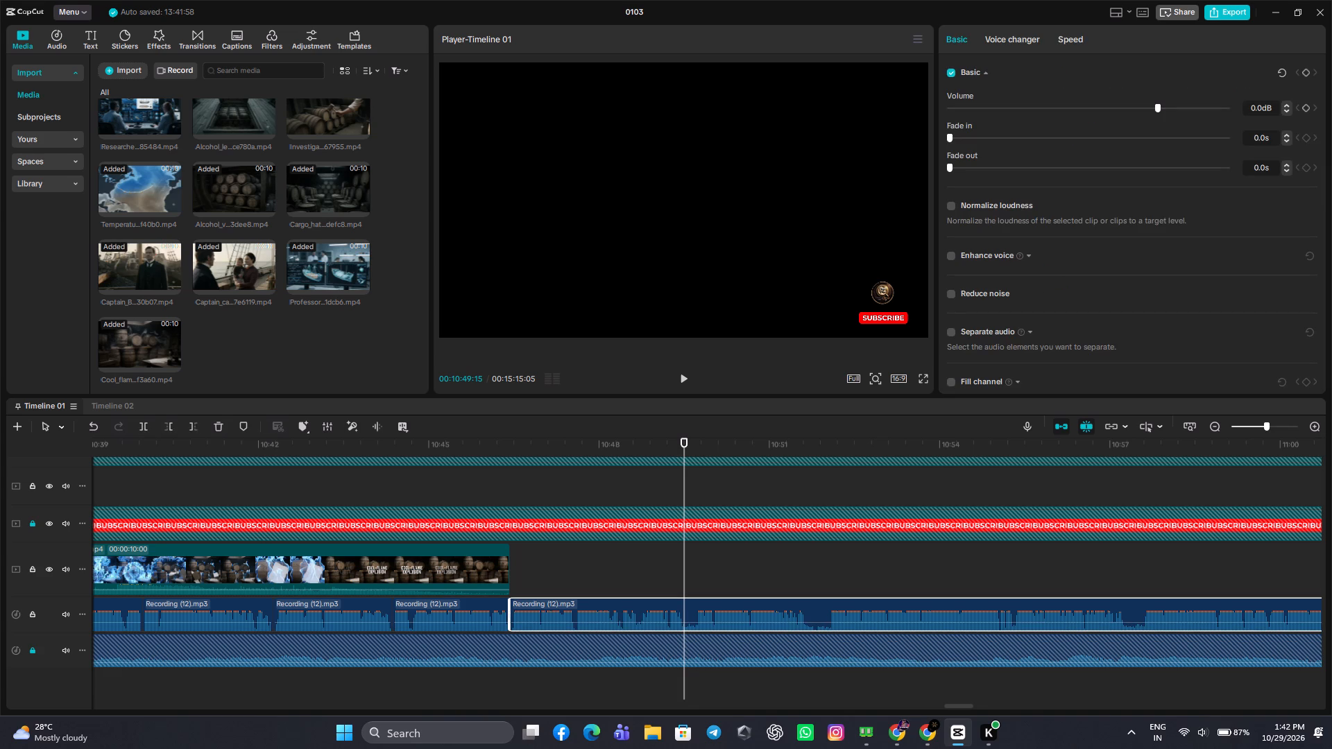
click(146, 423)
click(707, 578)
drag(707, 578, 694, 590)
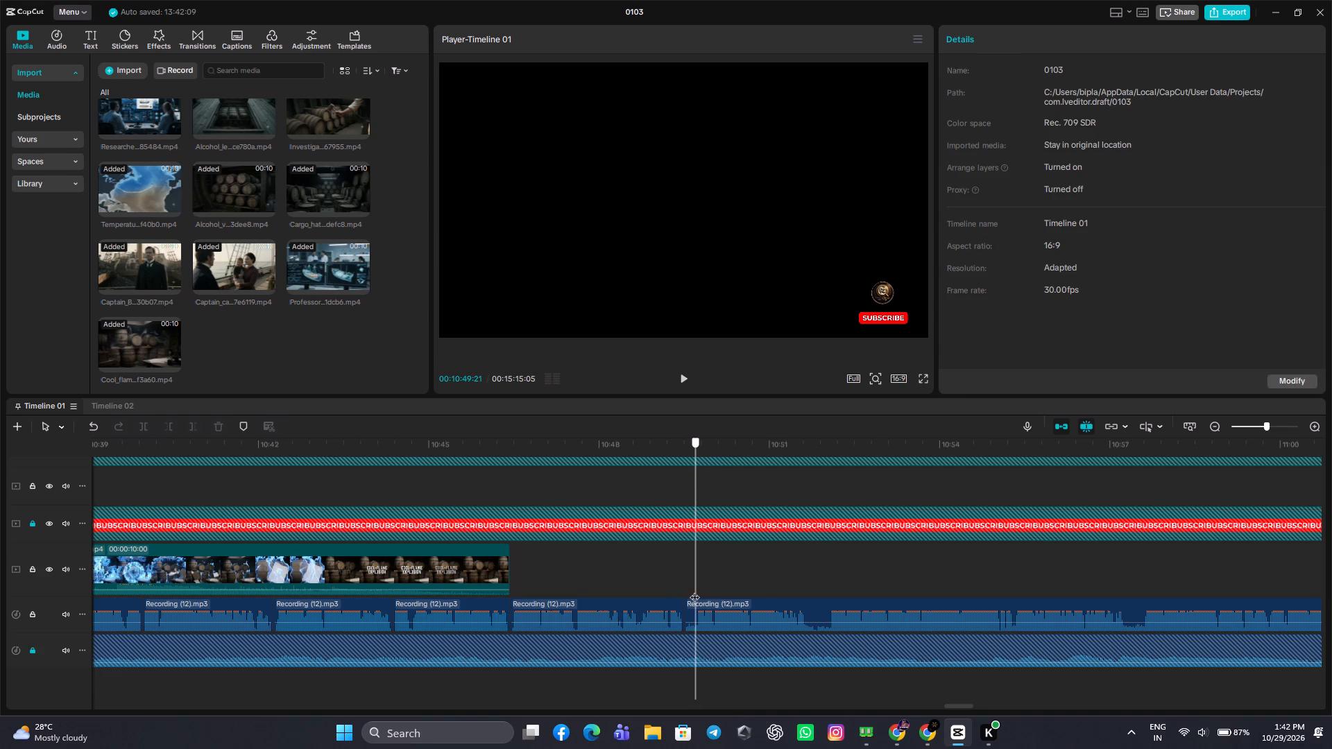
drag(694, 590, 696, 597)
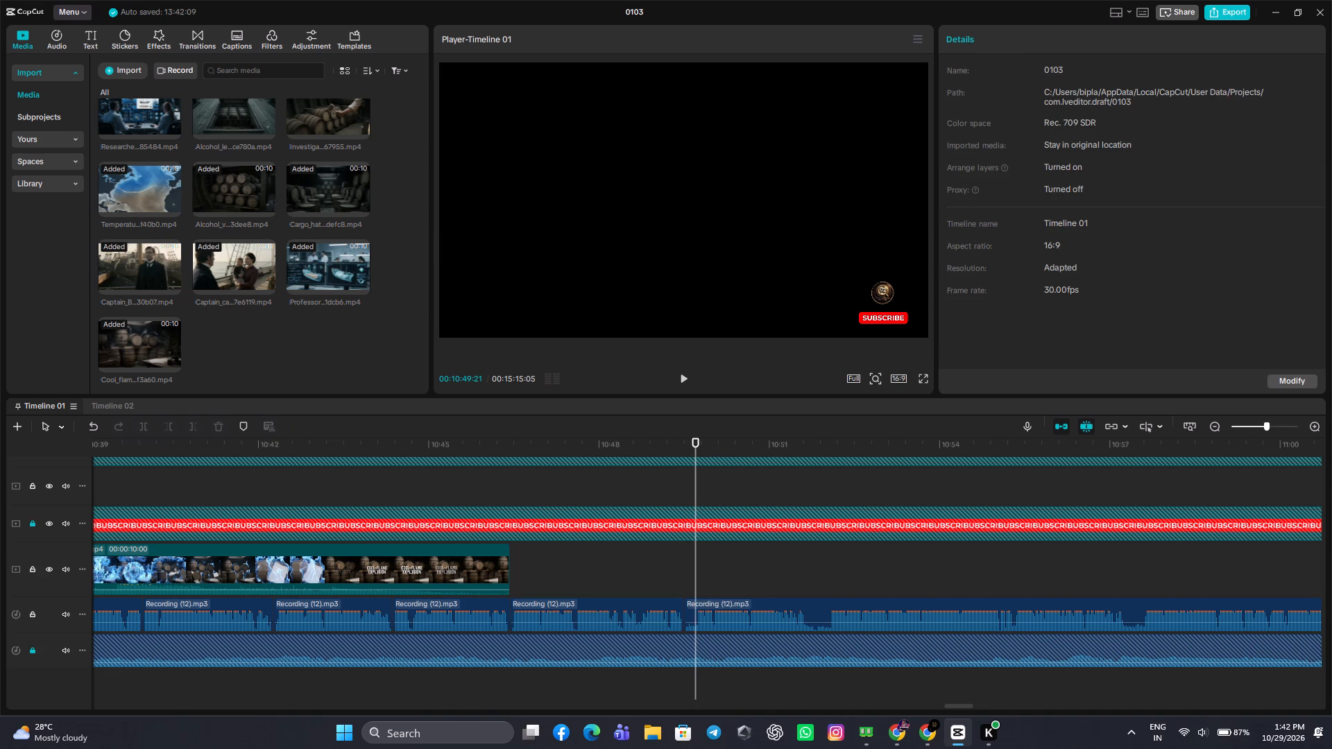
click(697, 599)
click(166, 428)
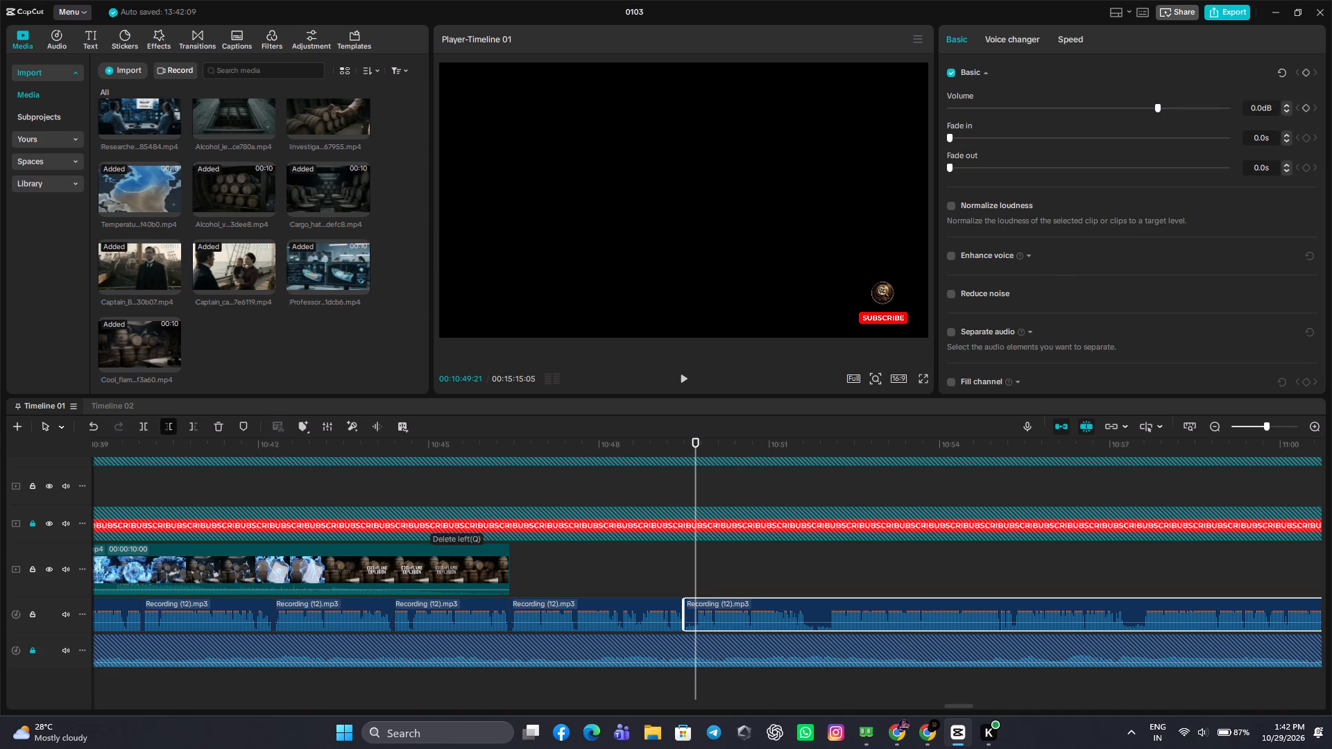
drag(728, 601, 720, 603)
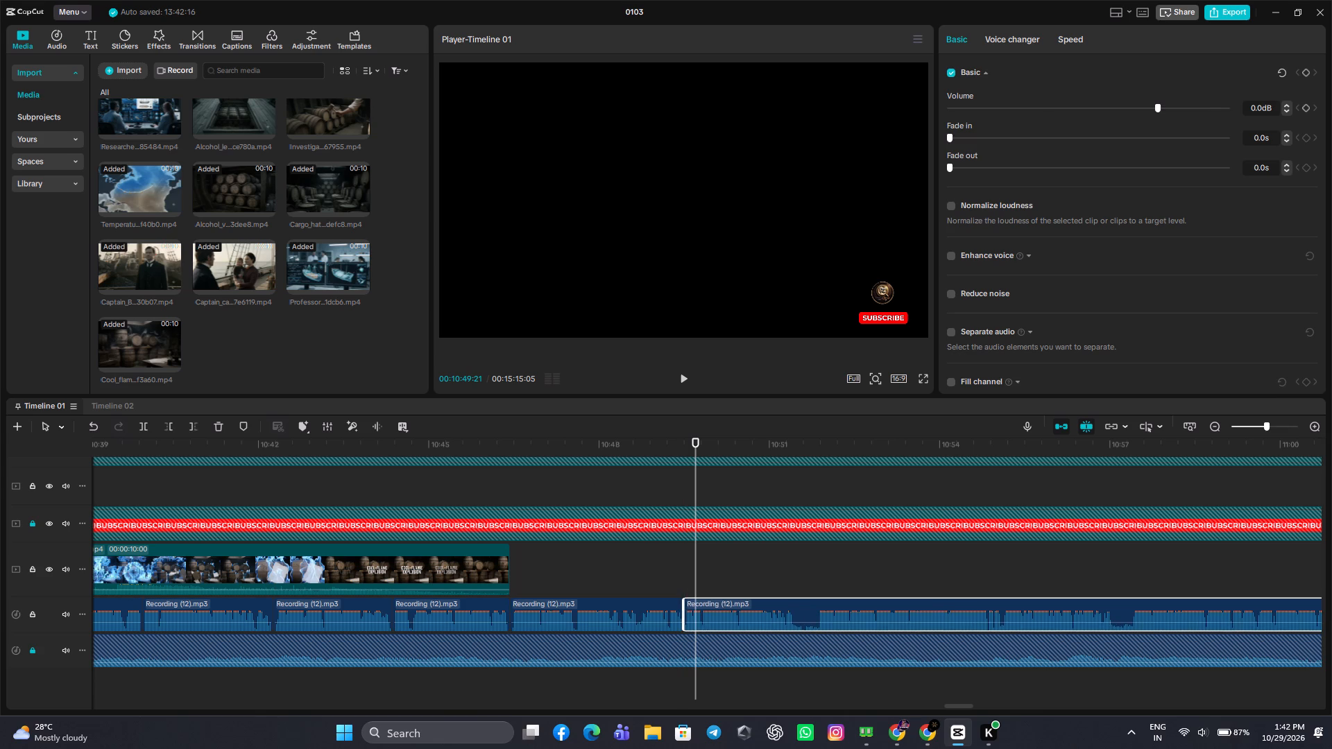
Cut the narration pause between 10:51:14 and 10:51:25 and move the remaining narration back to close the gap.
click(791, 563)
drag(791, 563, 796, 576)
click(796, 603)
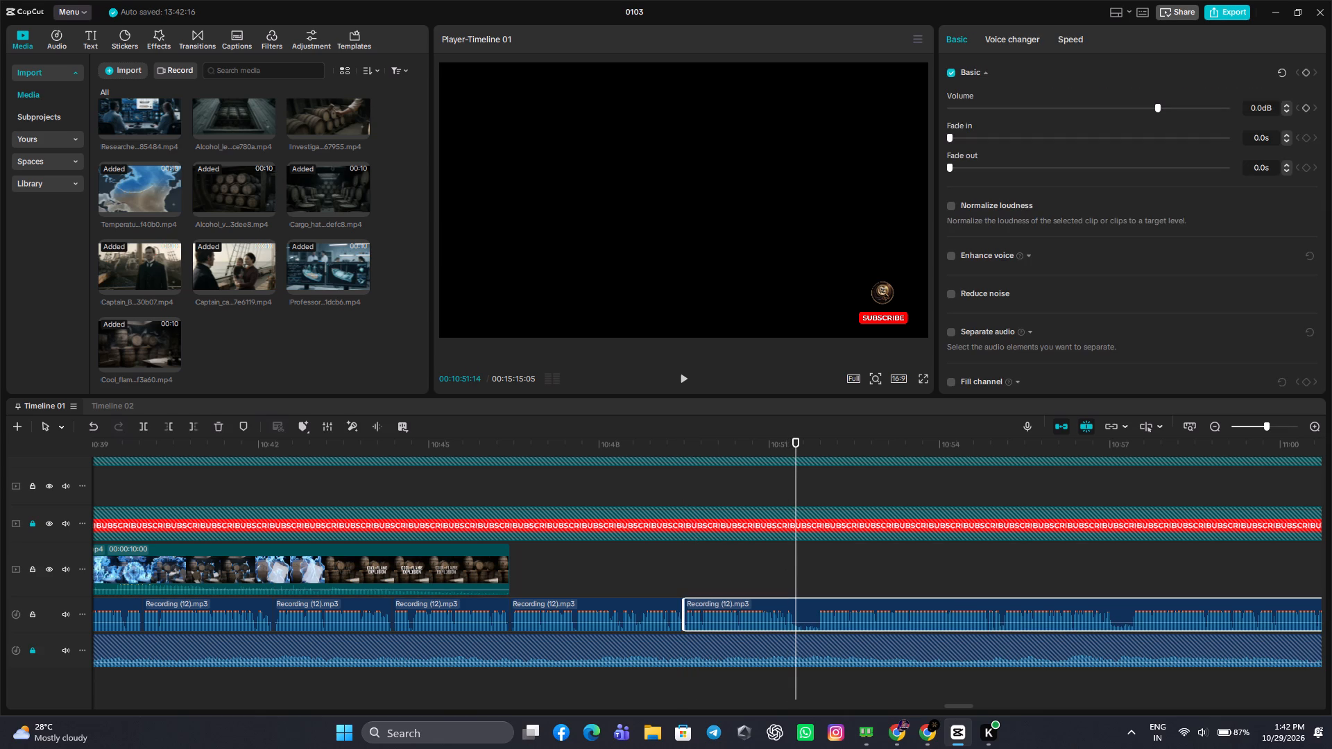
click(152, 427)
click(149, 427)
click(810, 572)
drag(810, 572, 813, 574)
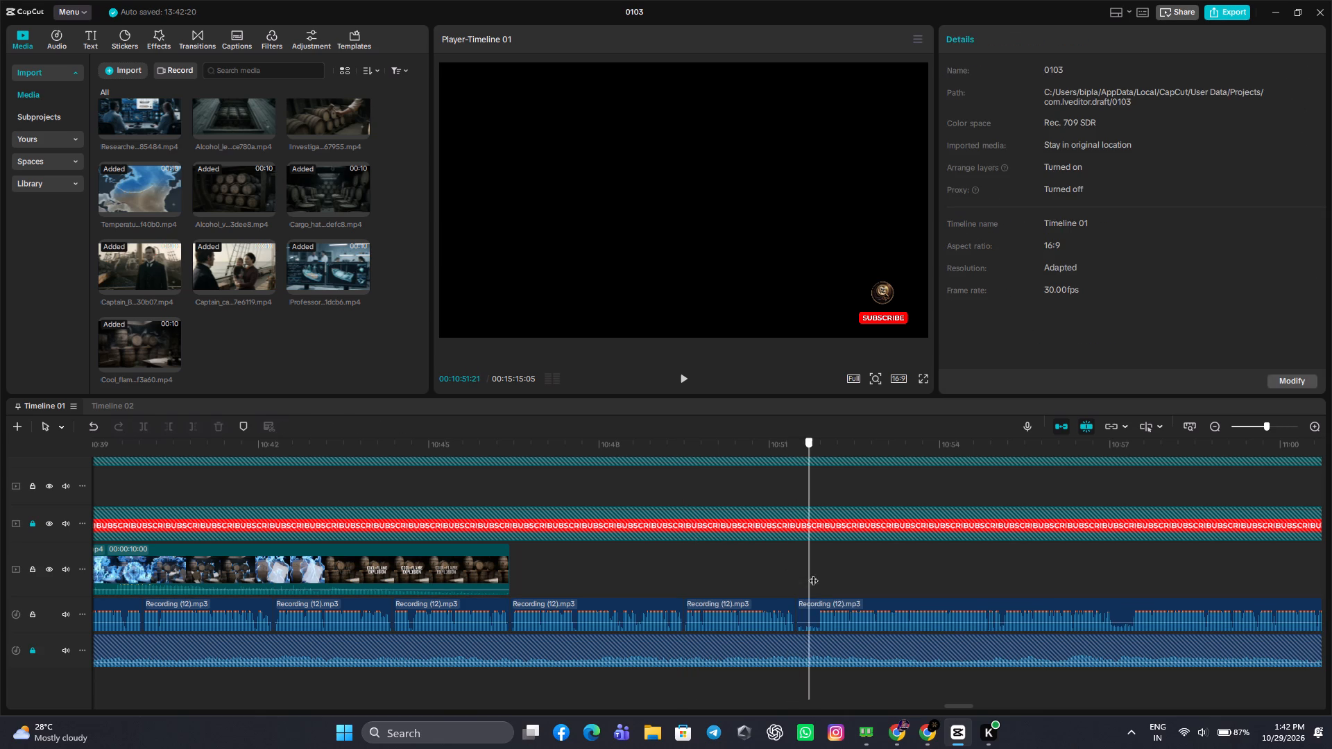
drag(813, 574, 817, 581)
click(822, 602)
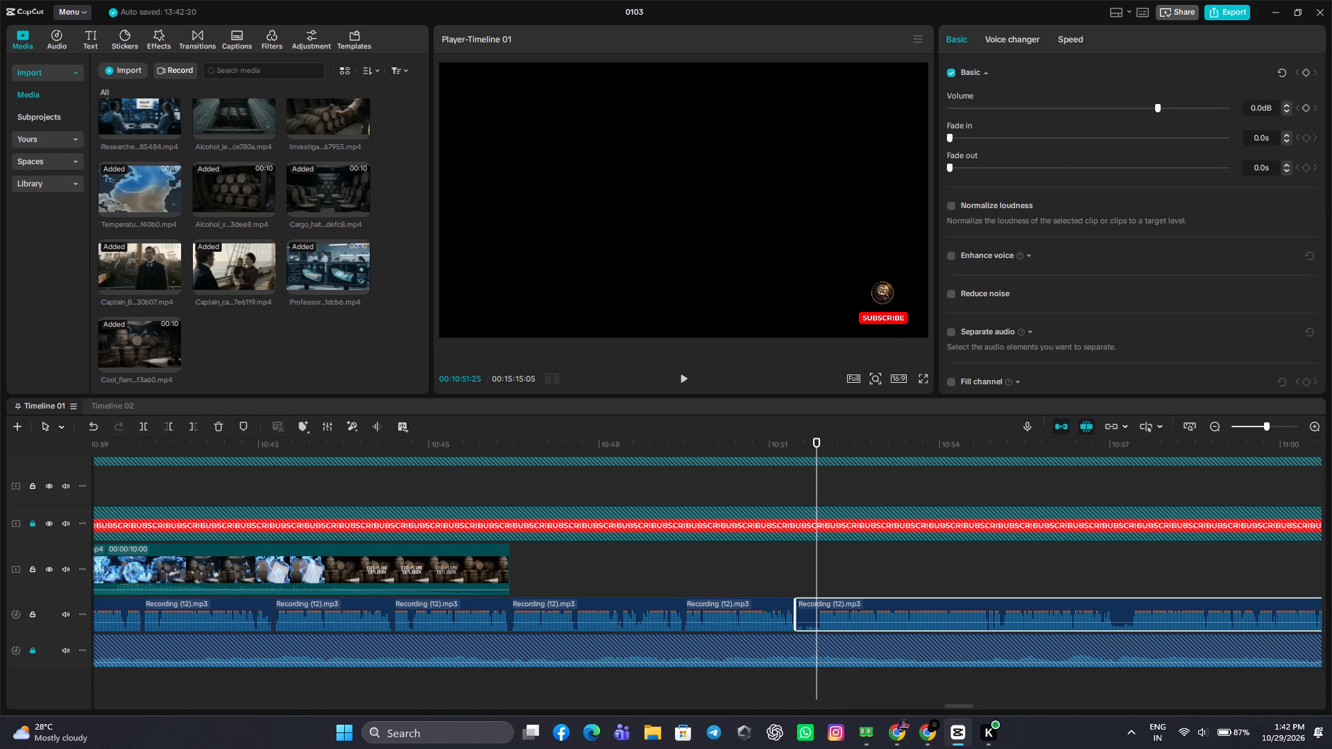
click(175, 428)
drag(873, 610, 871, 610)
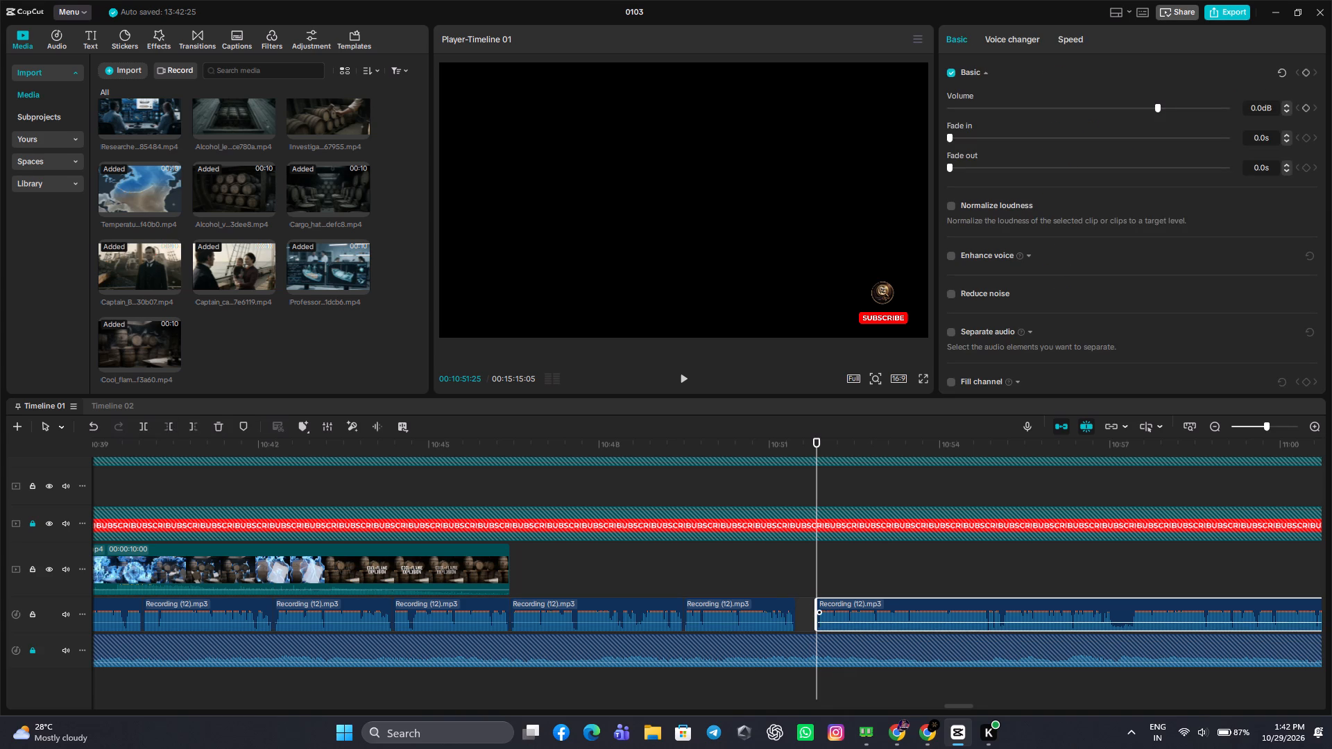
drag(871, 610, 852, 612)
Cut the narration pause between 10:56:21 and 10:57:00 and move the remaining narration back to close the gap.
click(1075, 565)
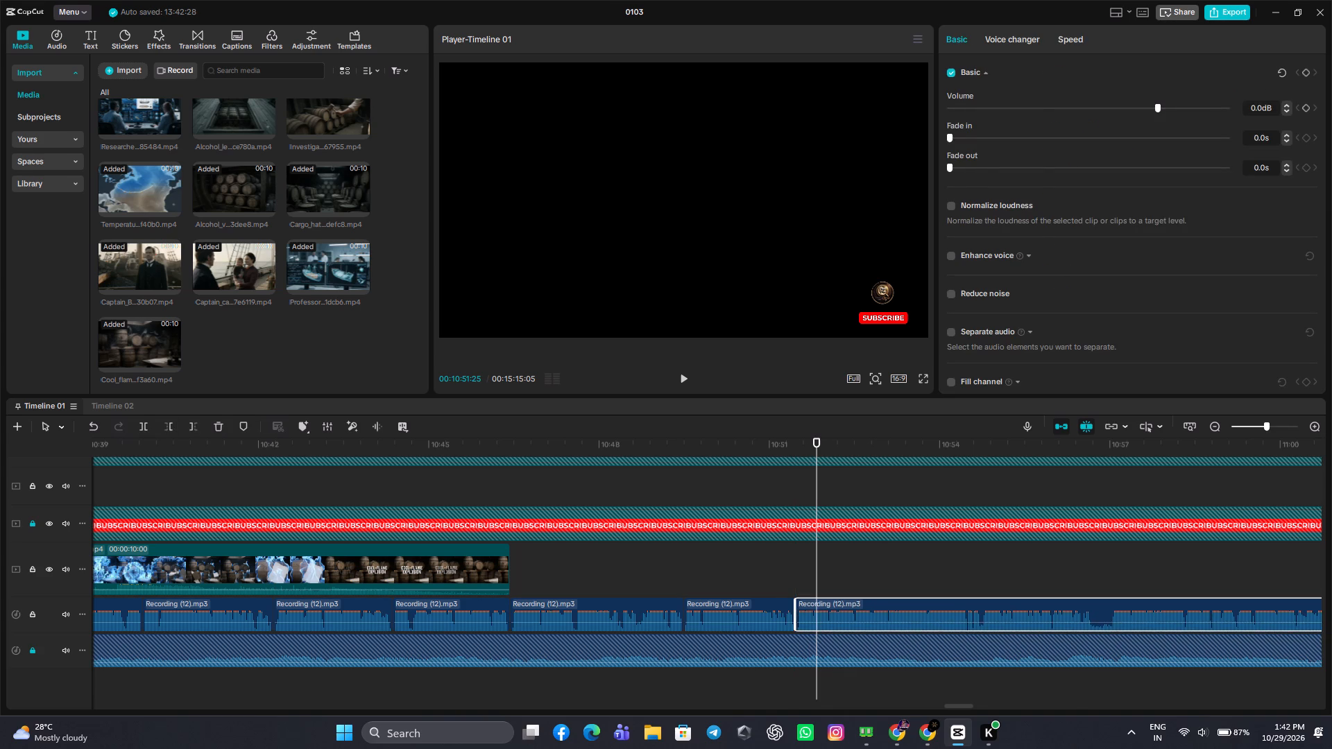
drag(1075, 565, 1093, 588)
click(1098, 610)
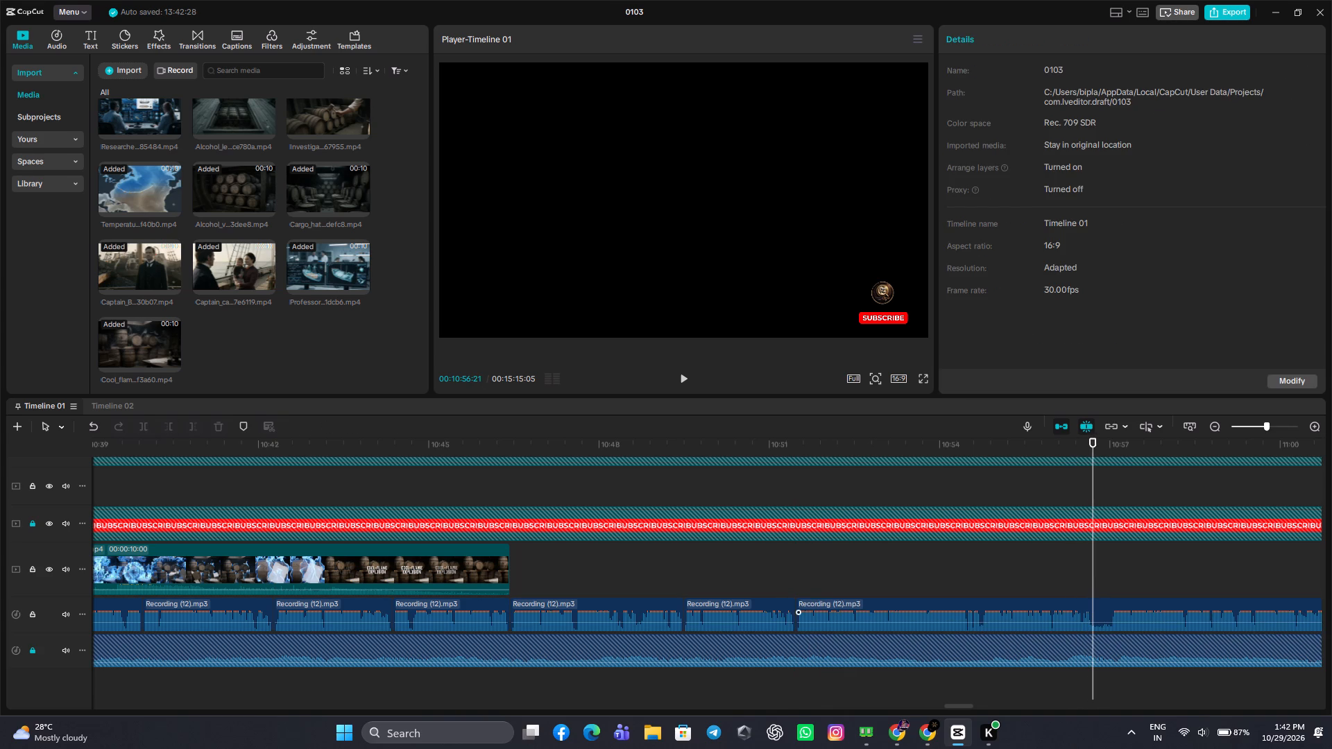
click(148, 432)
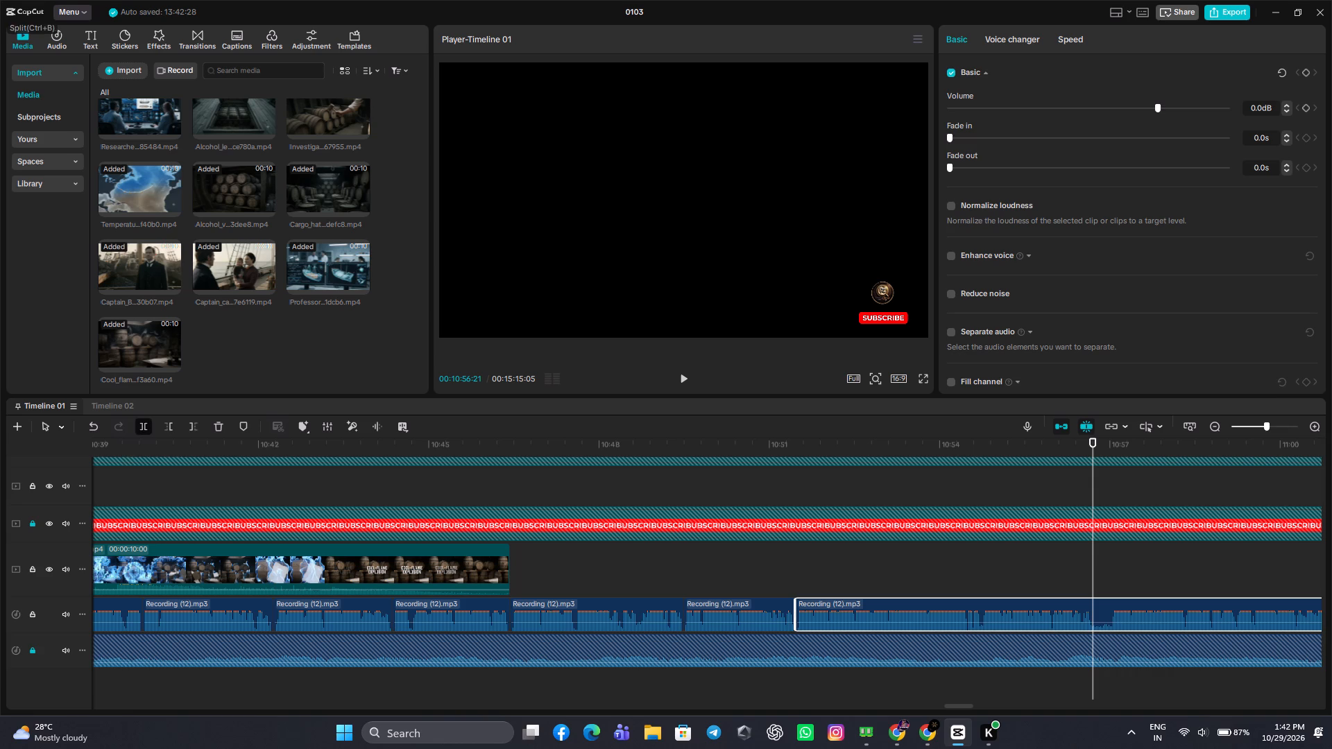
click(1101, 578)
drag(1101, 578, 1109, 603)
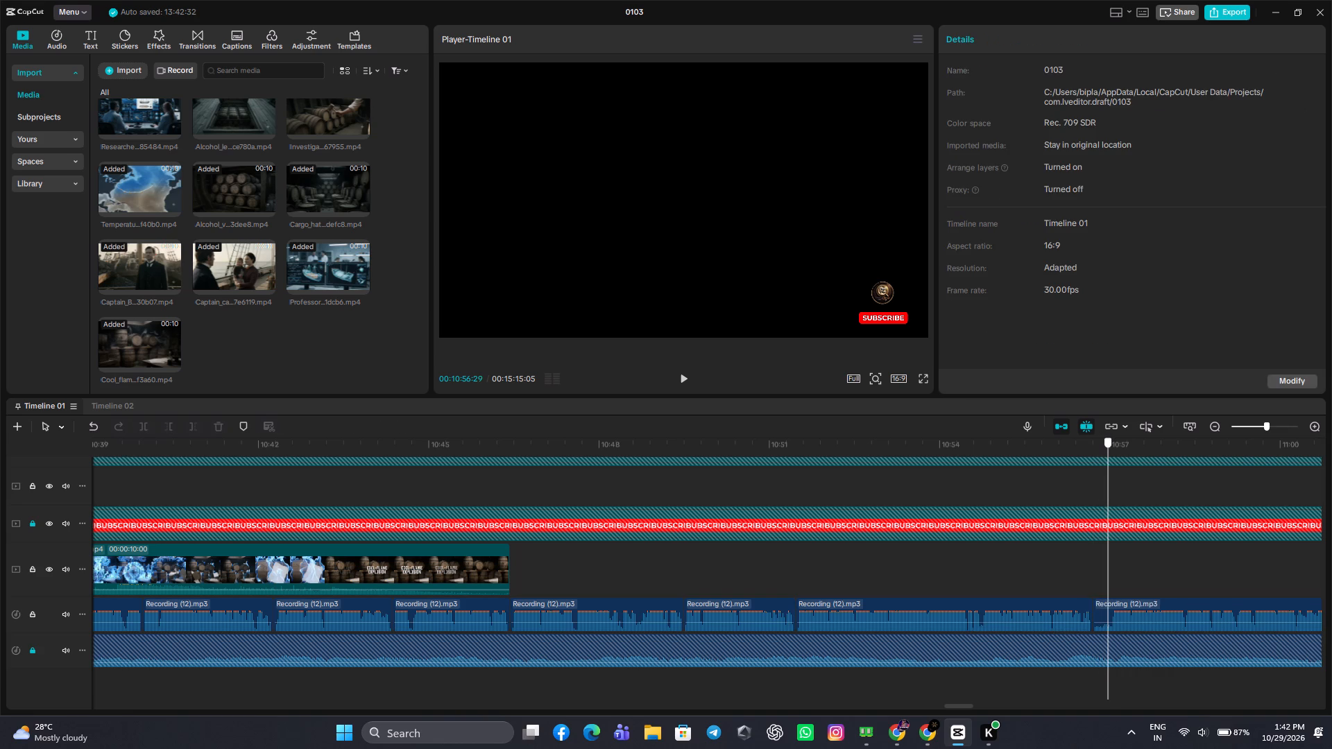
drag(1109, 603, 1110, 604)
click(1110, 604)
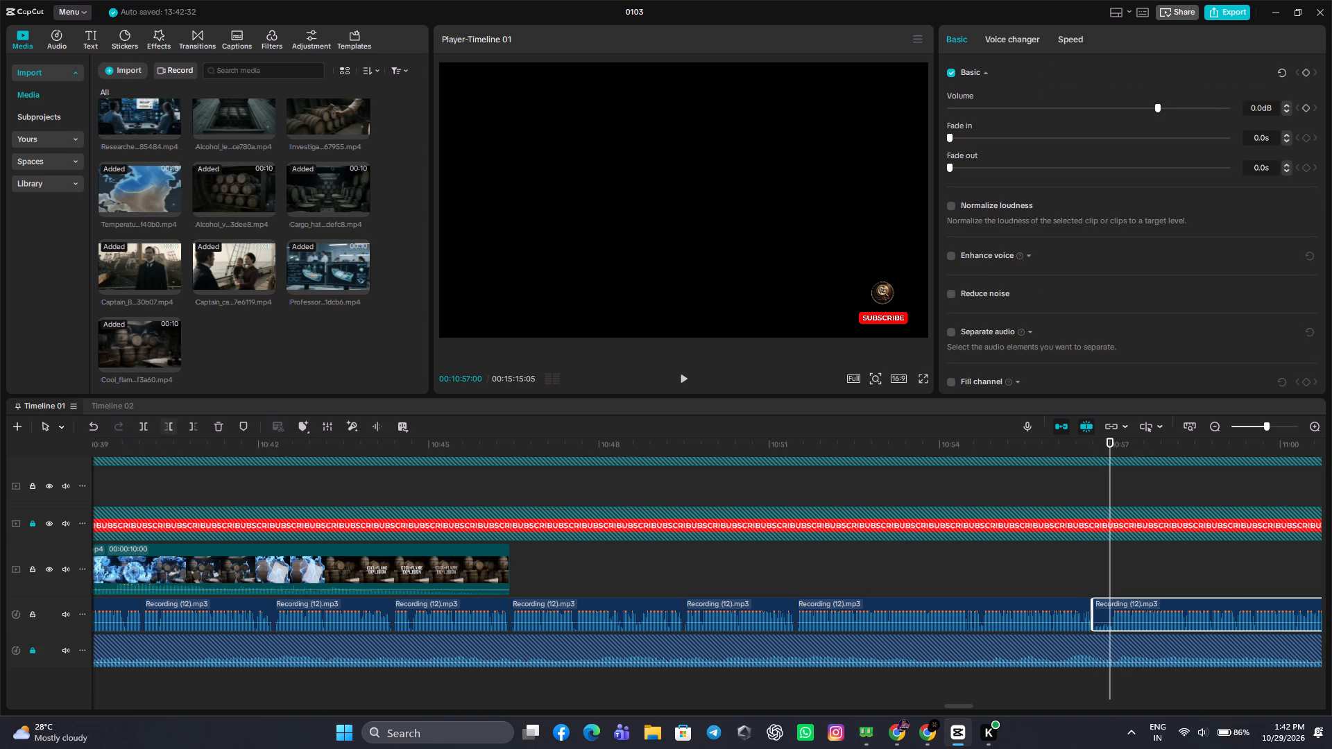
click(172, 428)
drag(1136, 604, 1131, 608)
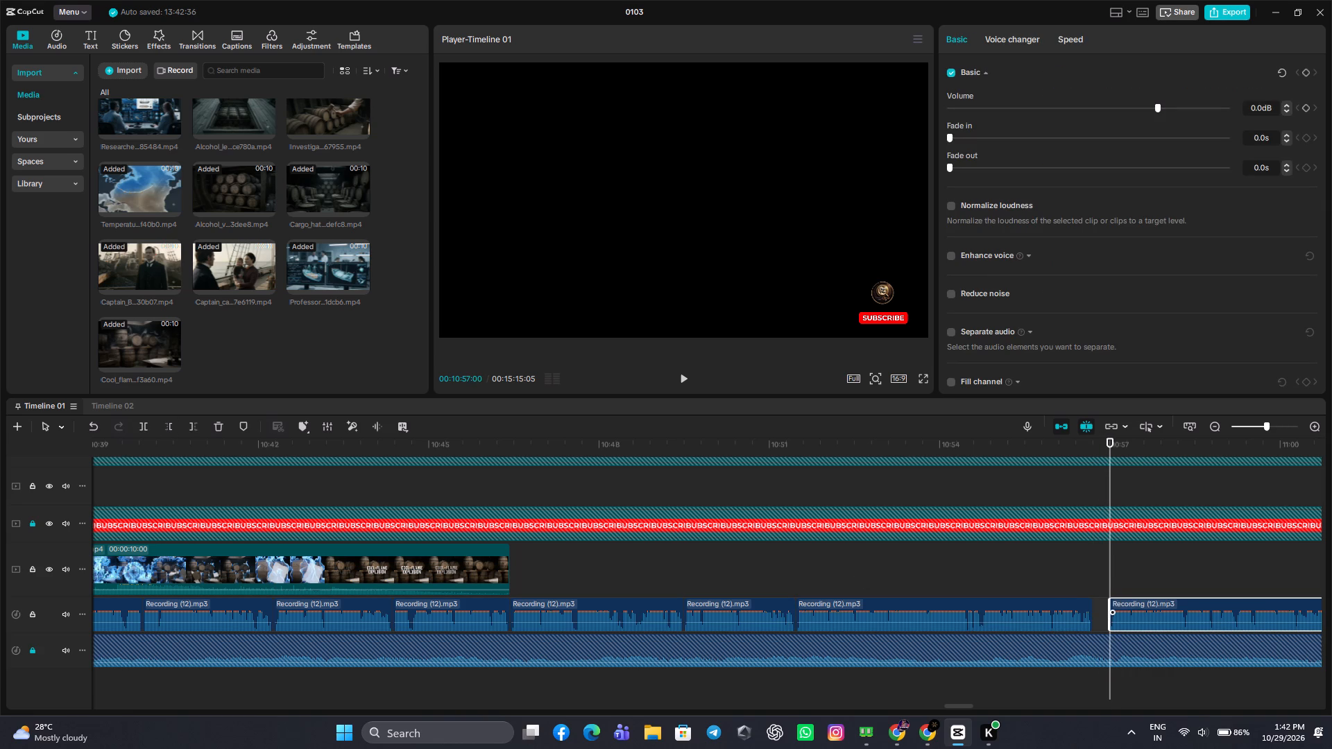
drag(1131, 608, 1122, 611)
Play back the cool-flame explosion clip from its start to check it against the tightened narration.
click(882, 578)
drag(882, 578, 662, 584)
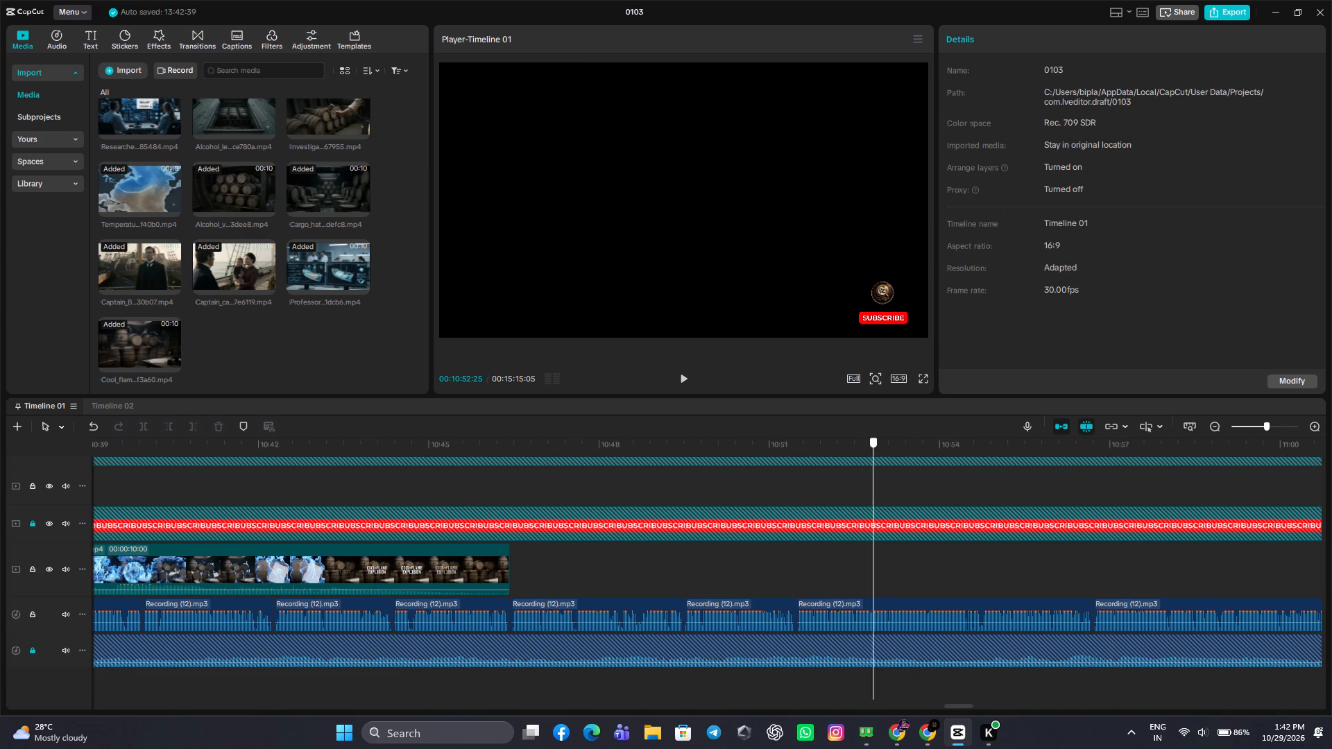
drag(662, 584, 317, 587)
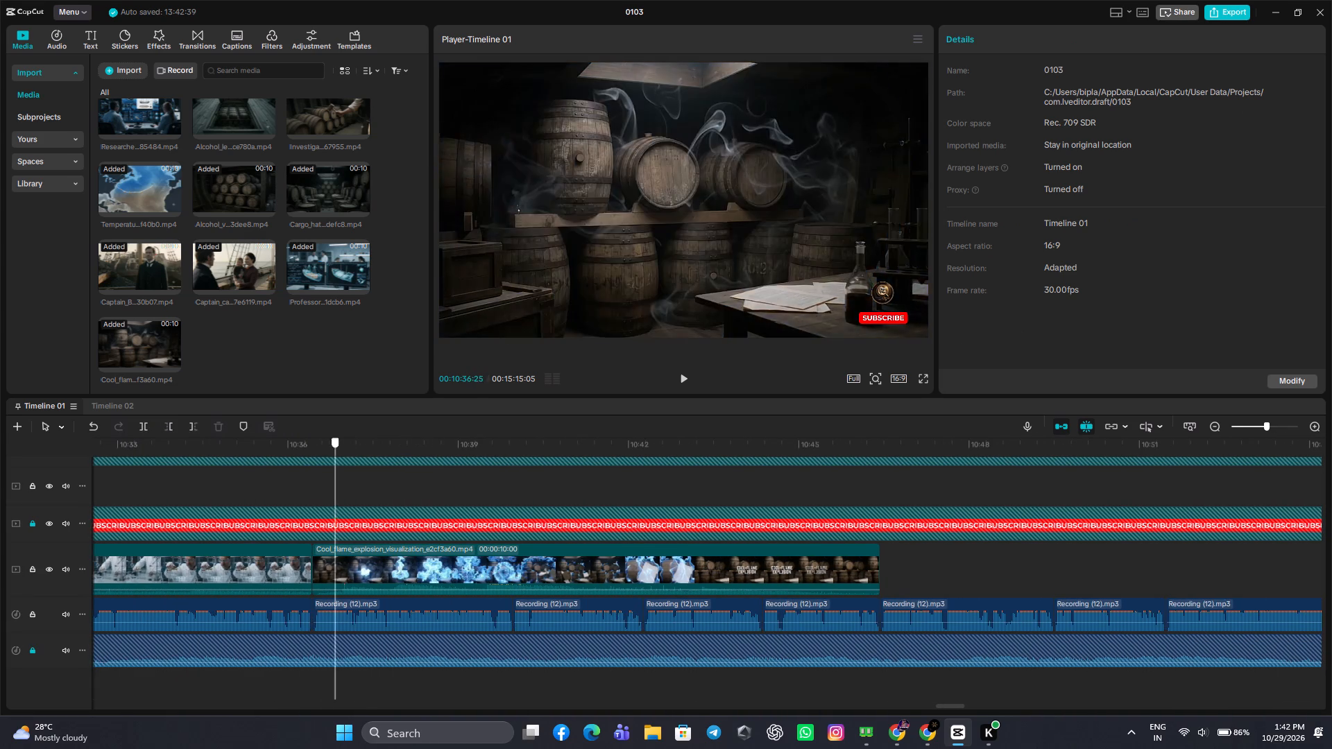
drag(317, 587, 307, 586)
click(685, 392)
click(679, 384)
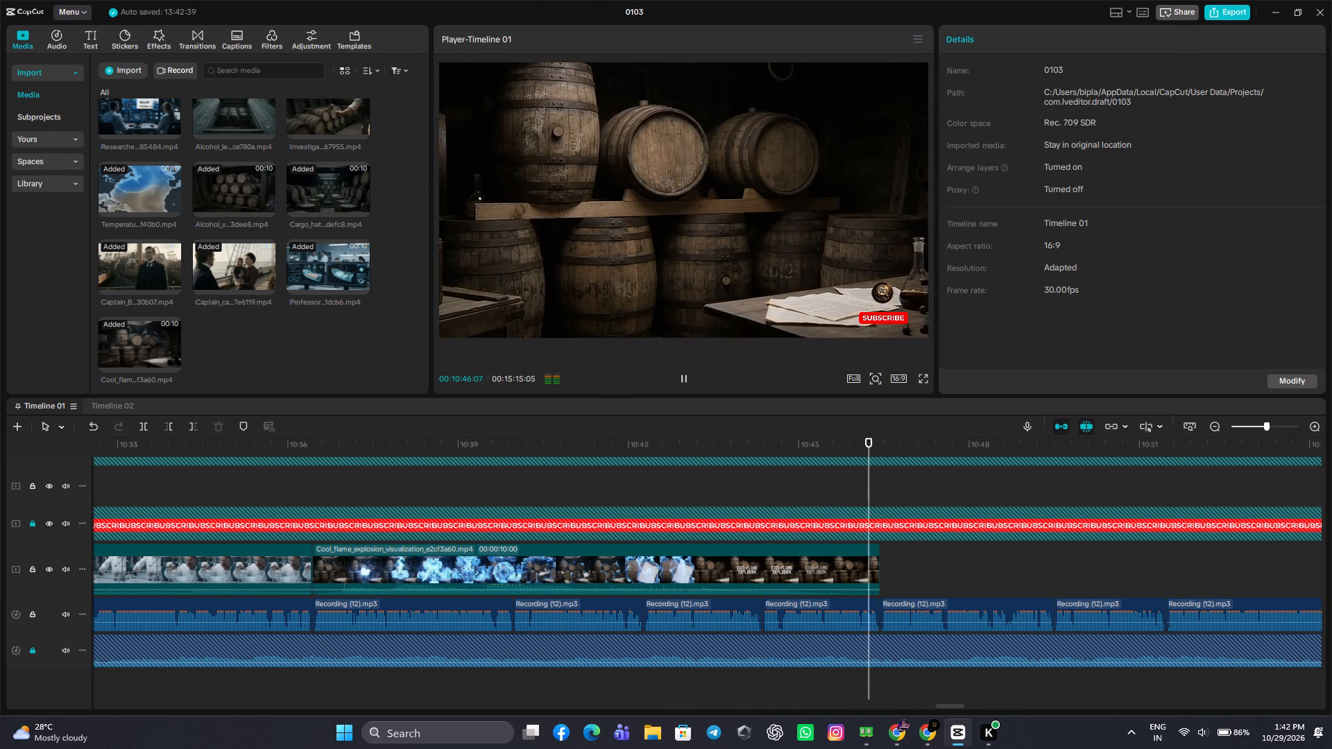
Slow the cool-flame explosion clip to a speed of 0.80x.
click(562, 506)
click(631, 569)
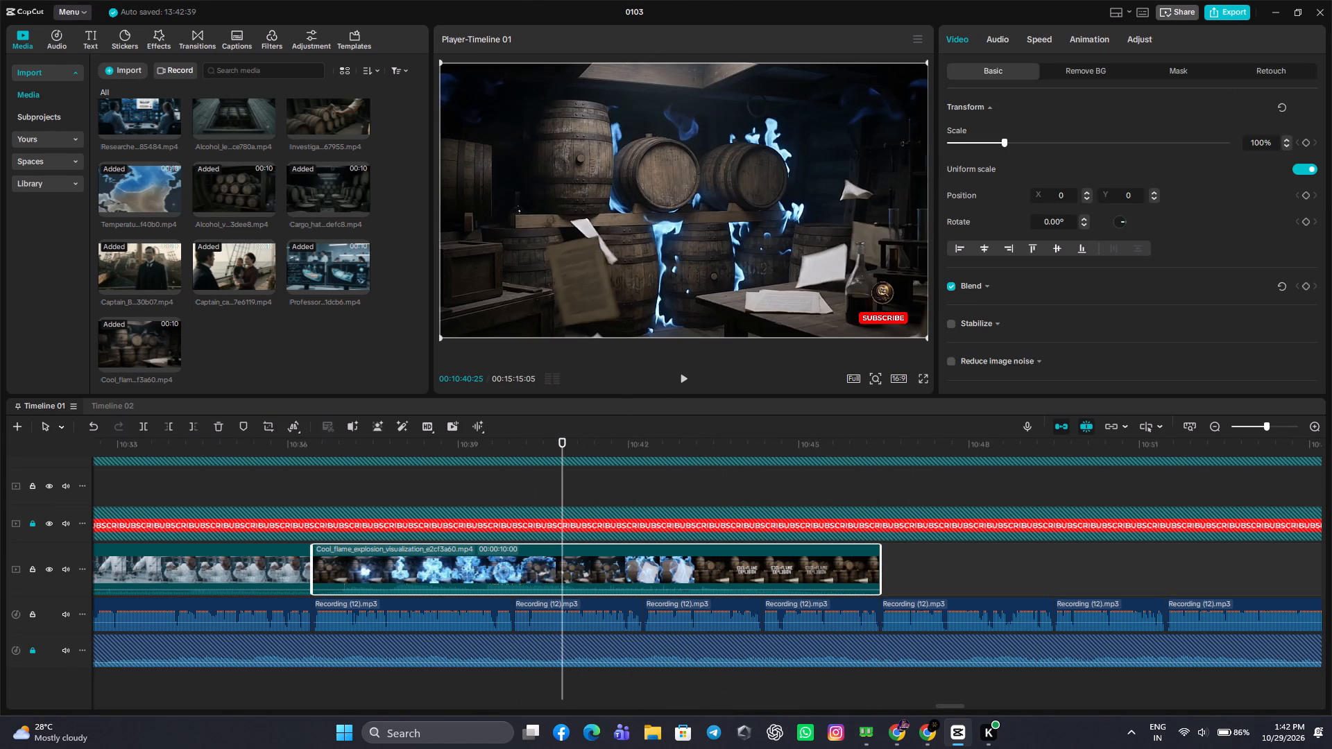
click(1045, 51)
click(995, 131)
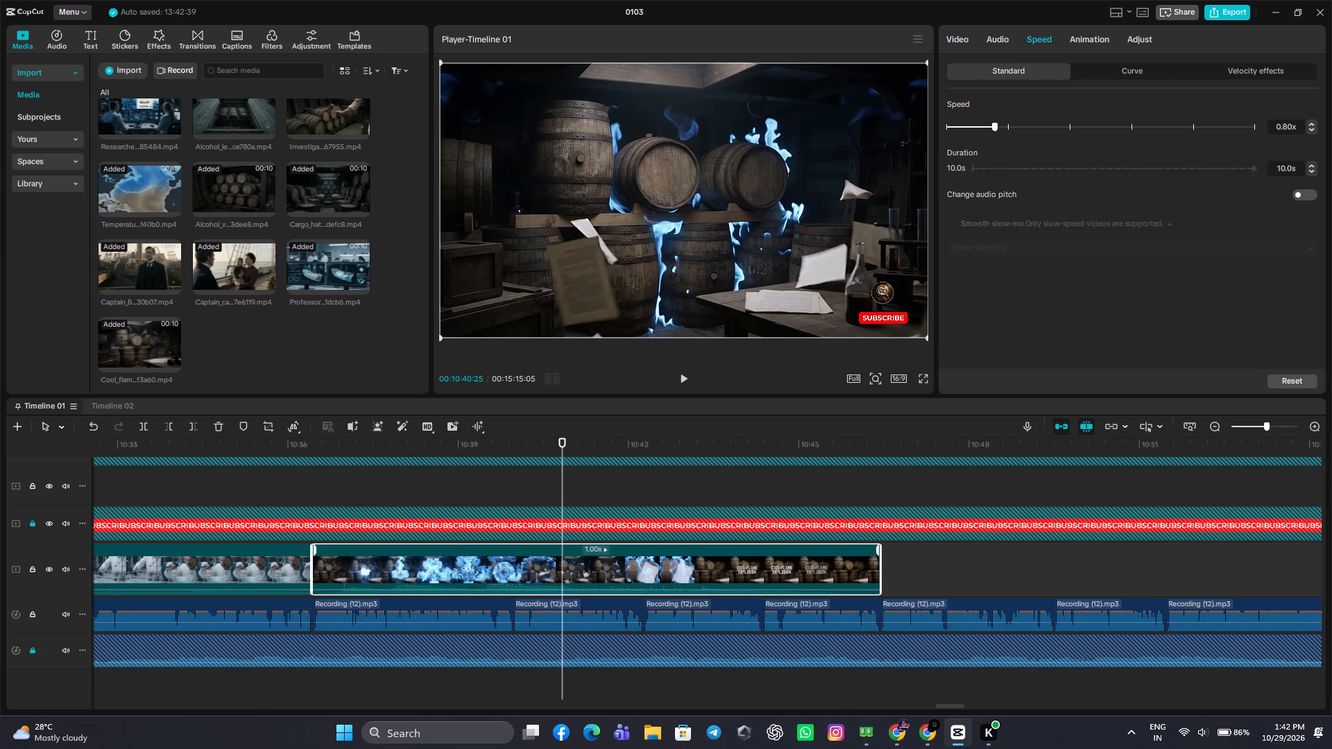
Review the slowed cool-flame clip and trim off everything after 10:46:13, where the next narration segment begins.
click(683, 382)
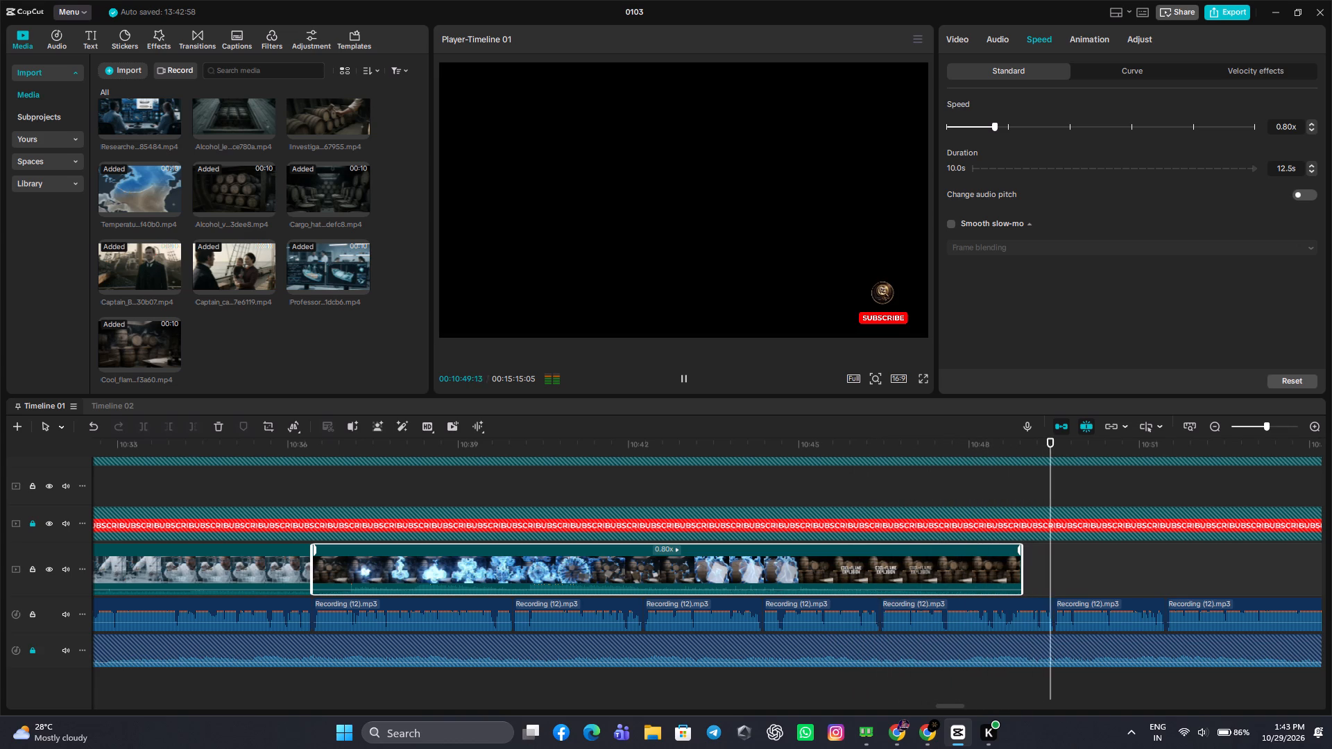
click(848, 492)
click(690, 384)
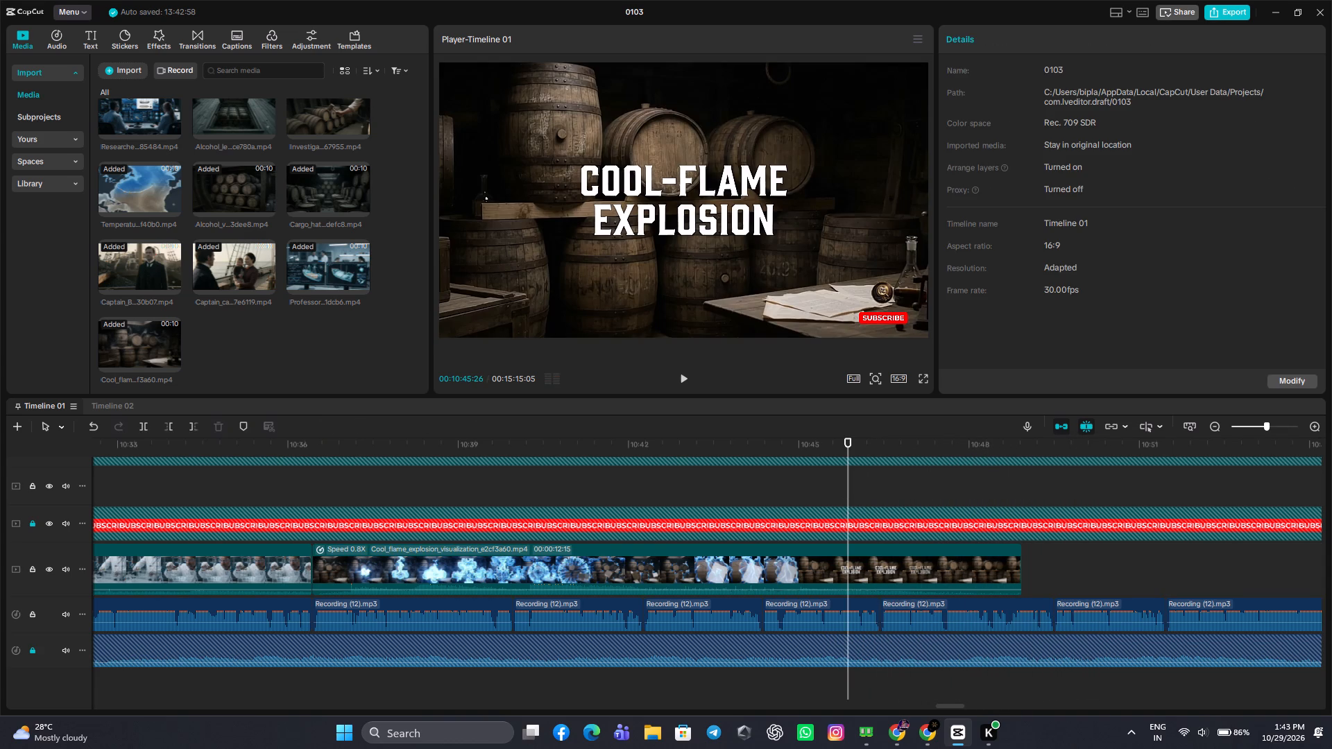
click(870, 470)
drag(870, 470, 883, 510)
click(907, 565)
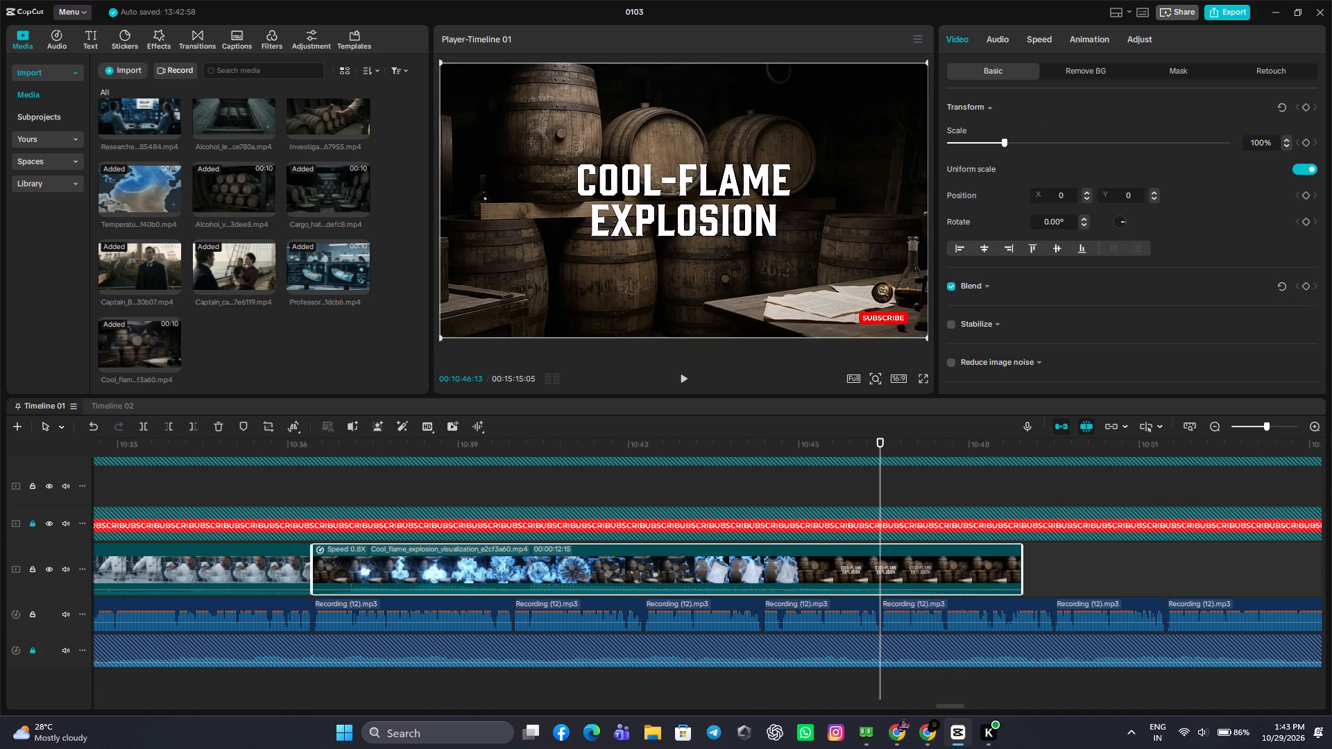
click(196, 431)
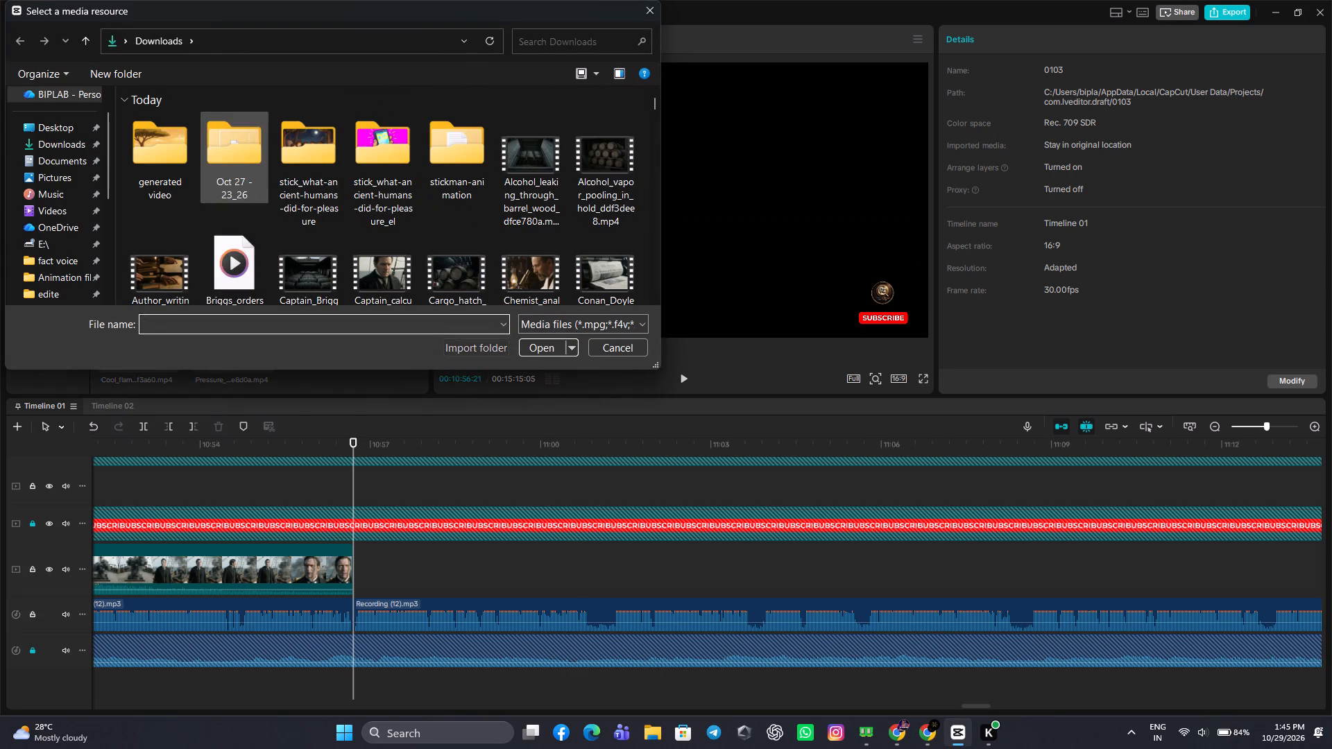
double_click(221, 257)
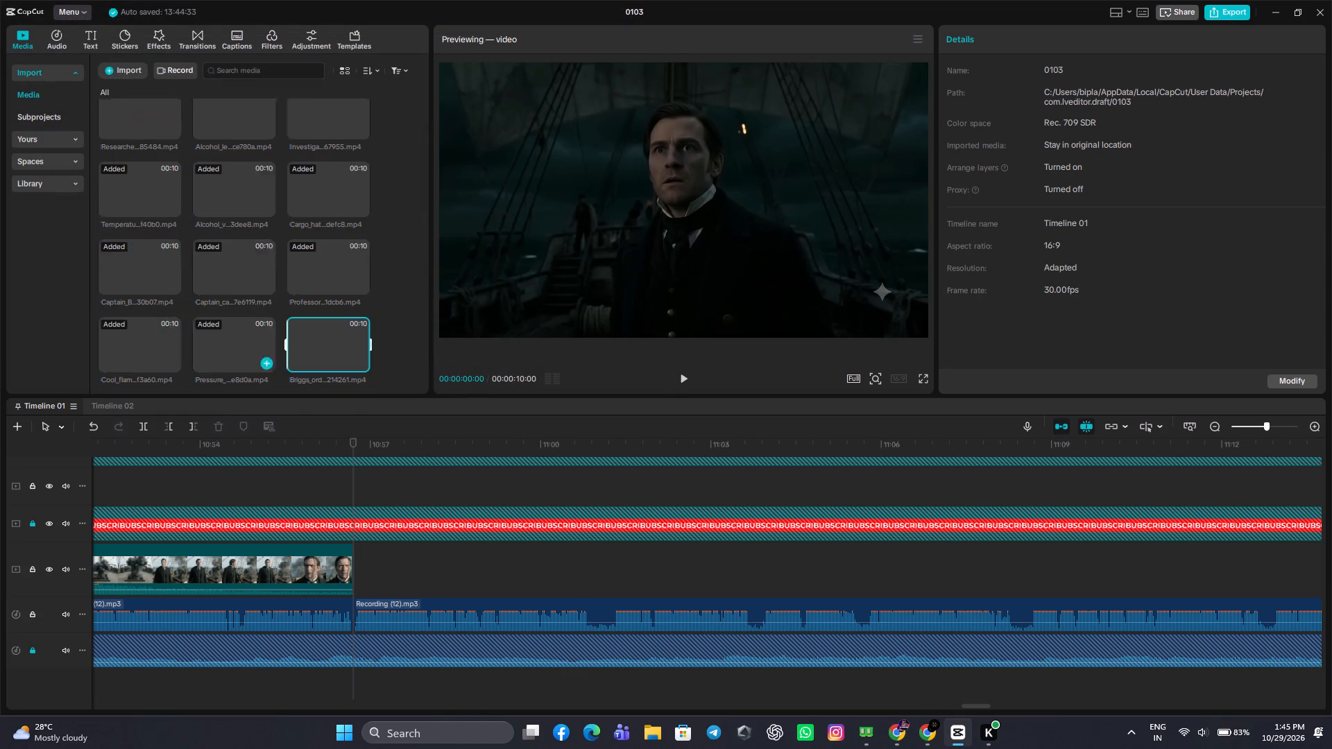
click(360, 362)
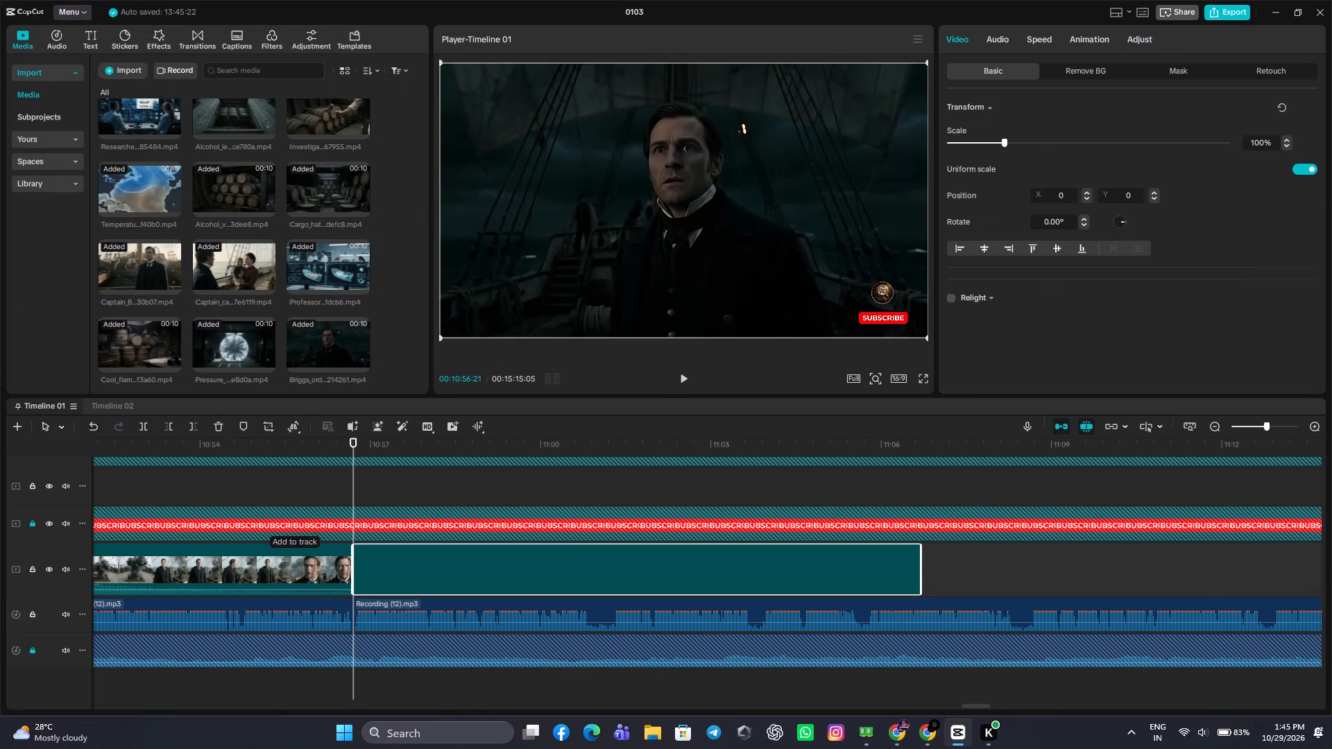
Play back the Briggs evacuation clip against the narration, starting from 10:56:12 just before the clip begins.
click(336, 487)
click(691, 389)
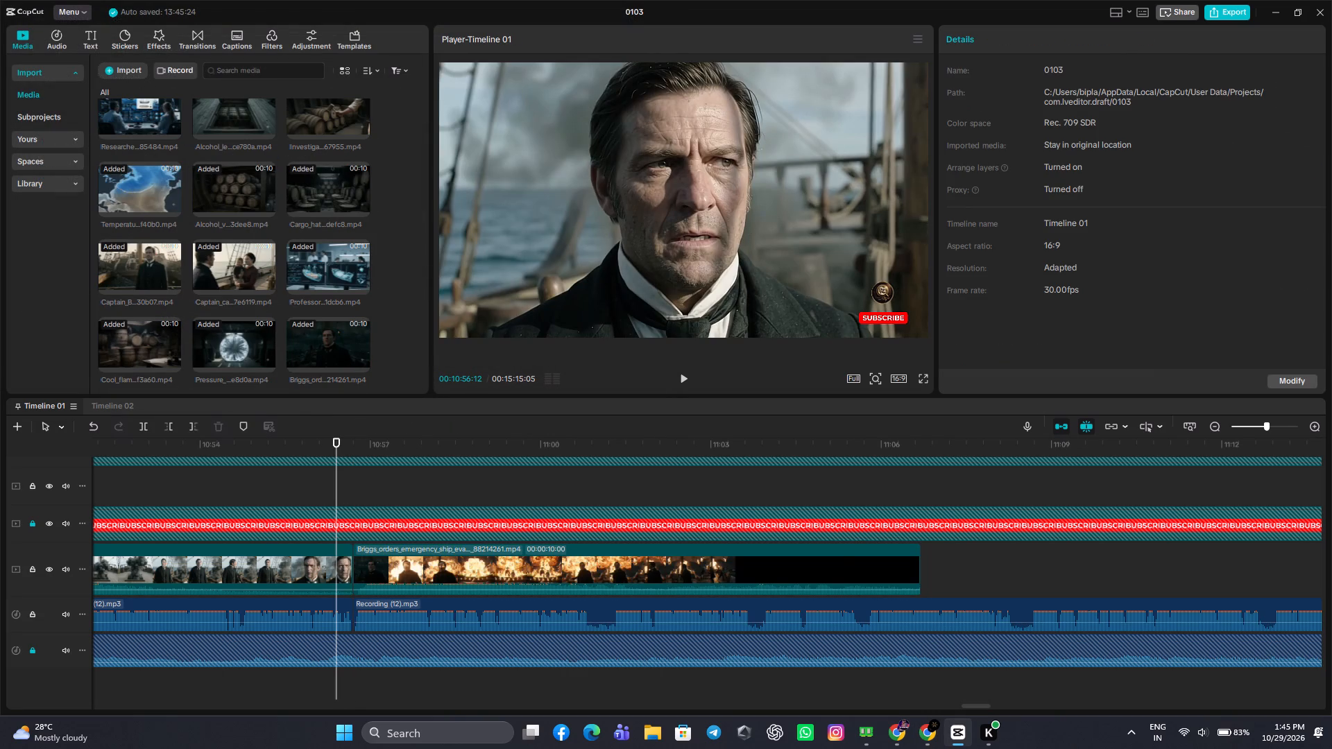
click(689, 382)
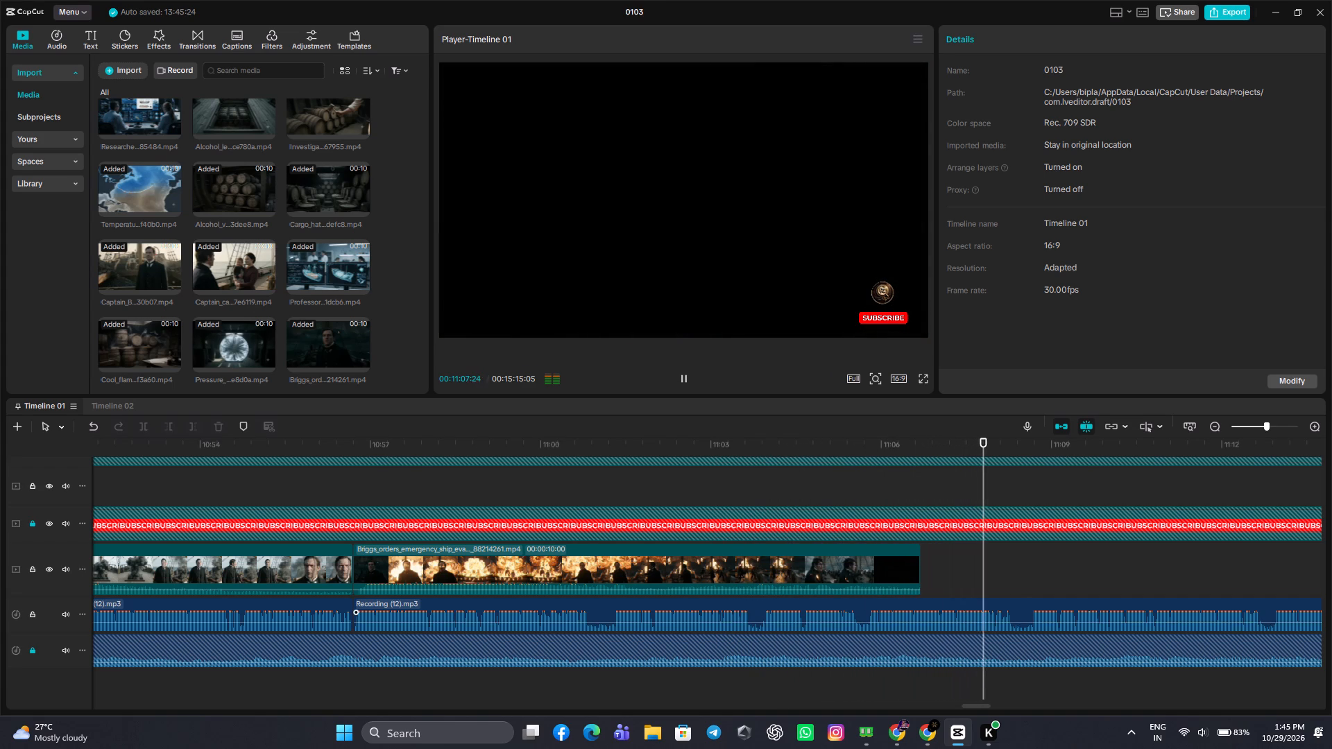
Cut the narration pause from 11:00:26 to 11:01:08 out of Recording (12) and close the gap.
click(1011, 576)
drag(1011, 576, 787, 580)
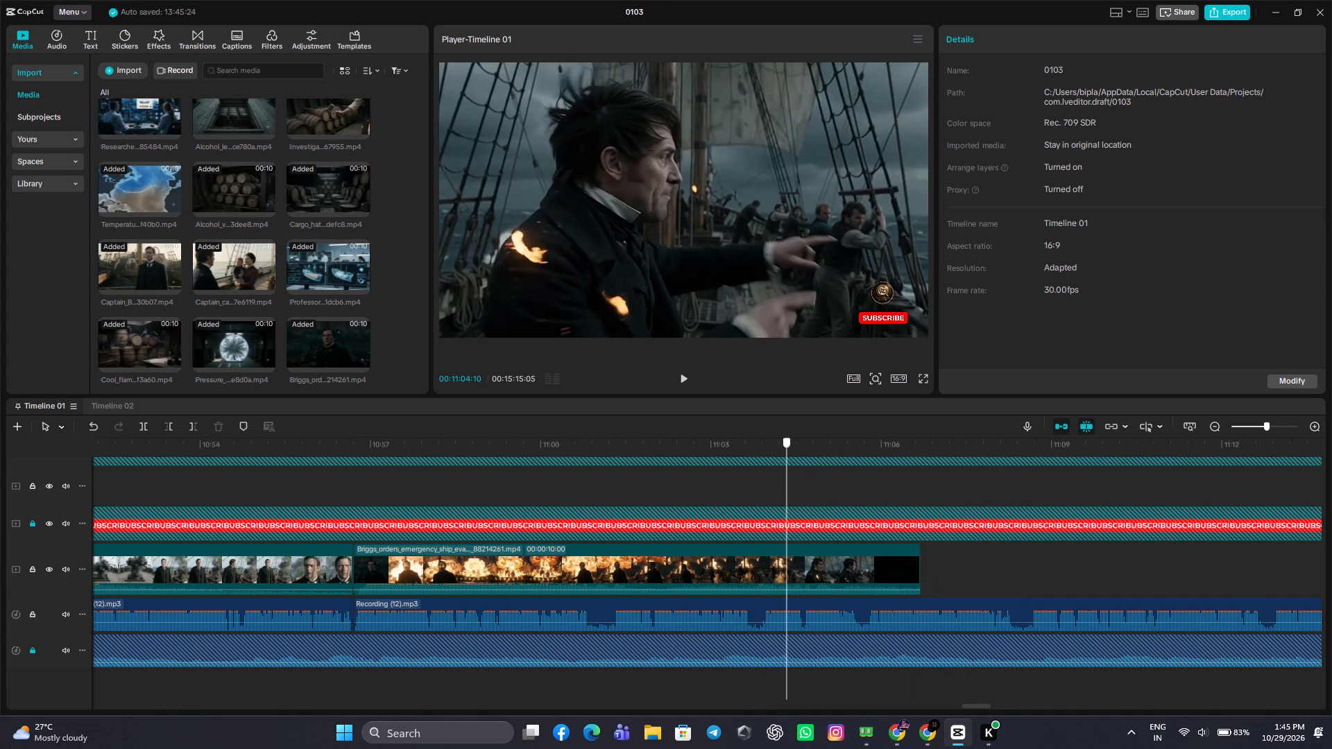
drag(787, 580, 613, 601)
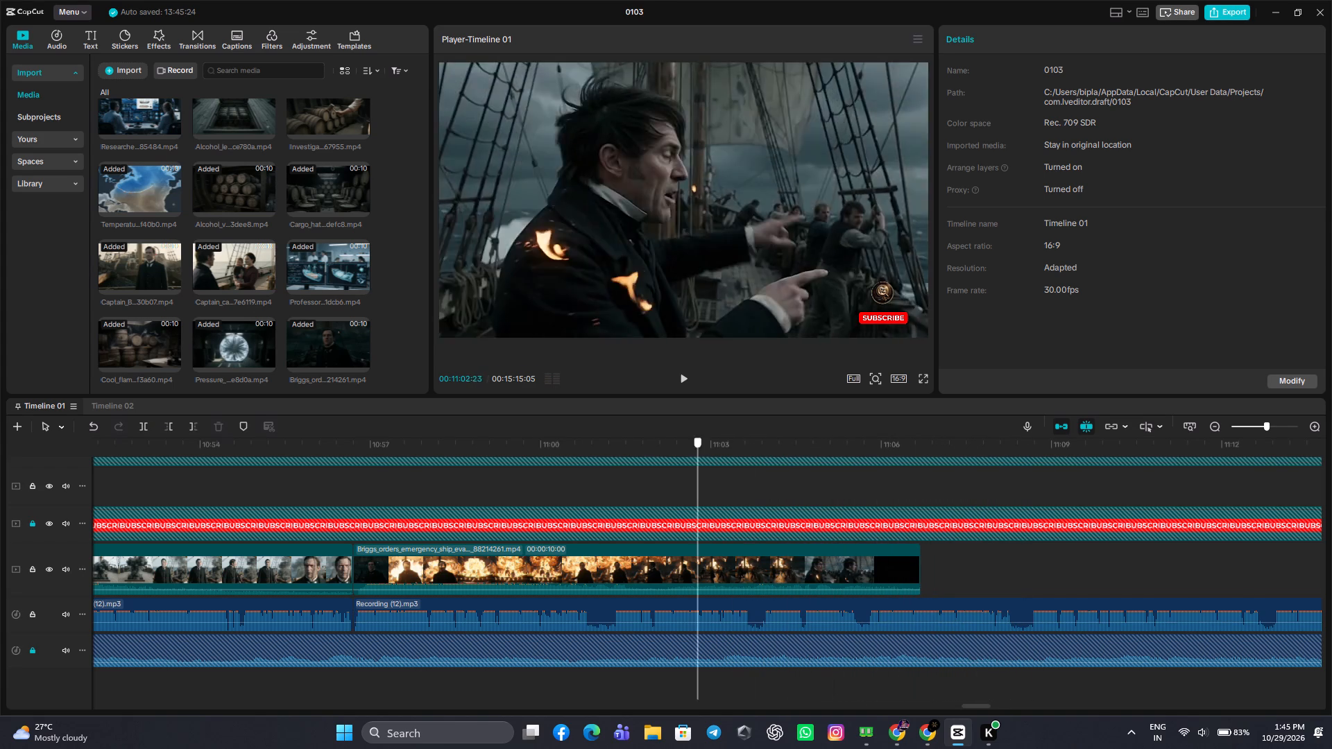
drag(613, 601, 589, 605)
click(602, 615)
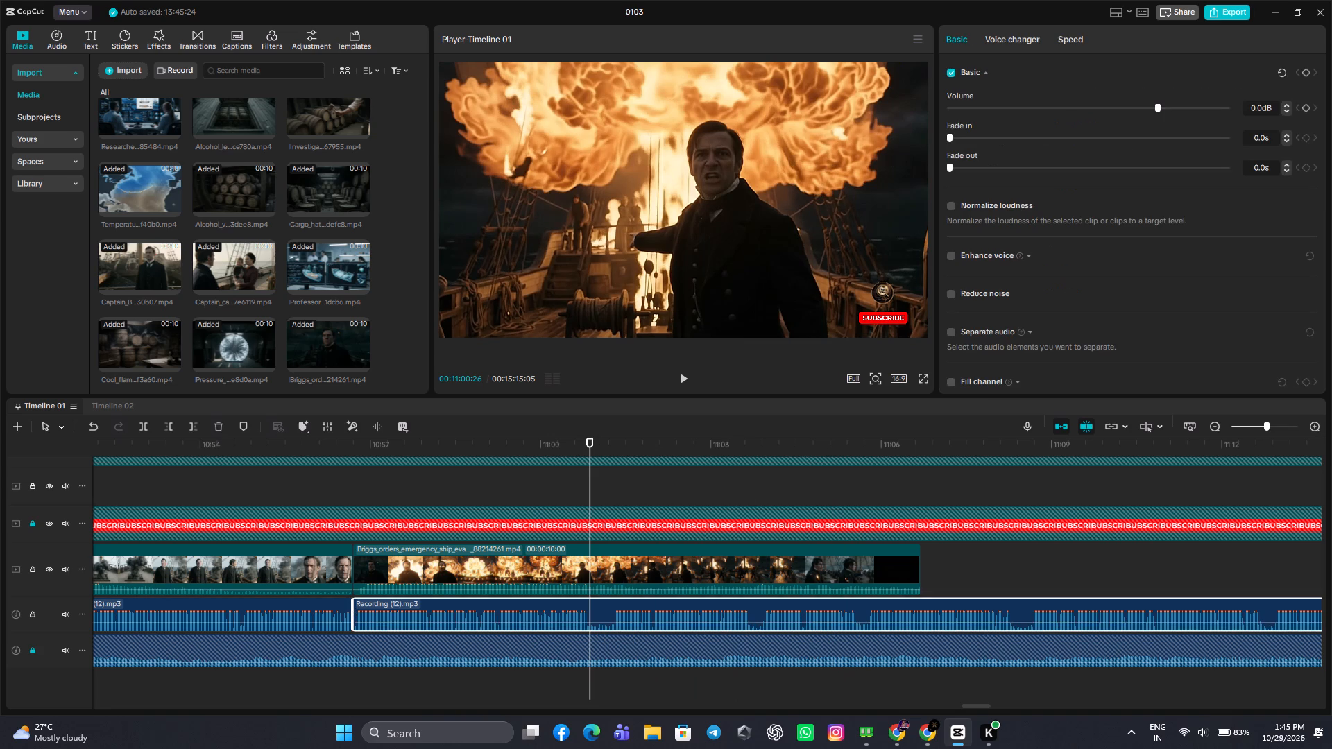
click(142, 429)
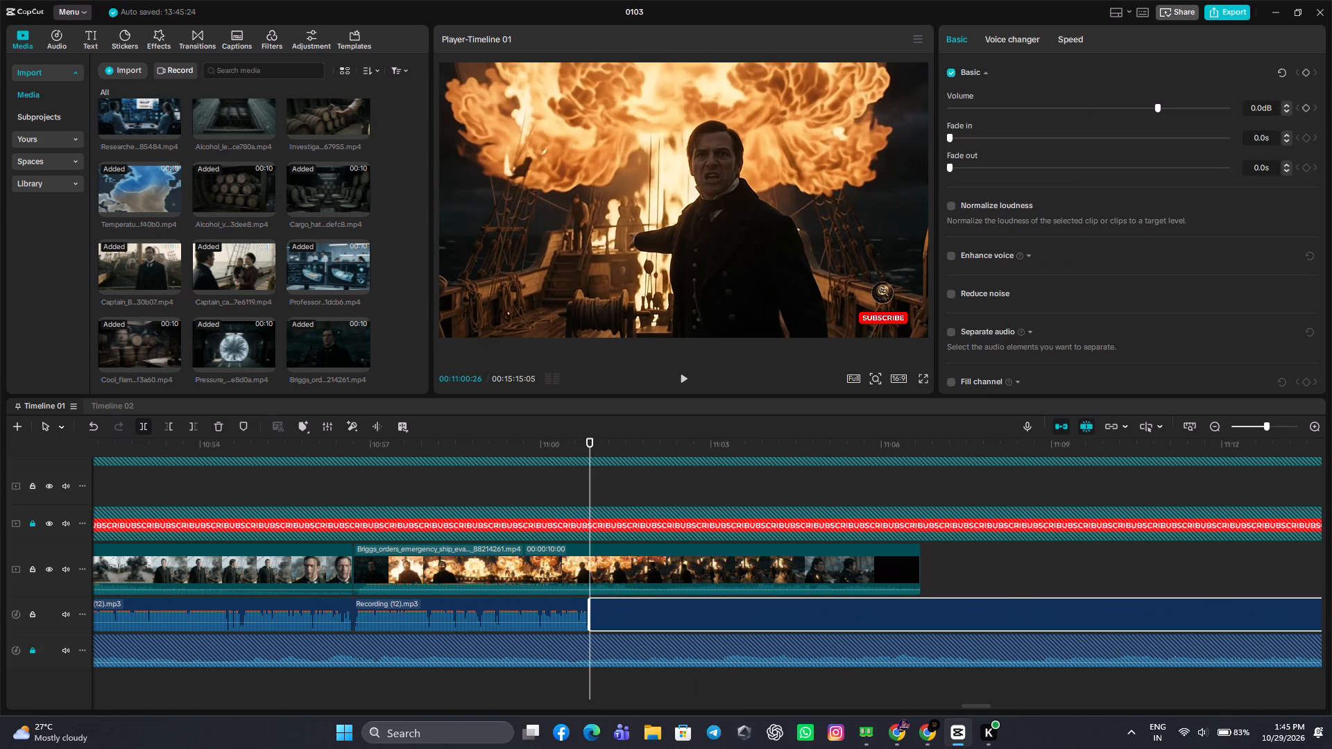
drag(589, 483, 604, 514)
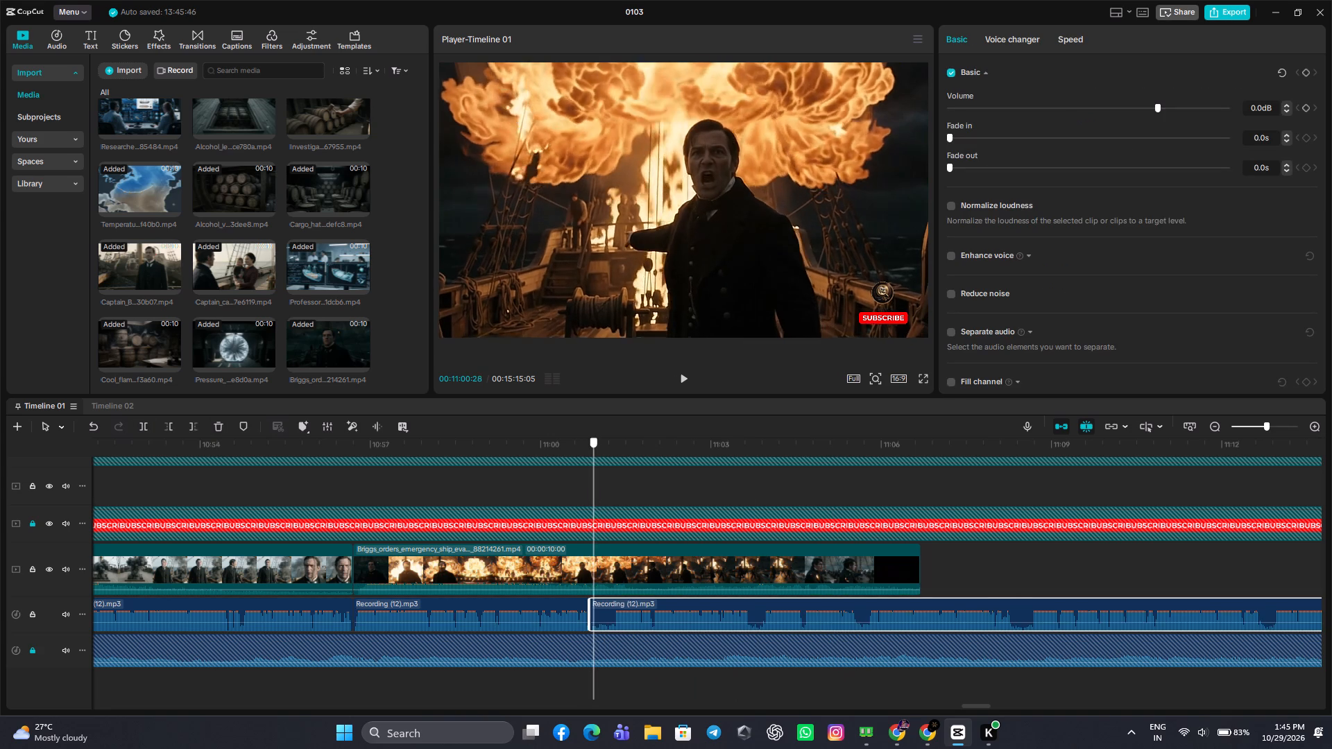
drag(604, 514, 614, 576)
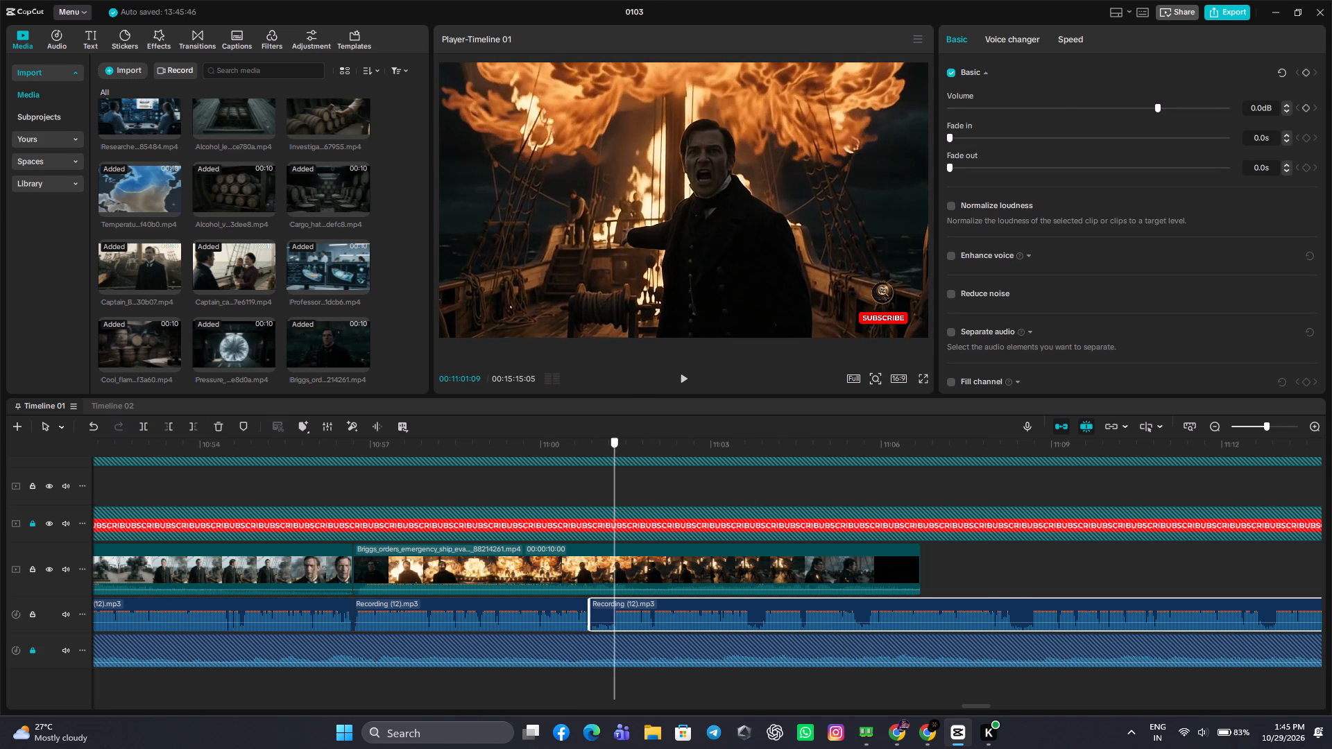
drag(614, 576, 612, 580)
click(162, 428)
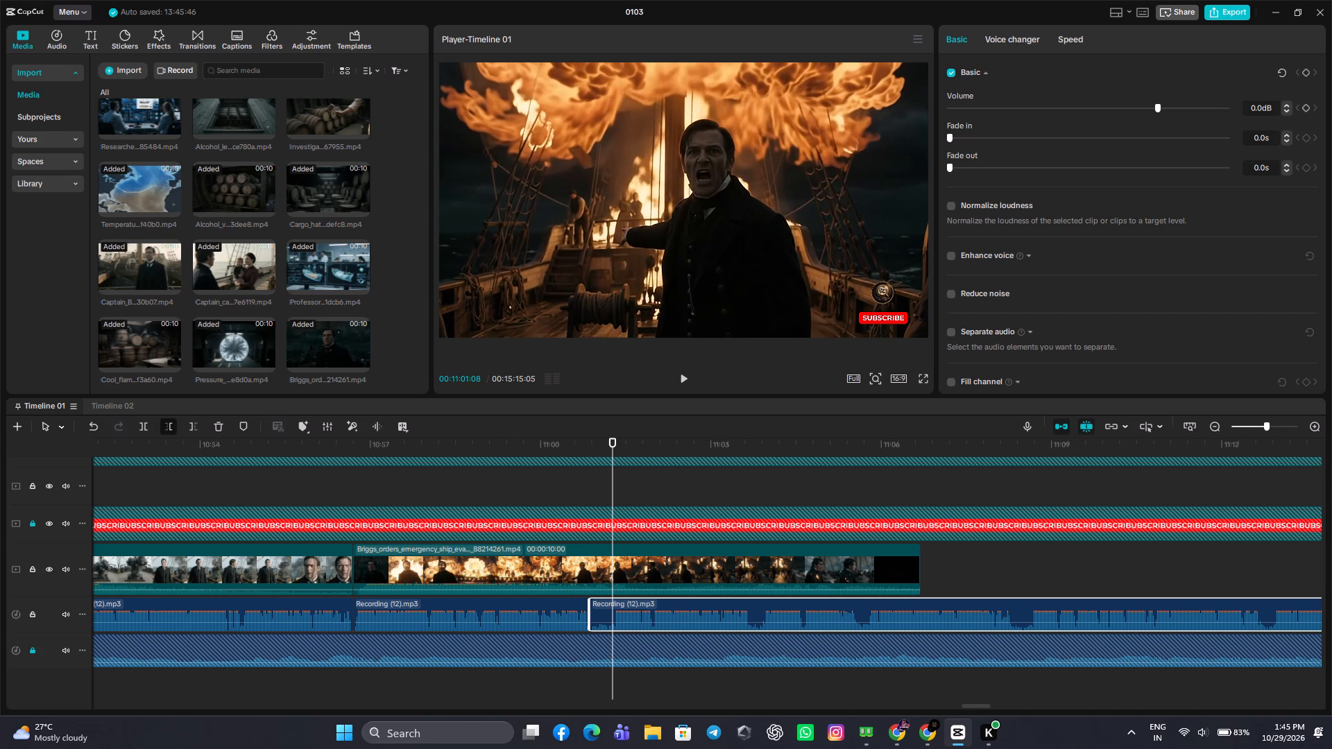
drag(642, 605, 616, 607)
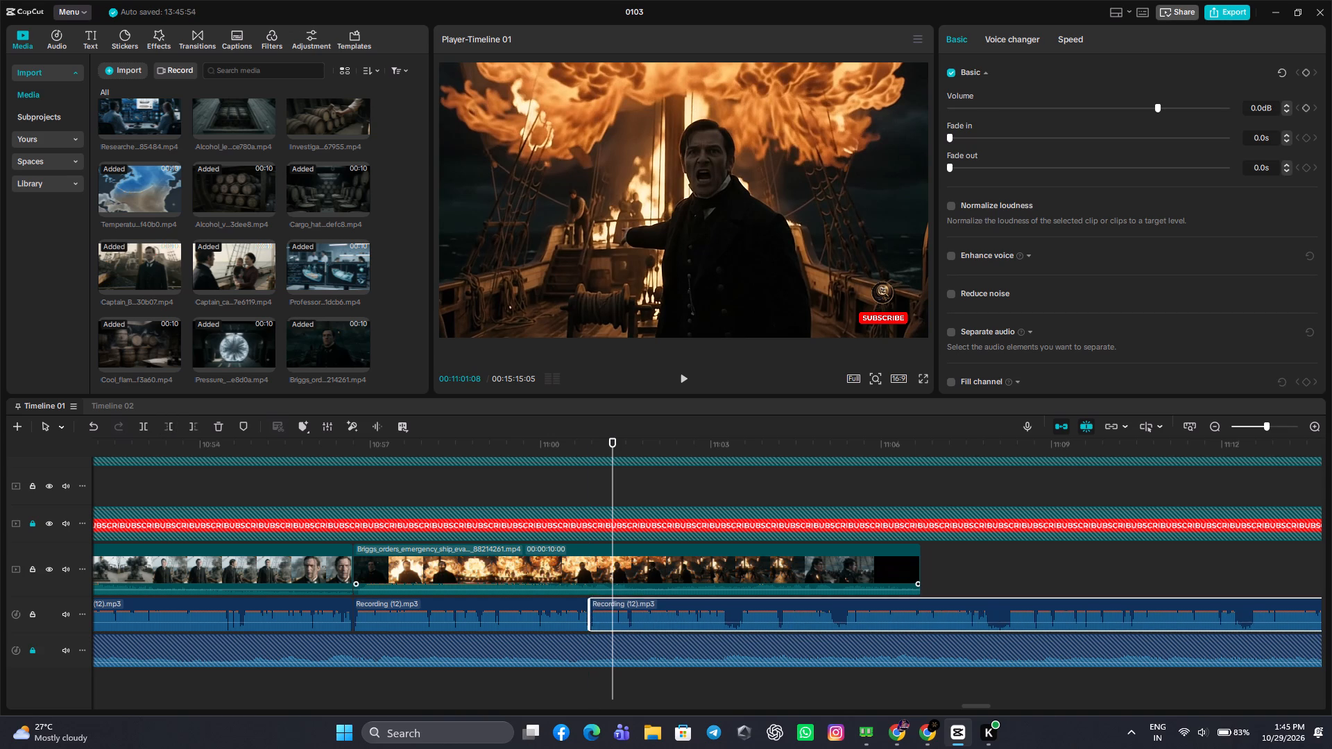
Cut the narration pause from 11:03:08 to 11:03:14 out of Recording (12) and close the gap.
click(719, 495)
drag(719, 495, 726, 539)
click(726, 619)
click(148, 424)
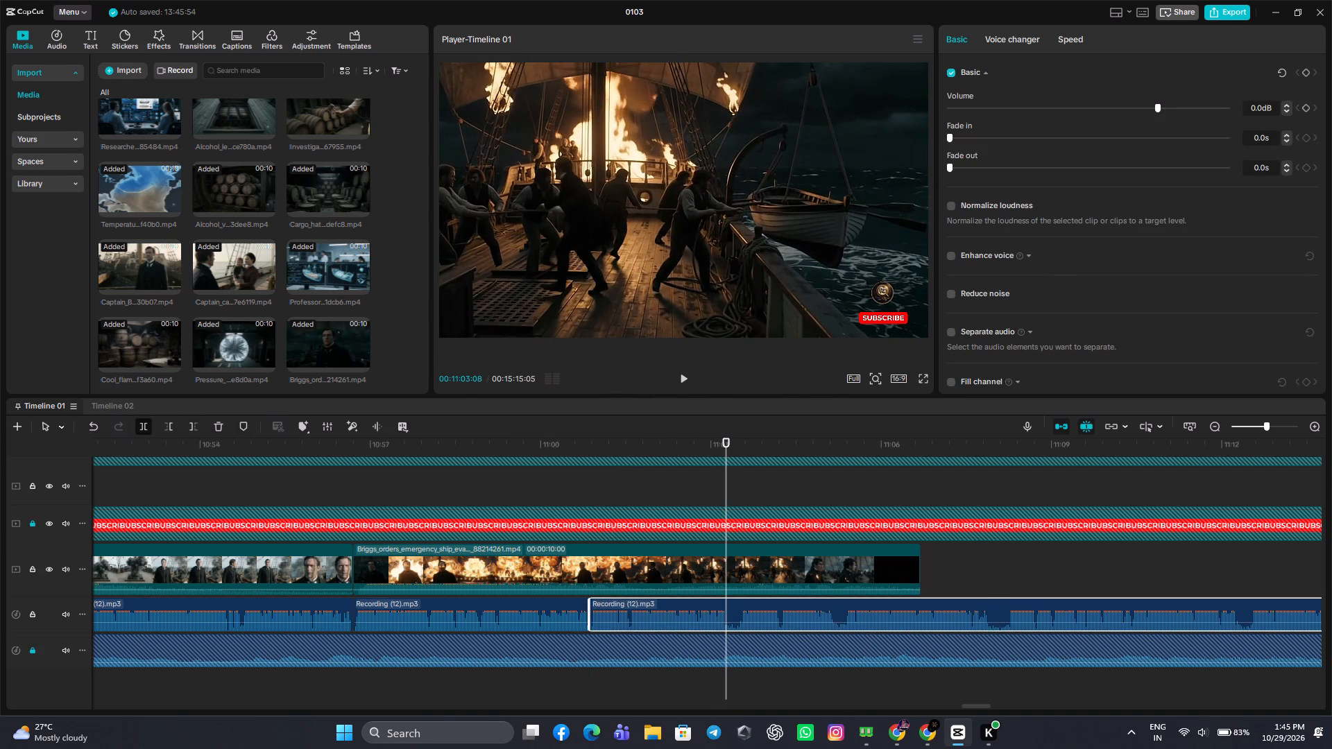
drag(730, 488, 744, 506)
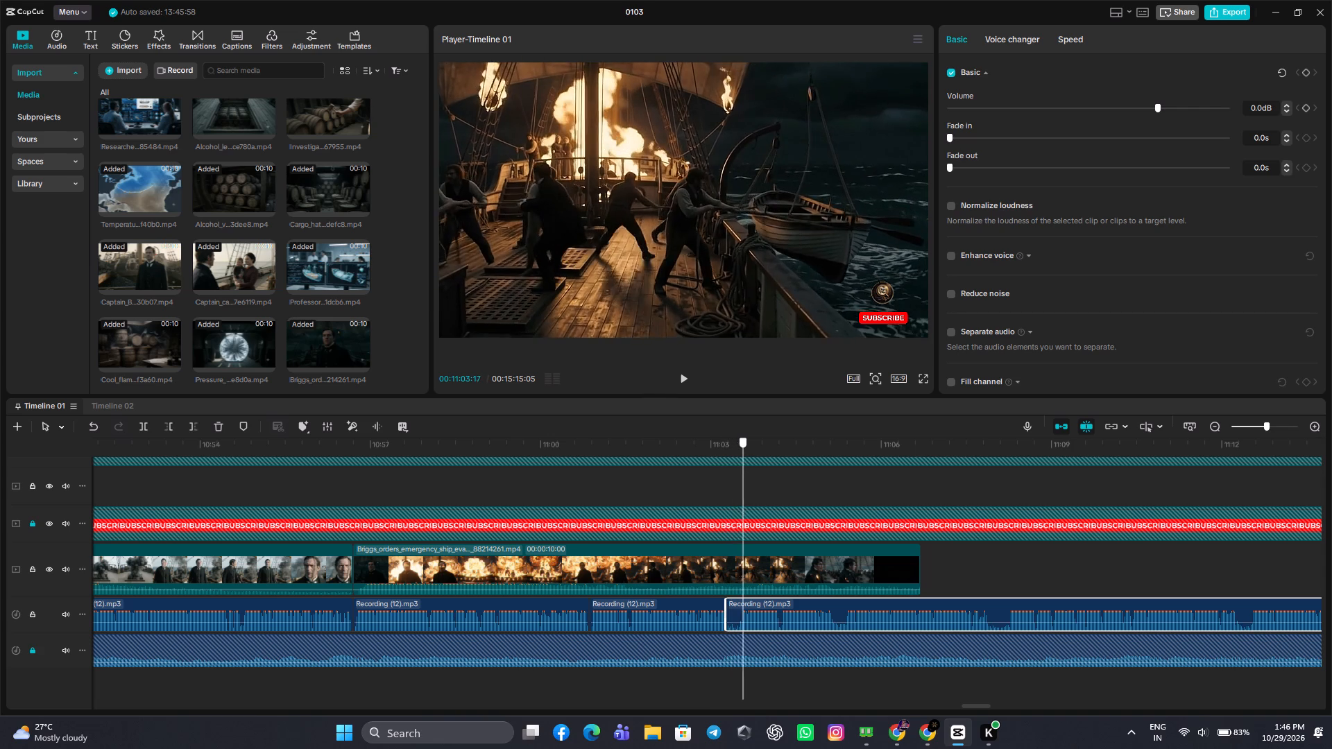
drag(744, 506, 738, 526)
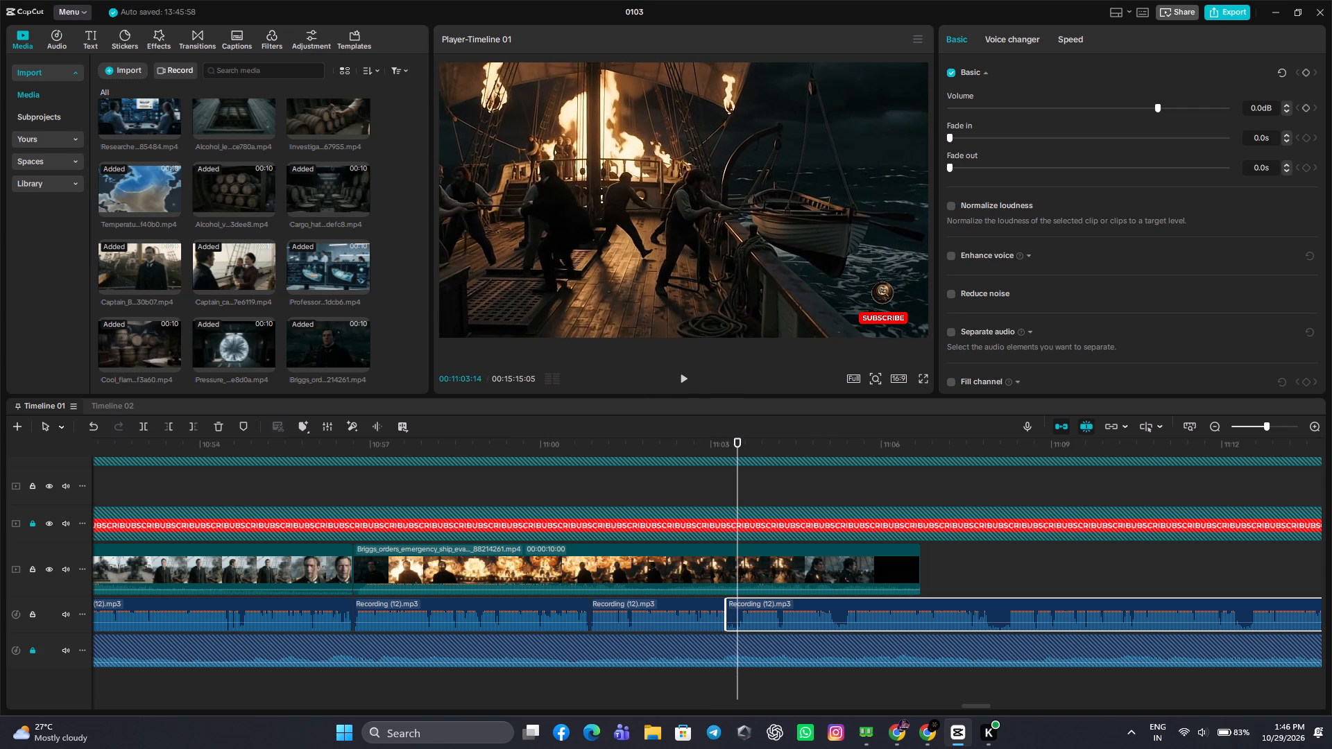
click(172, 431)
drag(762, 612, 758, 614)
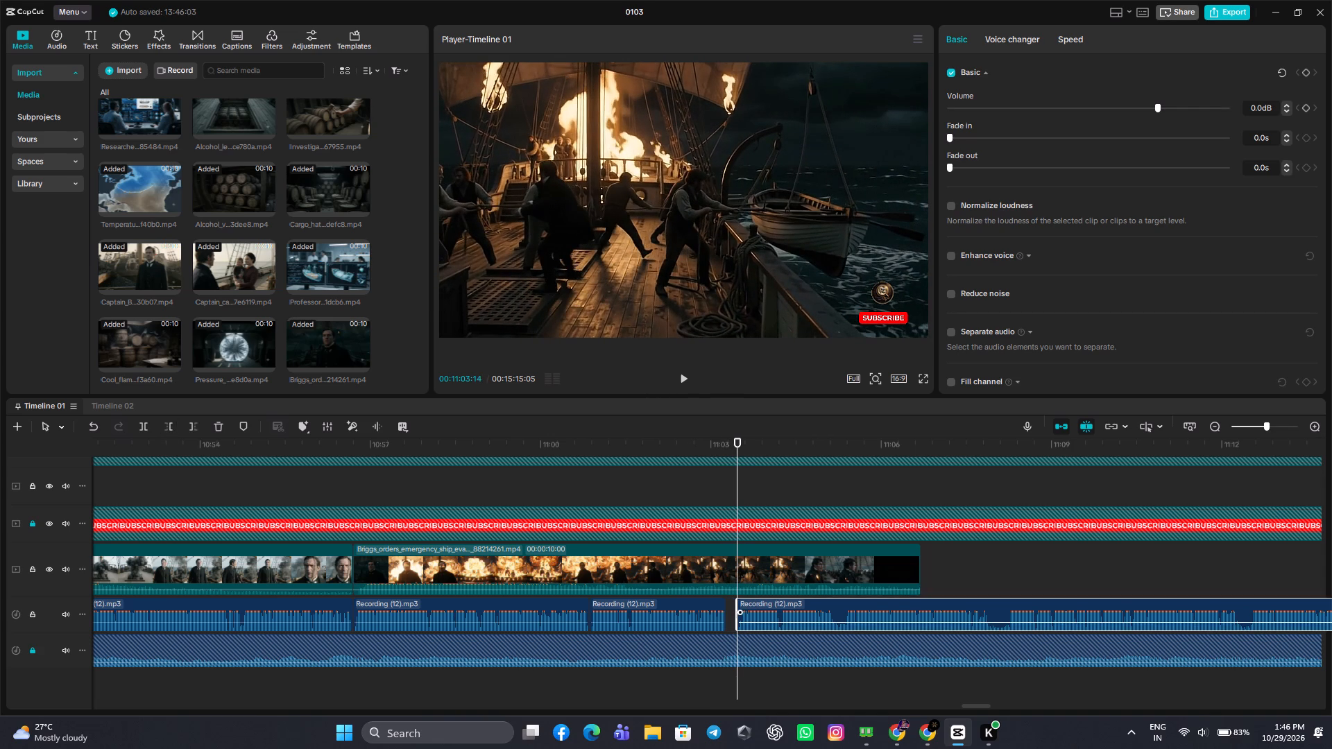
drag(758, 614, 751, 614)
Cut the narration pause from 11:07:22 to 11:08:01 out of Recording (12) and close the gap.
click(953, 580)
drag(953, 580, 967, 593)
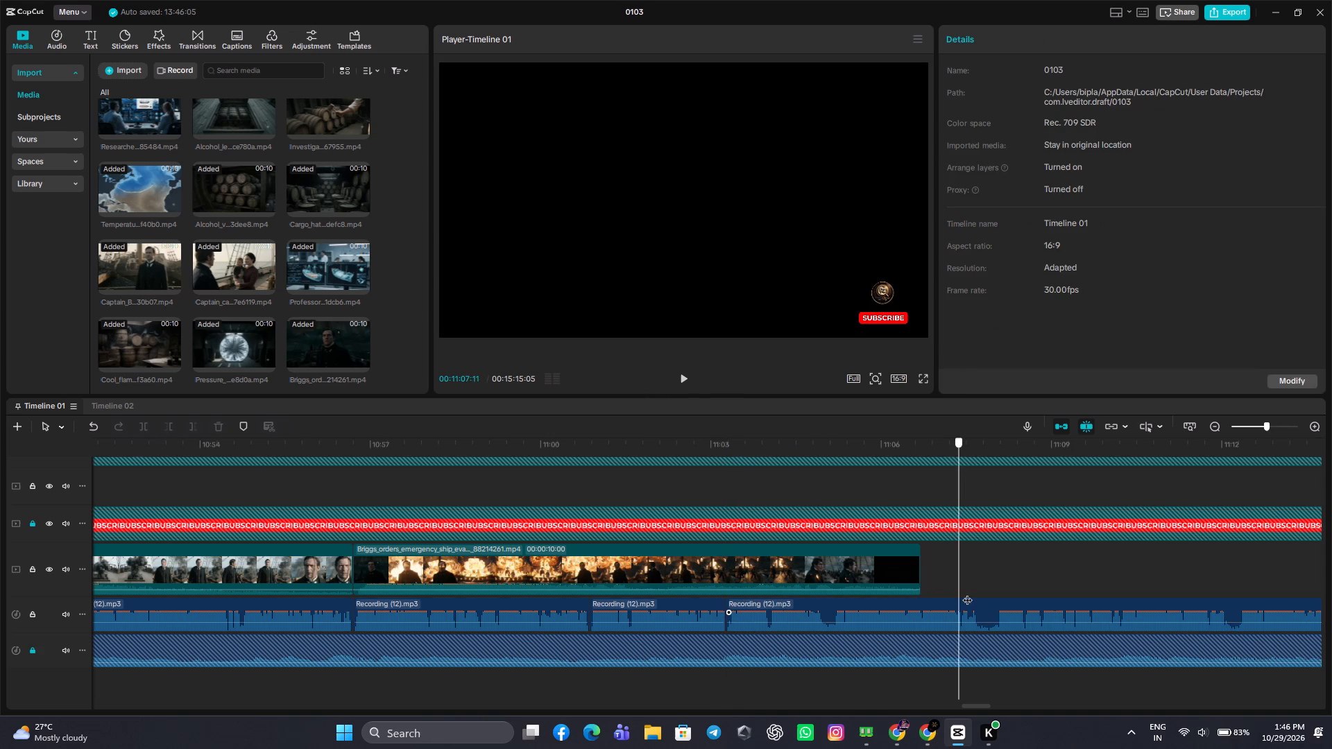
drag(967, 593, 979, 622)
click(979, 622)
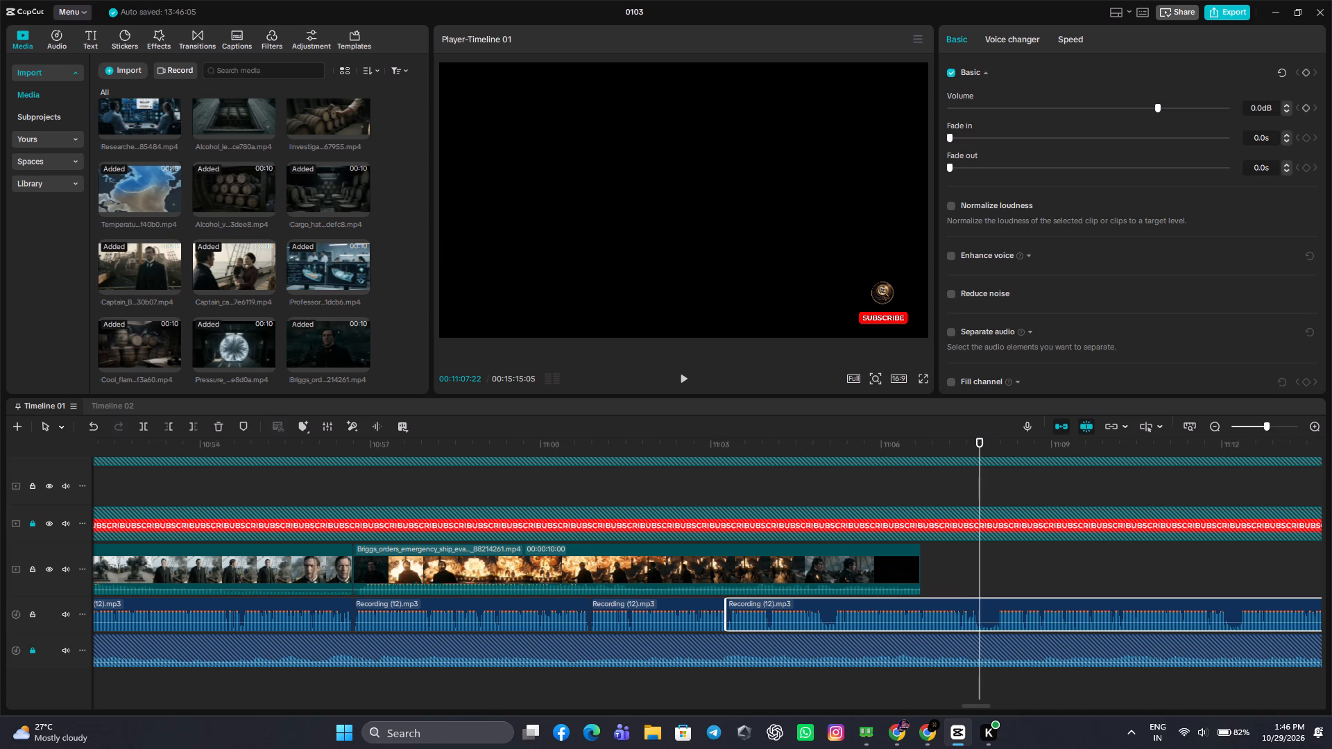
click(153, 429)
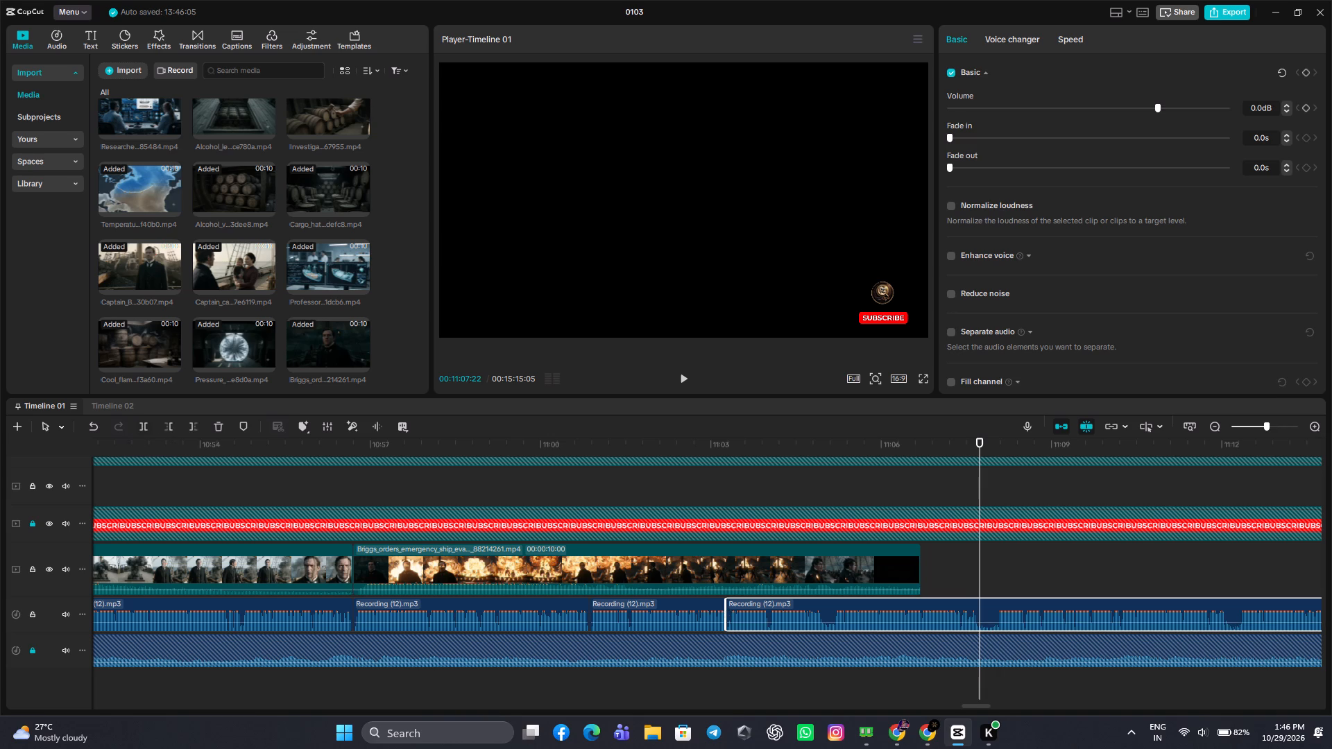
click(145, 429)
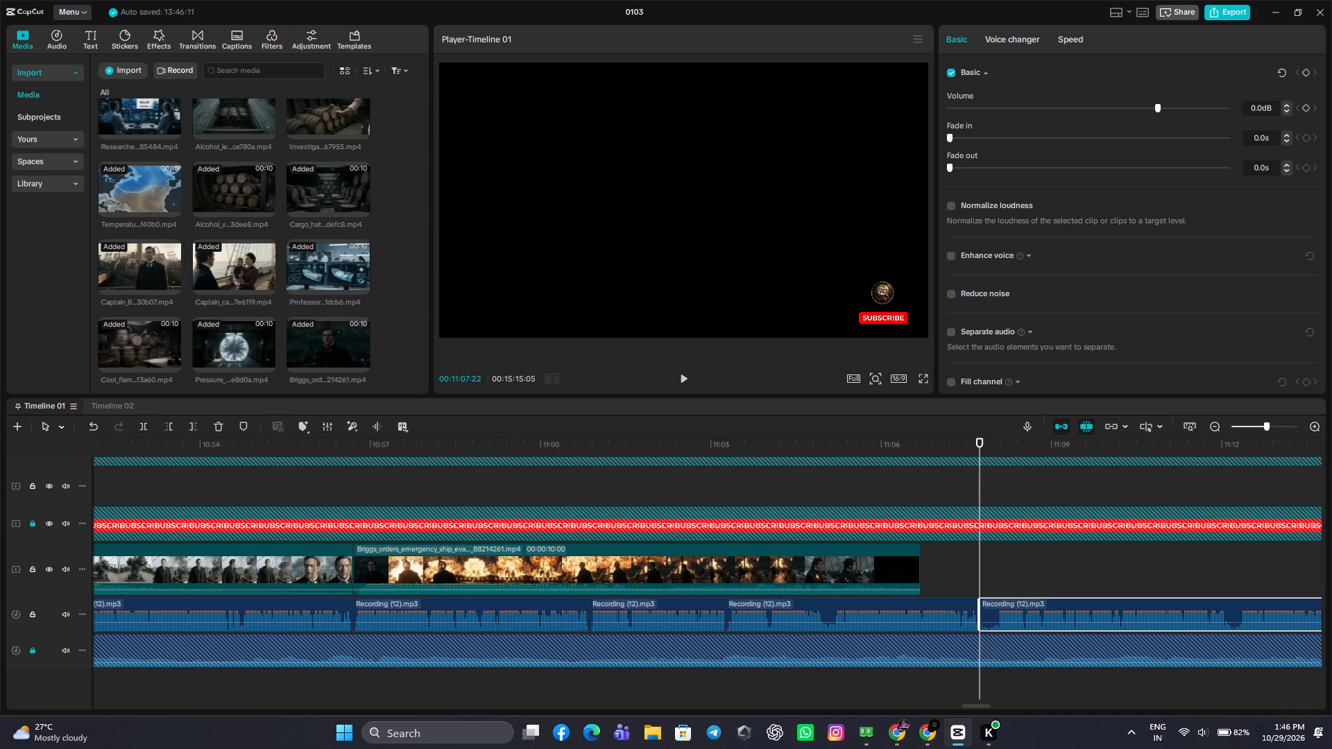
click(1005, 568)
drag(1005, 568, 997, 583)
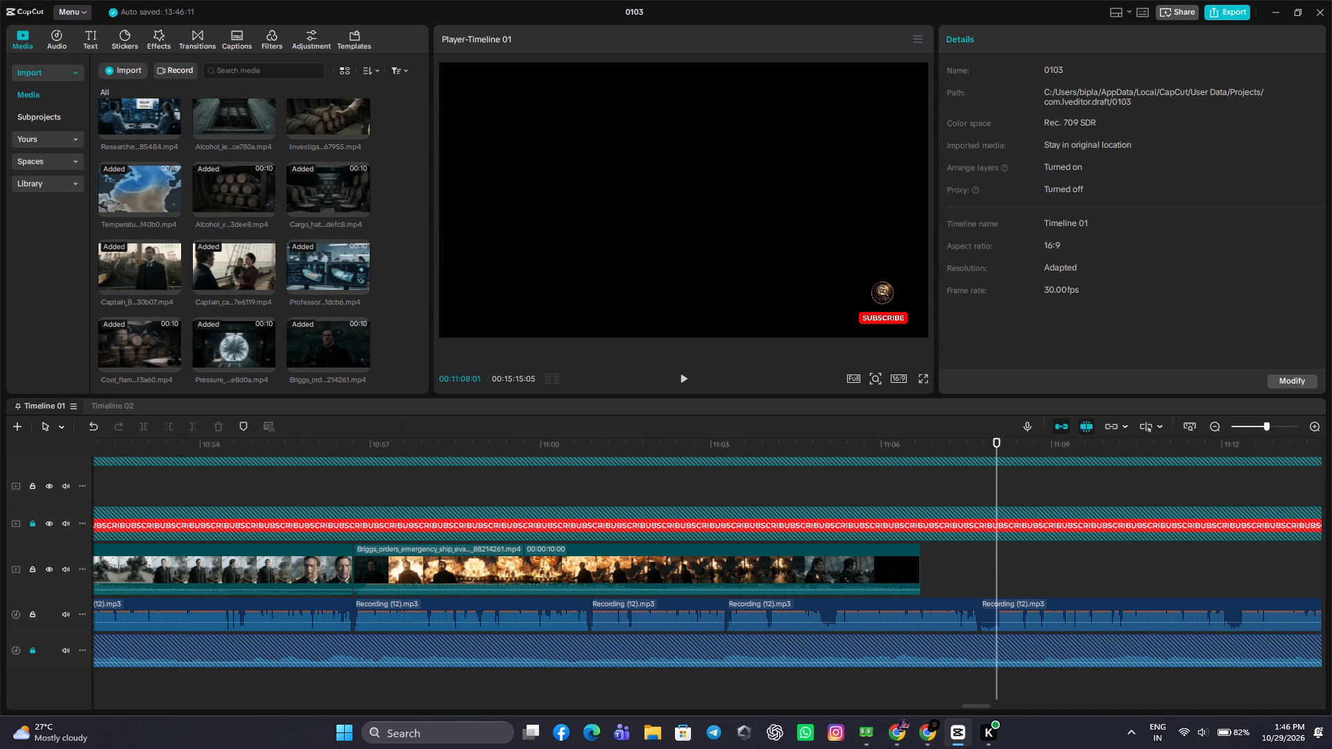
click(999, 604)
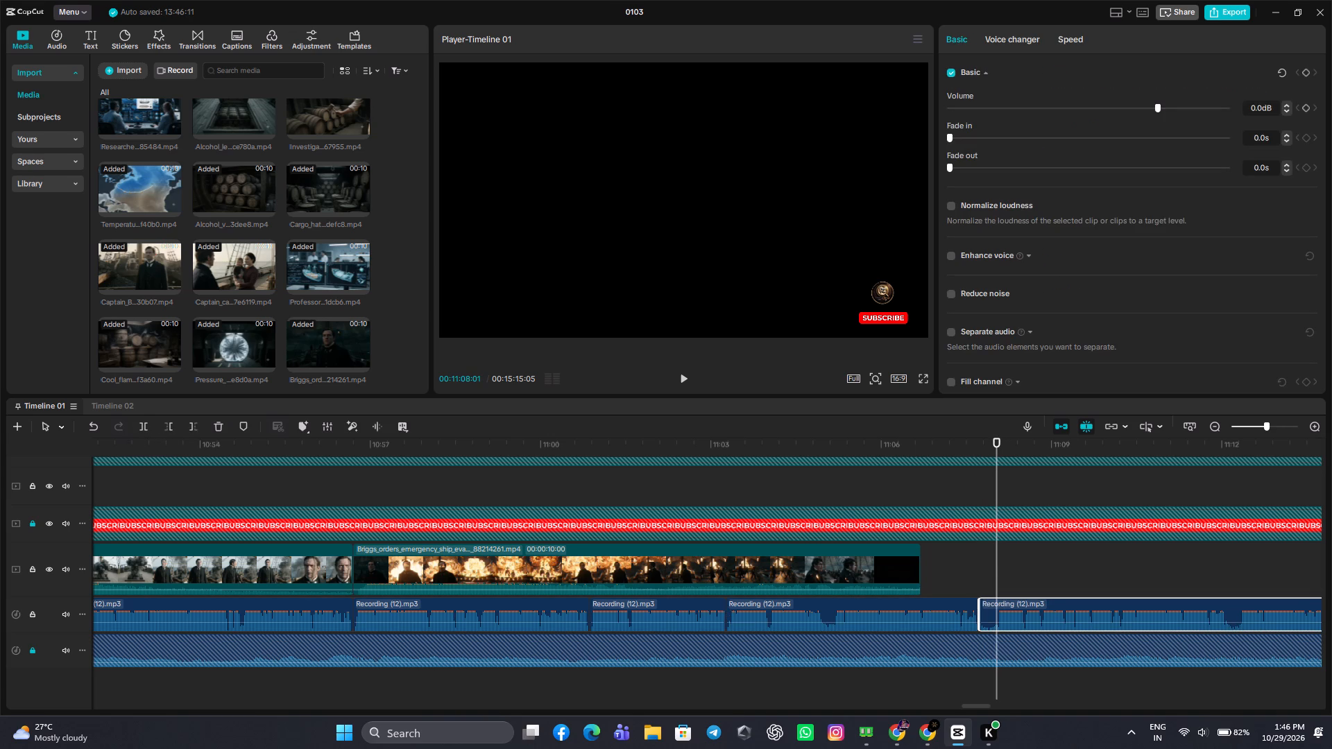
click(168, 428)
drag(1026, 614, 1008, 614)
Play back the end of the Briggs evacuation clip against the narration, starting from 11:04:29.
click(980, 567)
drag(980, 567, 816, 589)
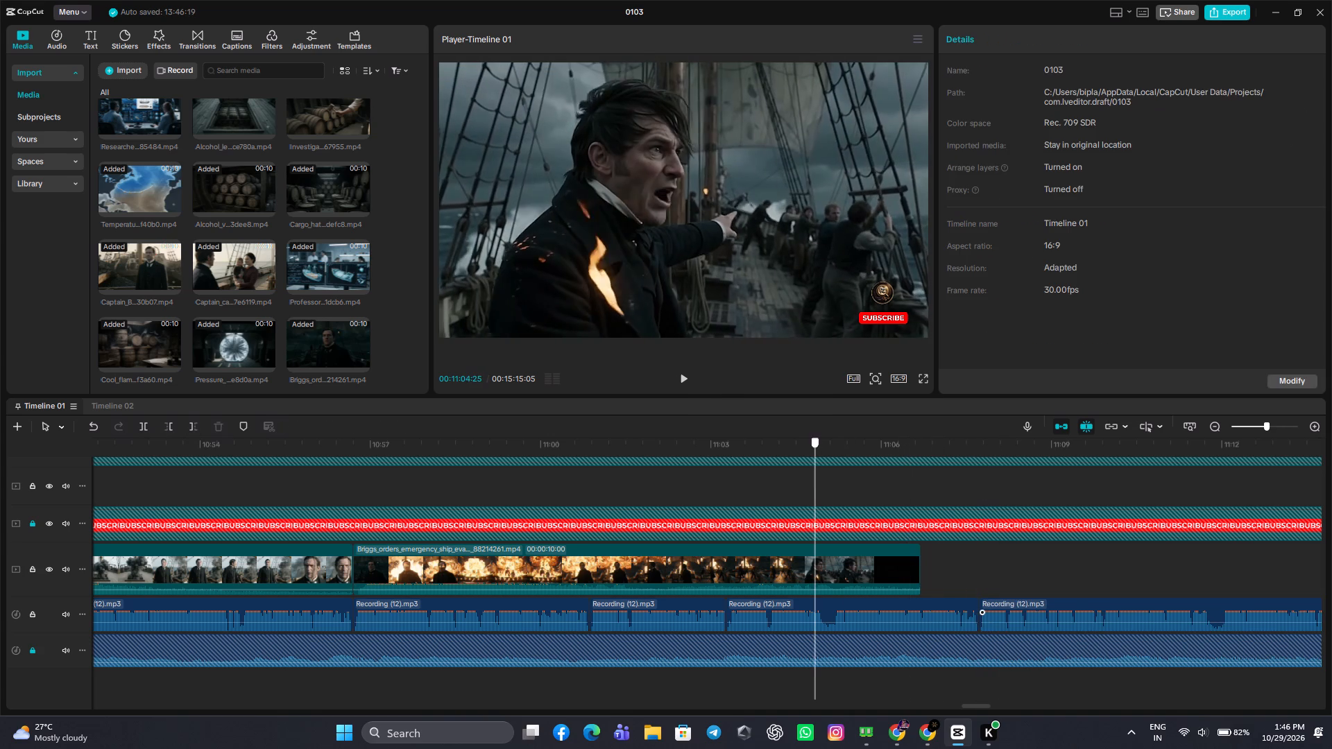
drag(816, 589, 823, 623)
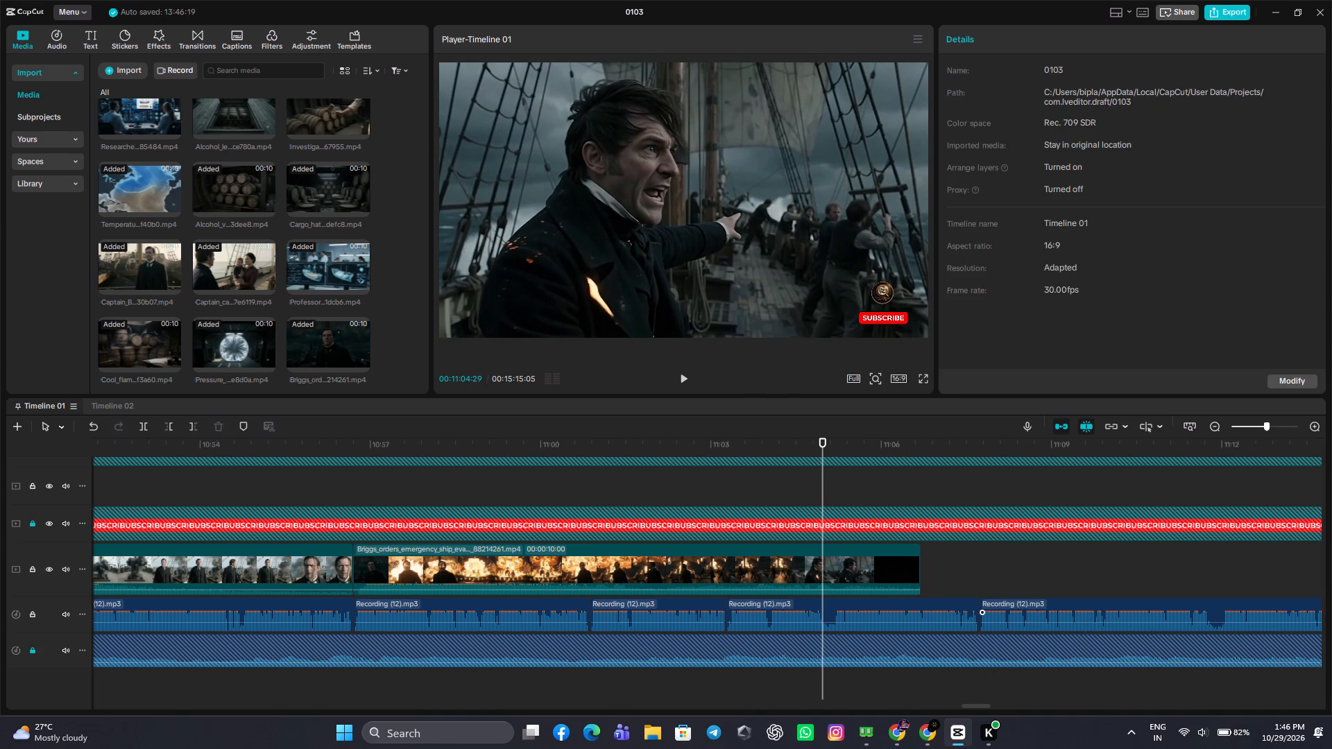
click(828, 612)
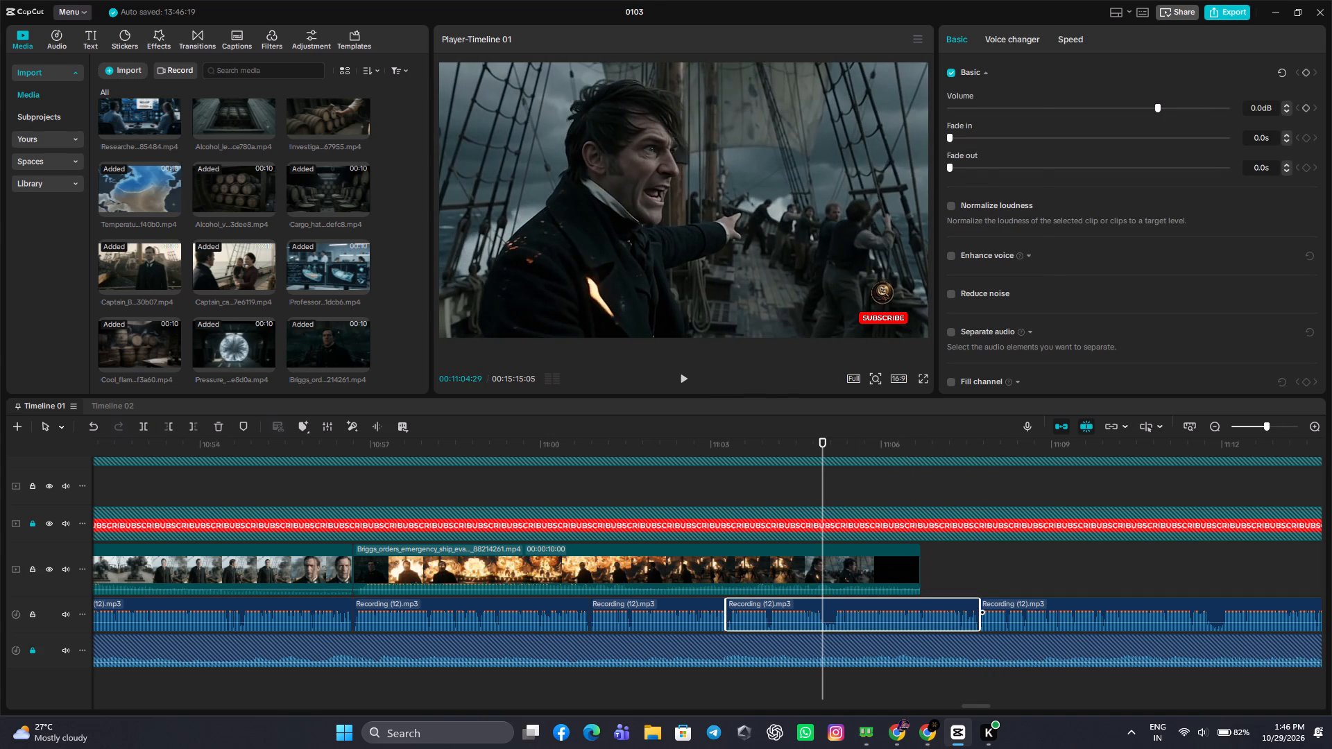
click(342, 501)
click(680, 381)
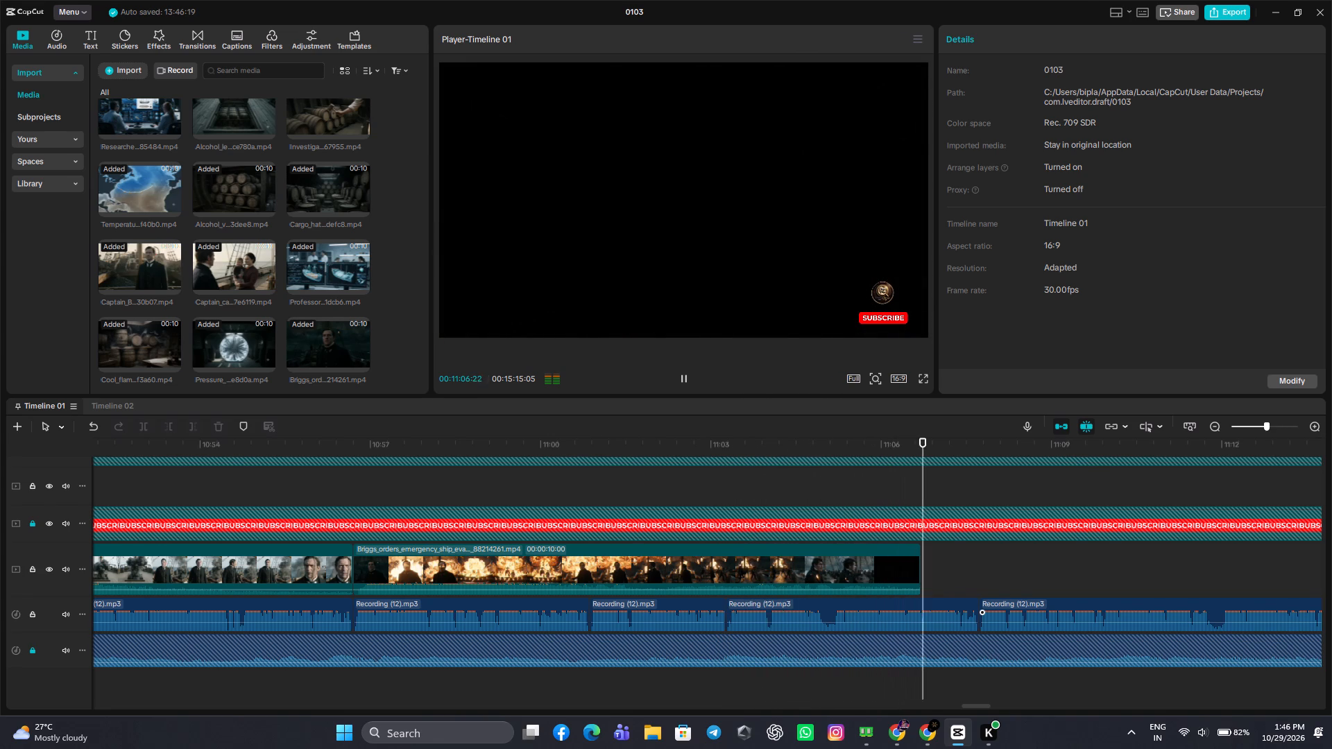
click(680, 381)
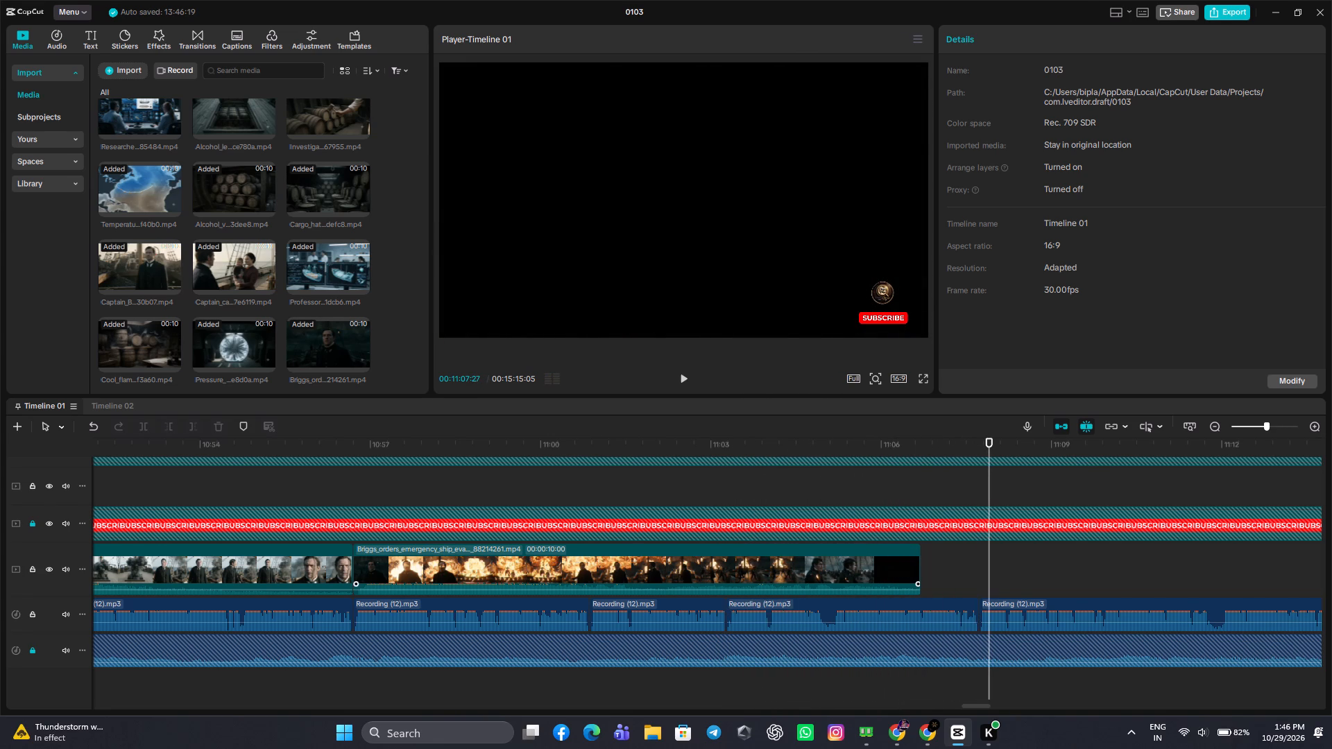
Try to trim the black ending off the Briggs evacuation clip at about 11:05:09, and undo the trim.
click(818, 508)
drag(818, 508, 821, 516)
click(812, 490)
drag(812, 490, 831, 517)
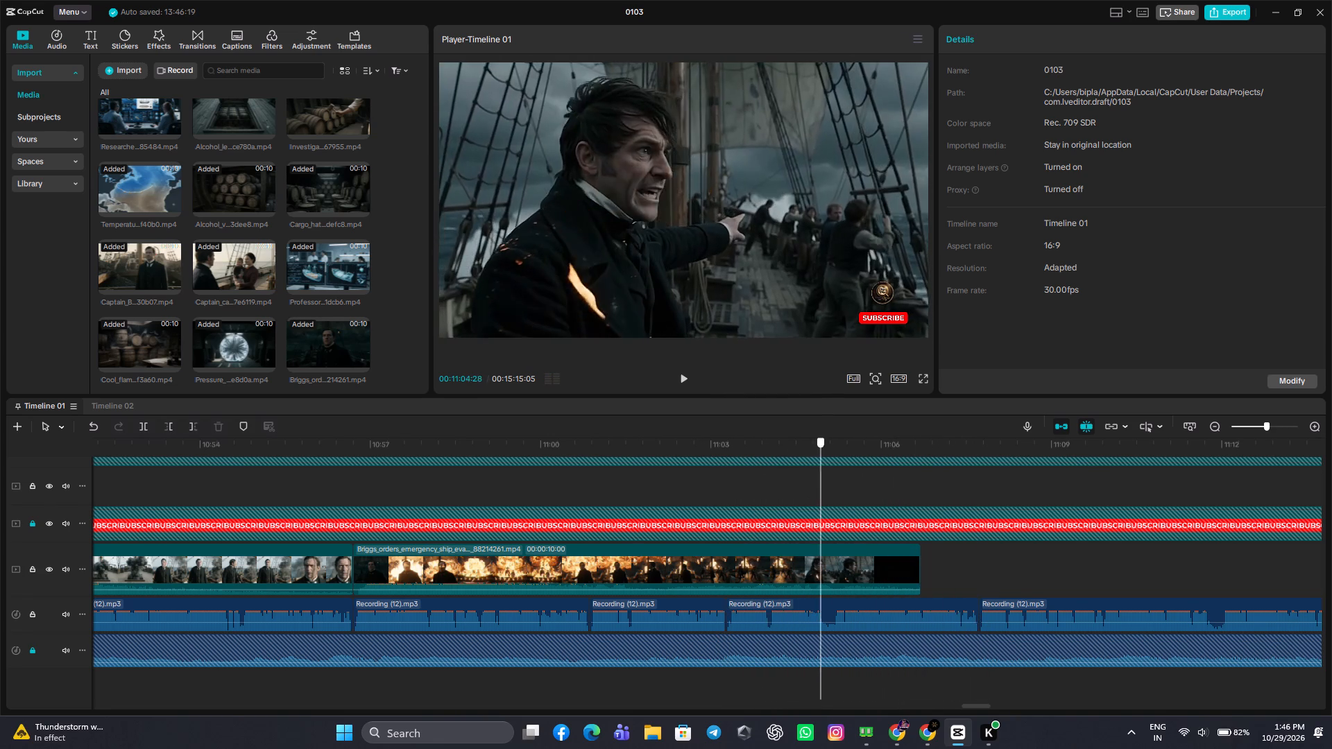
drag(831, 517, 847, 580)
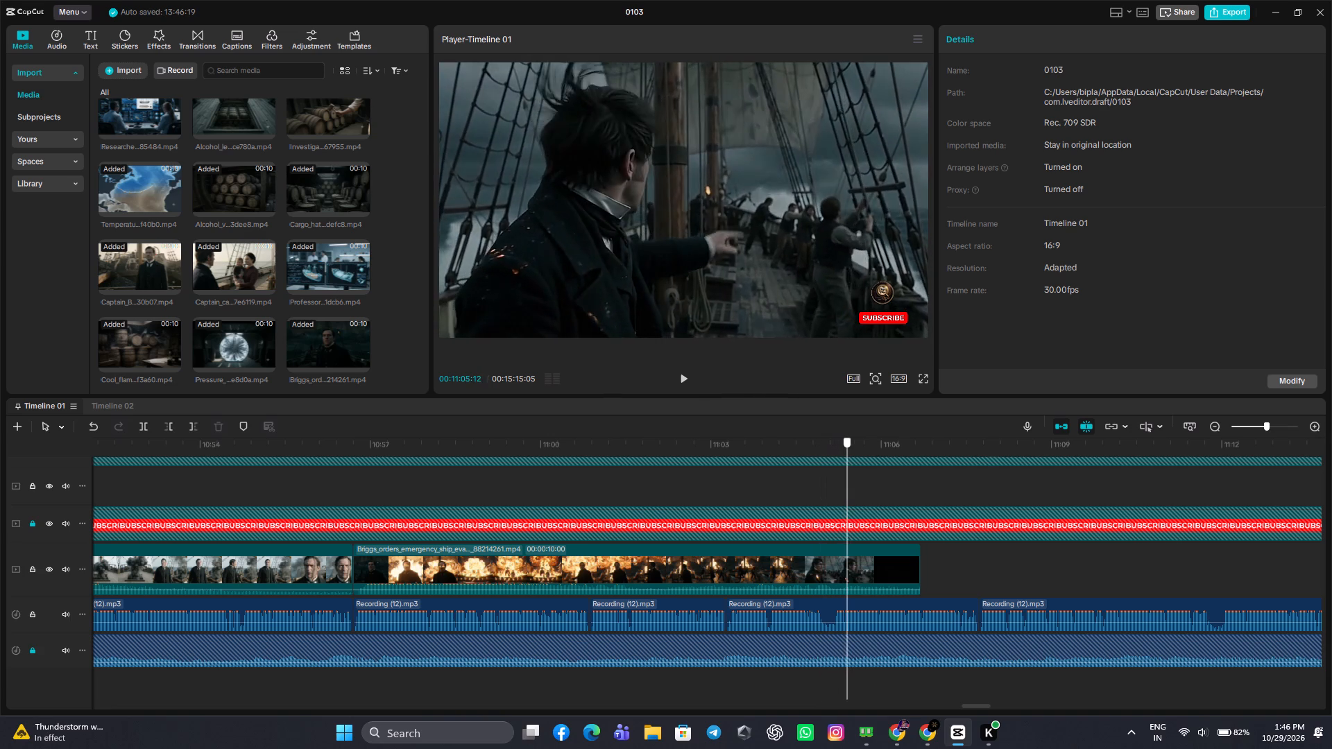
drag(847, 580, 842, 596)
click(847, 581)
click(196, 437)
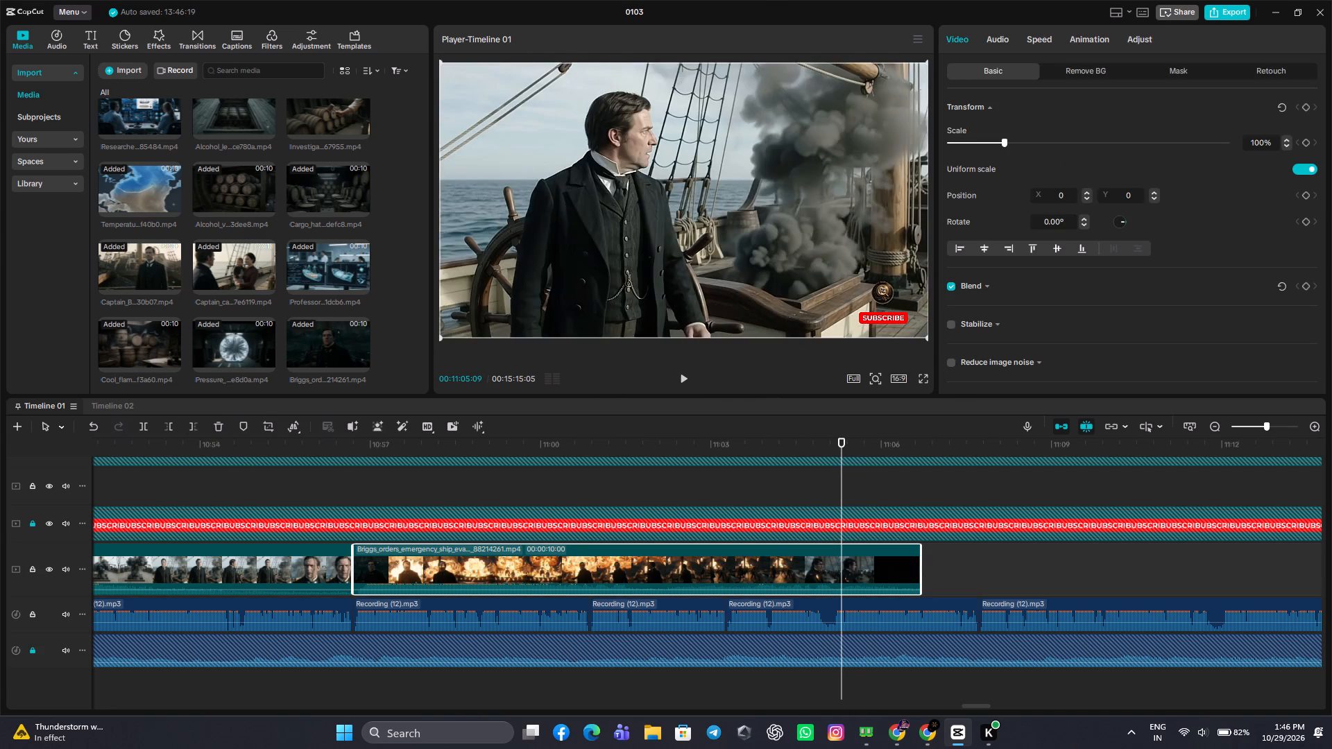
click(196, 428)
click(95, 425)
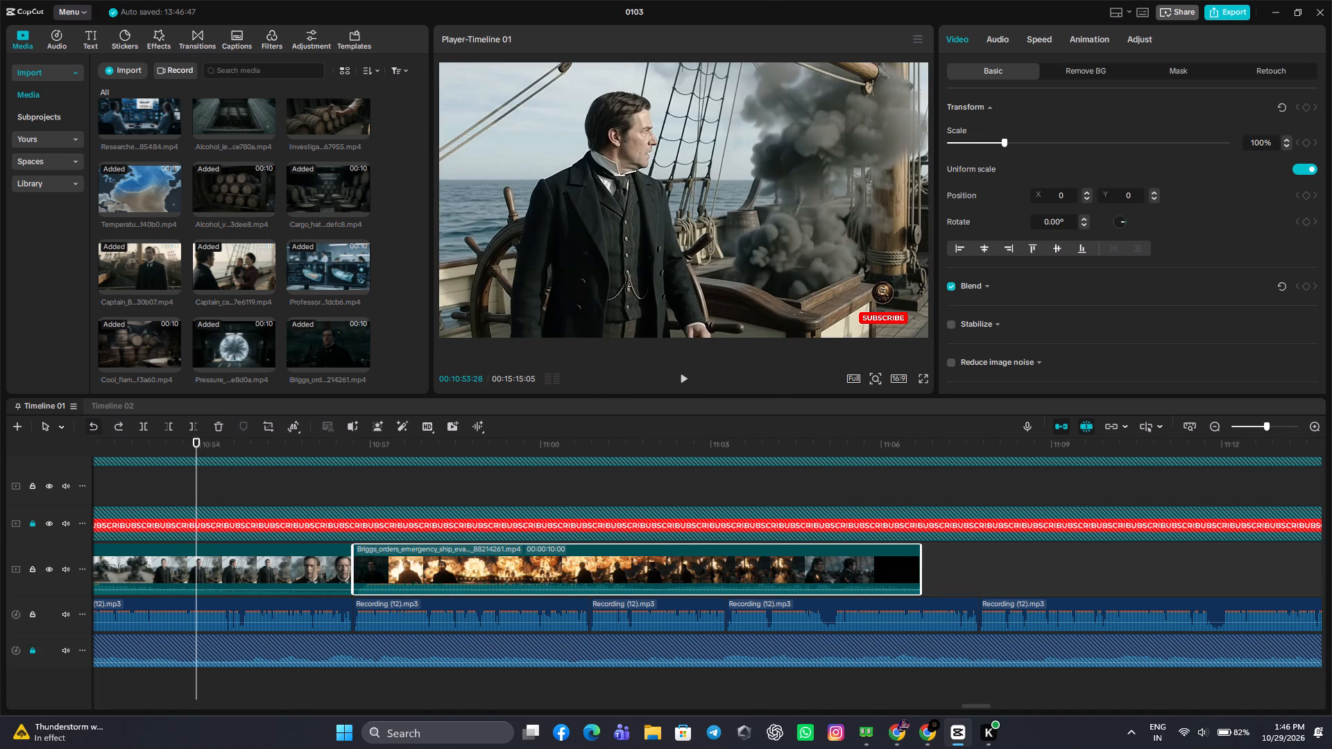
Trim the Briggs evacuation clip's end to 11:05:13, removing the black ending.
click(873, 491)
drag(874, 492, 851, 556)
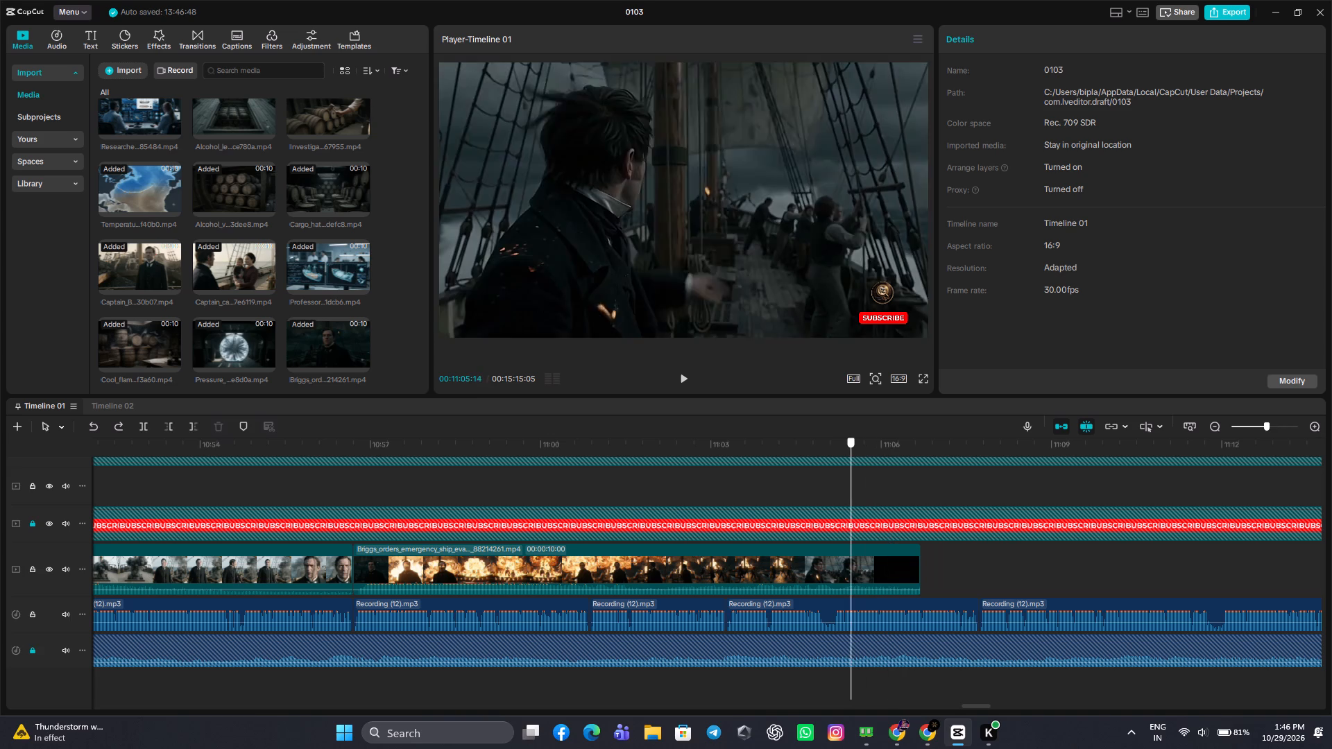
drag(851, 556, 848, 573)
click(849, 574)
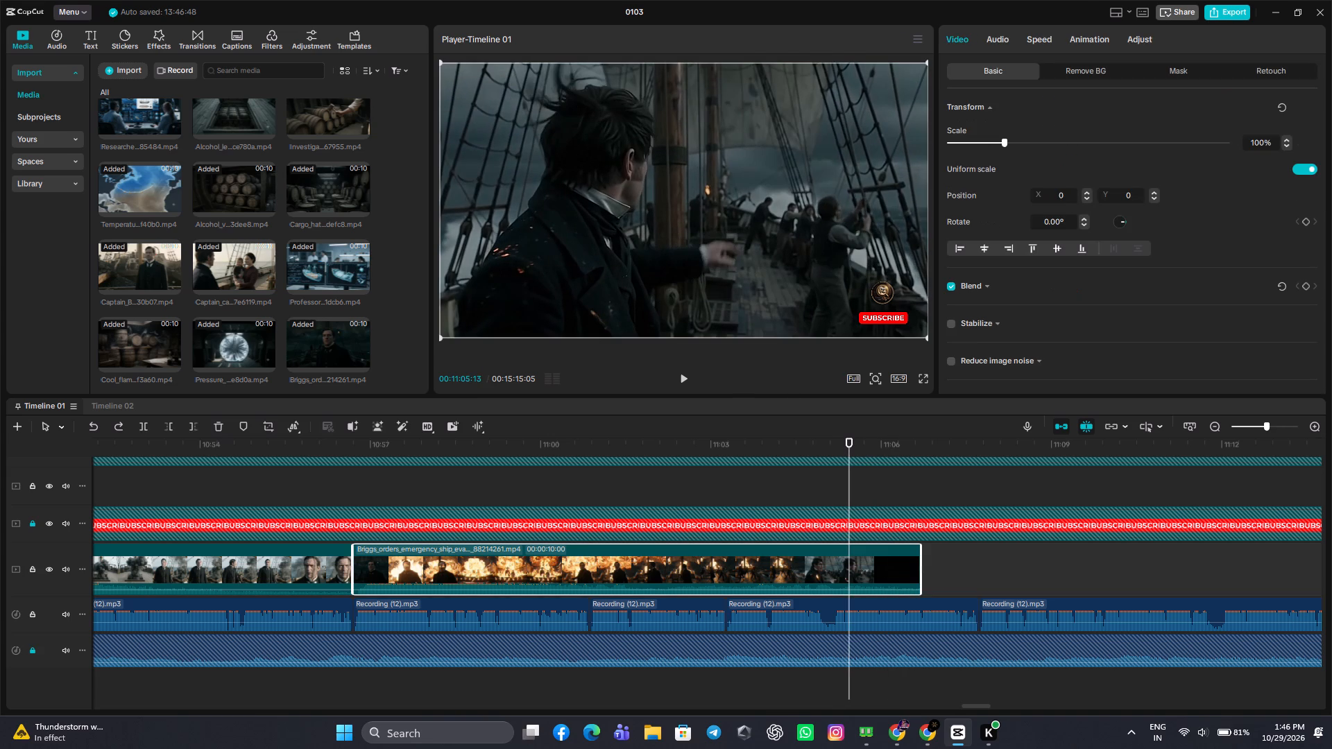
click(195, 432)
Slow the Briggs evacuation clip to 0.78x and play its ending against the narration.
click(1029, 45)
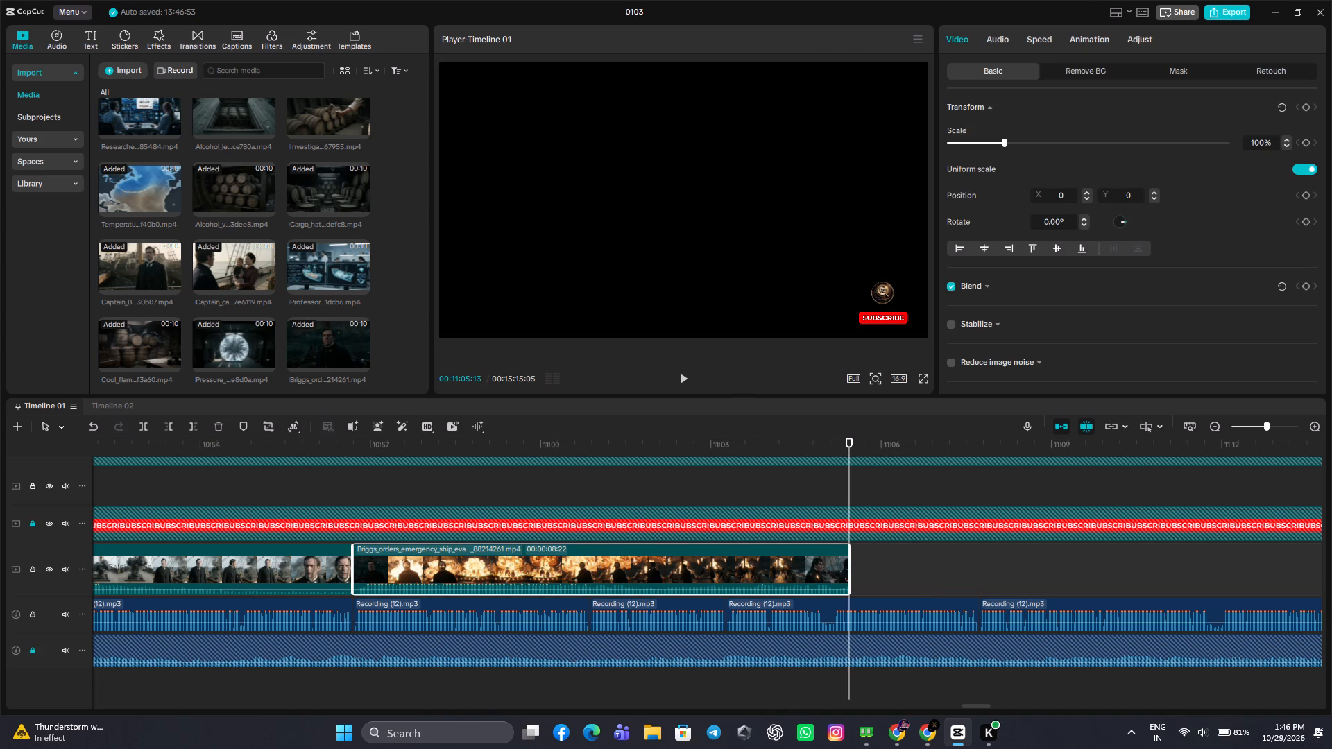
click(996, 133)
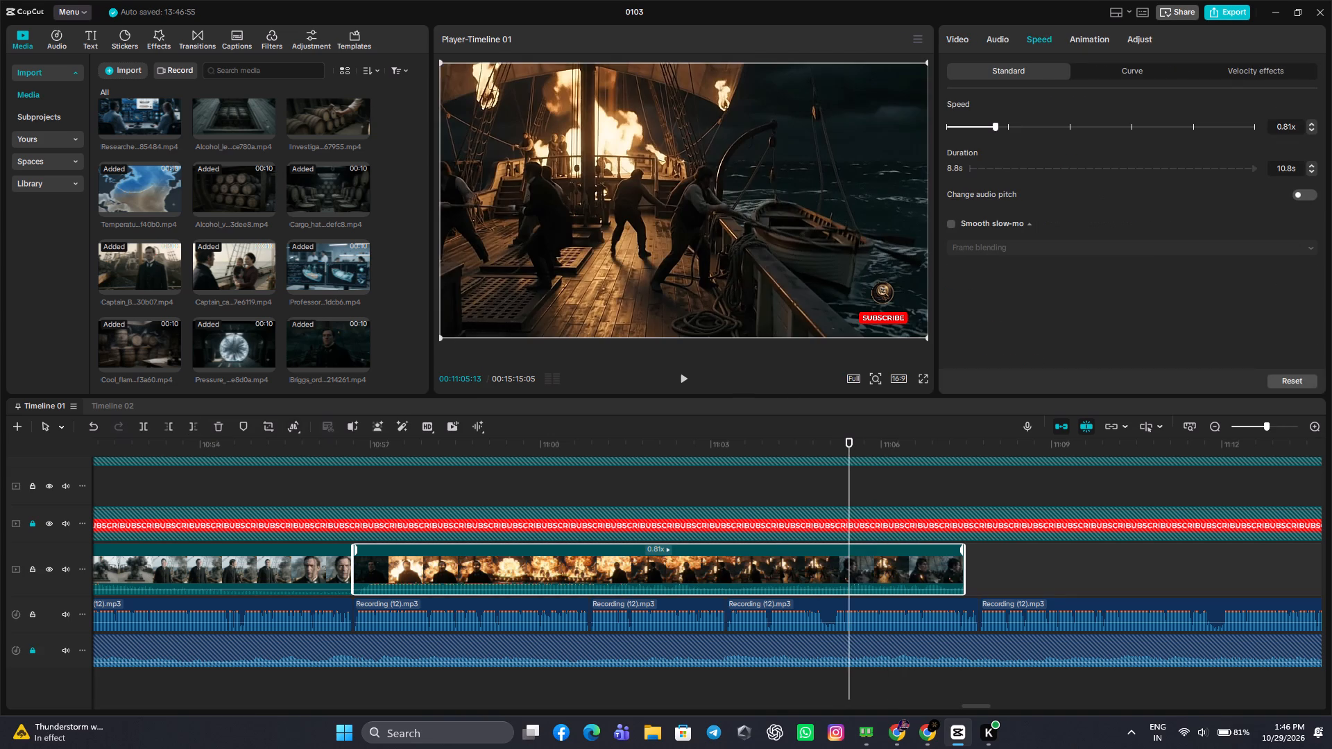
click(993, 130)
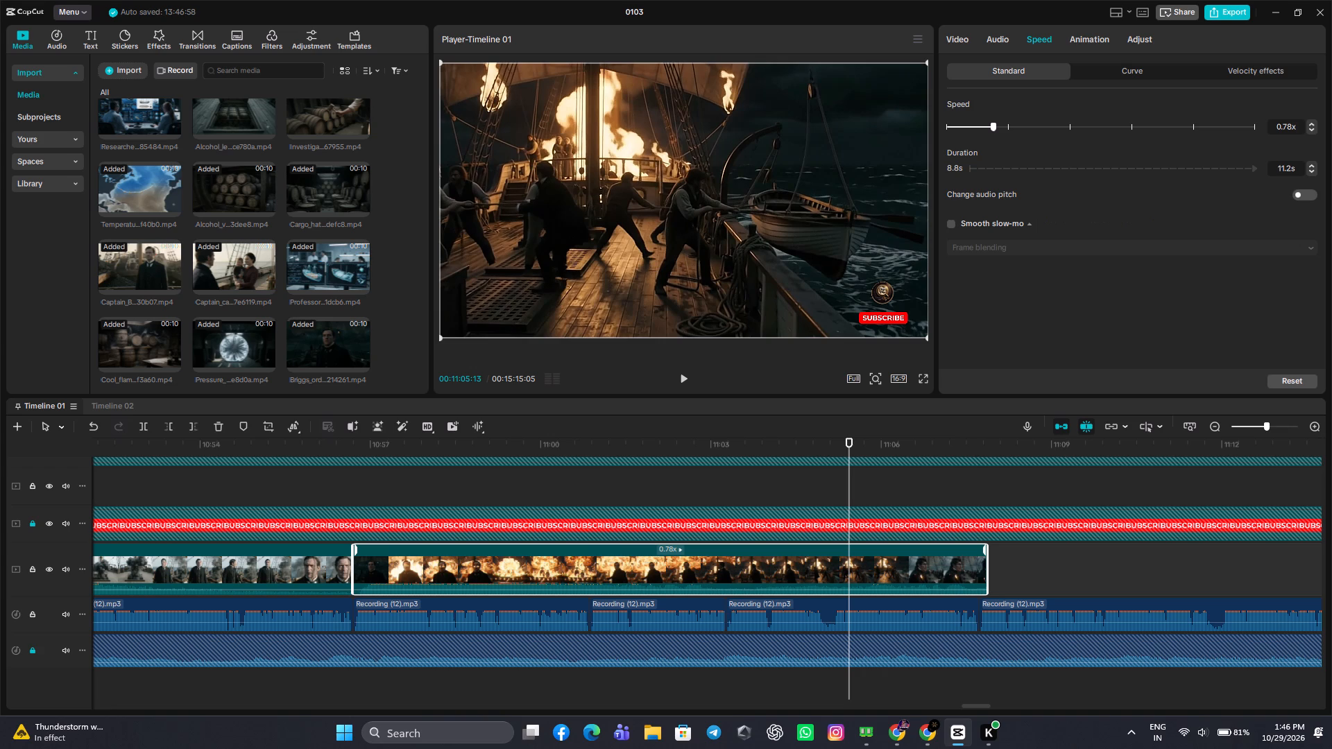
click(677, 381)
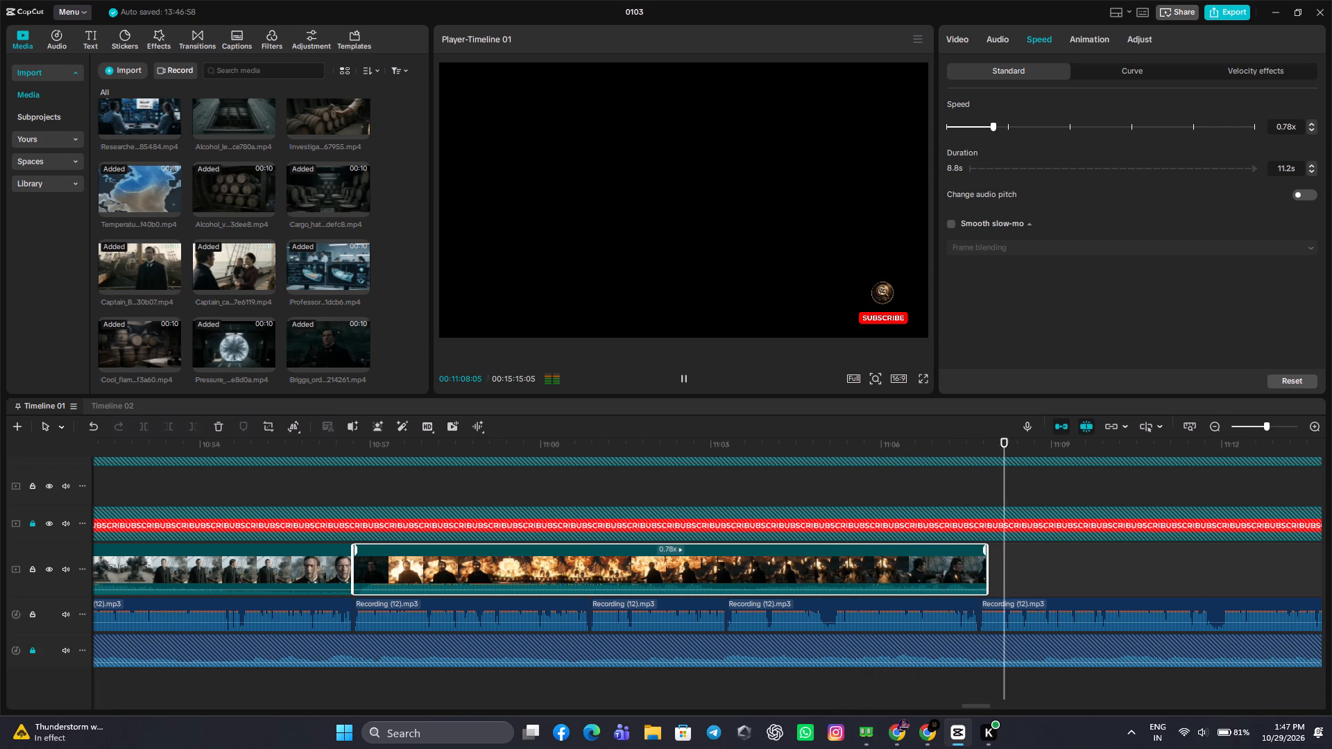
Enable smooth slow-mo with Optical flow on the Briggs evacuation clip and preview the frame at 11:07:22.
click(955, 232)
click(952, 225)
click(972, 249)
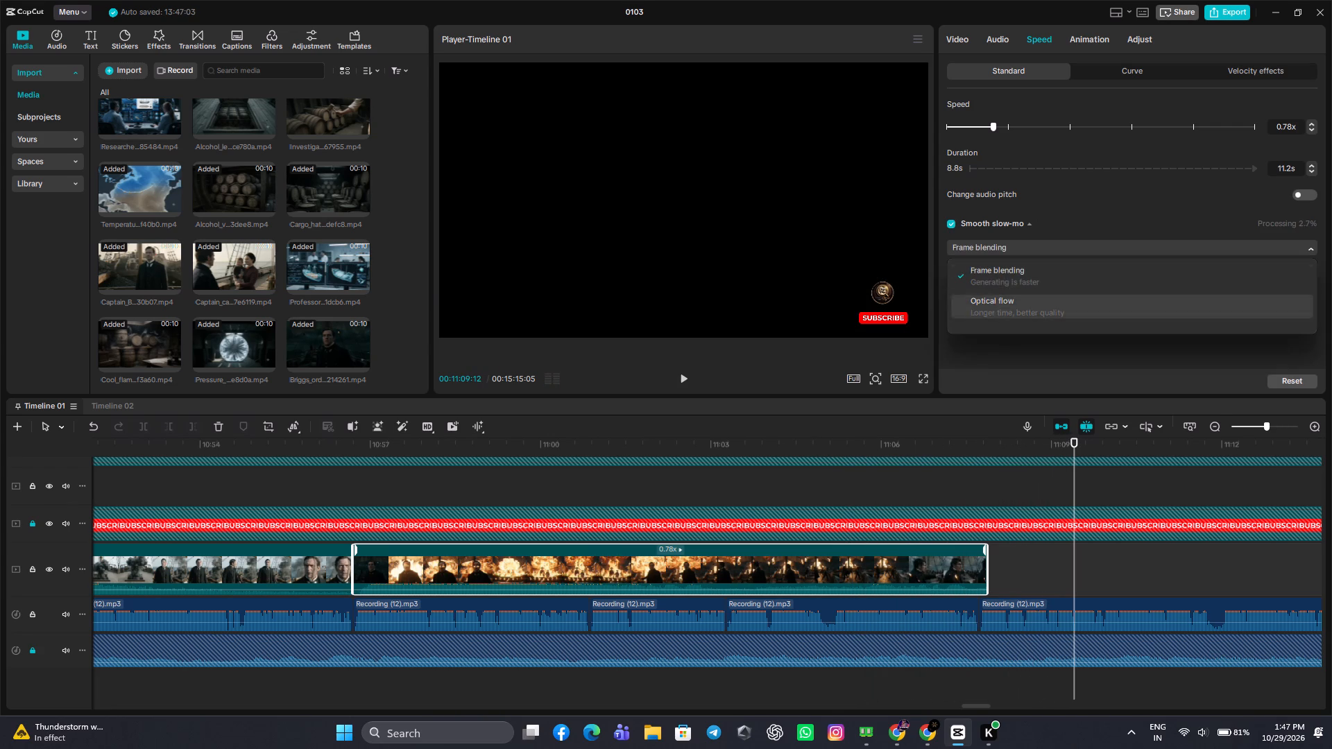
click(1005, 307)
click(979, 484)
drag(979, 484, 979, 497)
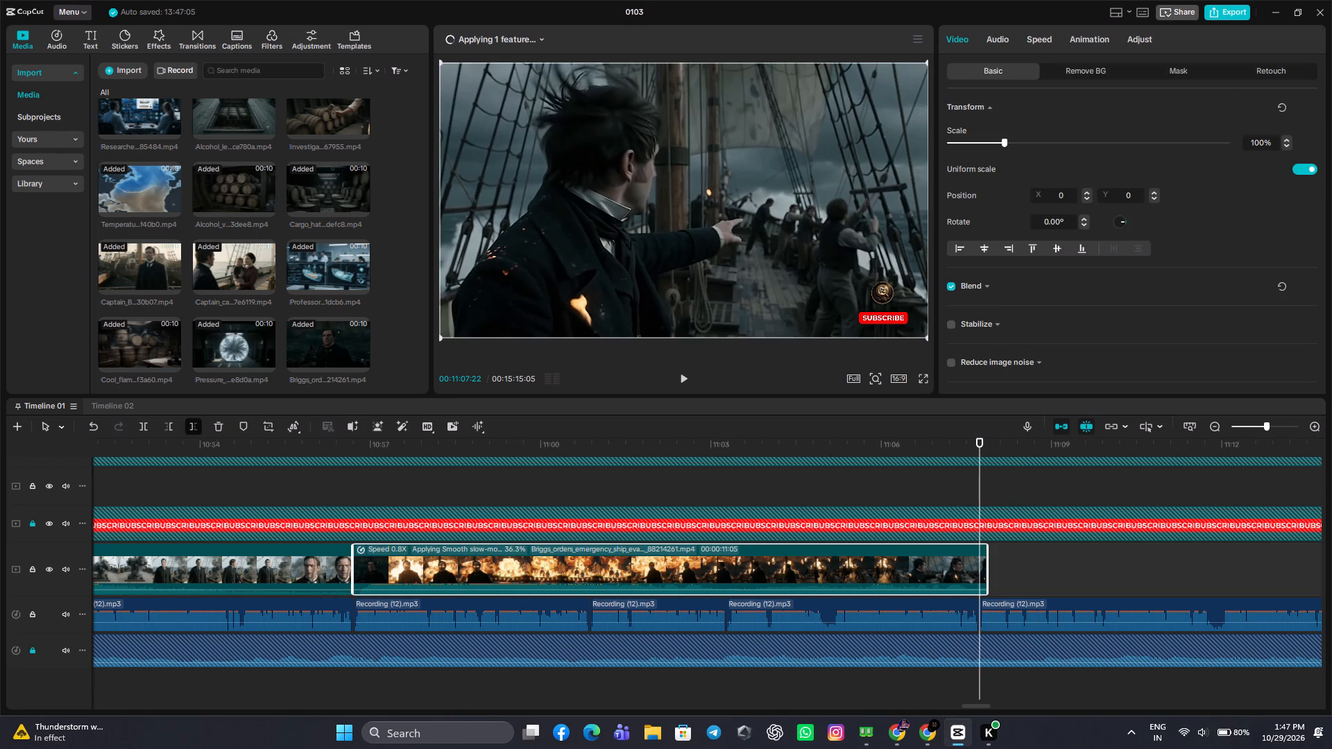
Import the Mary Celeste MP4 clips from Downloads into the project media, including the new Unfastened_rope clip.
click(119, 74)
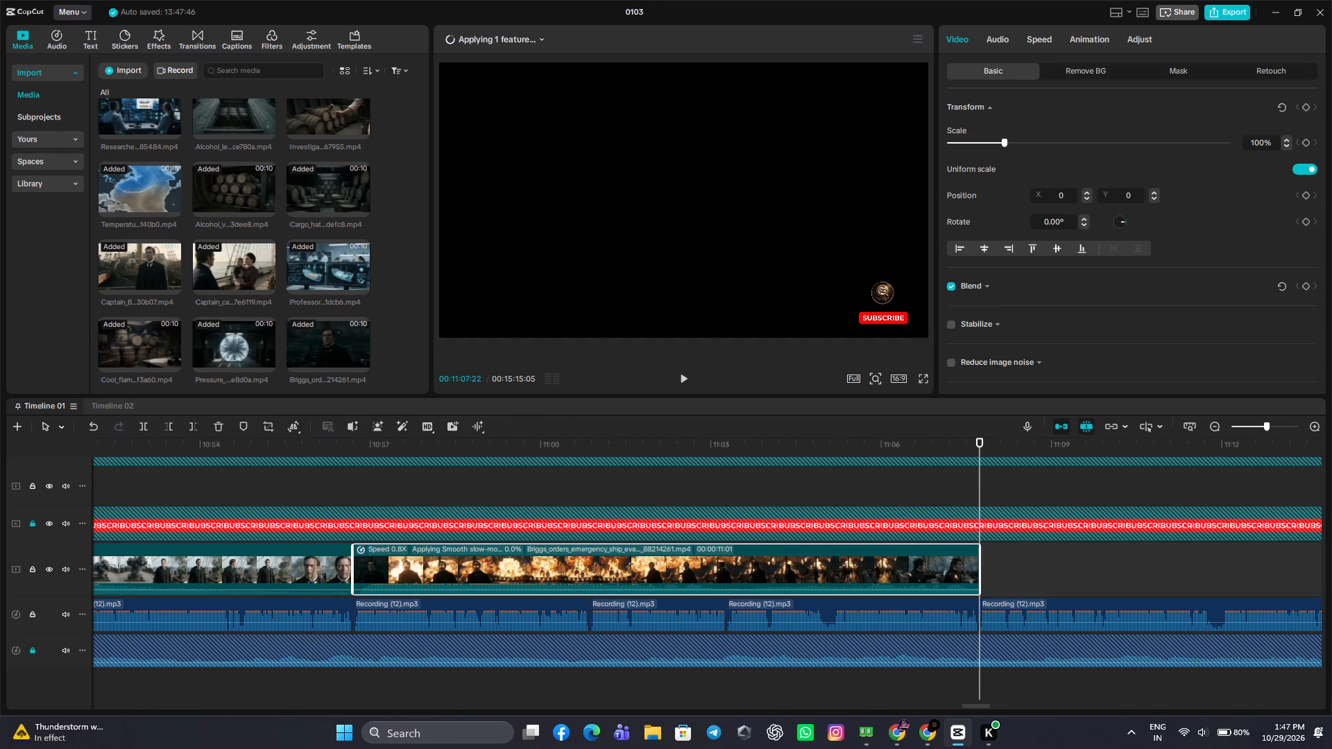
scroll(306, 195, down, 1)
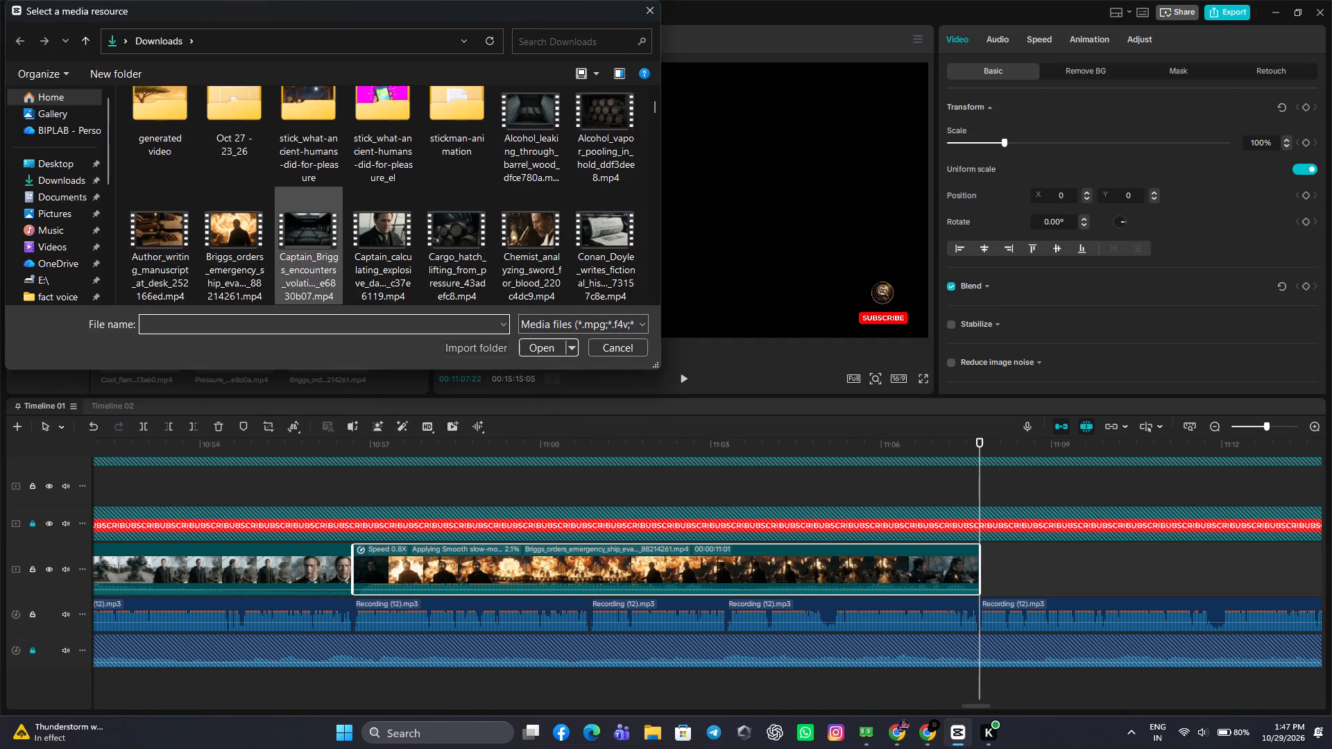
scroll(306, 195, down, 2)
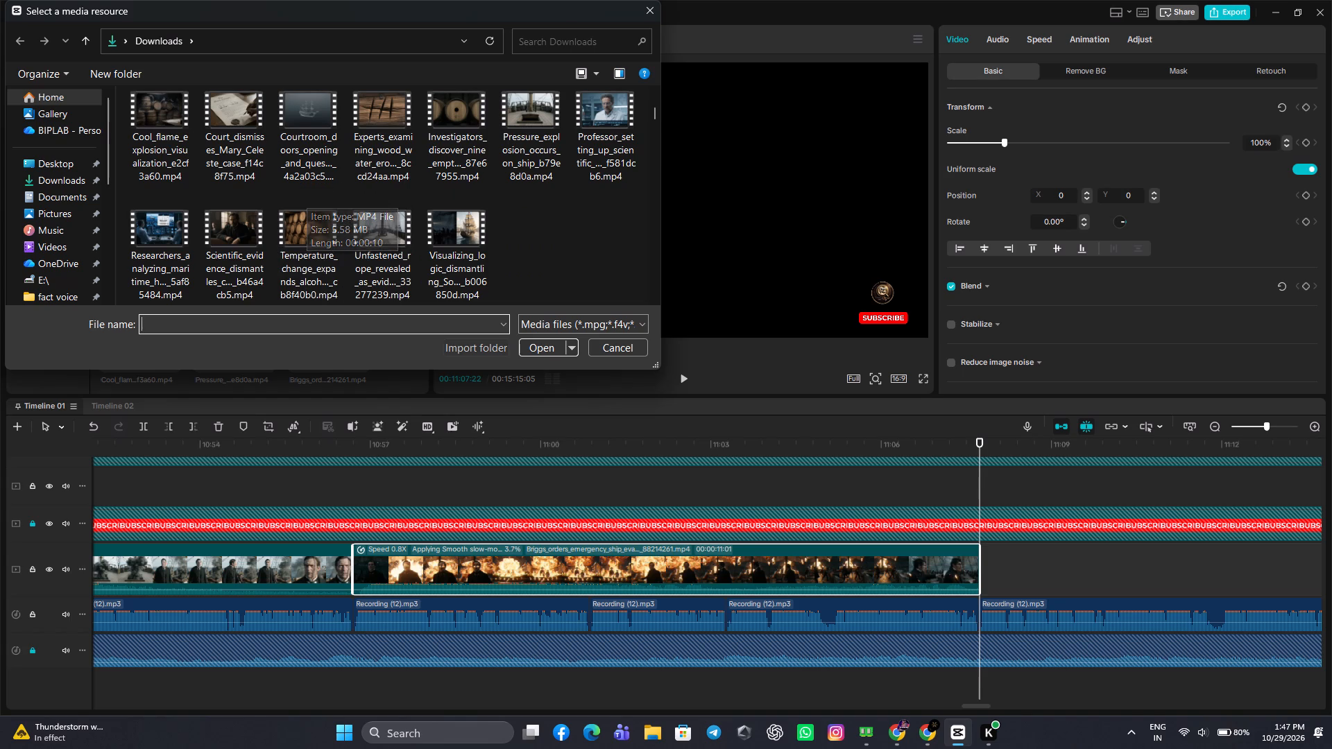
drag(570, 266, 169, 212)
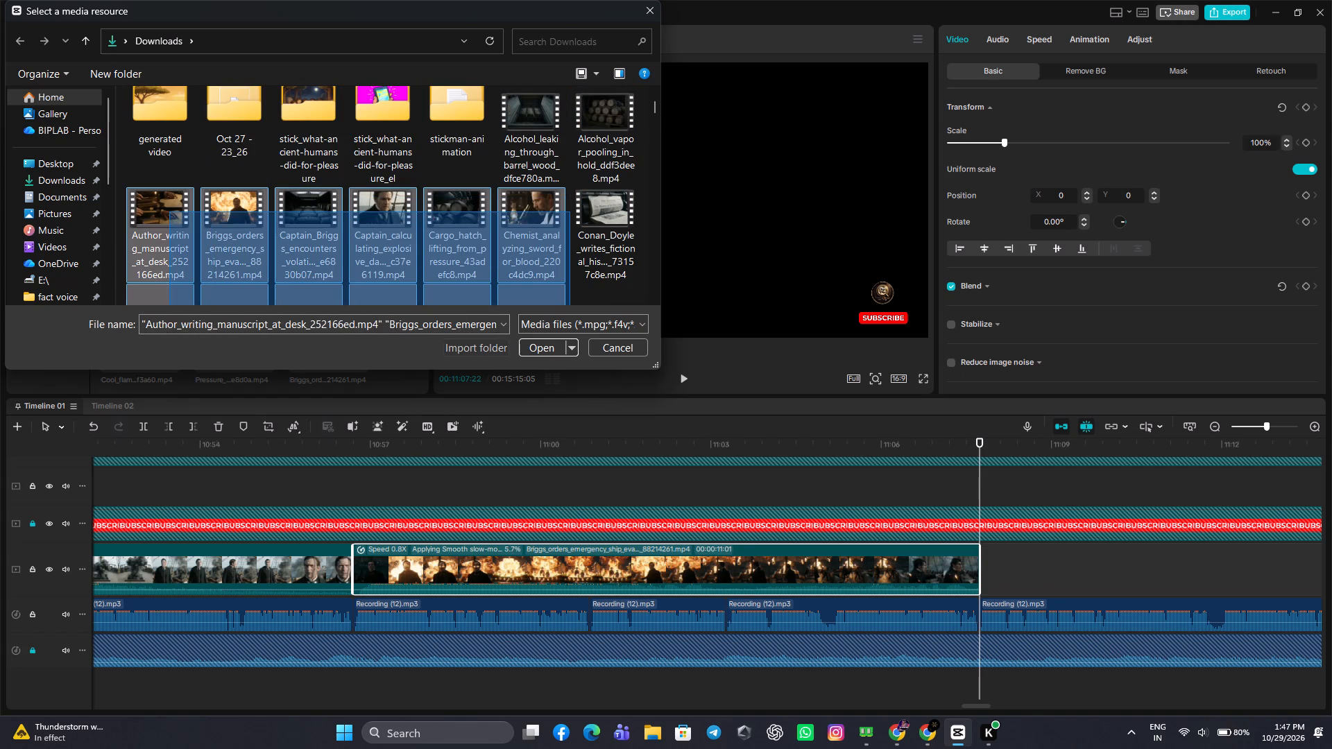
drag(169, 212, 165, 209)
scroll(623, 184, down, 1)
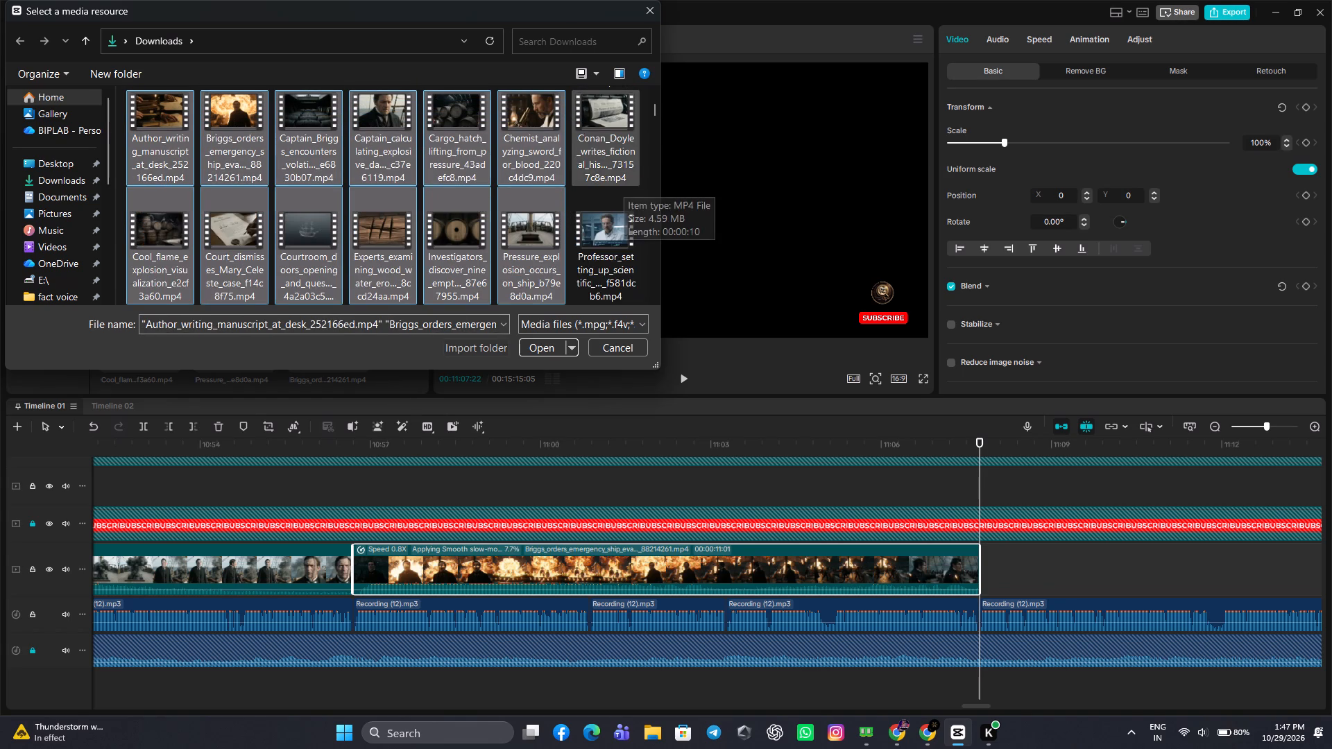
ctrl+click(605, 226)
ctrl+click(608, 137)
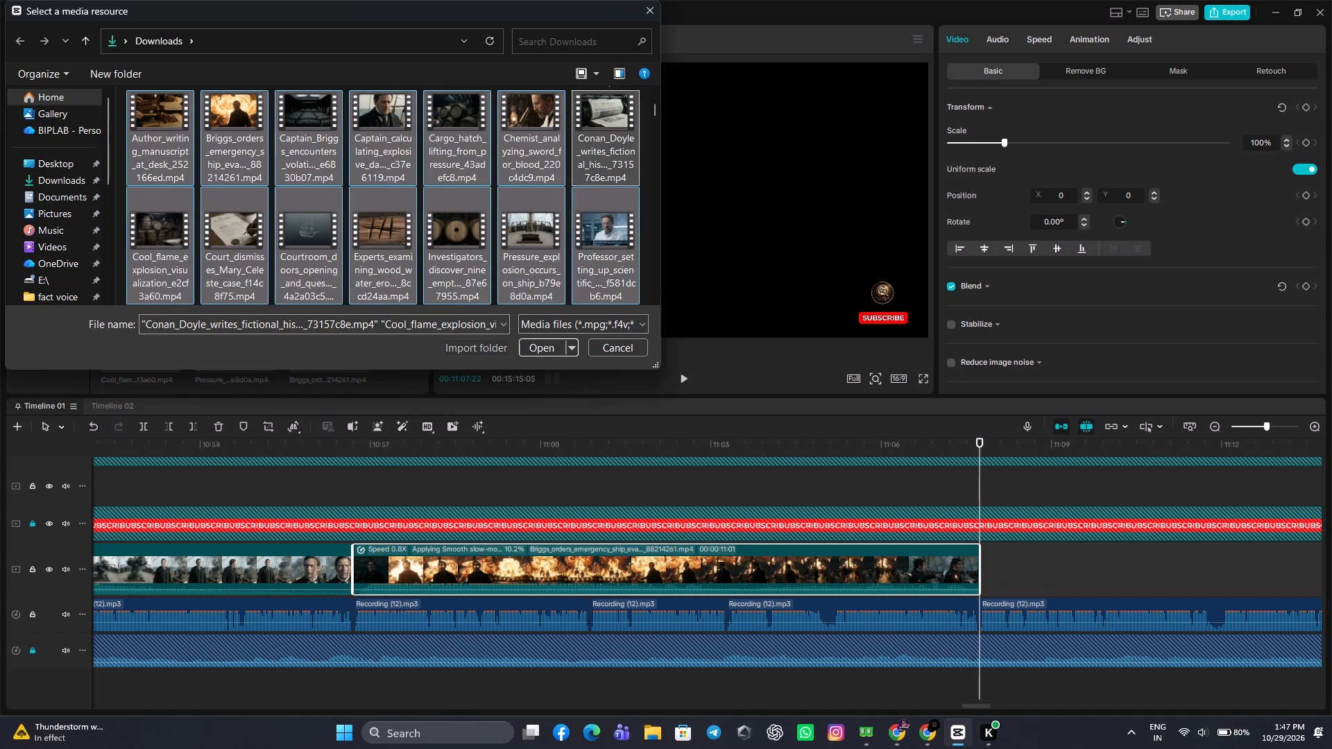
scroll(595, 216, up, 1)
ctrl+click(598, 162)
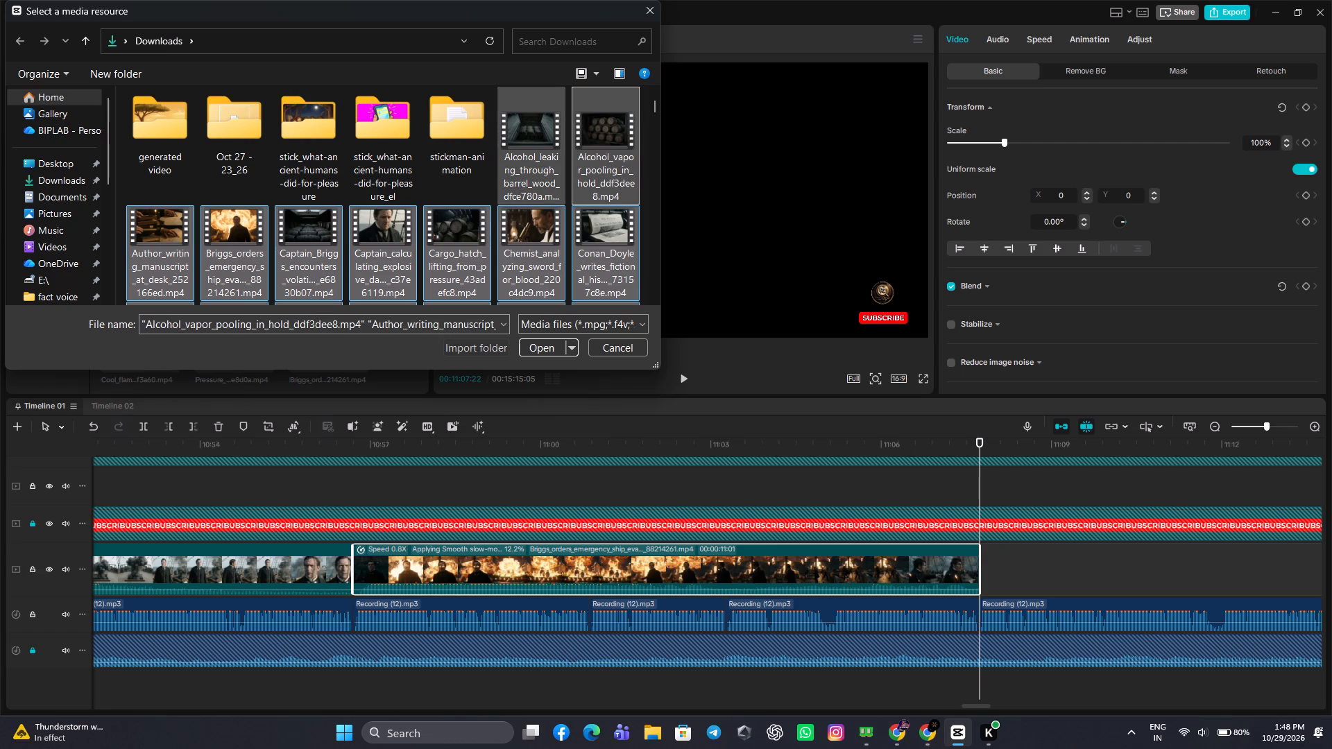
ctrl+click(519, 162)
click(531, 351)
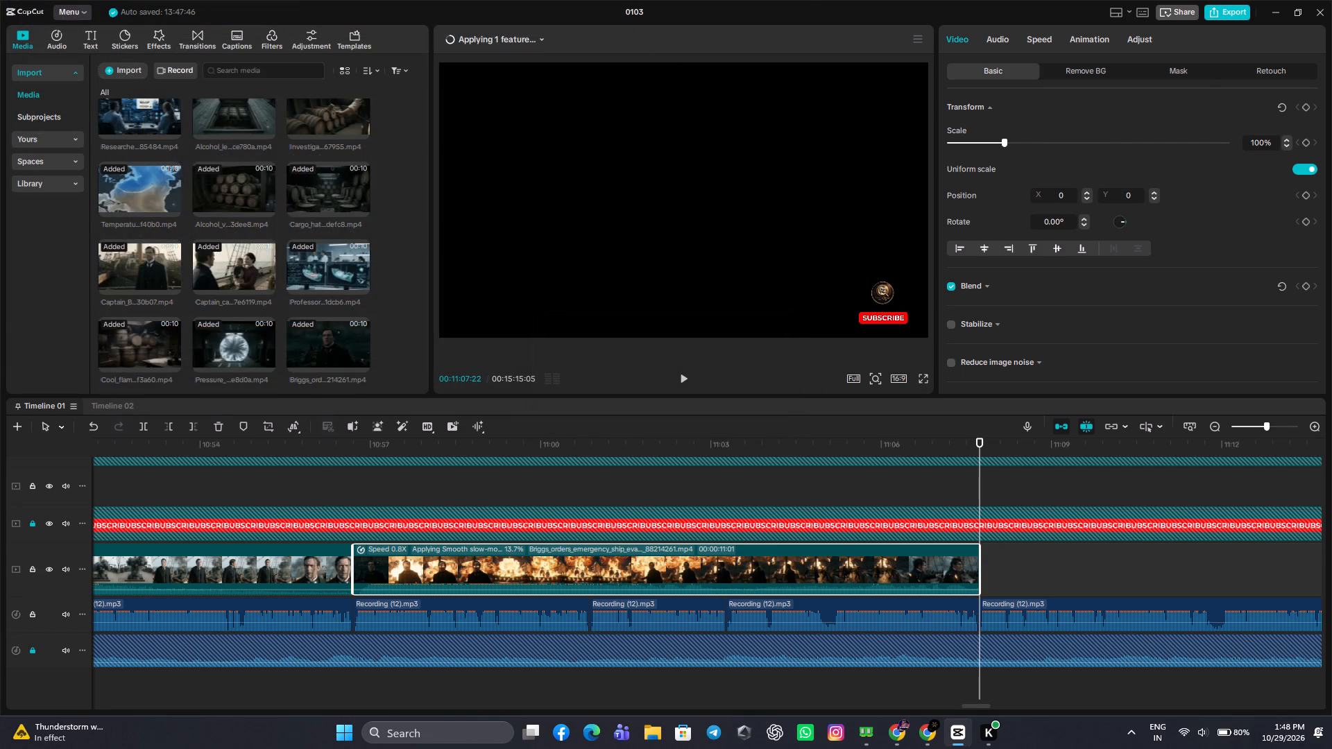
Add the Unfastened_rope ship deck clip to the main track at 11:07:22 and play it against the narration.
scroll(239, 260, down, 14)
click(281, 359)
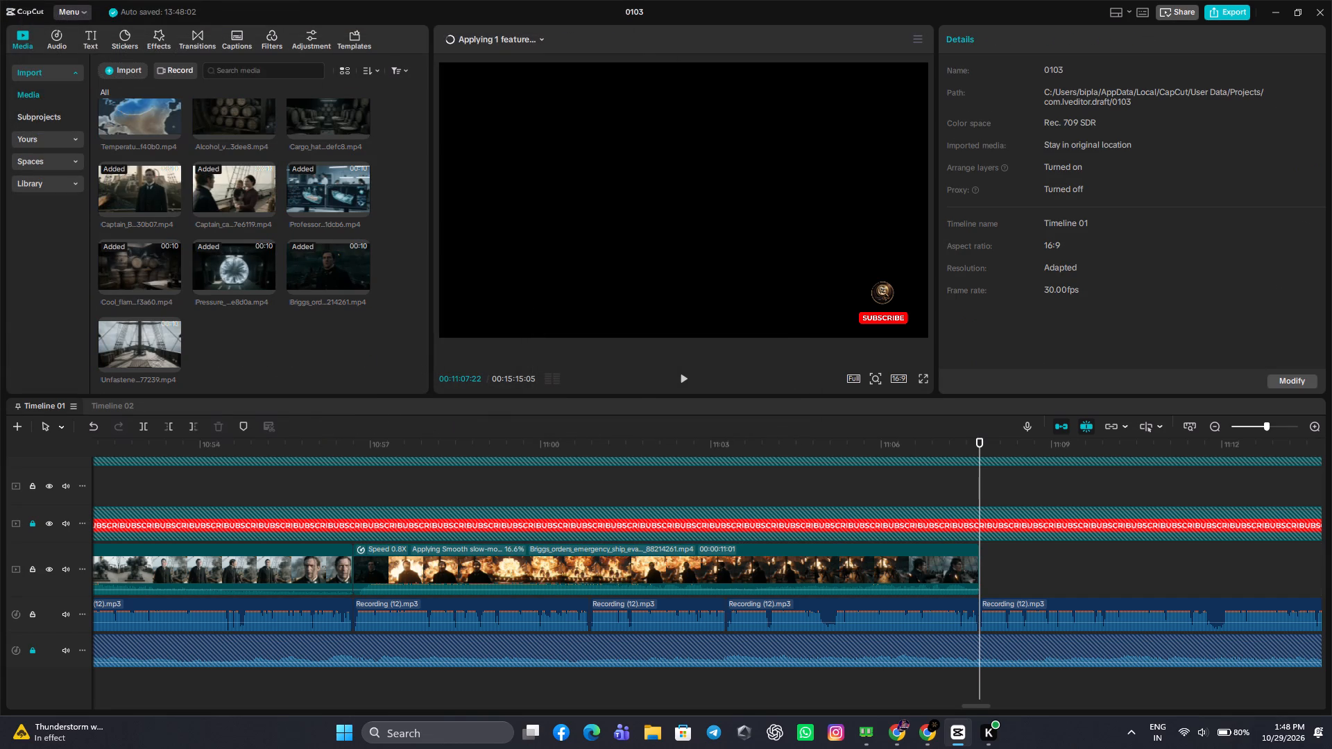
click(168, 365)
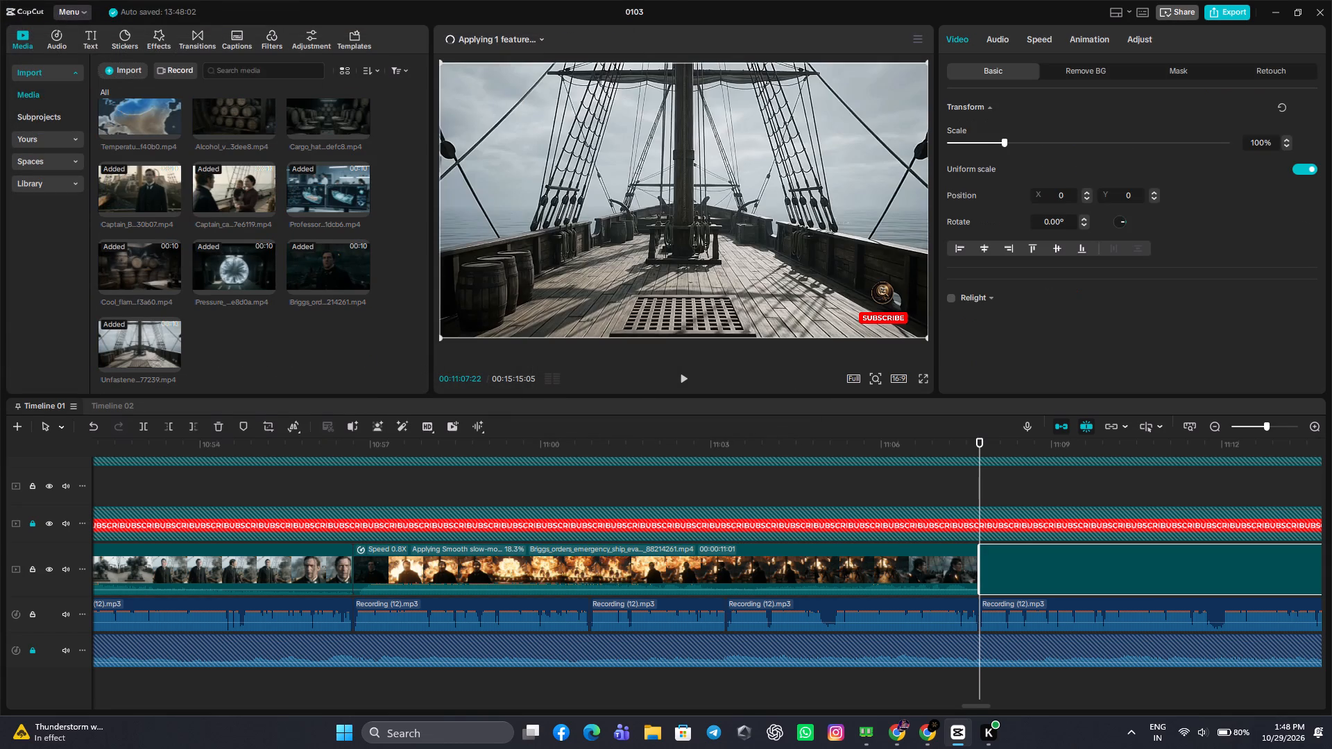
click(688, 377)
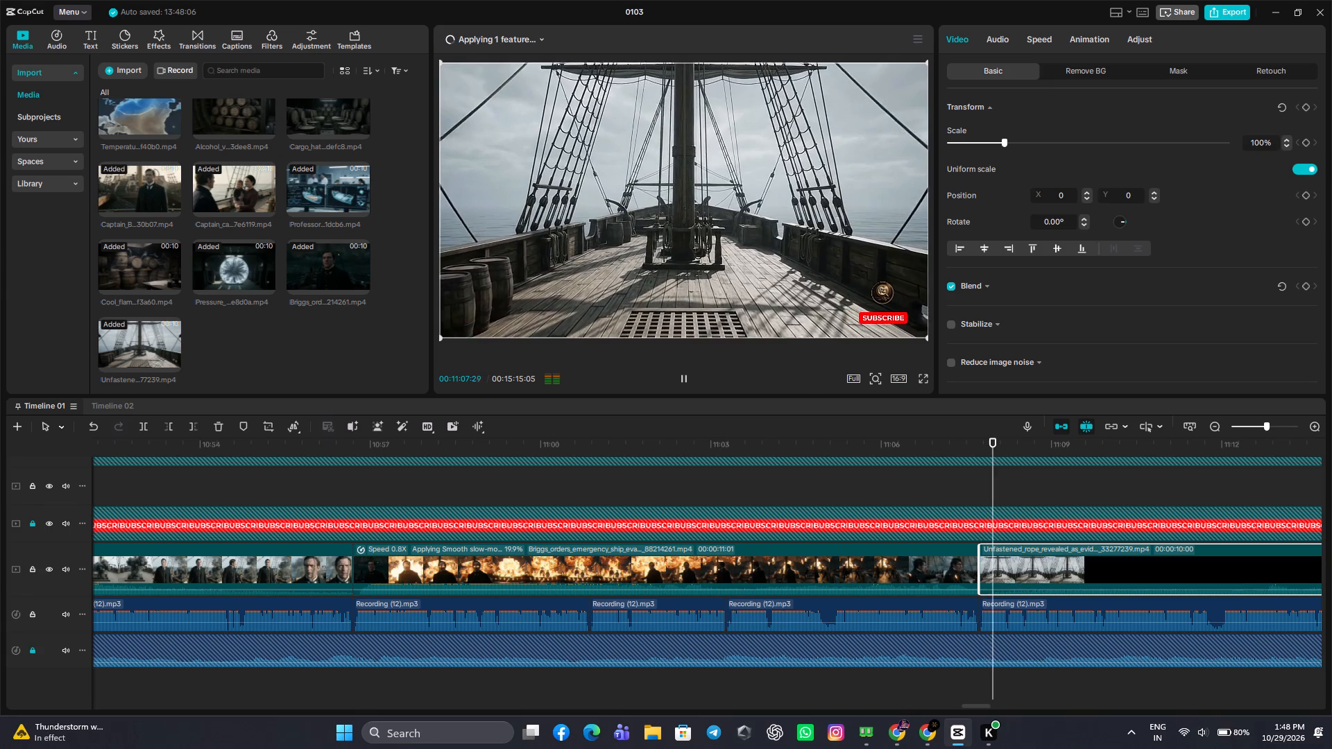
drag(1247, 492, 1331, 490)
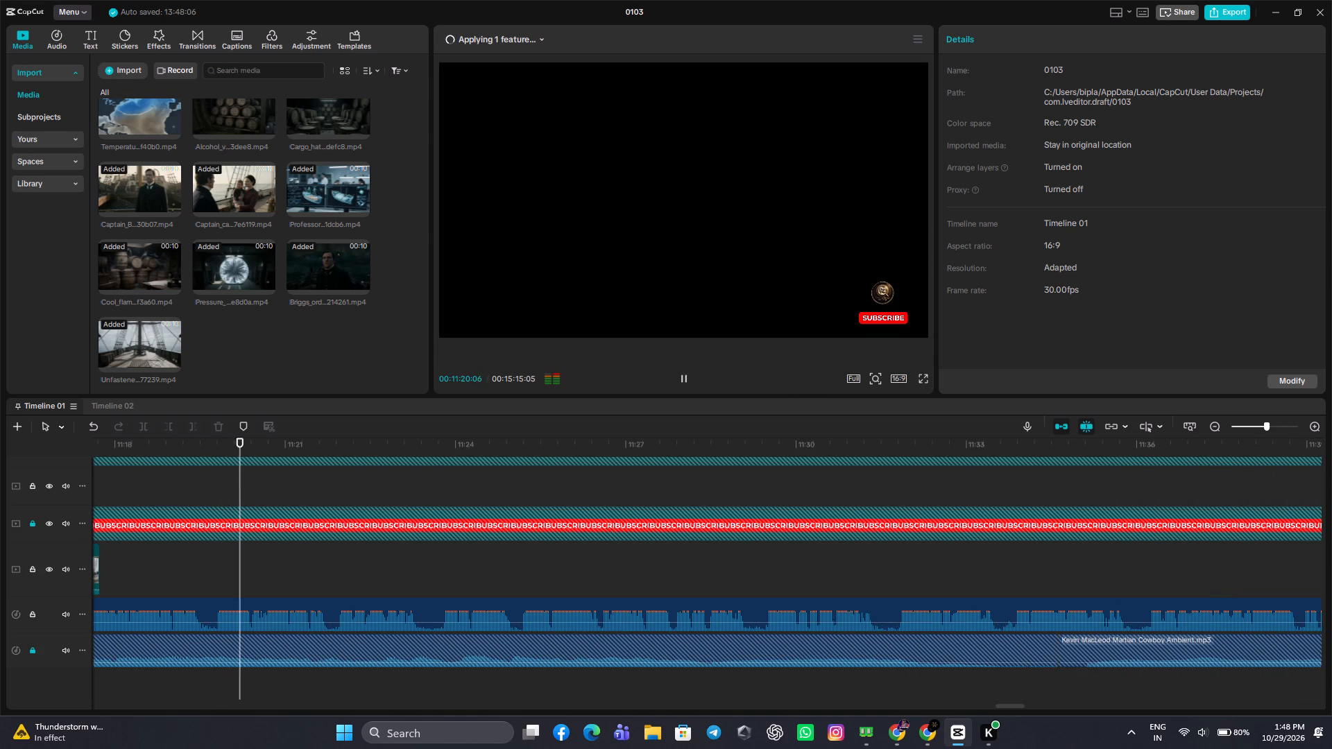
click(182, 567)
drag(182, 567, 65, 583)
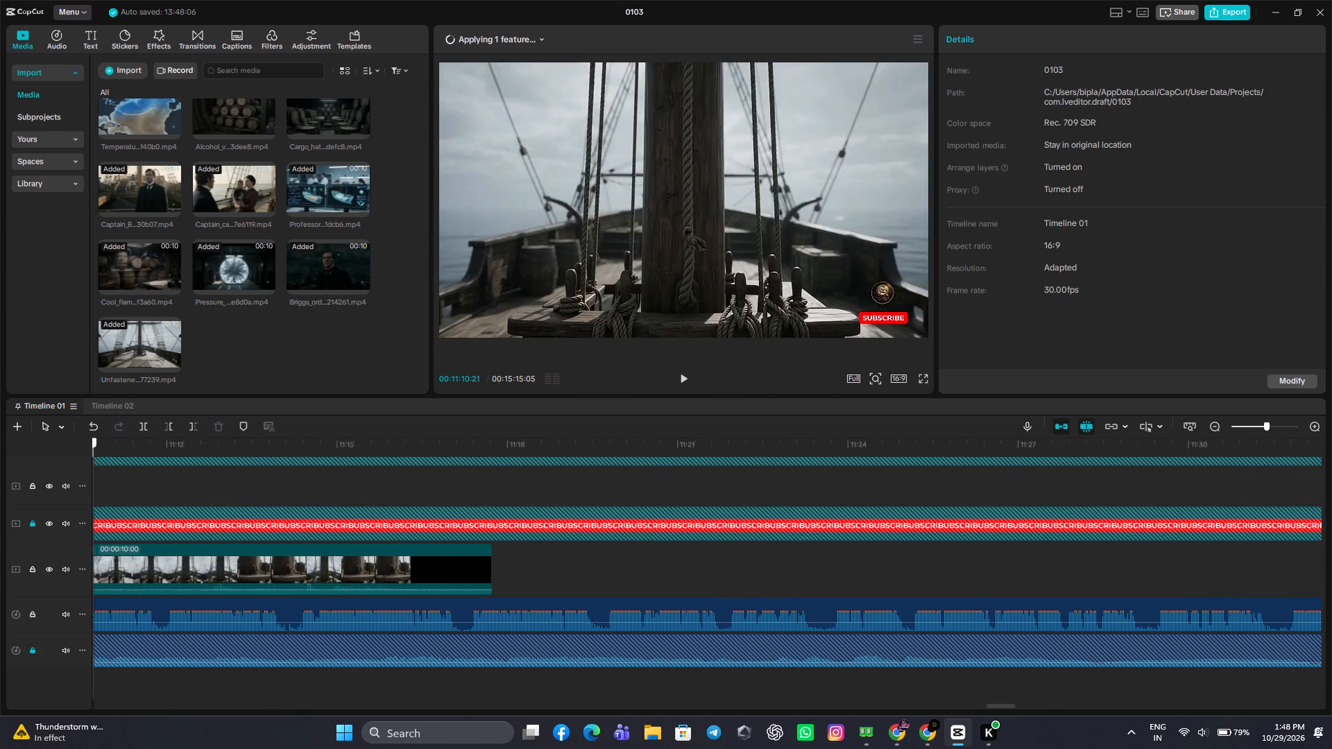
drag(65, 583, 286, 585)
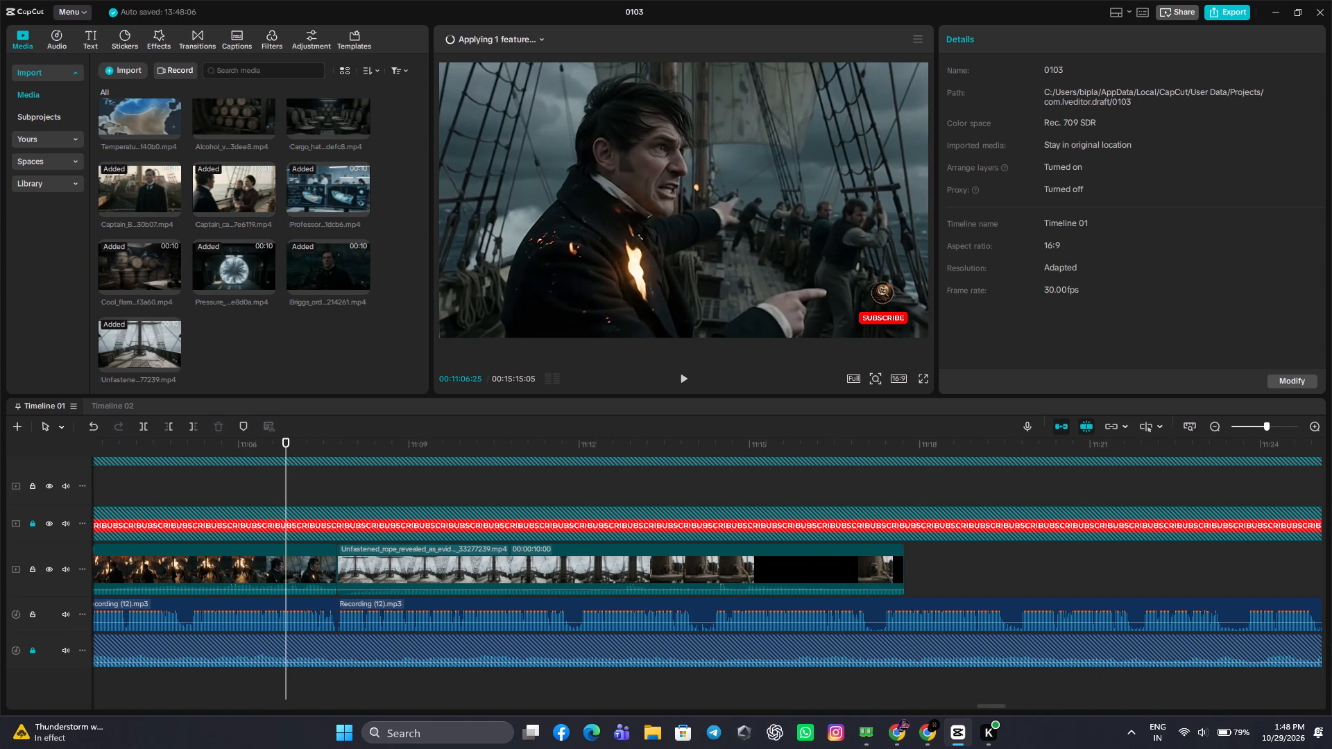
click(686, 372)
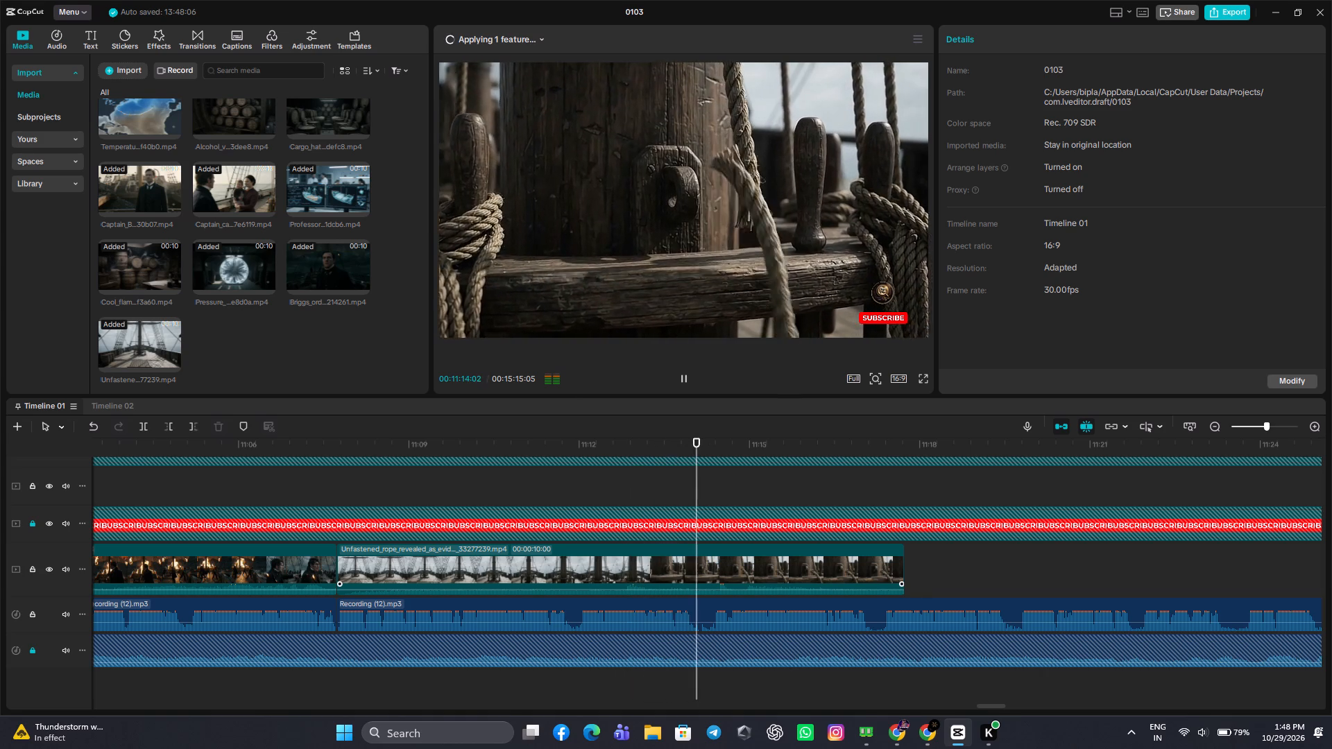
Cut the narration pause from 11:11:25 to 11:12:00 and close the gap.
click(575, 499)
drag(575, 499, 570, 532)
click(579, 615)
click(143, 429)
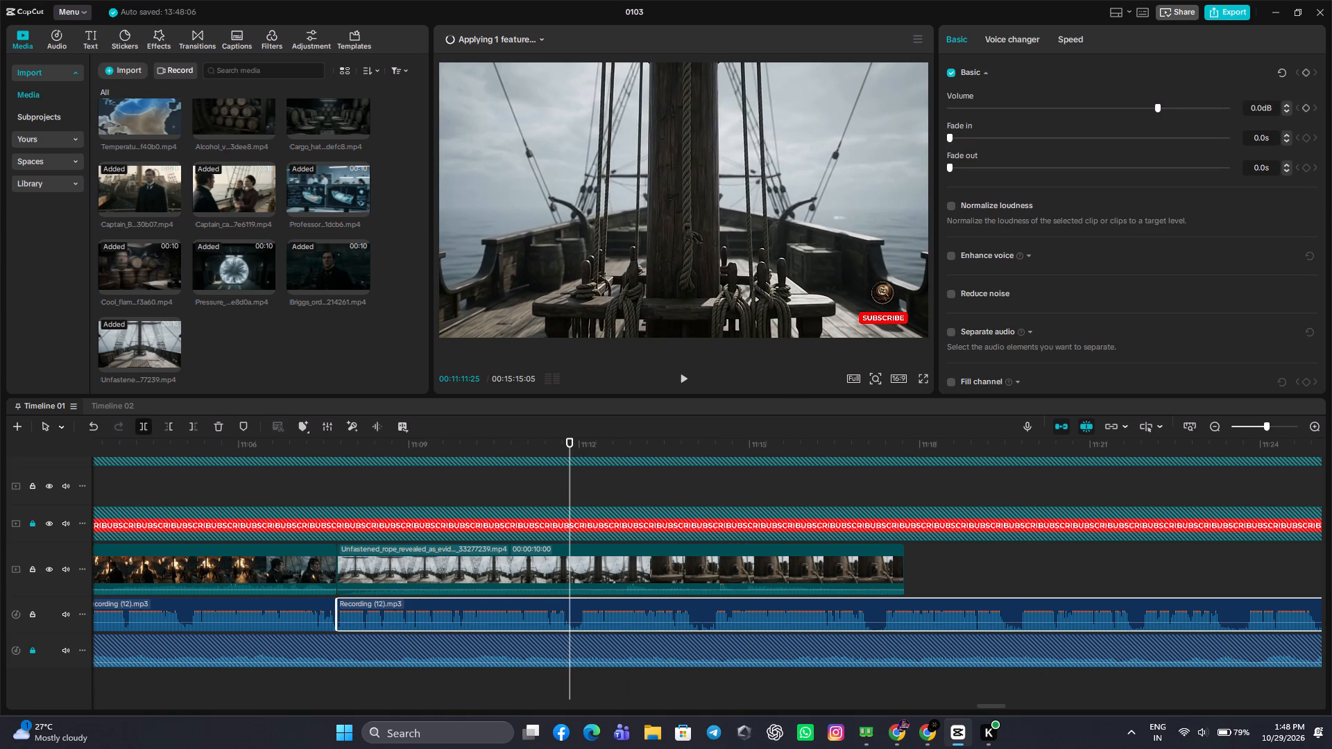
drag(574, 473, 576, 491)
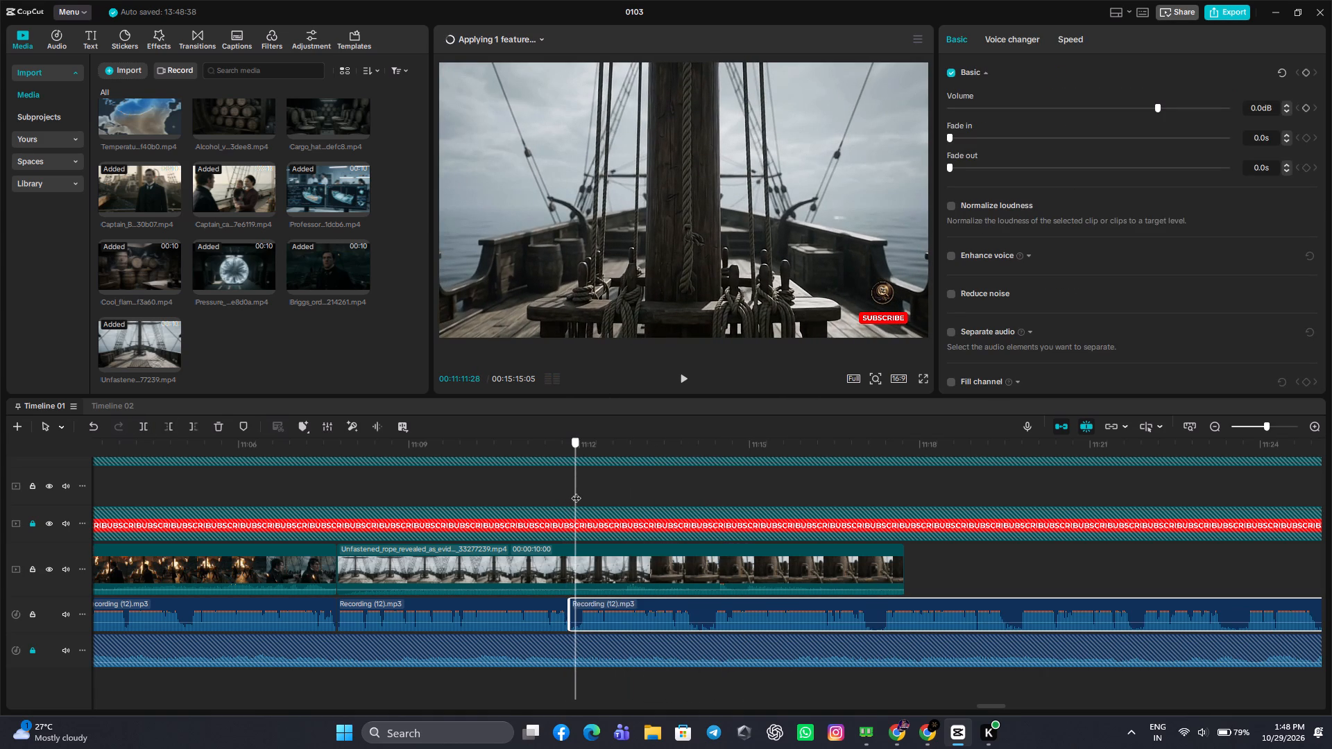
drag(576, 491, 579, 503)
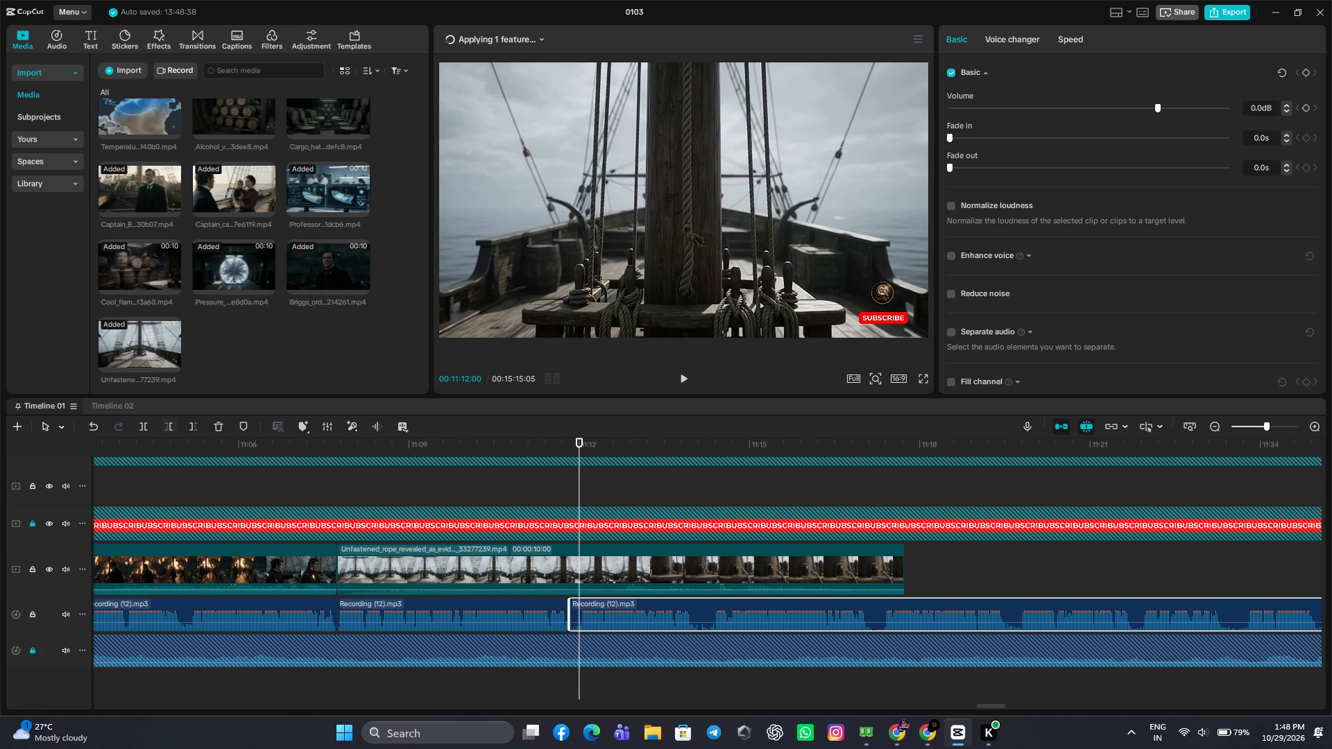
click(169, 428)
drag(598, 604, 586, 604)
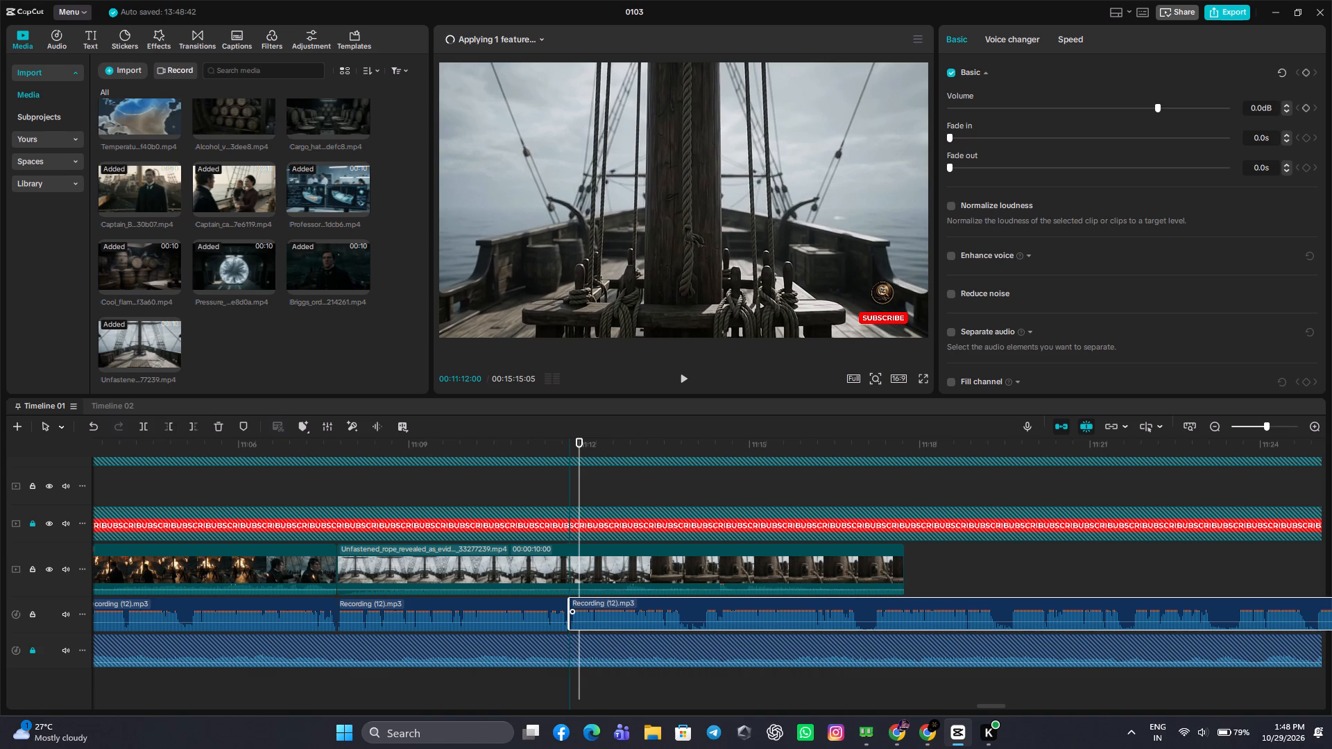
Cut the narration pause from 11:13:25 to 11:14:06 and close the gap.
click(667, 501)
drag(666, 501, 682, 549)
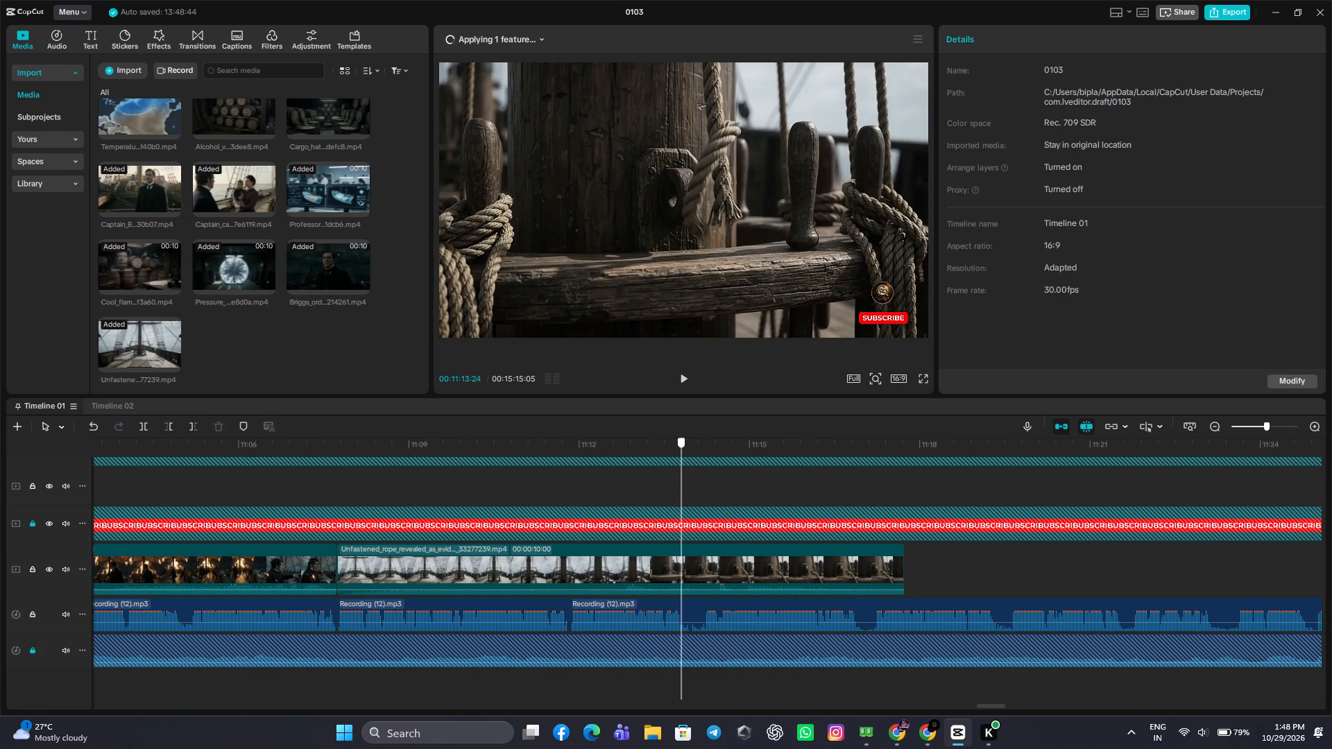
drag(682, 549, 683, 550)
click(690, 618)
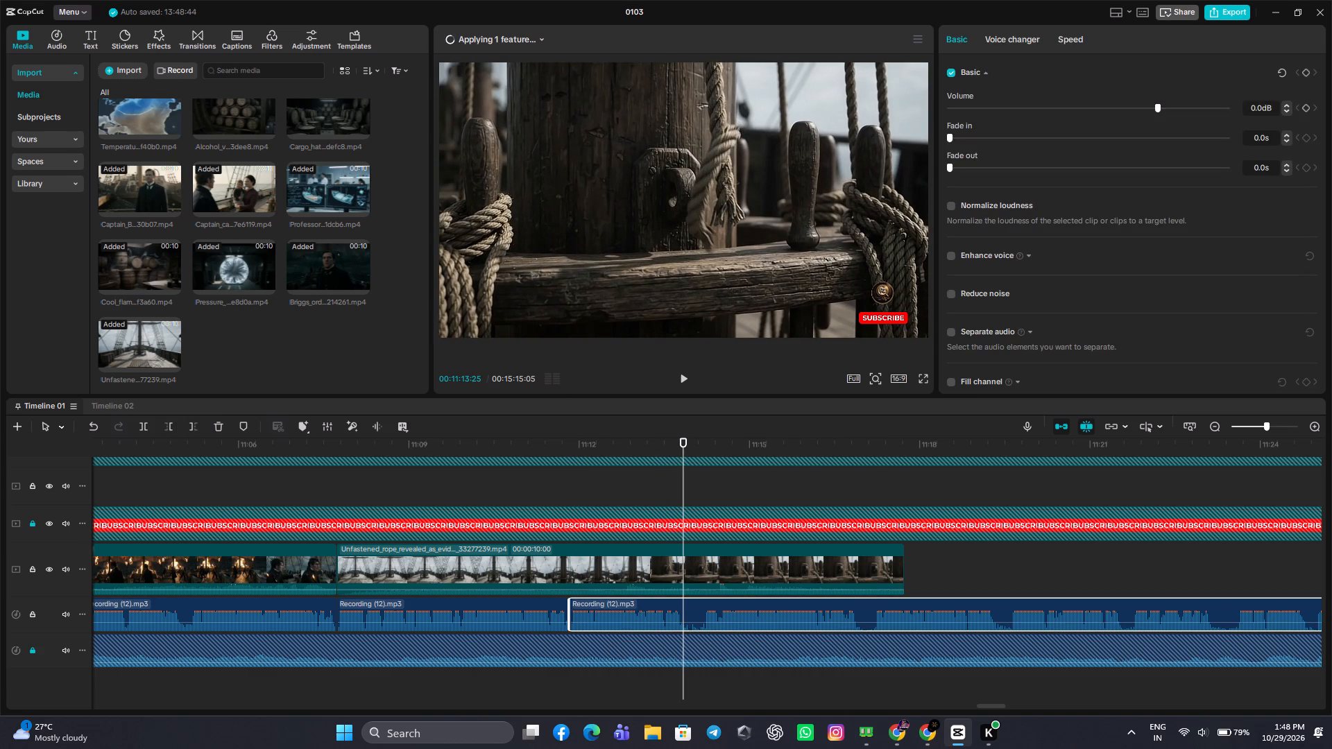
click(148, 430)
drag(683, 481, 697, 513)
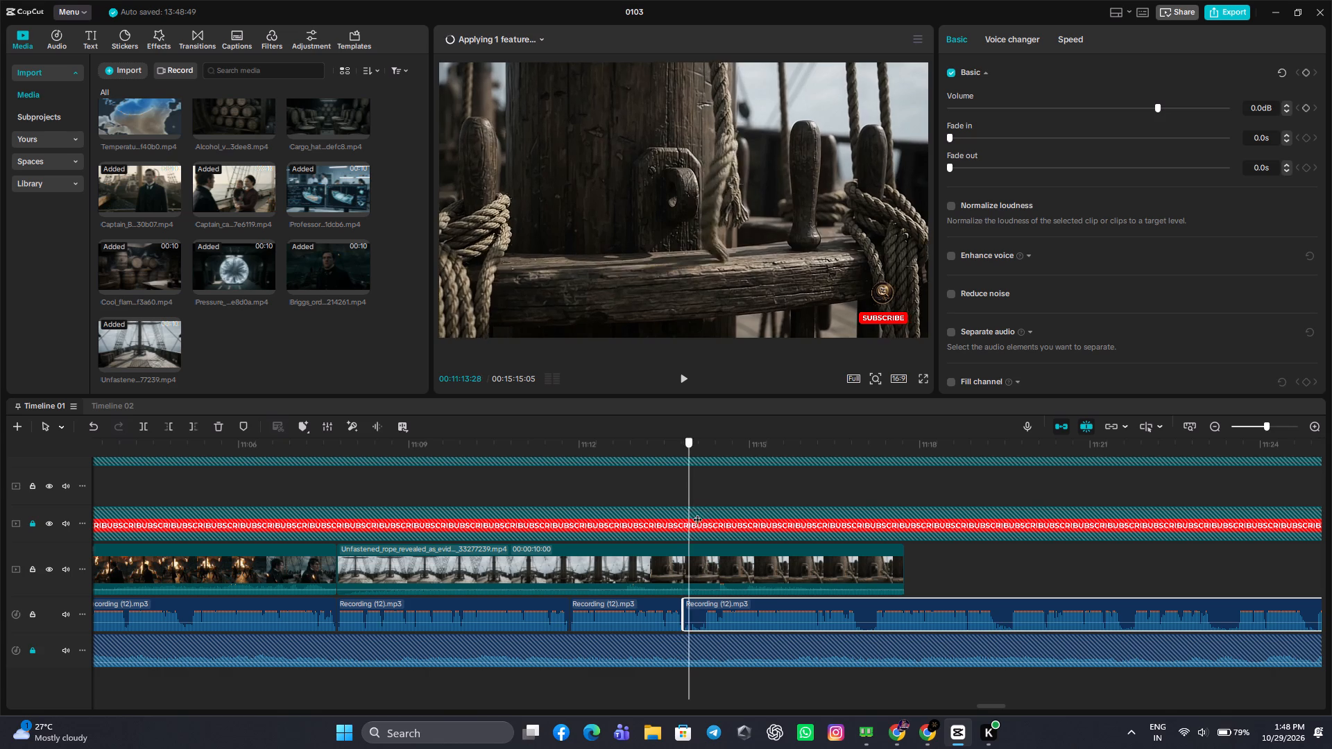
drag(697, 513, 704, 532)
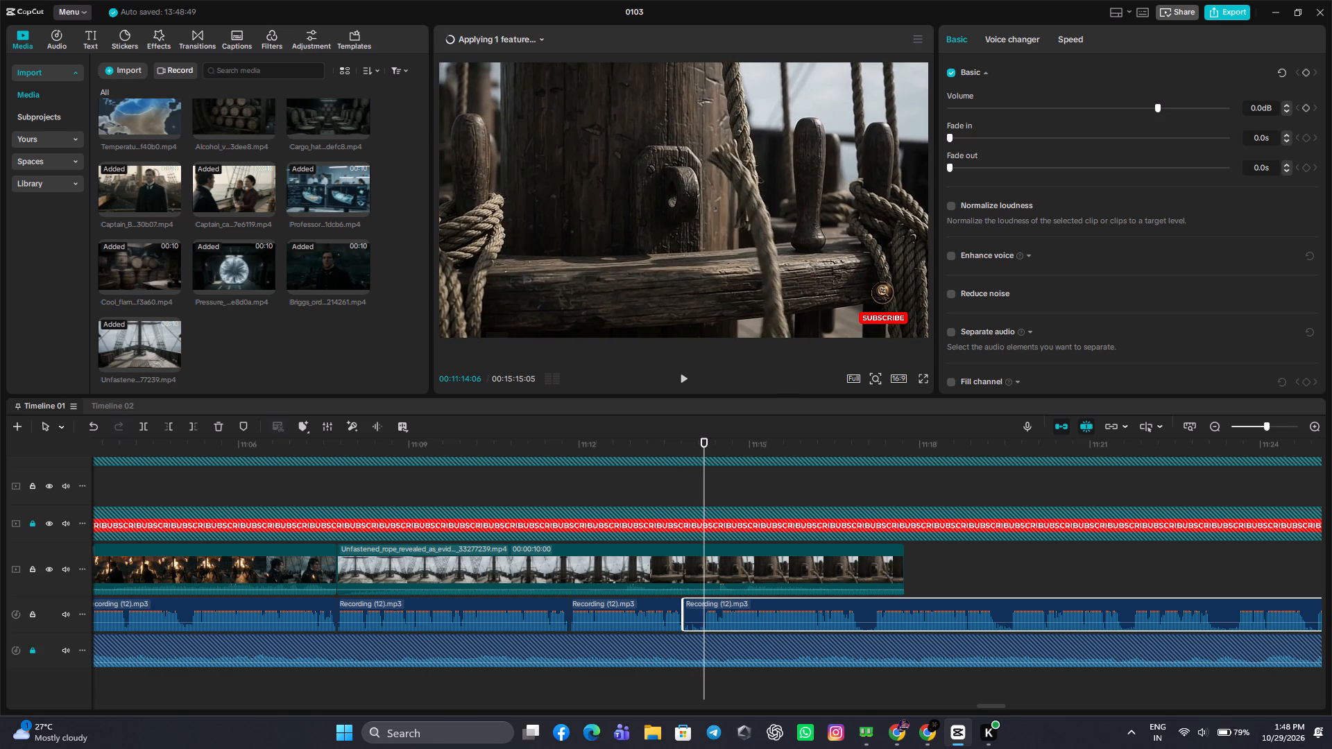
click(175, 423)
drag(725, 606, 717, 607)
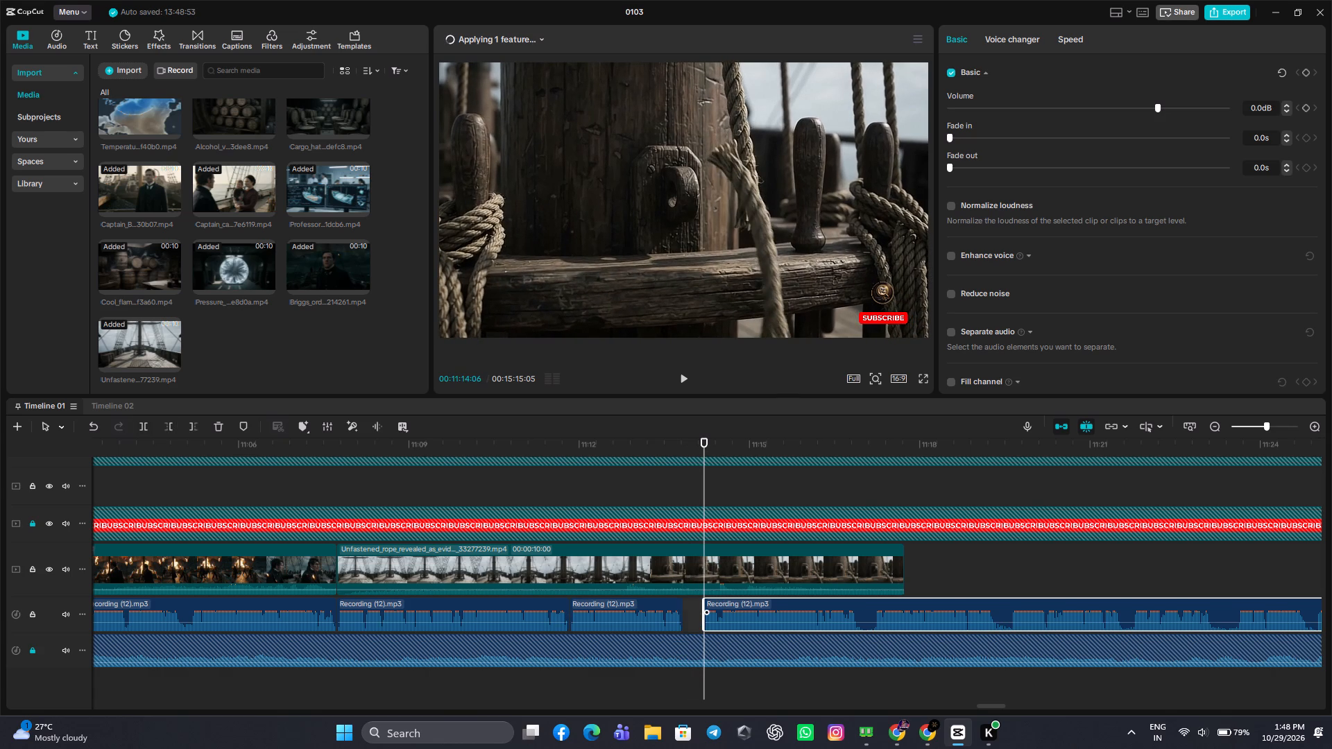
drag(717, 607, 700, 603)
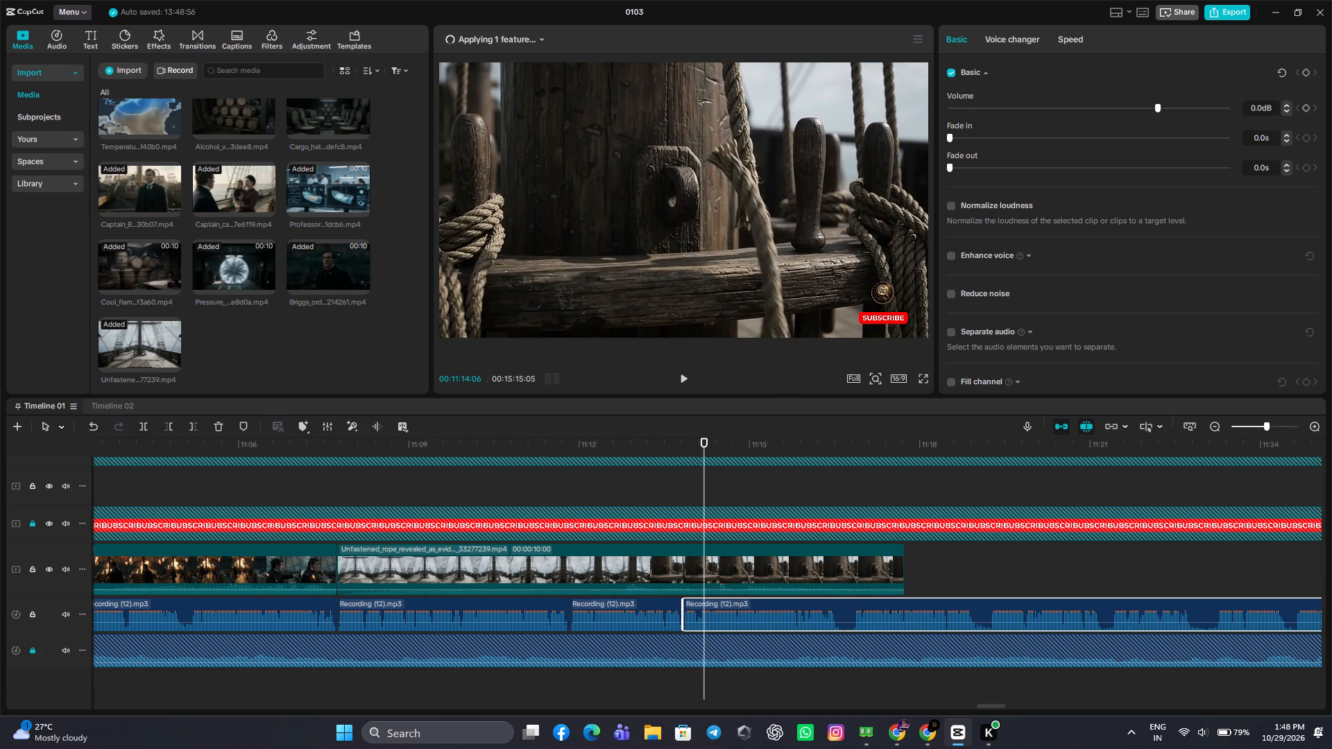
Cut the narration pause from 11:16:16 to 11:16:25 and close the gap.
click(783, 494)
drag(783, 494, 835, 579)
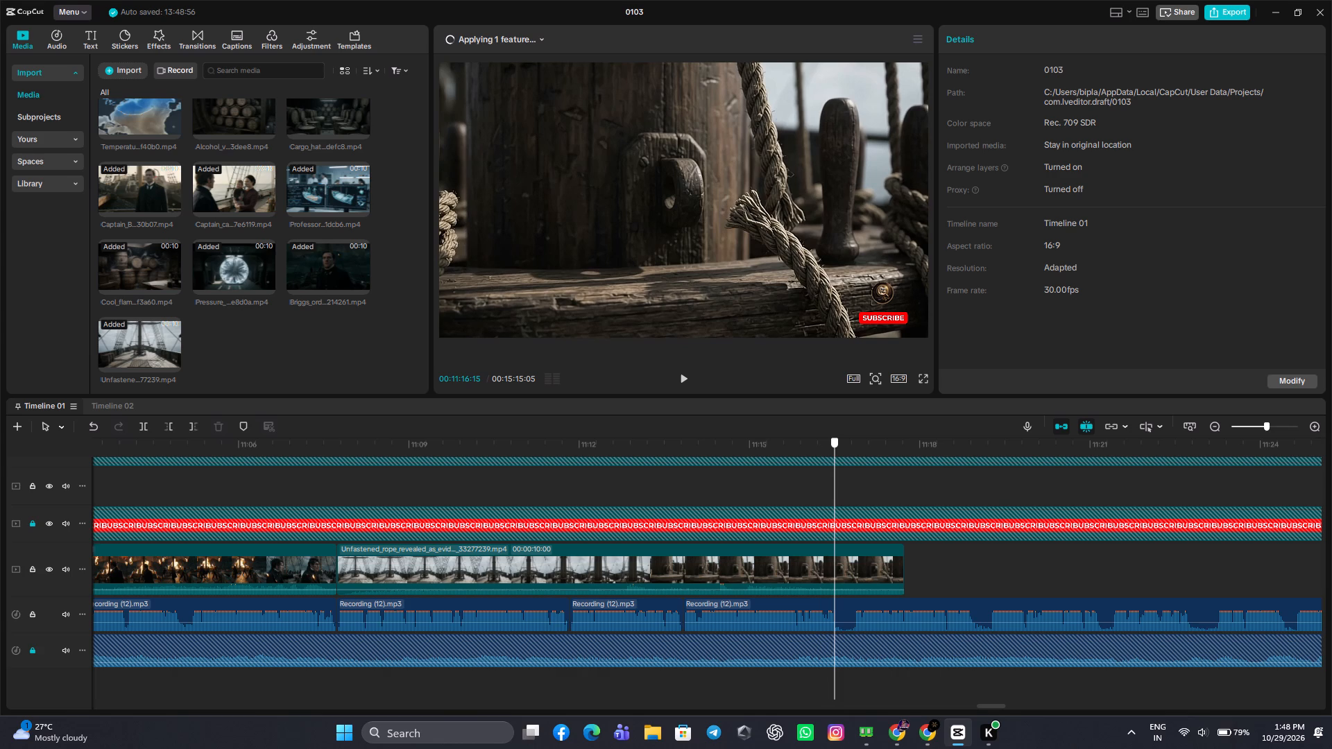
drag(835, 579, 837, 603)
click(837, 605)
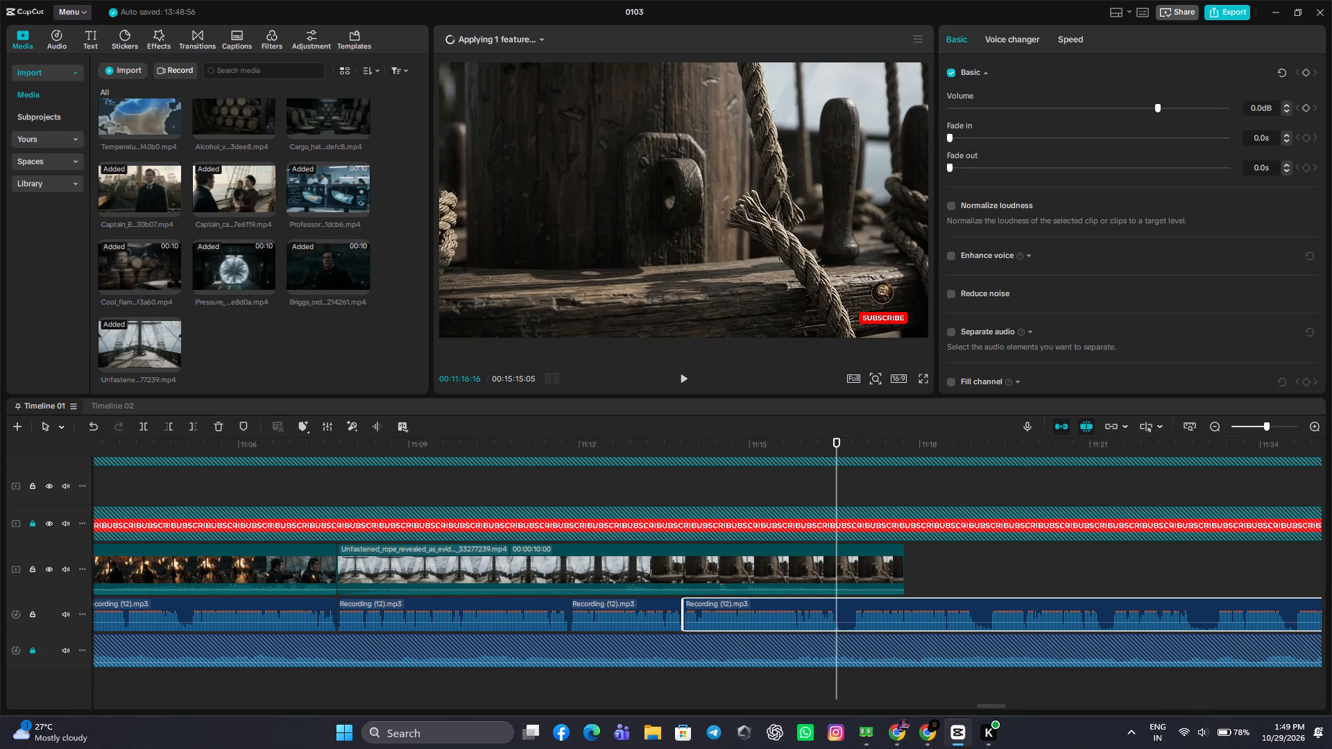
click(139, 427)
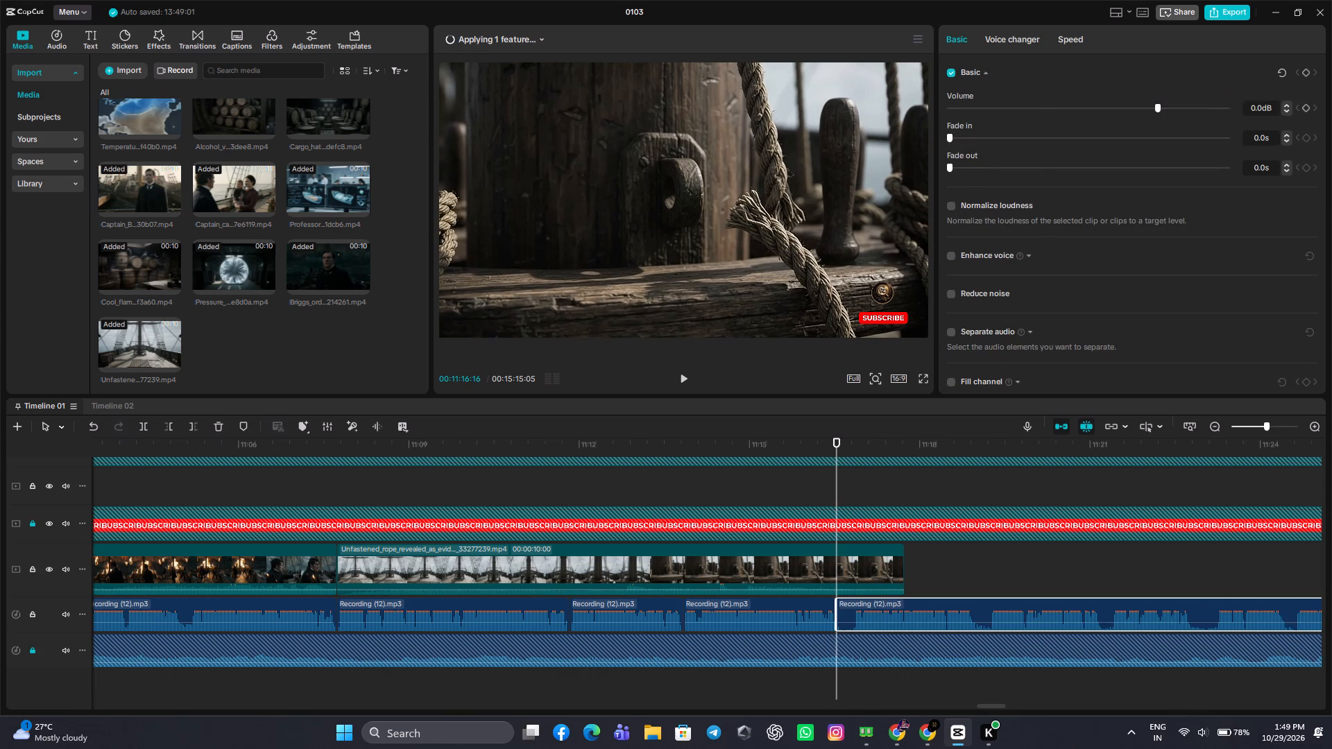
click(851, 494)
drag(851, 494, 853, 514)
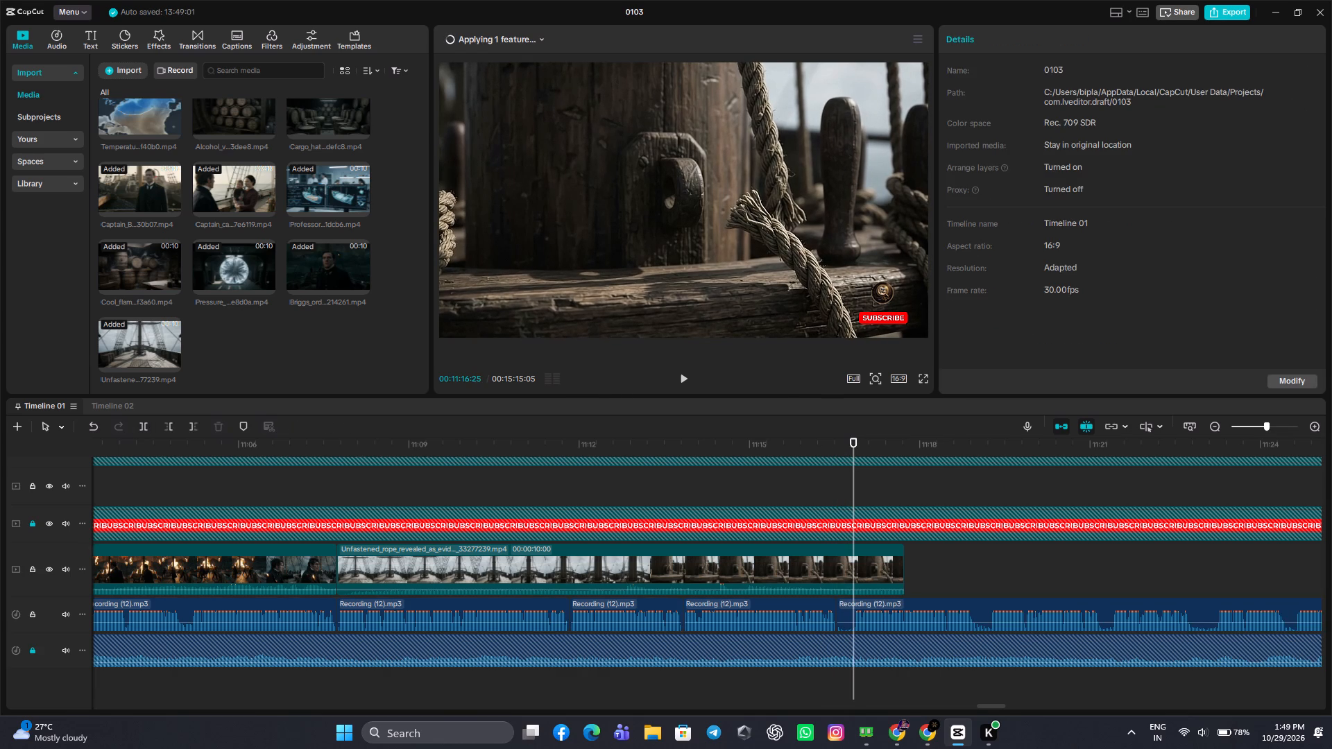
click(862, 608)
click(160, 425)
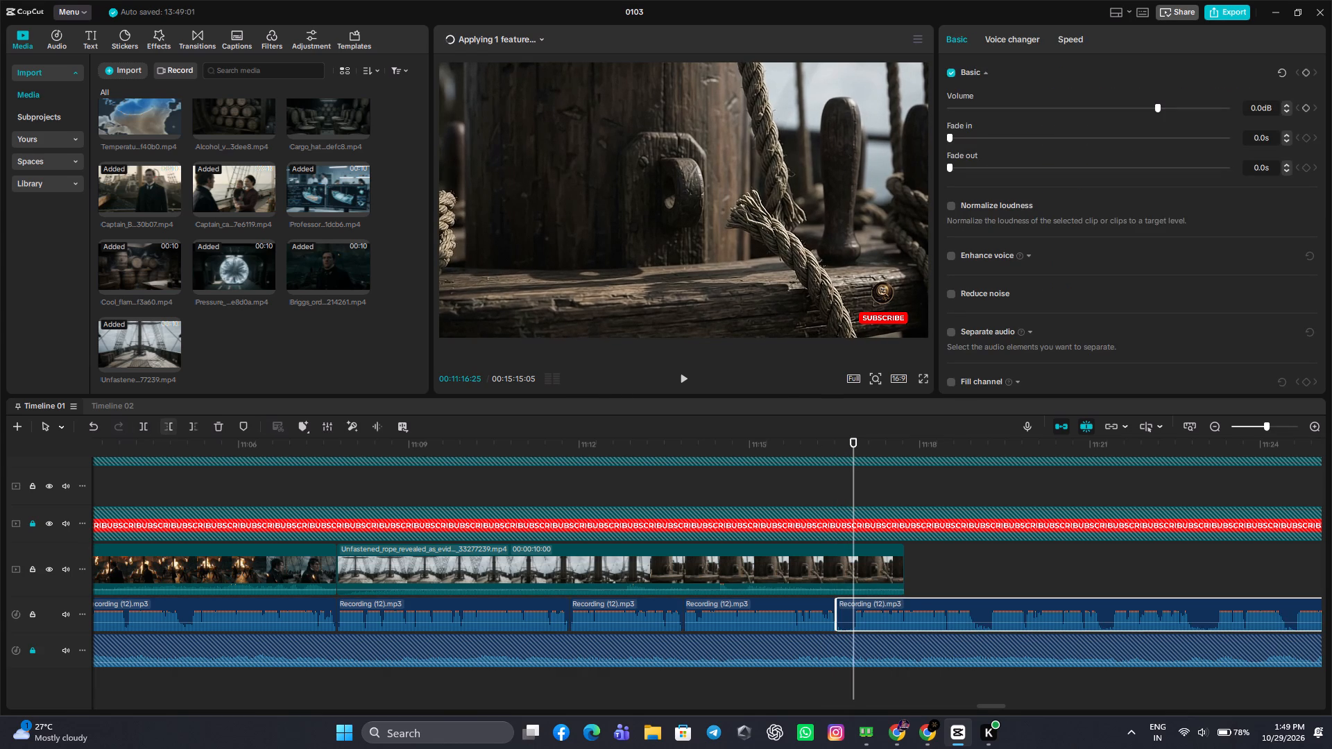
click(169, 424)
drag(866, 607, 857, 608)
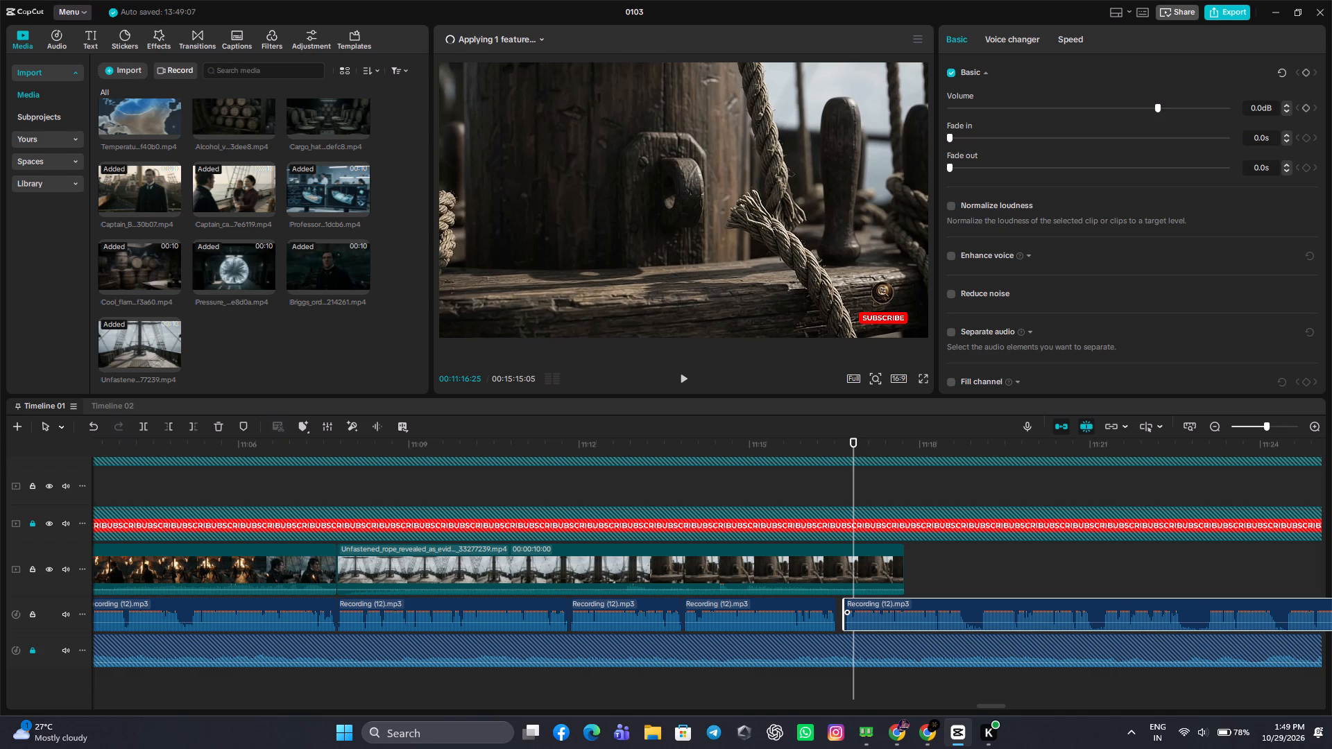
drag(857, 608, 850, 608)
Cut the narration pause from 11:18:21 to 11:18:28 and close the gap.
click(962, 574)
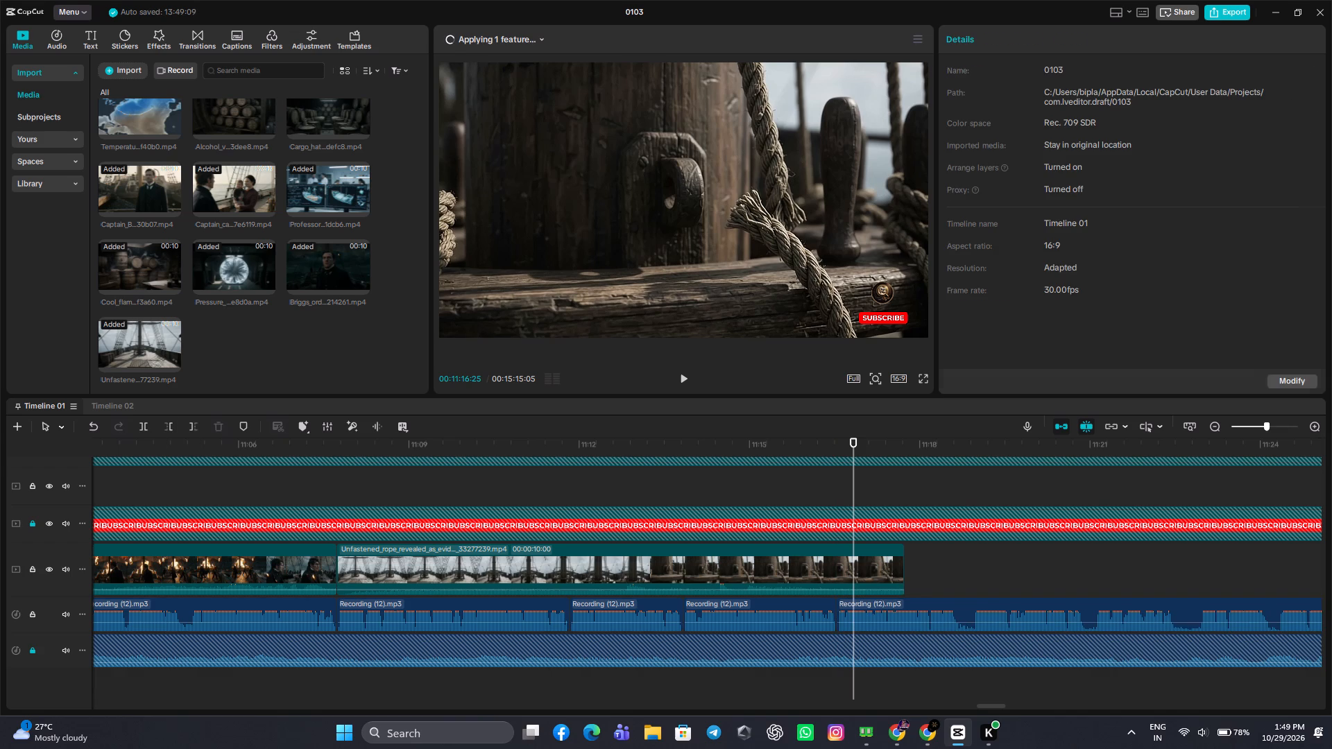
drag(962, 575, 959, 586)
click(961, 611)
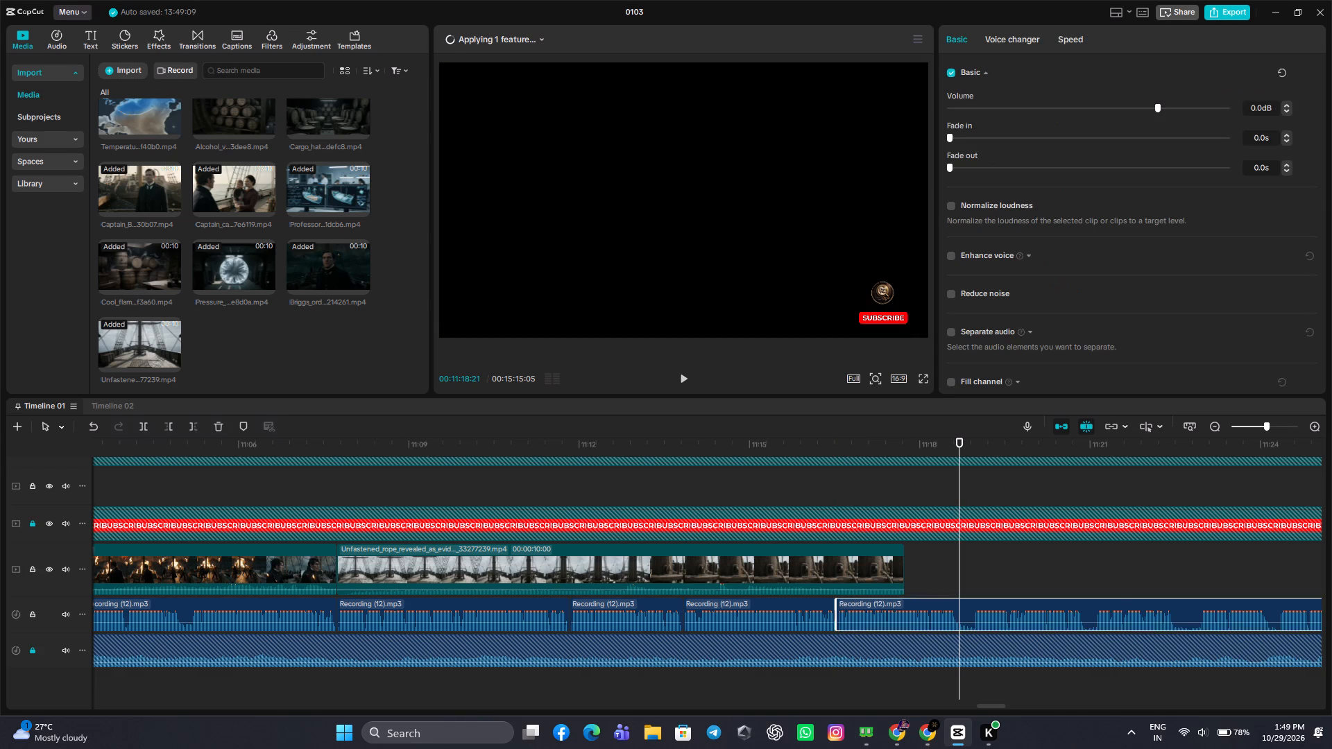
click(146, 424)
click(970, 574)
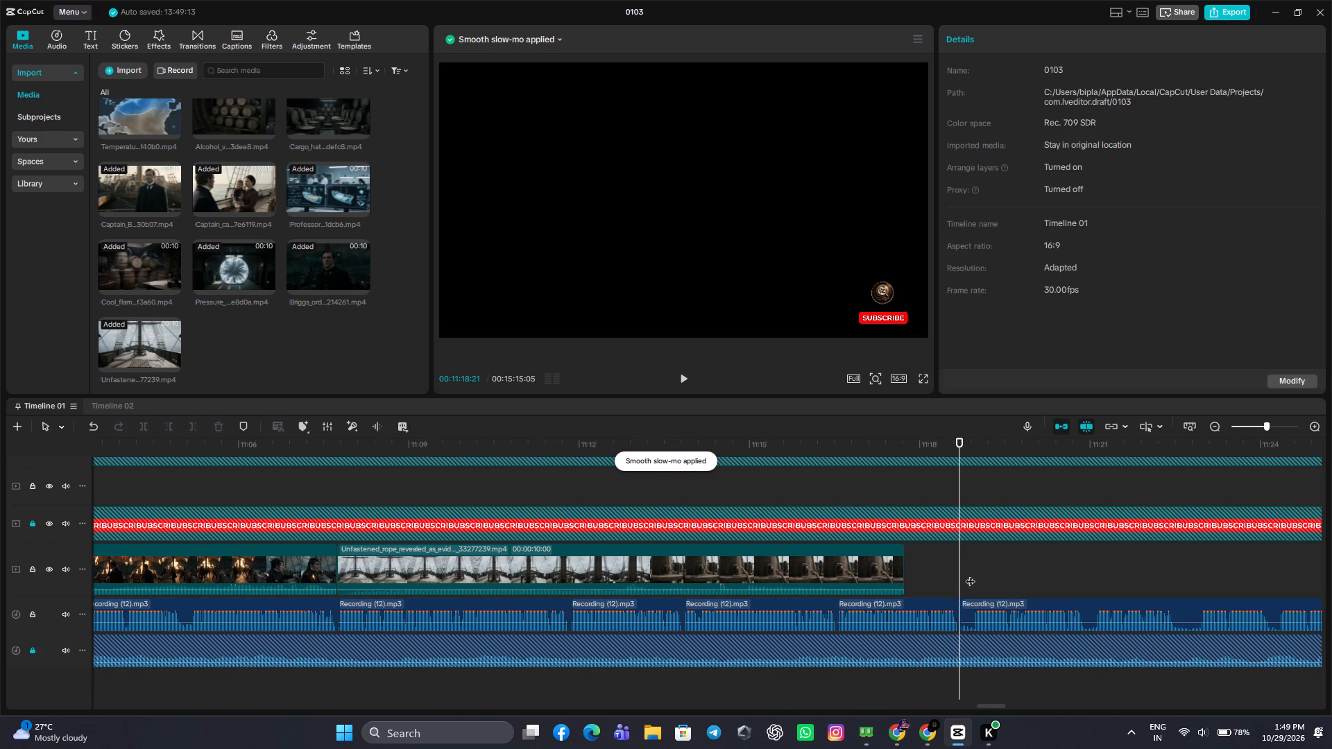
drag(970, 574, 973, 594)
click(973, 611)
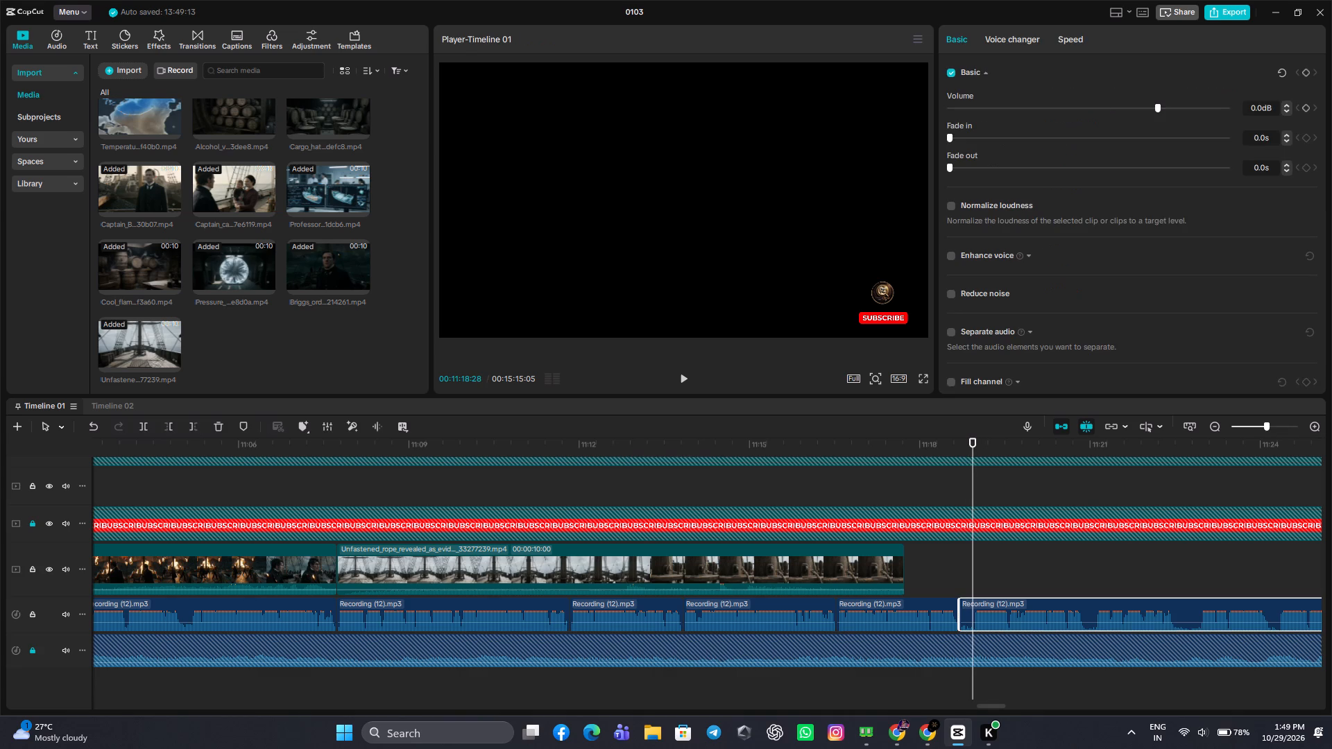
click(173, 429)
drag(1012, 610, 1008, 611)
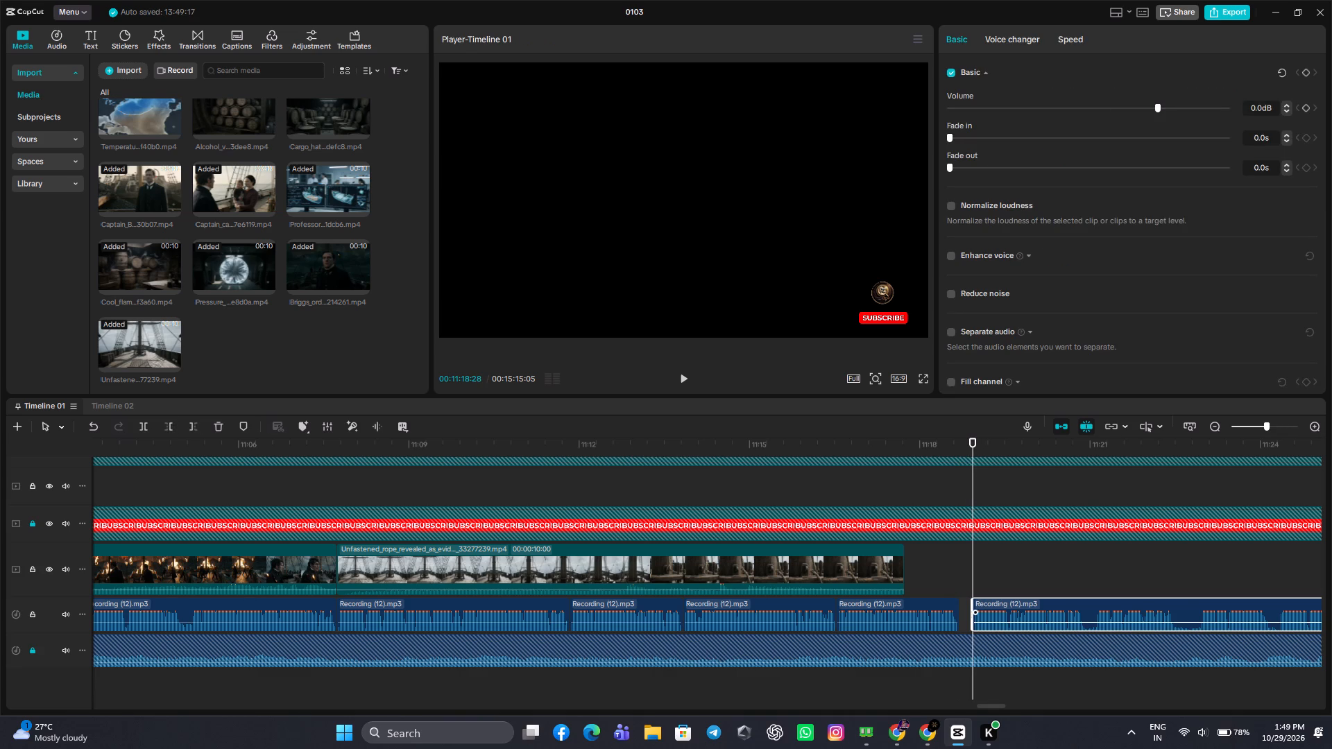
drag(1008, 611, 996, 614)
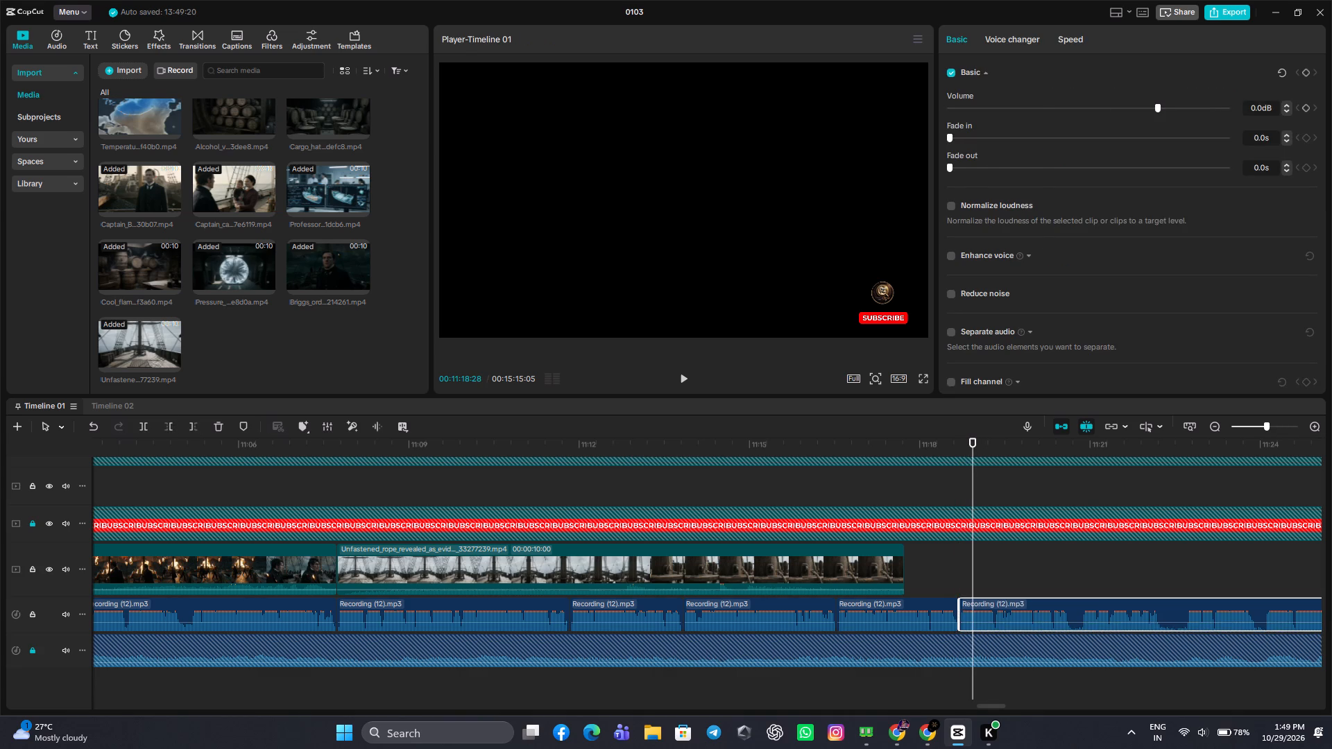
Cut the narration pause from 11:20:20 to 11:20:25 and close the gap.
click(1036, 568)
drag(1036, 569, 1331, 631)
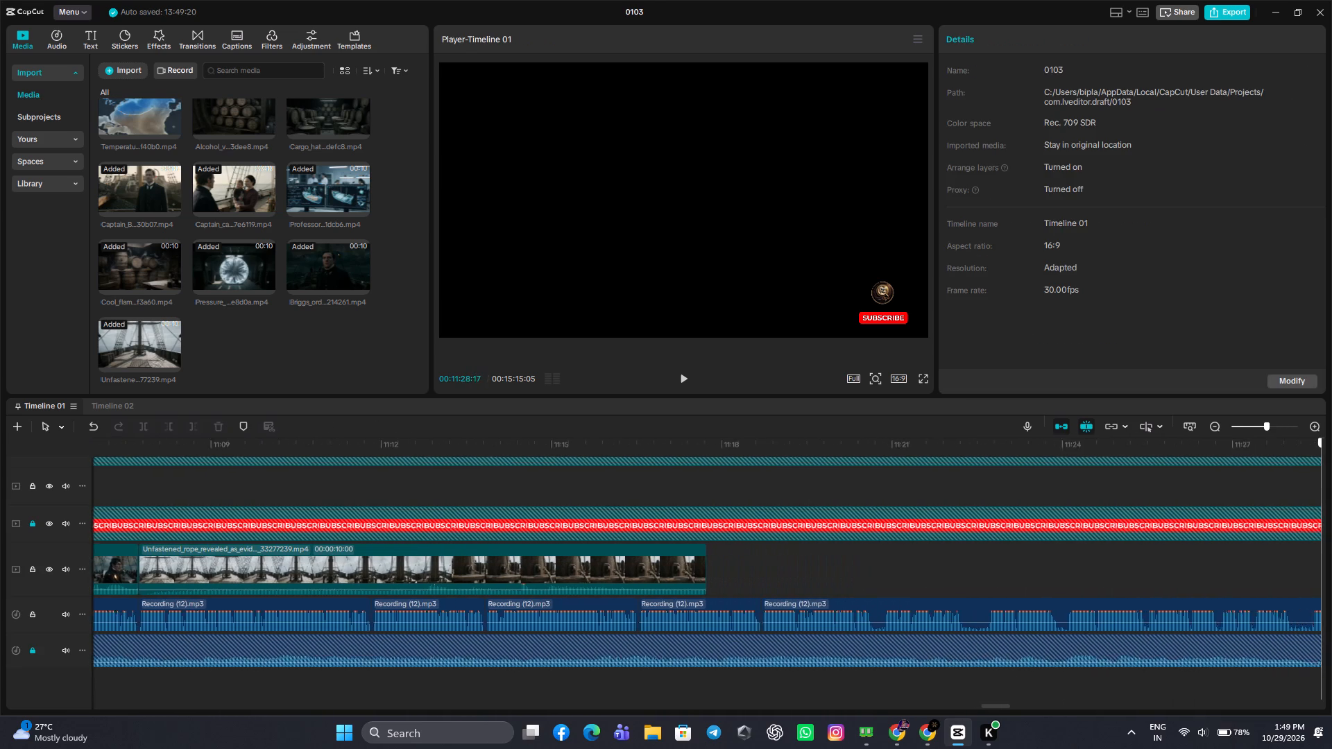
drag(1331, 631, 577, 602)
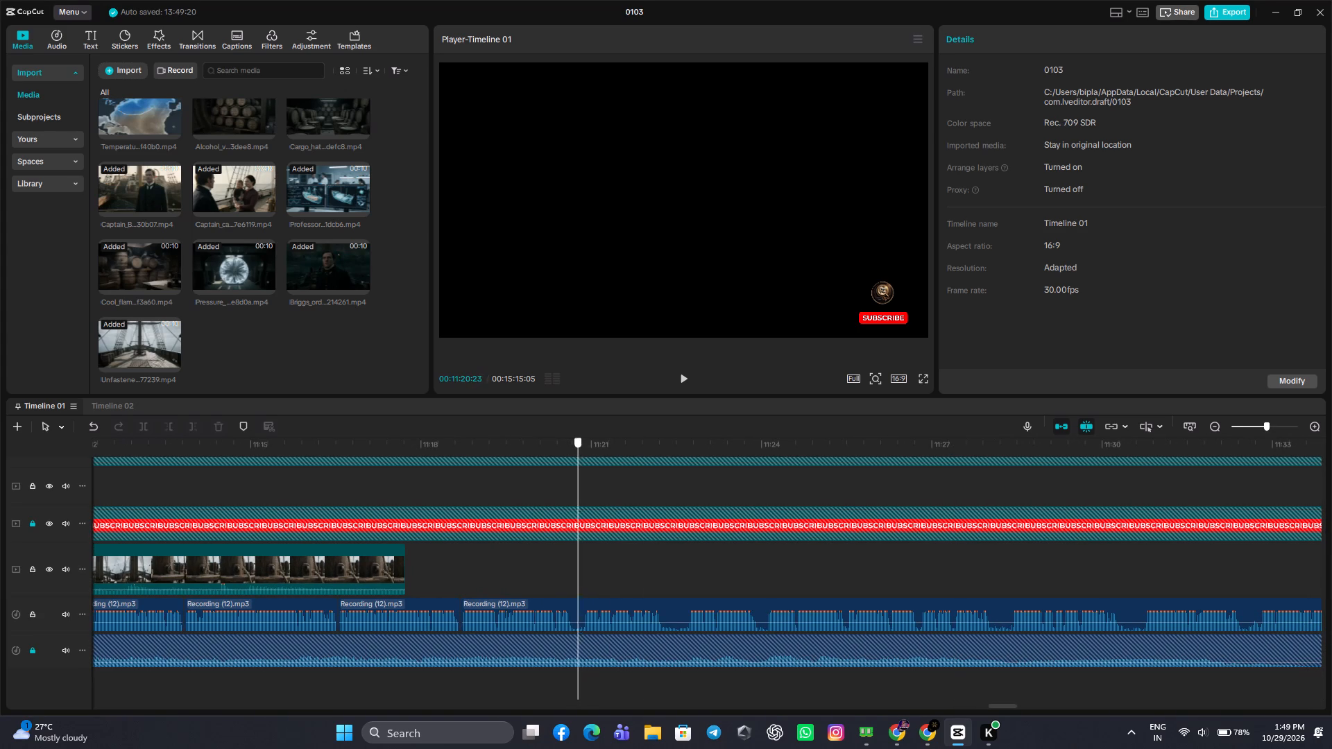
drag(577, 602, 572, 611)
click(572, 611)
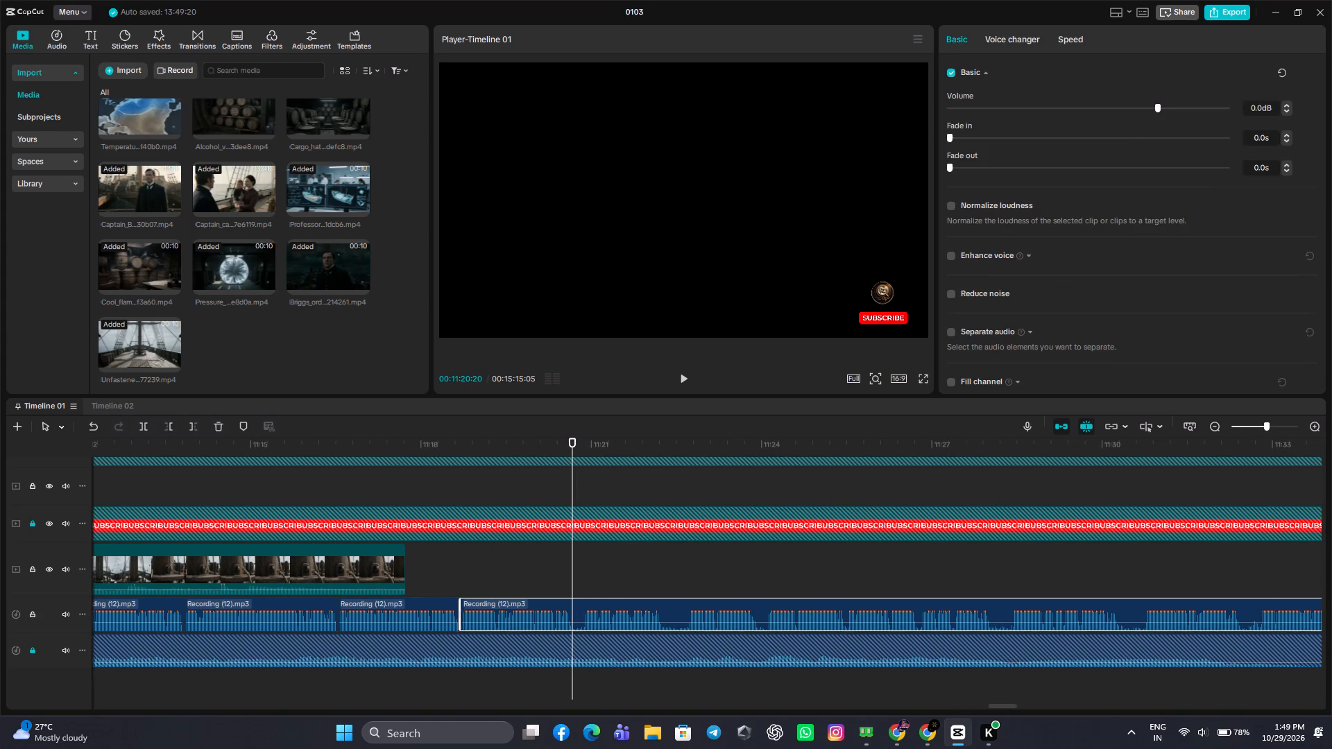
click(140, 429)
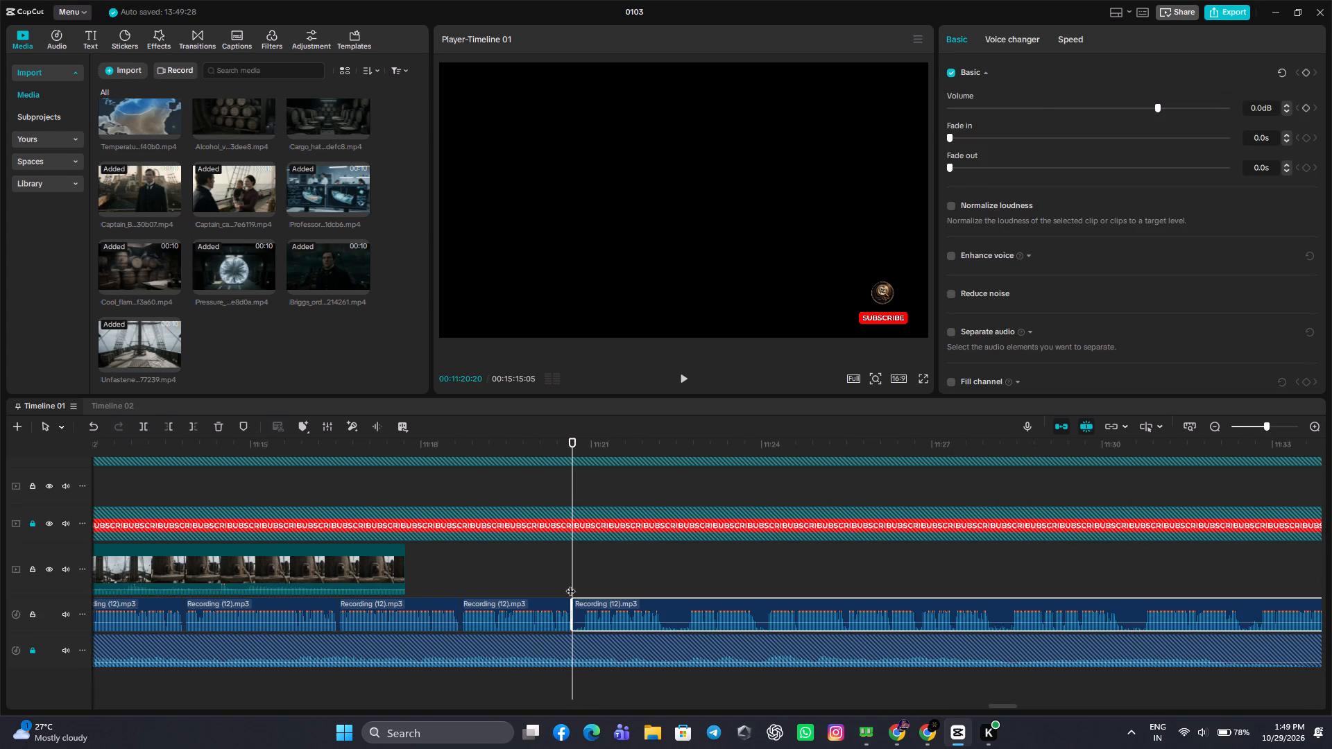
click(588, 570)
drag(586, 576, 582, 592)
click(586, 611)
click(163, 424)
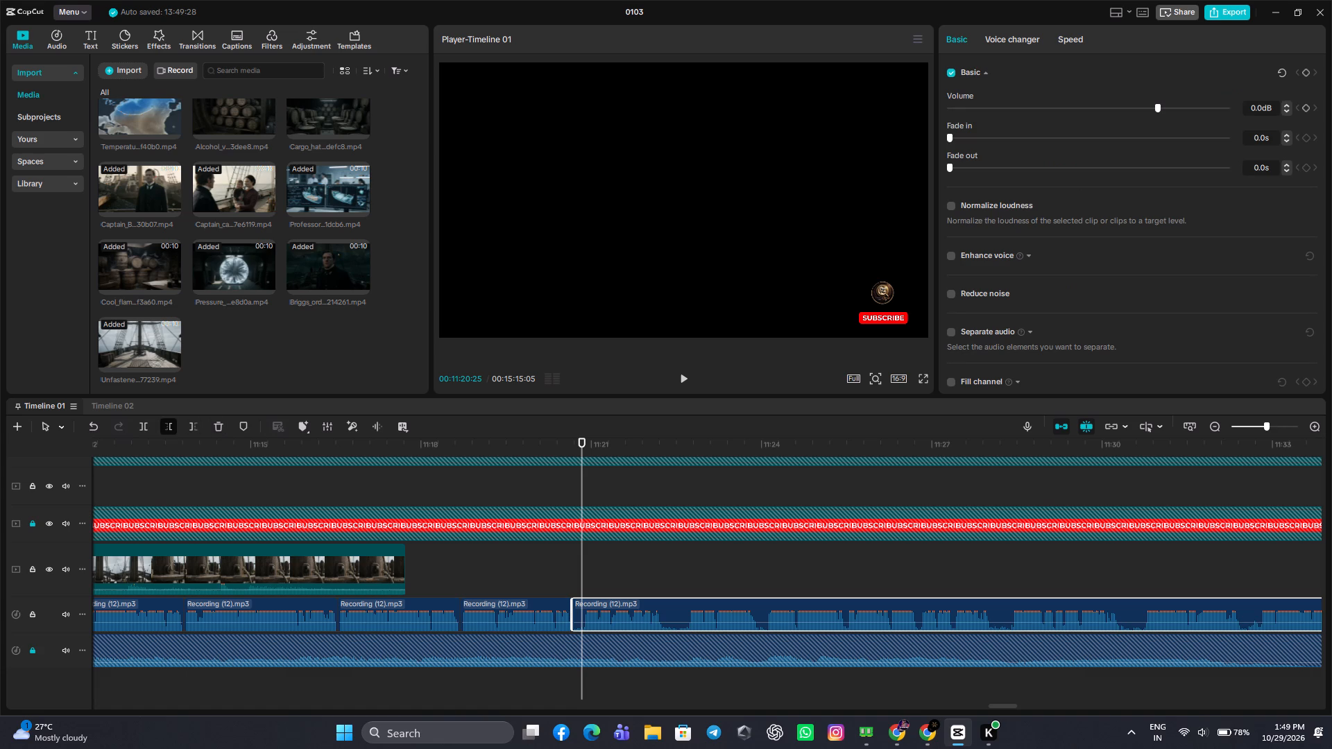
drag(599, 612, 592, 616)
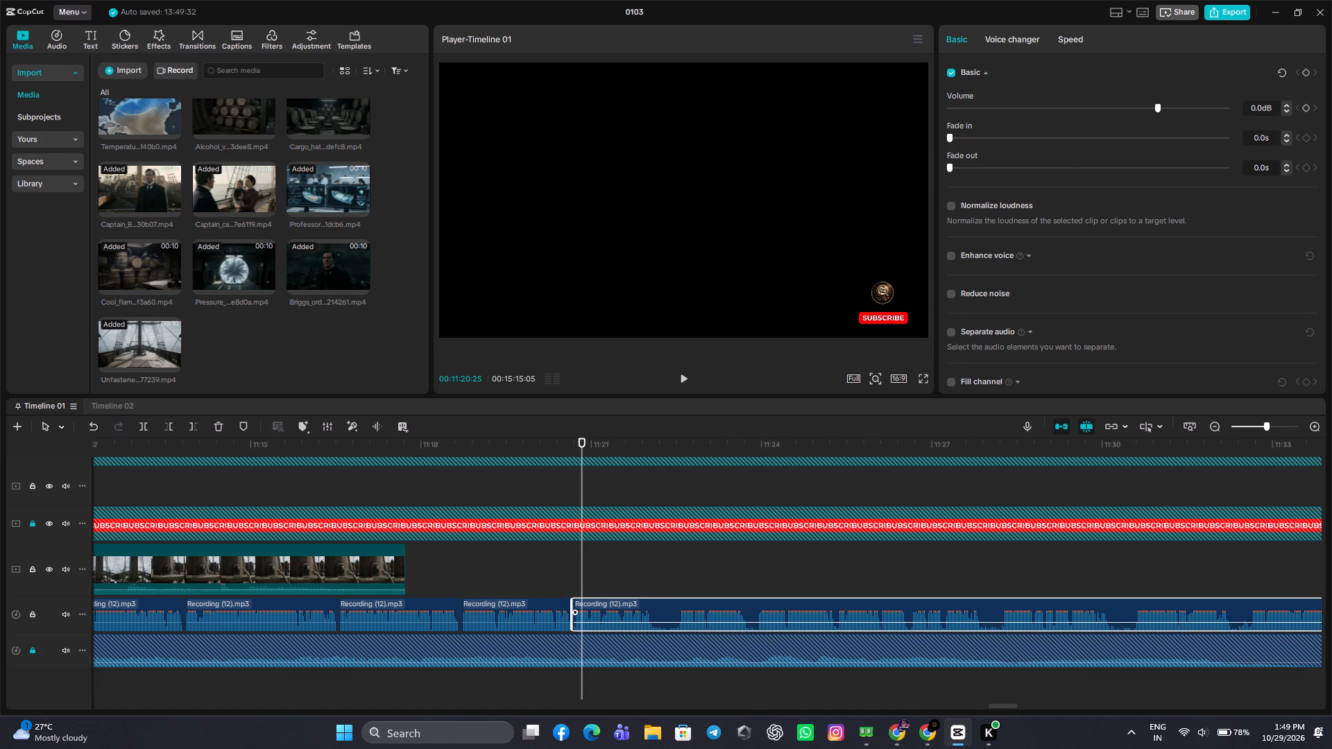
Cut the narration pause from 11:22:01 to 11:22:15 and close the gap.
double_click(651, 575)
click(658, 611)
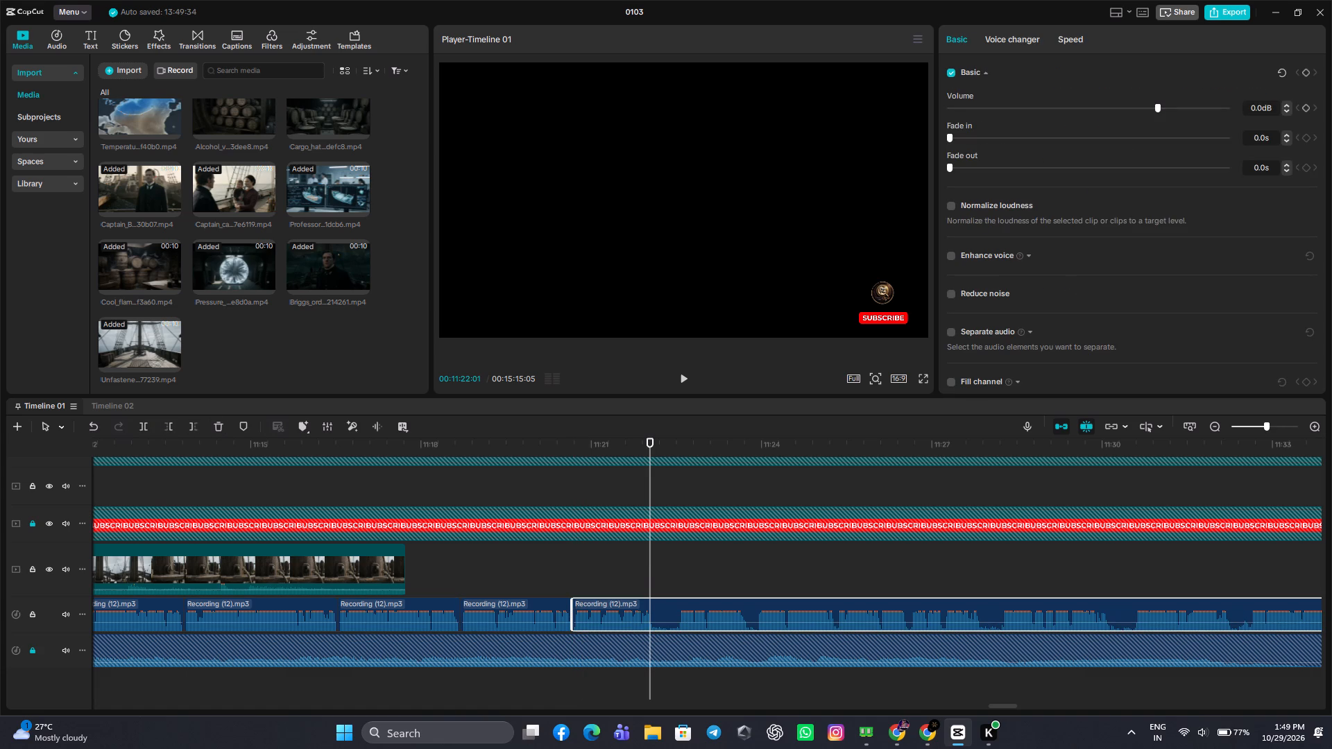
click(146, 431)
click(675, 578)
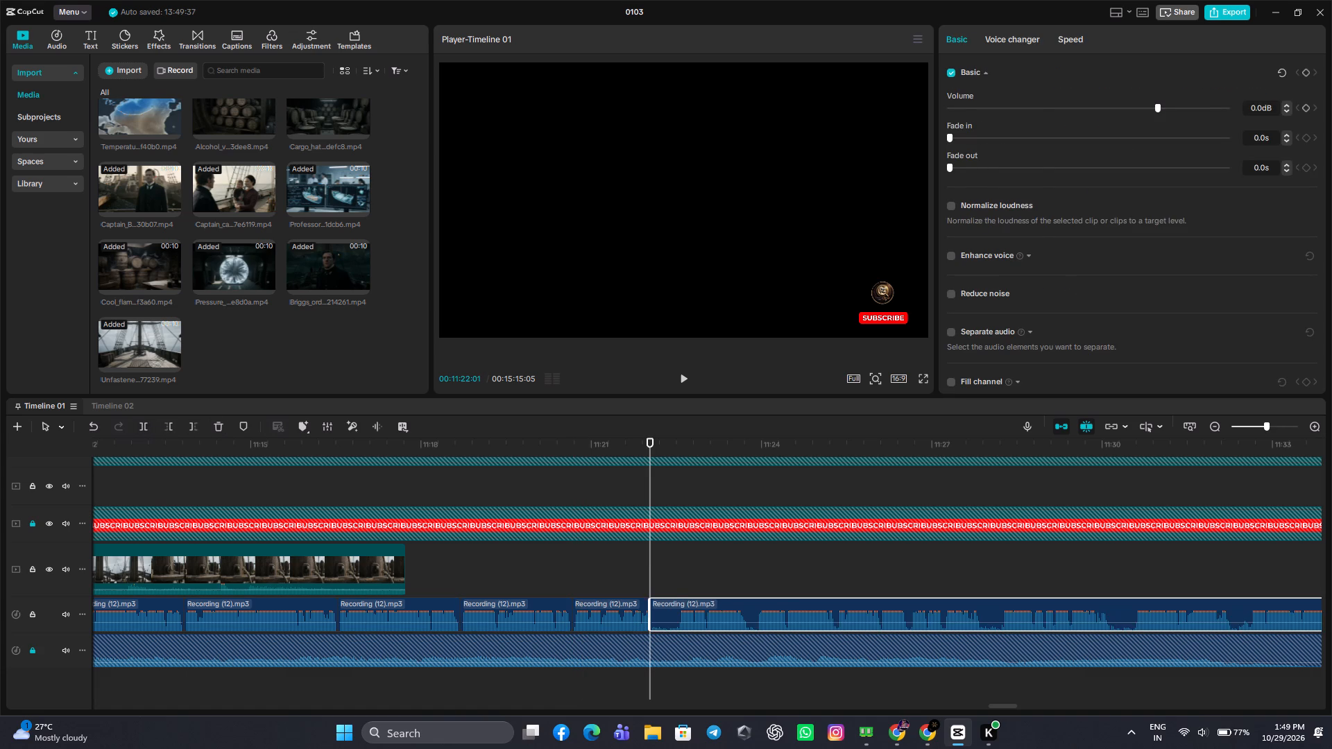
drag(675, 578, 676, 608)
click(676, 608)
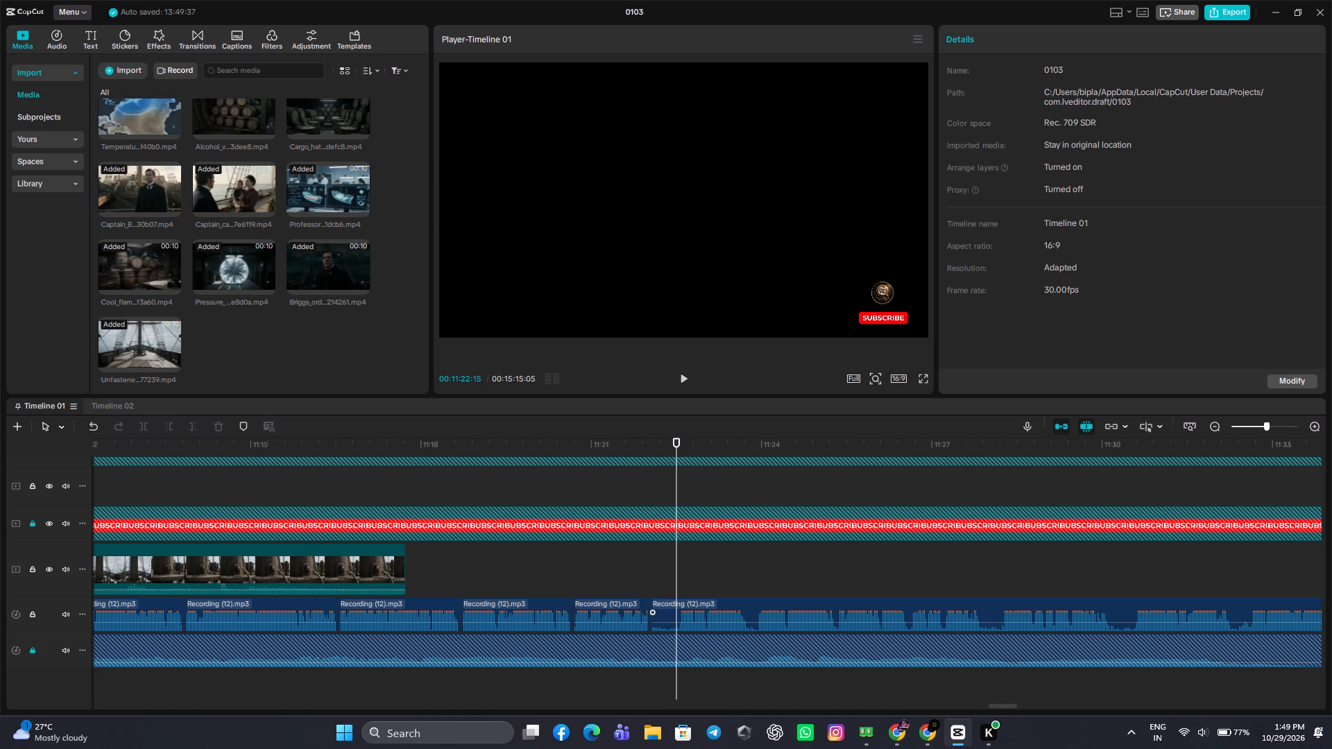
click(167, 434)
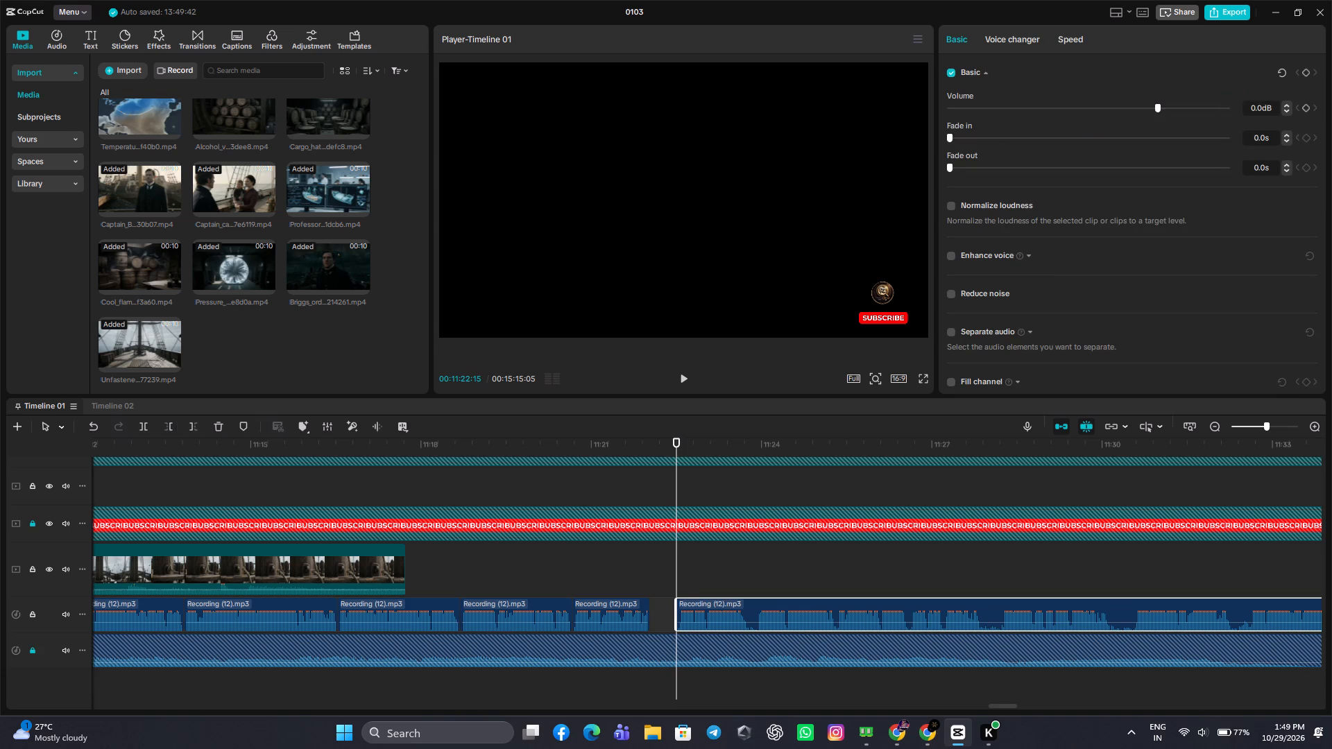
drag(721, 612, 694, 614)
Cut the narration pause from 11:23:09 to 11:23:13 and close the gap.
click(725, 565)
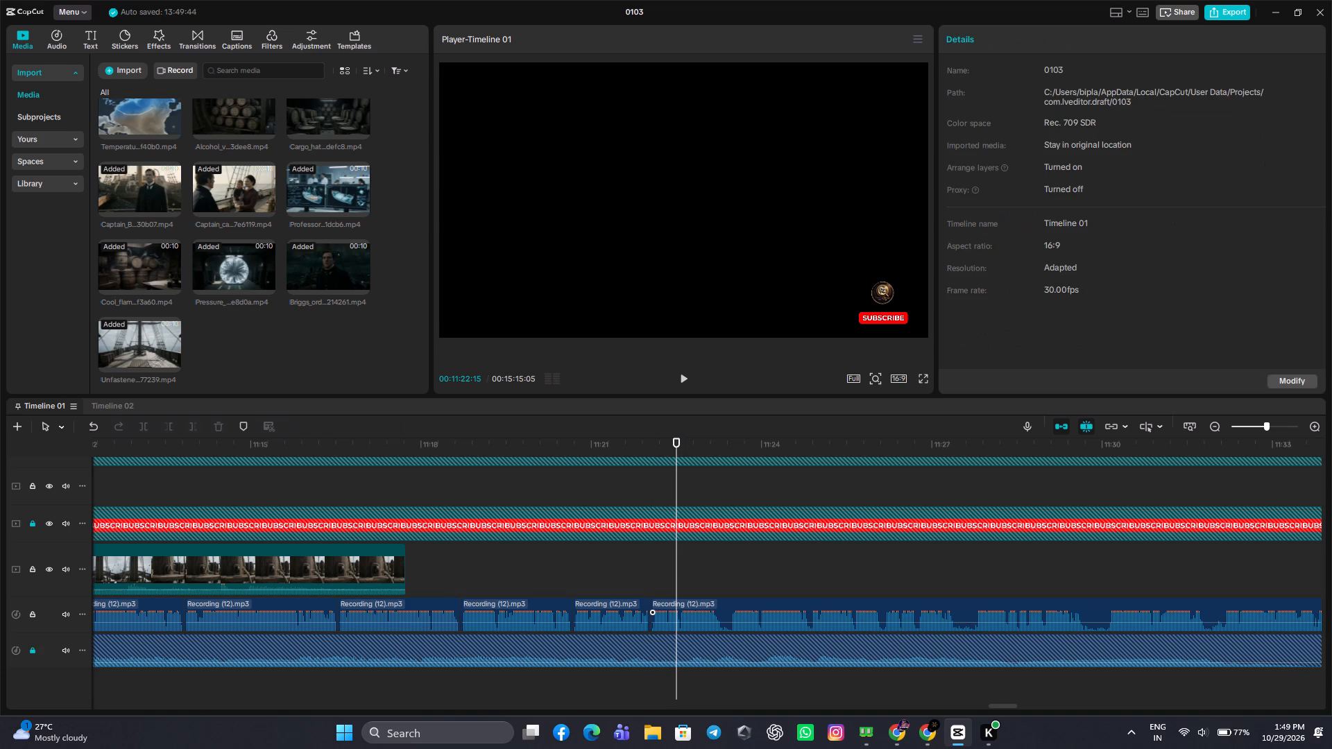
drag(726, 567, 721, 580)
double_click(721, 580)
click(718, 598)
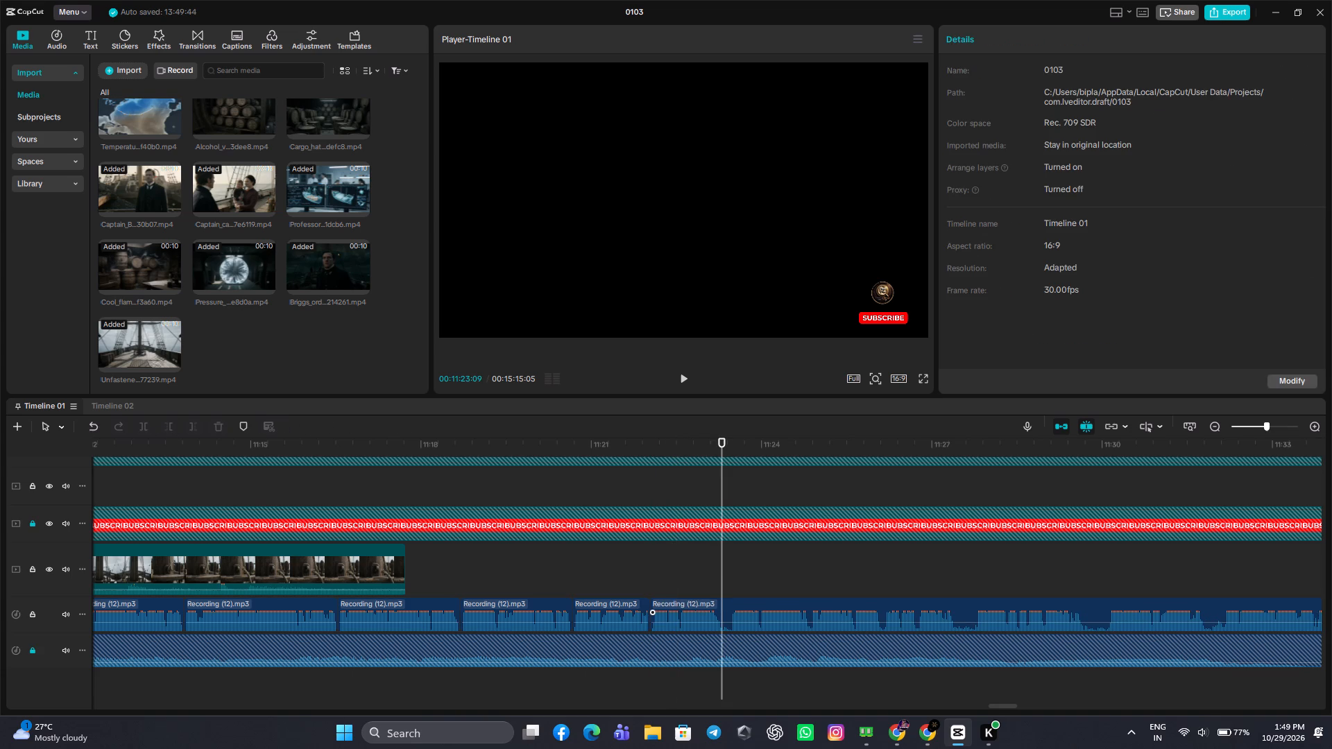
click(148, 429)
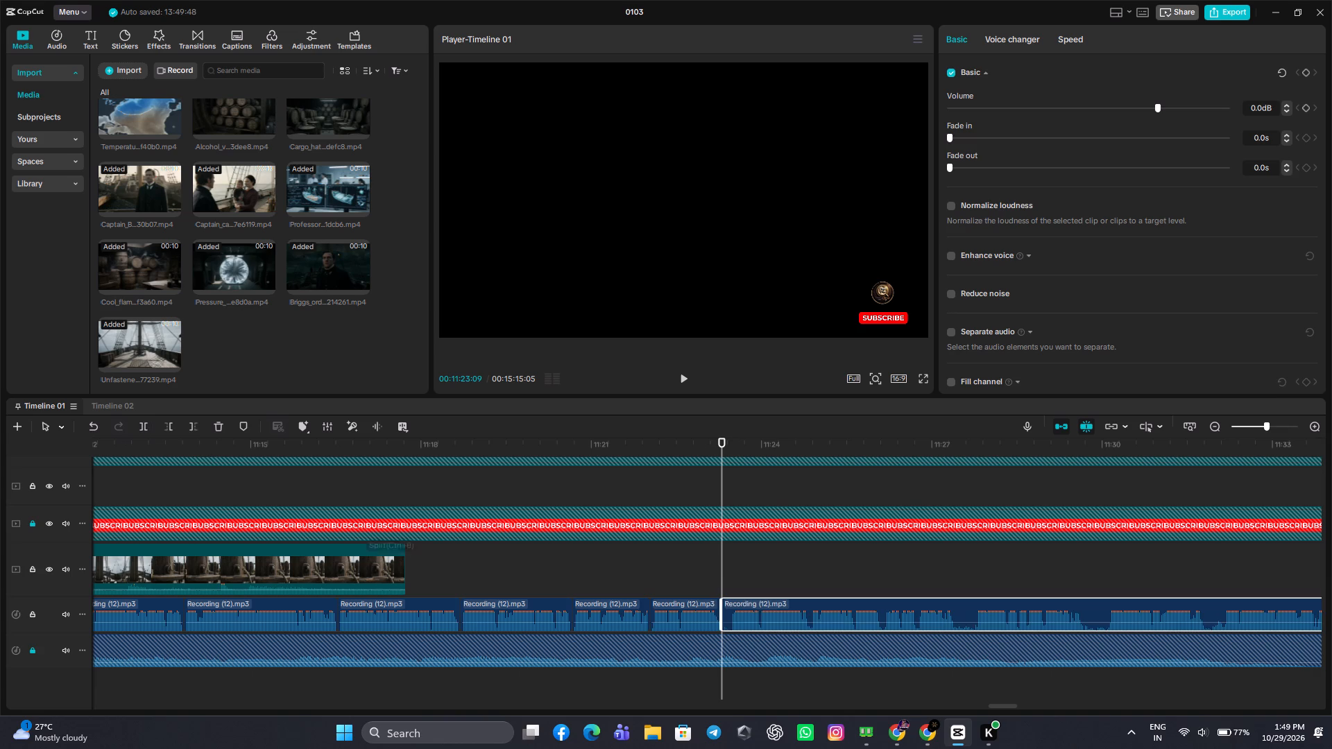
click(728, 576)
drag(728, 576, 728, 581)
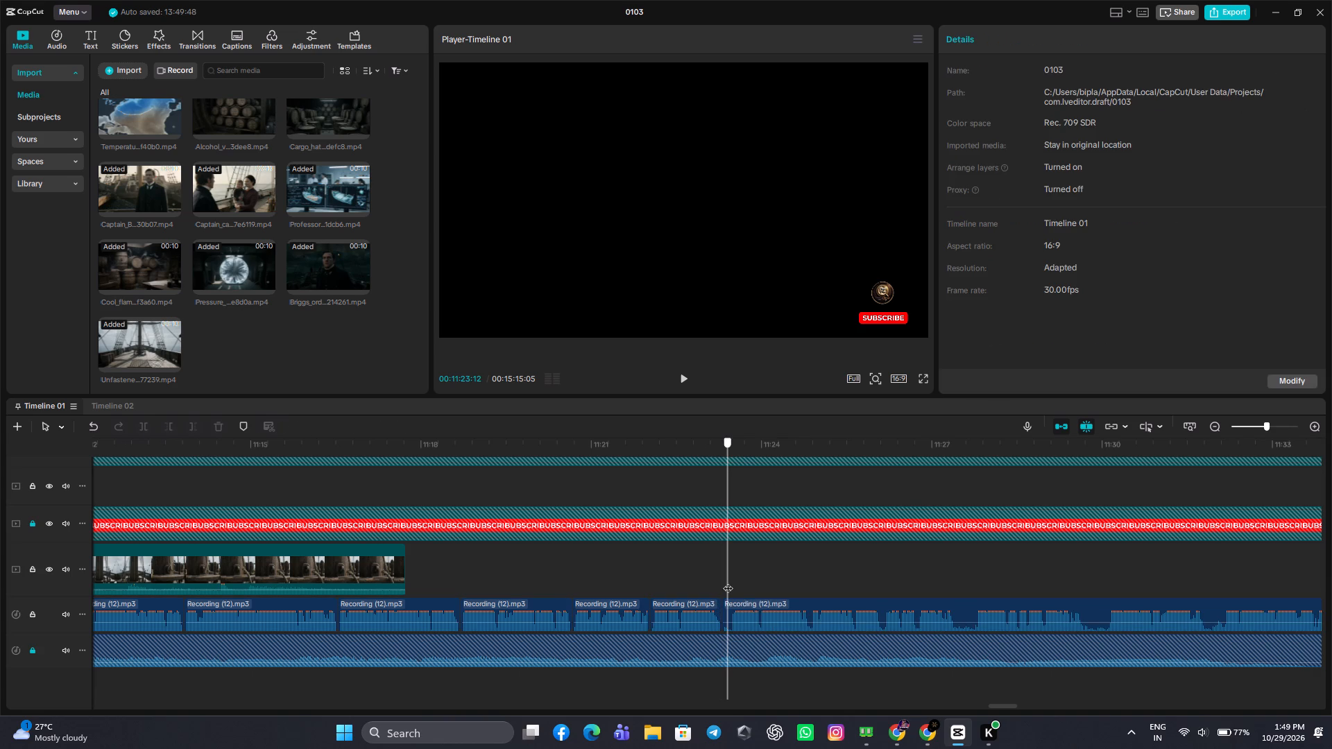
drag(728, 581, 729, 605)
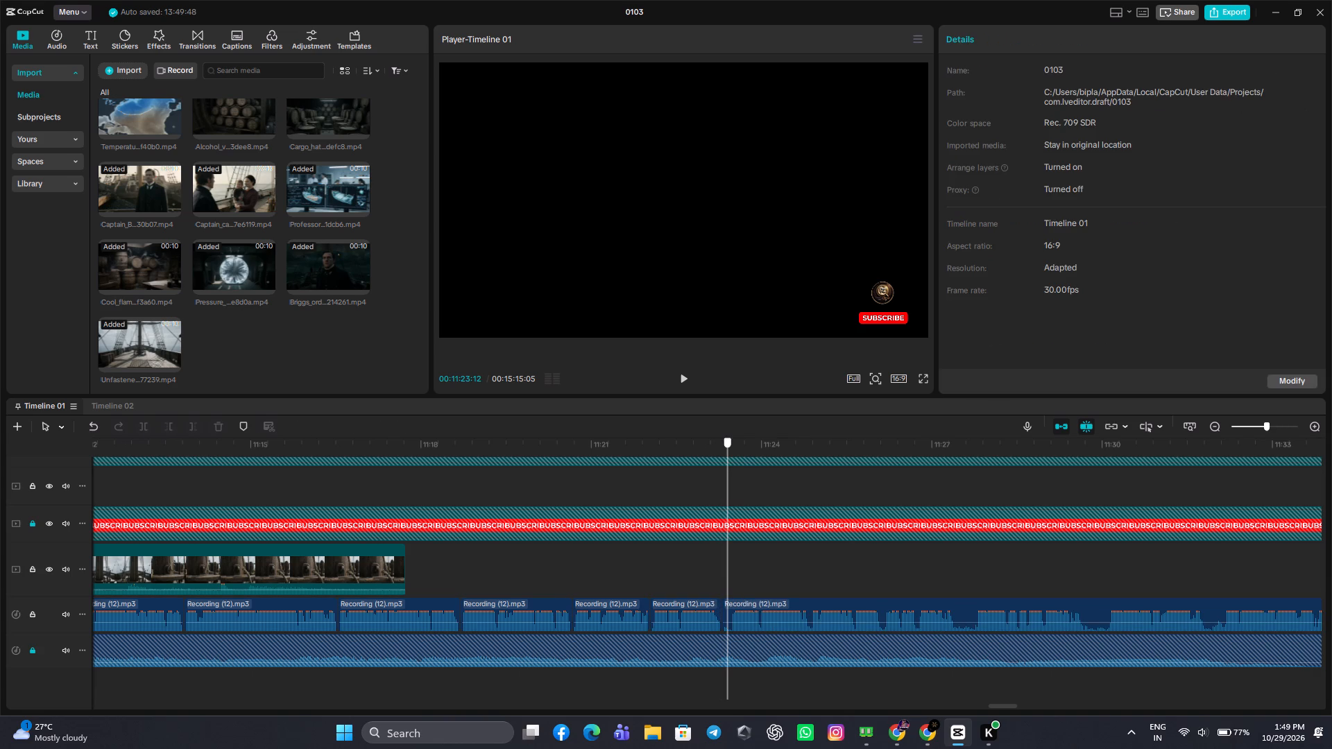
drag(729, 605, 730, 629)
click(733, 619)
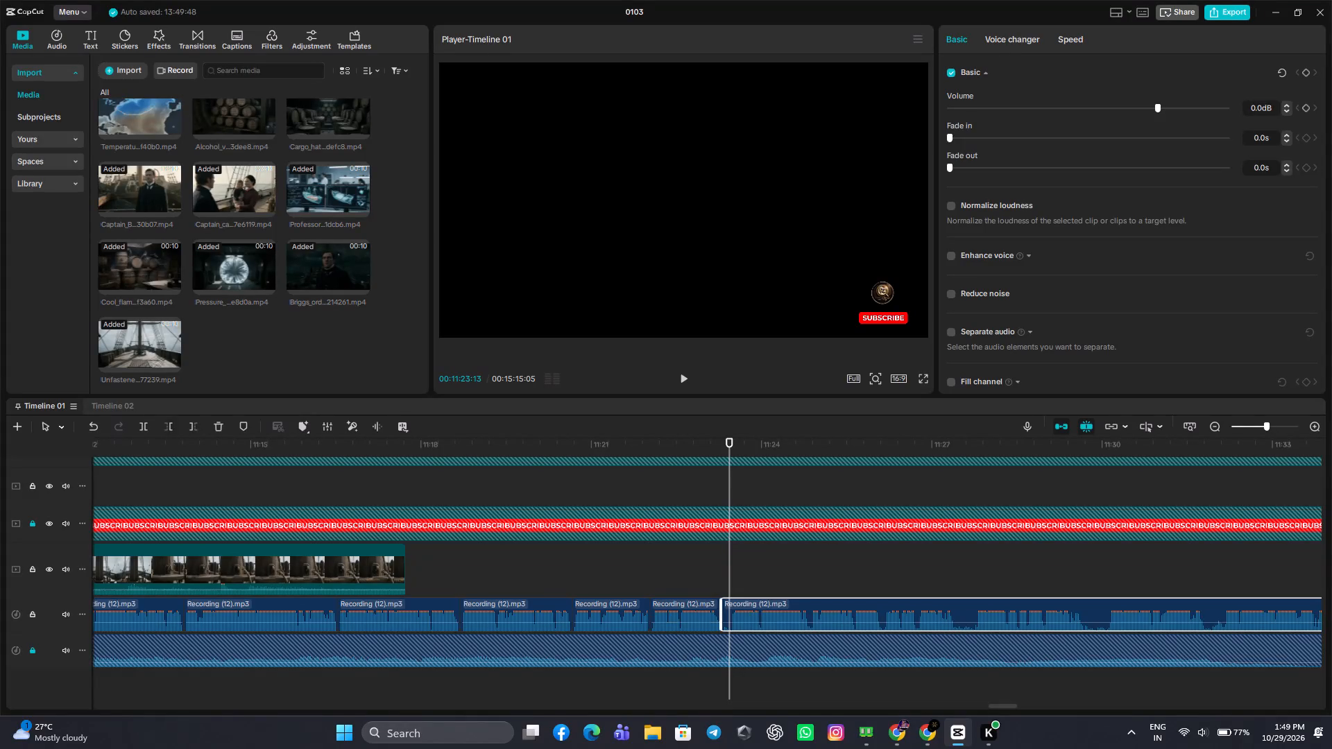
click(171, 432)
drag(756, 615, 751, 618)
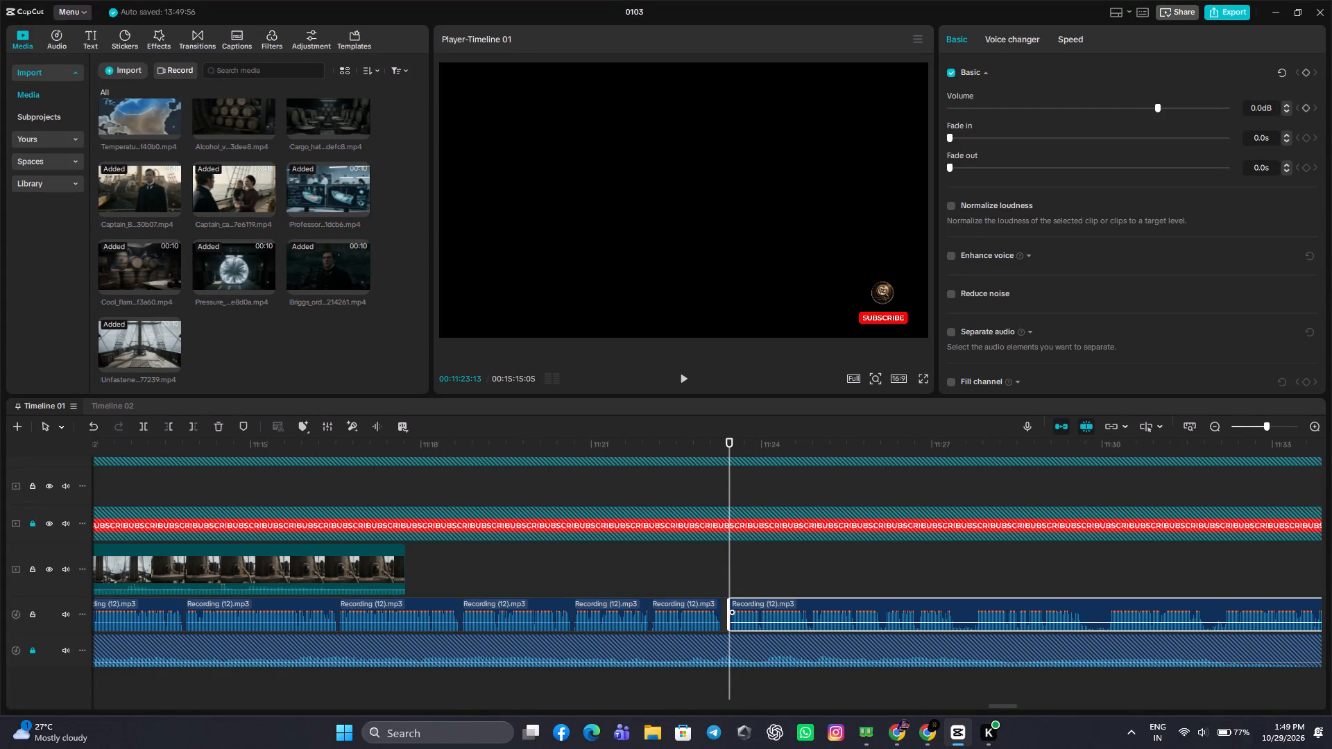
drag(751, 618, 745, 618)
Play the trimmed narration from 11:07:17 past the end of the Unfastened_rope clip, then park the playhead at 11:20:14.
click(588, 568)
drag(587, 568, 586, 570)
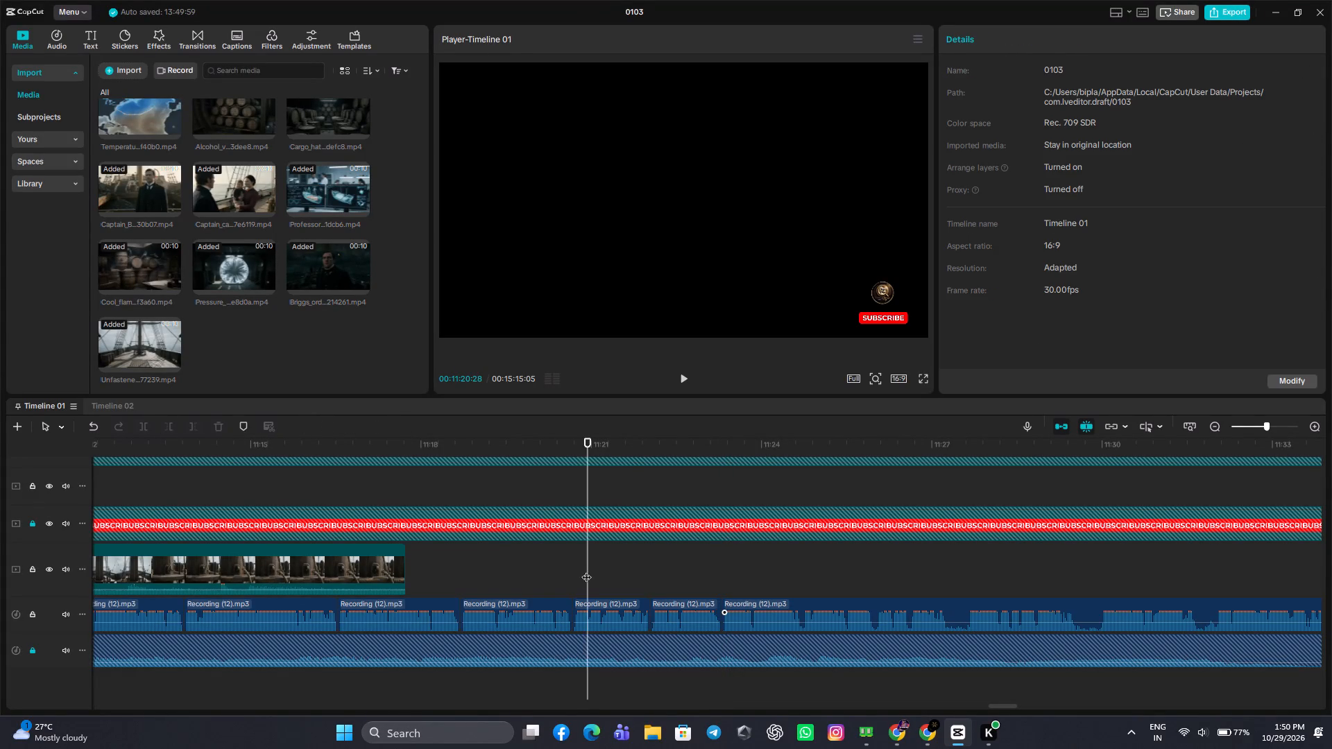
drag(586, 570, 96, 576)
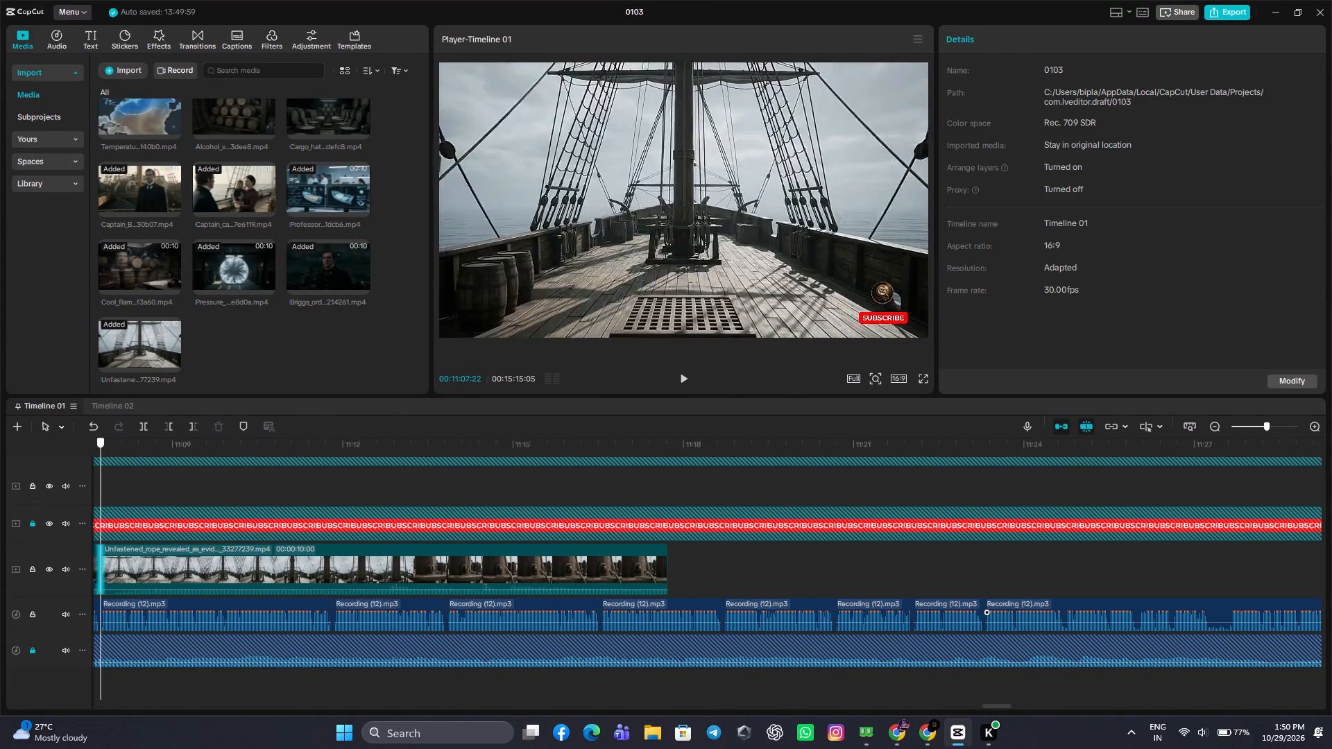
drag(96, 576, 149, 594)
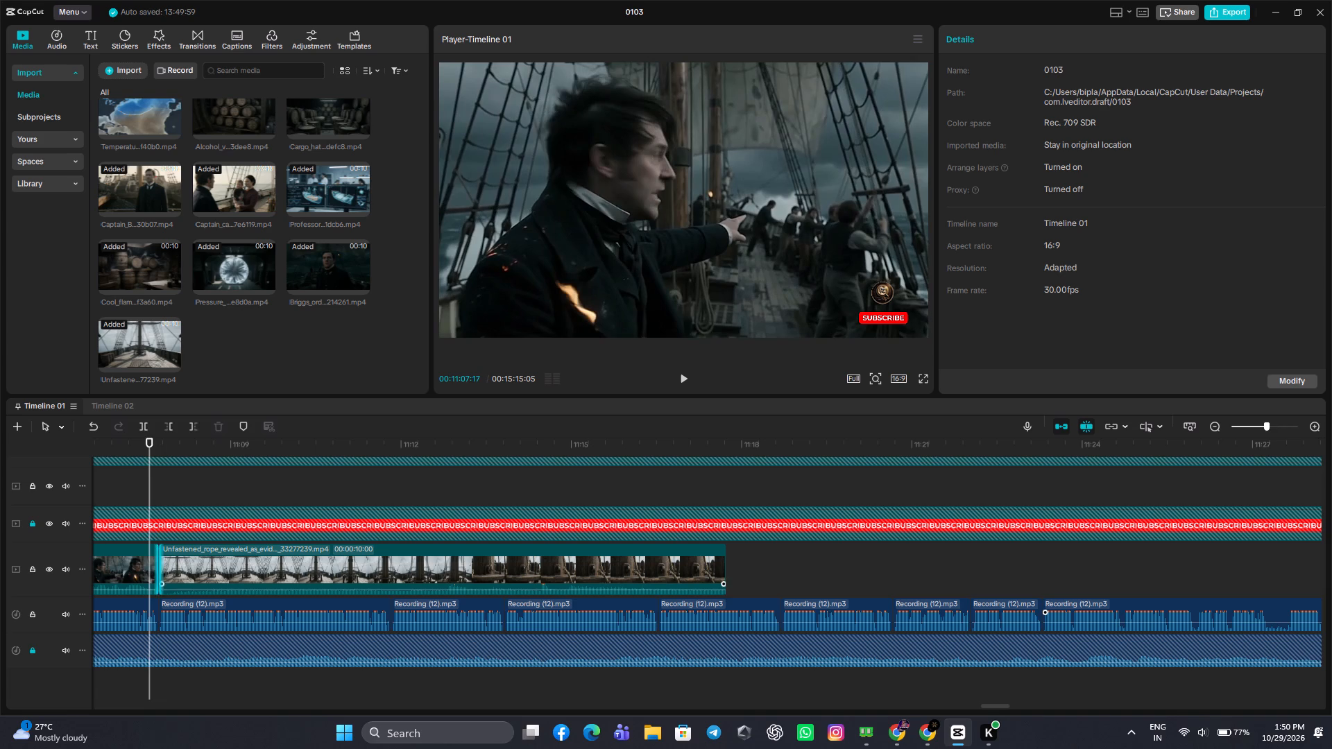
click(678, 384)
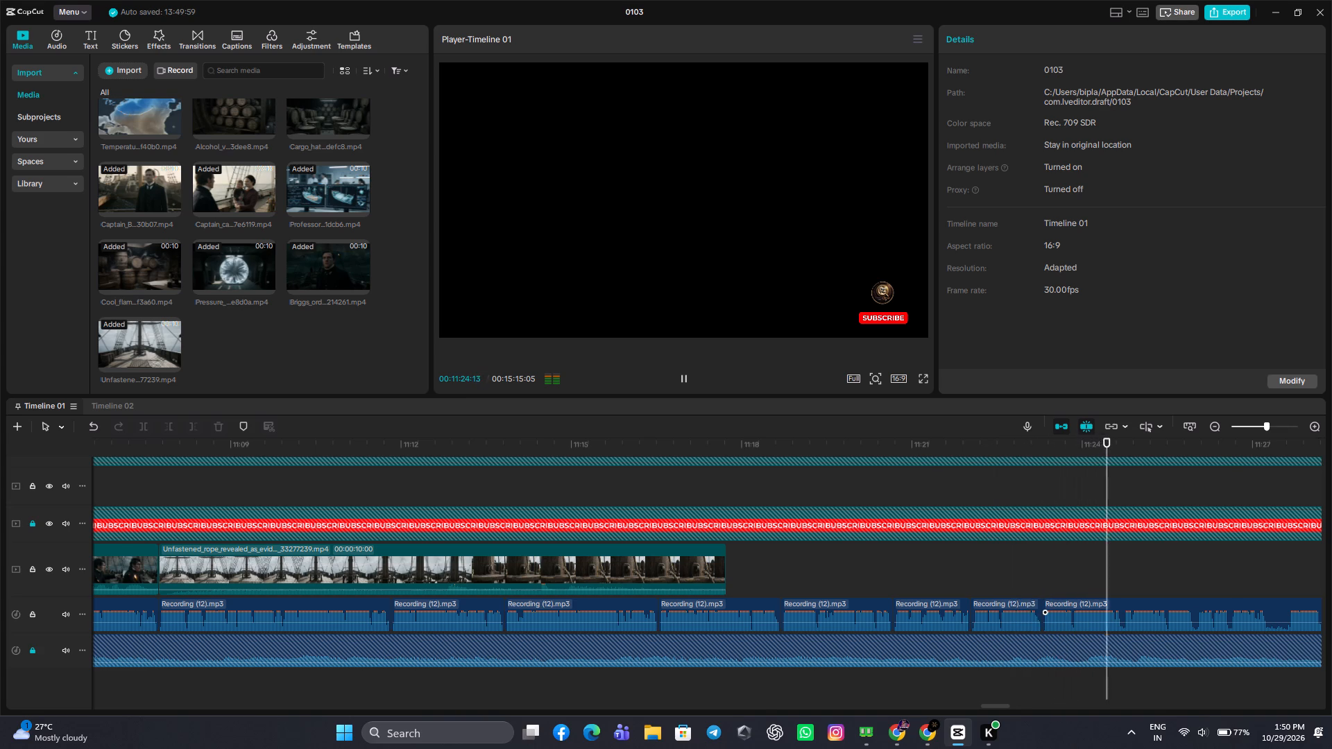
click(1023, 574)
drag(1023, 574, 882, 591)
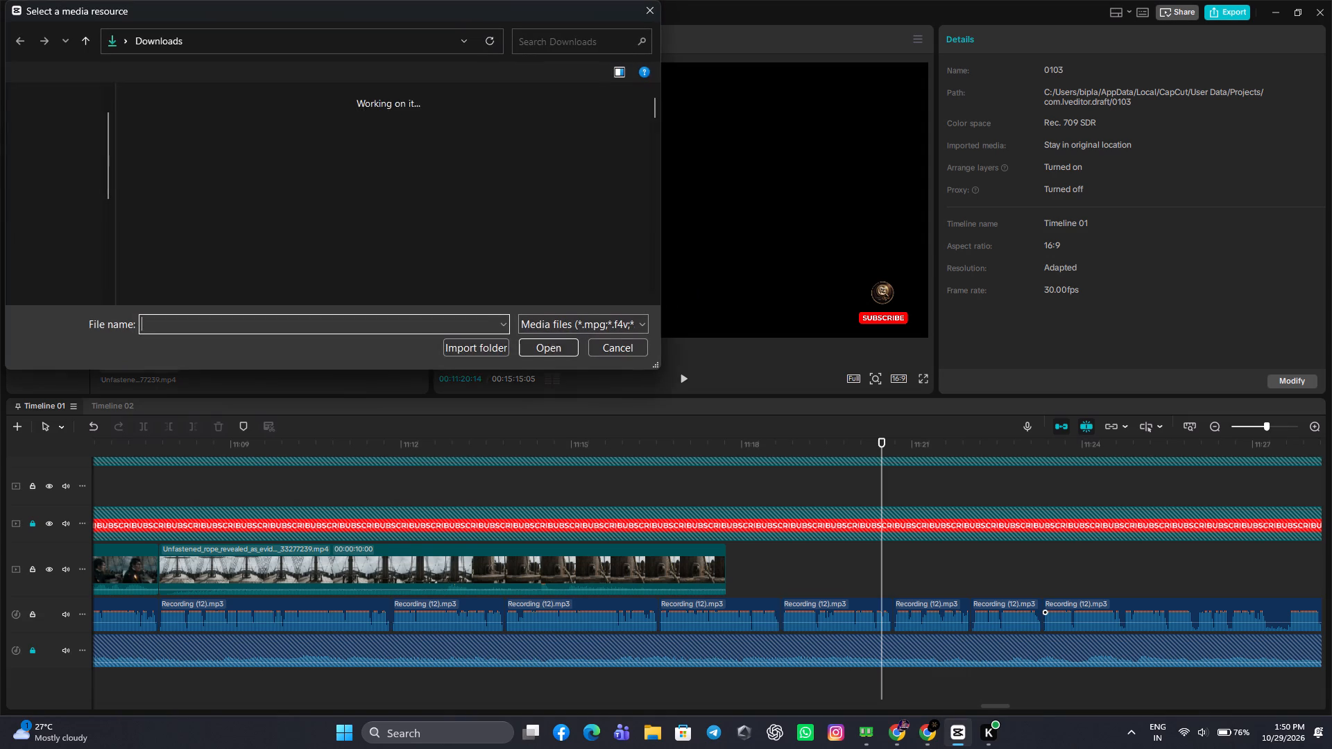
scroll(249, 189, down, 2)
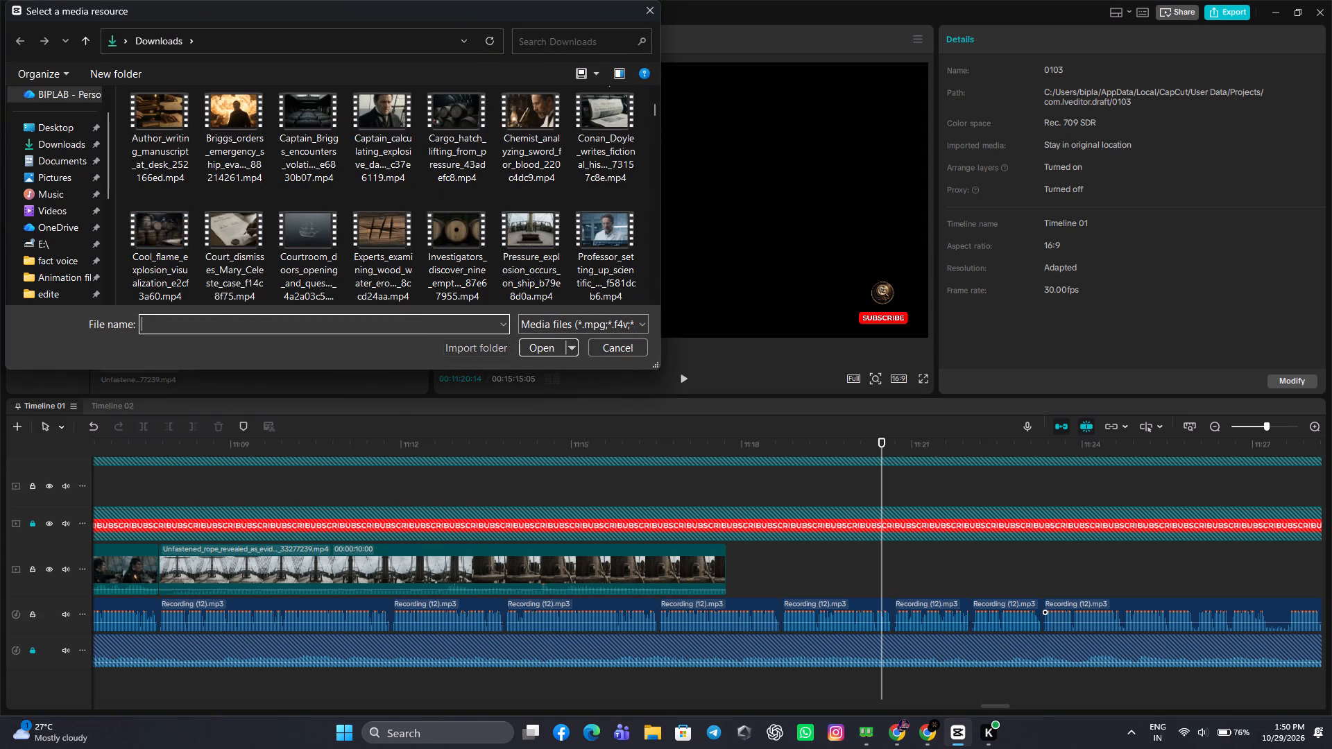
scroll(250, 185, down, 1)
double_click(529, 240)
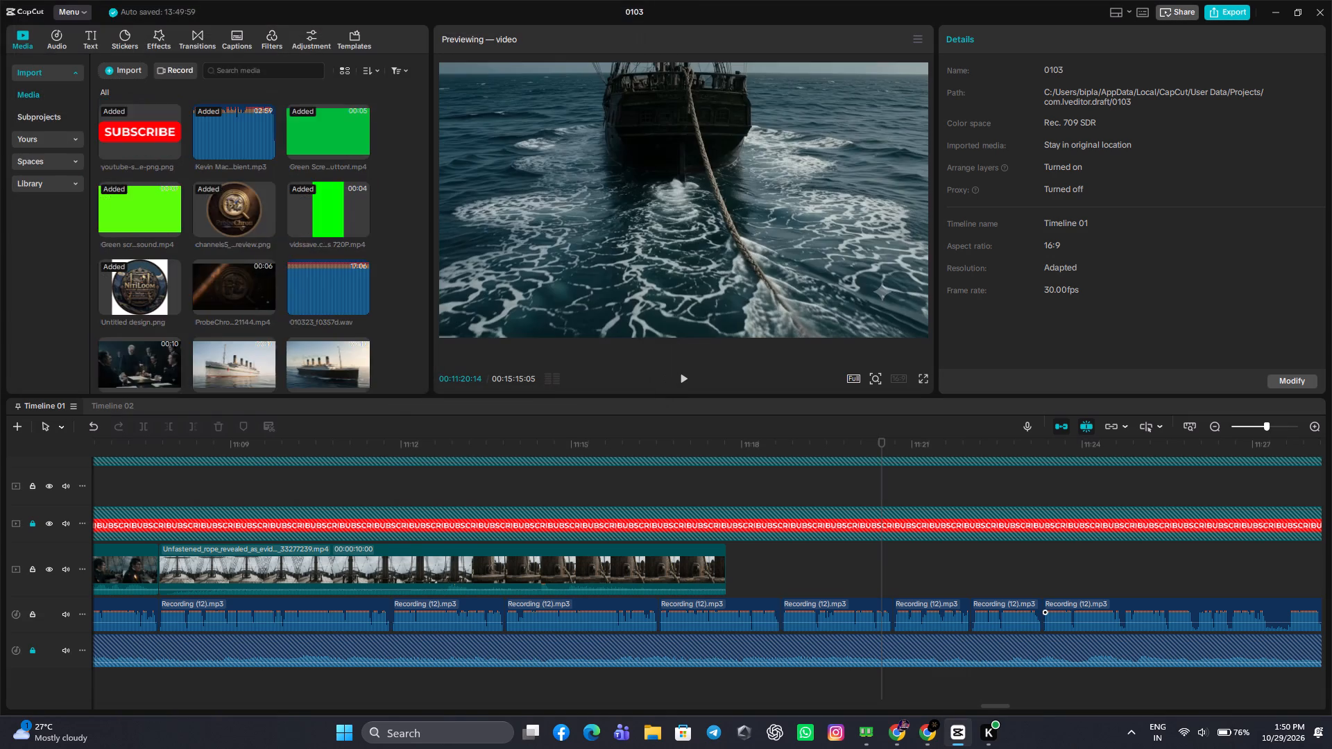
click(262, 365)
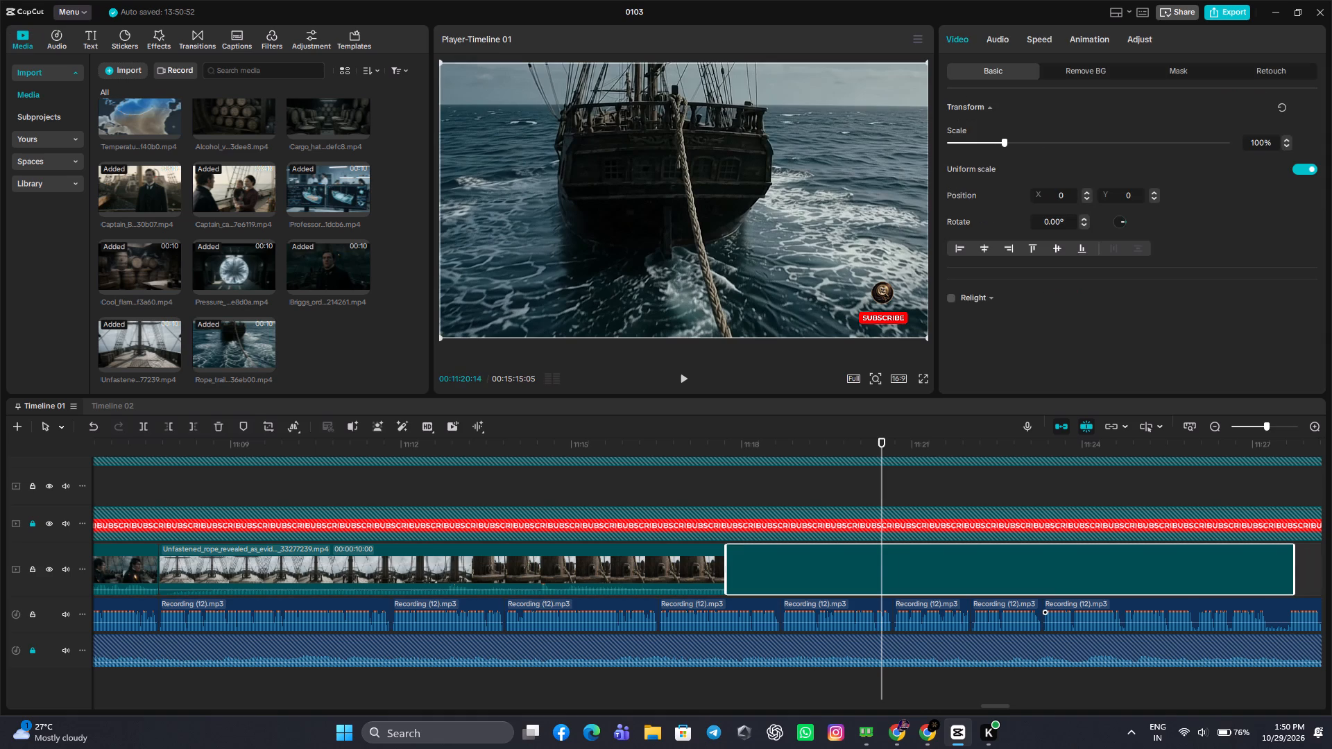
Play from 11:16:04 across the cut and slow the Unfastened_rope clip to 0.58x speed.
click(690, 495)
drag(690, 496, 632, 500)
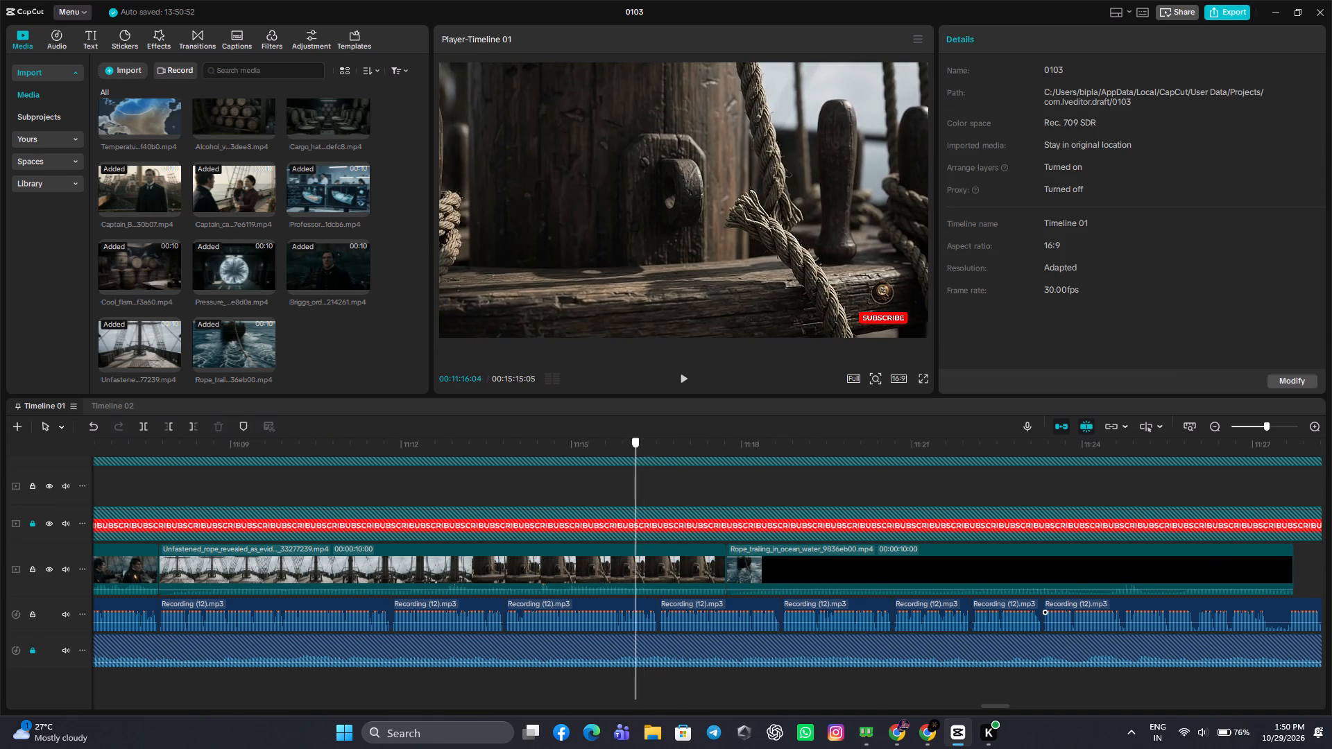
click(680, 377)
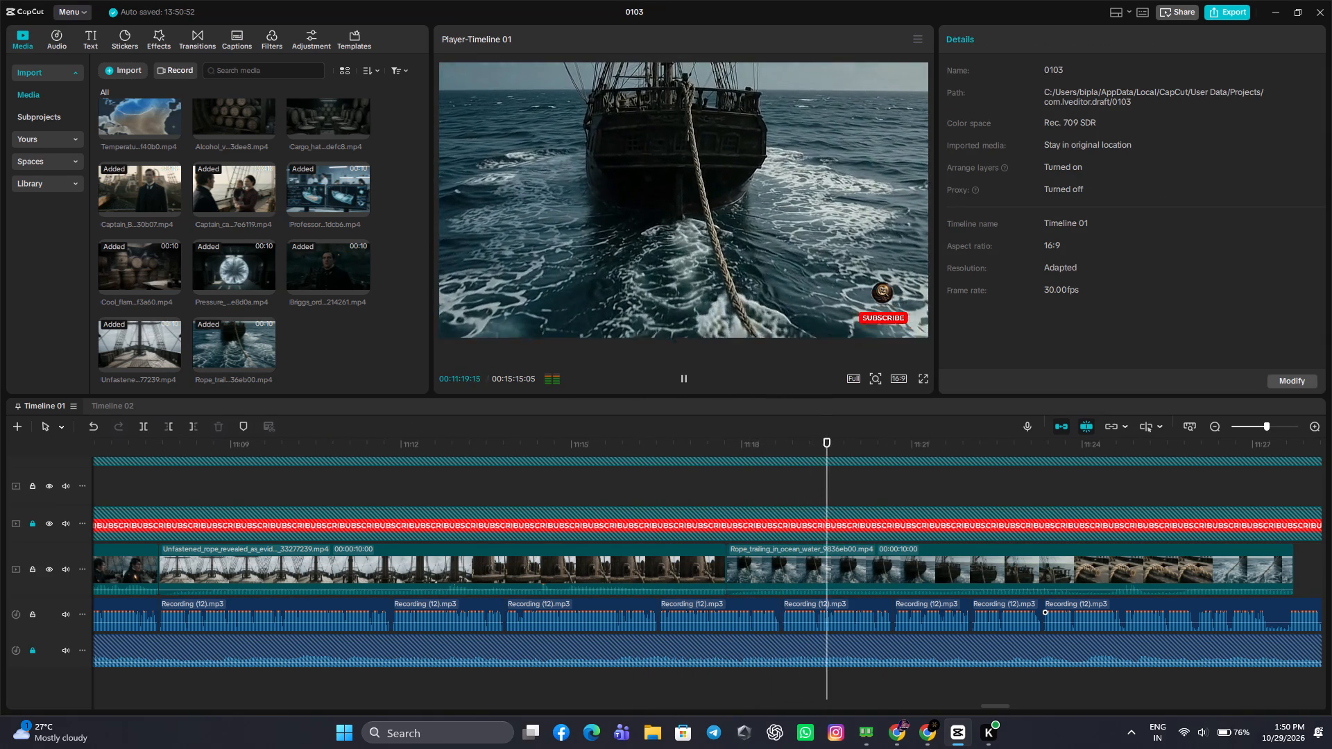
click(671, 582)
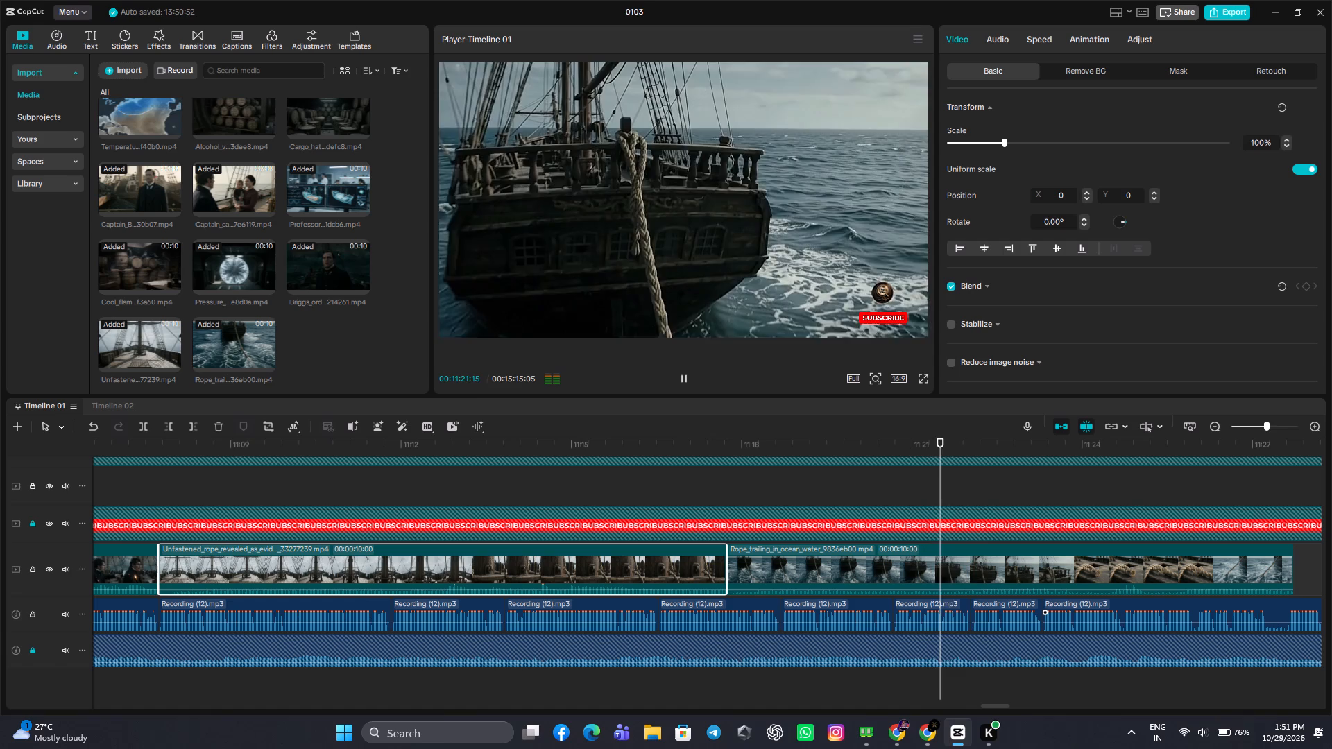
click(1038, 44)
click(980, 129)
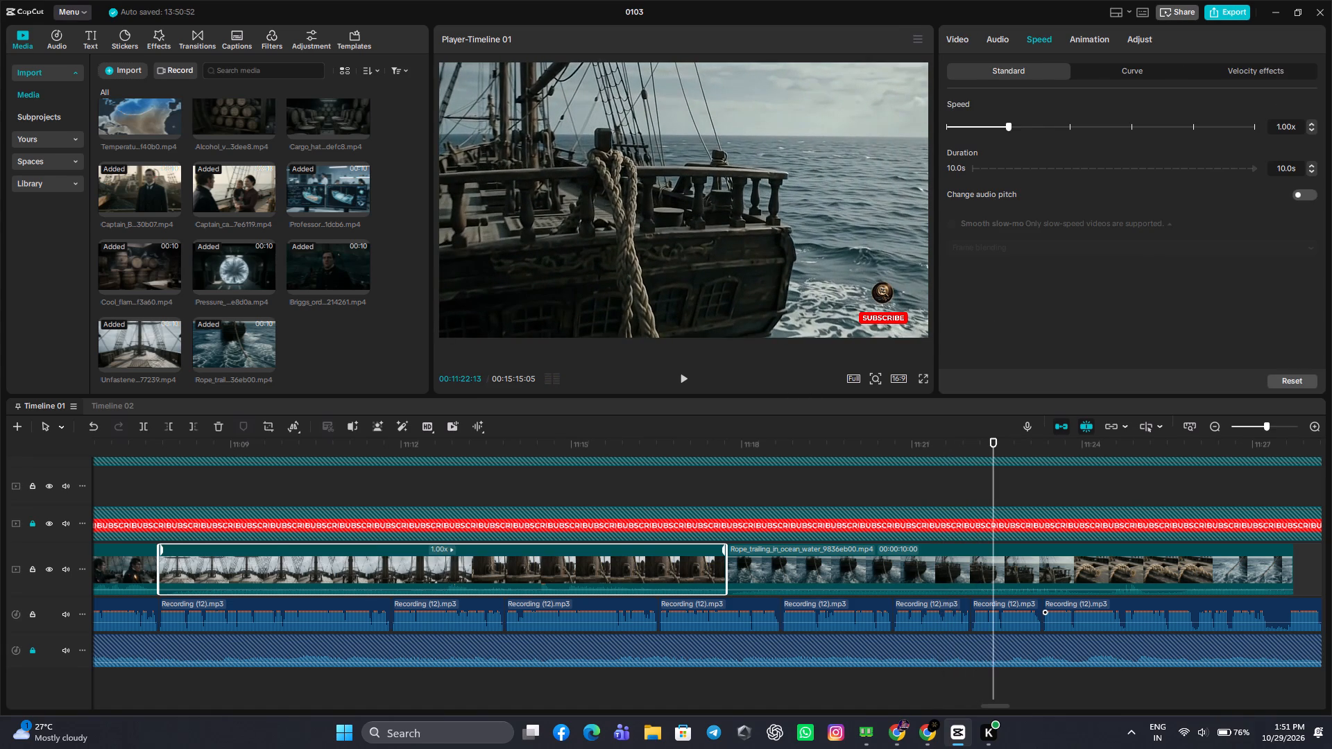
Play the narration to find its break at 11:22:01, and set the Unfastened_rope clip's speed to 0.70x so it ends there.
click(678, 392)
click(685, 382)
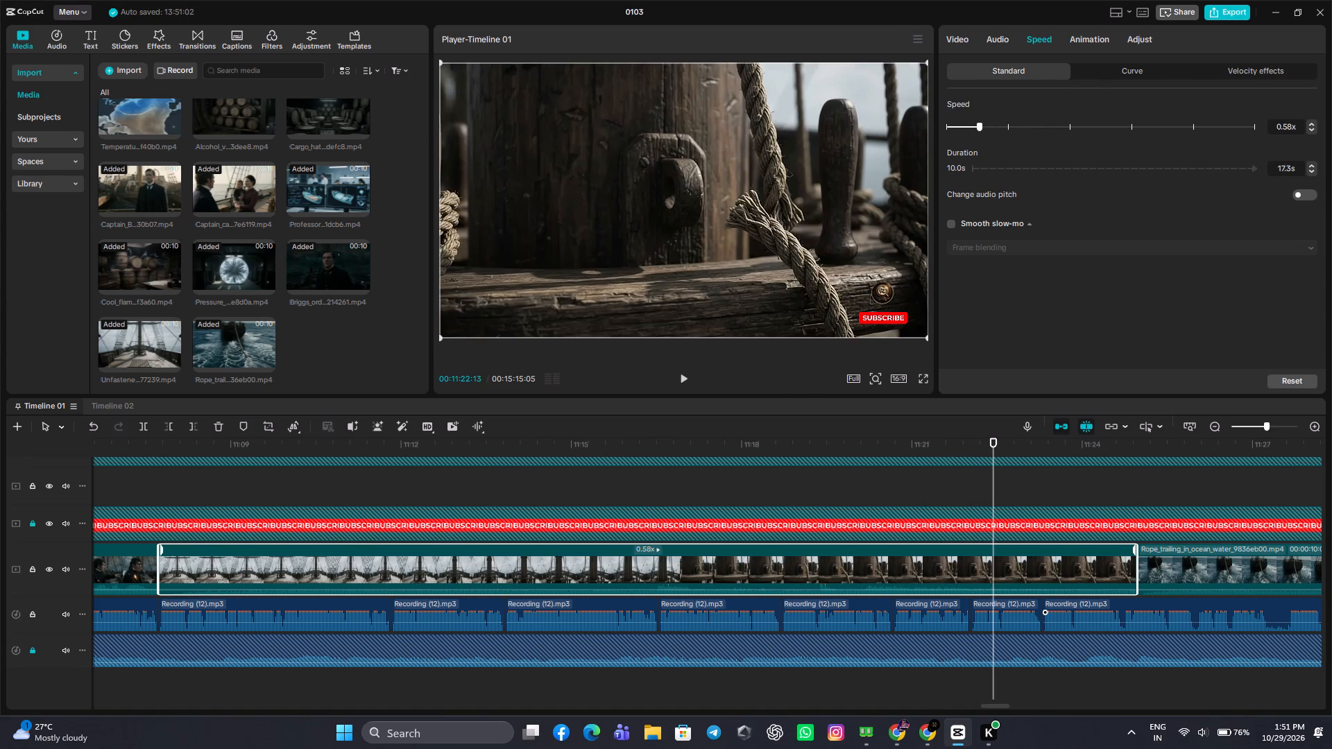
click(781, 494)
drag(780, 494, 778, 502)
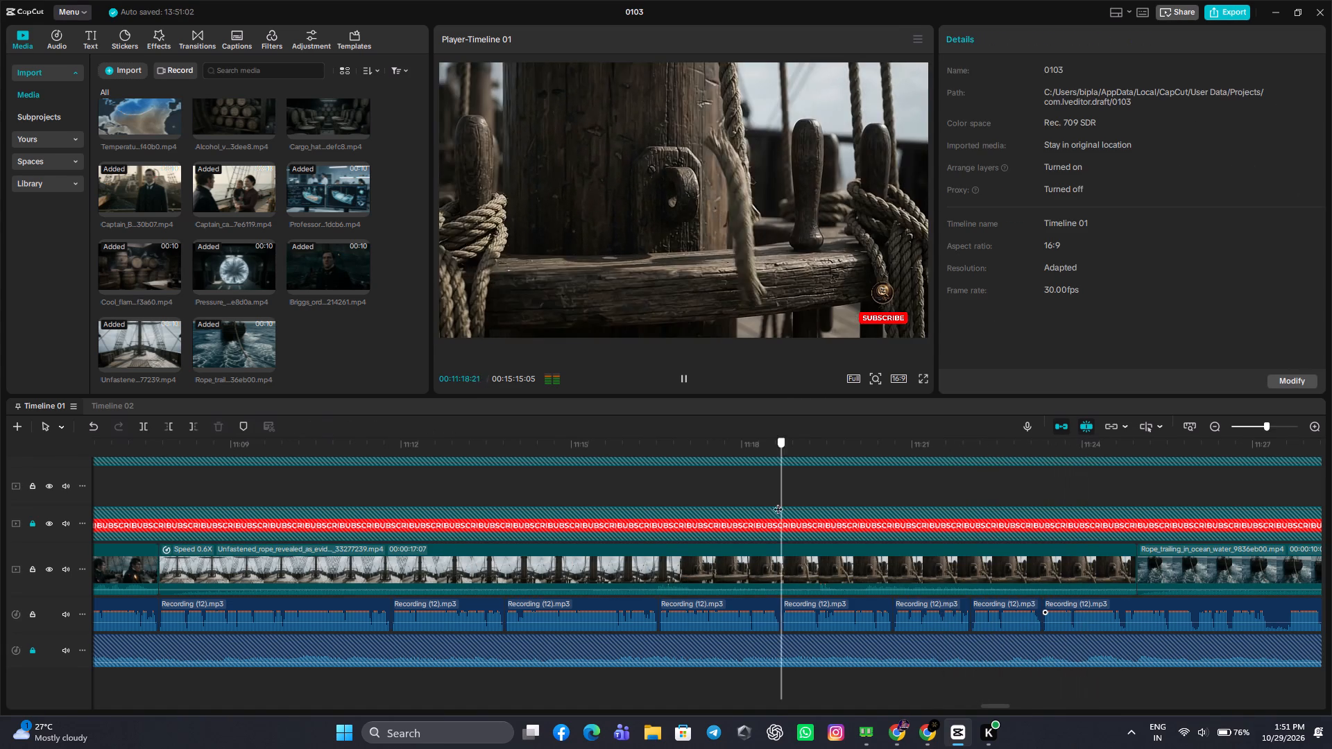
drag(778, 502, 737, 507)
click(686, 377)
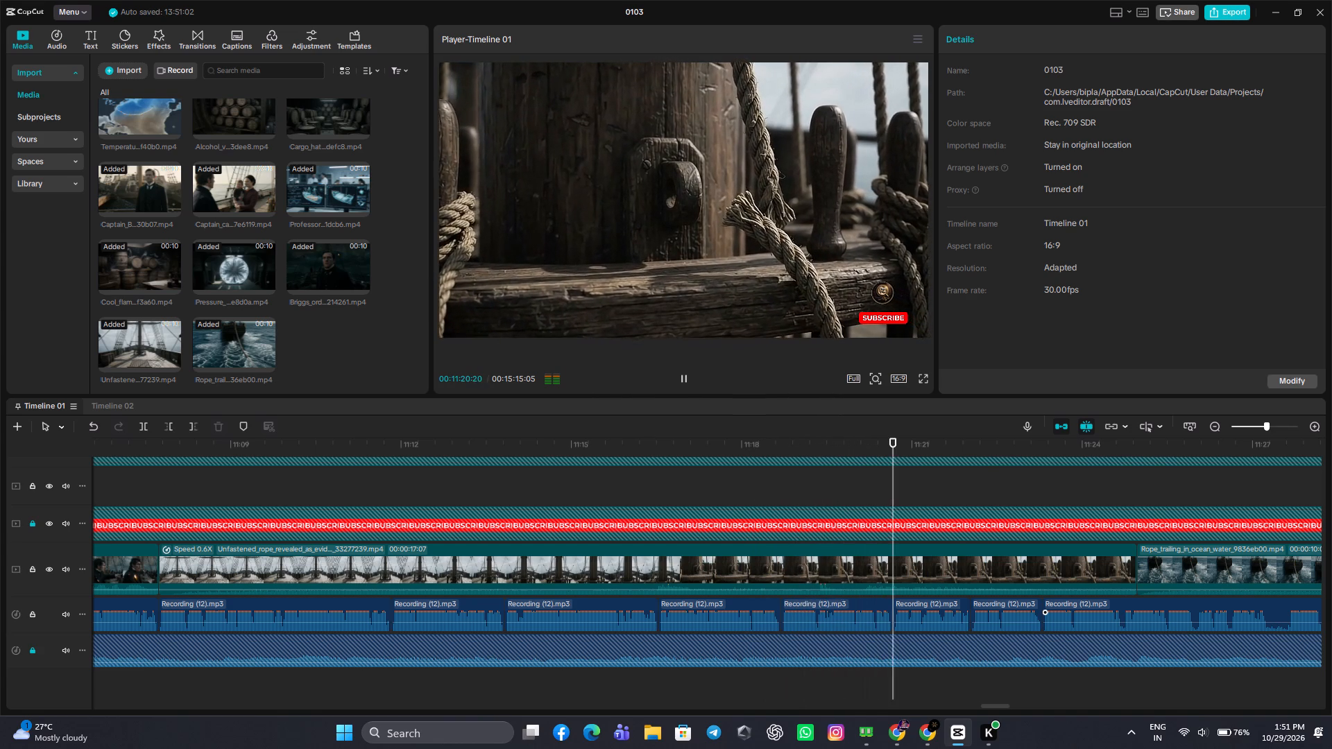
click(687, 382)
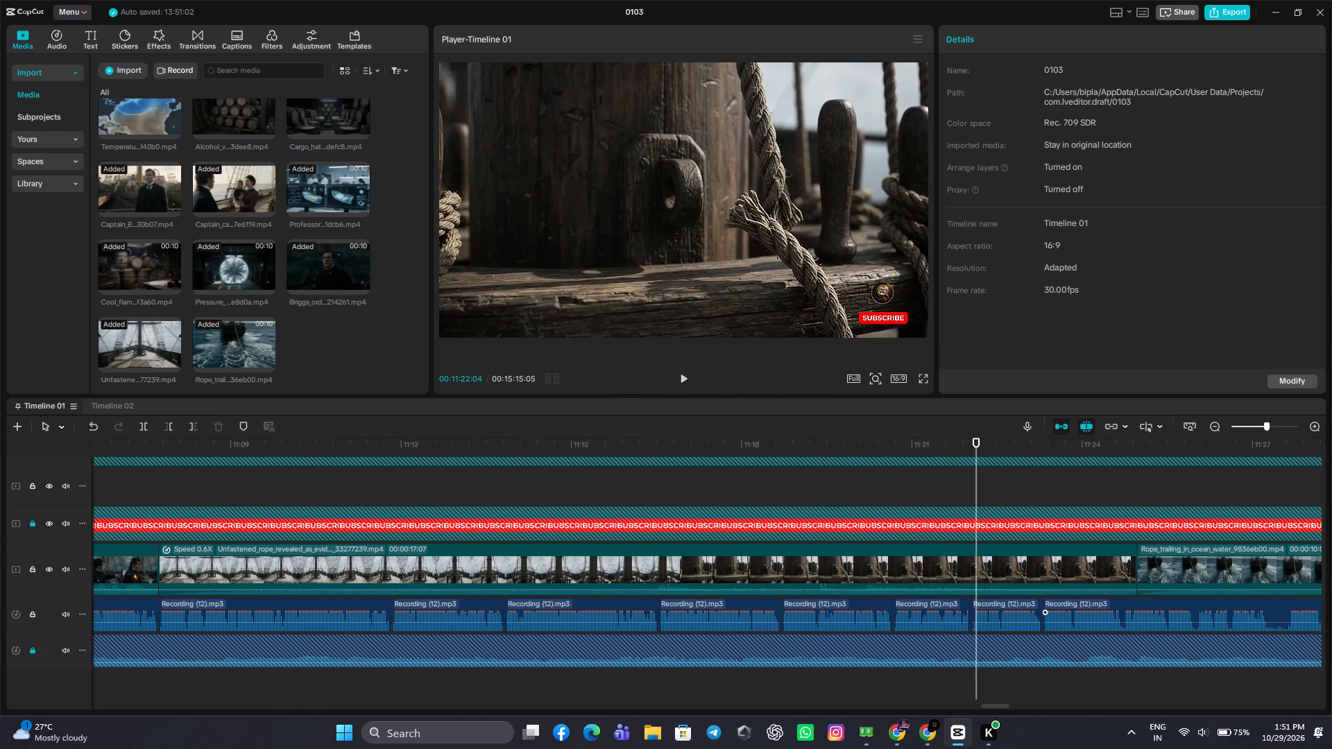
drag(975, 496, 969, 502)
click(997, 567)
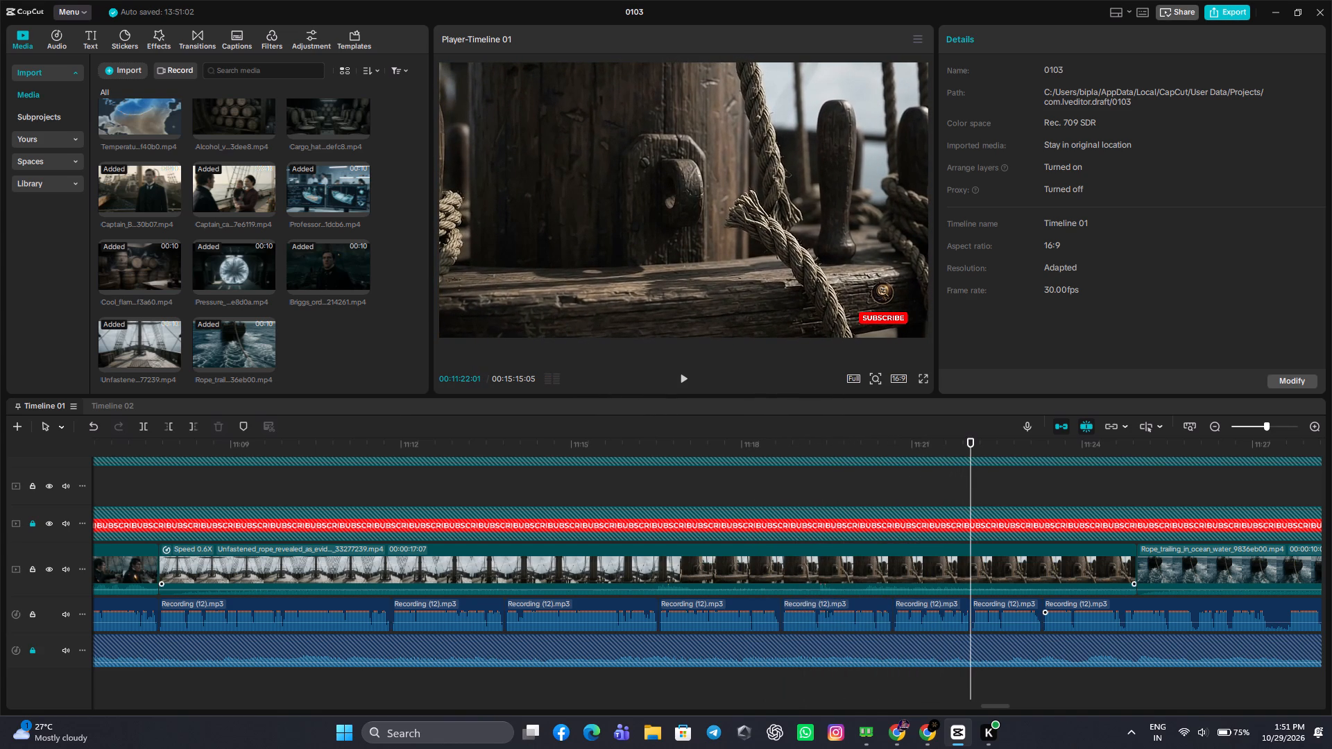
click(1029, 39)
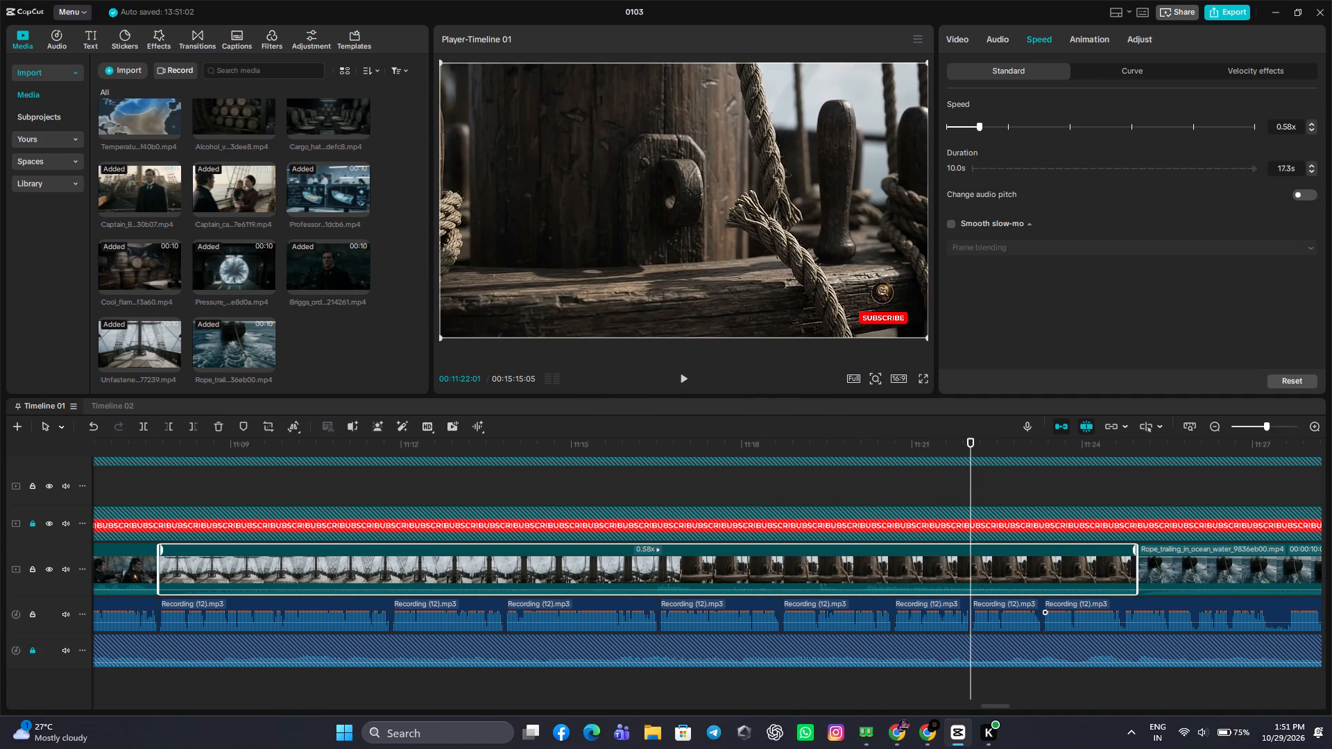
click(982, 127)
click(986, 123)
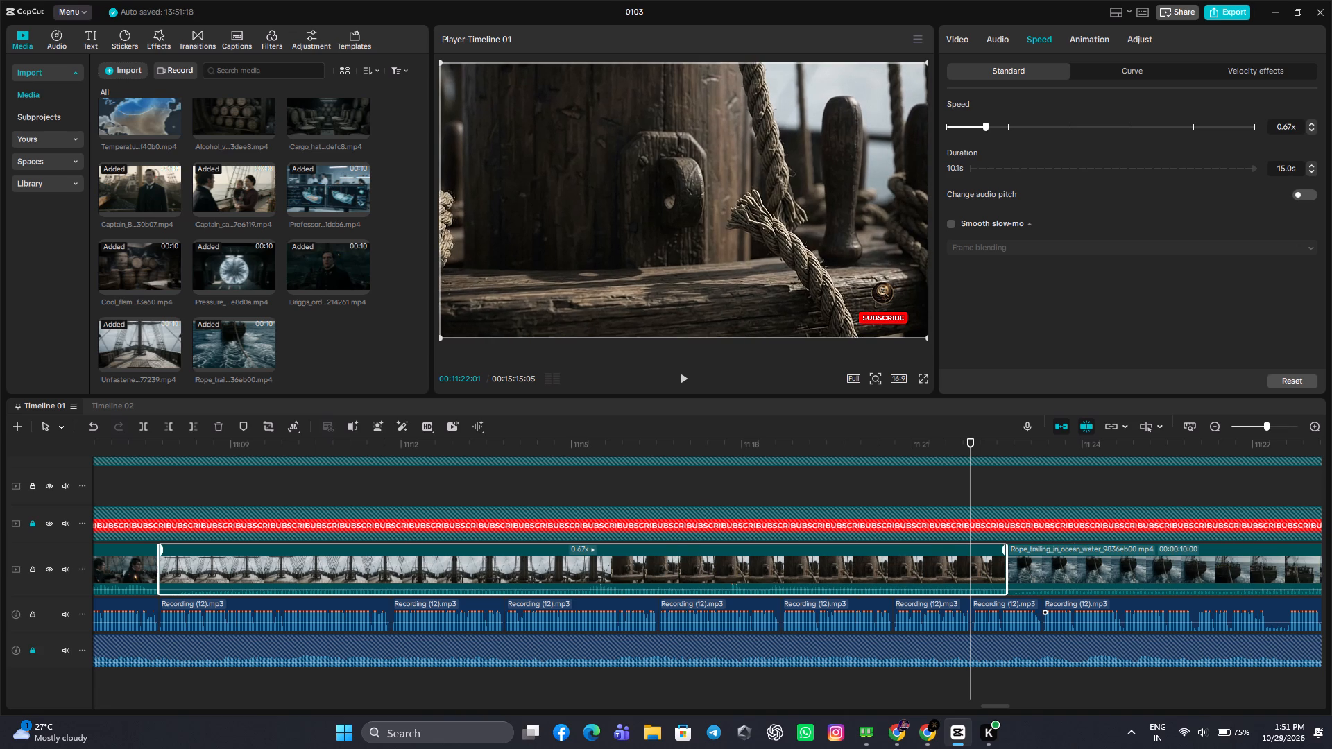
click(988, 125)
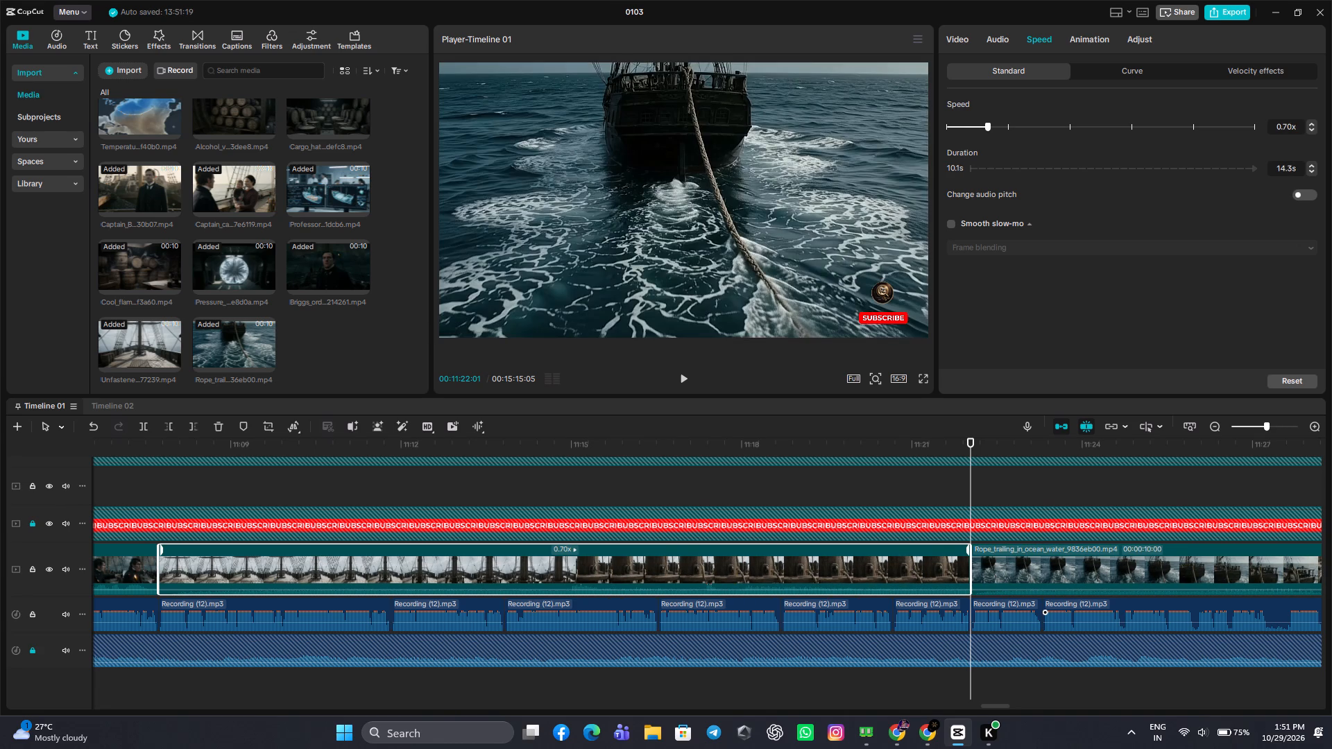
Play the narration over the Rope_trailing clip from 11:22:01 past the clip's end.
click(688, 385)
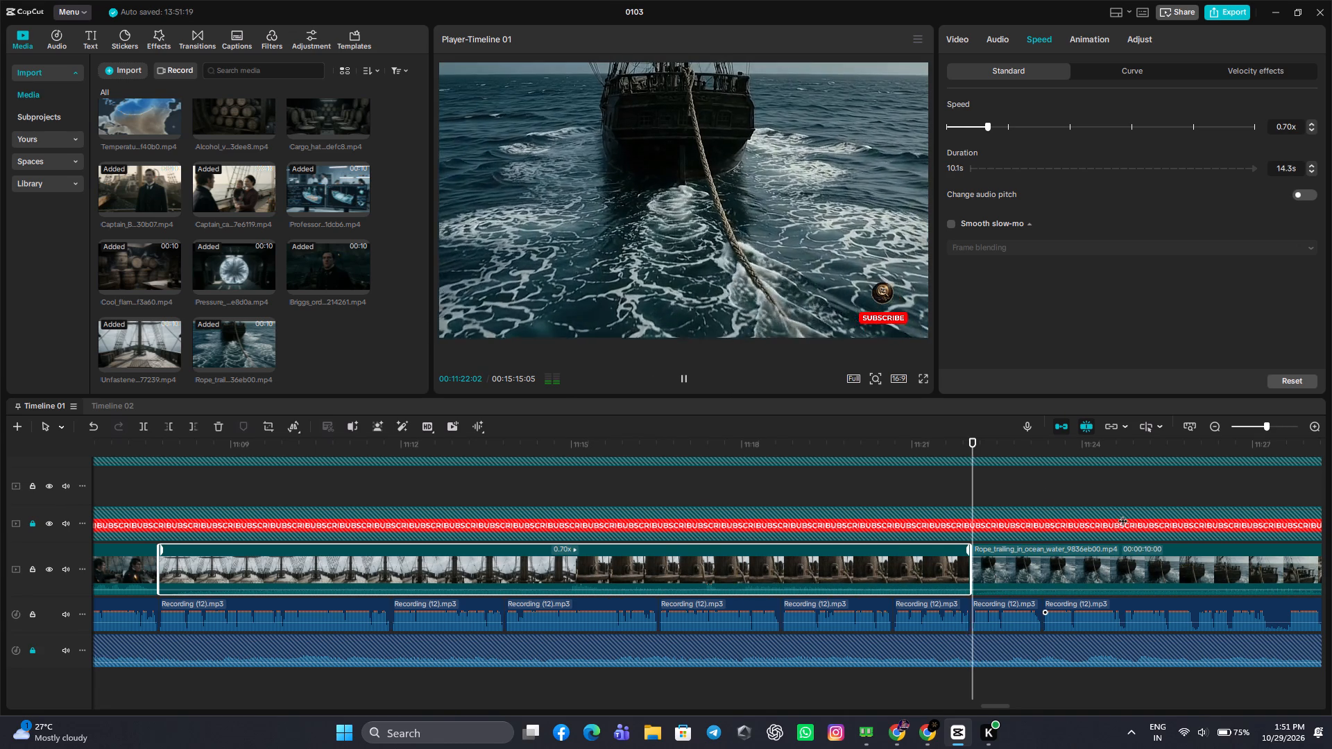
drag(1240, 489, 1331, 494)
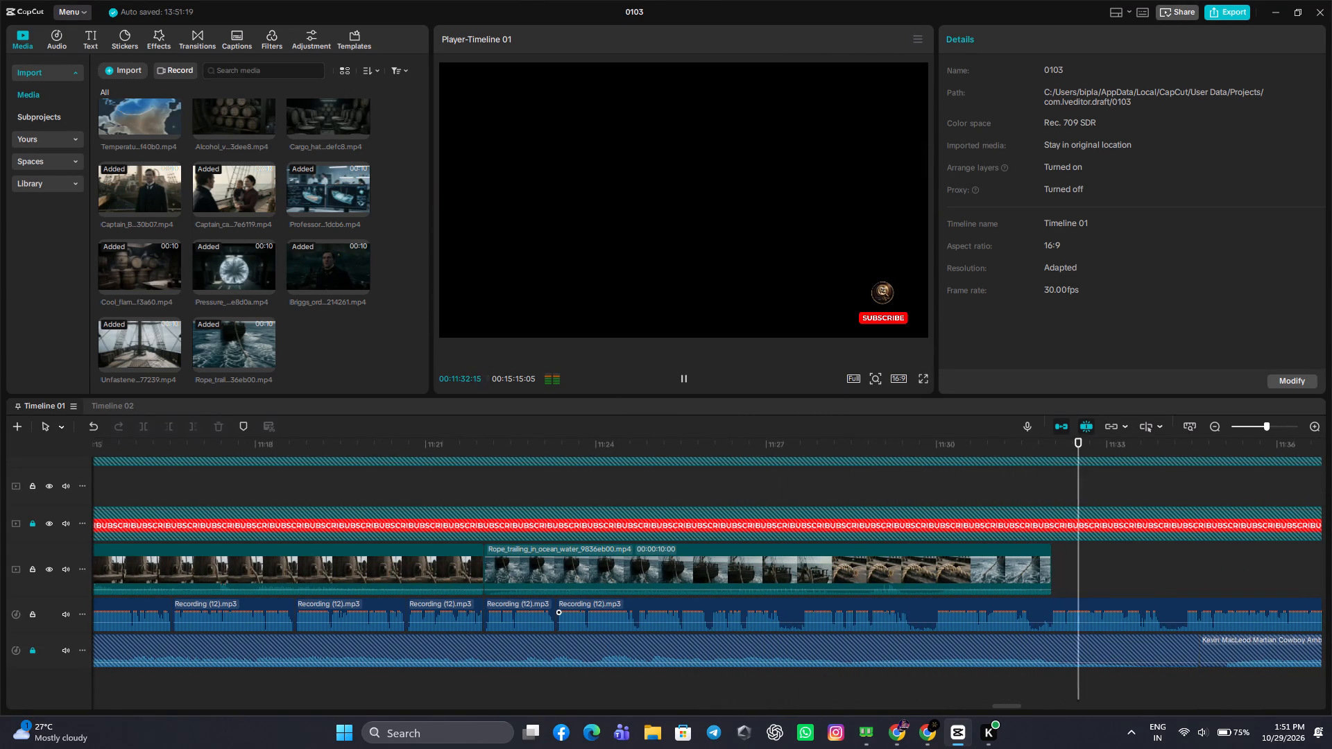
Cut the narration pause from 11:27:09 to 11:27:19 and close the gap.
click(1072, 576)
drag(1072, 576, 771, 583)
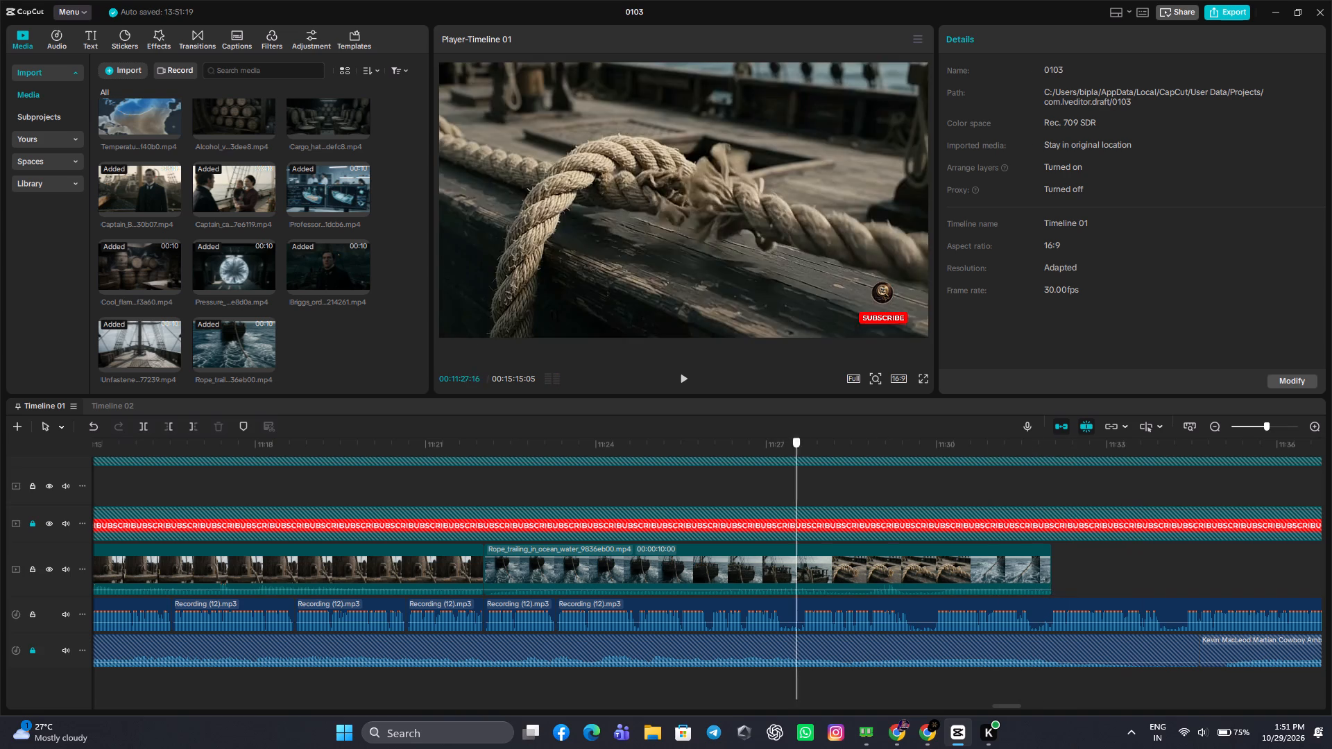
drag(771, 583, 783, 609)
click(783, 609)
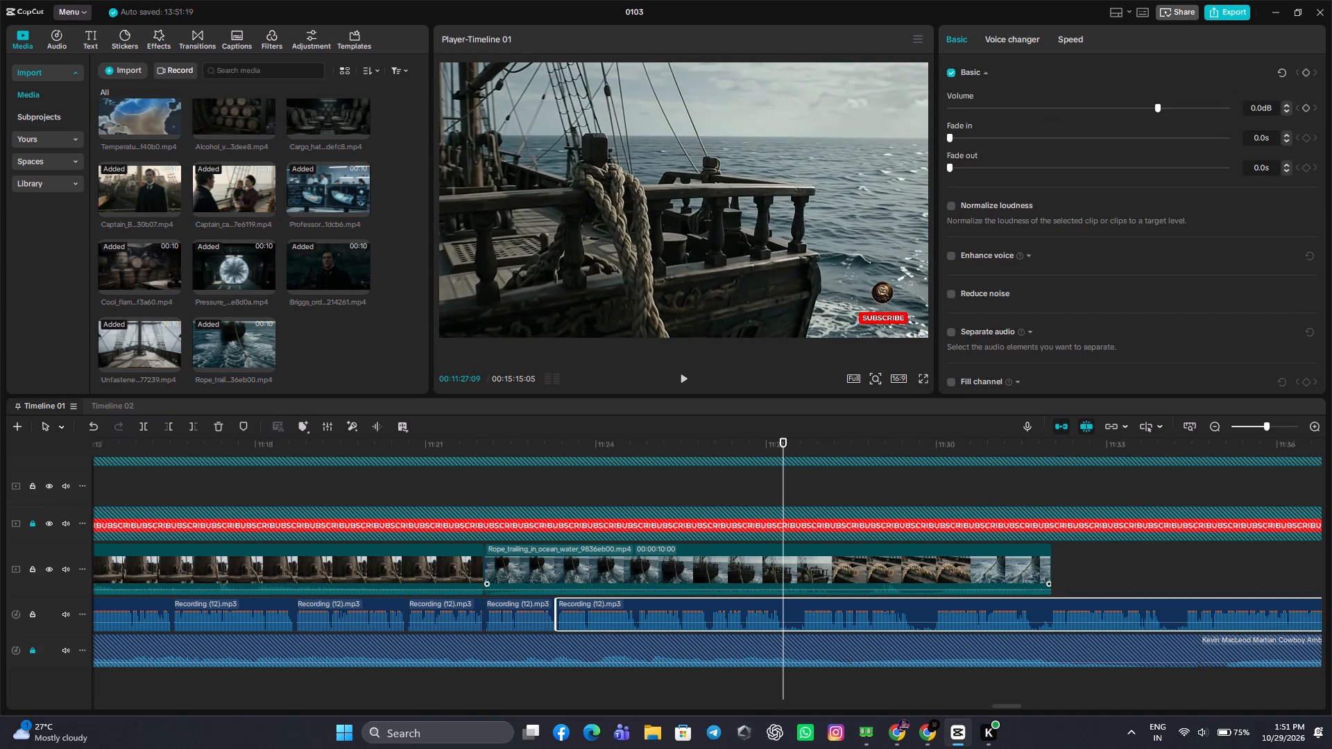
click(151, 429)
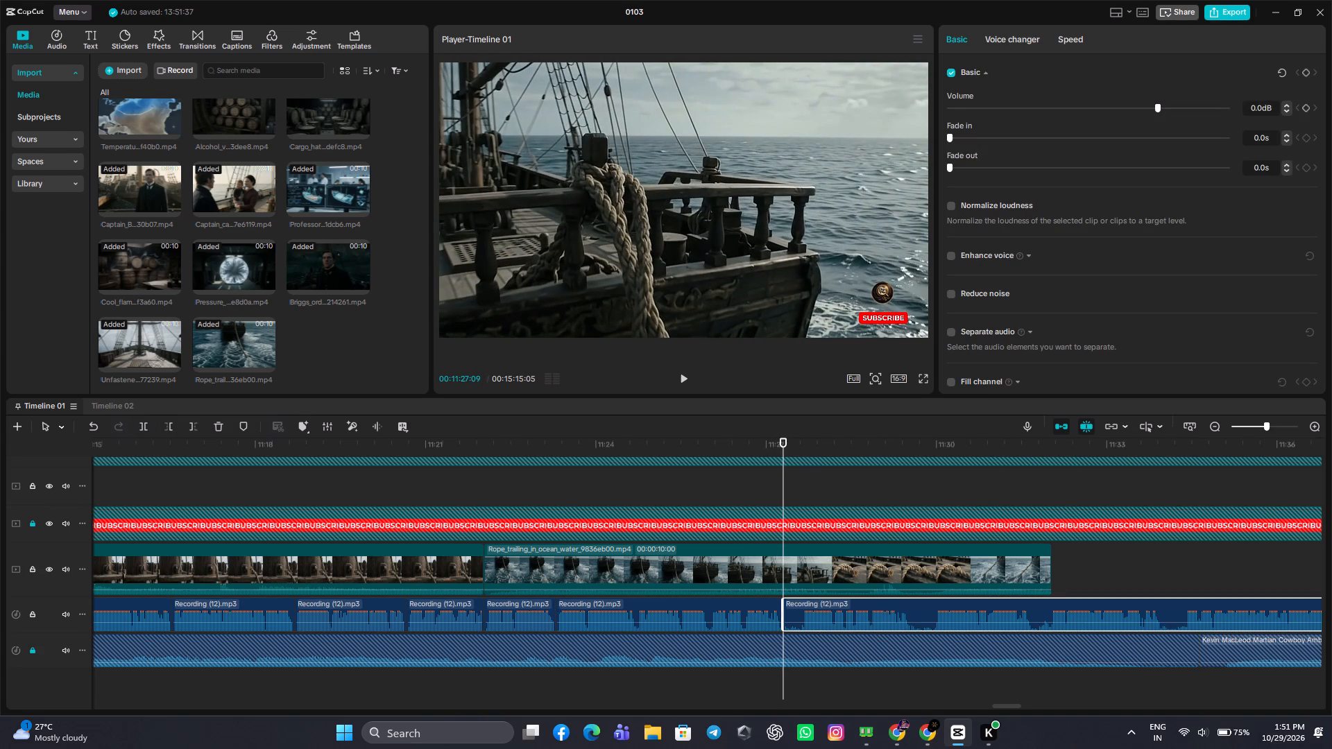
drag(780, 499, 798, 546)
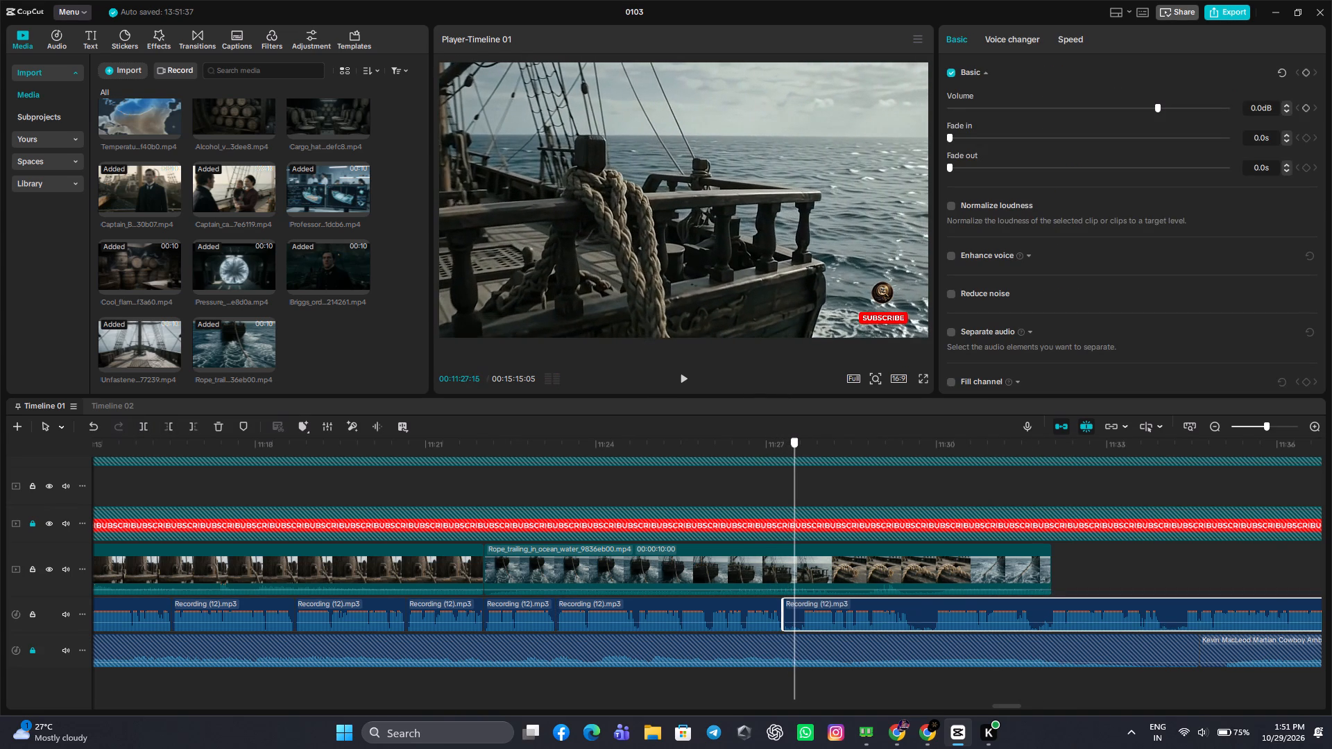
drag(798, 546, 801, 555)
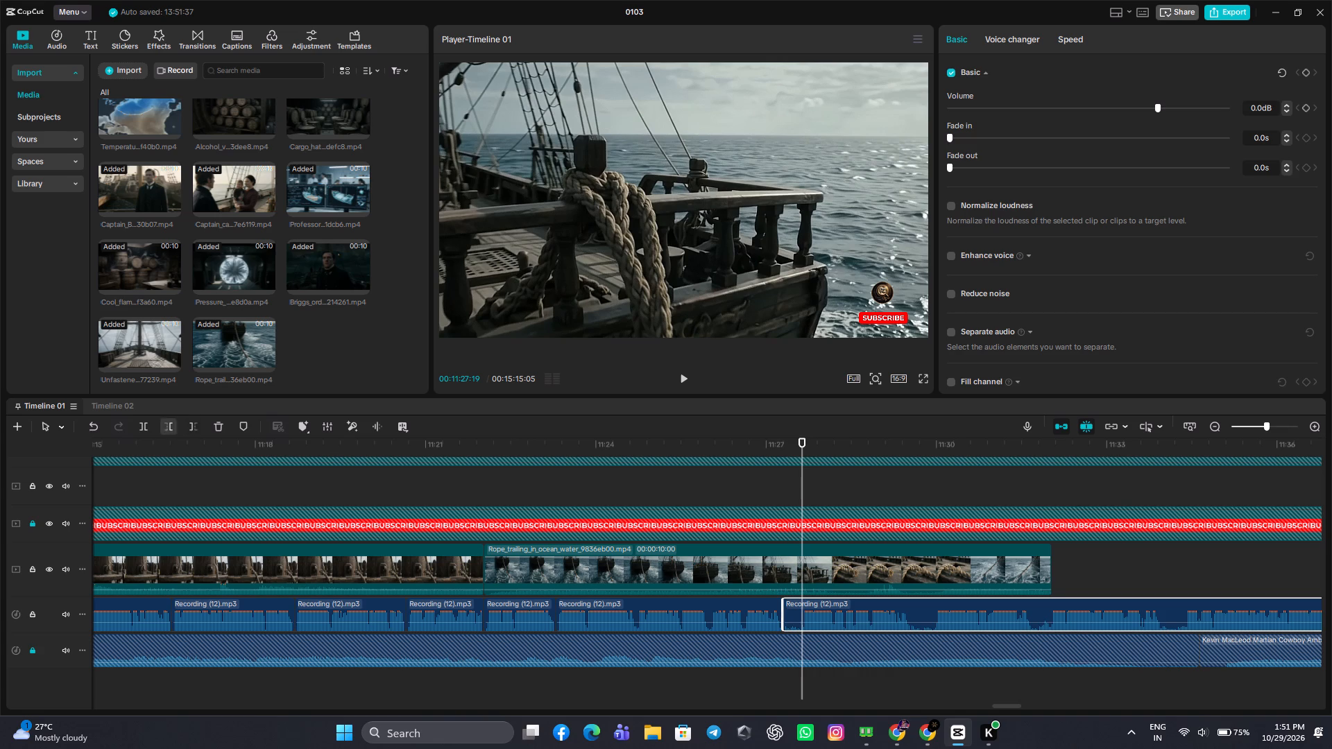
click(169, 427)
drag(833, 613, 814, 616)
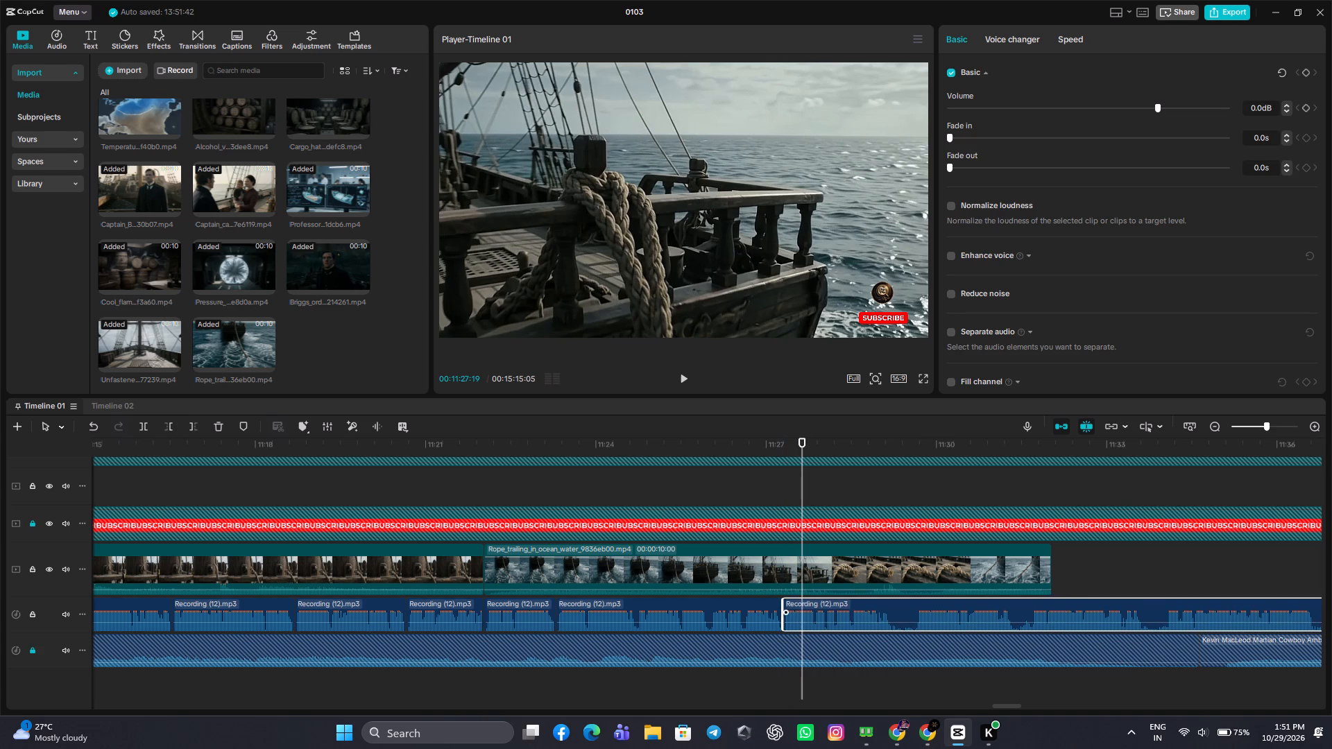
Cut the narration pause from 11:29:05 to 11:29:19 and close the gap.
drag(801, 485, 887, 610)
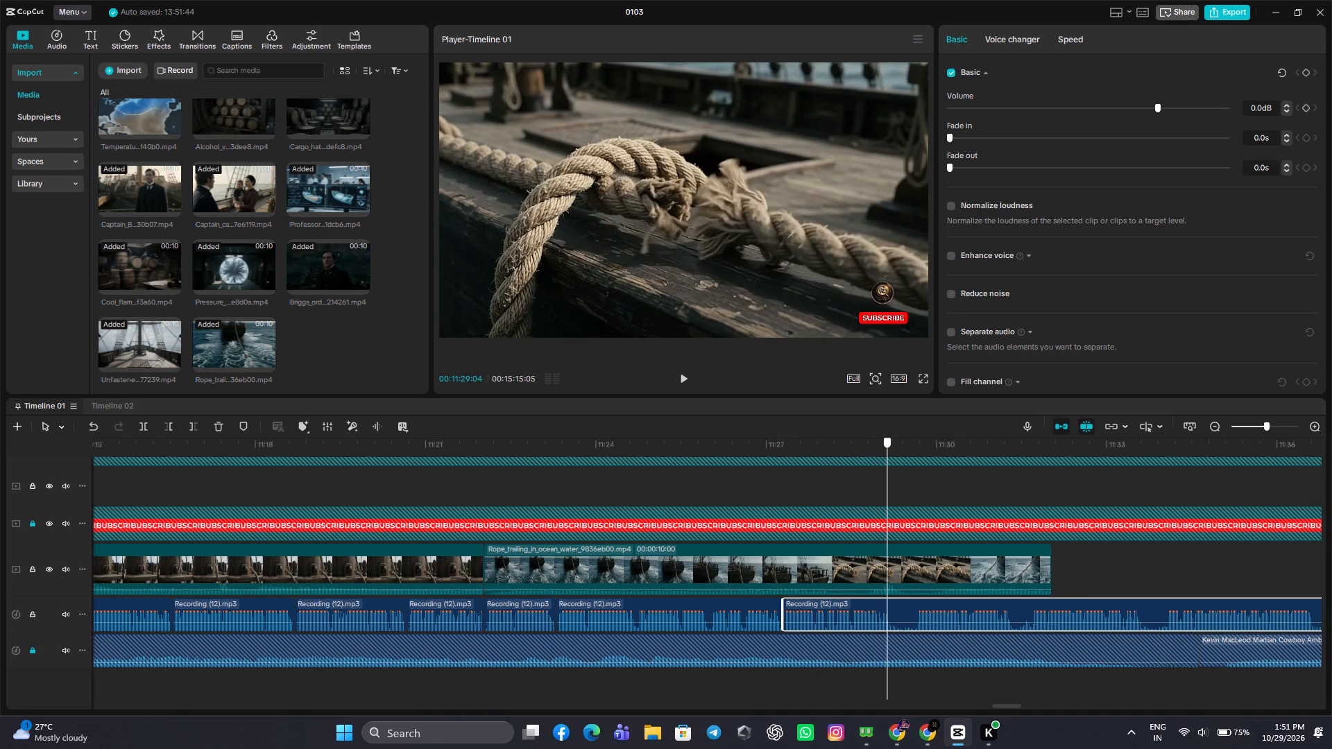
drag(887, 610, 889, 624)
click(897, 610)
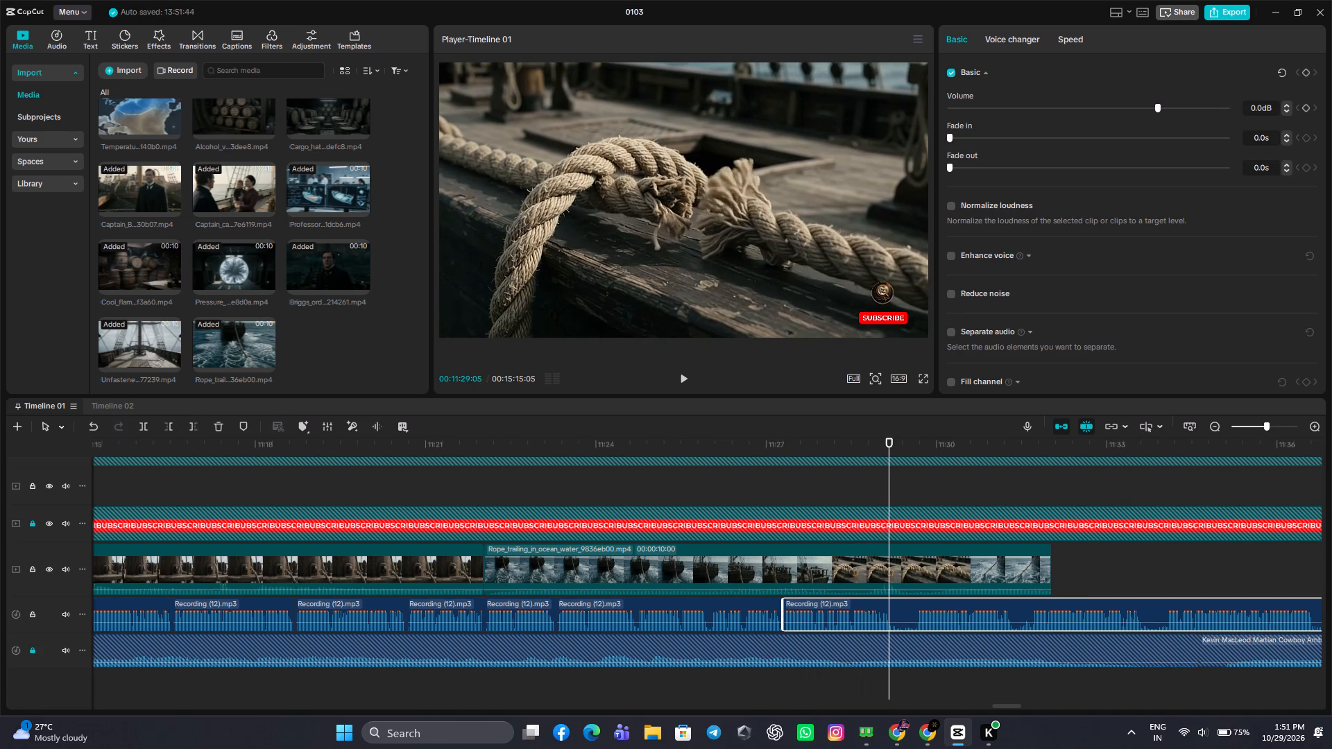
click(139, 421)
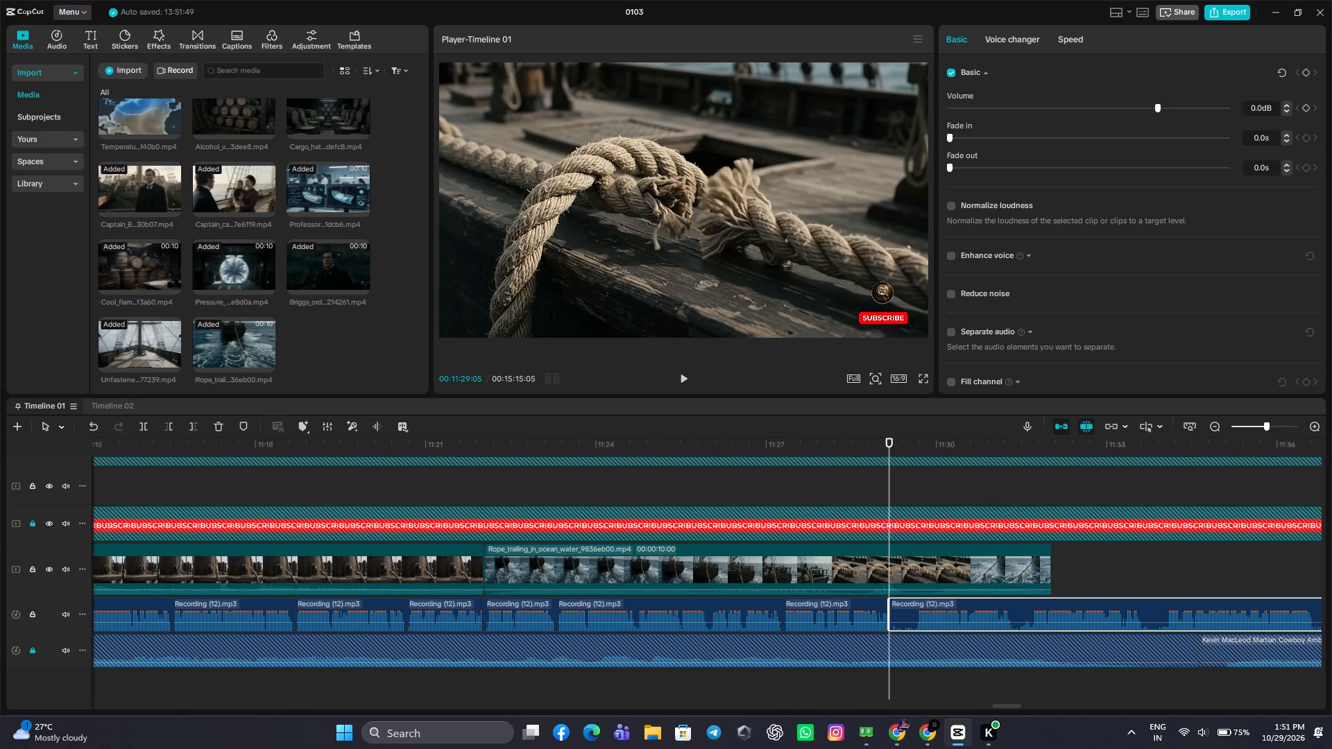
drag(887, 490, 915, 534)
click(171, 429)
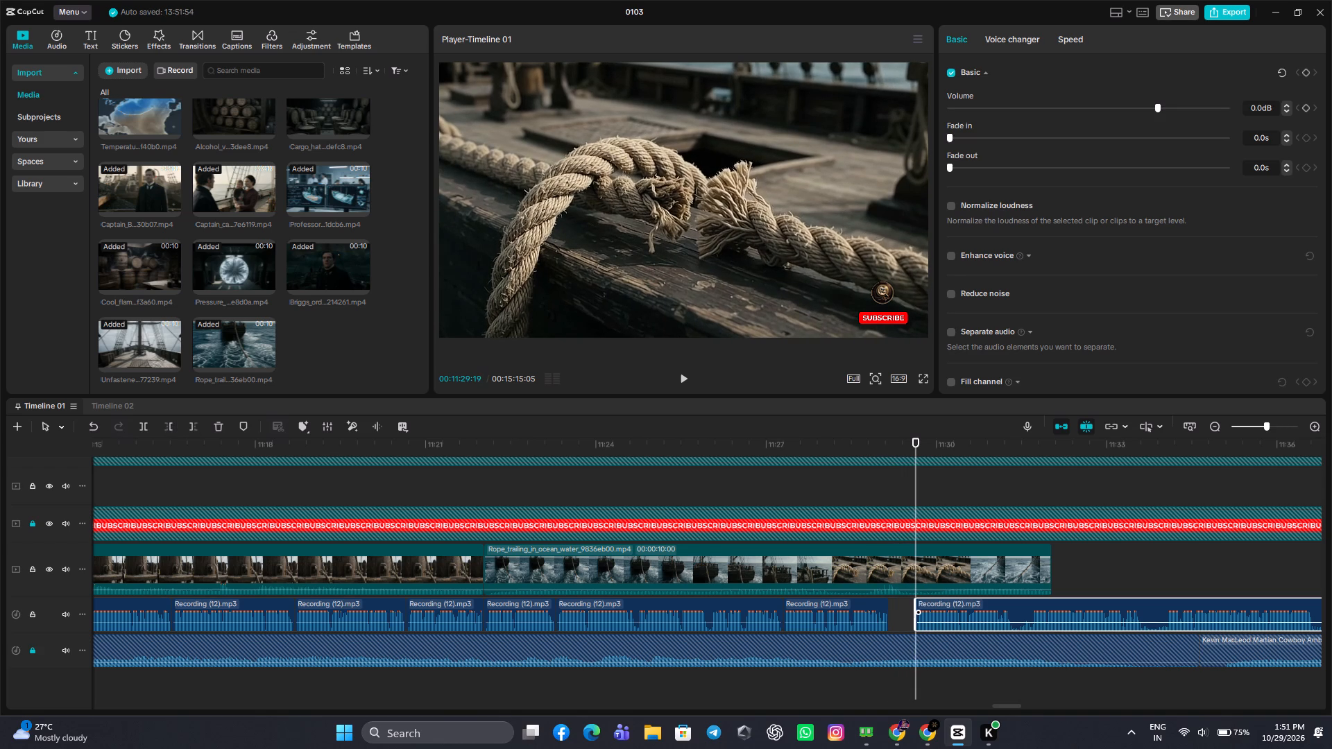
drag(960, 608, 934, 607)
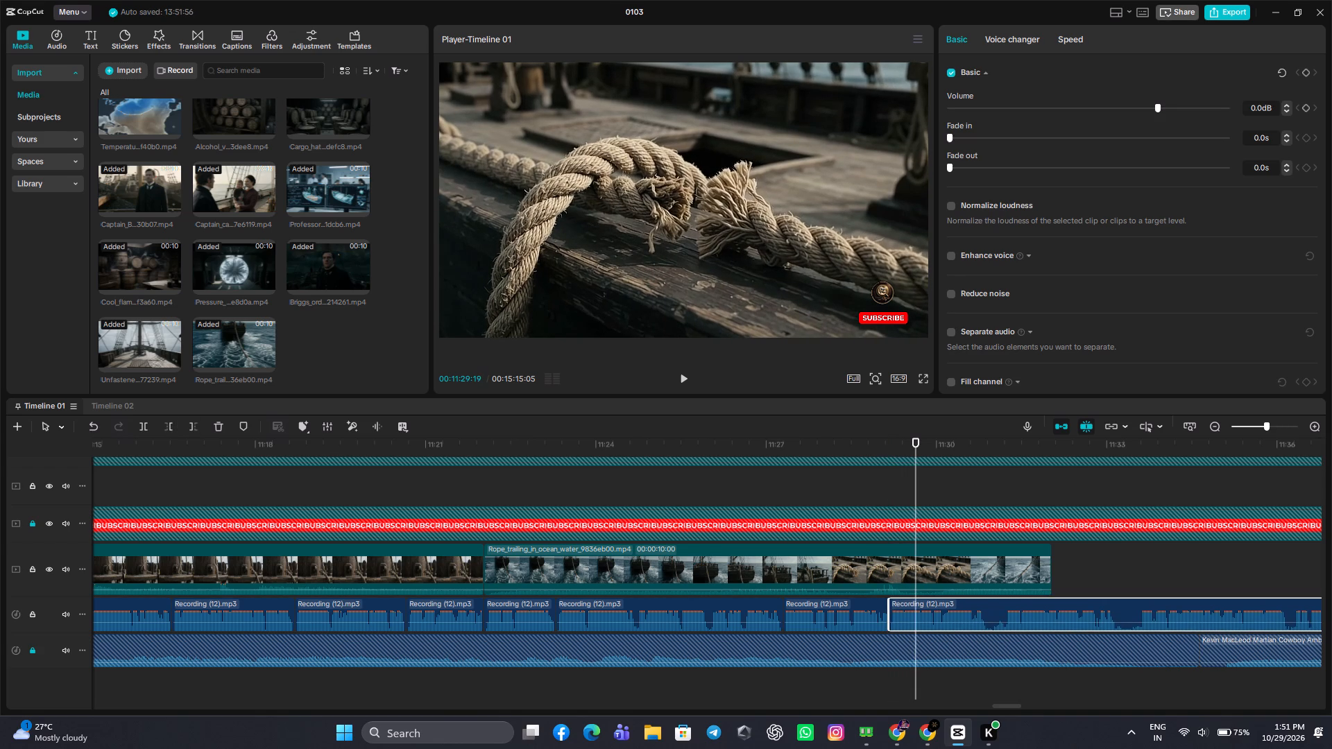
Cut the narration pause from 11:30:26 to 11:31:05 and close the gap.
drag(916, 486, 975, 567)
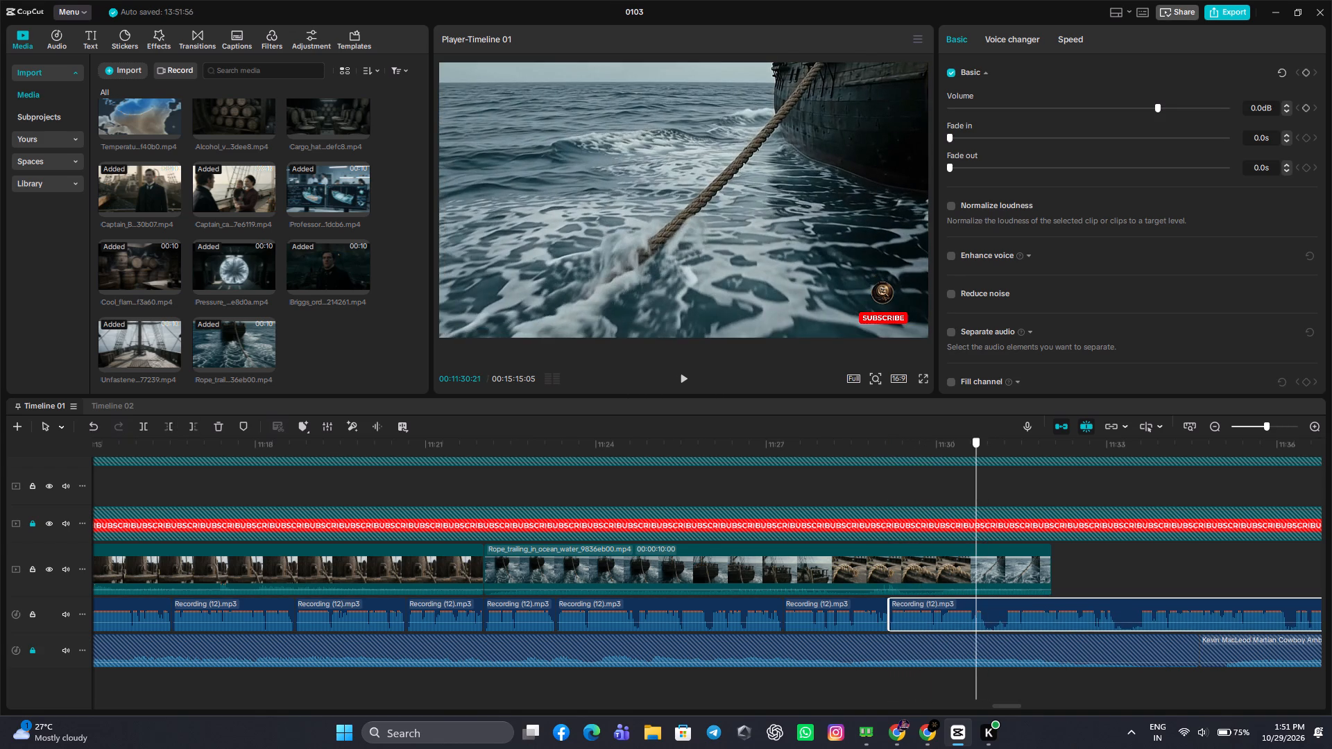
drag(975, 567, 984, 599)
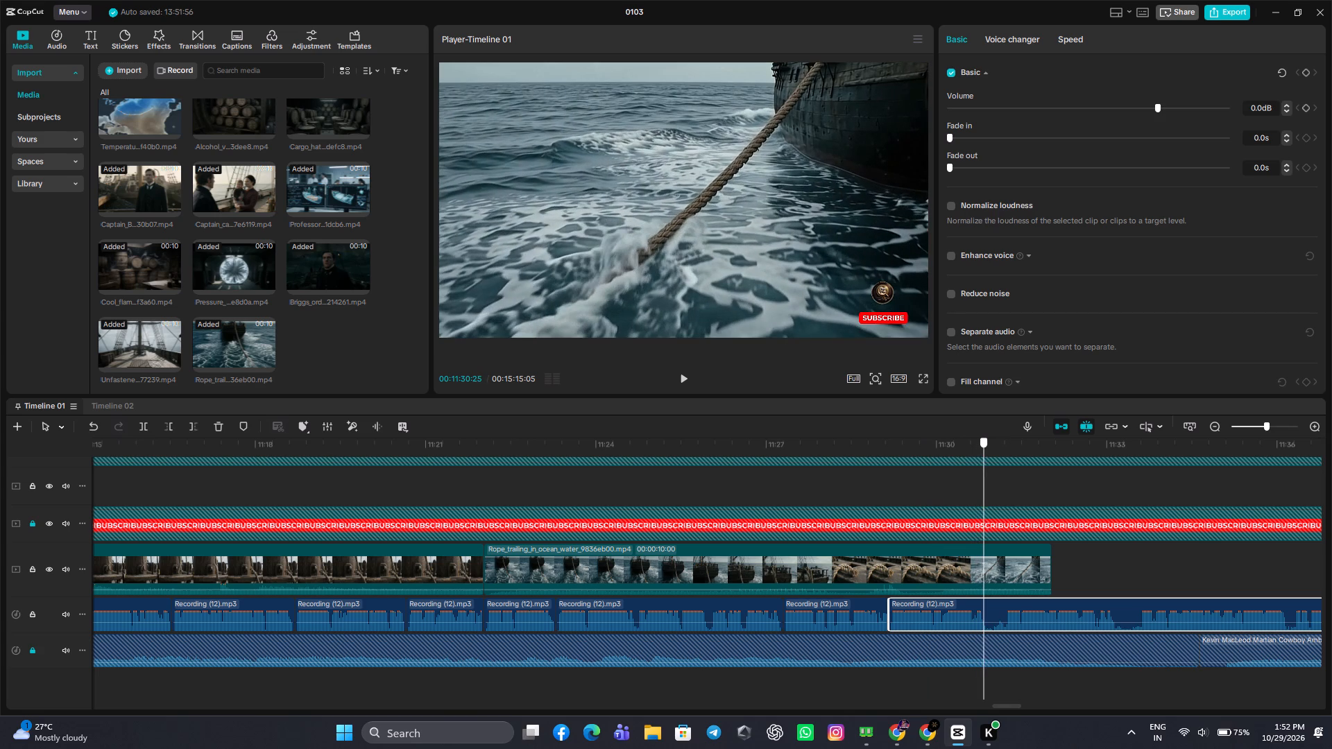
drag(984, 599, 986, 607)
click(986, 607)
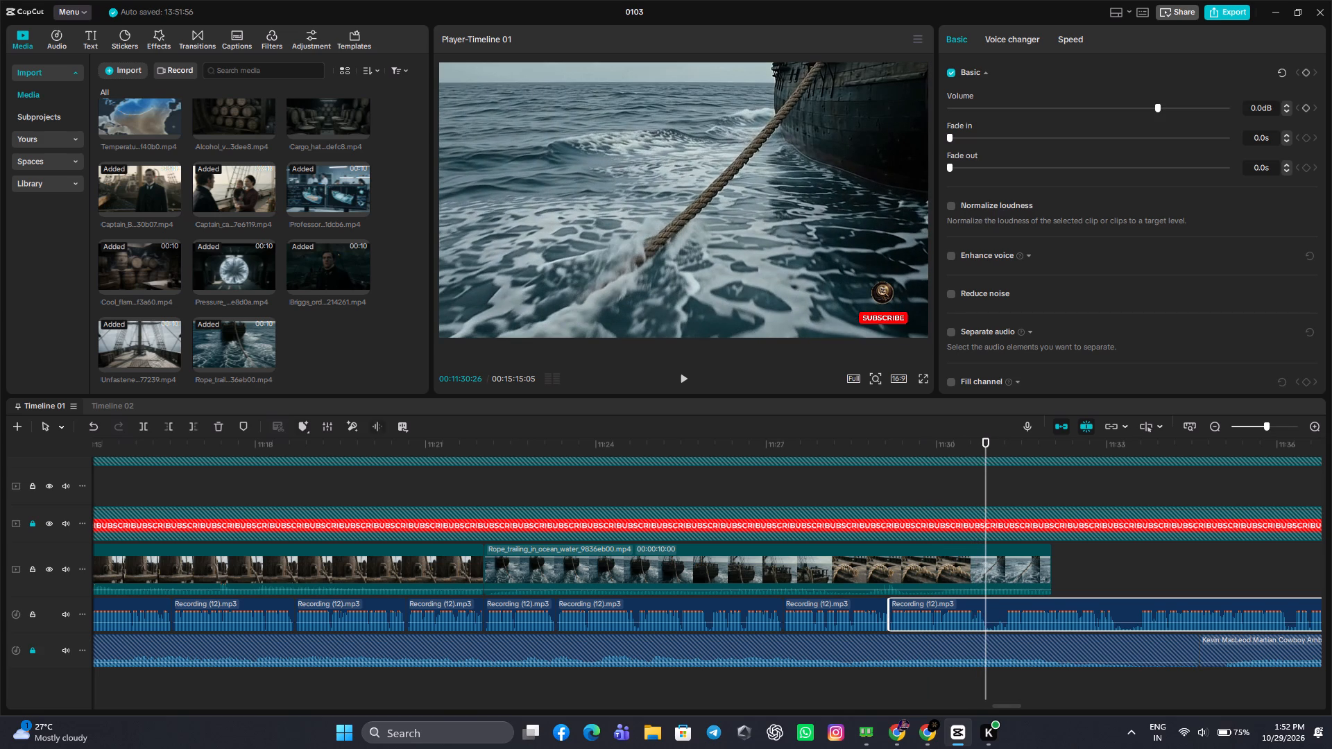
click(145, 427)
drag(986, 484, 1002, 533)
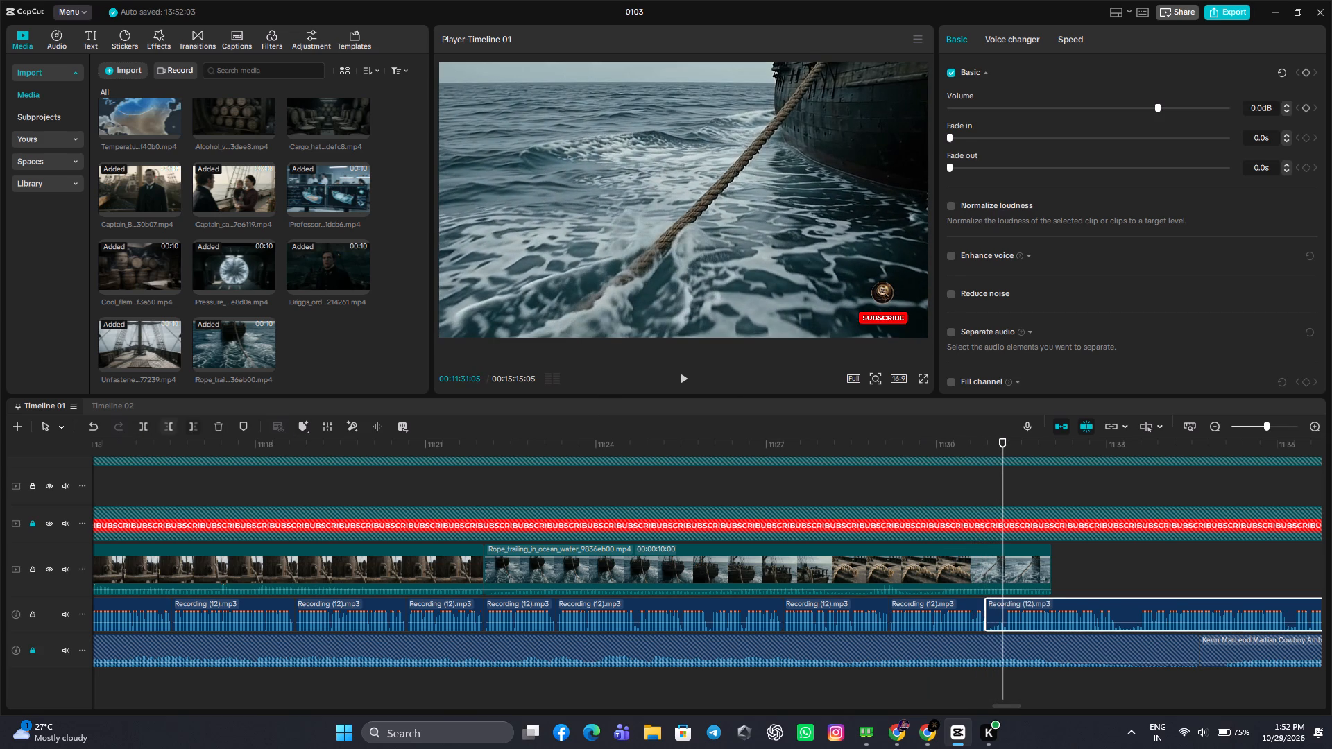
click(172, 424)
drag(1027, 612, 1010, 614)
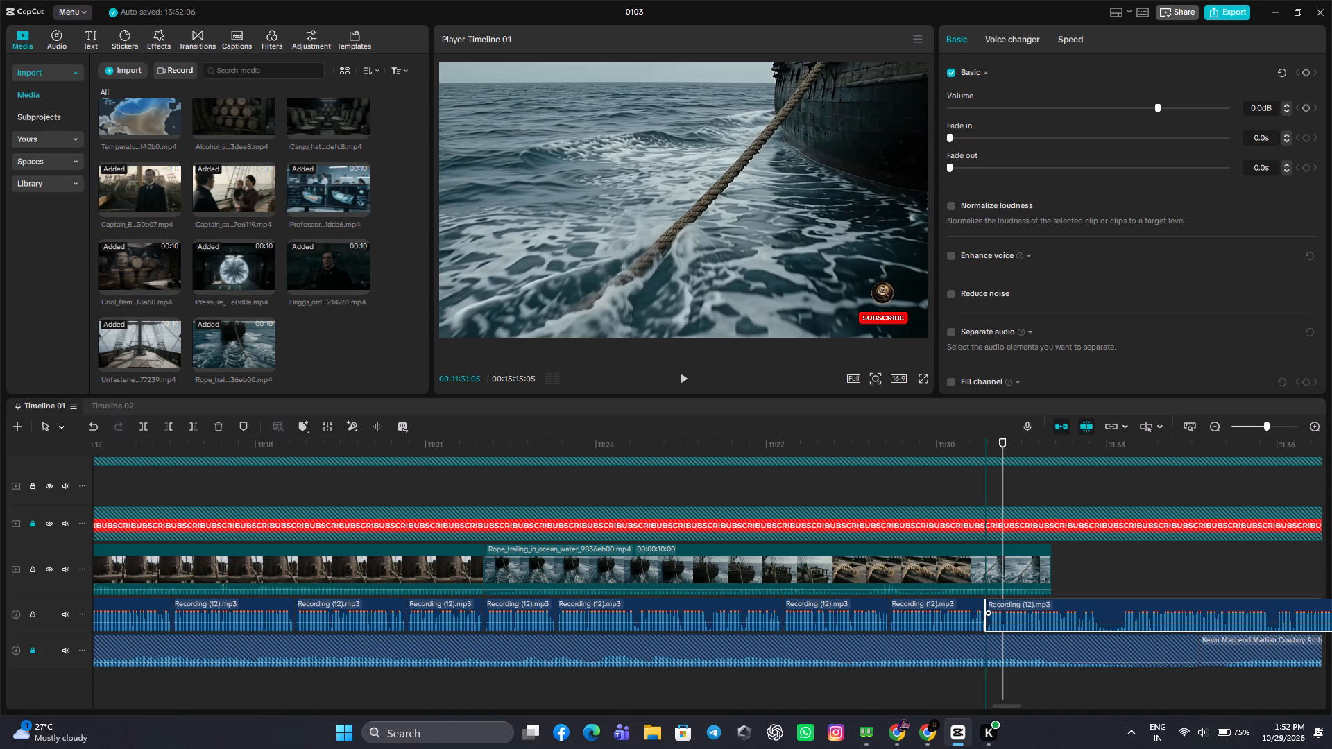
Cut the narration pause from 11:32:25 to 11:33:08 and close the gap.
click(1102, 584)
drag(1103, 585, 1098, 604)
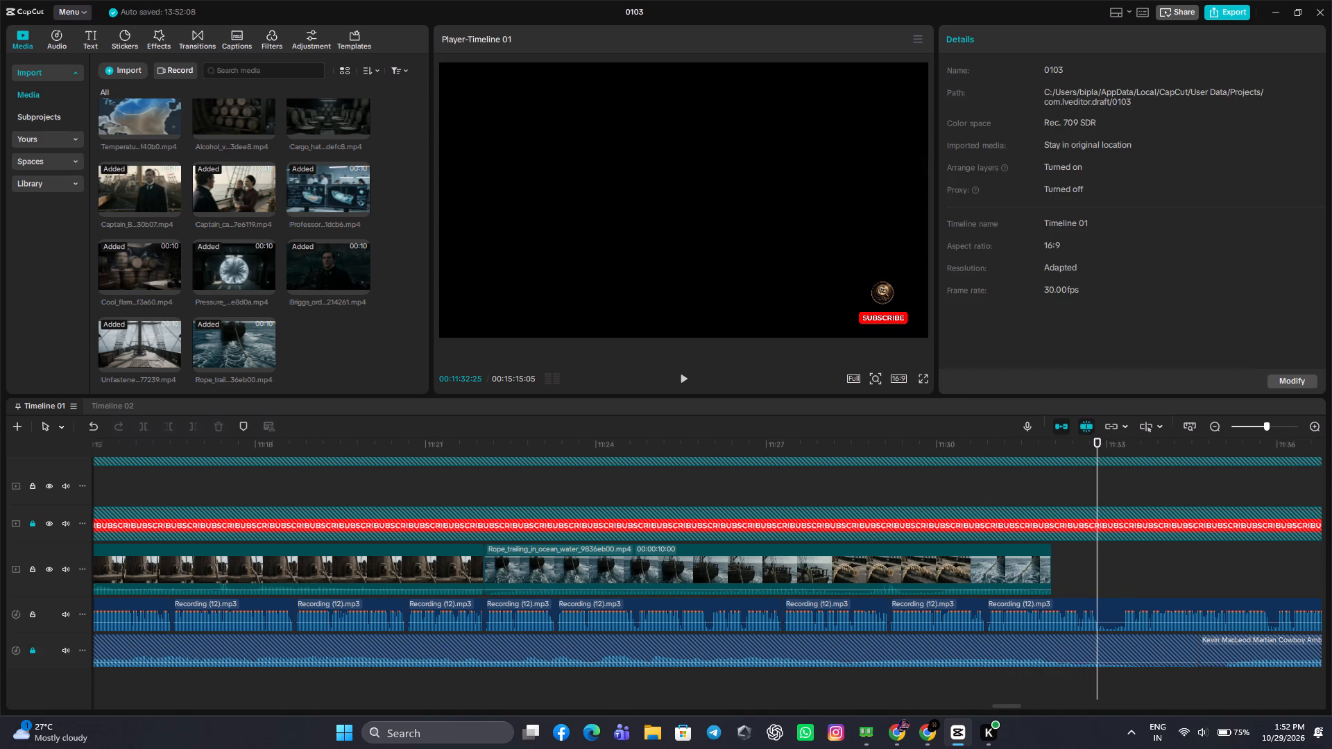
click(1102, 611)
click(146, 429)
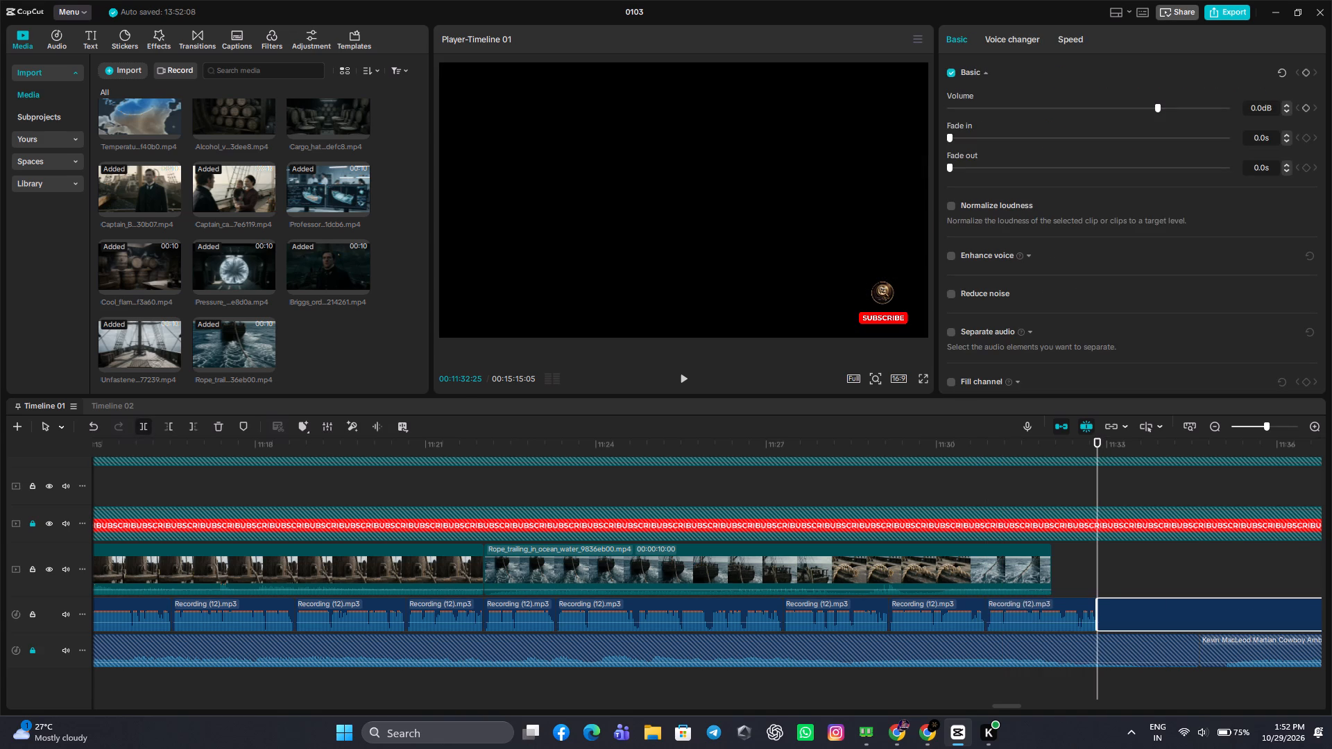
click(1120, 578)
drag(1120, 578, 1122, 600)
click(1122, 608)
click(171, 432)
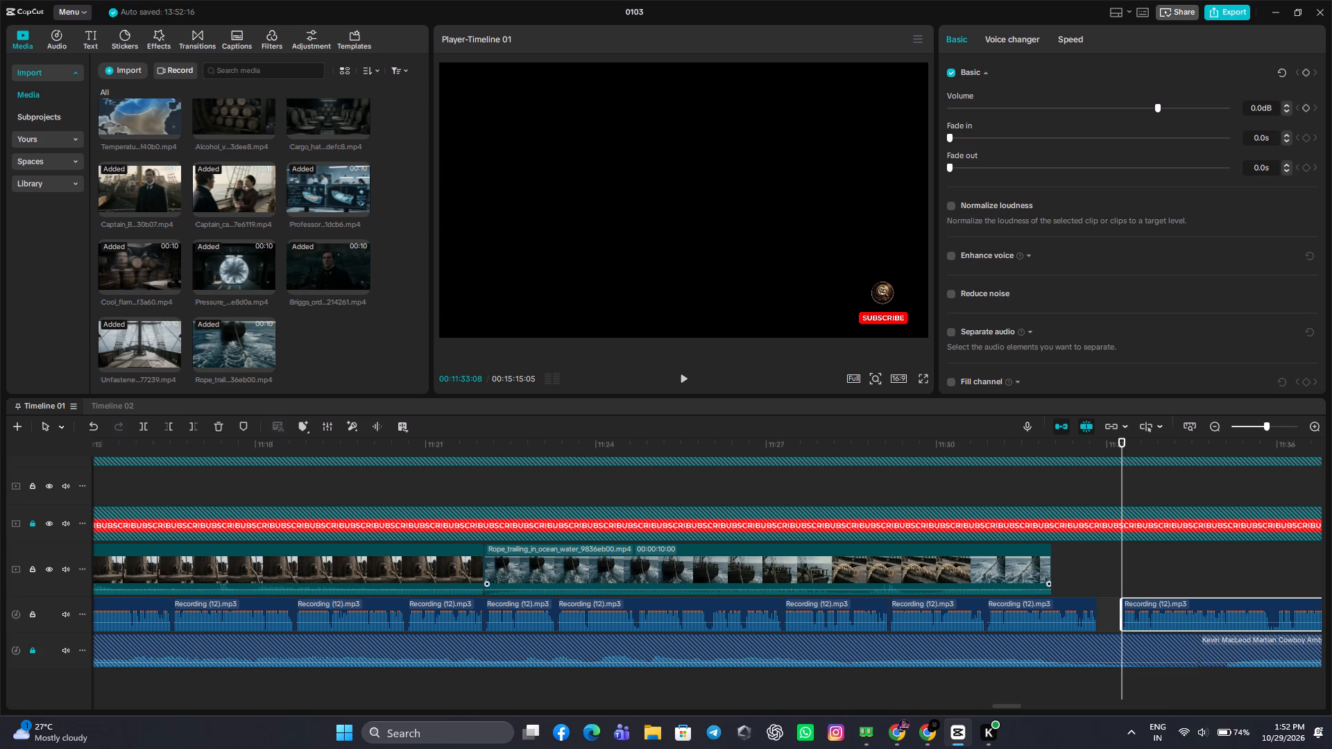
drag(1143, 607, 1121, 606)
Cut the narration pause from 11:35:13 to 11:35:16 and close the gap.
click(1147, 567)
drag(1147, 567, 1261, 578)
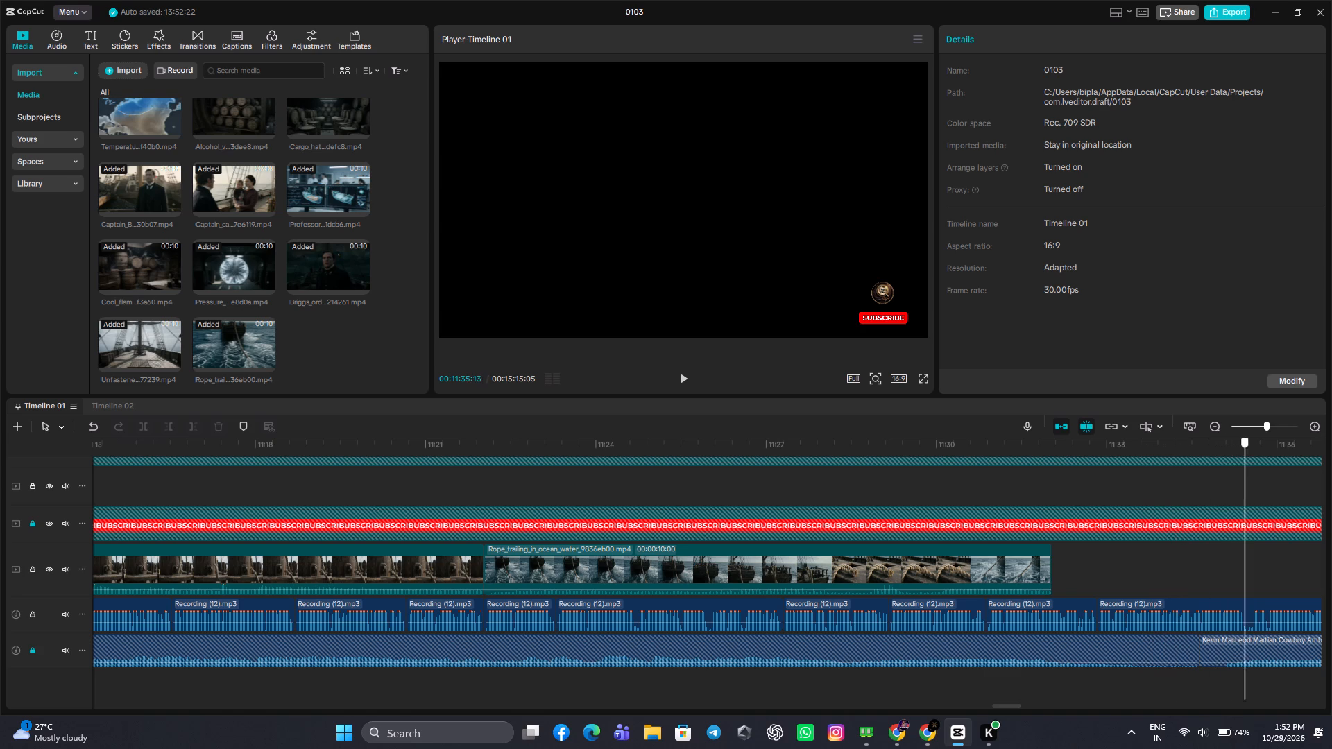
drag(1261, 578, 1100, 546)
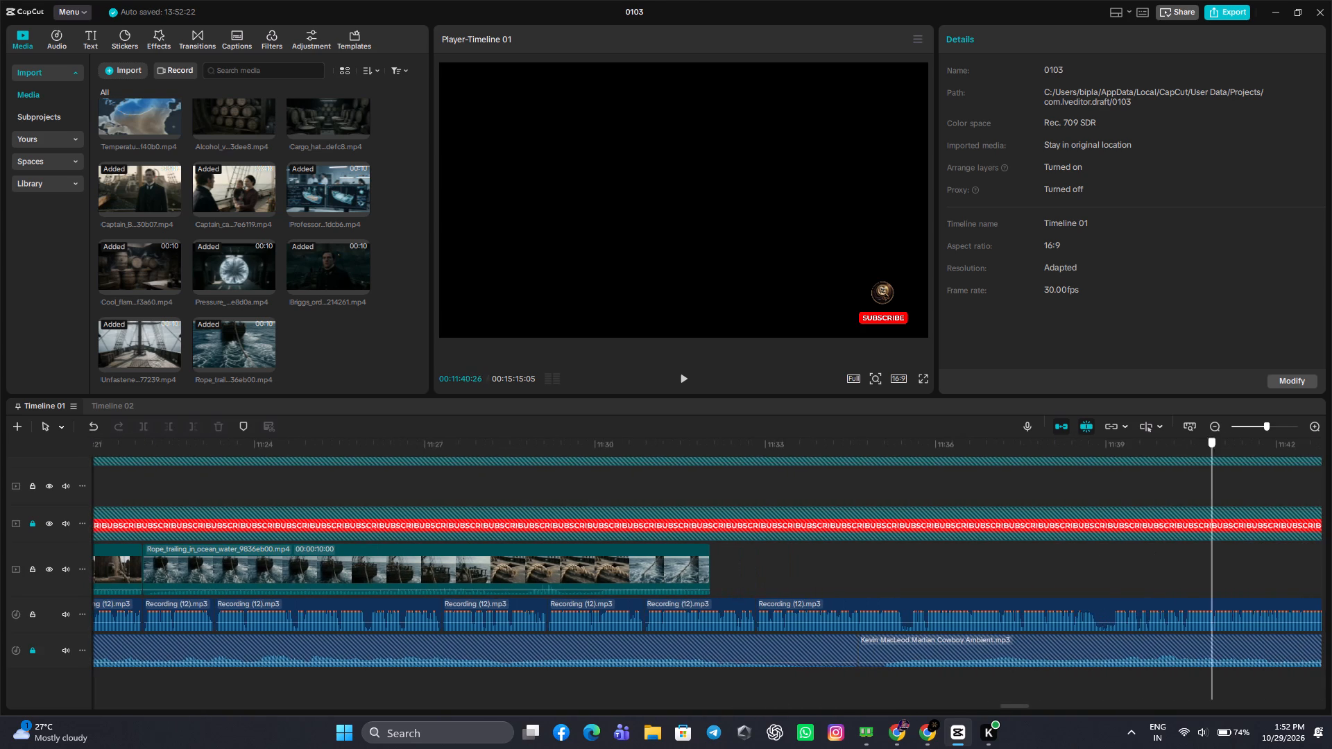
drag(1100, 546, 949, 578)
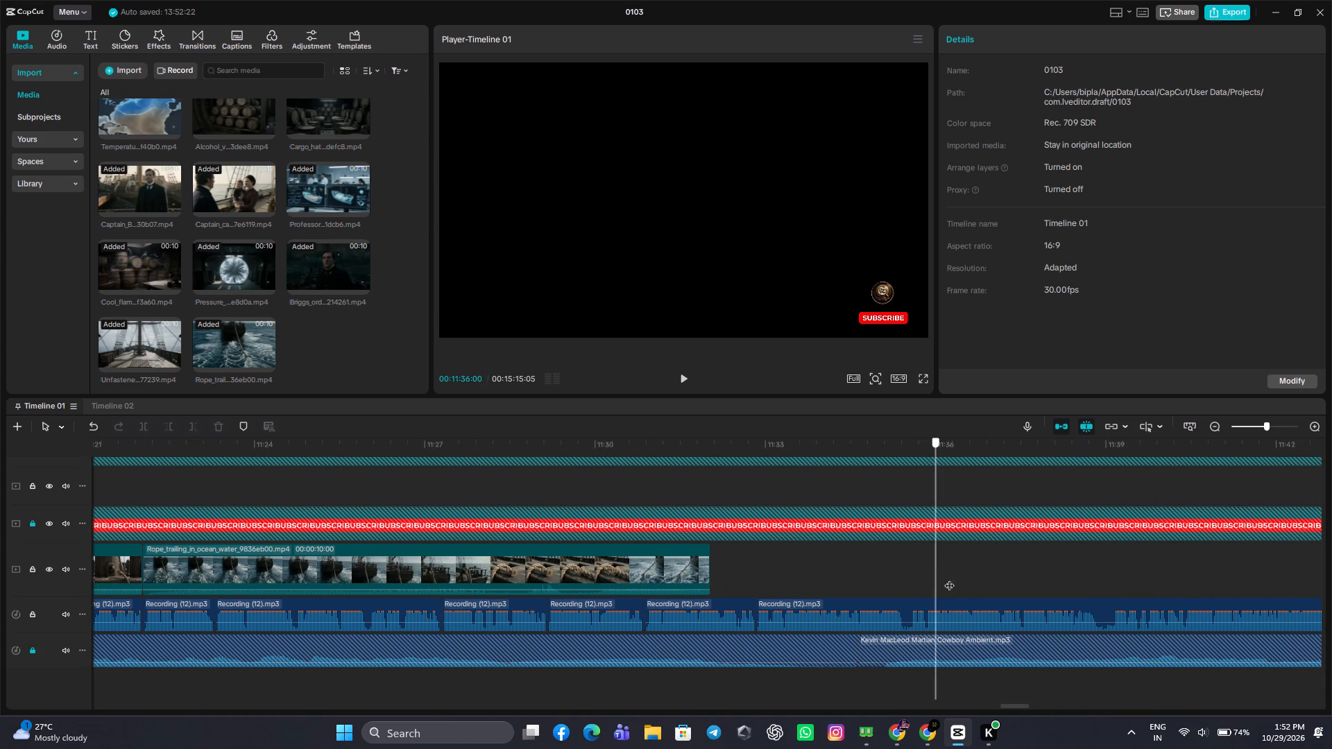
drag(949, 578, 901, 611)
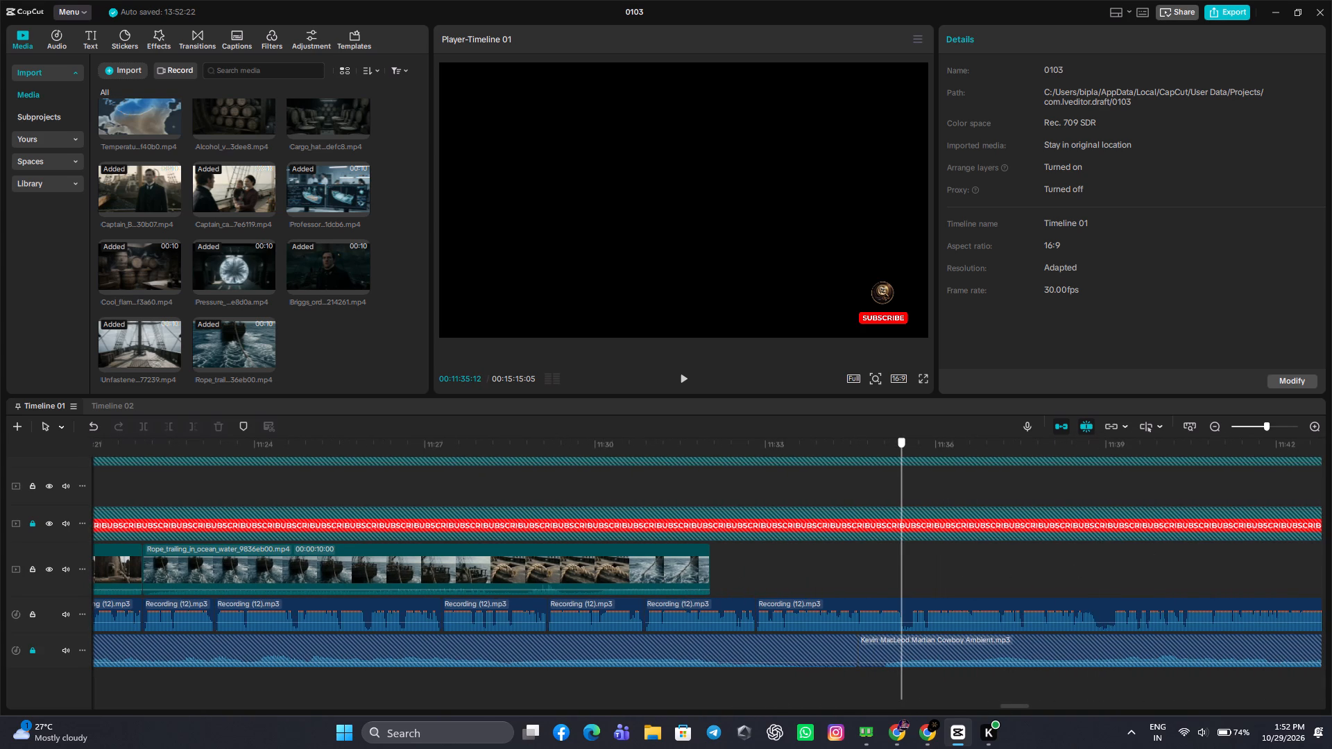
drag(901, 611, 905, 619)
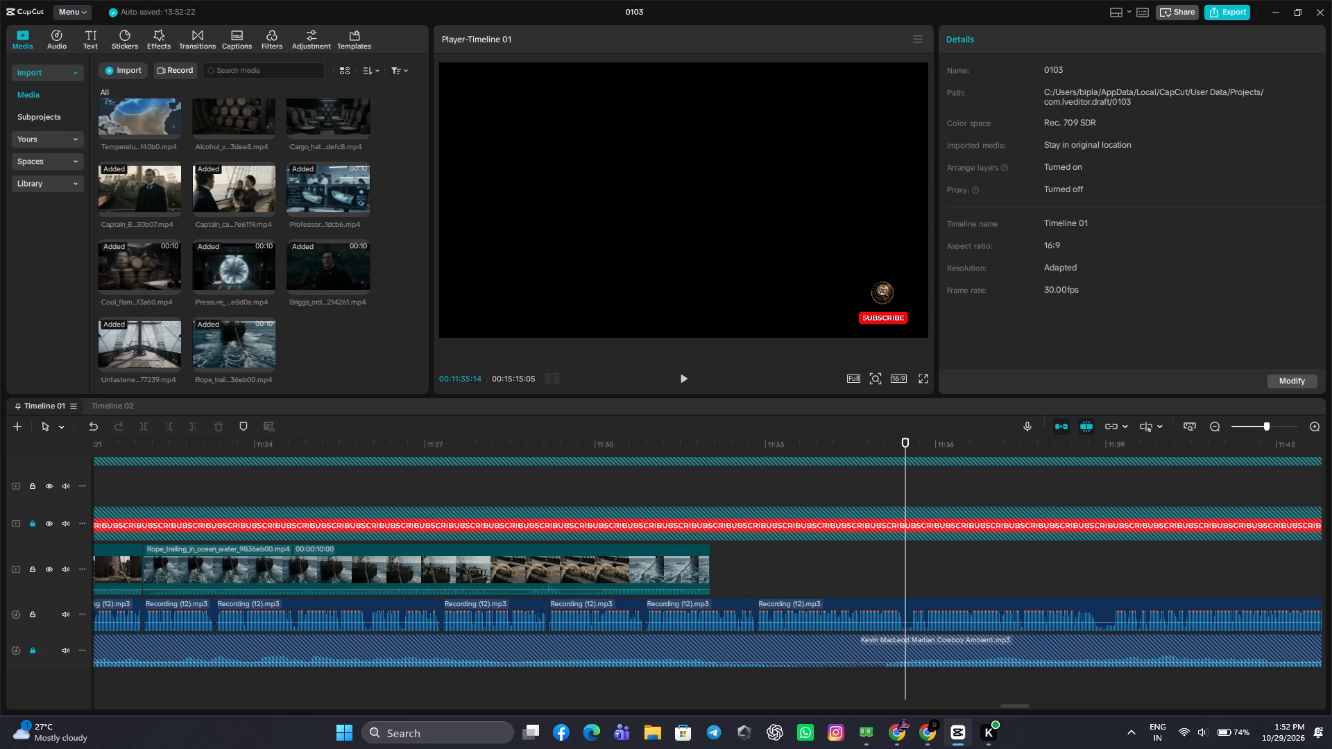
click(905, 589)
click(906, 611)
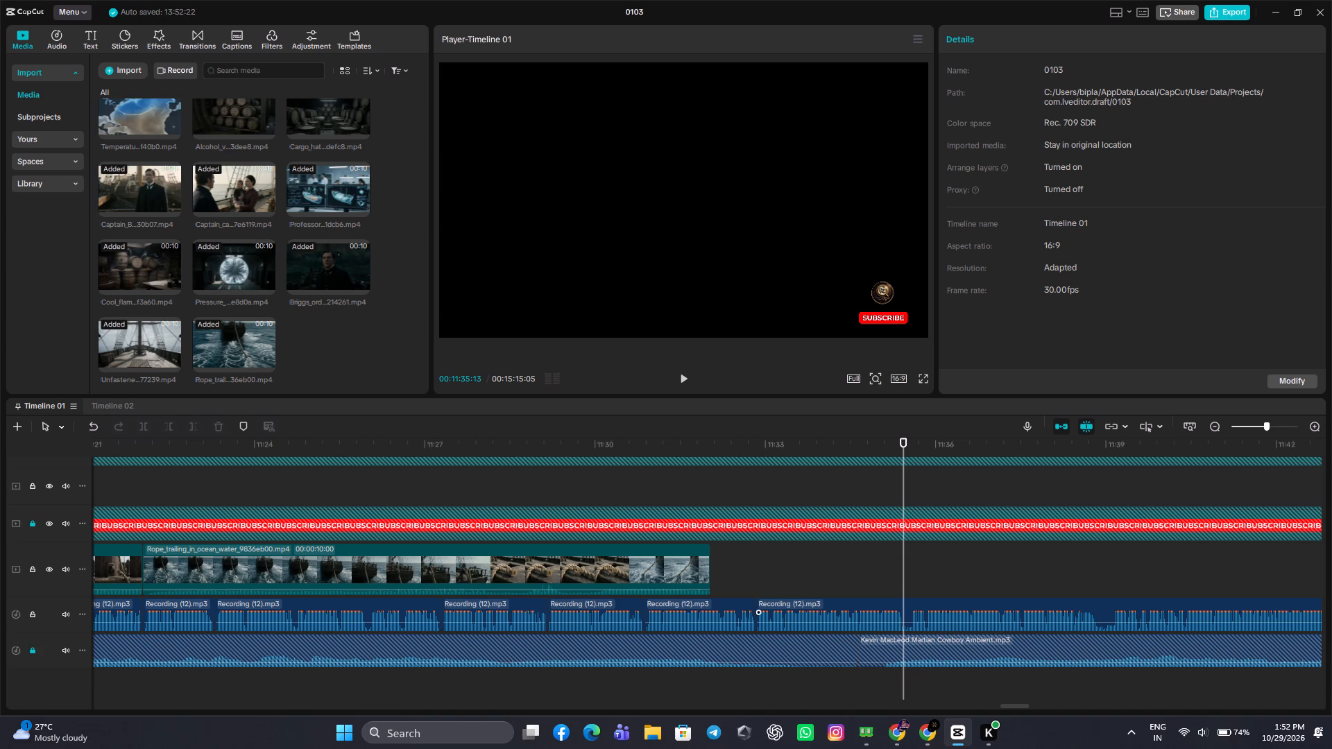
click(143, 429)
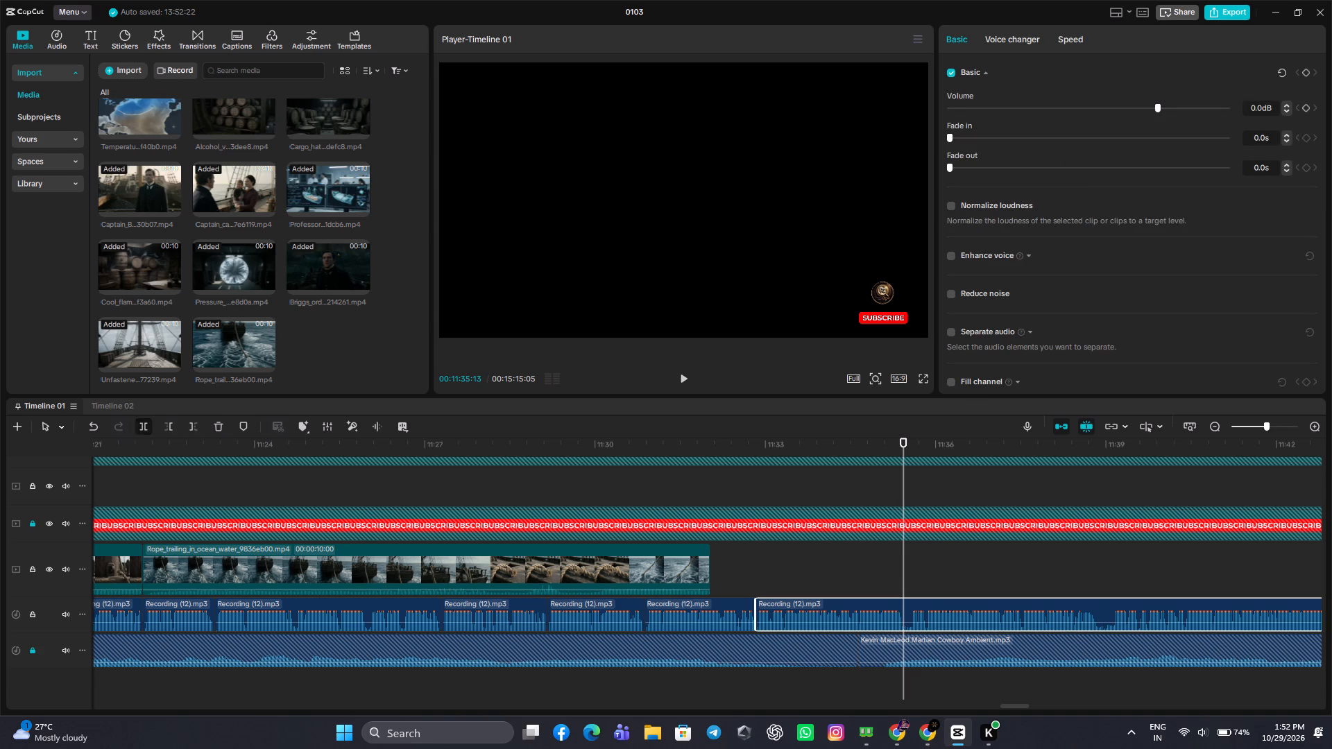
click(919, 578)
drag(919, 578, 910, 589)
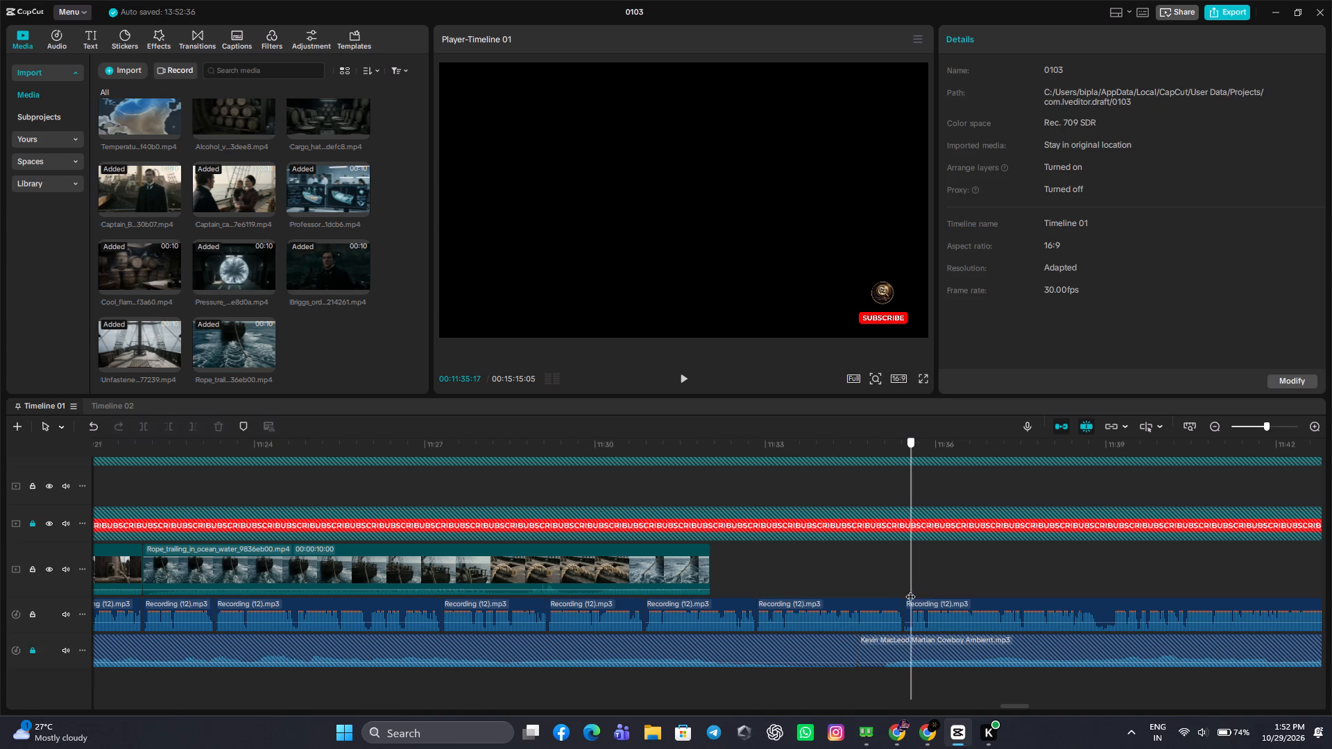
drag(910, 589, 910, 601)
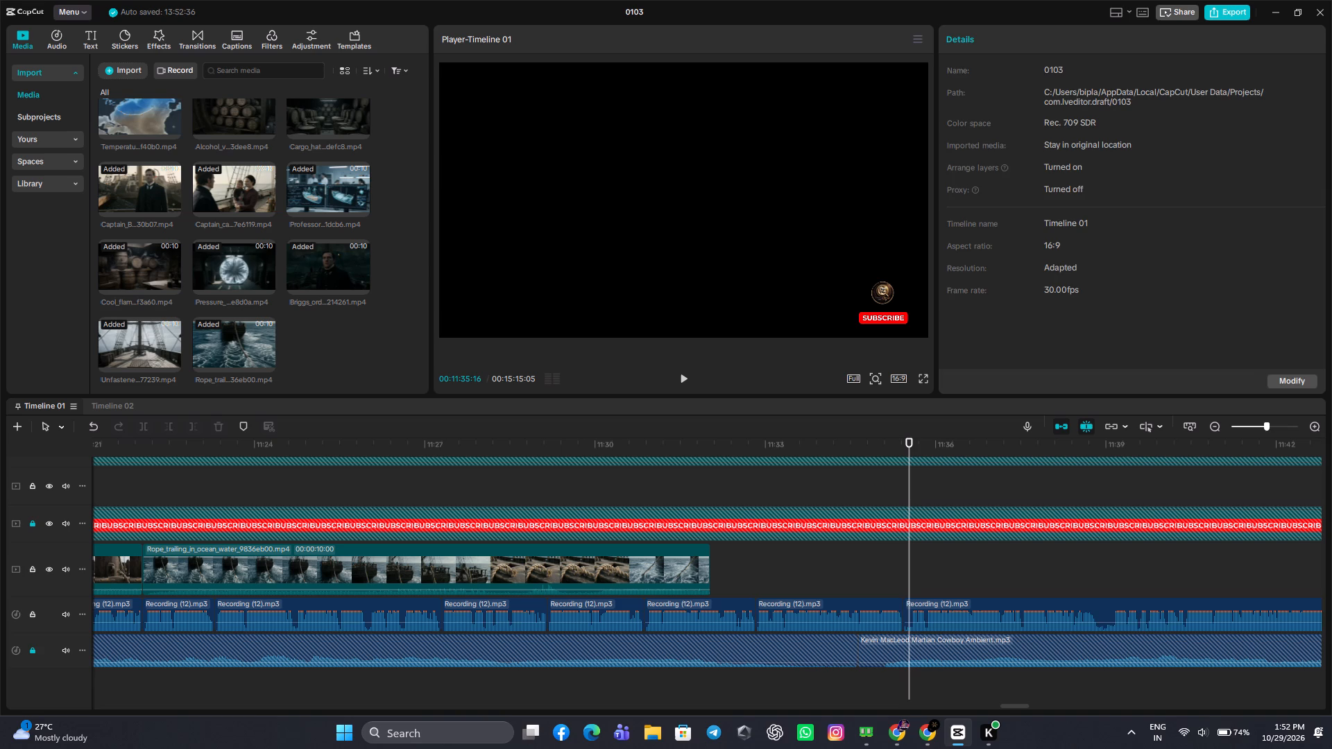
click(910, 603)
click(171, 426)
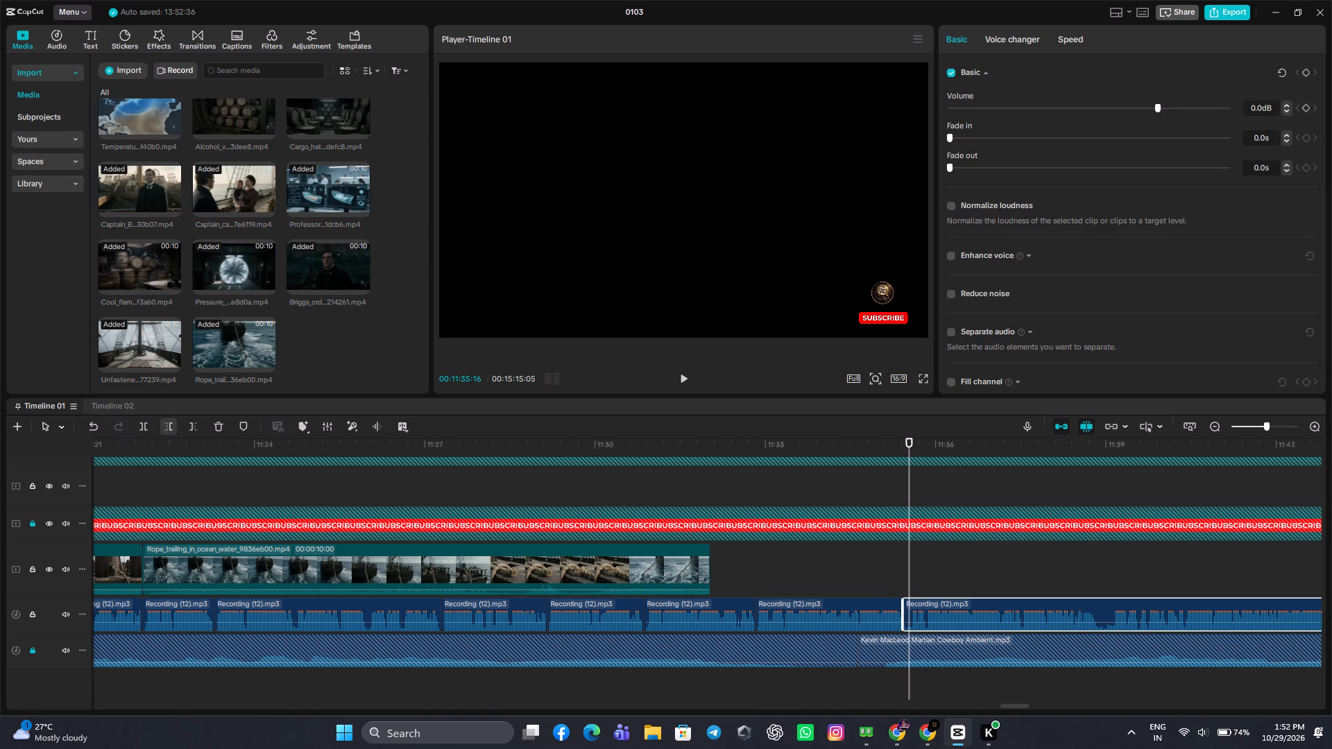
click(938, 605)
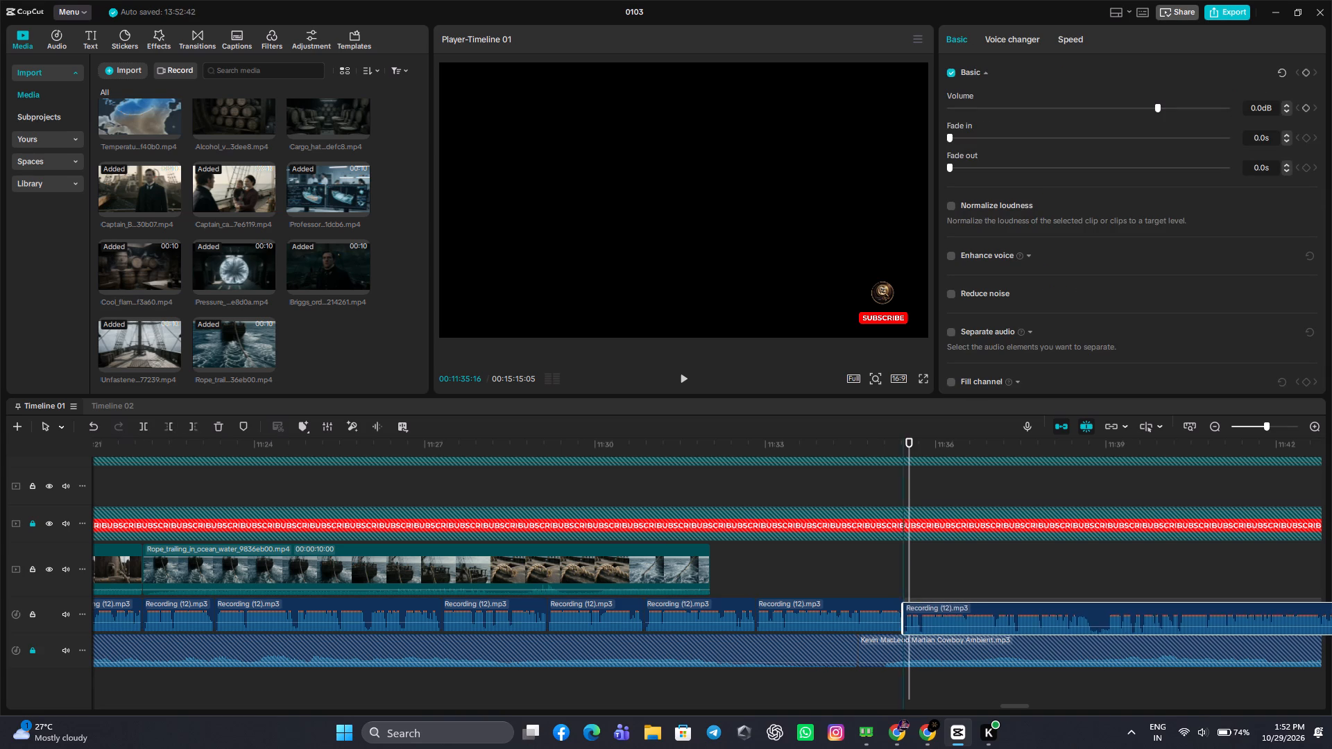
Cut the narration pause from 11:38:23 to 11:39:00 and close the gap.
click(1039, 577)
drag(1039, 577, 1096, 628)
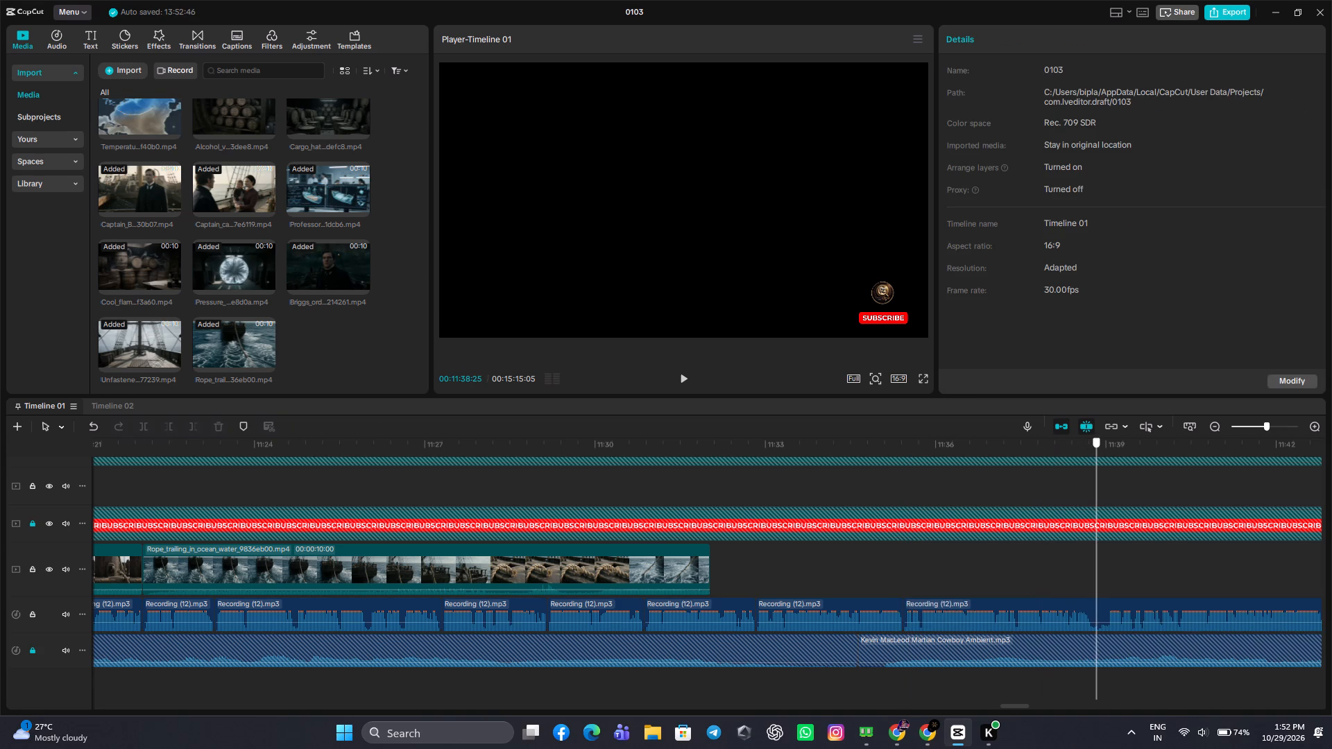
drag(1096, 628, 1093, 632)
click(1099, 614)
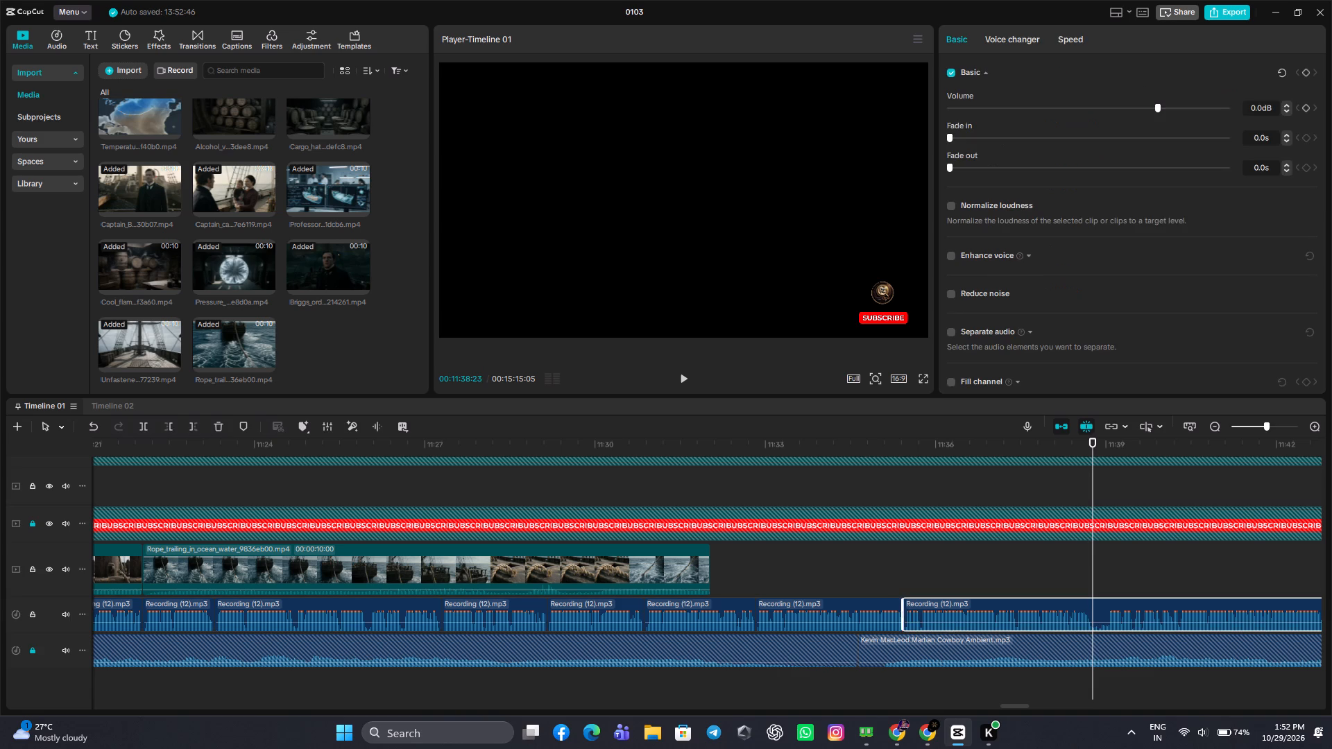
click(142, 425)
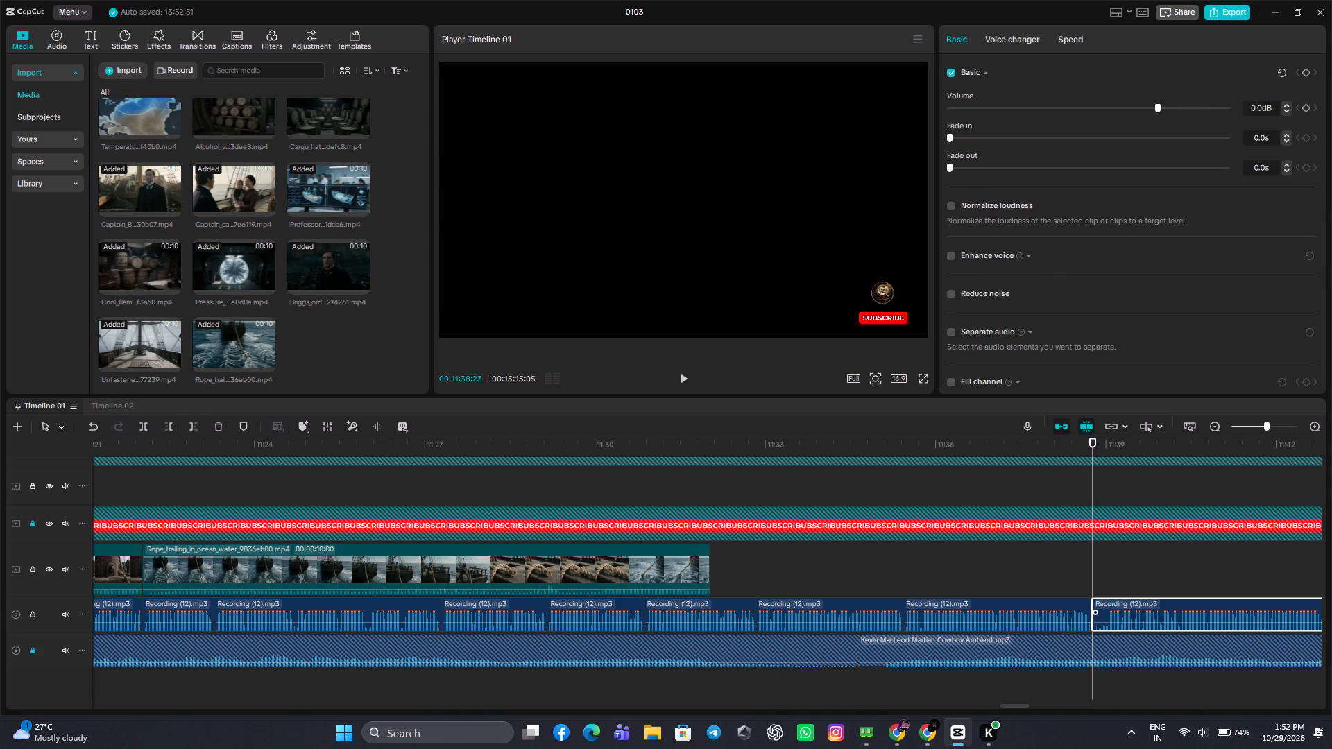
click(1100, 578)
drag(1100, 578, 1102, 608)
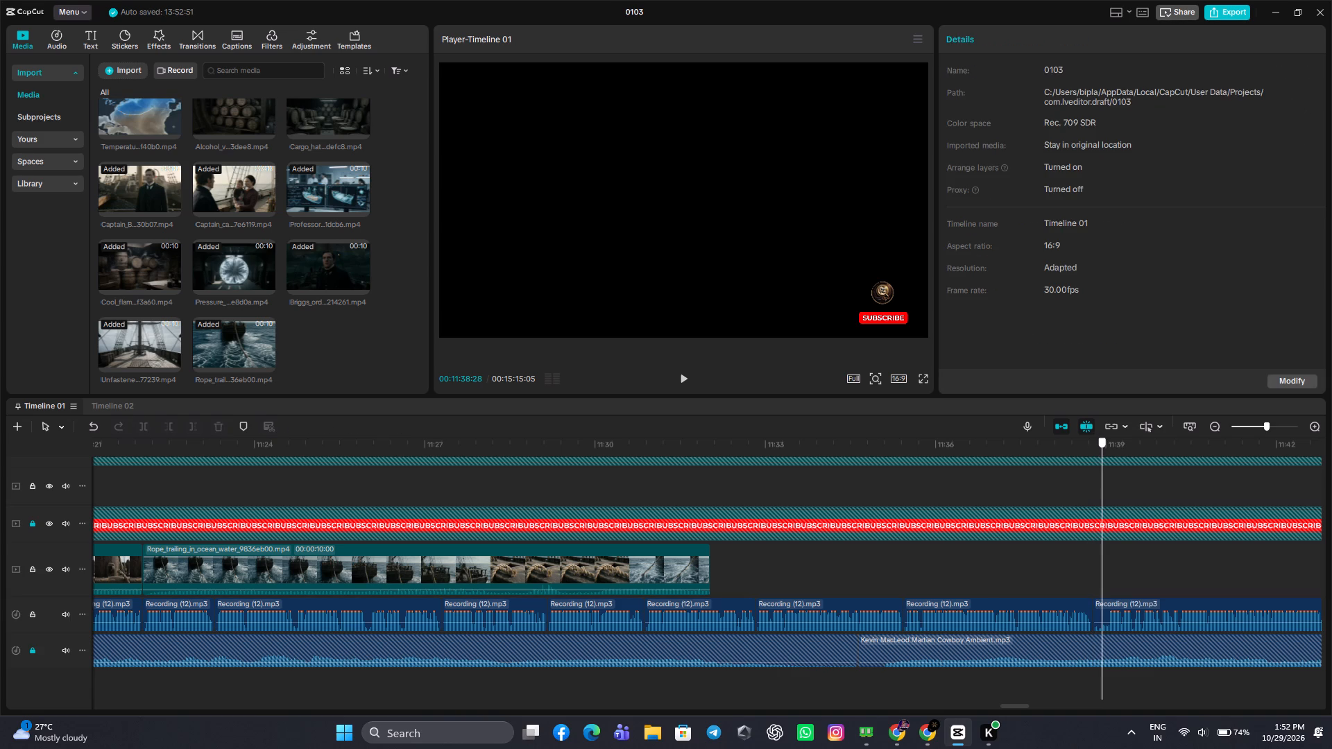
drag(1102, 608, 1105, 616)
click(1105, 616)
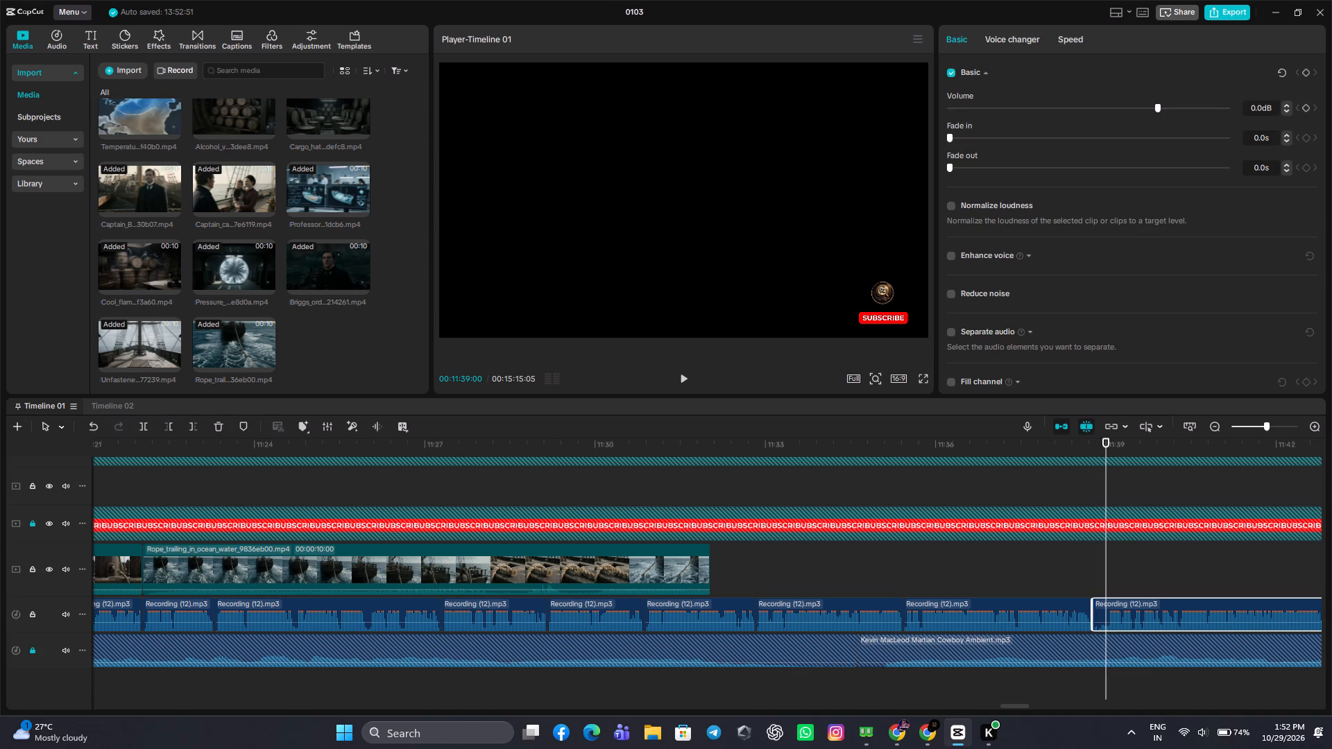
click(171, 425)
drag(1141, 607, 1132, 610)
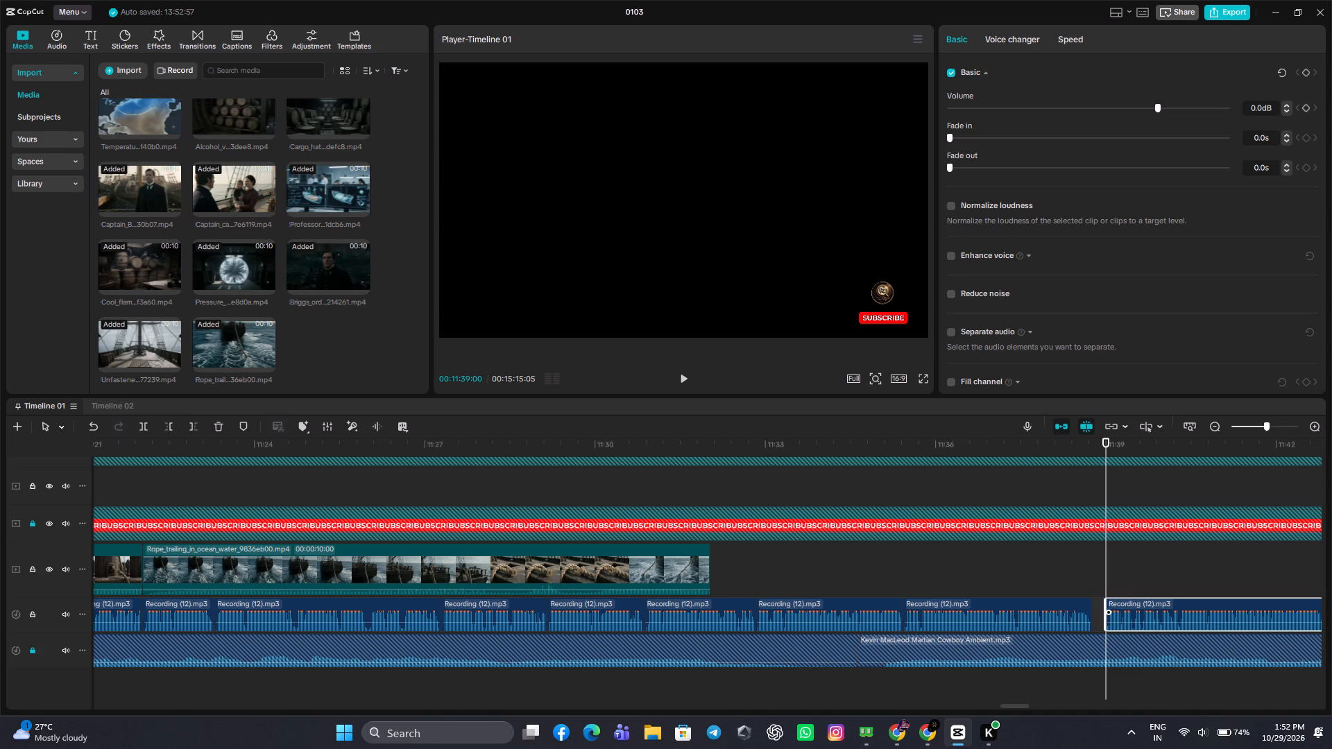
drag(1132, 610, 1131, 611)
Play the trimmed narration from 11:20:09 over the Rope_trailing clip until past the clip's end.
click(809, 546)
drag(809, 546, 537, 532)
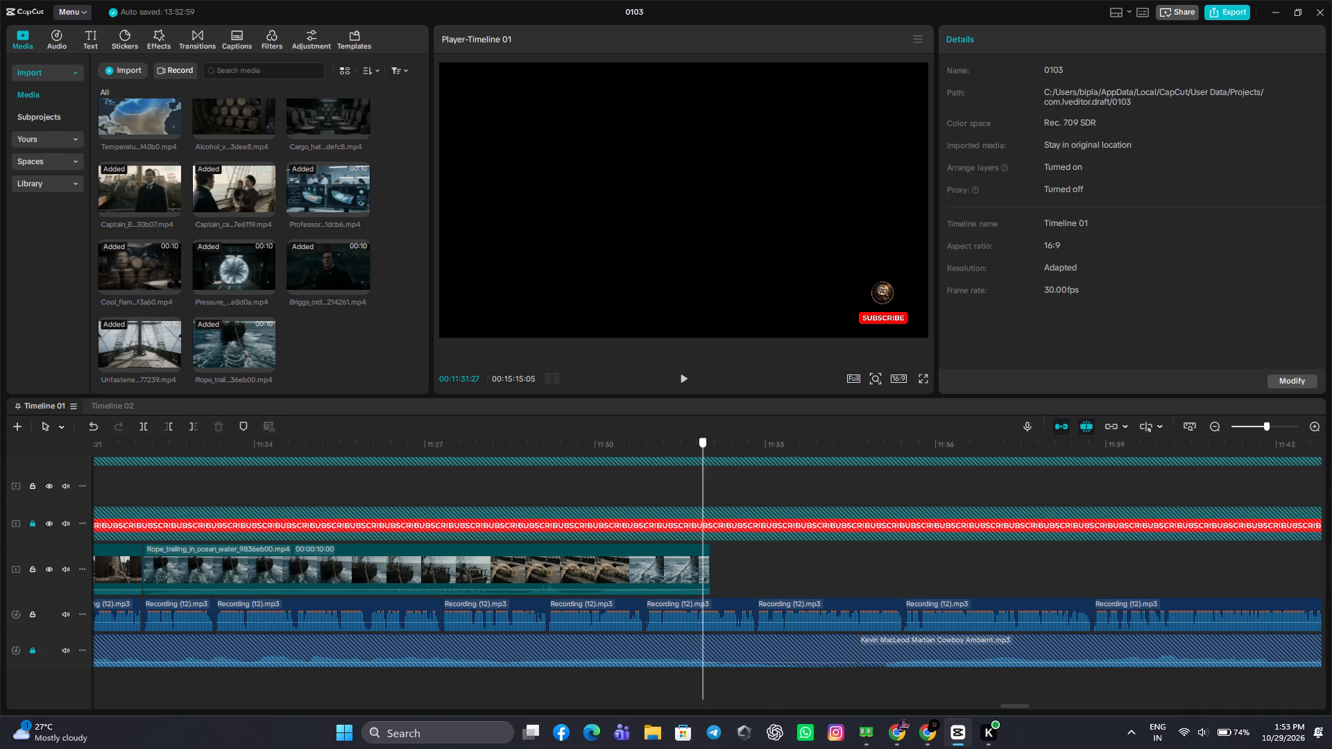
drag(537, 532, 152, 535)
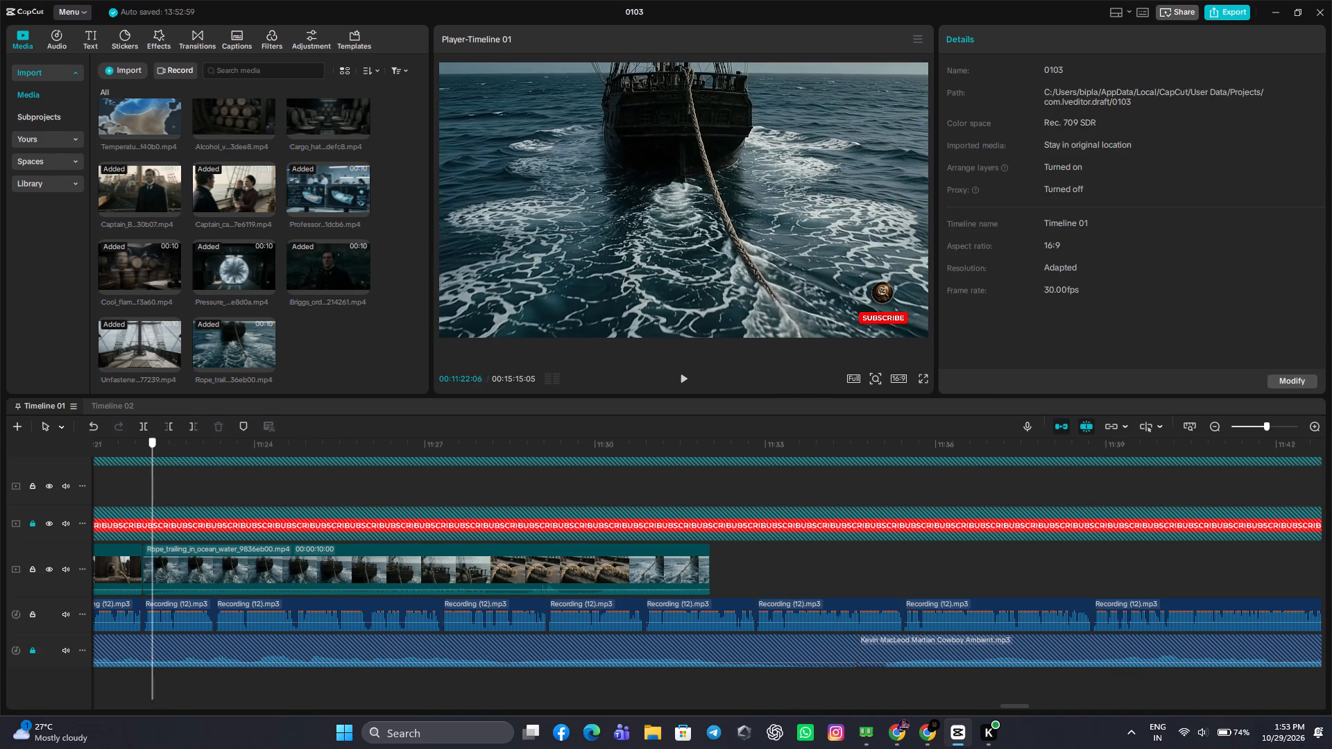
drag(152, 535, 137, 542)
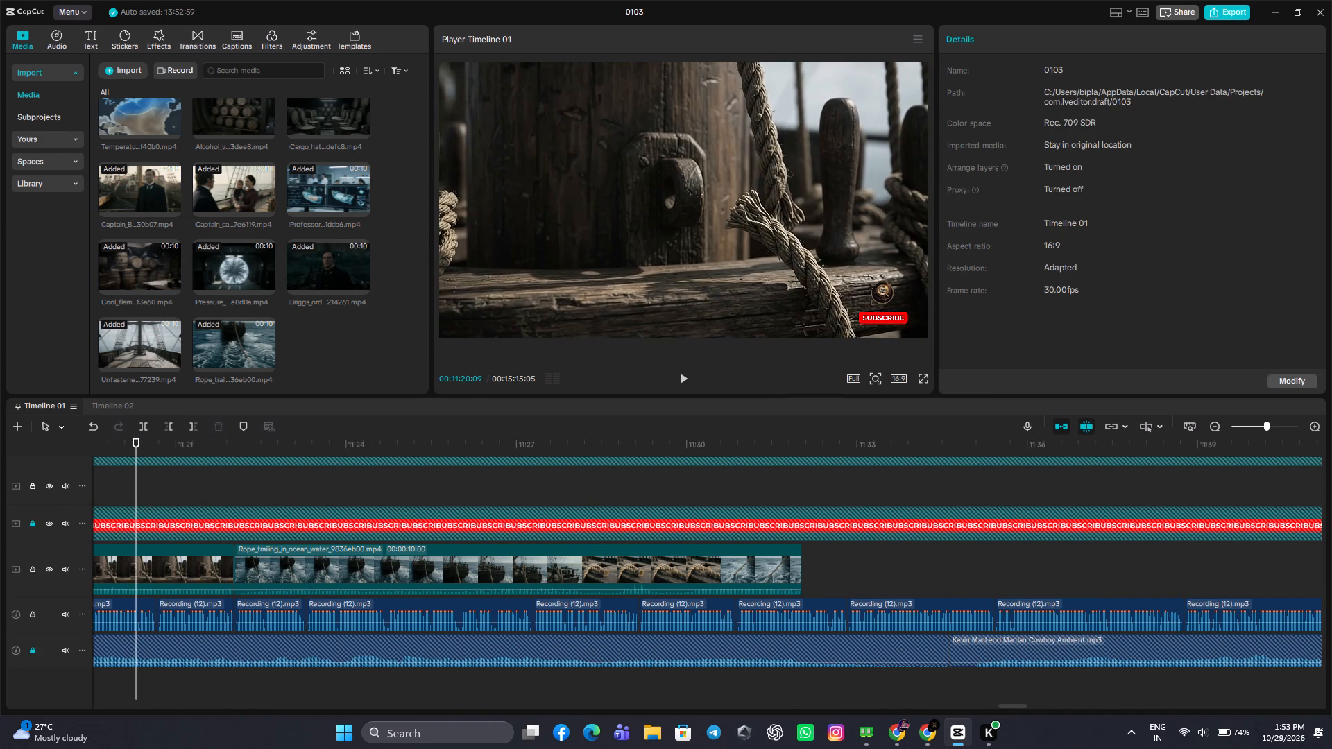
click(687, 391)
click(685, 386)
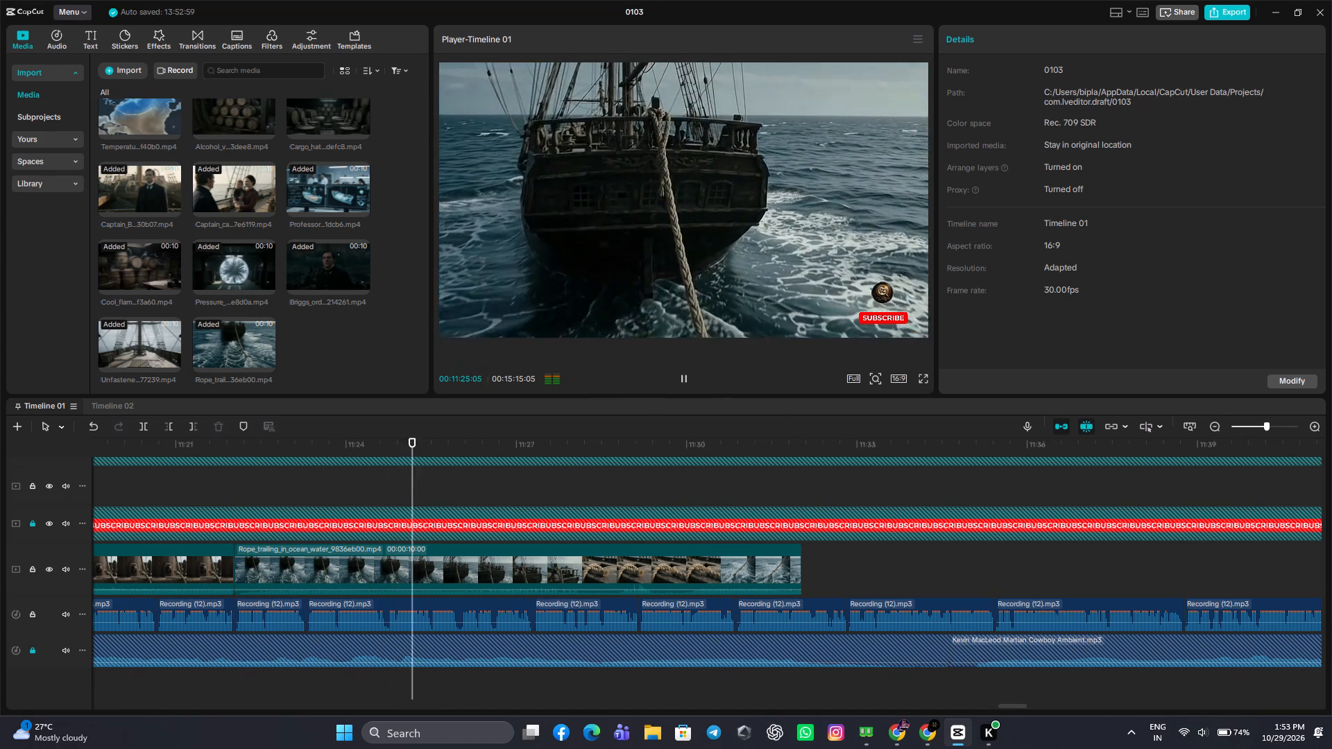
click(678, 382)
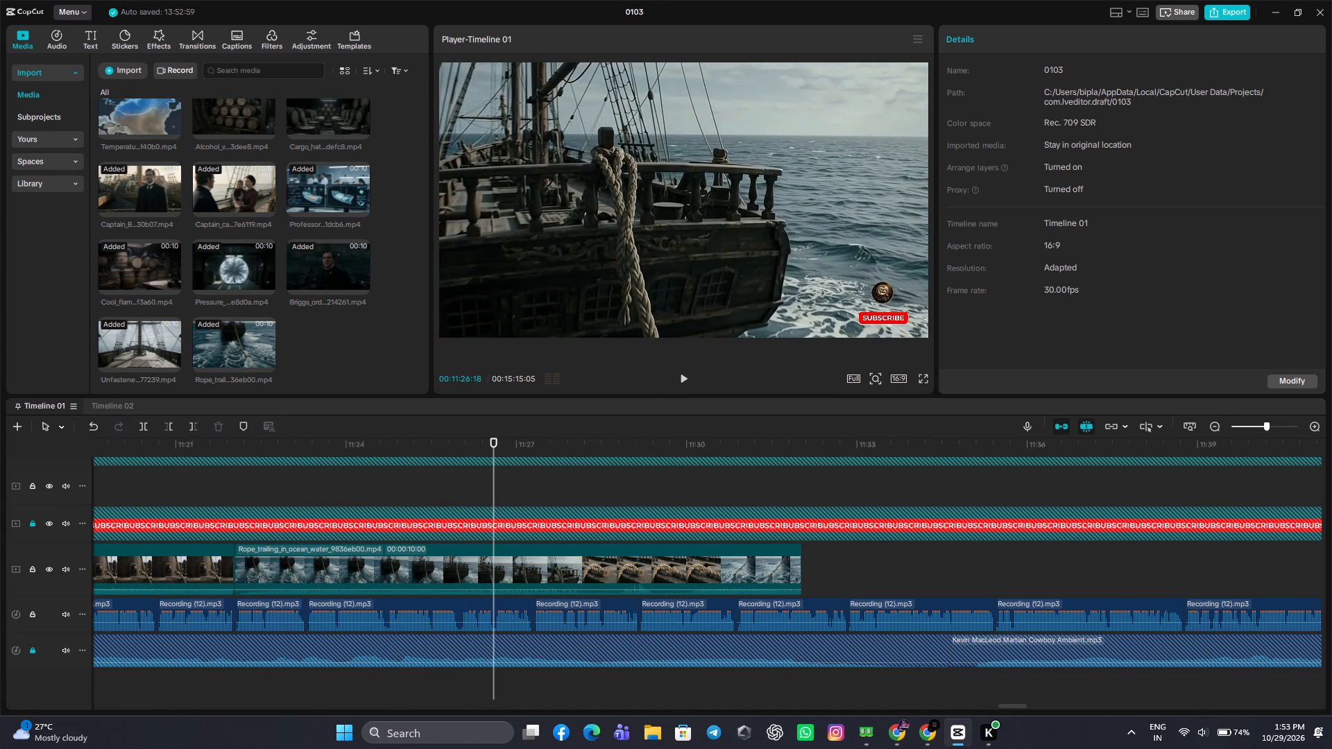
click(678, 382)
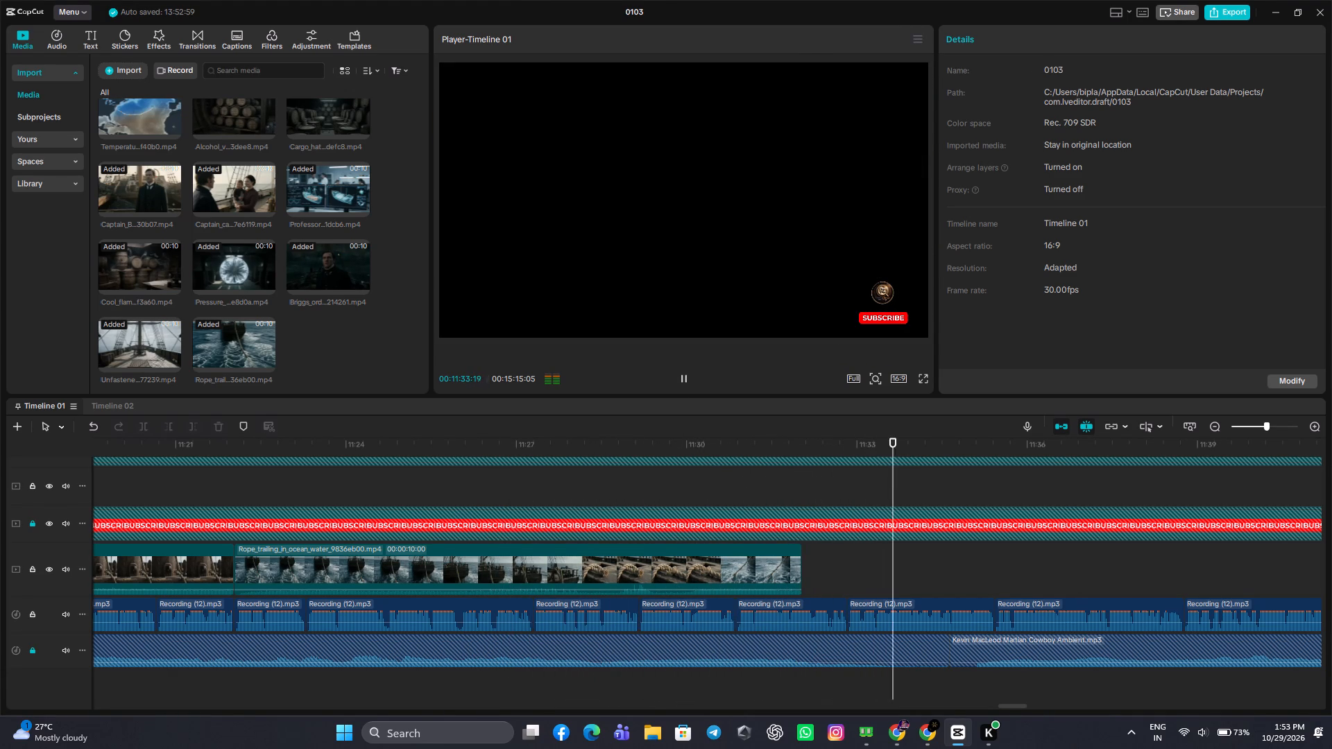
Slow the Rope_trailing clip to 0.92x so its end reaches the narration cut at 11:32:25.
click(856, 569)
drag(856, 569, 850, 587)
click(770, 575)
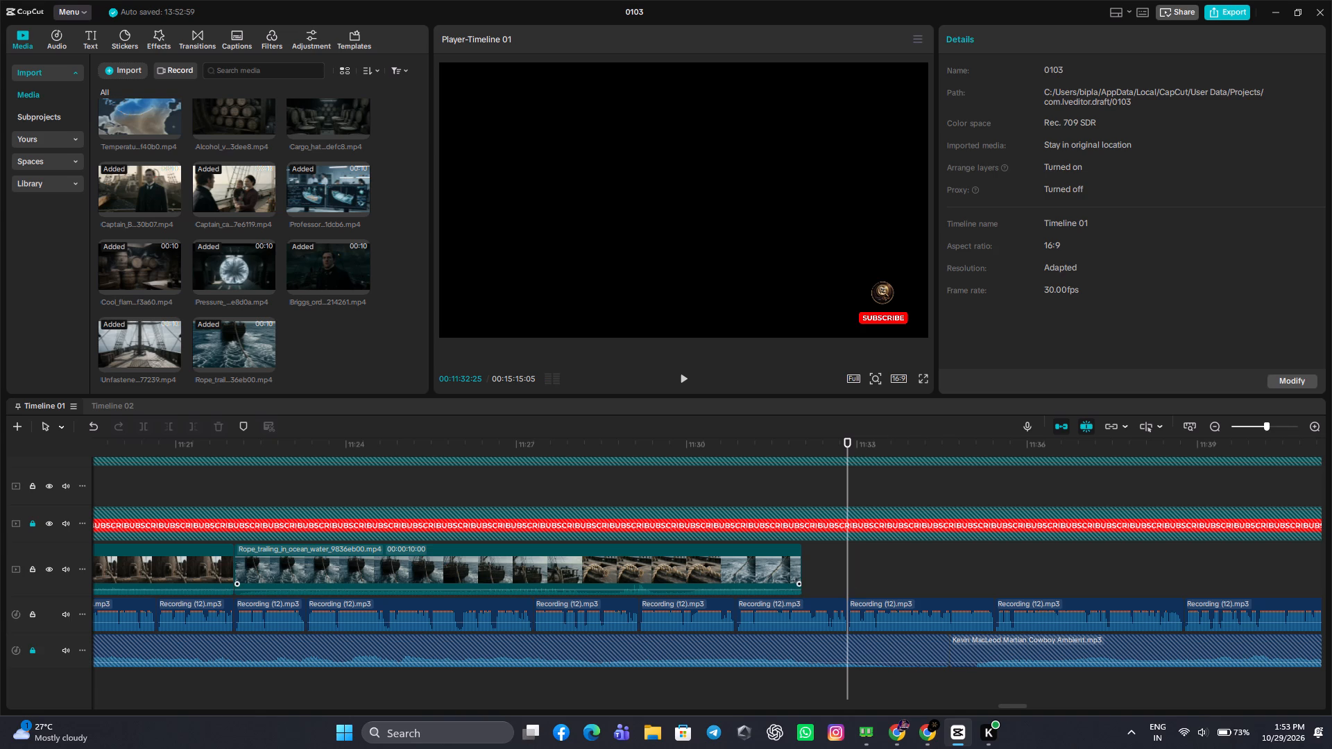
click(1050, 44)
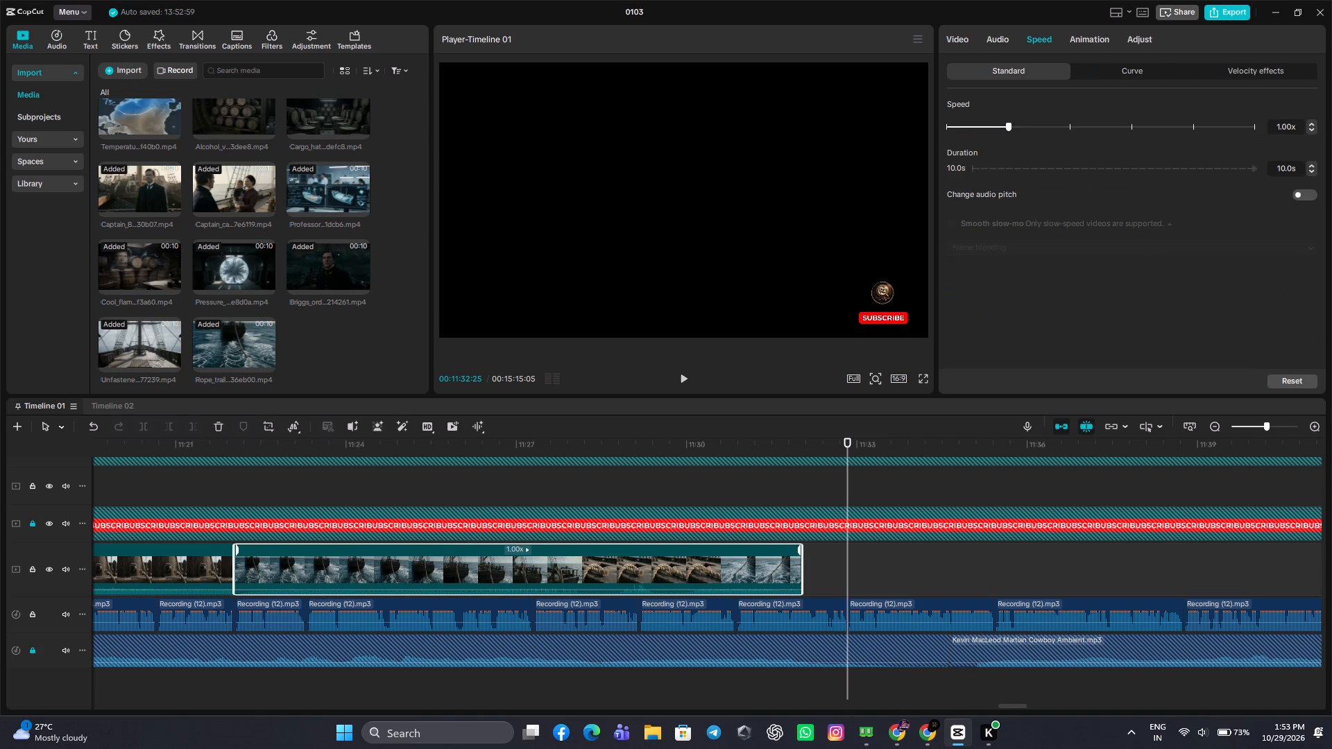
click(1001, 130)
click(1002, 122)
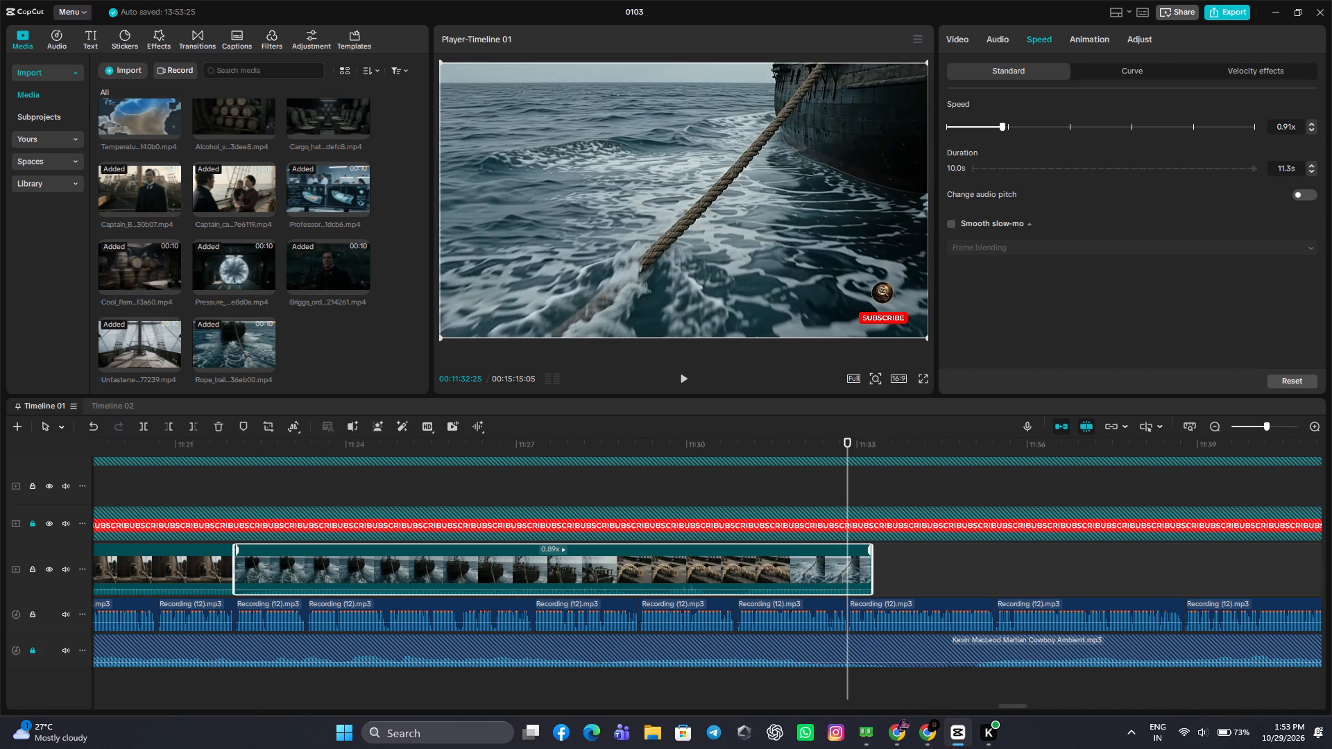
click(1002, 126)
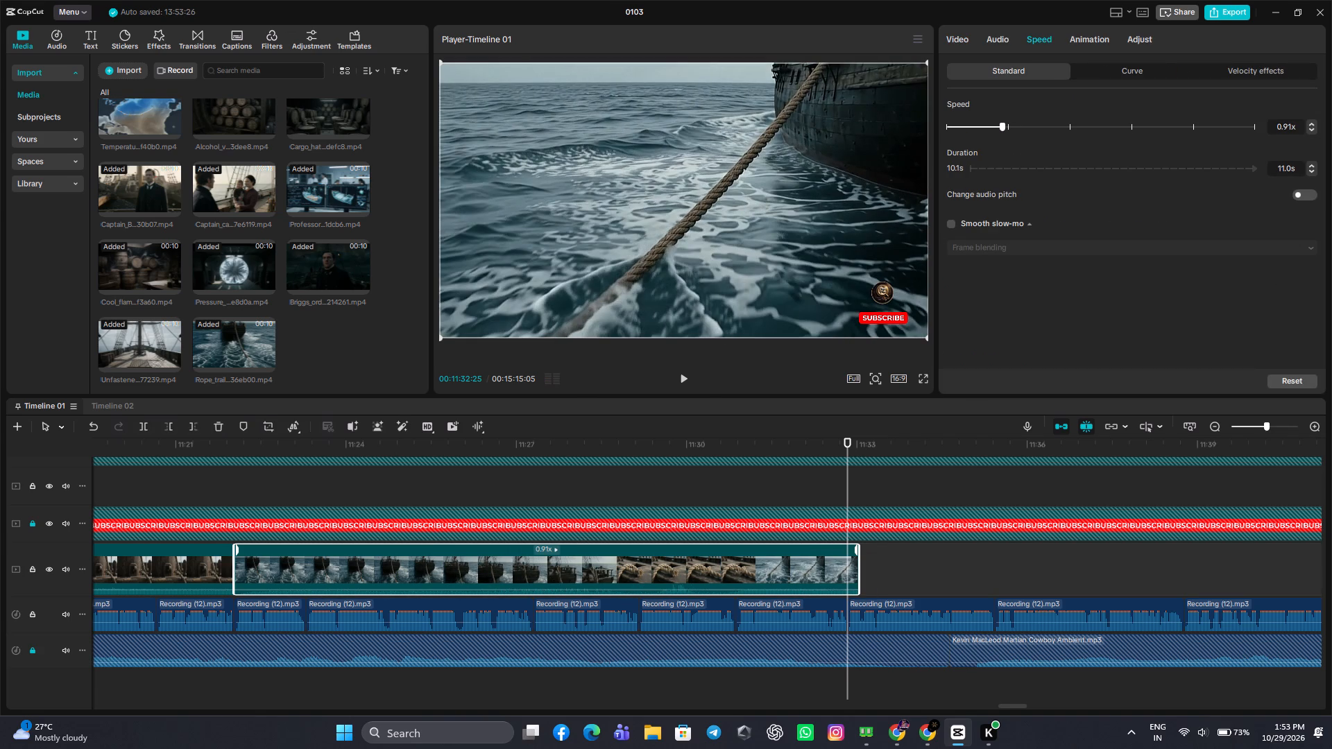
click(1005, 125)
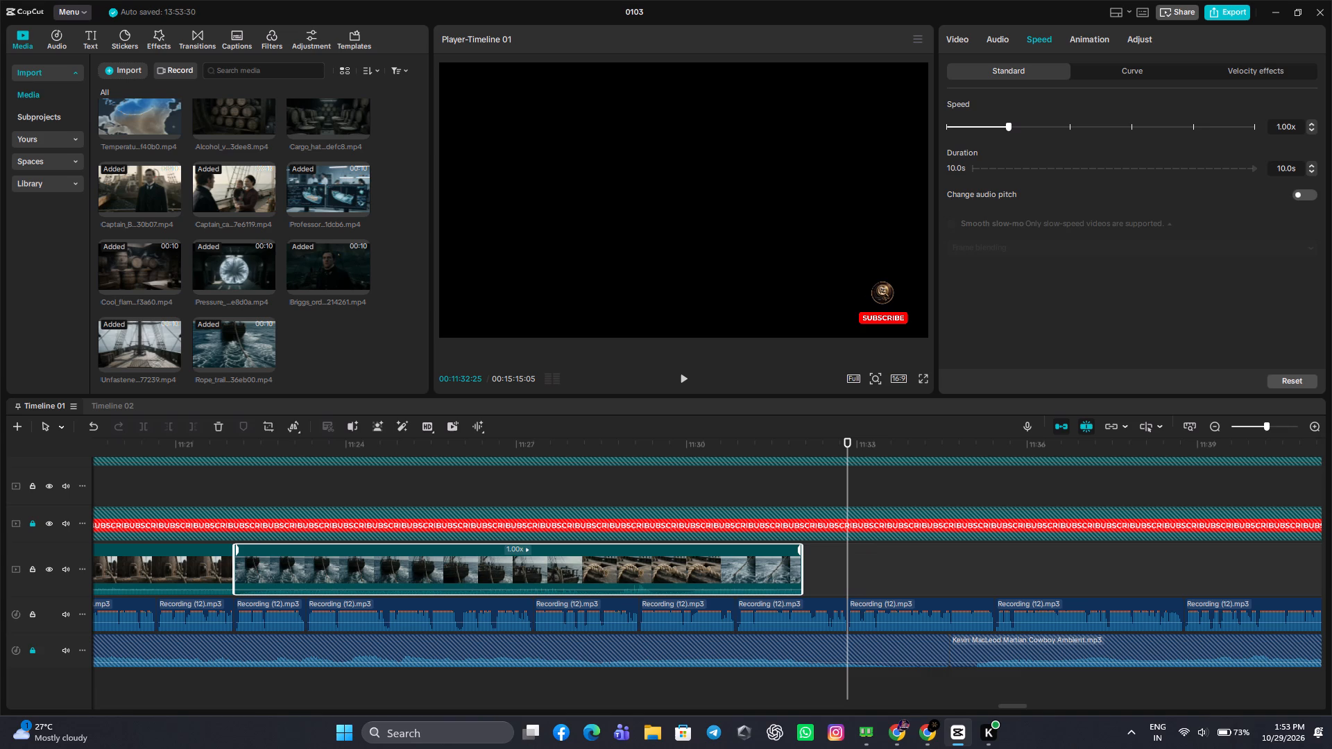
click(1003, 124)
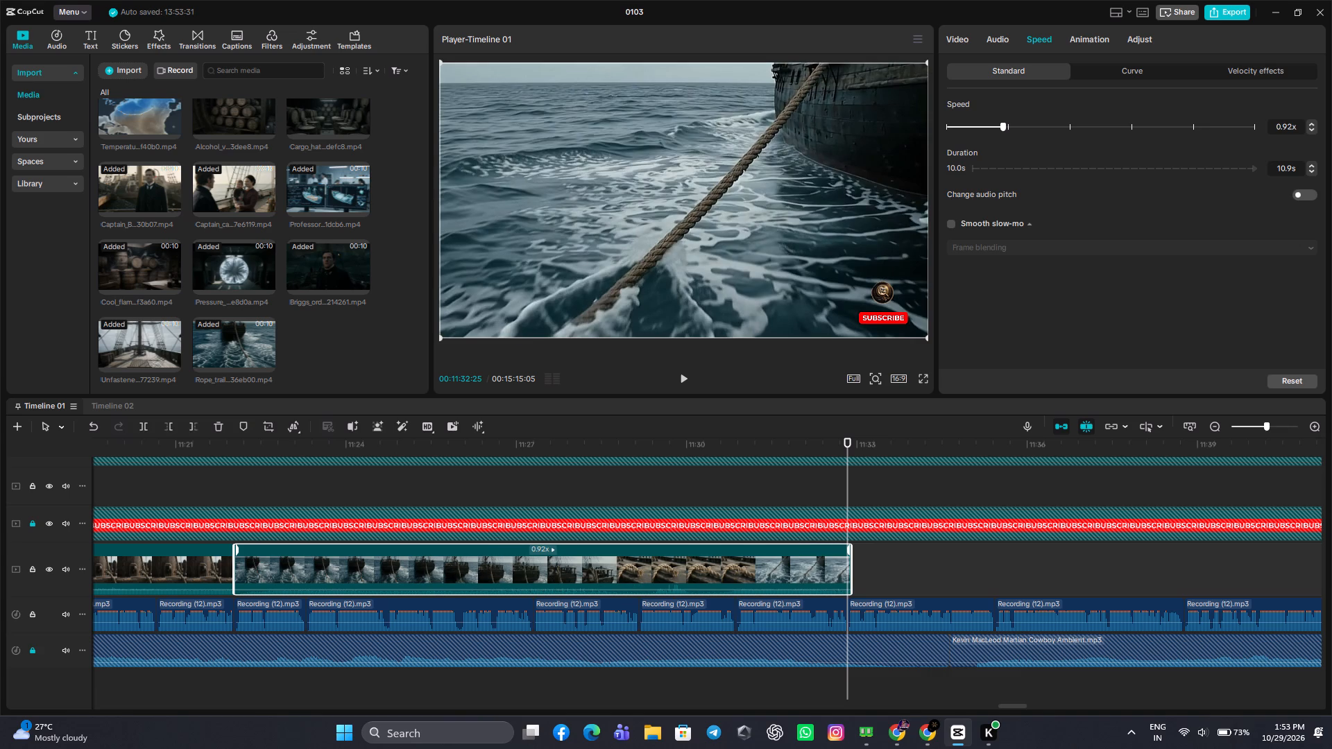
Enable smooth slow-mo on the Rope_trailing clip using the Optical flow method.
click(950, 223)
click(982, 241)
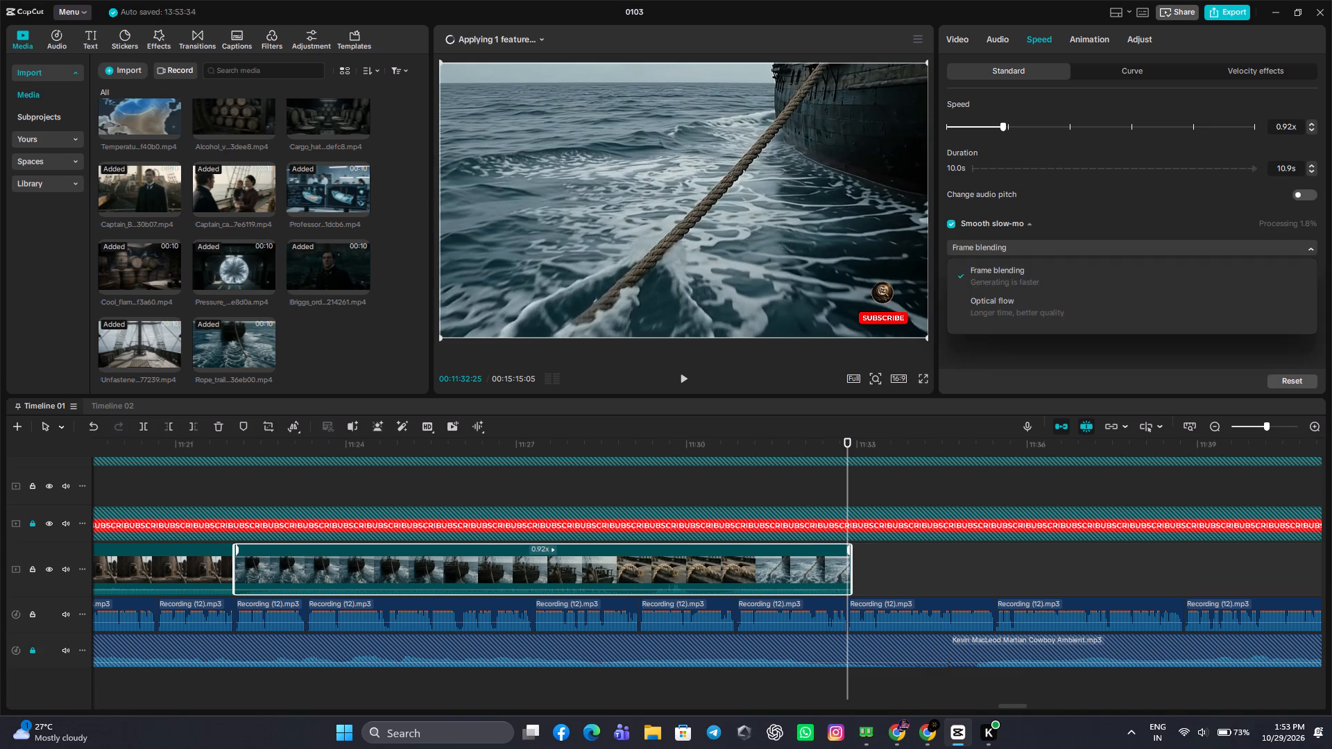
click(997, 304)
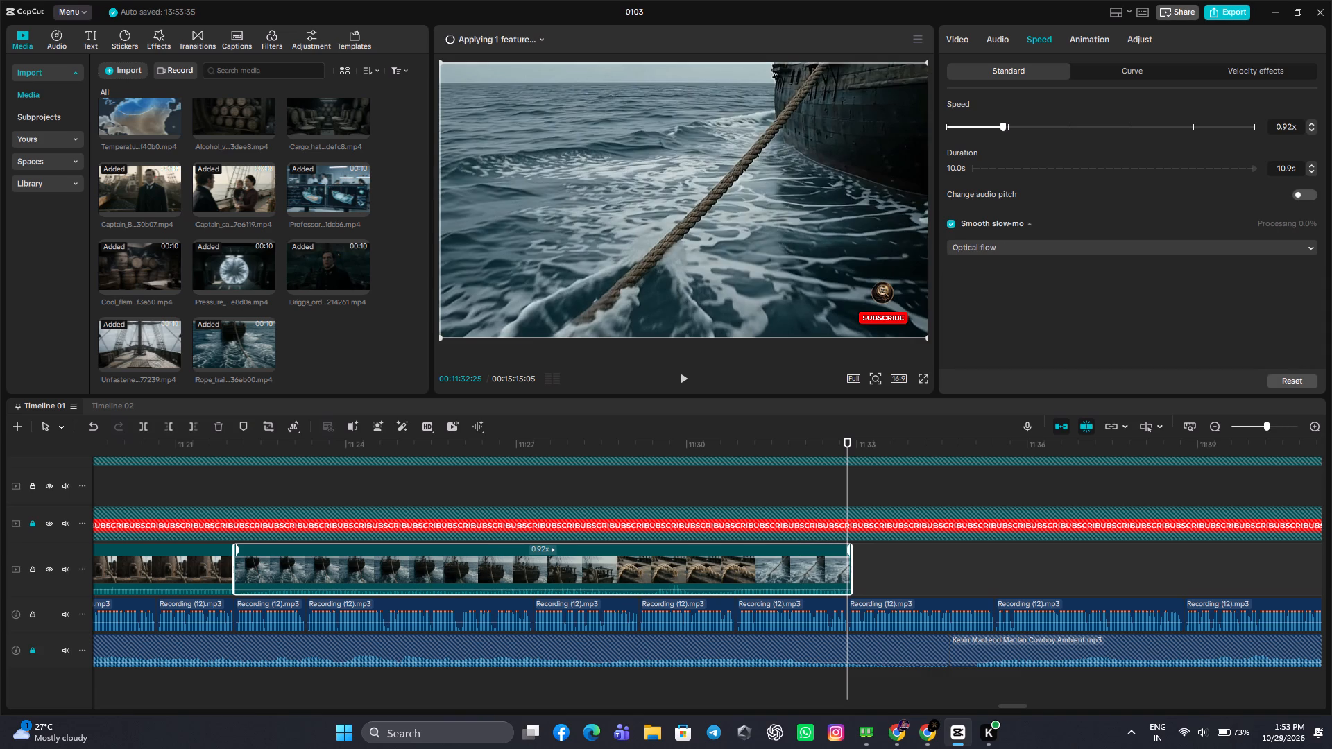
drag(962, 571, 1331, 576)
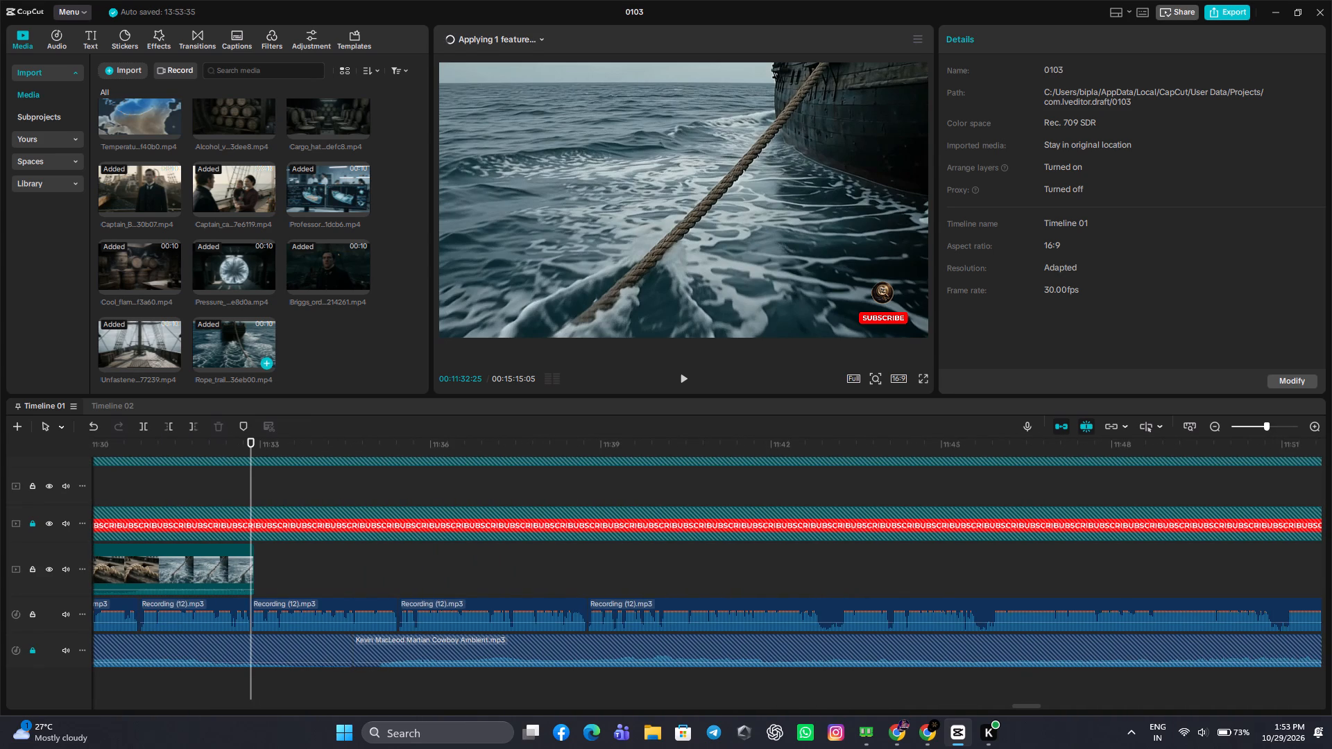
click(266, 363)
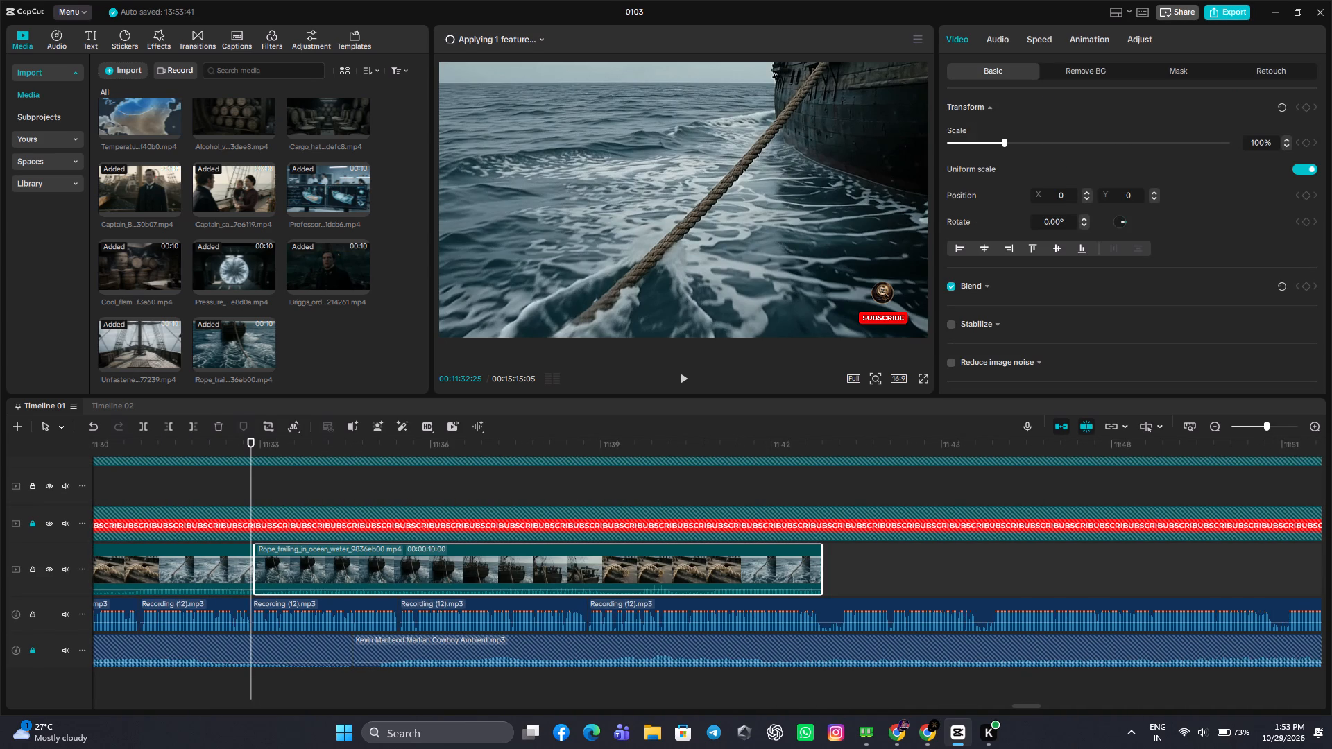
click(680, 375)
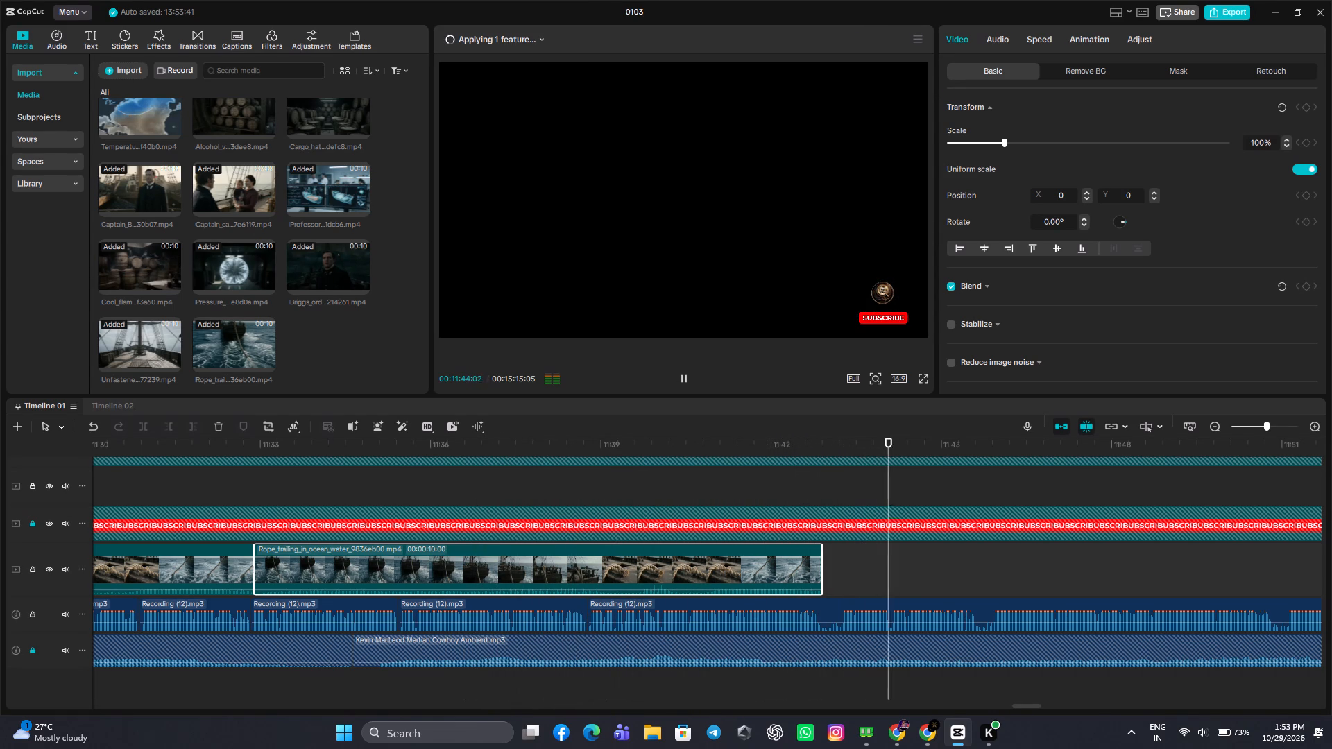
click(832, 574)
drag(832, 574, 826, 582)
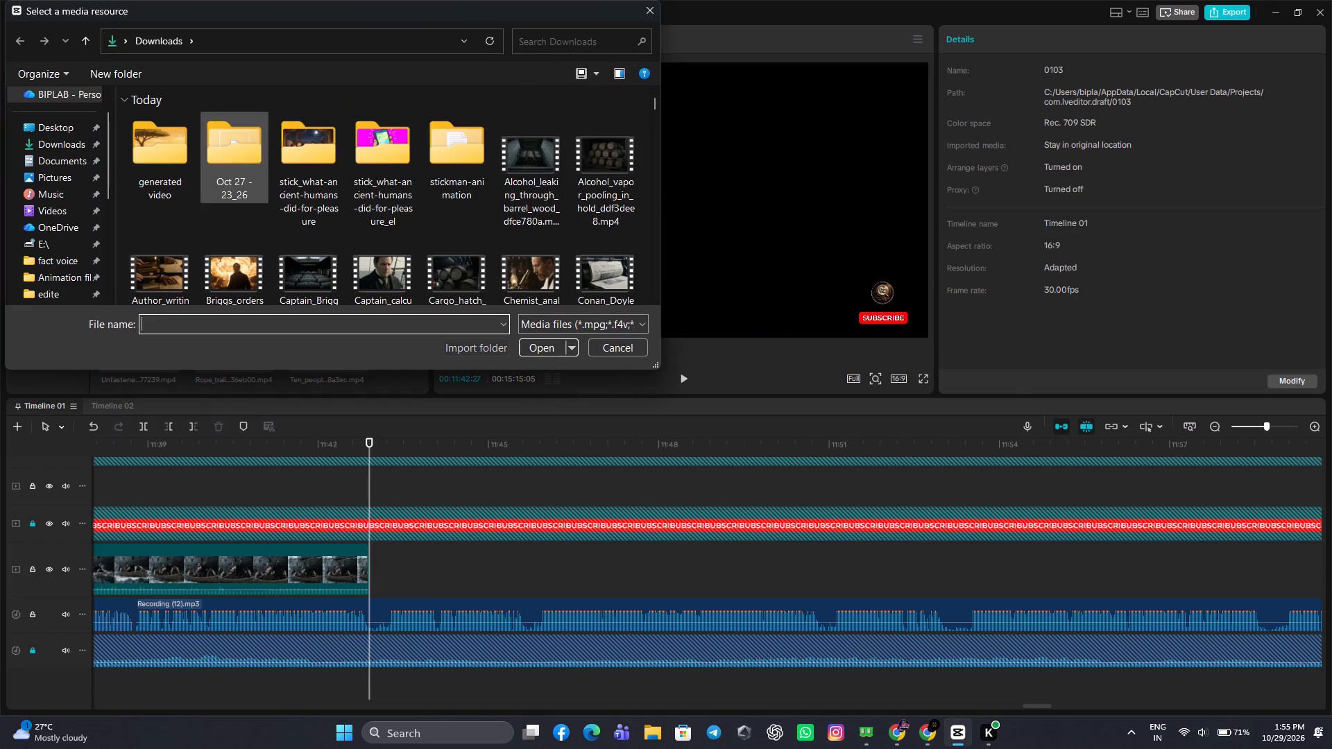
scroll(427, 184, down, 4)
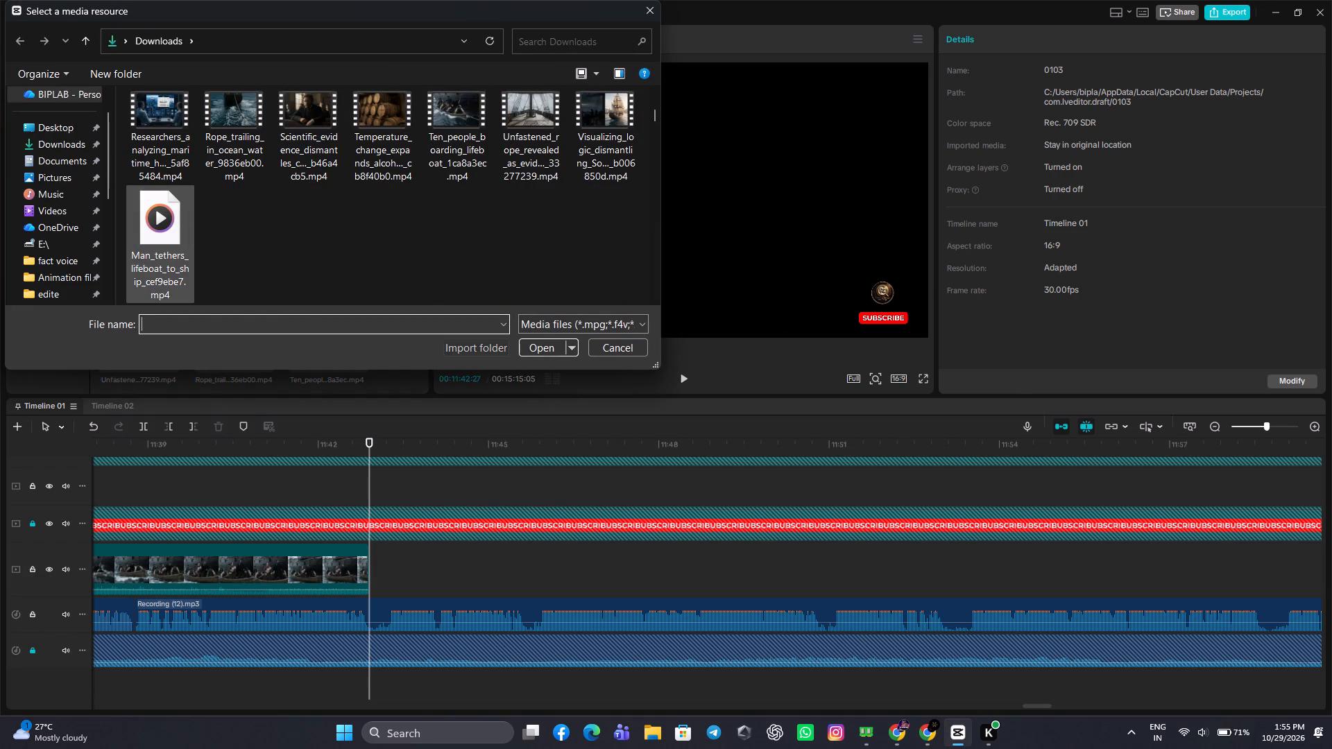
double_click(145, 232)
scroll(266, 268, down, 9)
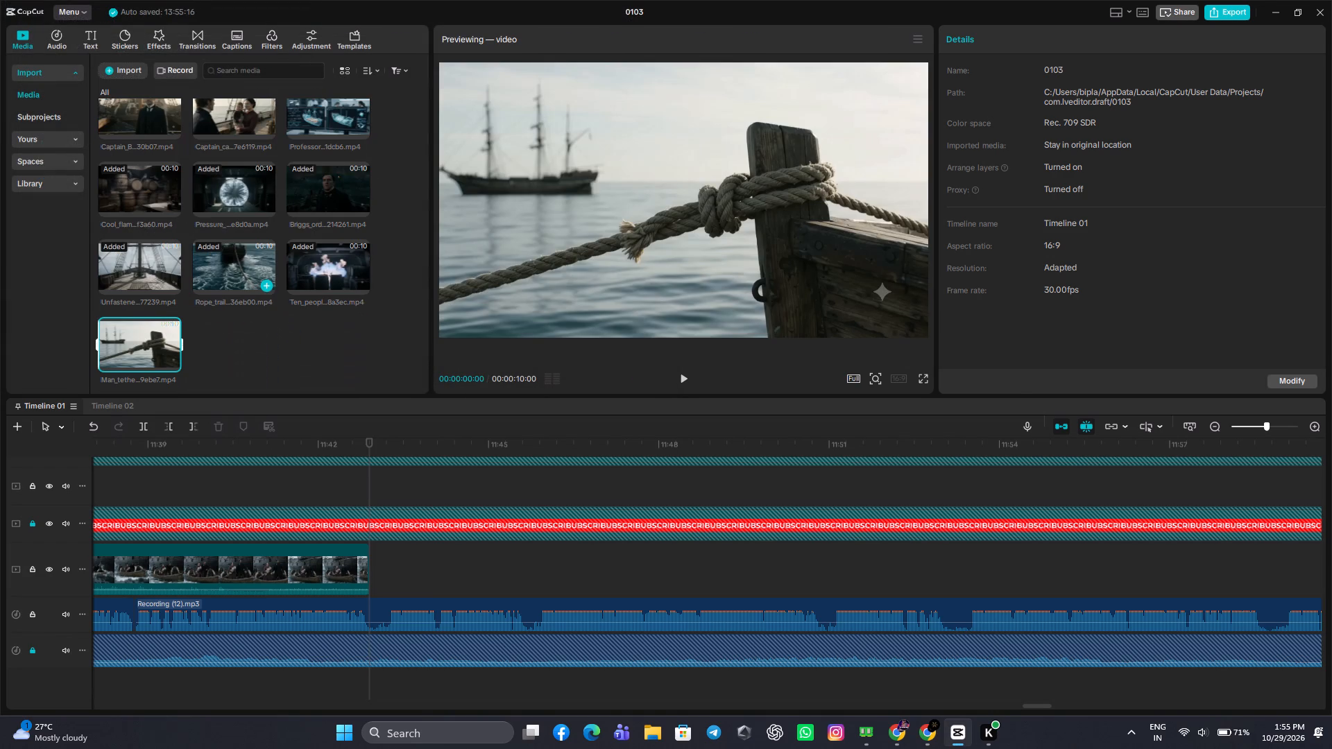
click(167, 361)
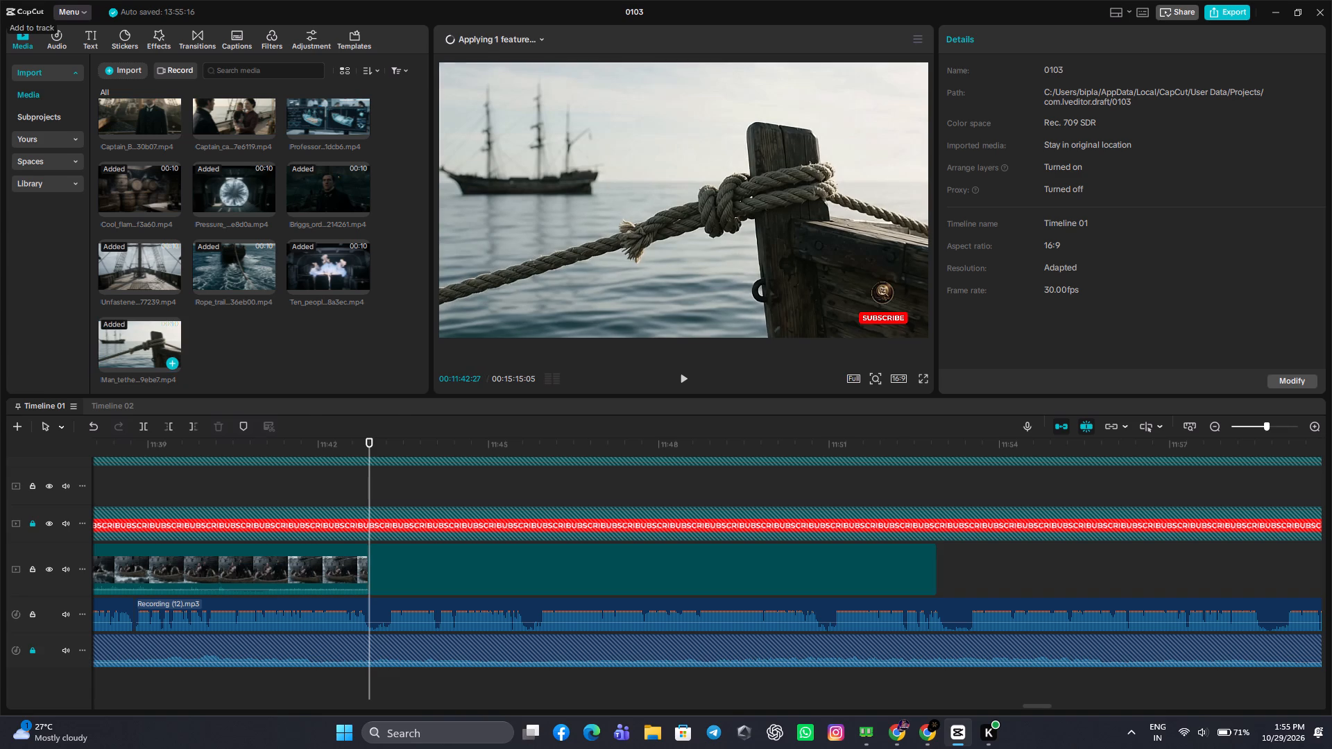
Play the newly added Man_tethers_lifeboat_to_ship clip through to its end against the narration.
click(685, 381)
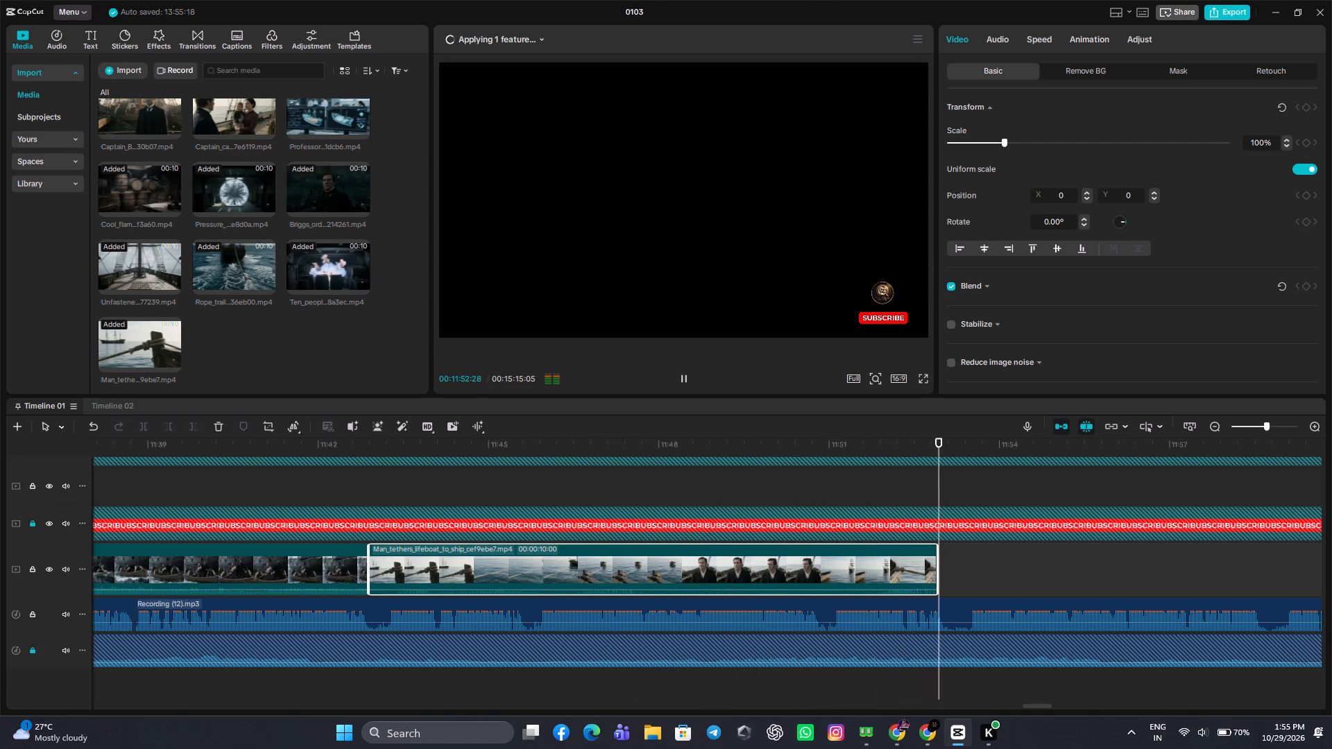
Cut the narration pause from 11:42:27 to 11:43:05 at the start of the Man_tethers clip and close the gap.
click(359, 490)
drag(359, 490, 364, 506)
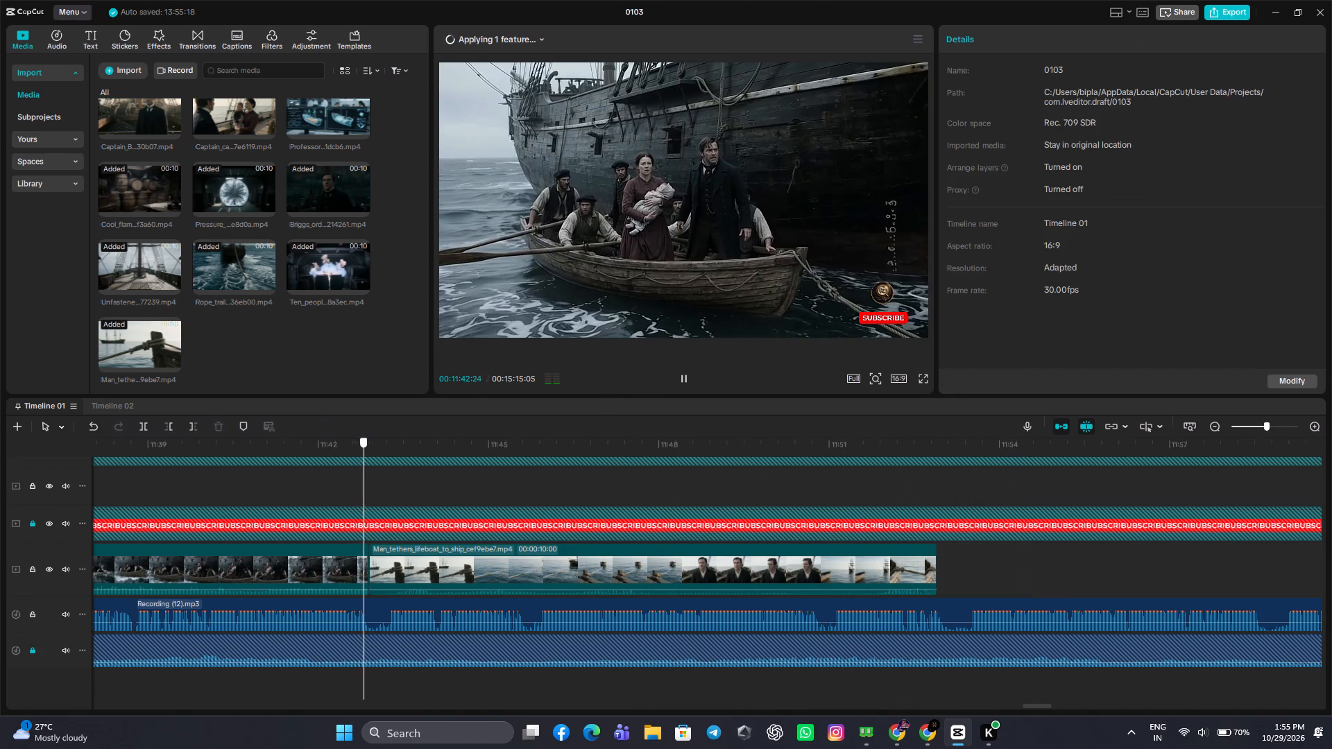
drag(364, 506, 366, 513)
click(384, 603)
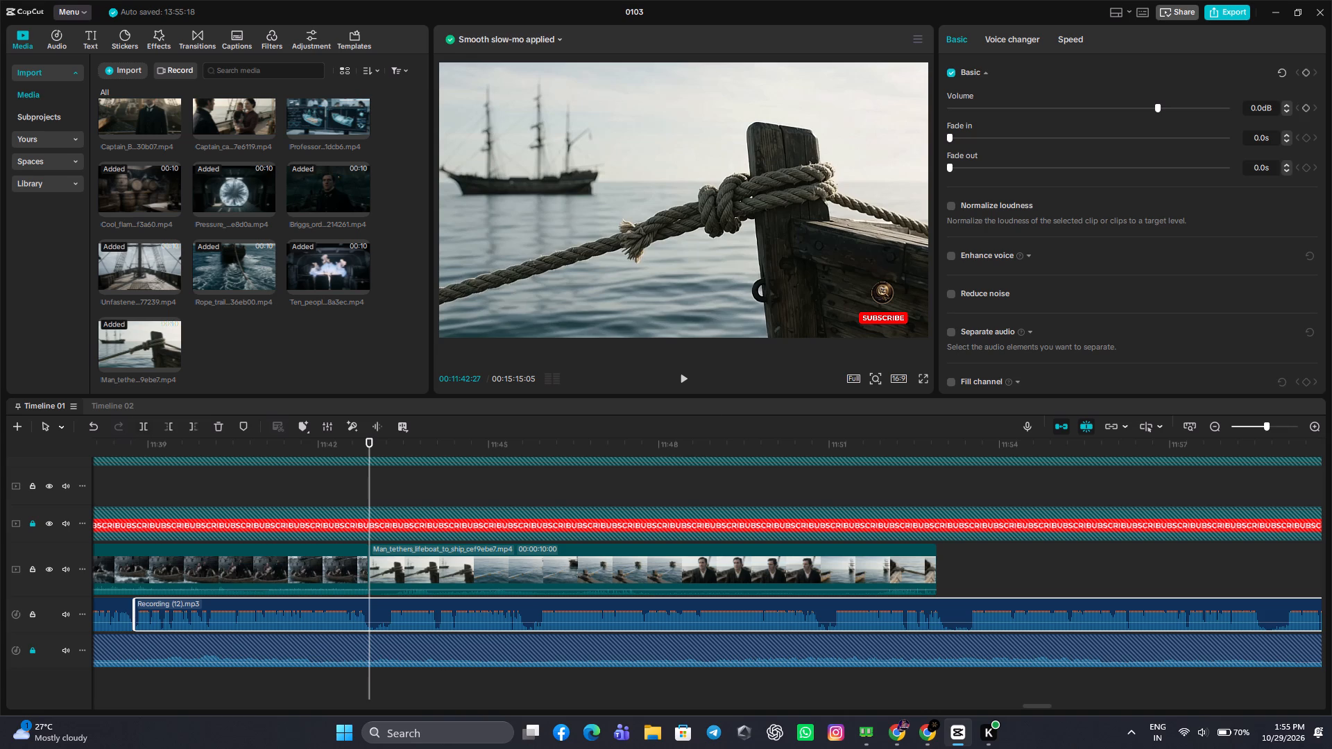
click(138, 422)
drag(366, 470, 370, 482)
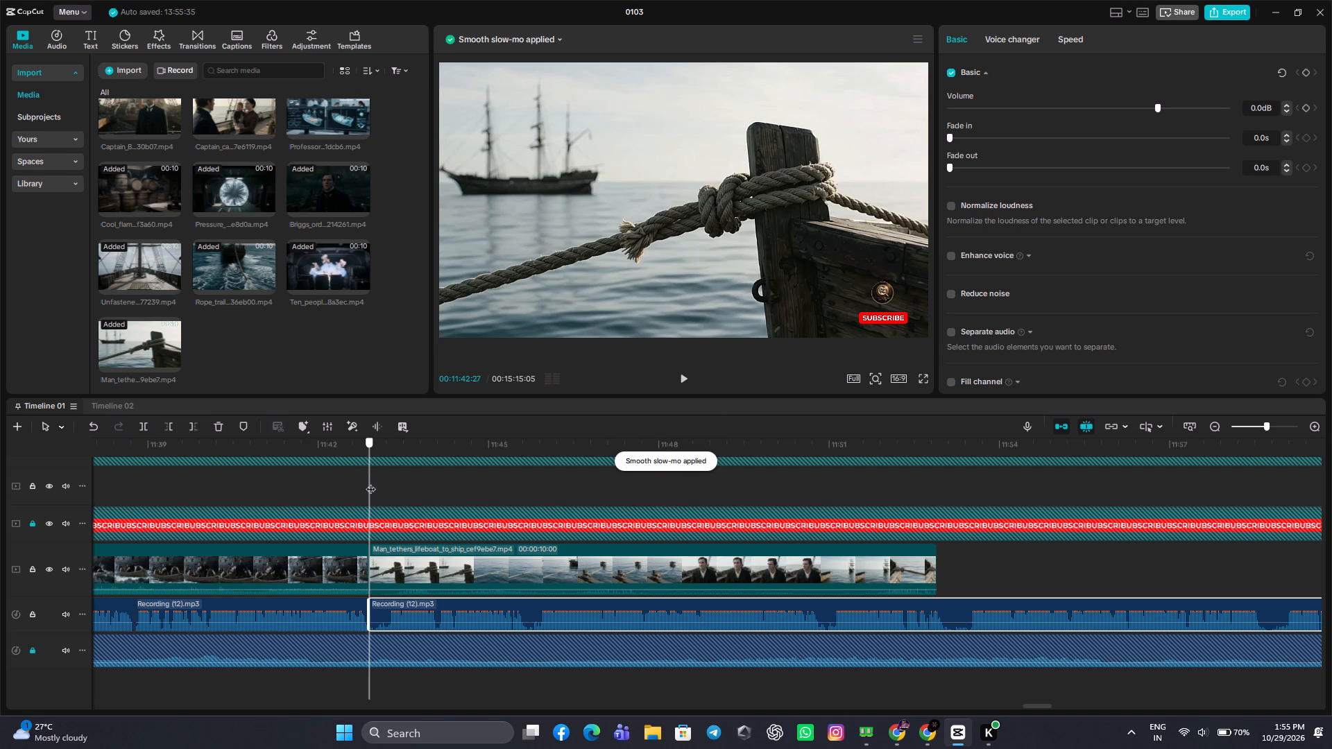
drag(370, 482, 385, 517)
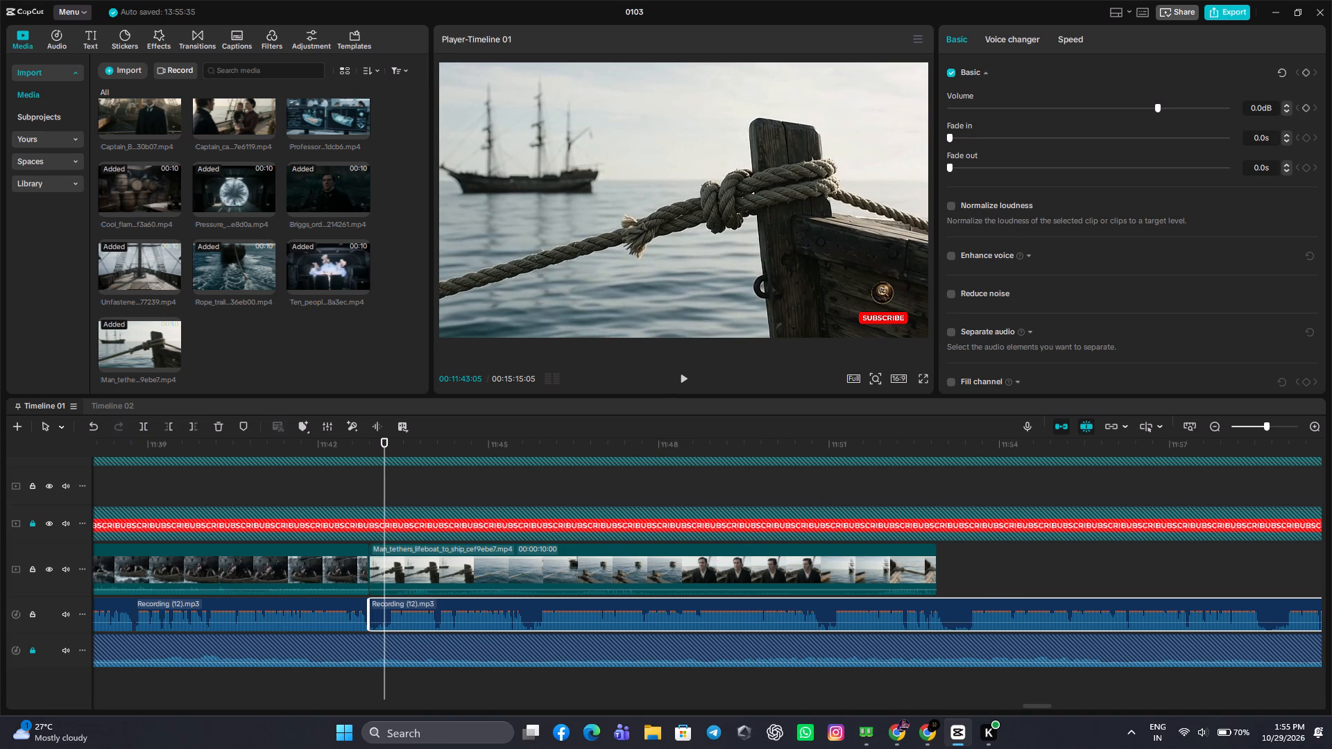
click(161, 426)
drag(409, 607, 407, 607)
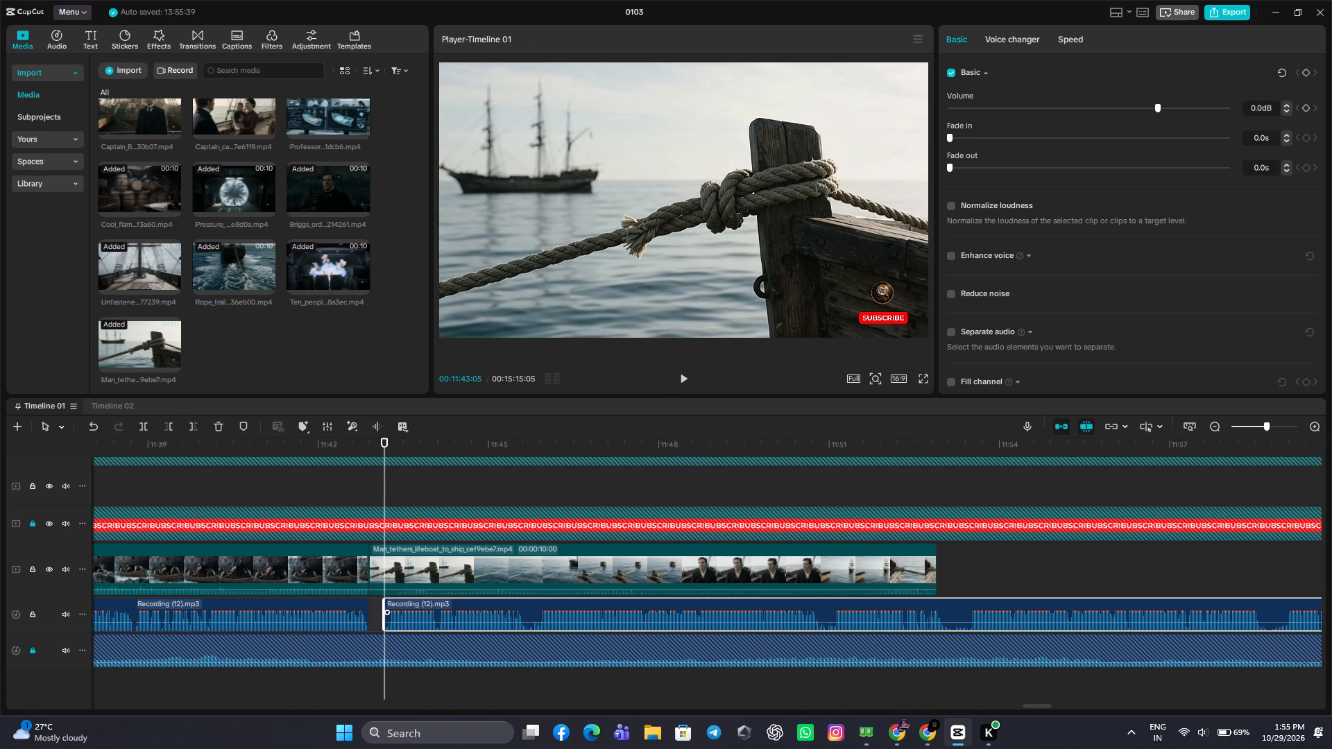
drag(407, 607, 397, 608)
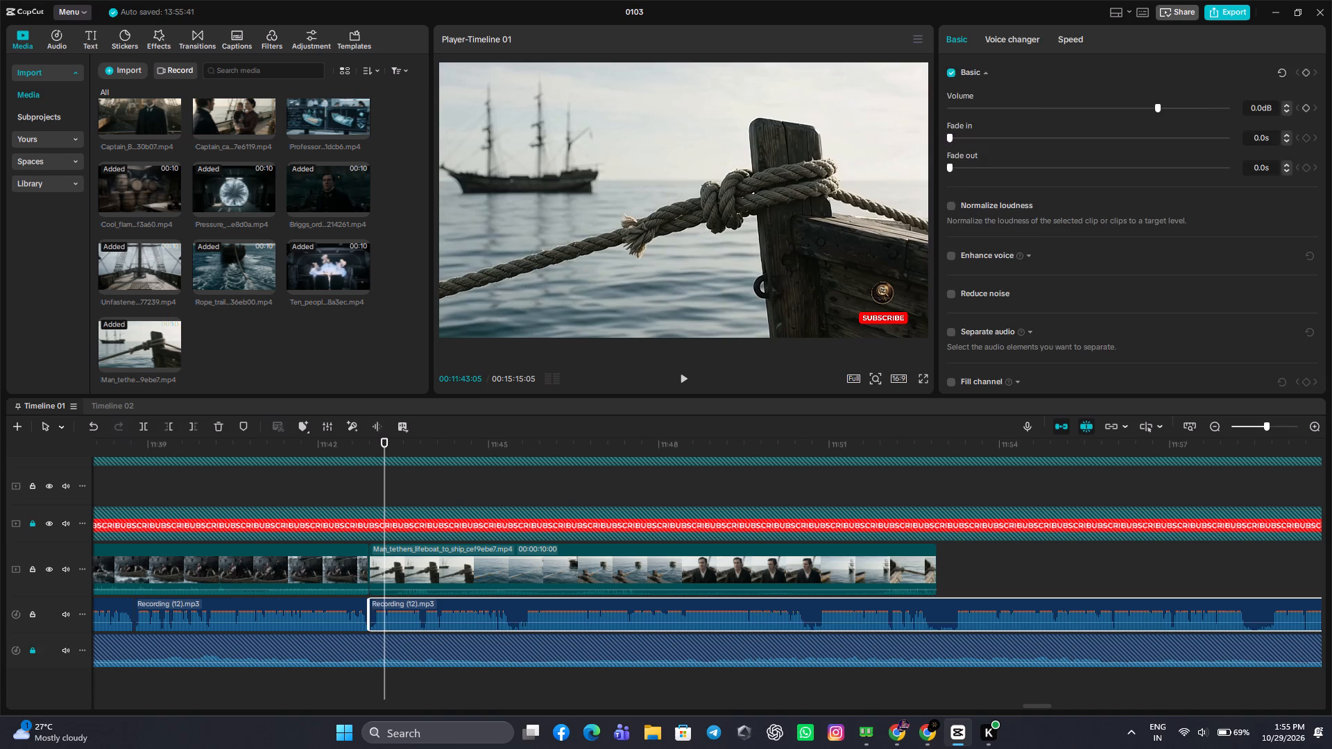
Cut the narration pause from 11:45:11 to 11:45:18 and move the remaining recording back to close the gap.
click(497, 488)
drag(497, 488, 510, 552)
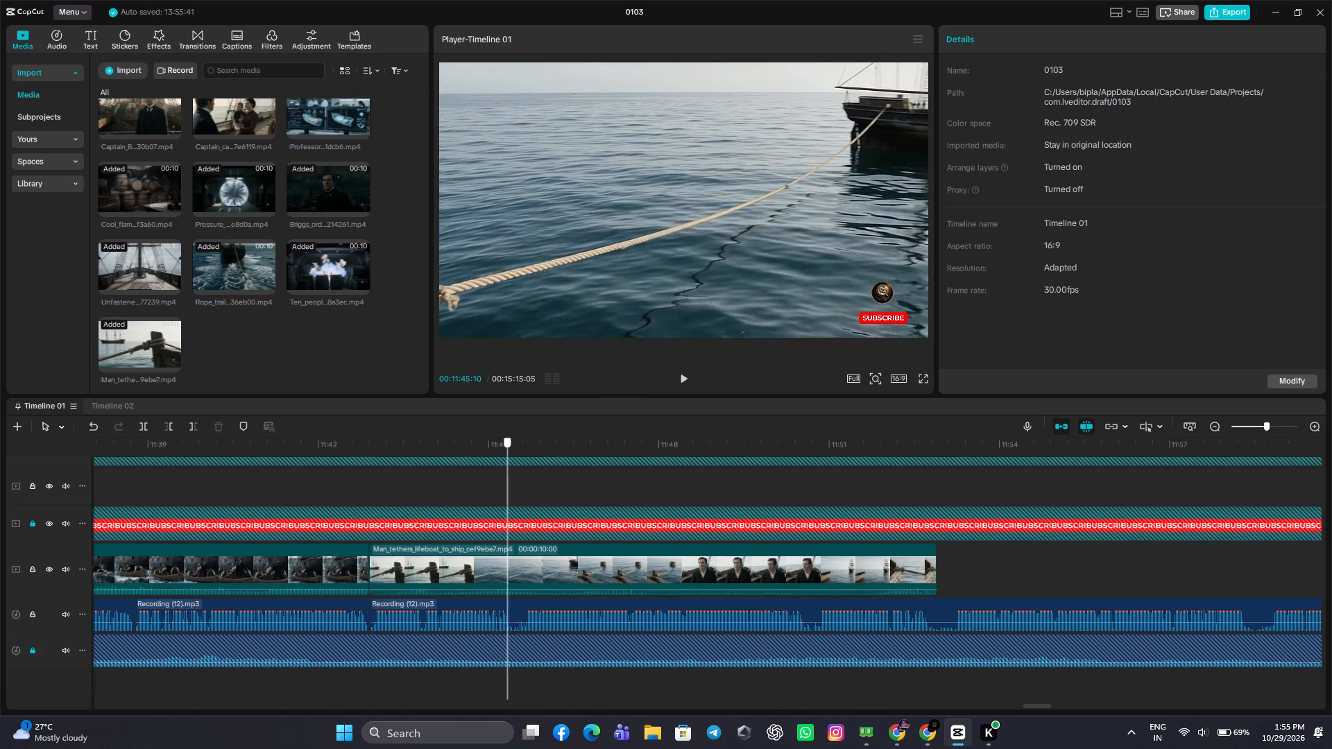
drag(510, 552, 509, 567)
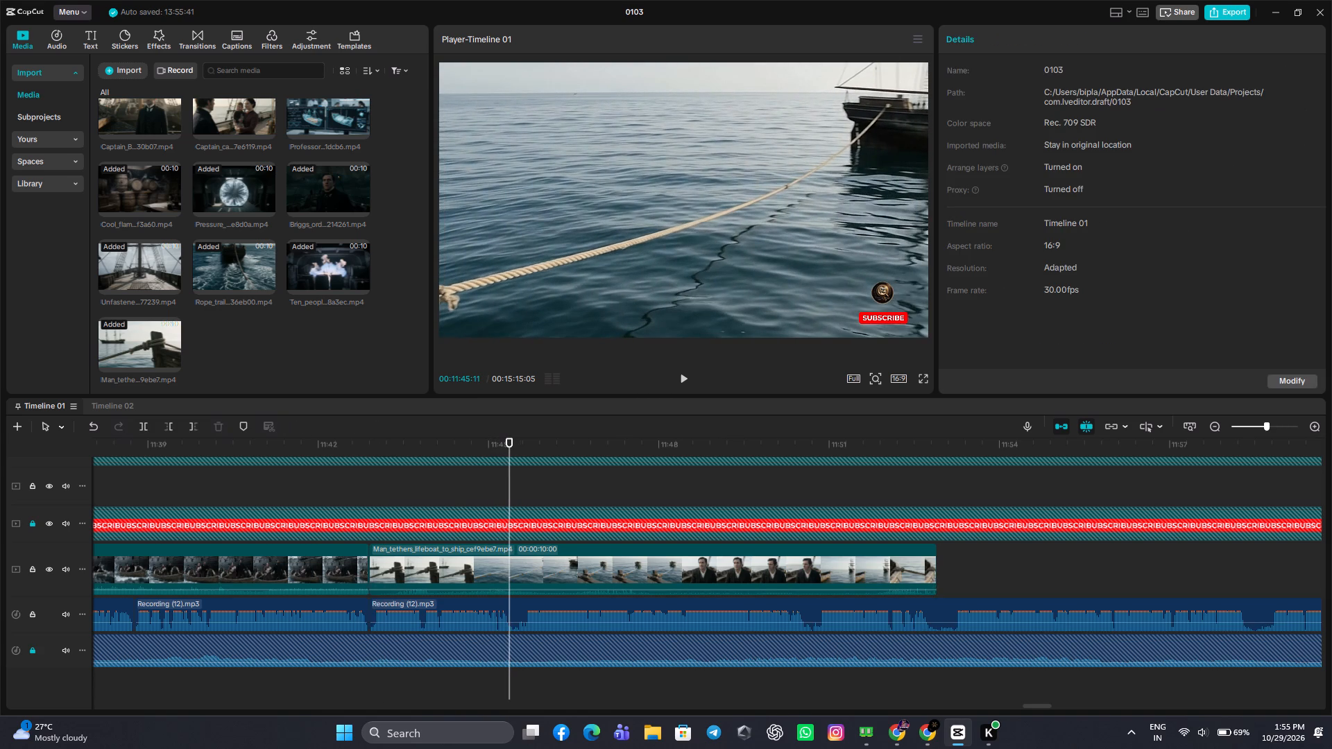
click(531, 612)
click(140, 418)
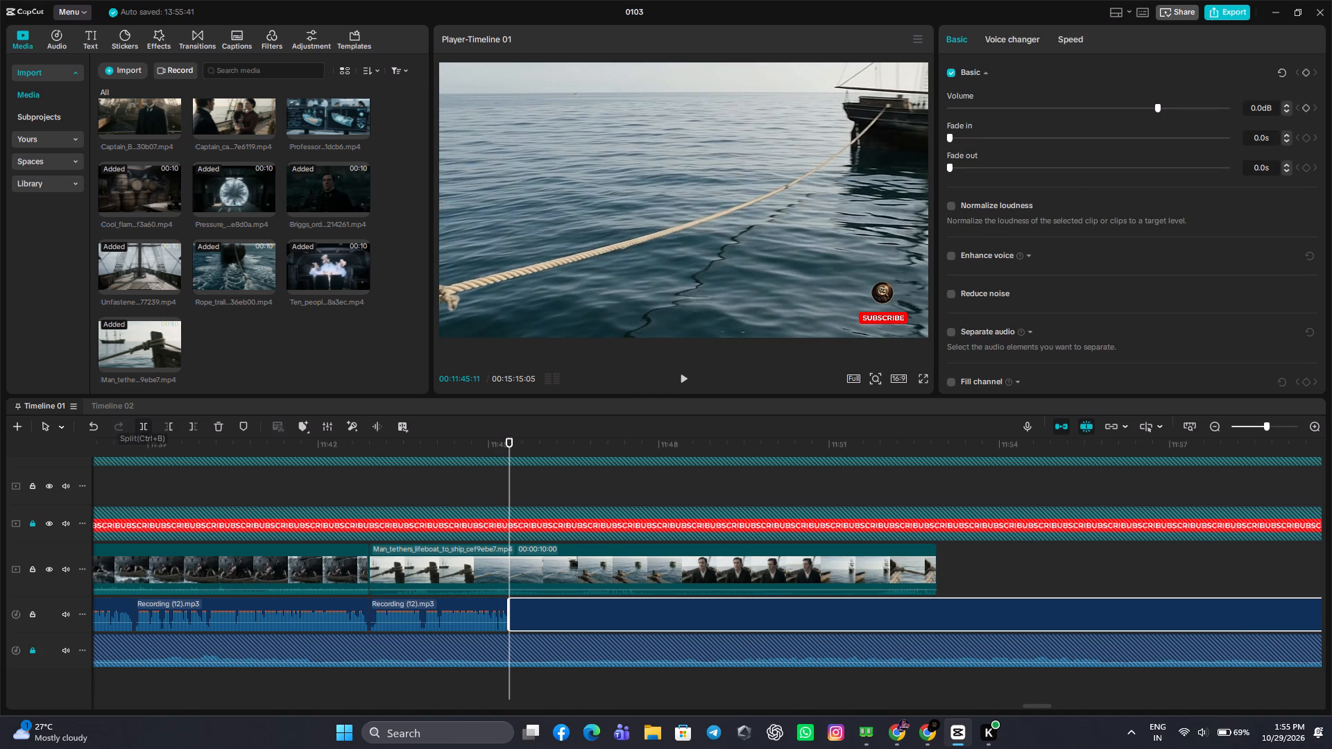
drag(509, 485, 520, 520)
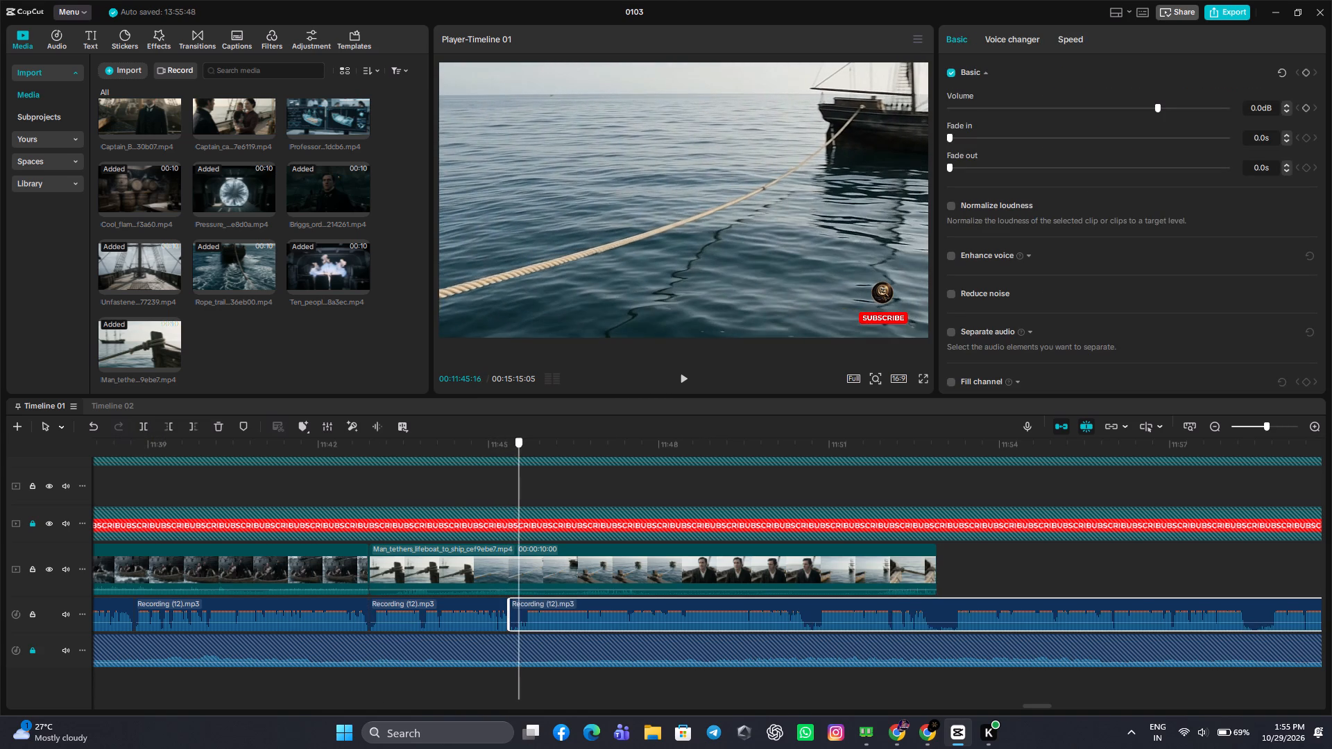
drag(520, 520, 522, 527)
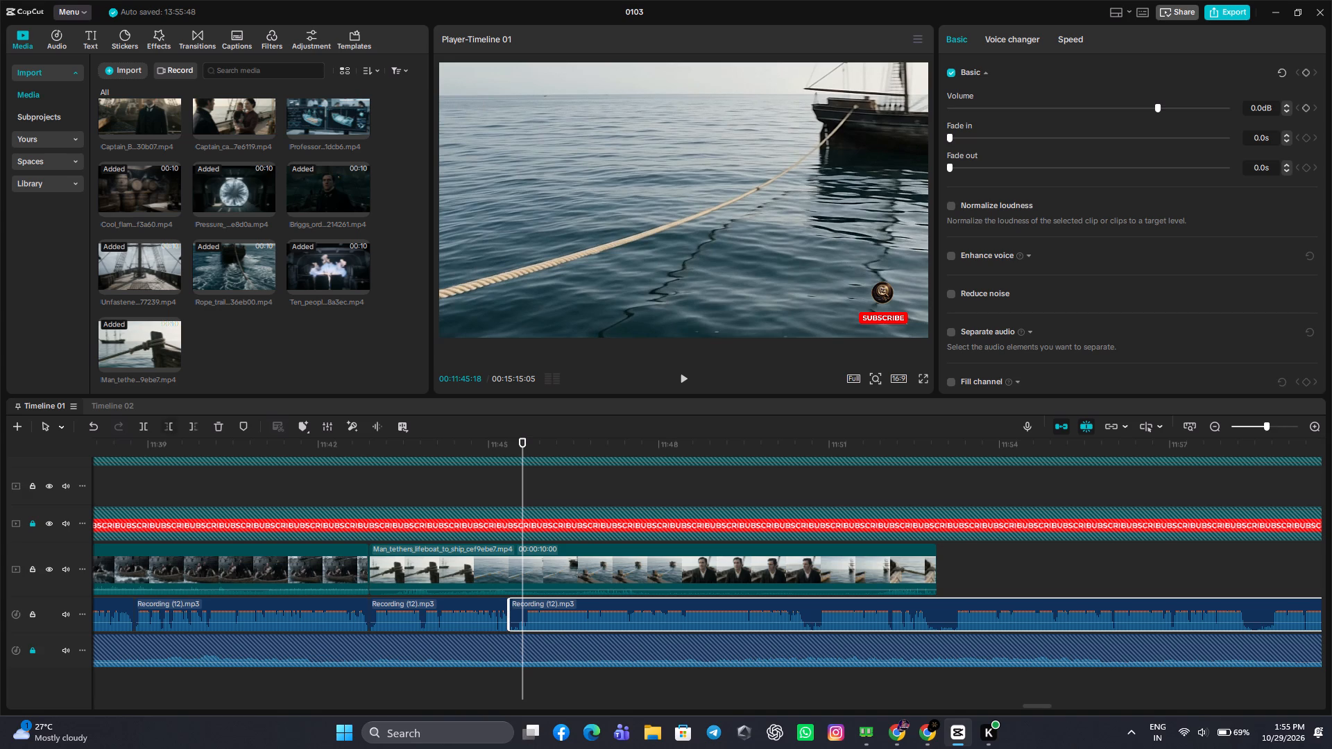
click(168, 415)
click(166, 420)
drag(555, 610, 548, 611)
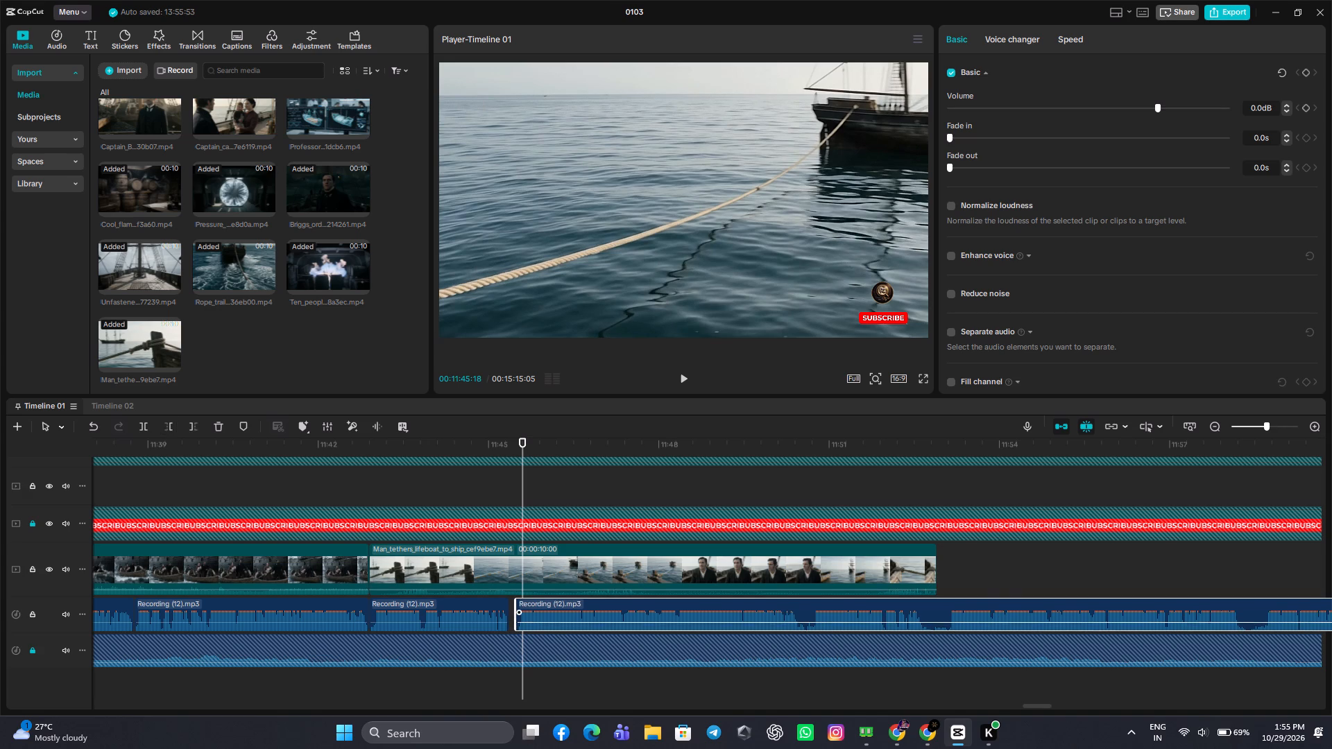
drag(548, 611, 543, 611)
Cut the narration pause from 11:50:10 to 11:50:17 and move the remaining recording back to close the gap.
click(763, 492)
drag(763, 492, 774, 506)
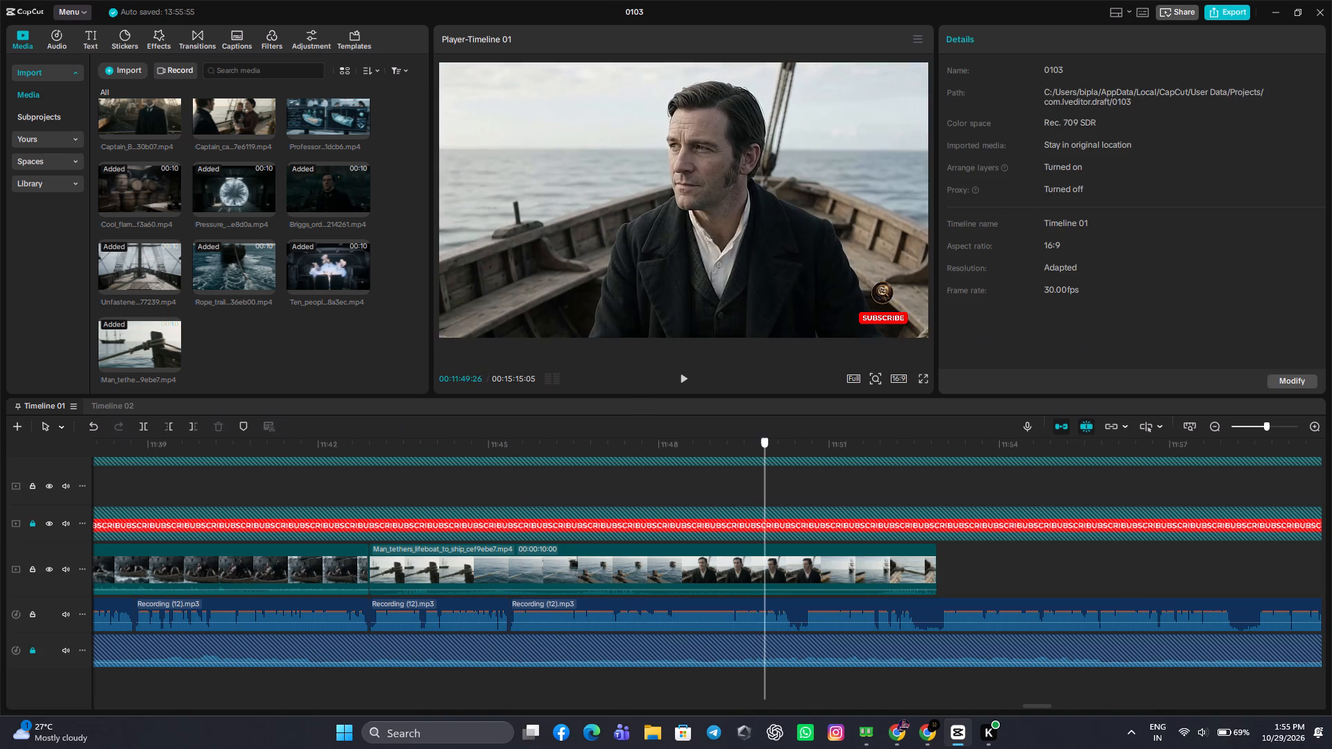
drag(774, 506, 791, 535)
click(802, 617)
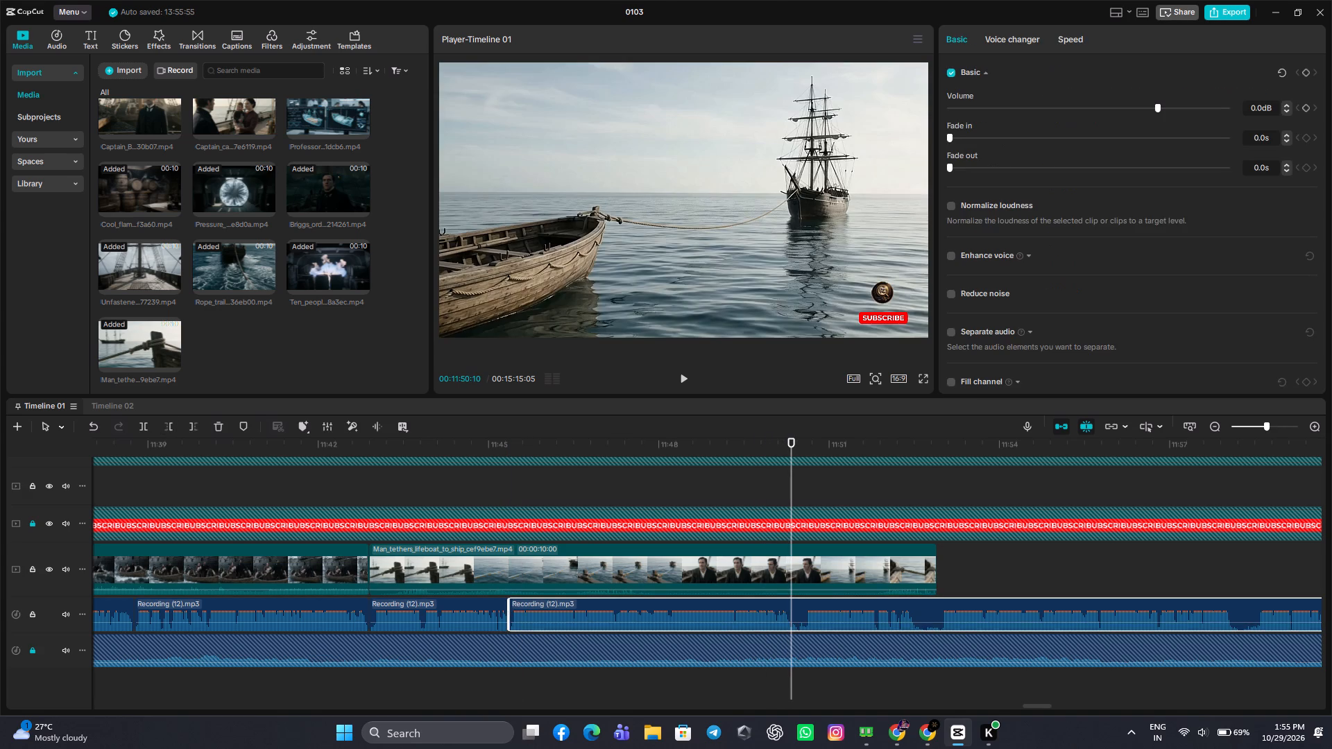
click(146, 428)
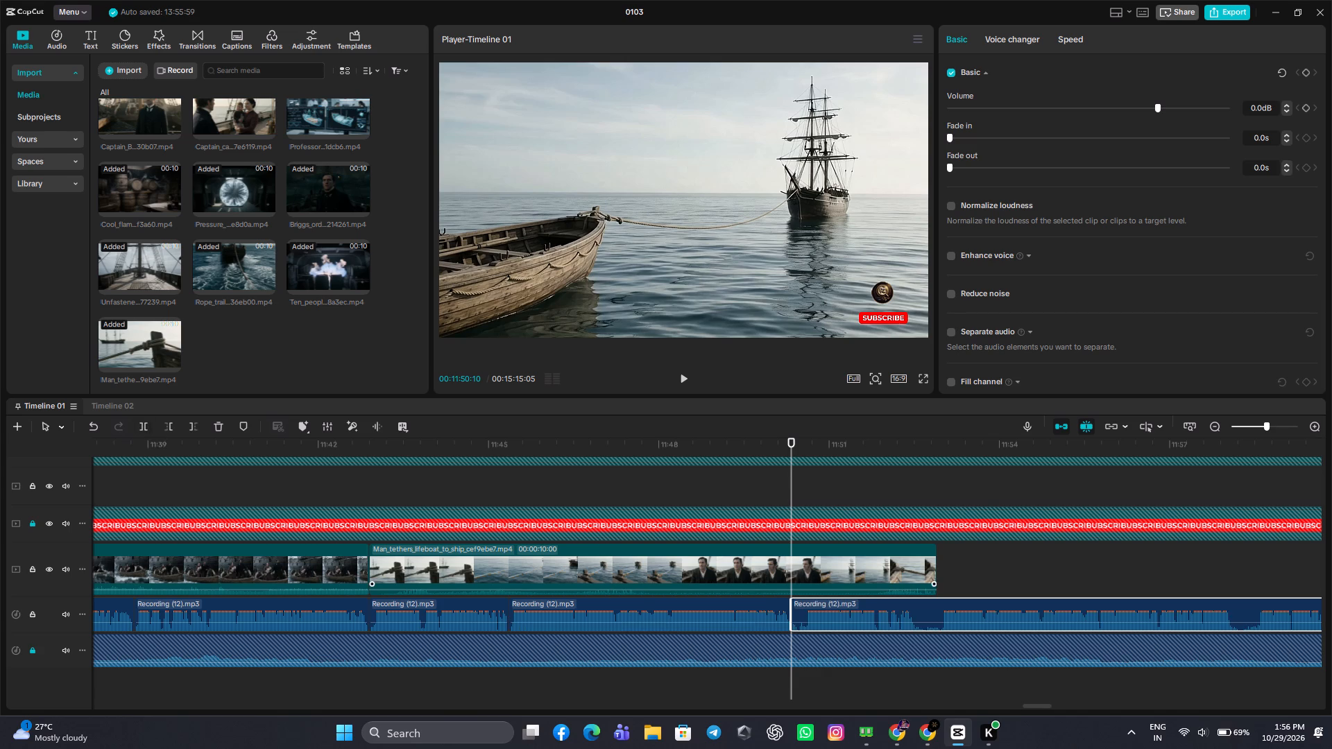
drag(788, 492, 798, 513)
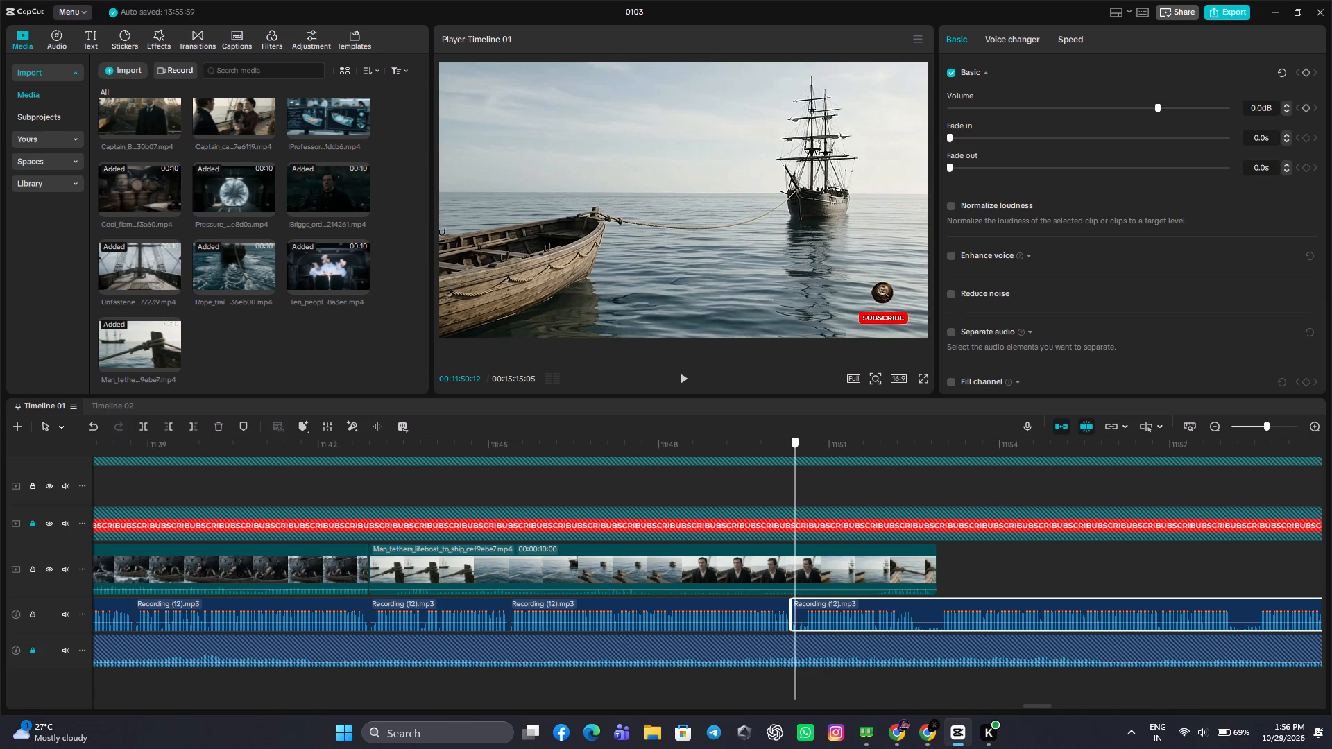
drag(798, 513, 804, 529)
click(171, 427)
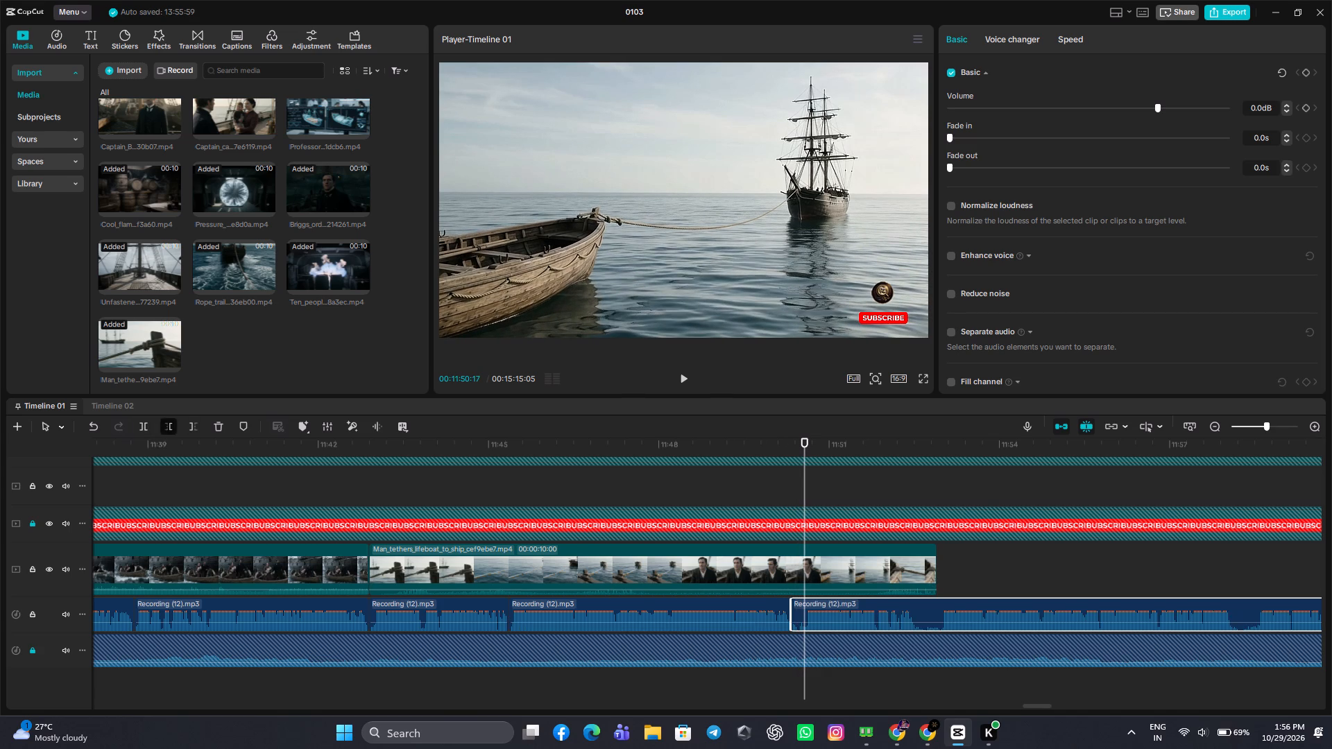
drag(831, 607, 815, 607)
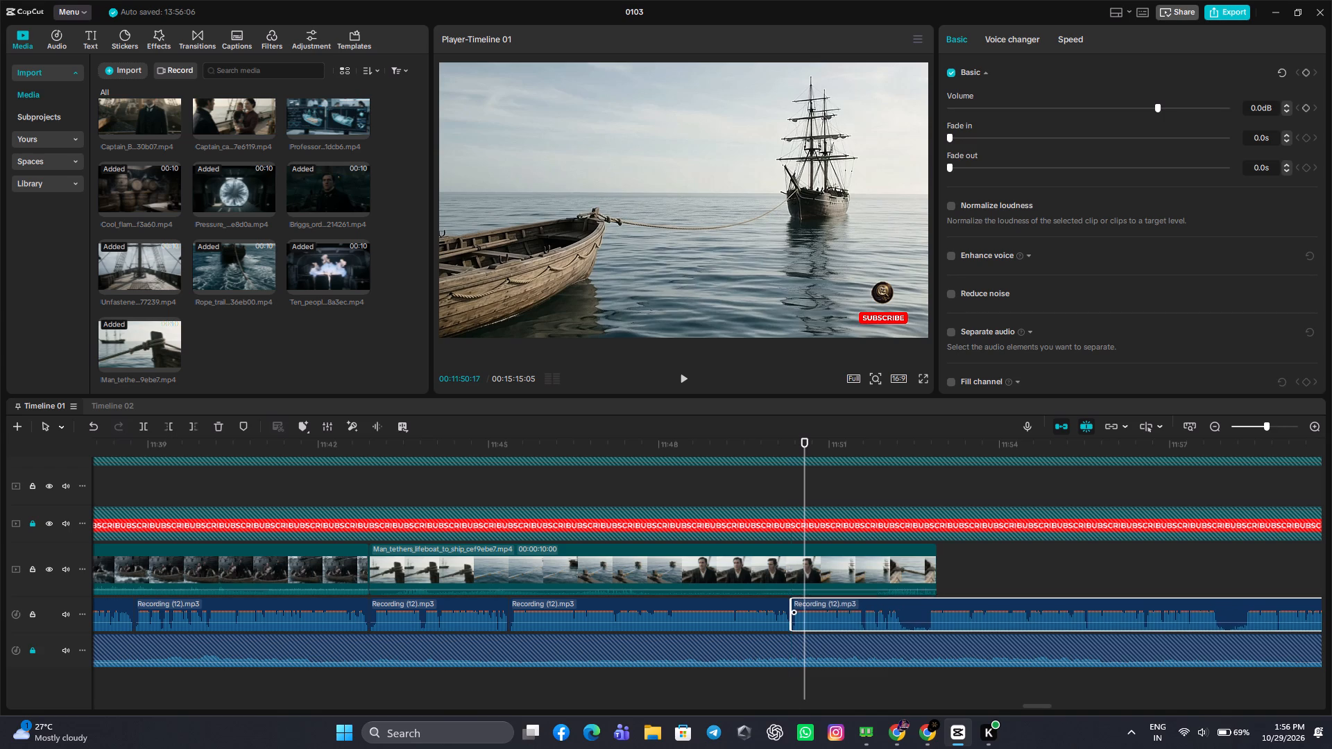
Cut the narration pause from 11:52:09 to 11:52:22 near the Man_tethers clip's end and close the gap.
click(892, 486)
drag(892, 486, 905, 527)
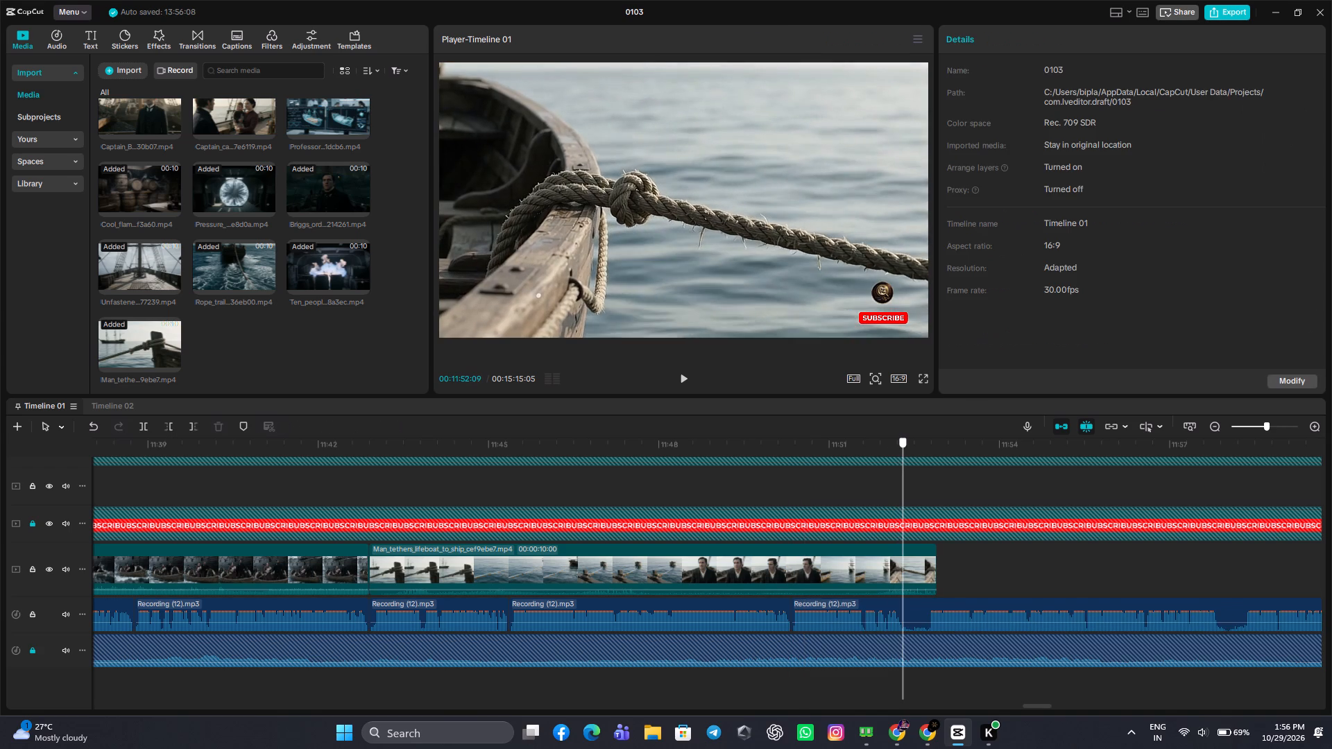
drag(905, 527, 903, 546)
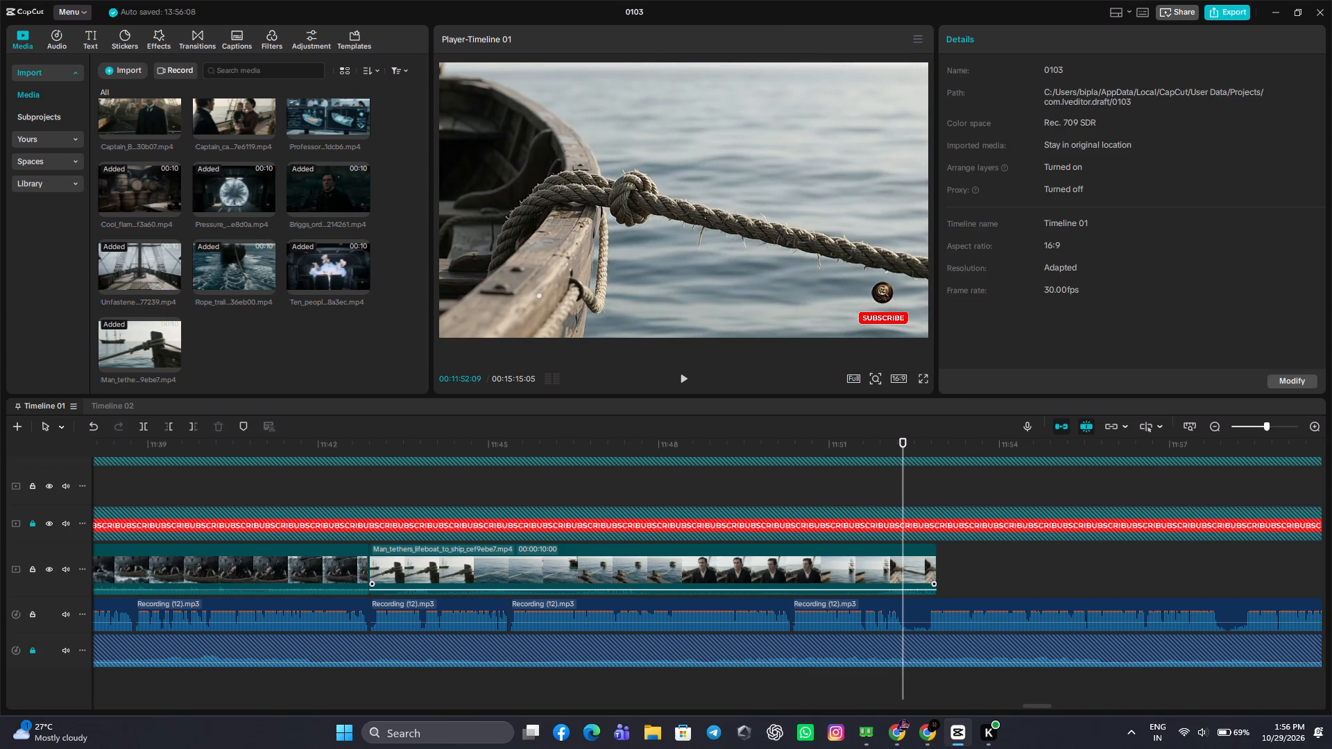
click(916, 614)
click(139, 422)
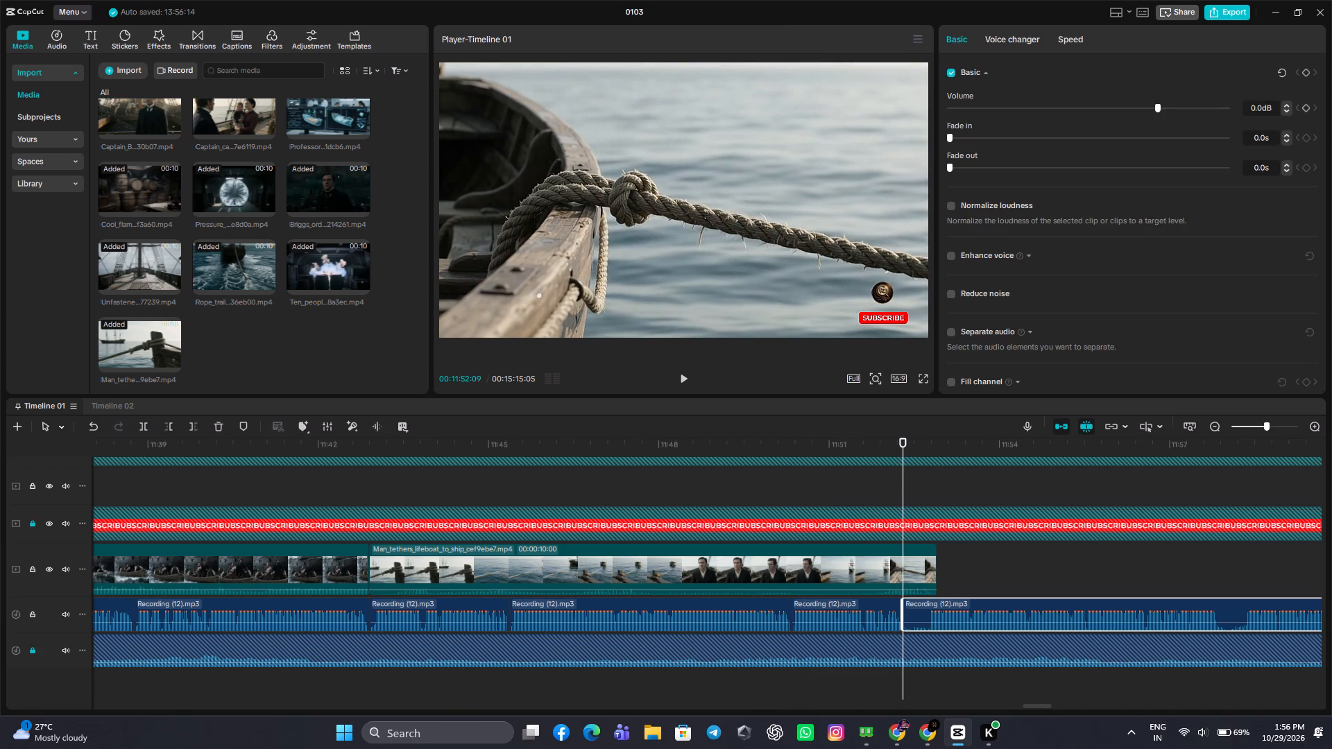
drag(901, 477, 923, 513)
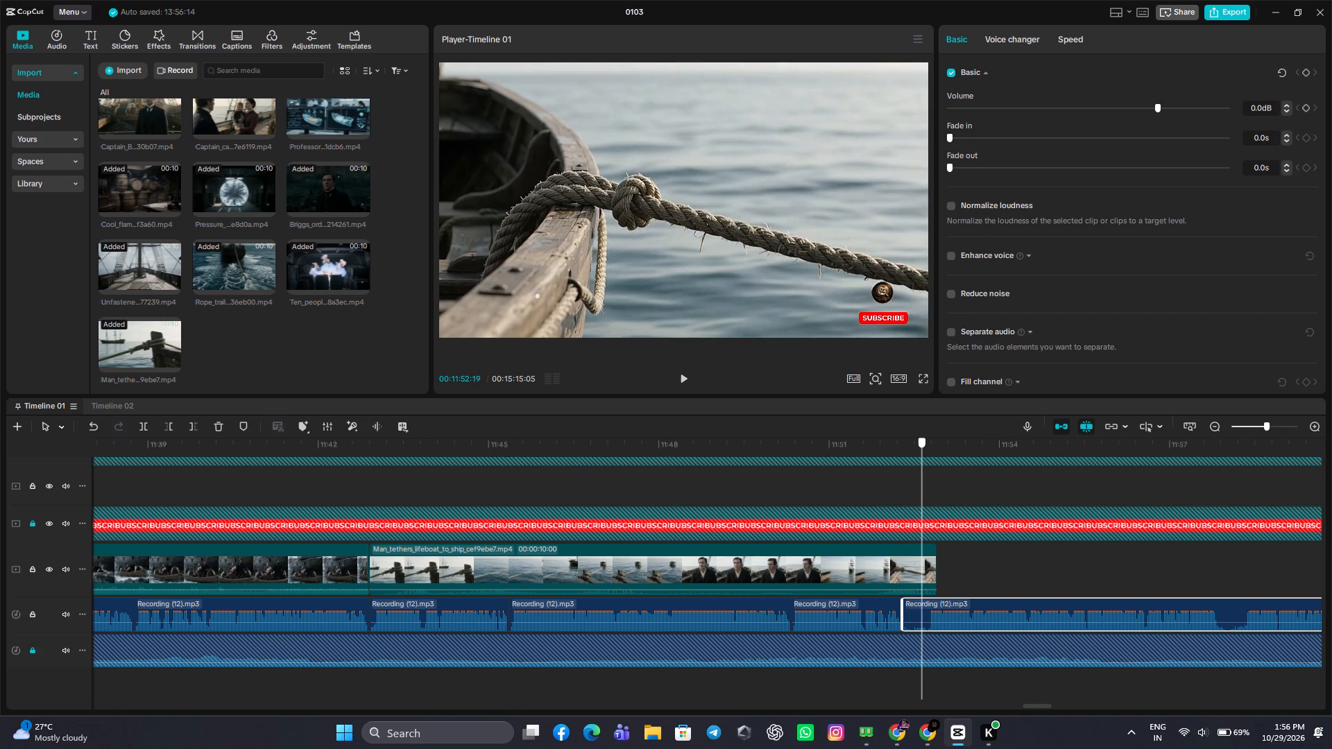
drag(923, 513, 930, 524)
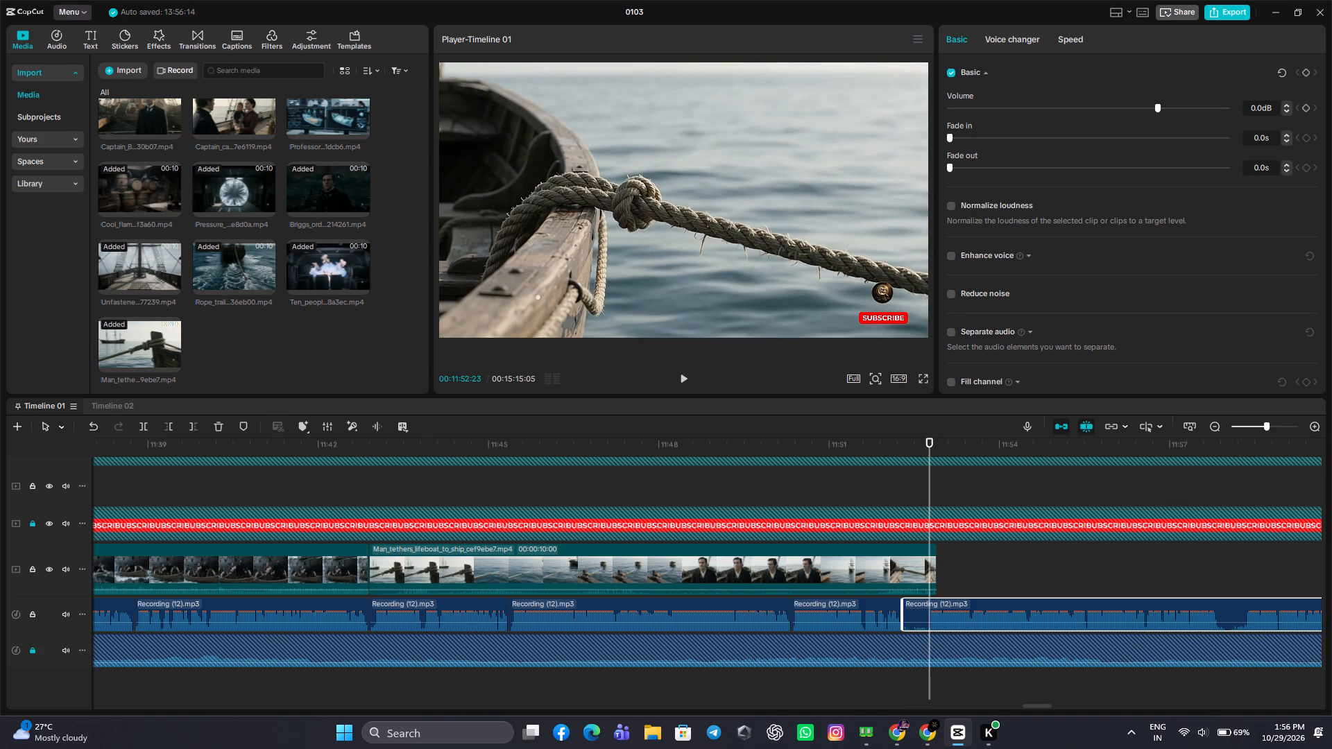
drag(928, 490, 926, 511)
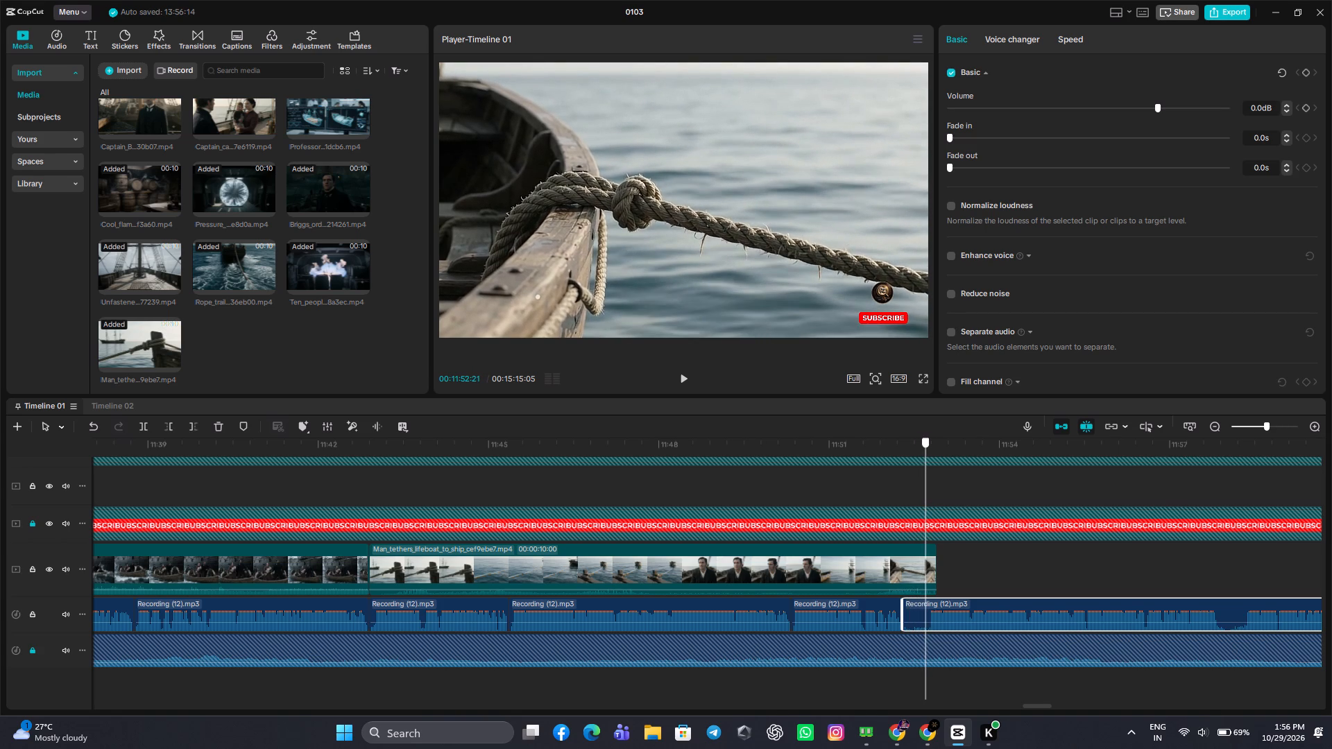
drag(926, 511, 926, 525)
drag(926, 525, 928, 529)
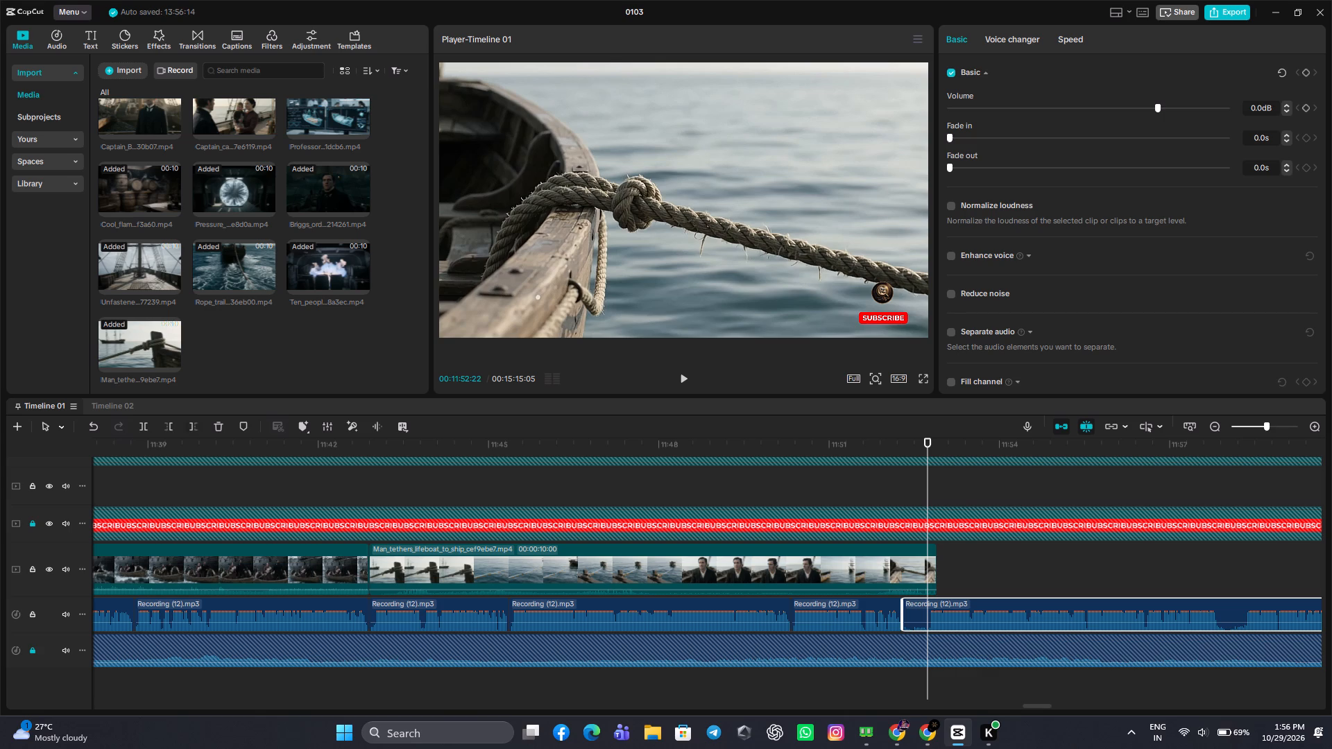
click(175, 430)
drag(946, 603, 938, 603)
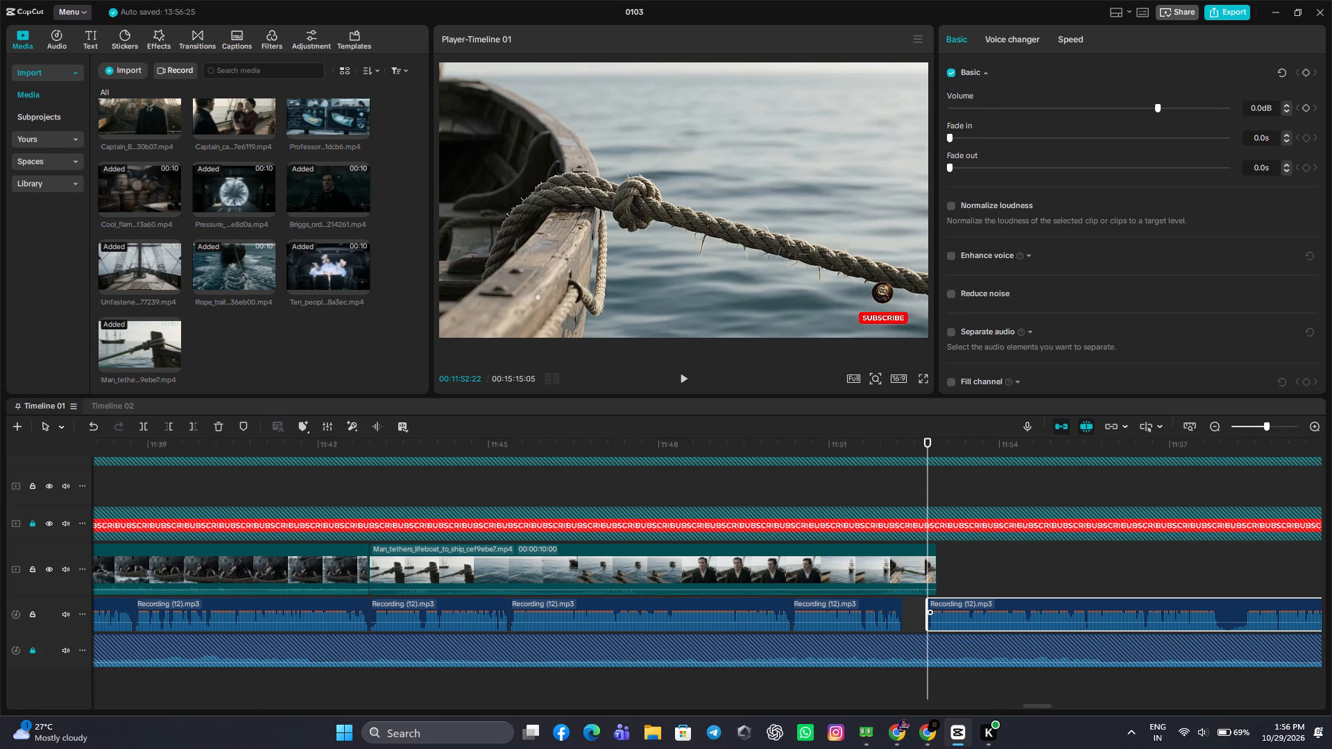
drag(938, 603, 923, 603)
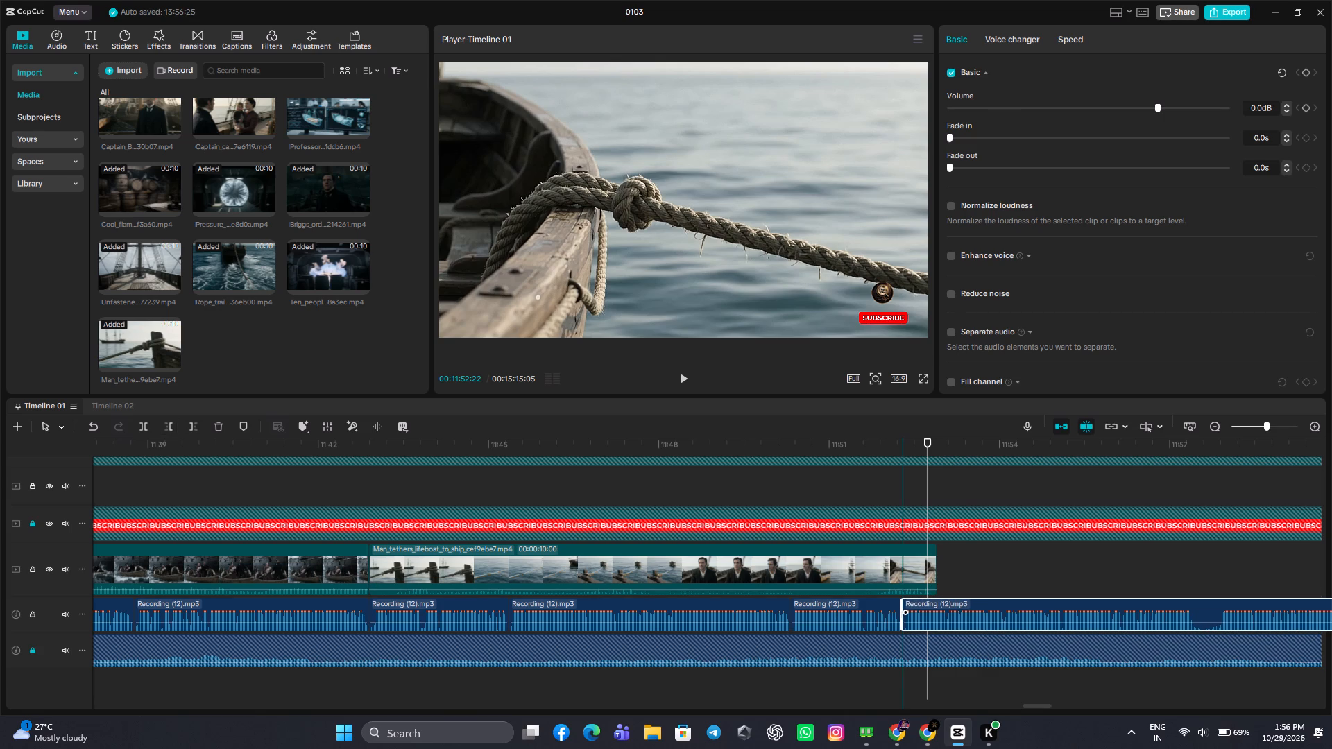
Cut the narration pause from 11:57:14 to 11:57:25 and move the remaining recording back to close the gap.
click(1042, 563)
drag(1043, 563, 1184, 587)
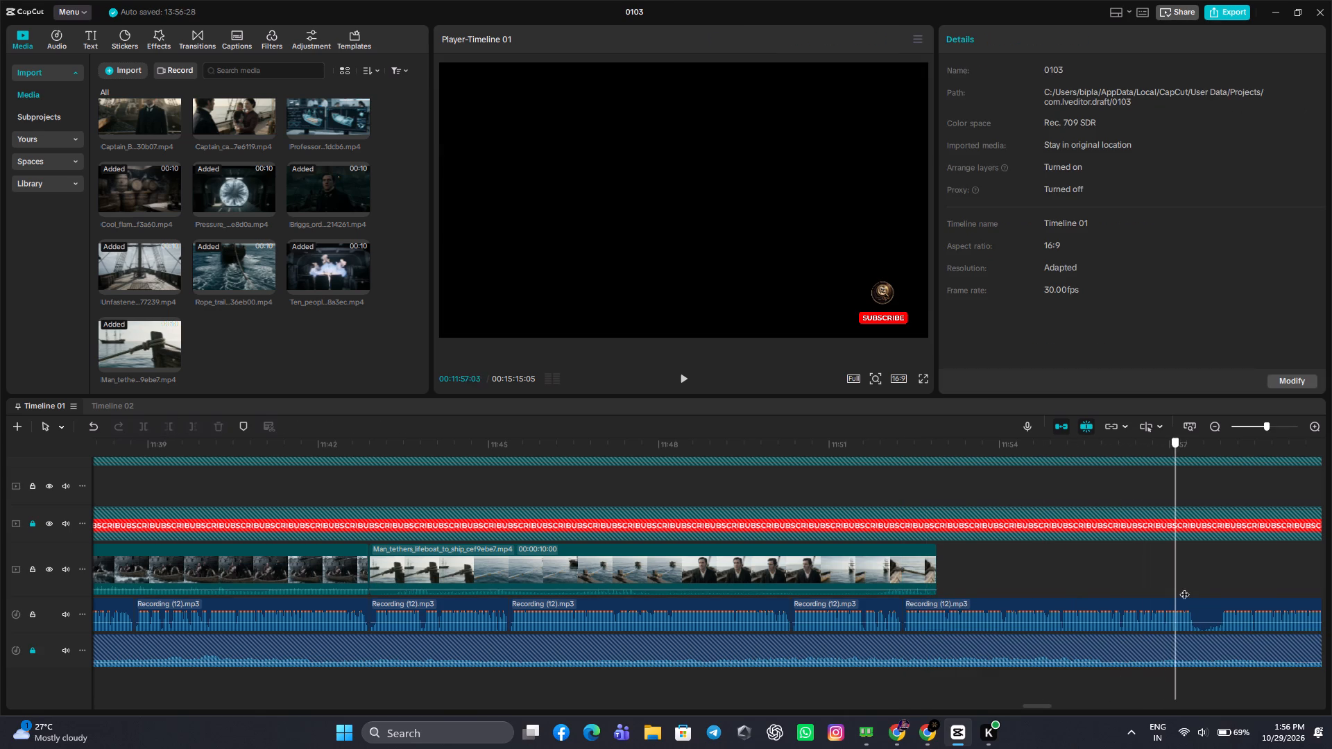
drag(1184, 587, 1196, 594)
click(1197, 603)
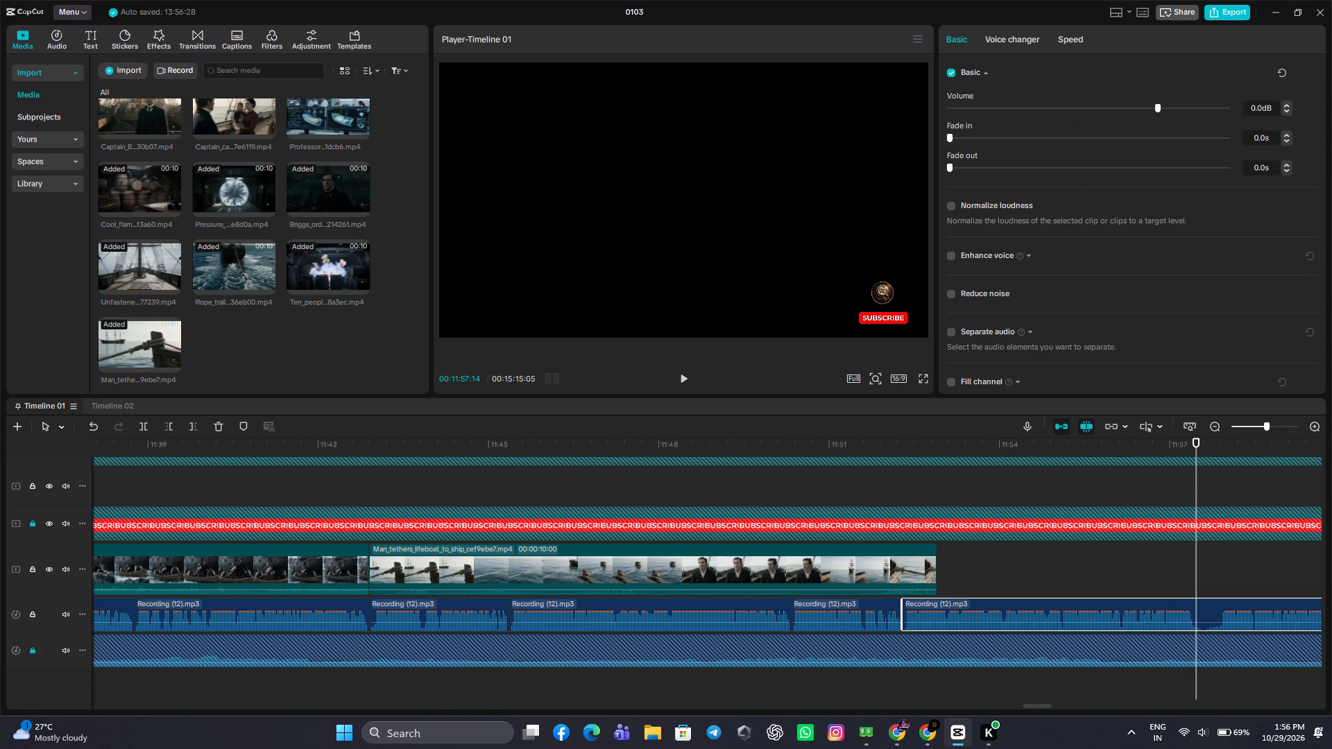
click(144, 425)
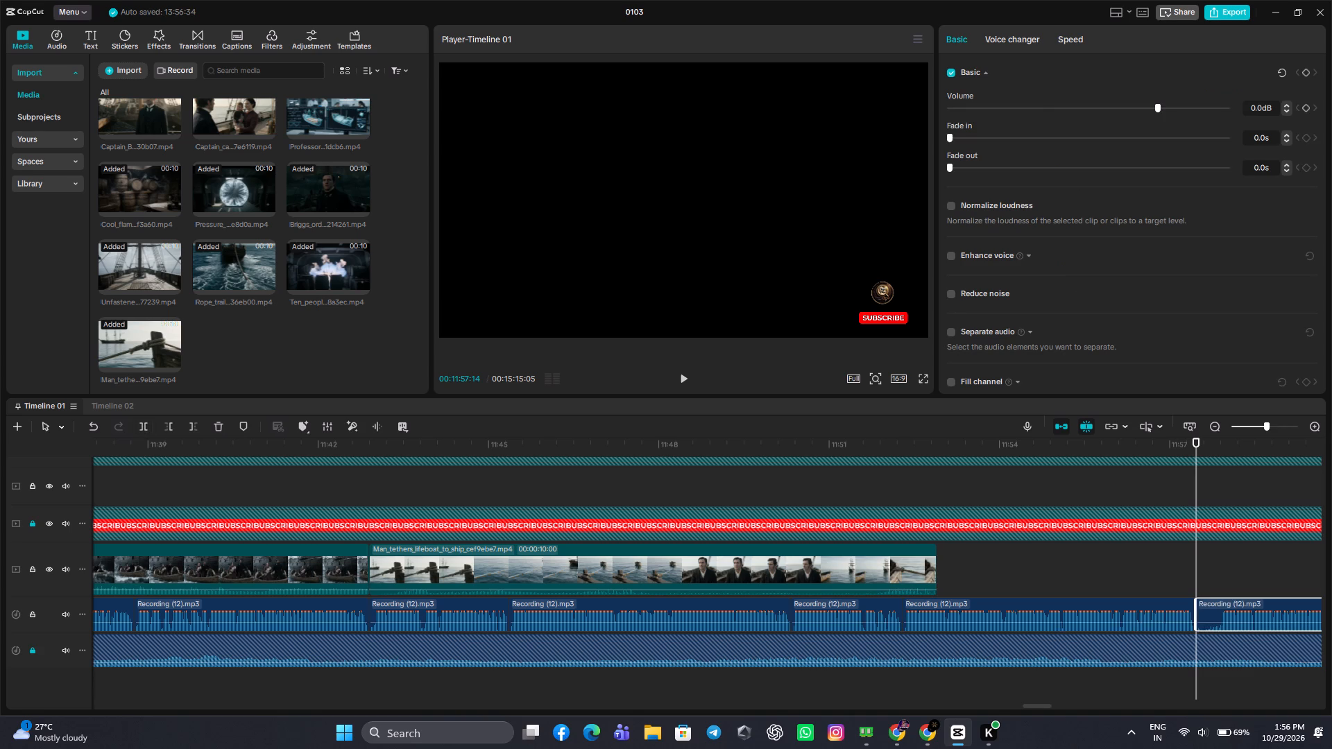
click(1204, 575)
drag(1204, 575, 1220, 594)
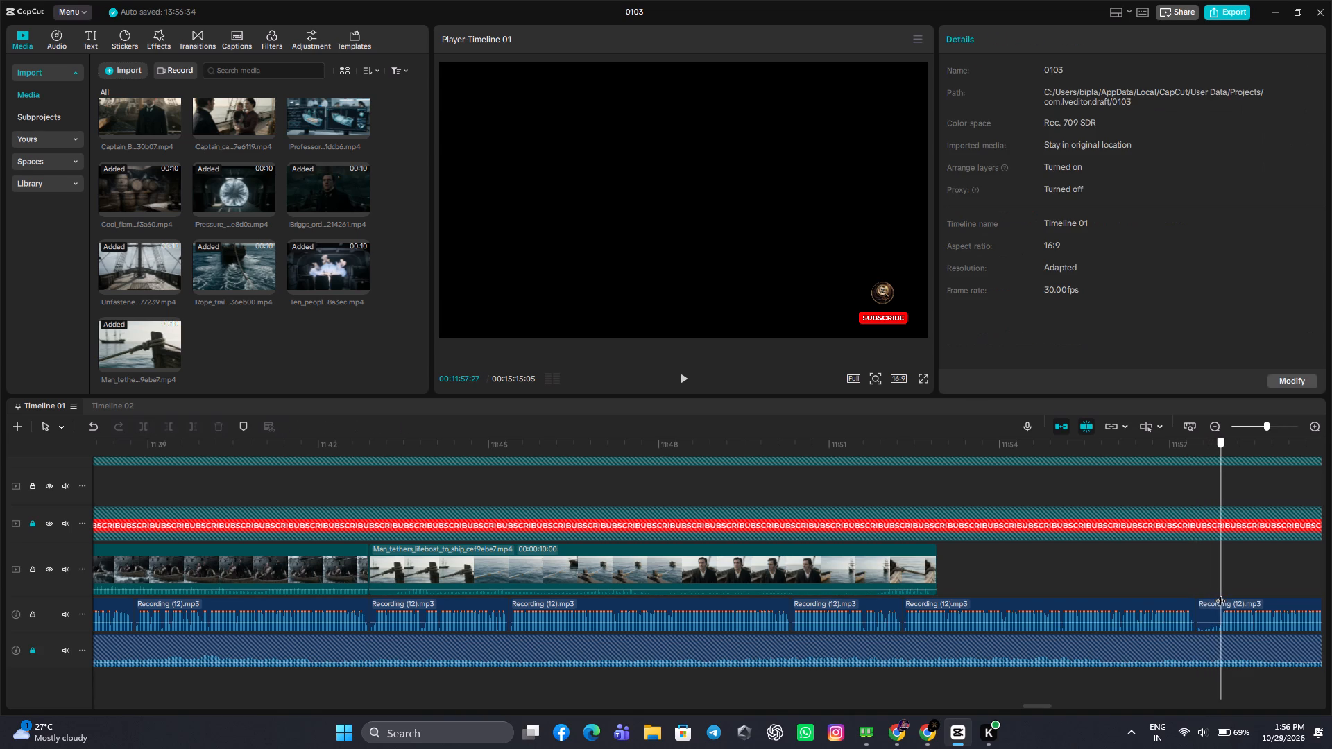
drag(1220, 594, 1218, 601)
click(1218, 601)
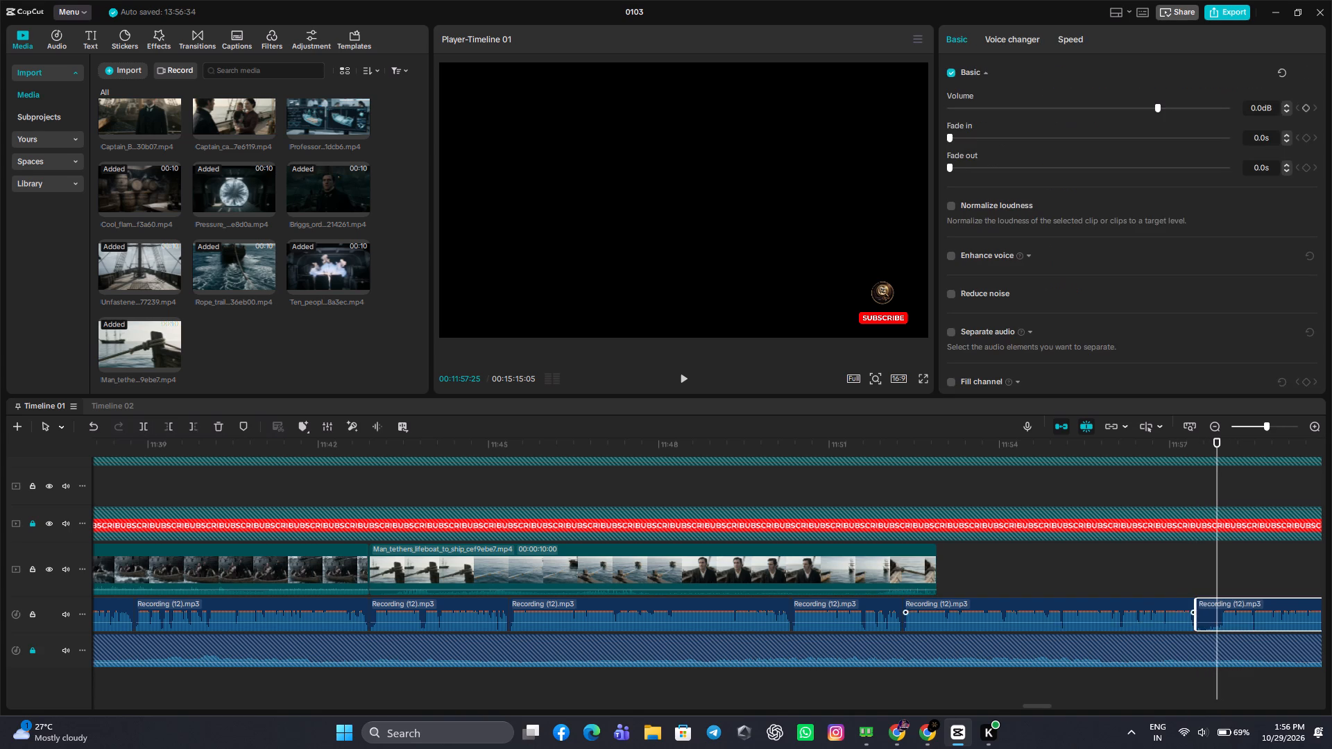
click(169, 427)
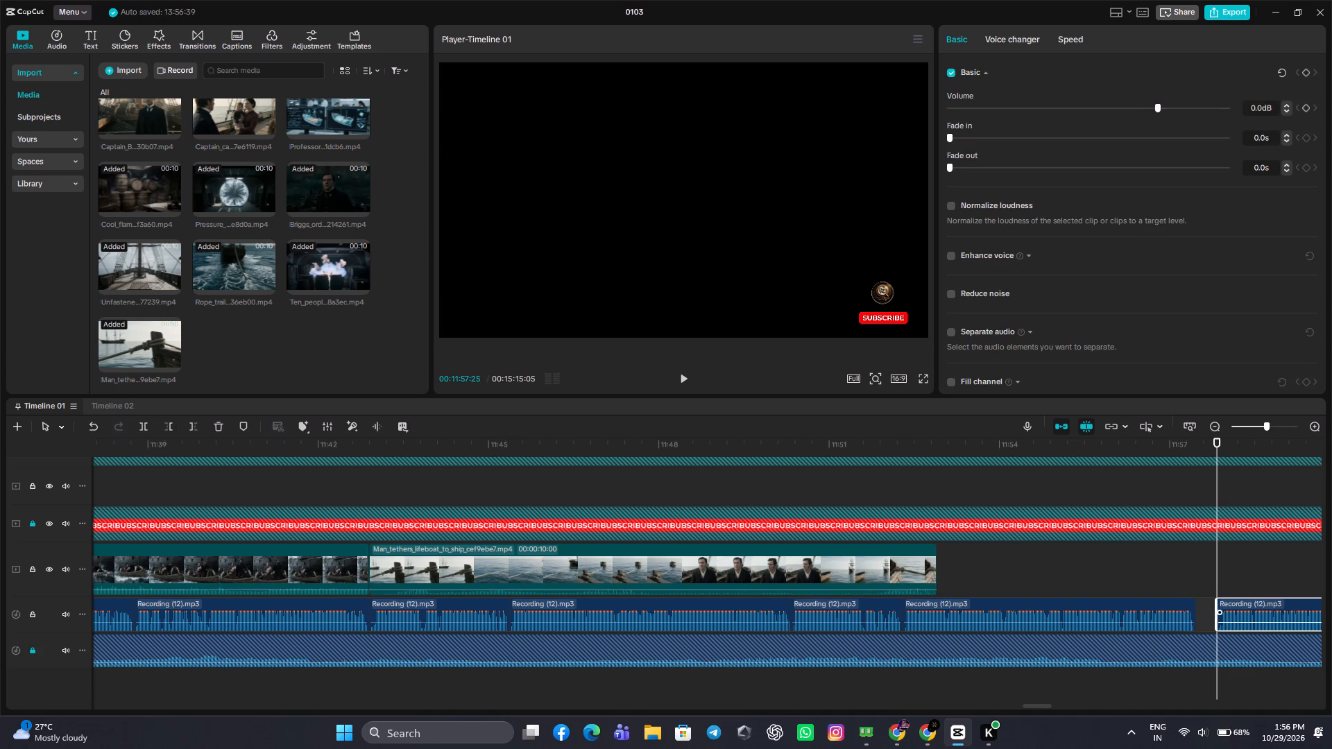
drag(1238, 621, 1222, 621)
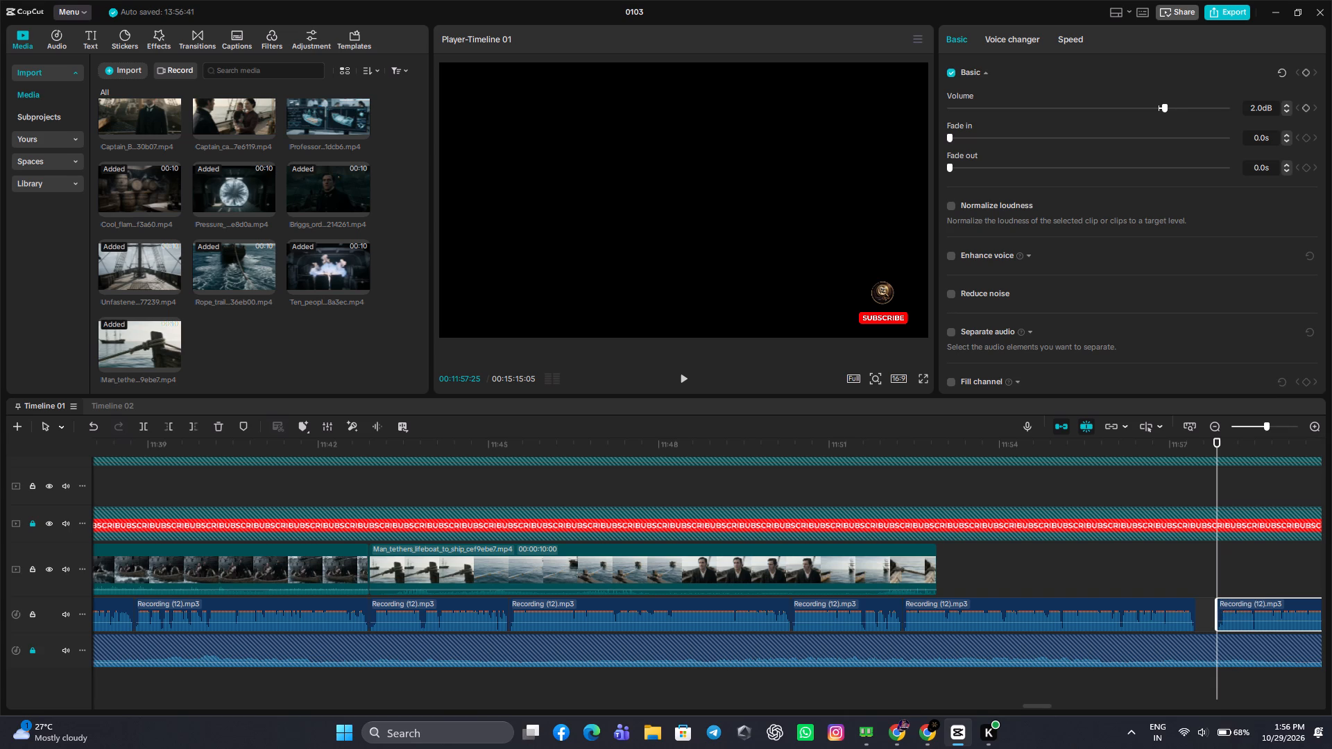
click(97, 426)
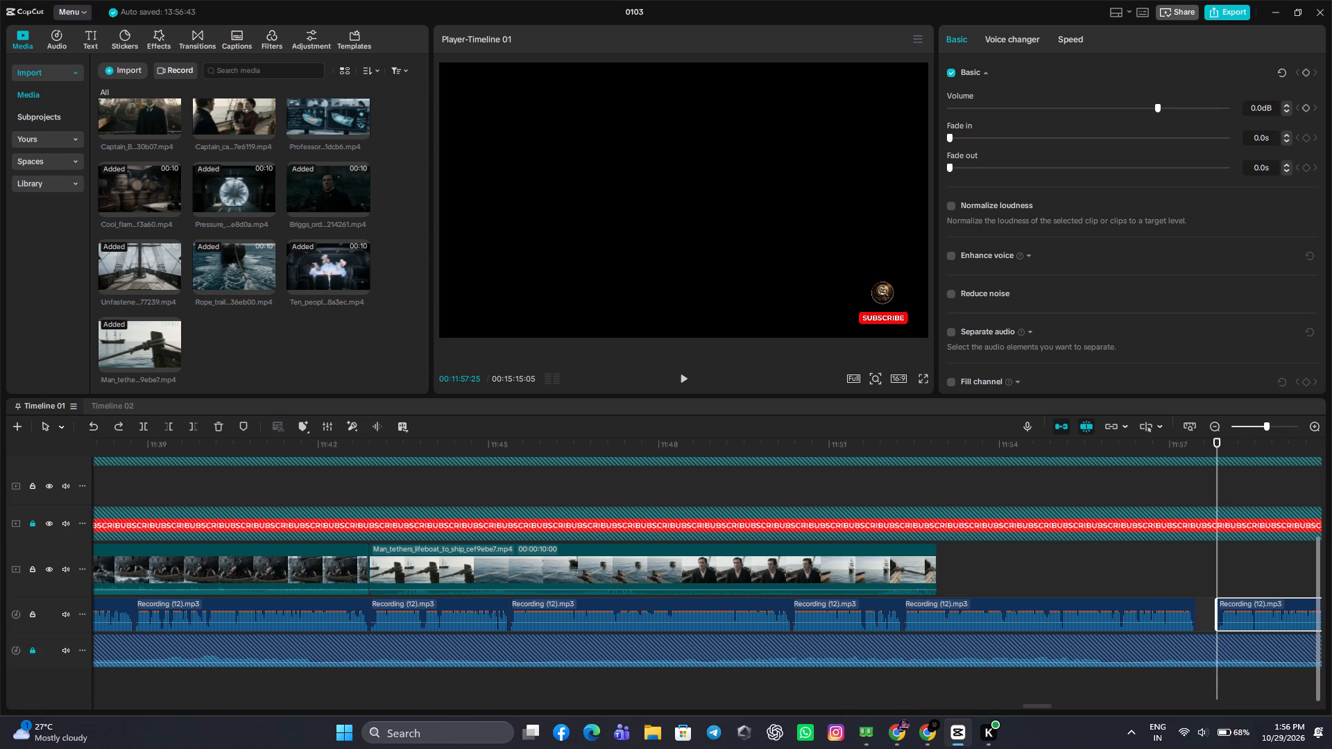
drag(1235, 613, 1214, 613)
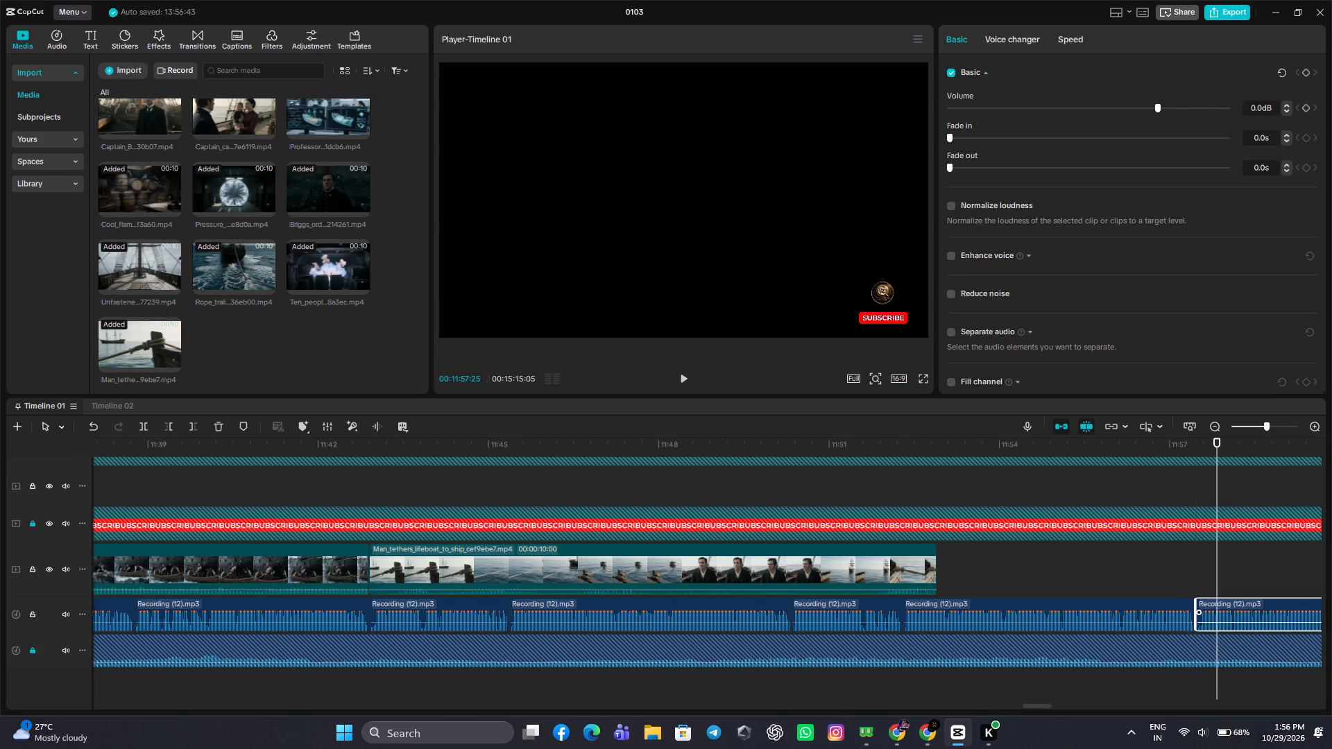
Play back the trimmed narration from around the start of the Man_tethers clip and return the playhead to 11:52:09.
click(1048, 565)
drag(1047, 565, 361, 575)
click(671, 377)
click(686, 380)
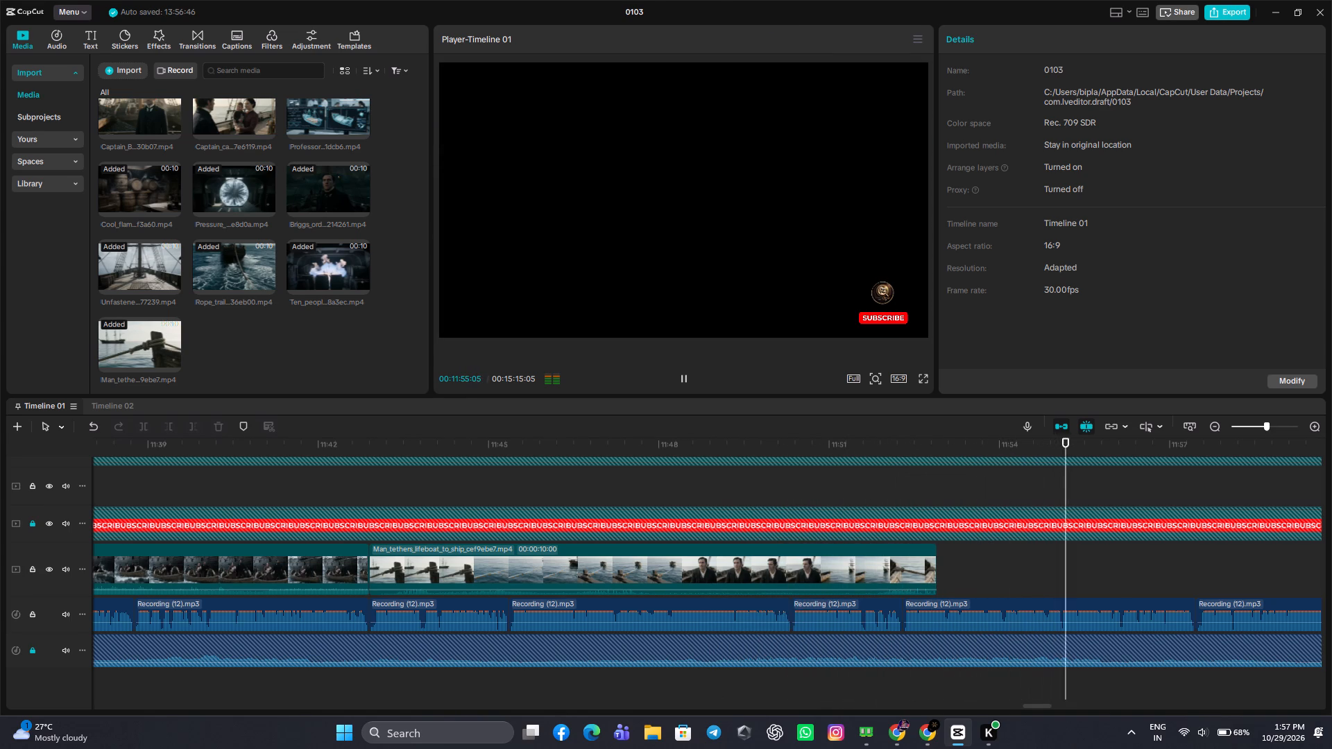
click(894, 485)
drag(894, 485, 900, 509)
click(914, 742)
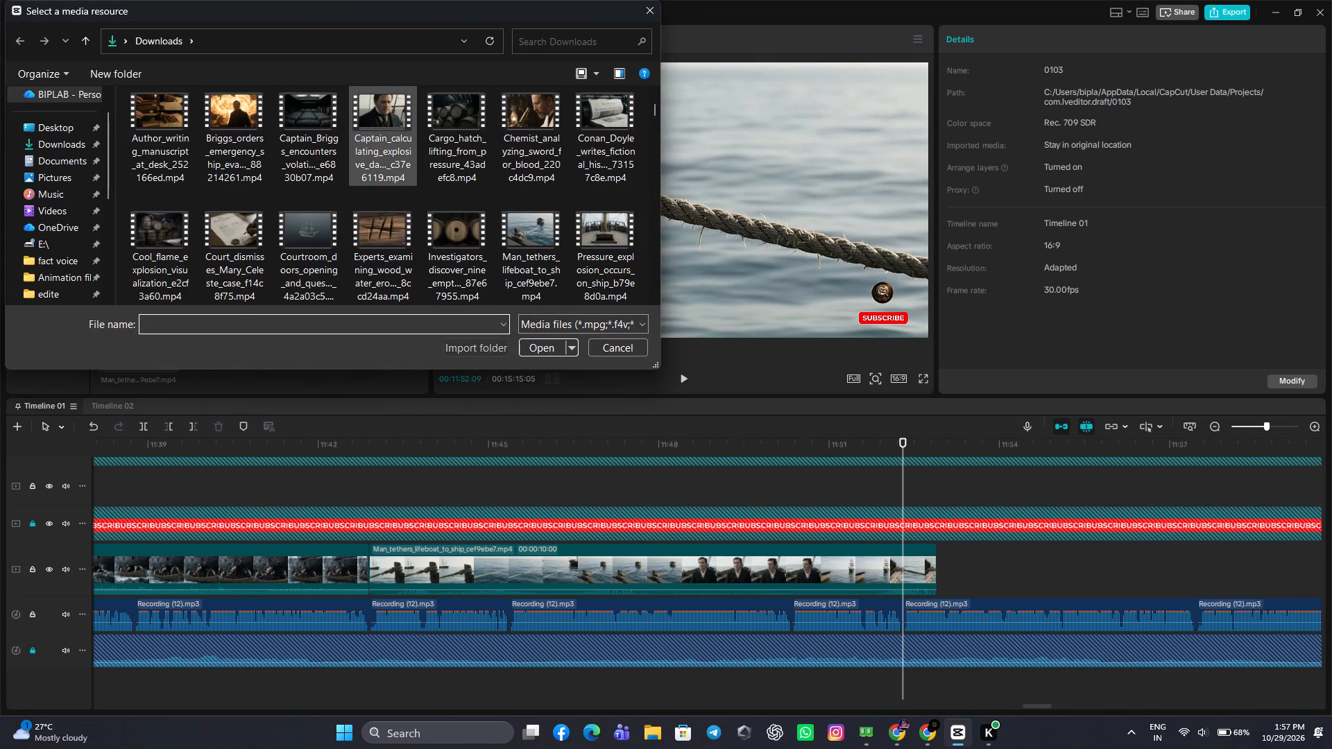
scroll(379, 179, down, 2)
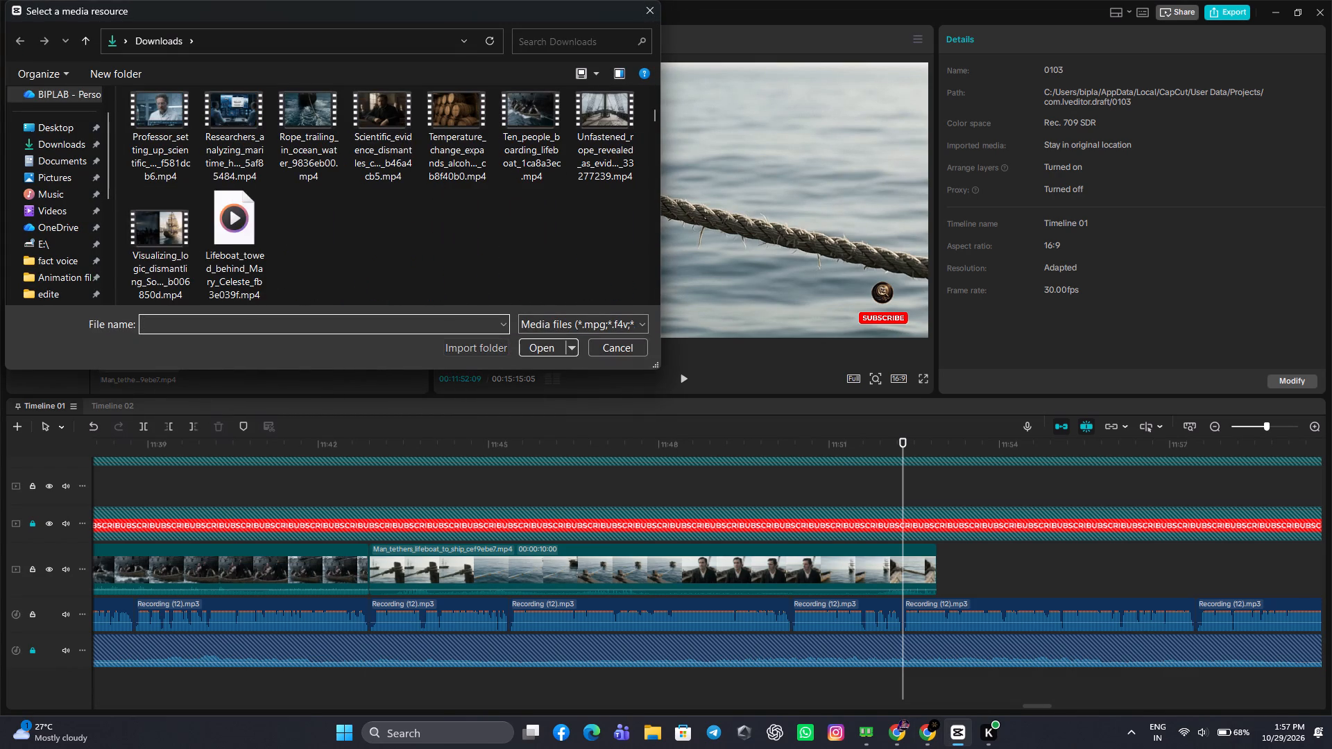
double_click(246, 234)
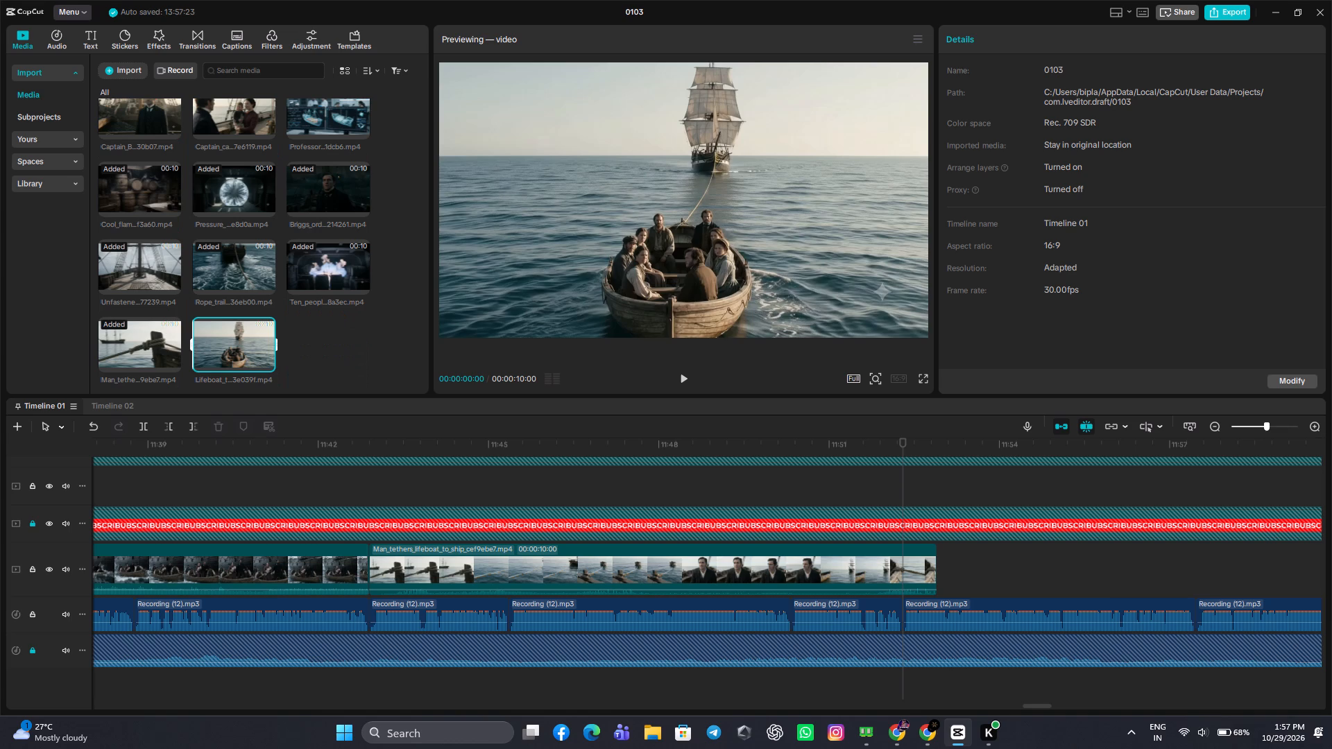
click(264, 363)
Play through the Lifeboat clip, then cut the narration pause from 12:02:16 to 12:02:21 near its end and close the gap.
click(678, 377)
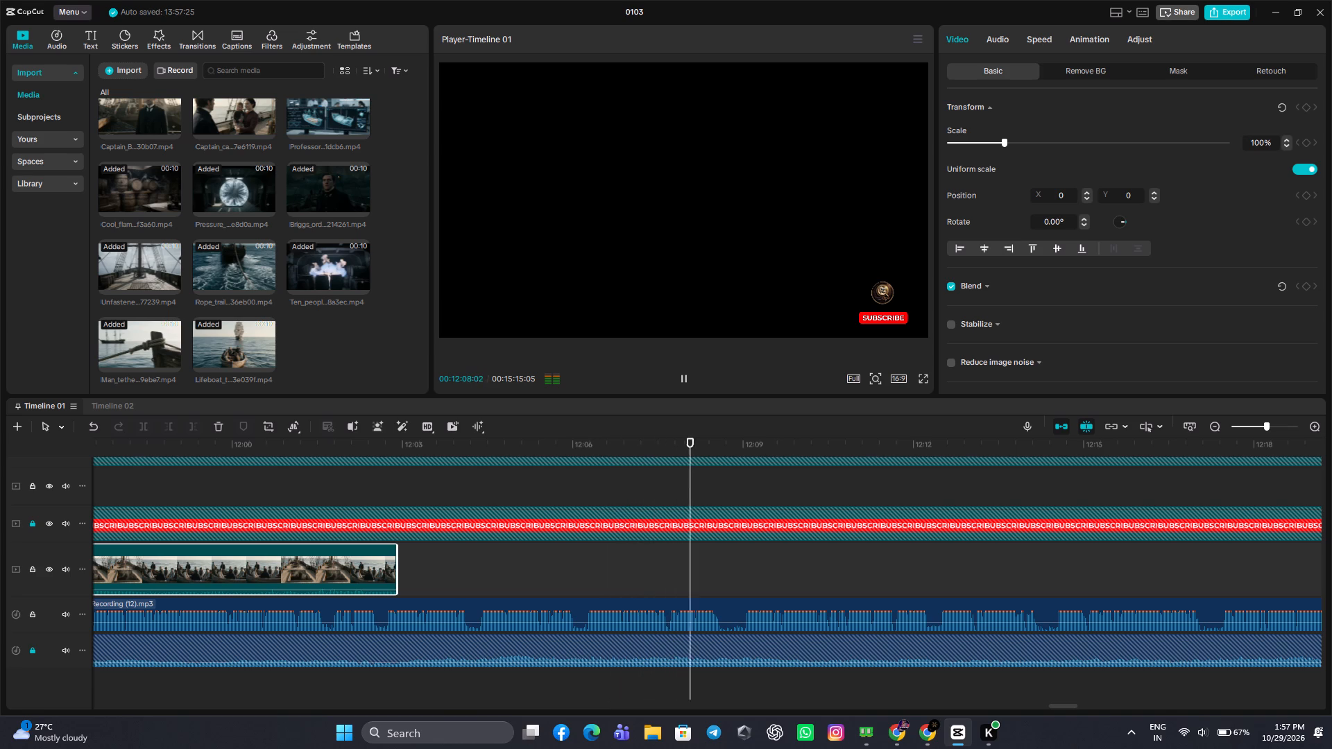
click(436, 573)
drag(436, 573, 245, 558)
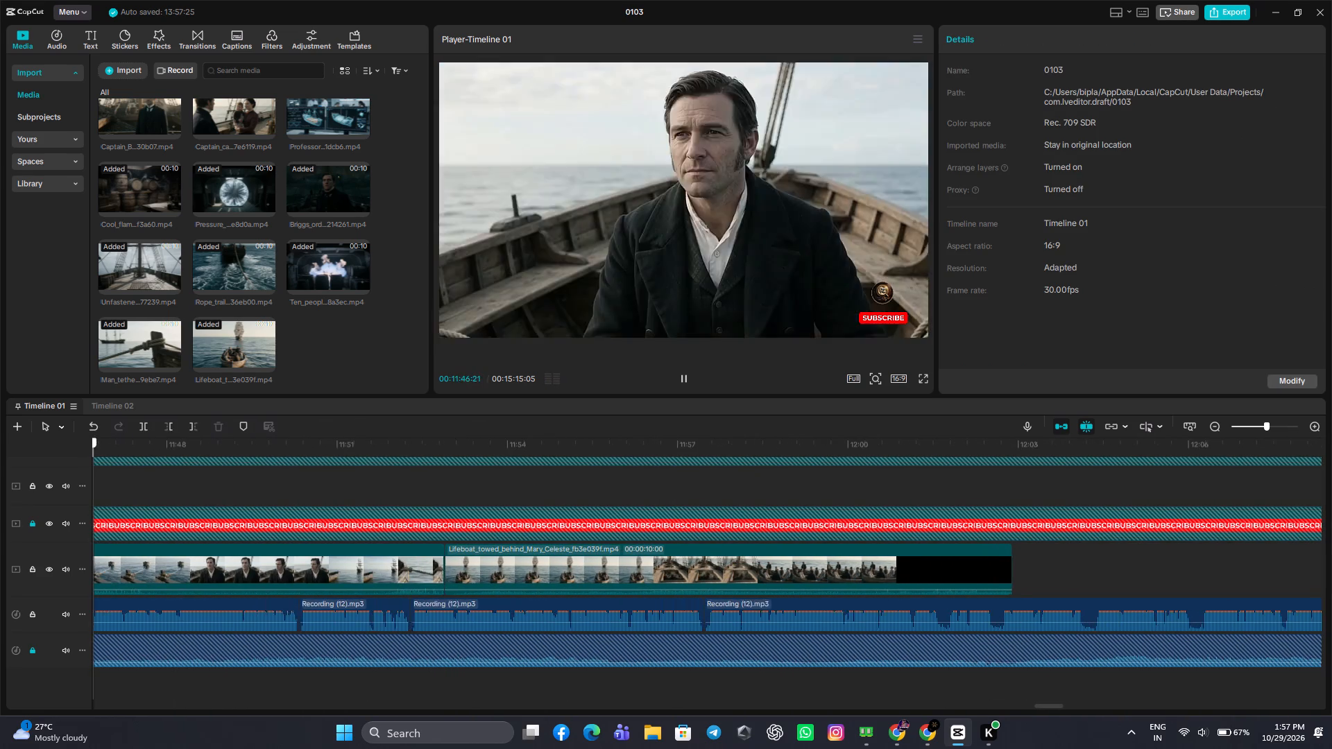
drag(245, 558, 998, 566)
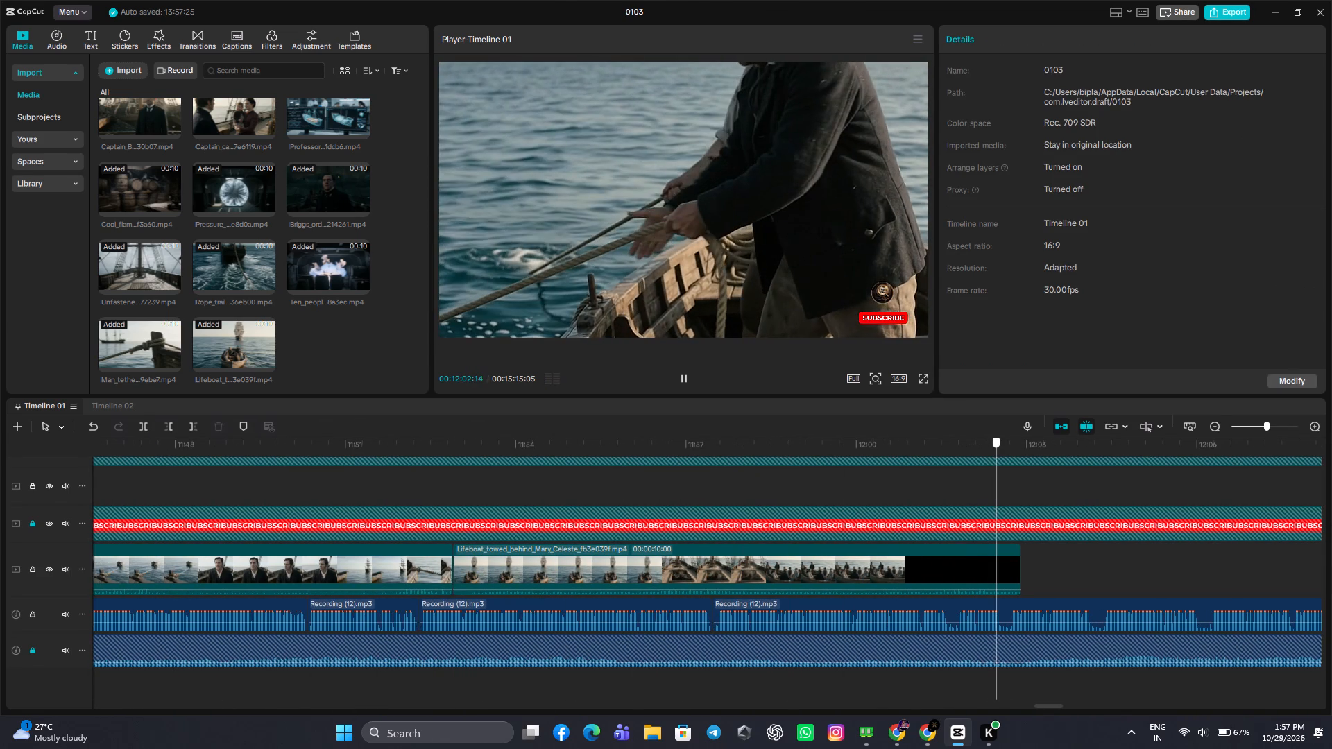
drag(998, 566, 1000, 571)
click(1003, 611)
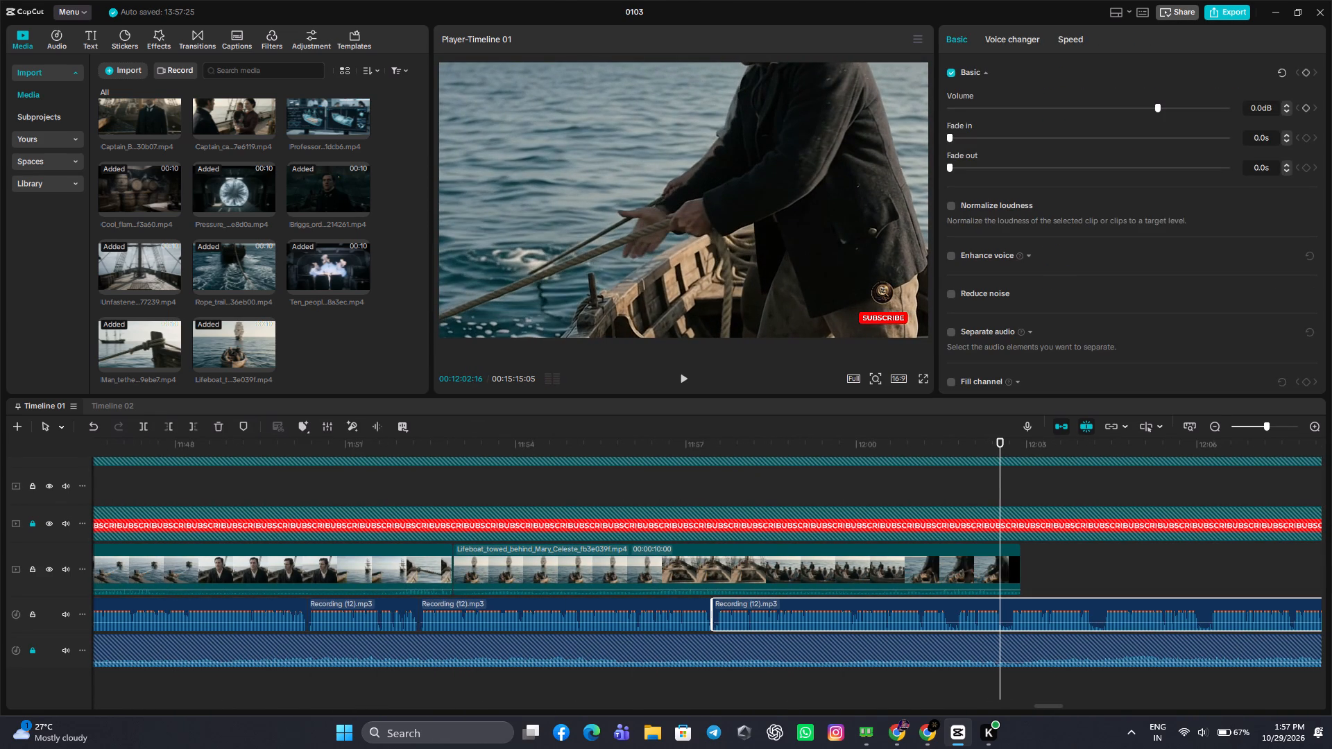
click(139, 425)
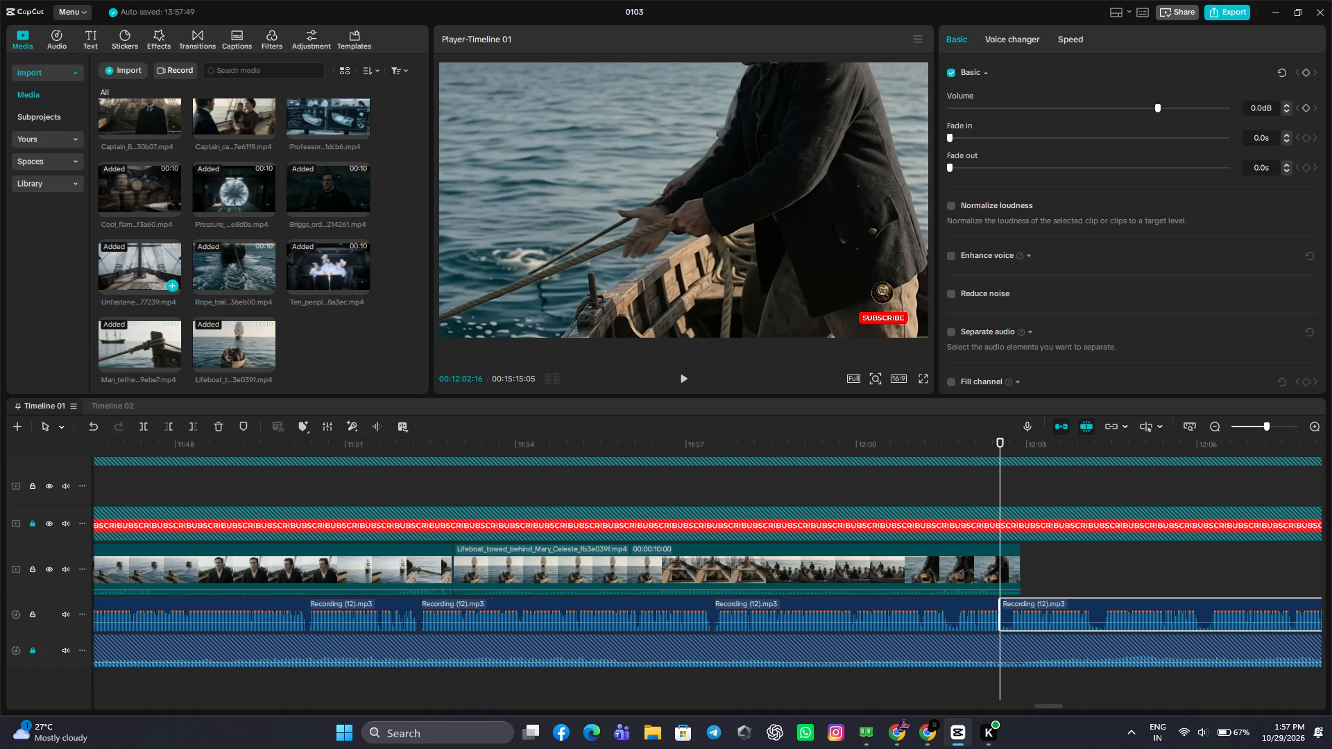
drag(1106, 569, 1331, 564)
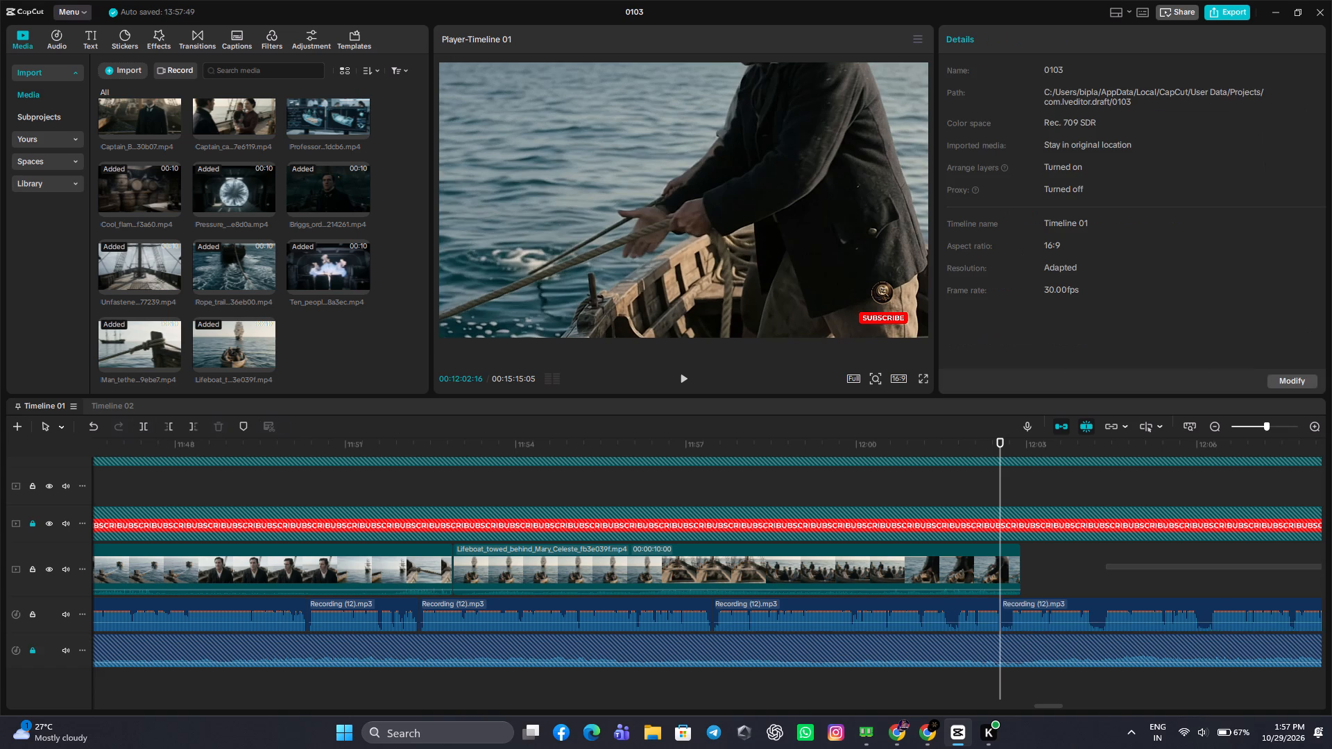
drag(1331, 564, 1331, 590)
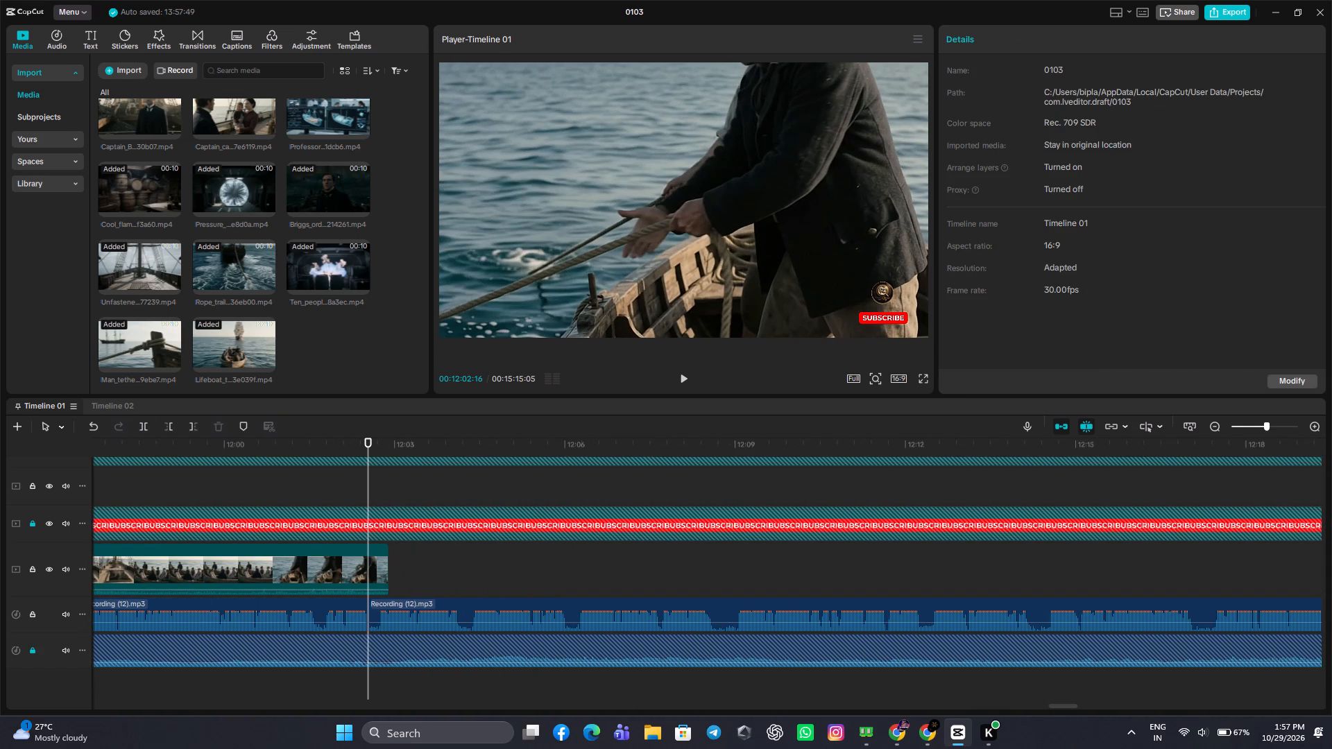
click(404, 572)
drag(404, 572, 374, 619)
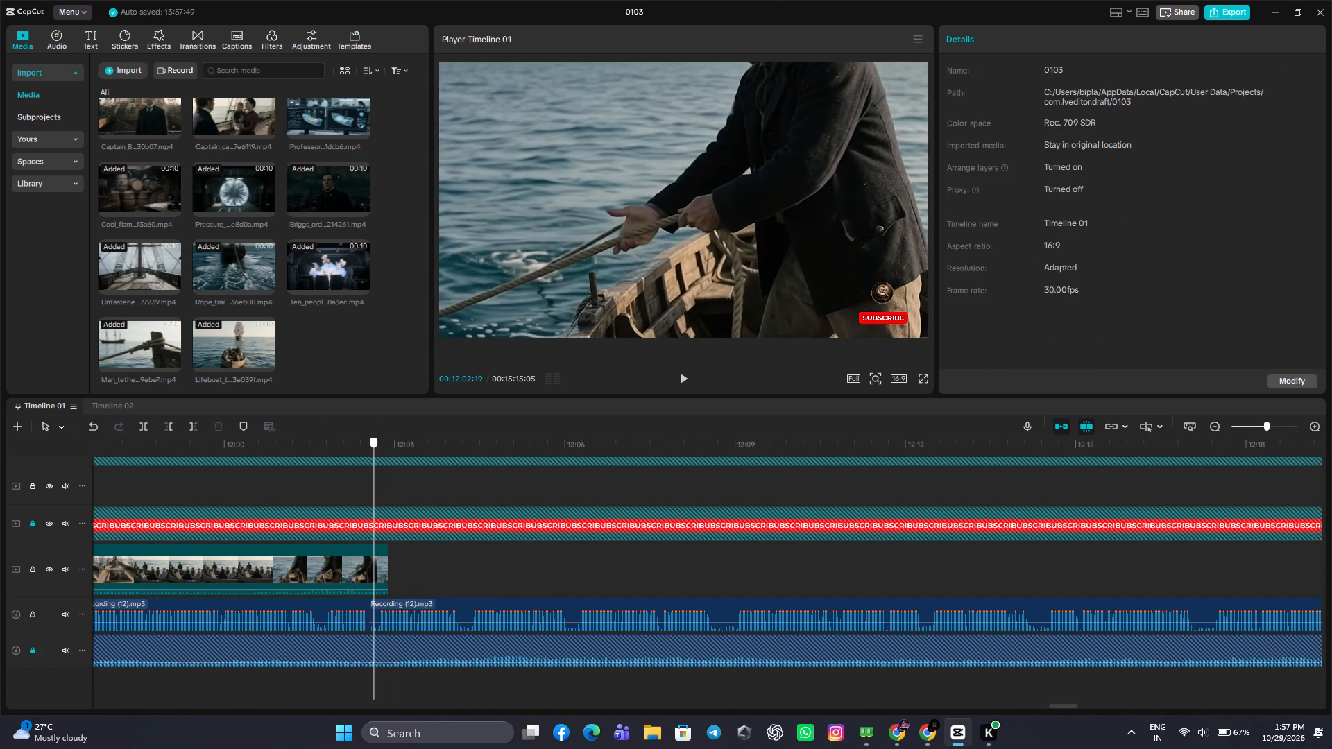
drag(374, 619, 376, 624)
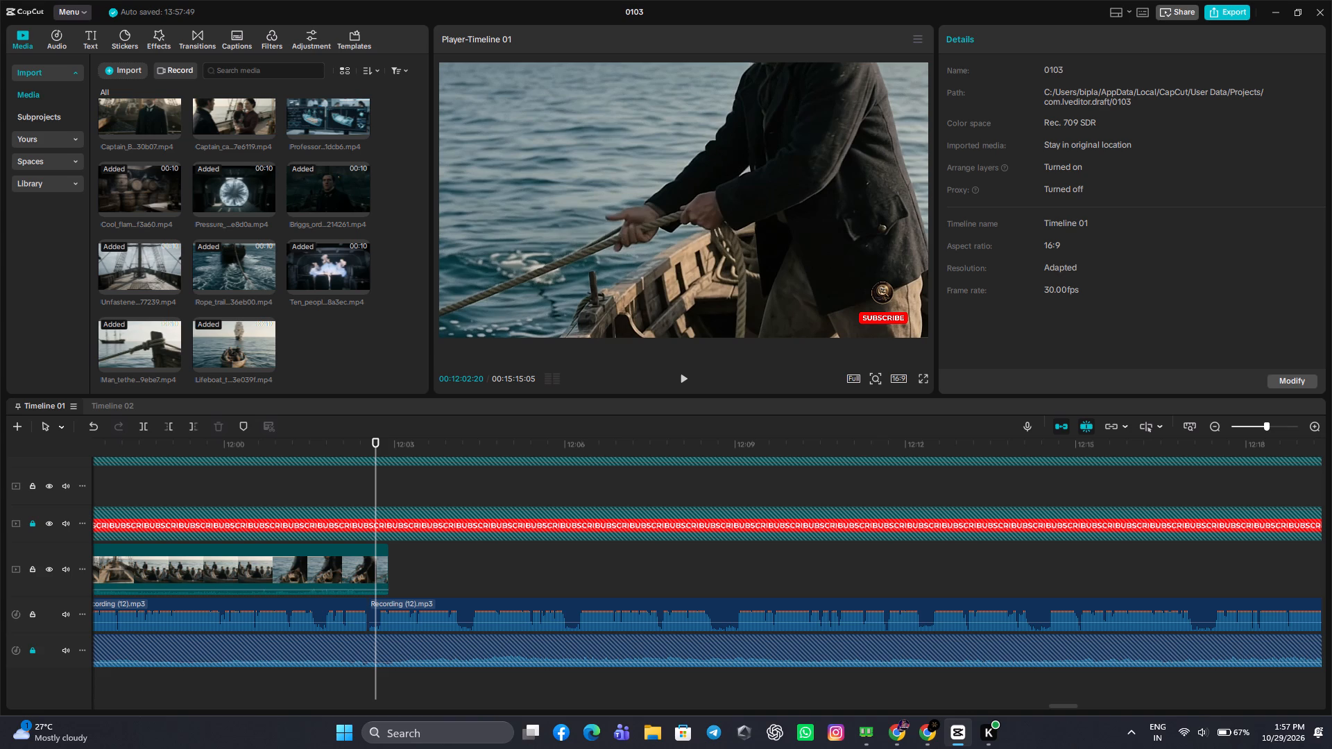
drag(374, 483, 382, 491)
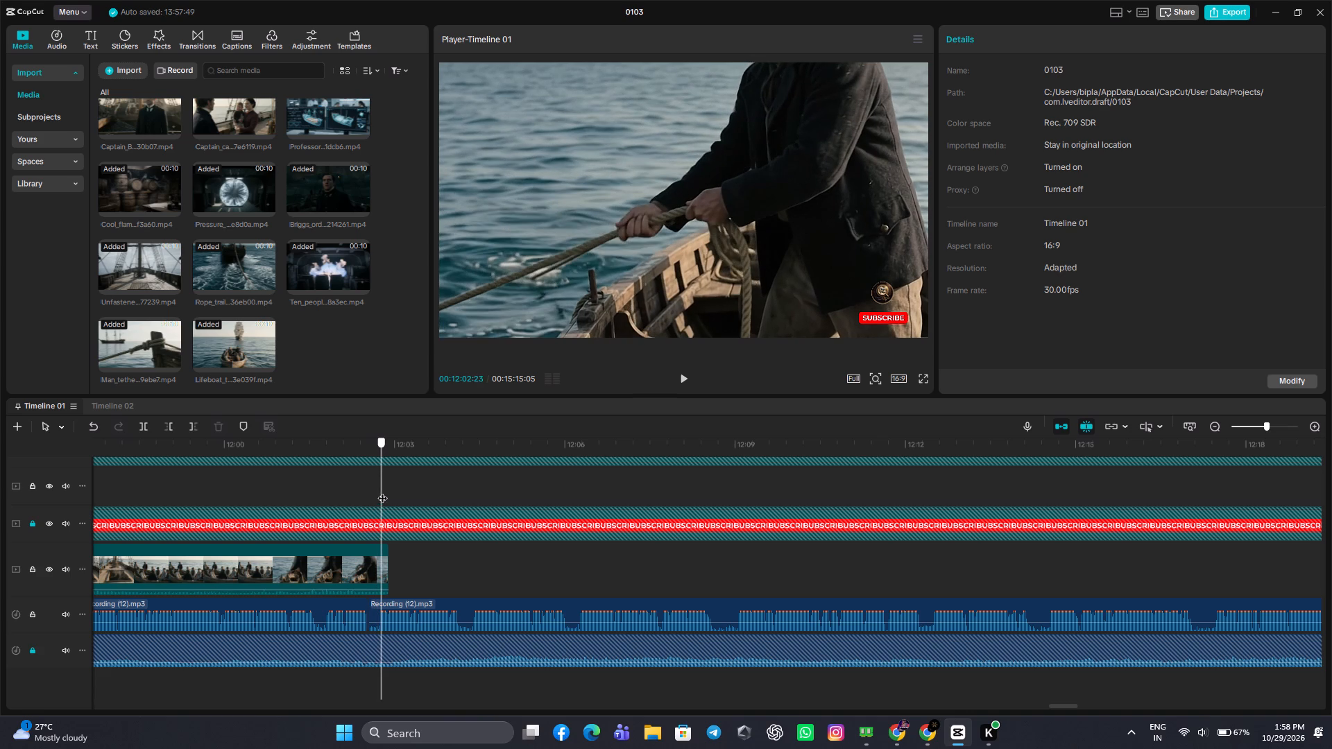
drag(382, 491, 378, 518)
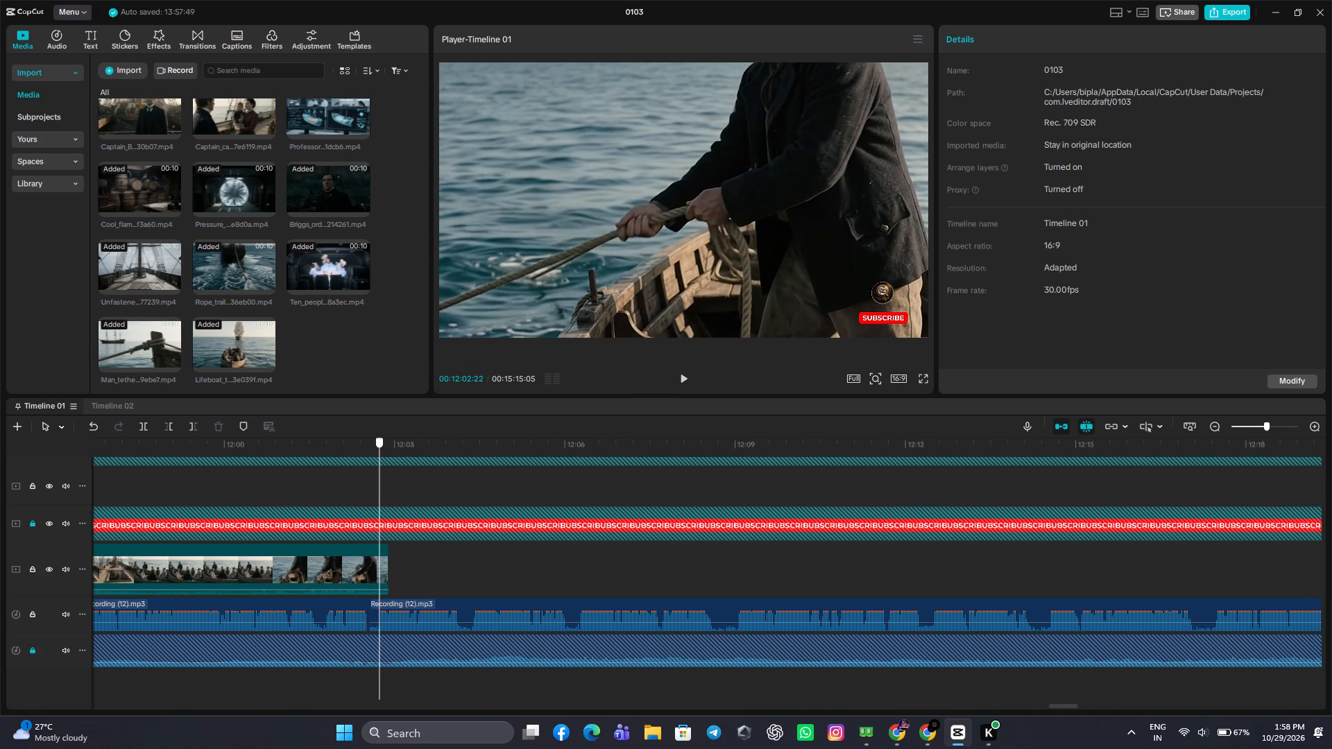
drag(378, 518, 378, 521)
click(411, 614)
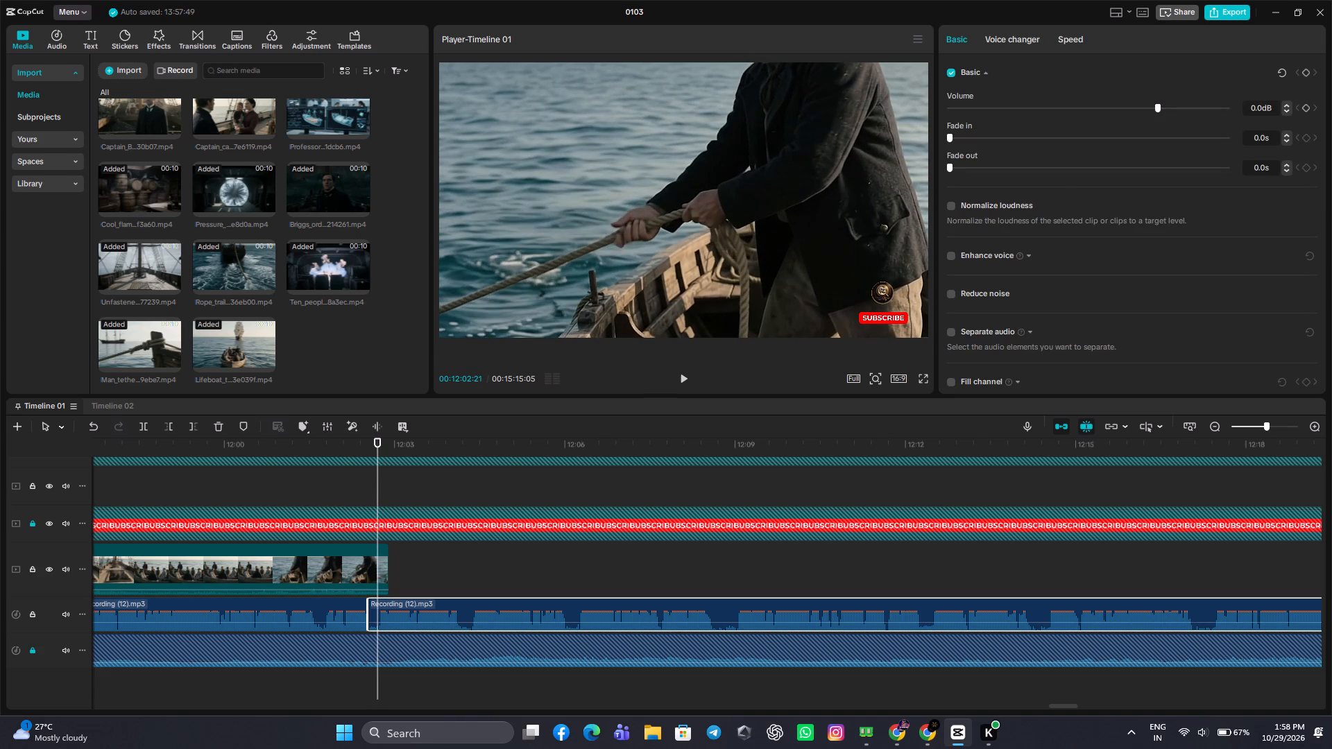
click(169, 429)
drag(402, 606, 394, 606)
Cut the narration pause from 12:03:29 to 12:04:05, just past the Lifeboat clip's end, and close the gap.
click(433, 562)
drag(433, 562, 450, 598)
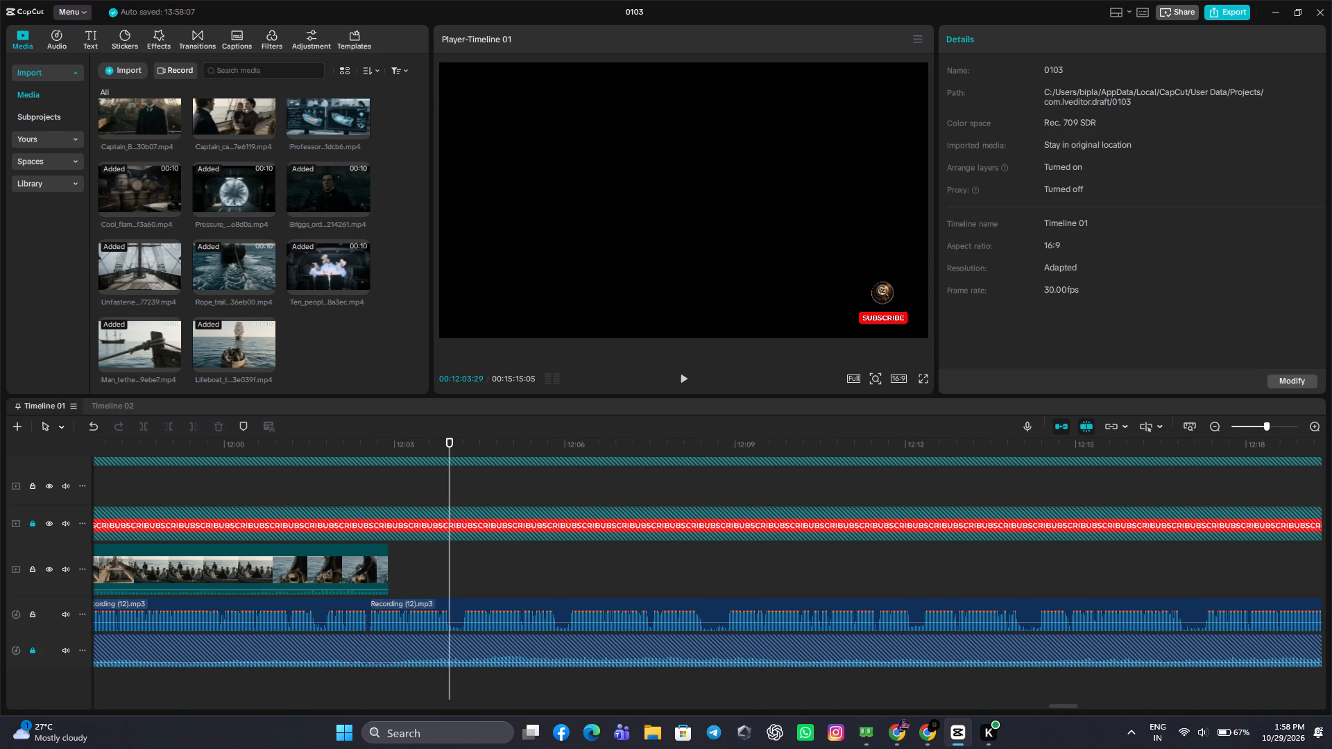
click(448, 610)
click(146, 422)
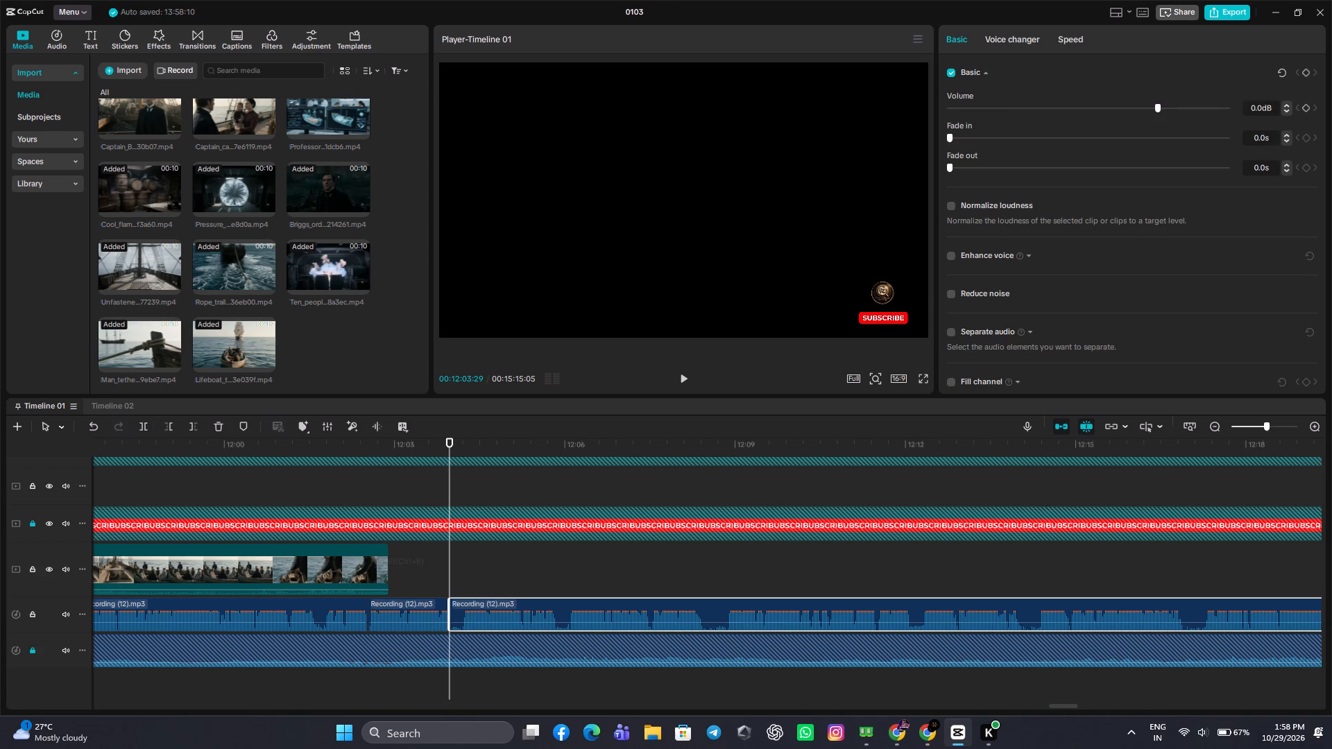
double_click(463, 575)
click(458, 572)
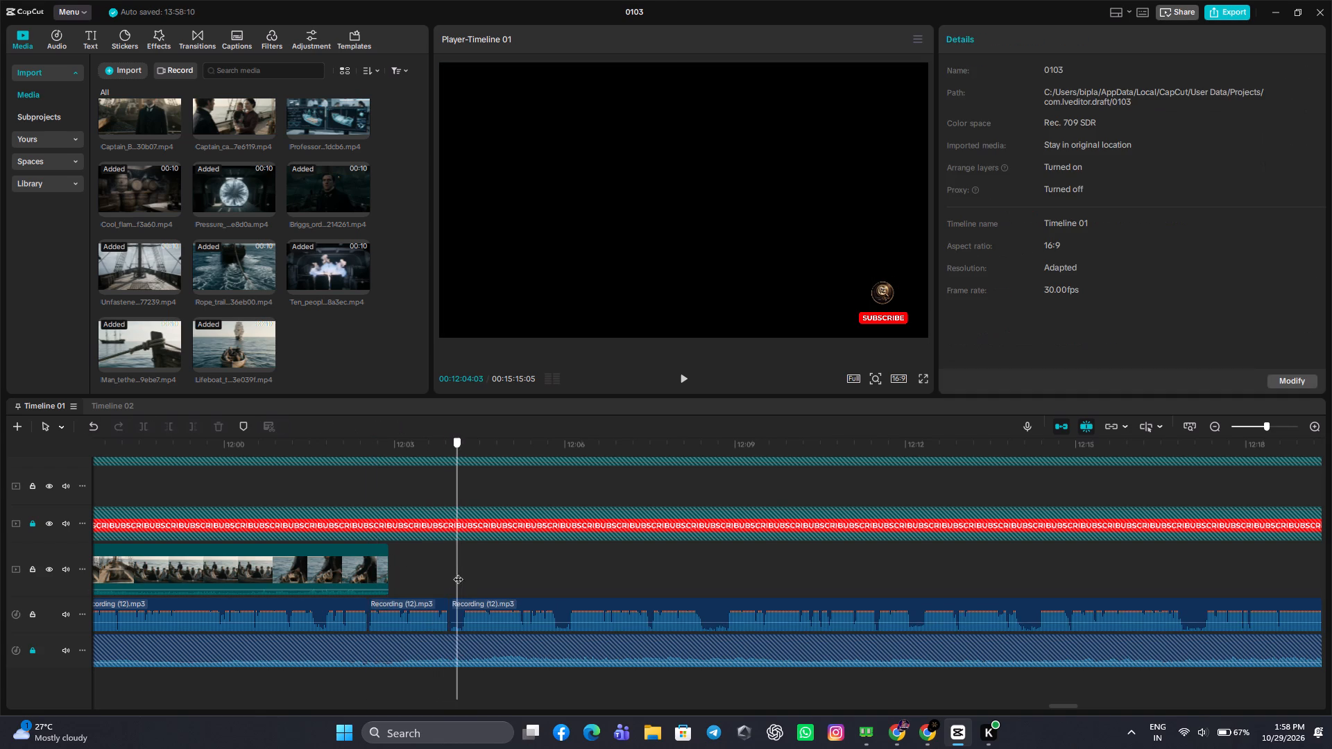
drag(459, 573, 461, 583)
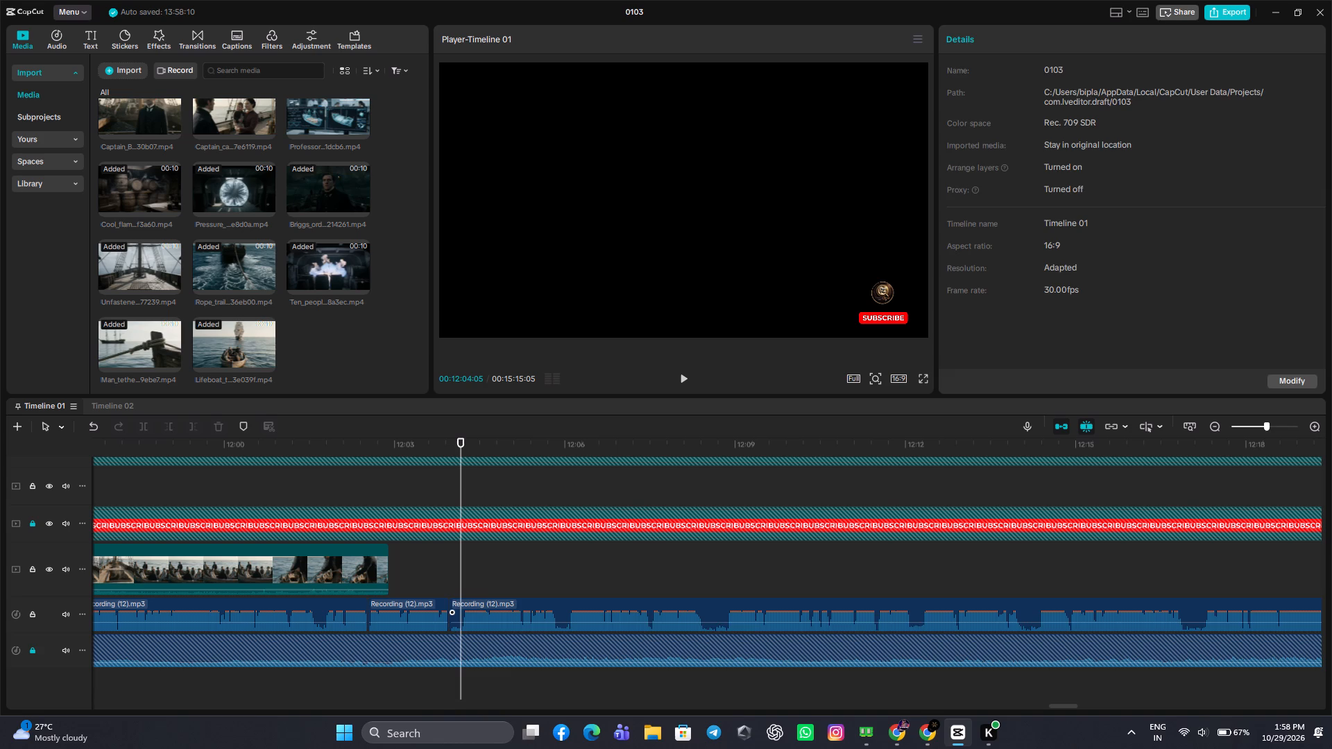
click(470, 603)
click(166, 423)
drag(508, 610, 504, 610)
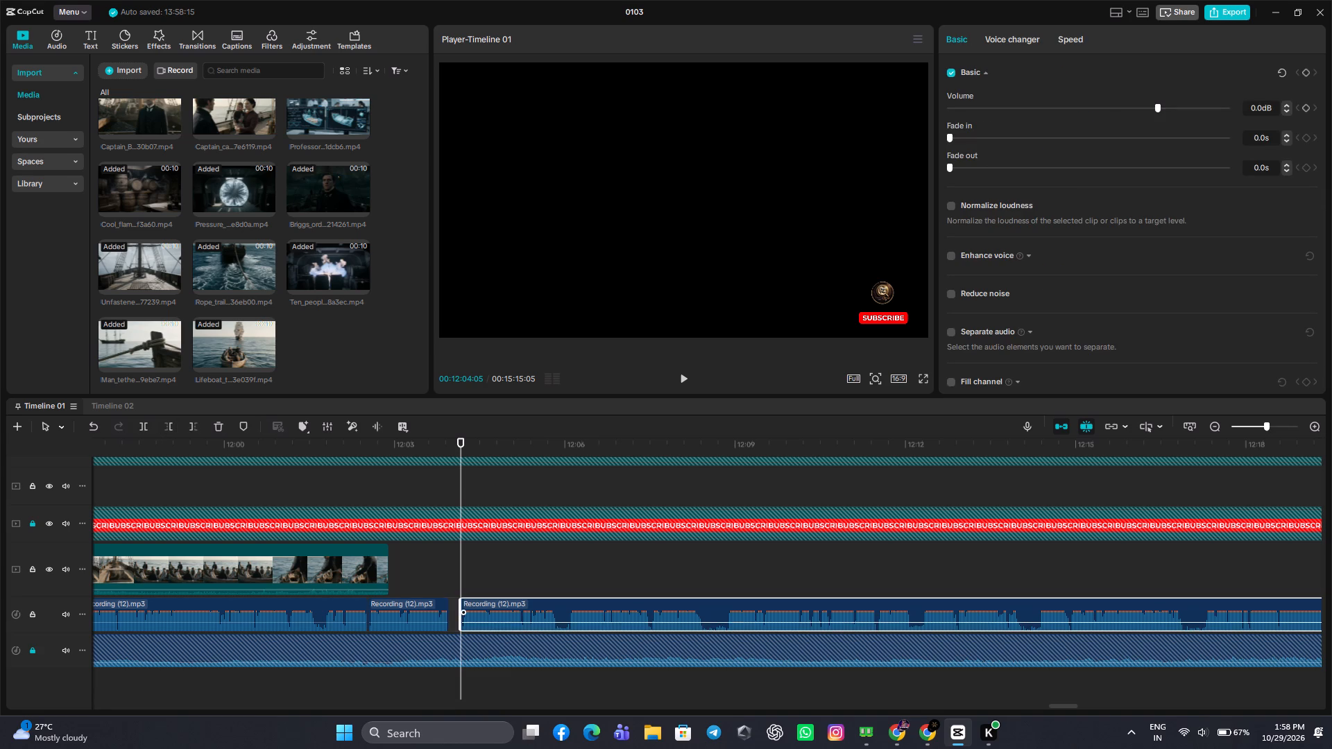
drag(504, 610, 499, 610)
Cut the next narration pause, from 12:05:20 to 12:05:26, and move the following recording back to close the gap.
click(554, 576)
drag(554, 576, 550, 593)
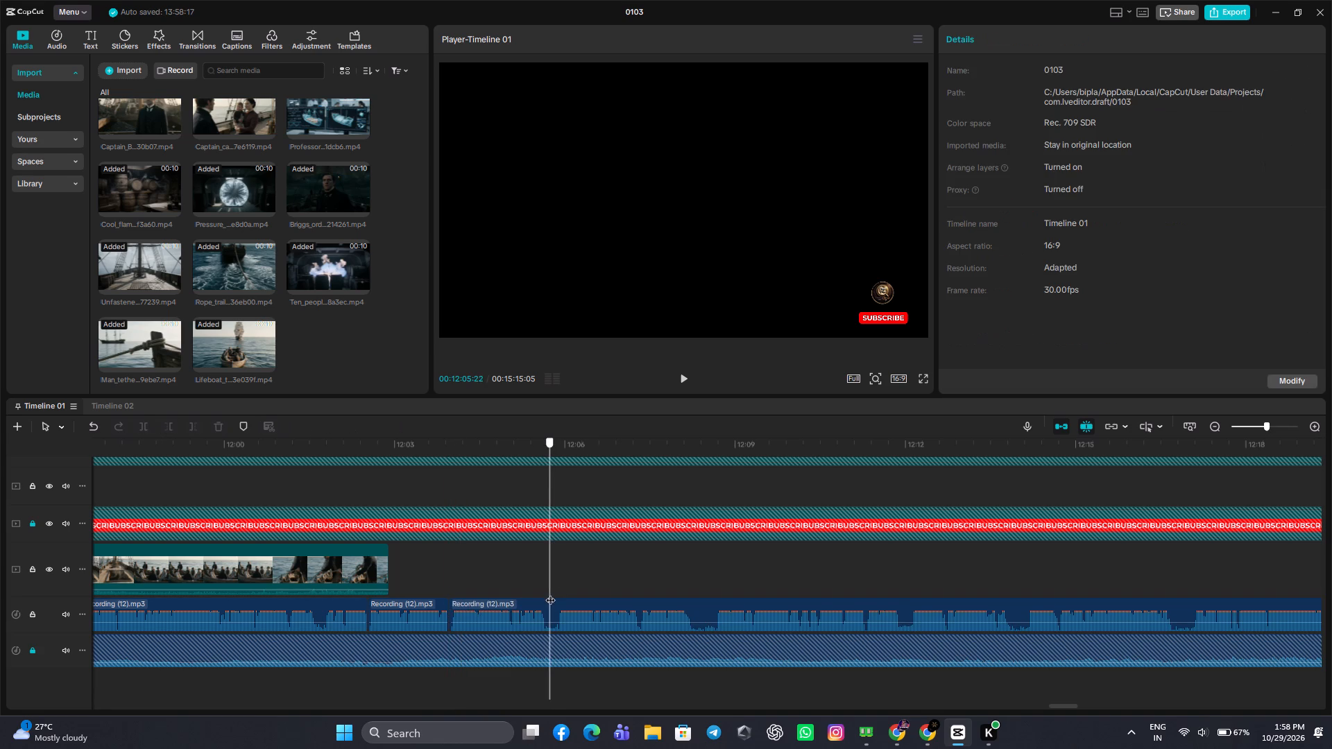
drag(550, 593, 547, 611)
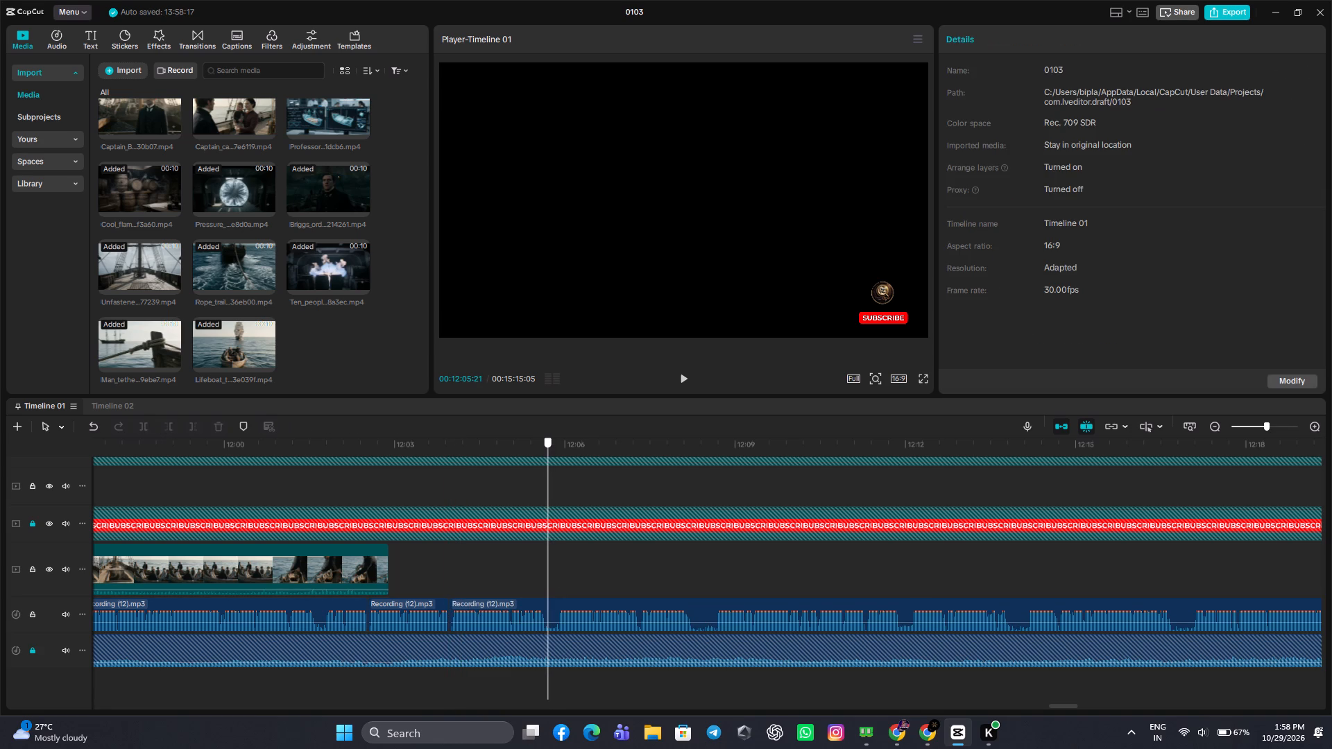
drag(547, 611, 545, 612)
click(545, 612)
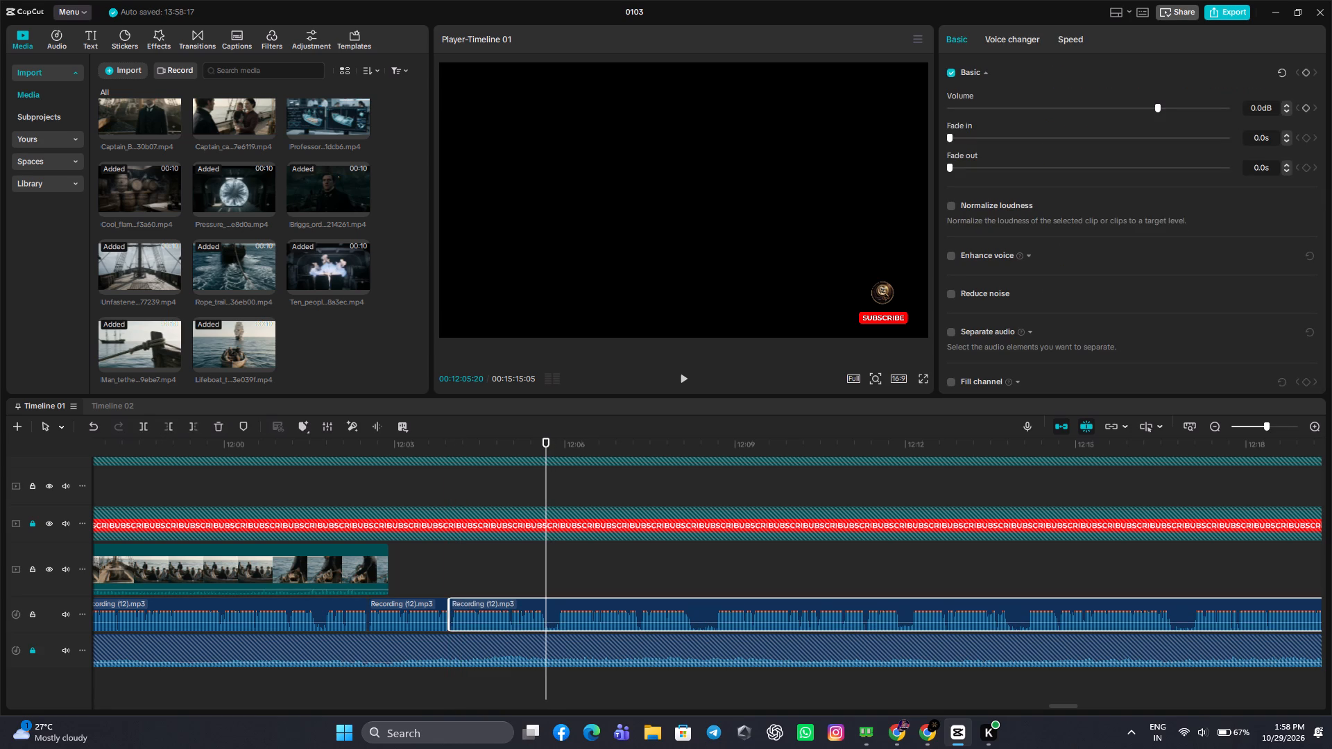
click(142, 427)
click(553, 564)
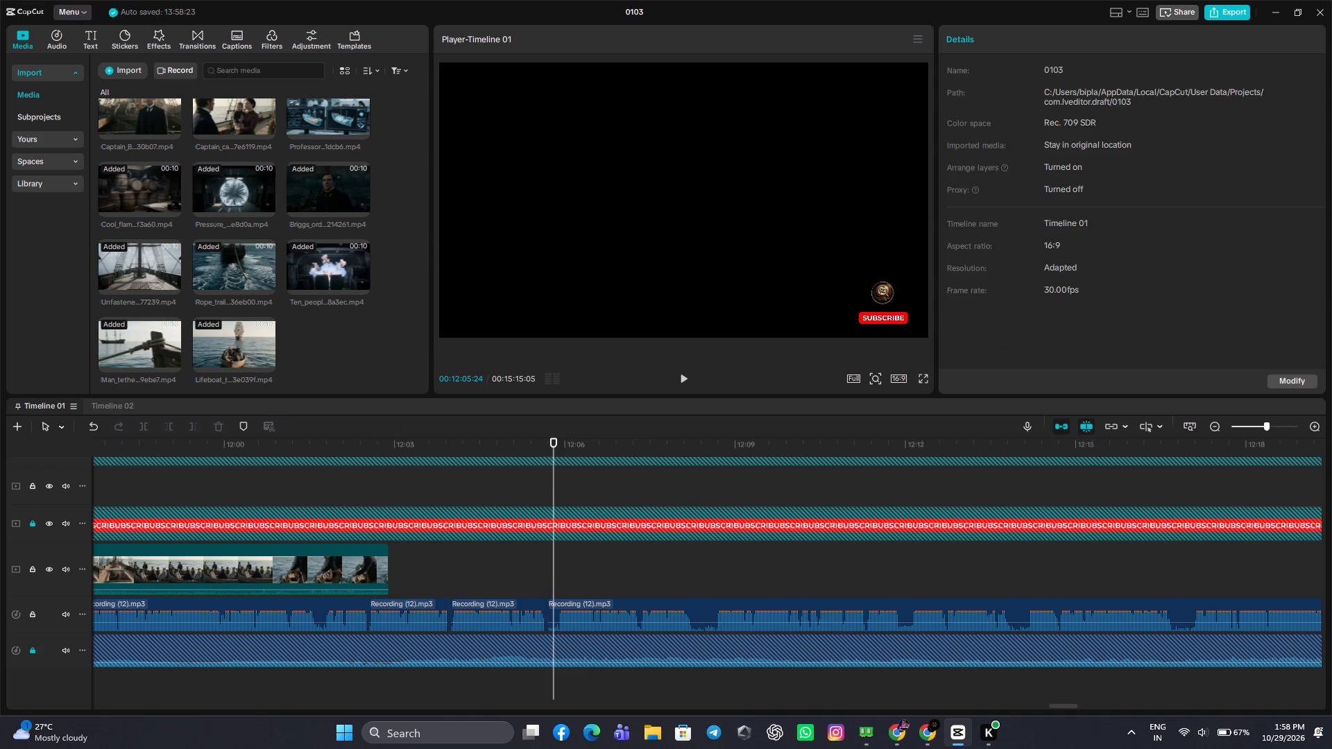
drag(553, 564, 556, 584)
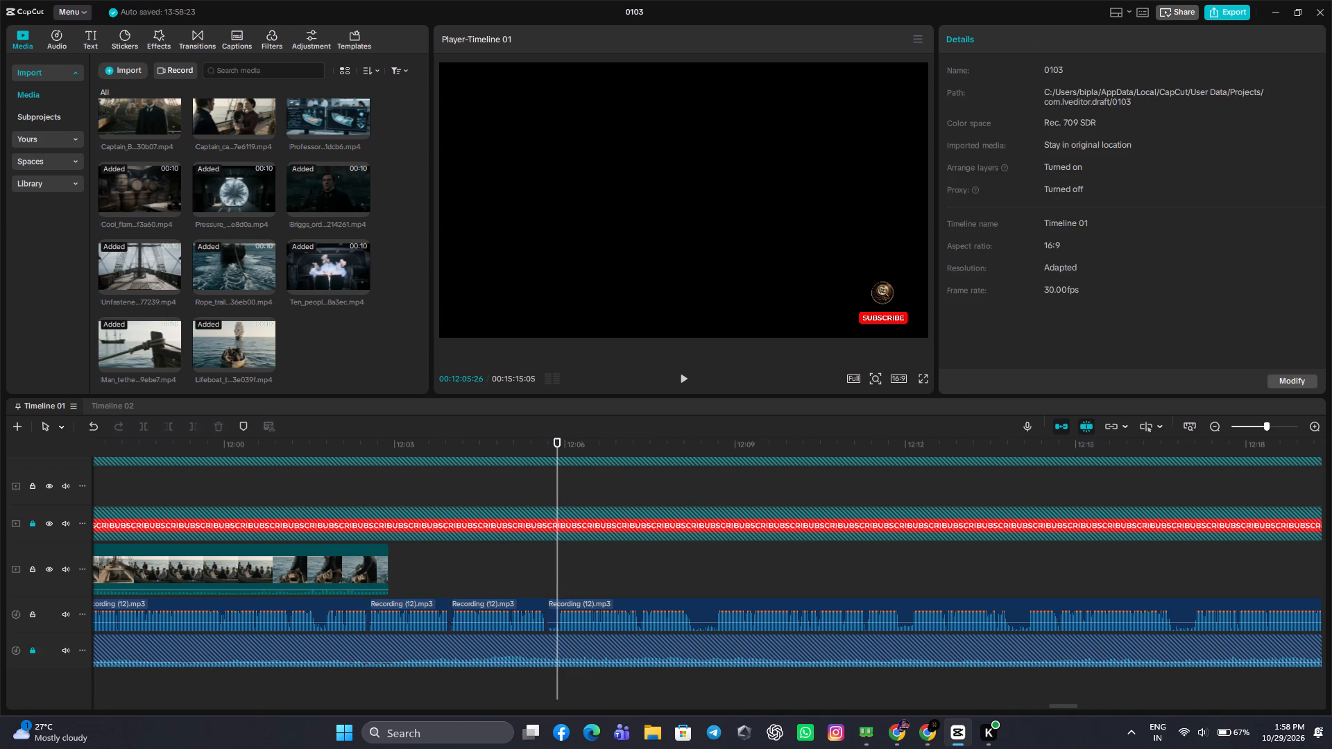
click(557, 610)
click(169, 431)
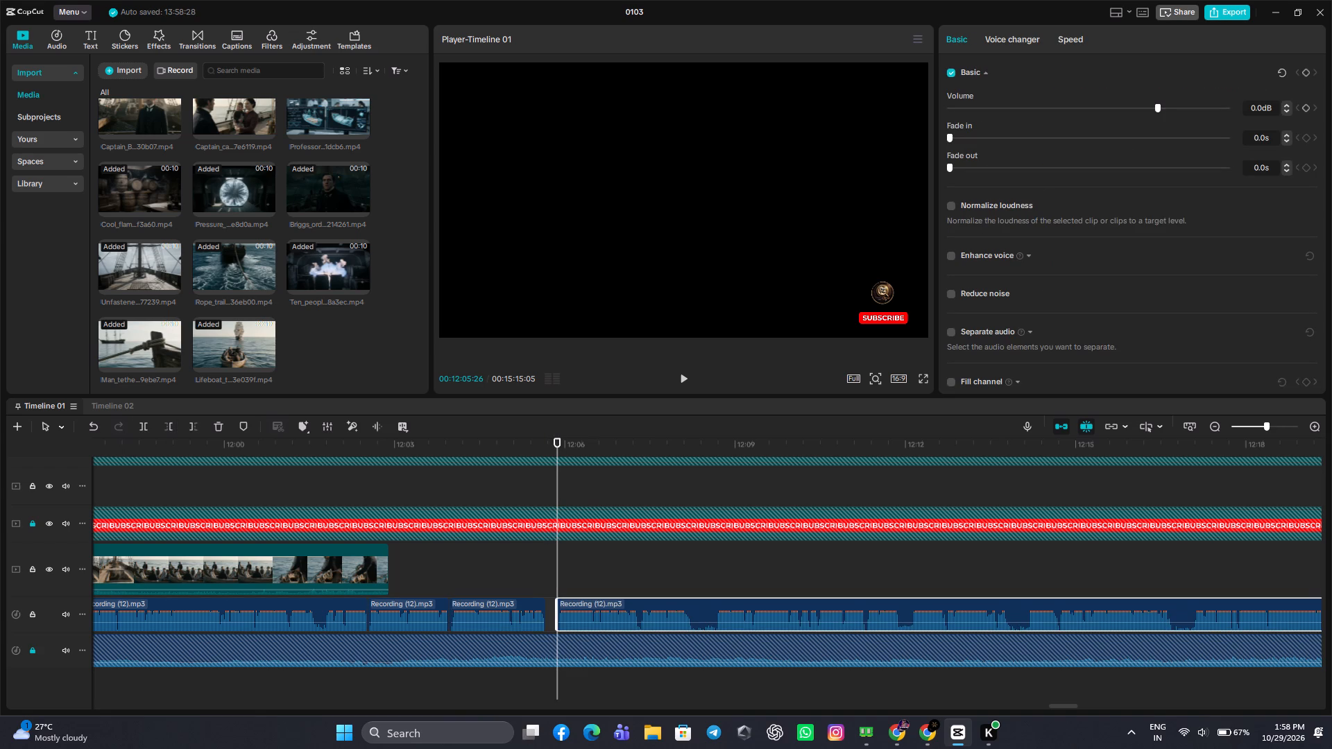
drag(583, 603, 574, 605)
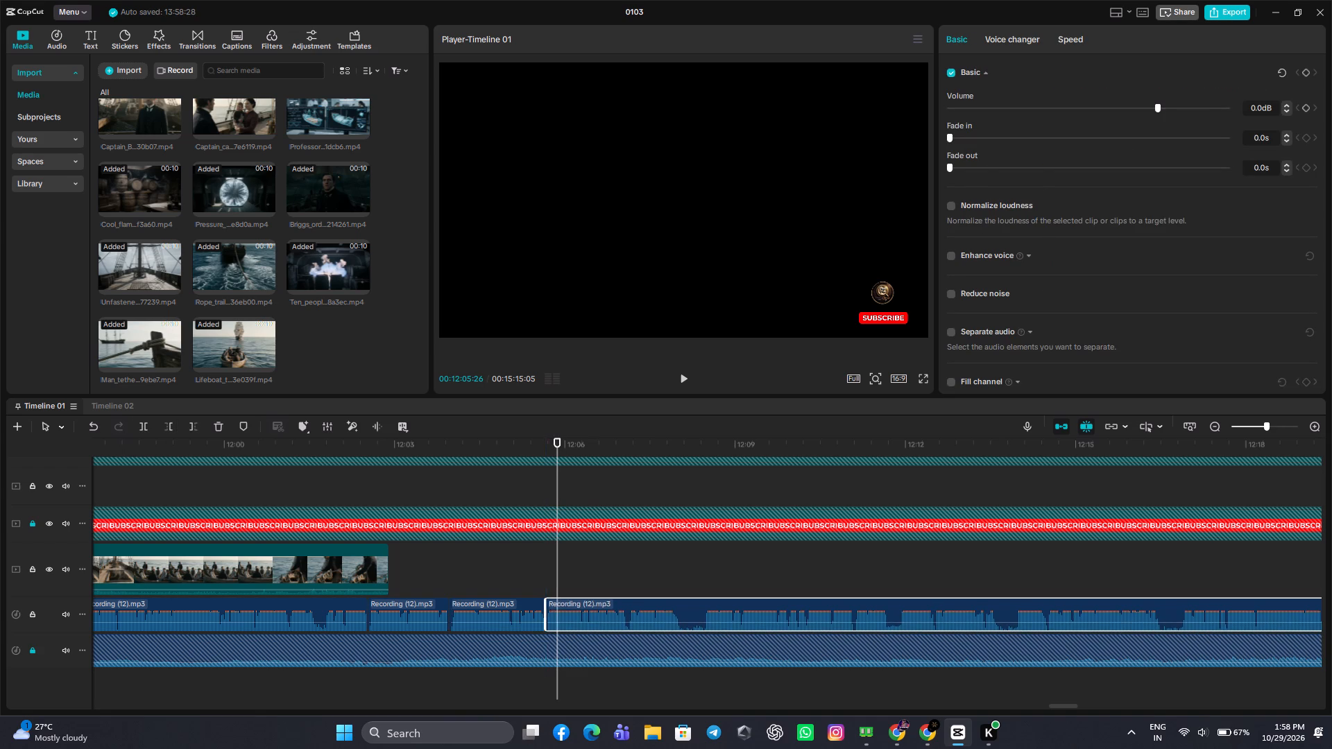
Cut the narration pause from 12:08:01 to 12:08:13 and close the gap with the following recording.
click(642, 565)
drag(644, 565, 682, 592)
click(688, 614)
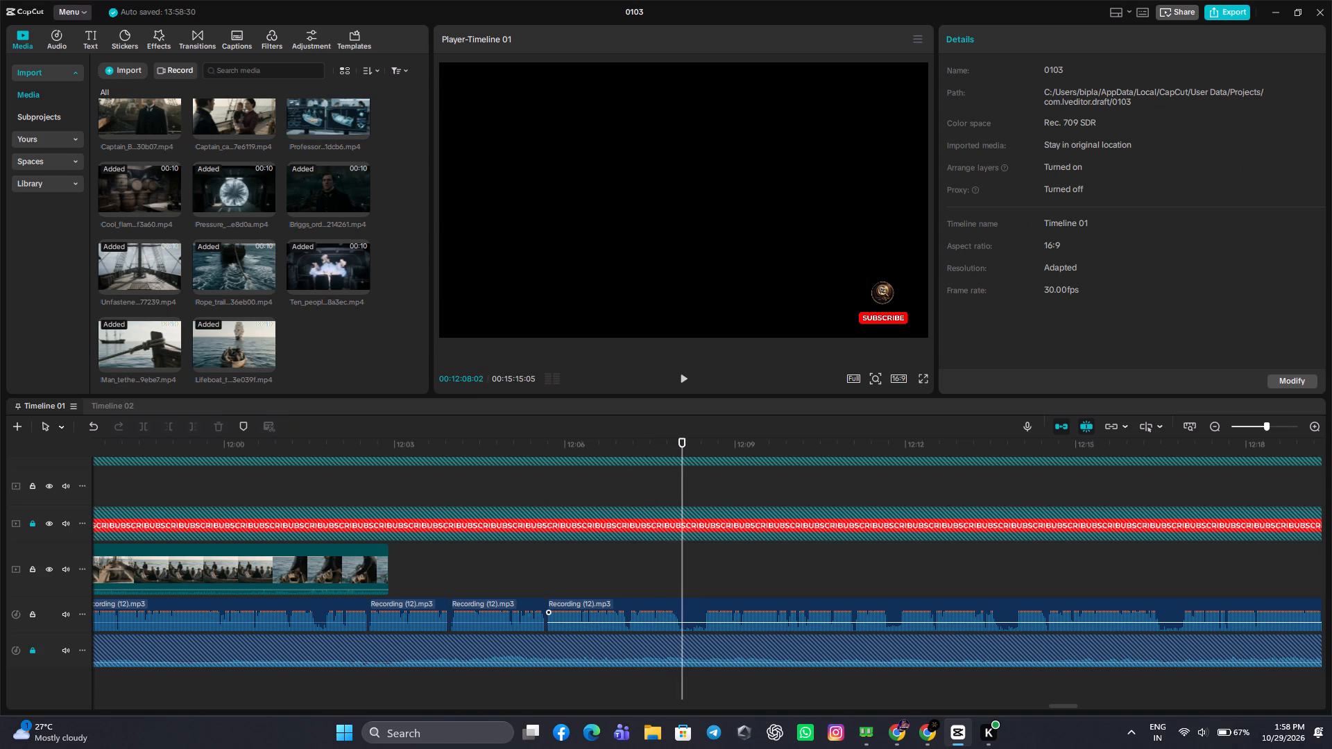
click(681, 583)
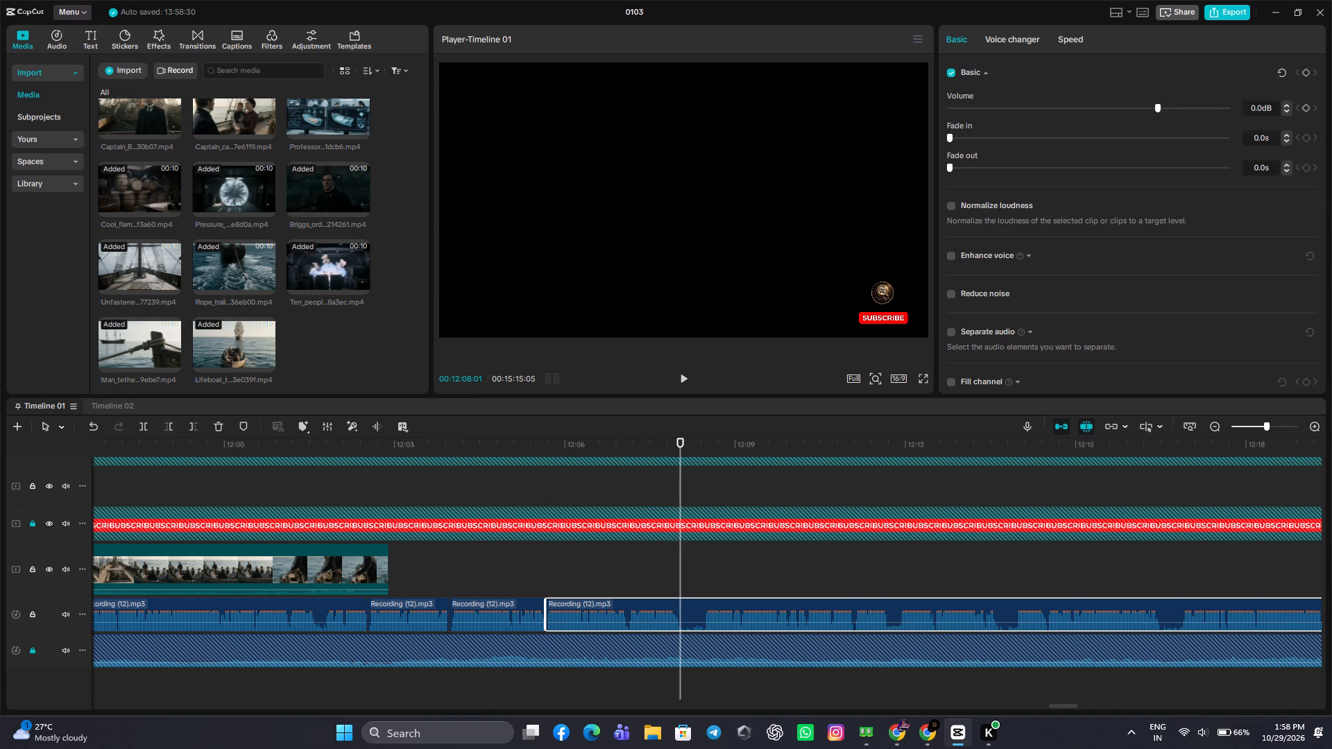
click(147, 427)
double_click(699, 574)
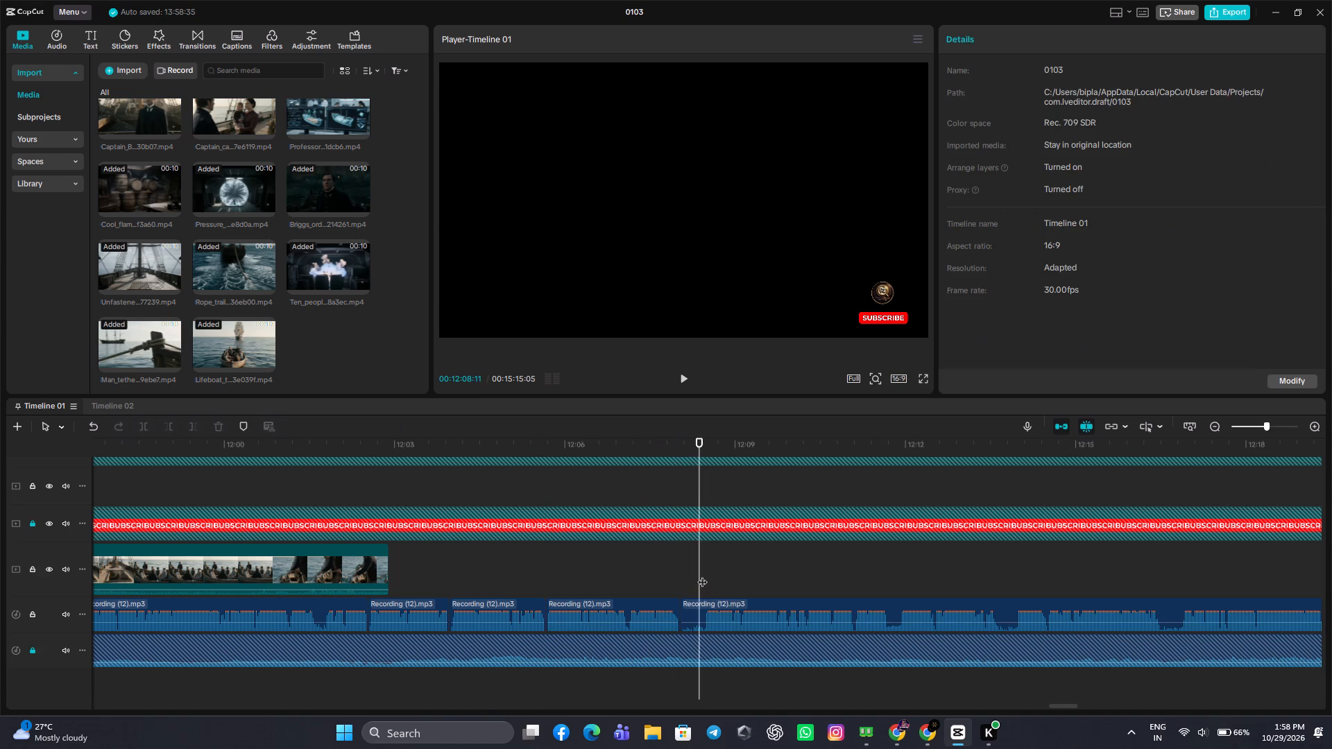
click(710, 598)
click(173, 426)
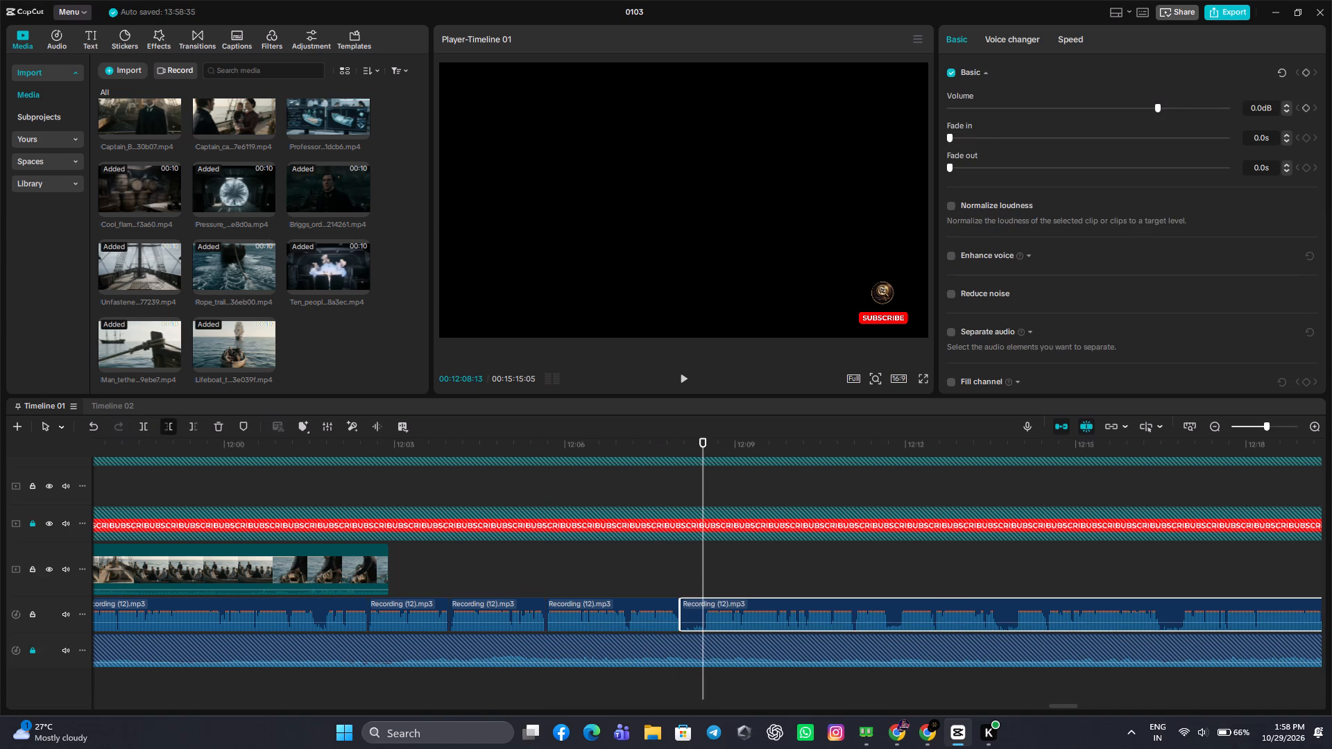
drag(757, 610, 737, 612)
Cut the narration pause from 12:11:10 to 12:11:15 and join the remaining recording to the previous segment.
click(848, 571)
drag(848, 571, 870, 596)
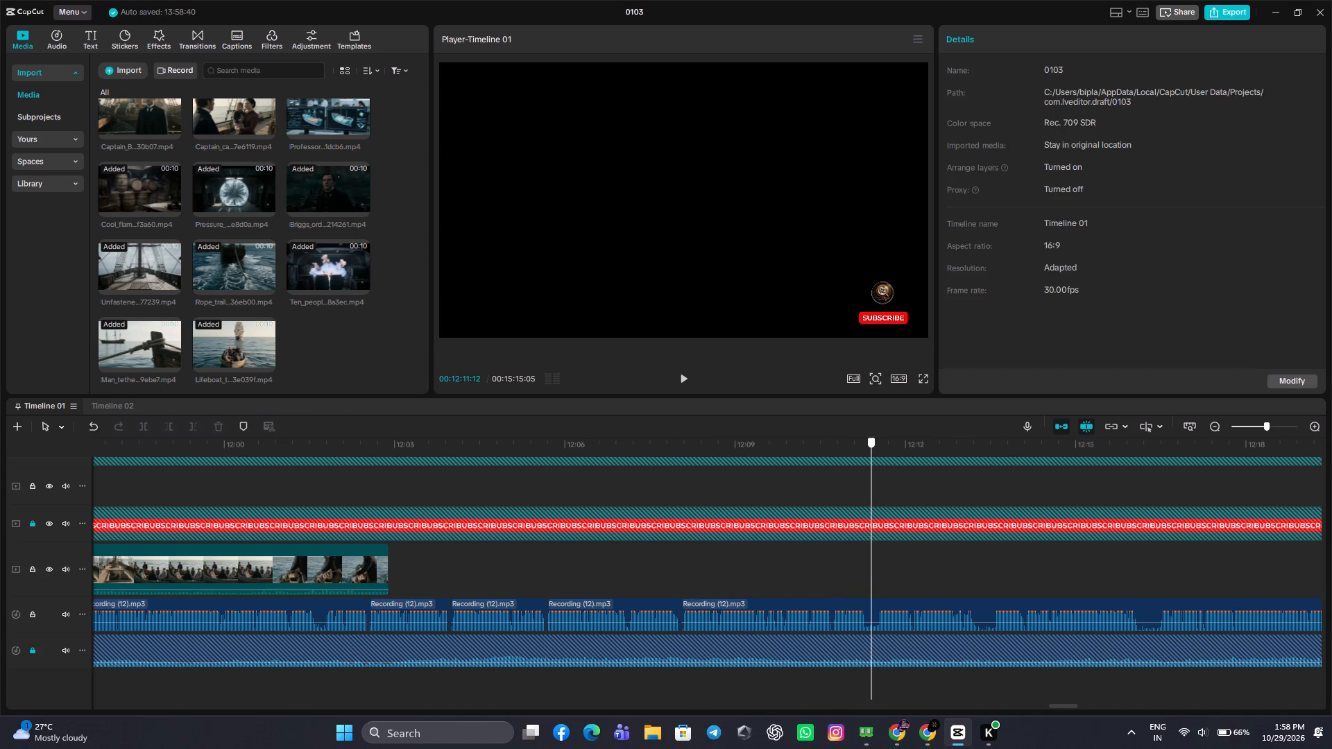
drag(870, 596, 867, 601)
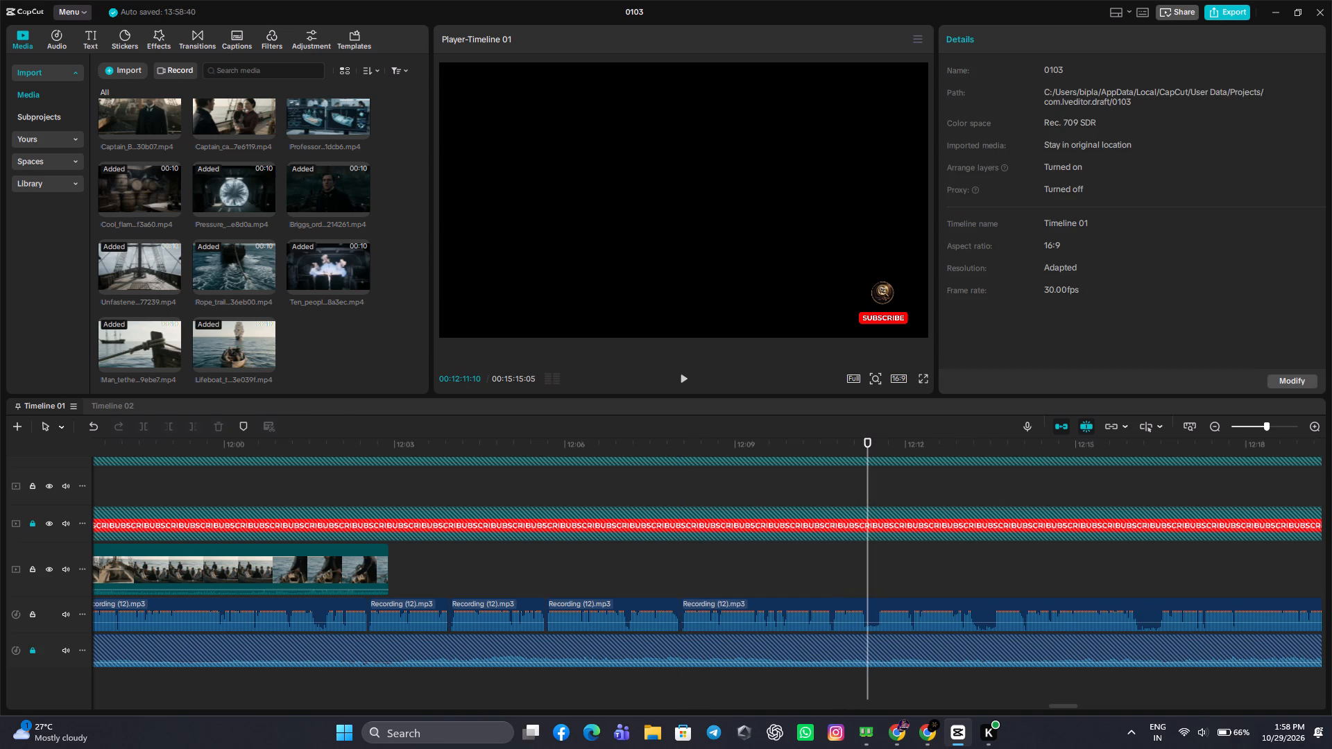
click(868, 602)
click(142, 427)
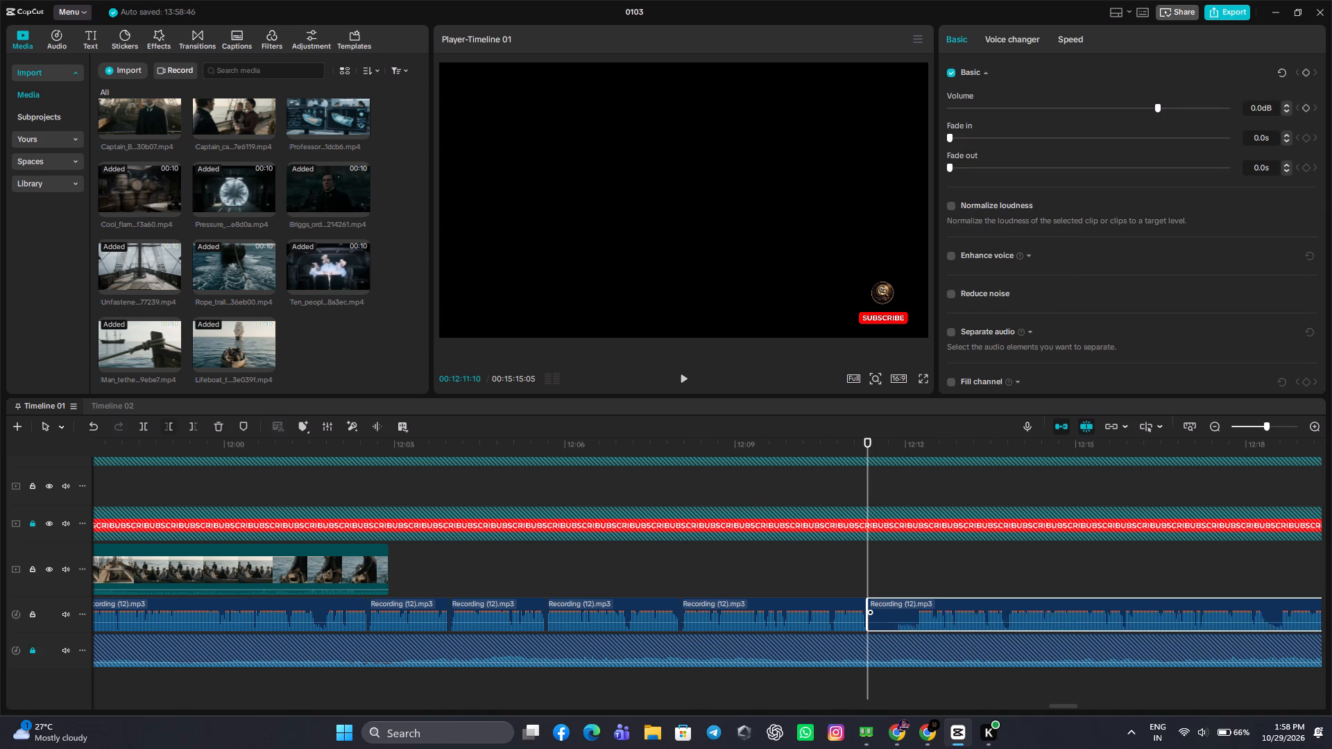
click(887, 574)
drag(887, 574, 873, 585)
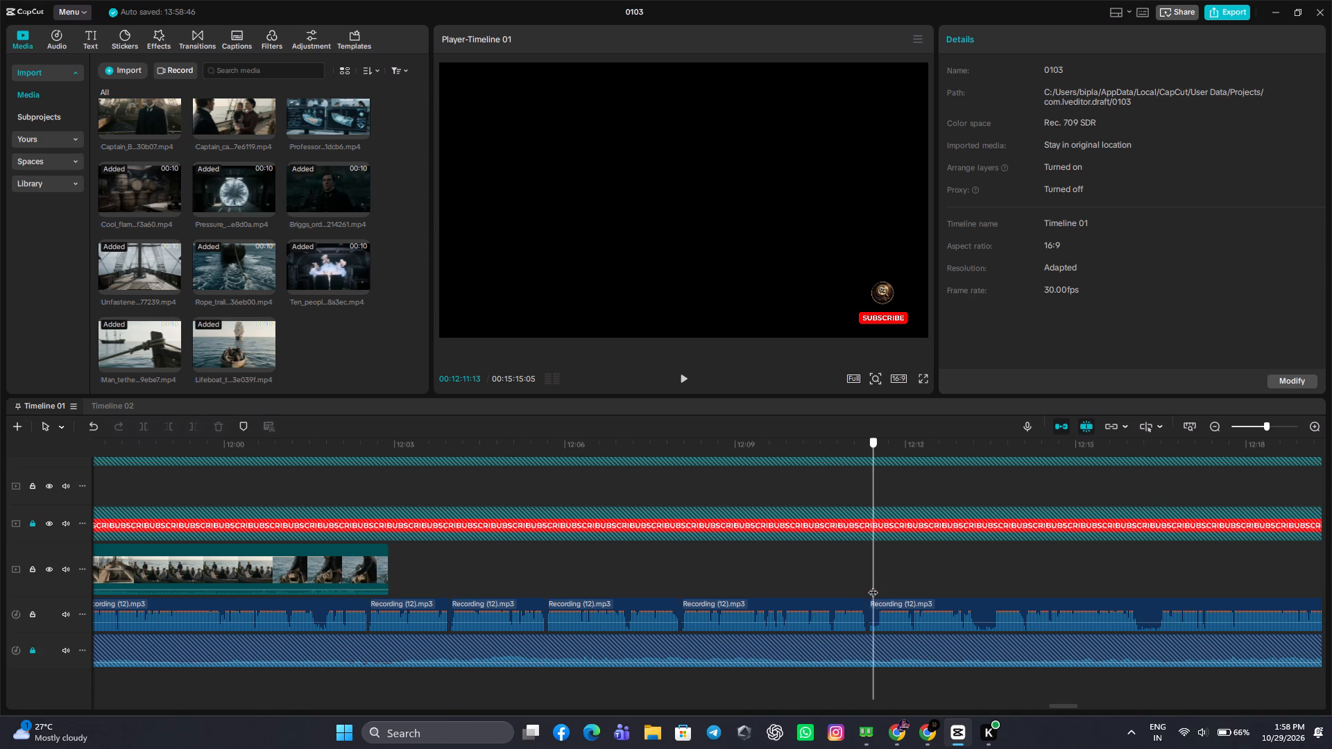
drag(873, 585, 876, 598)
click(876, 598)
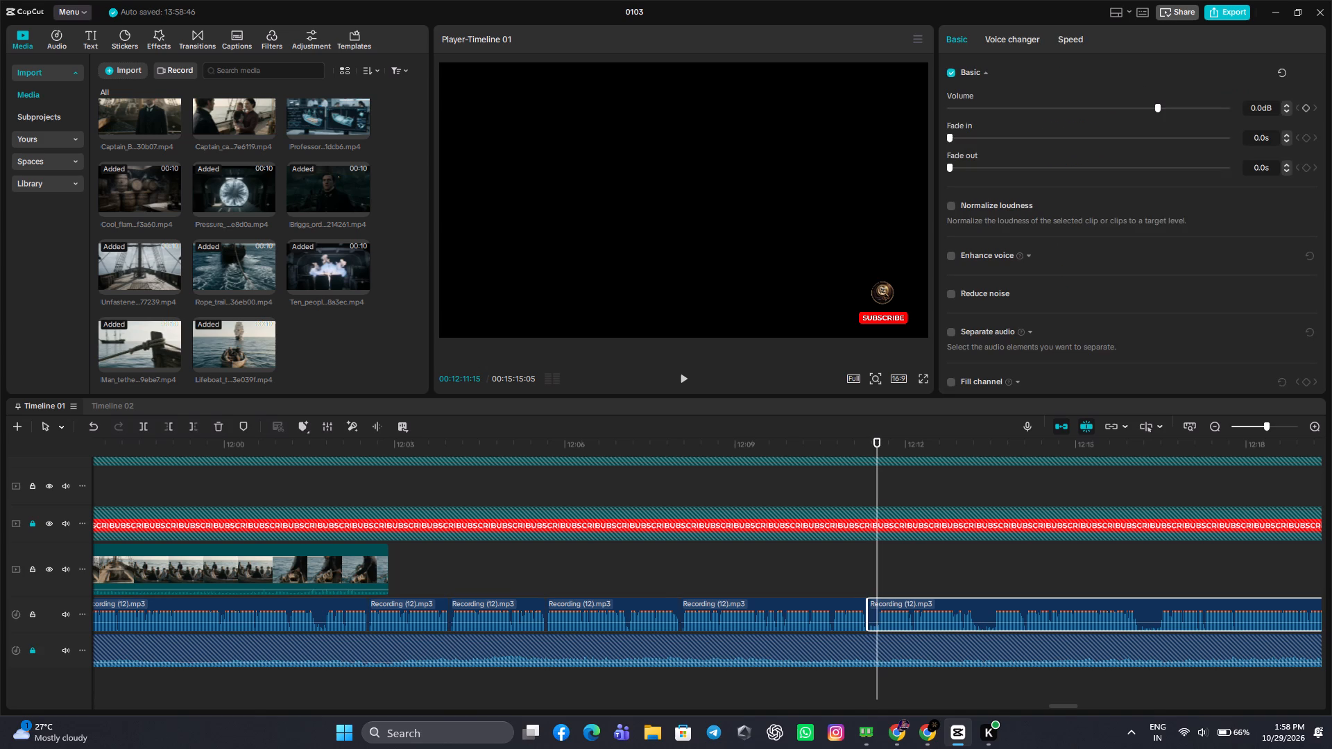
click(162, 428)
drag(905, 603, 898, 604)
Cut the narration pause from 12:13:03 to 12:13:11 and close the gap before the remaining recording.
click(946, 576)
drag(946, 576, 968, 596)
click(973, 603)
click(147, 429)
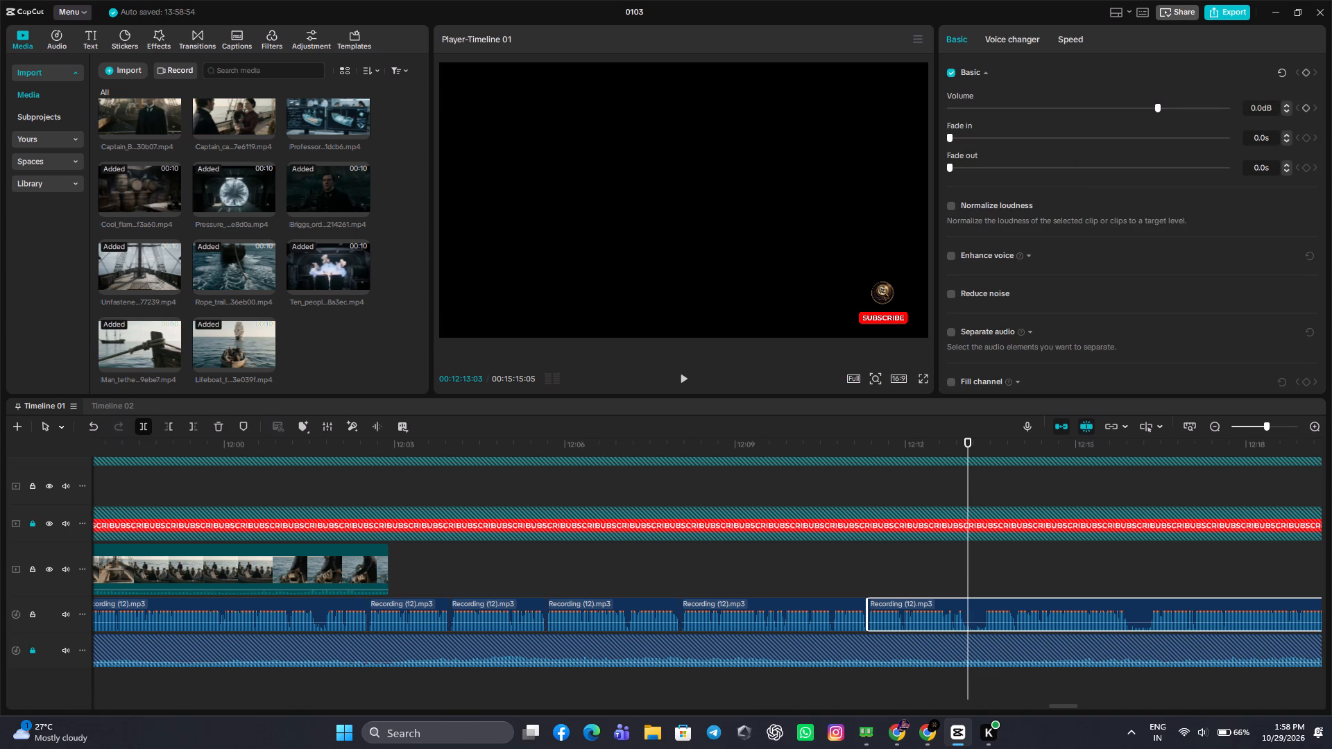
click(986, 572)
drag(986, 572, 986, 589)
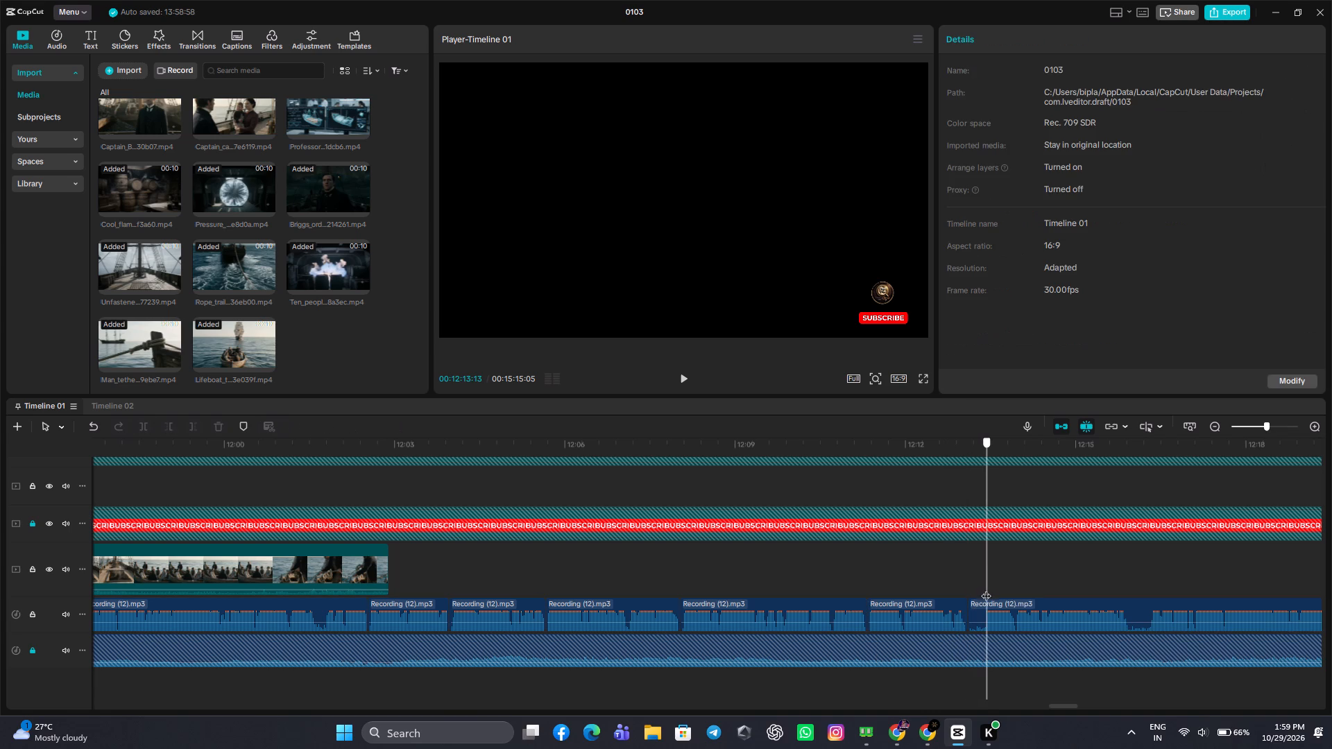
drag(986, 589, 982, 594)
click(993, 608)
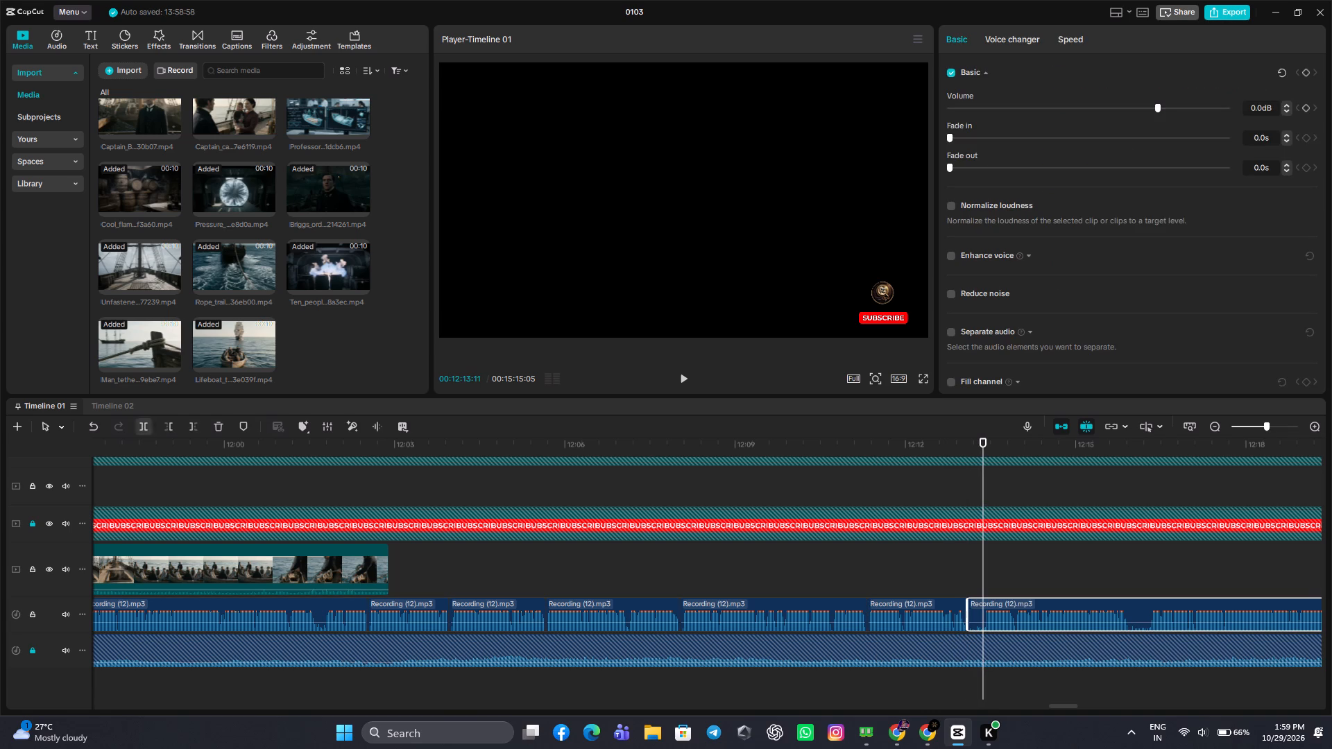
click(173, 421)
drag(1037, 605, 1025, 606)
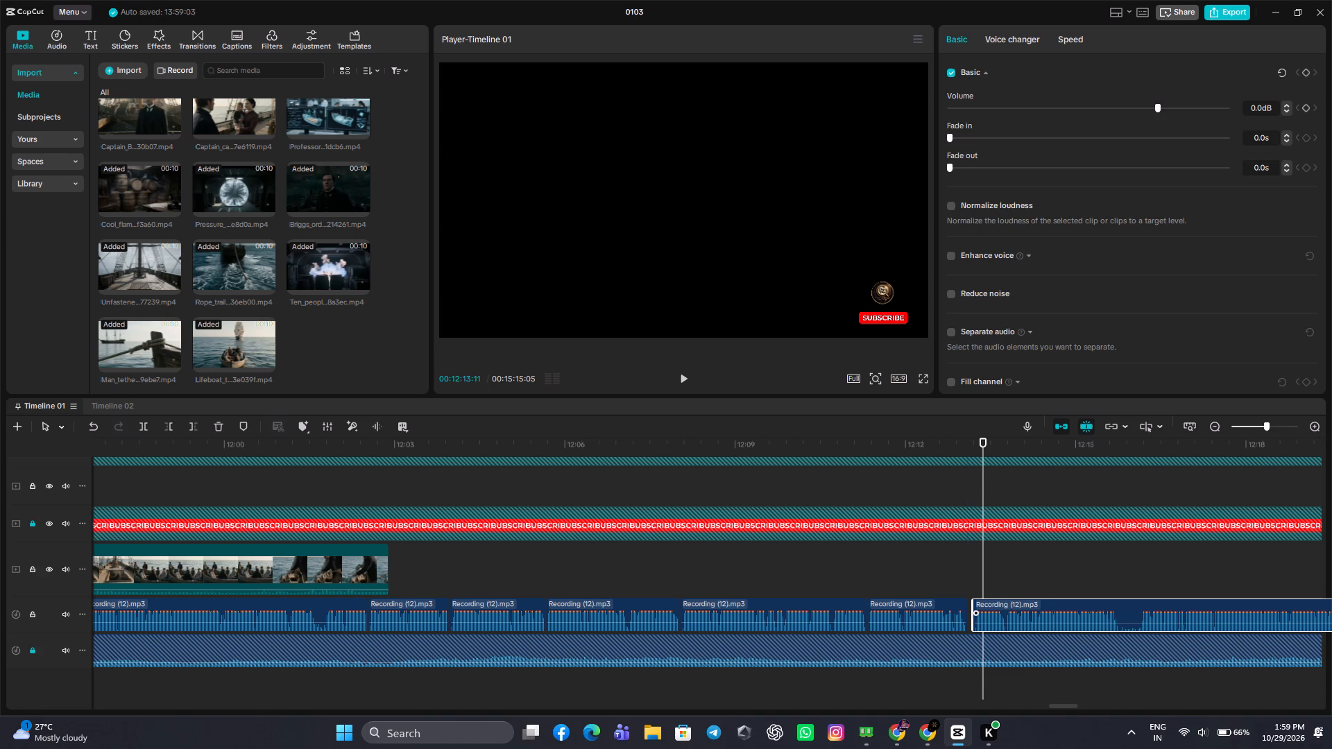
drag(1025, 606, 1024, 606)
Cut the narration pause from 12:15:21 to 12:16:00 and move the remaining recording back against the previous segment.
click(1086, 576)
drag(1086, 576, 1116, 590)
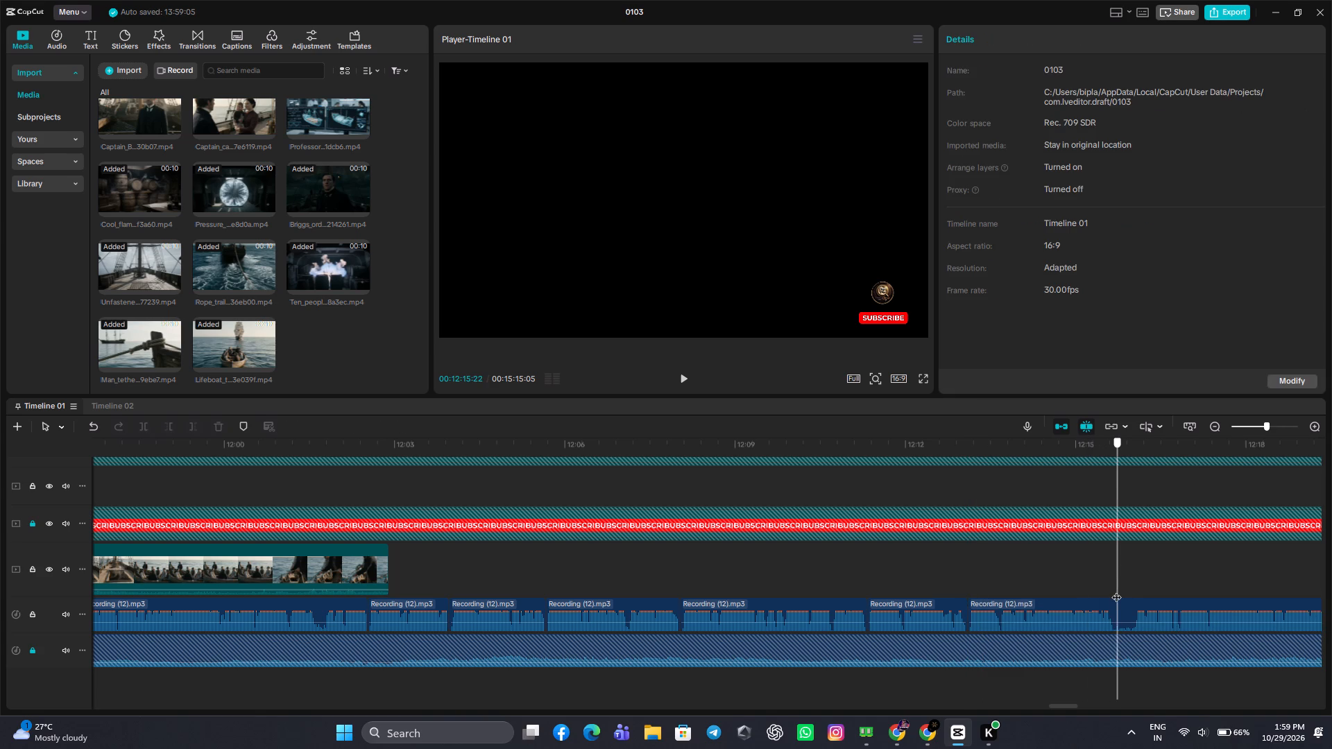
drag(1116, 590, 1116, 594)
click(1117, 601)
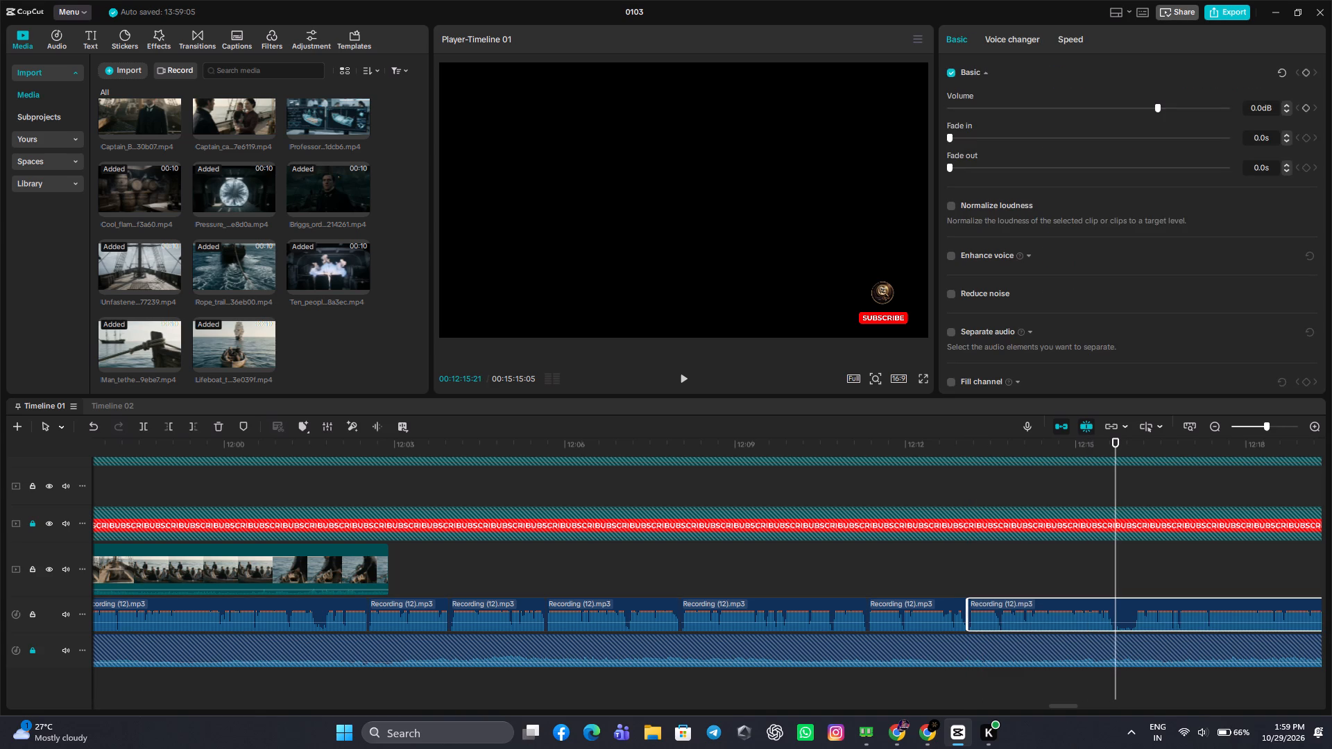
click(150, 433)
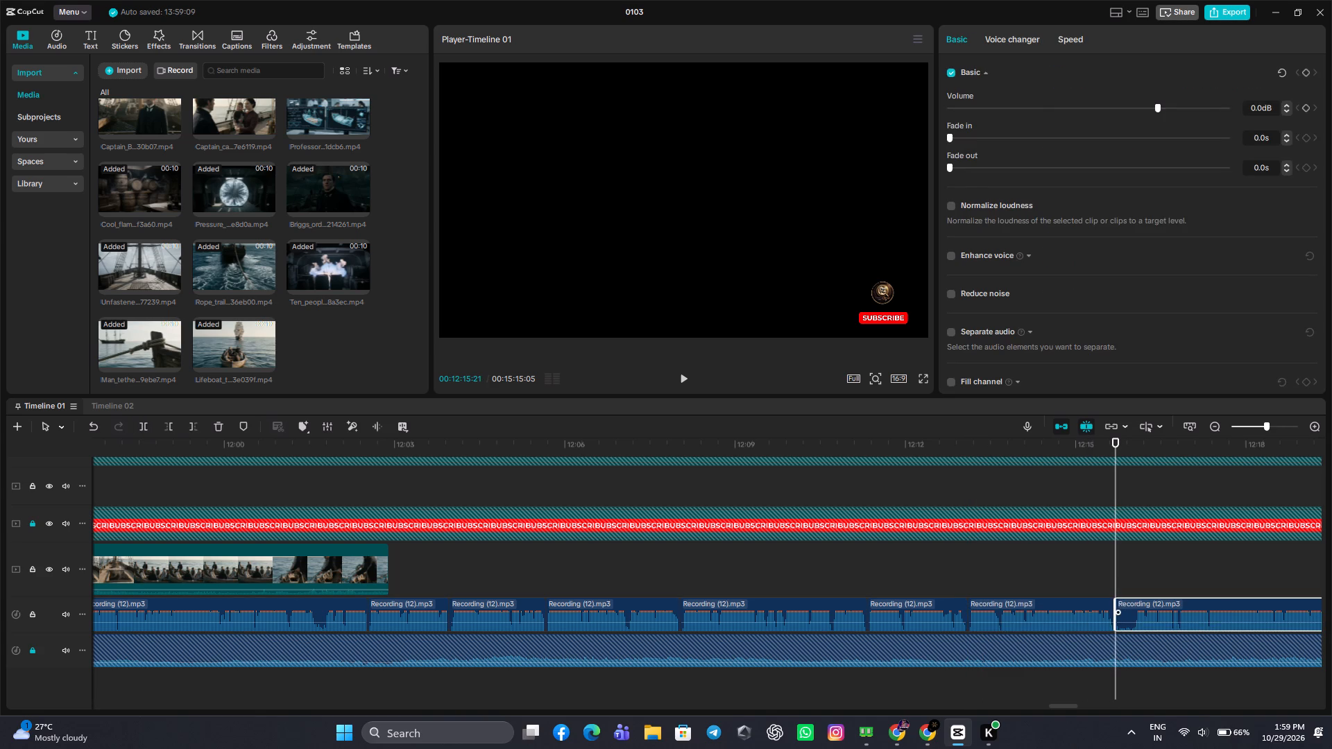
click(1128, 576)
drag(1128, 576, 1129, 591)
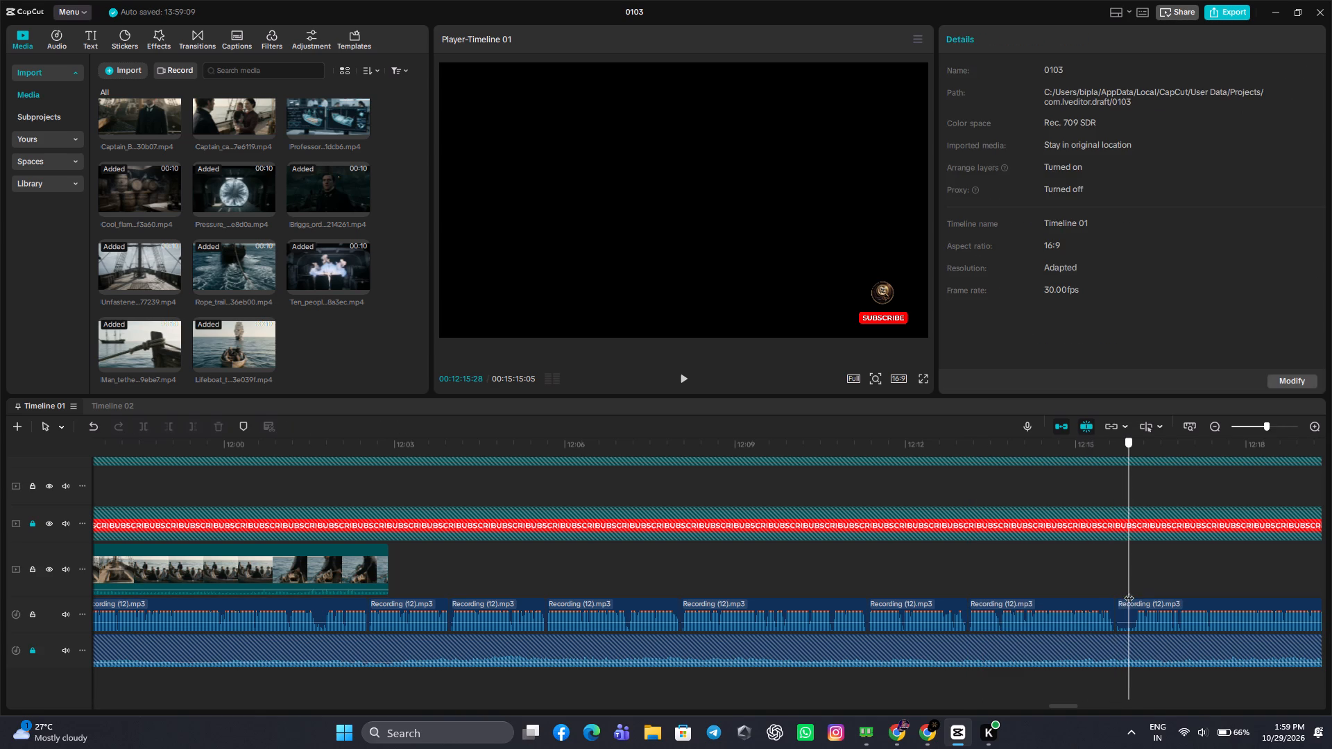
drag(1129, 591, 1132, 597)
click(1143, 612)
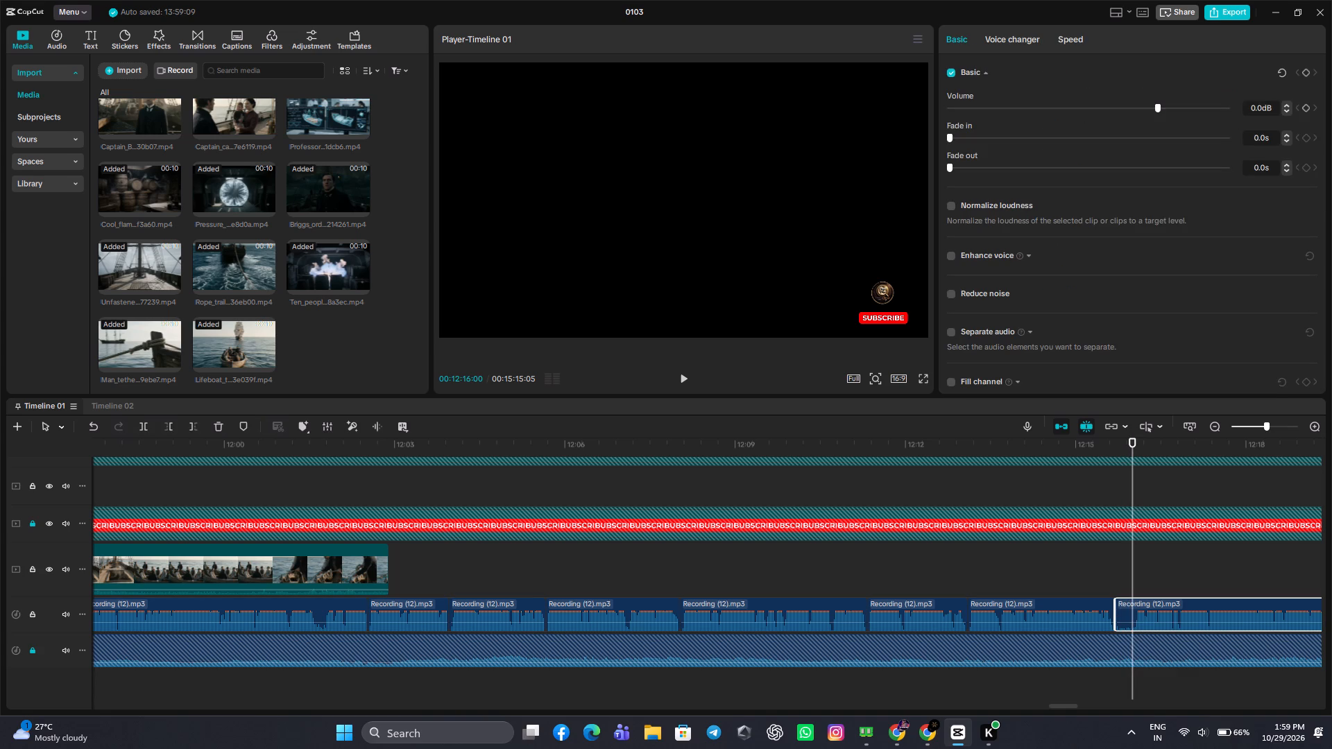
click(169, 432)
click(442, 560)
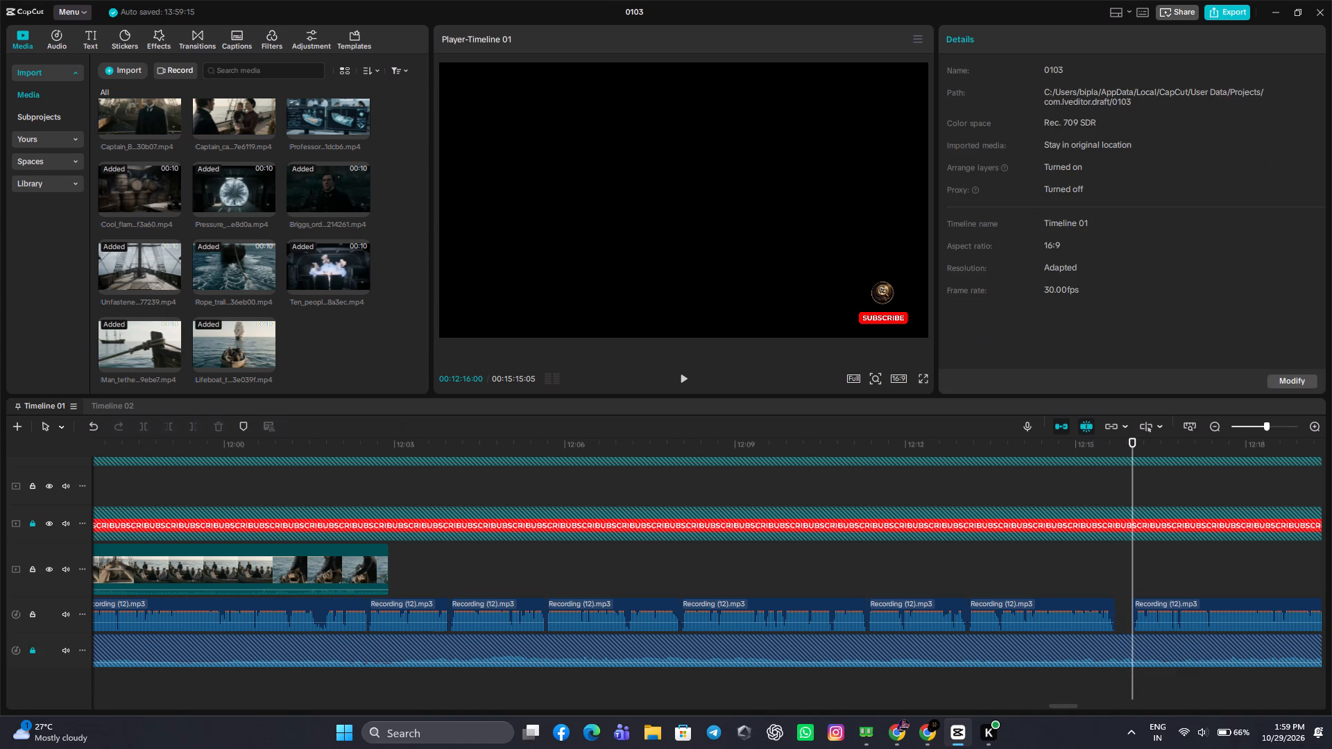
drag(442, 560, 453, 562)
drag(1163, 603, 1148, 605)
Slow the Lifeboat towed behind Mary Celeste clip on the timeline to 0.53x speed and play it against the narration.
click(484, 568)
drag(484, 568, 153, 574)
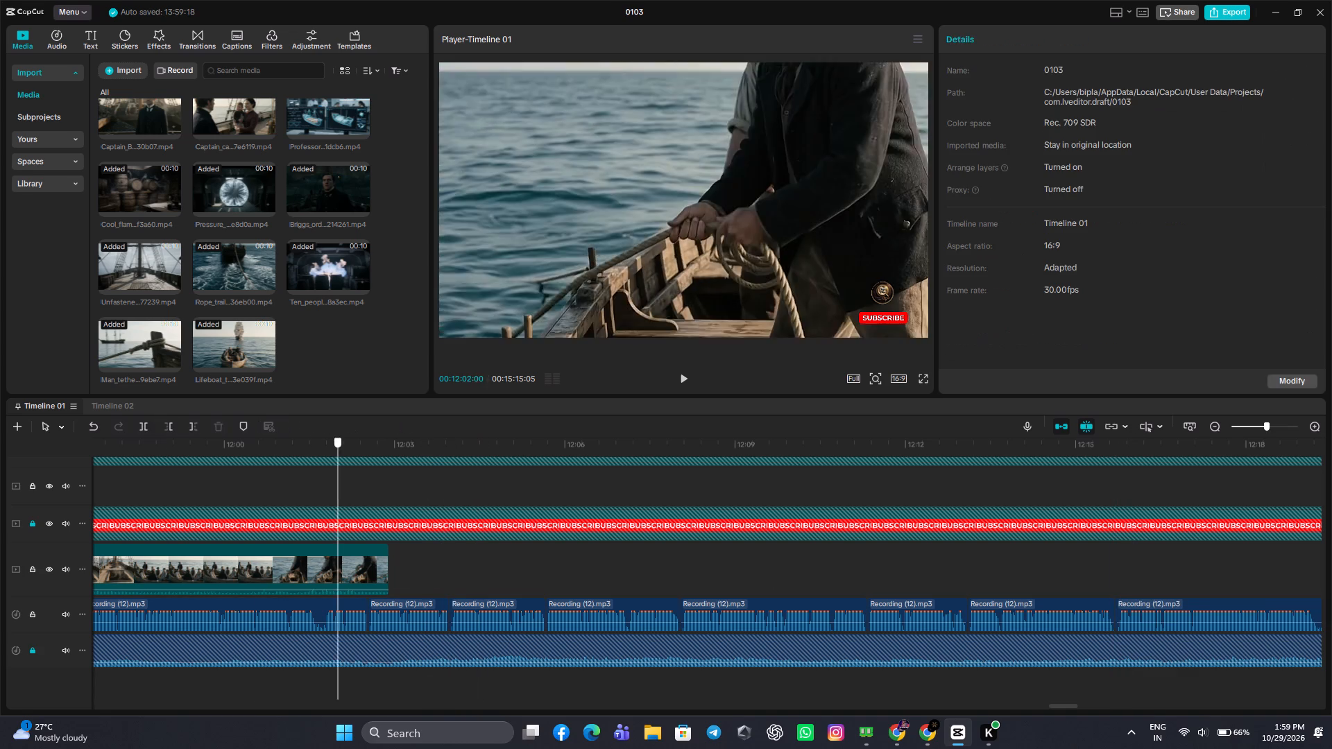
drag(153, 574, 217, 554)
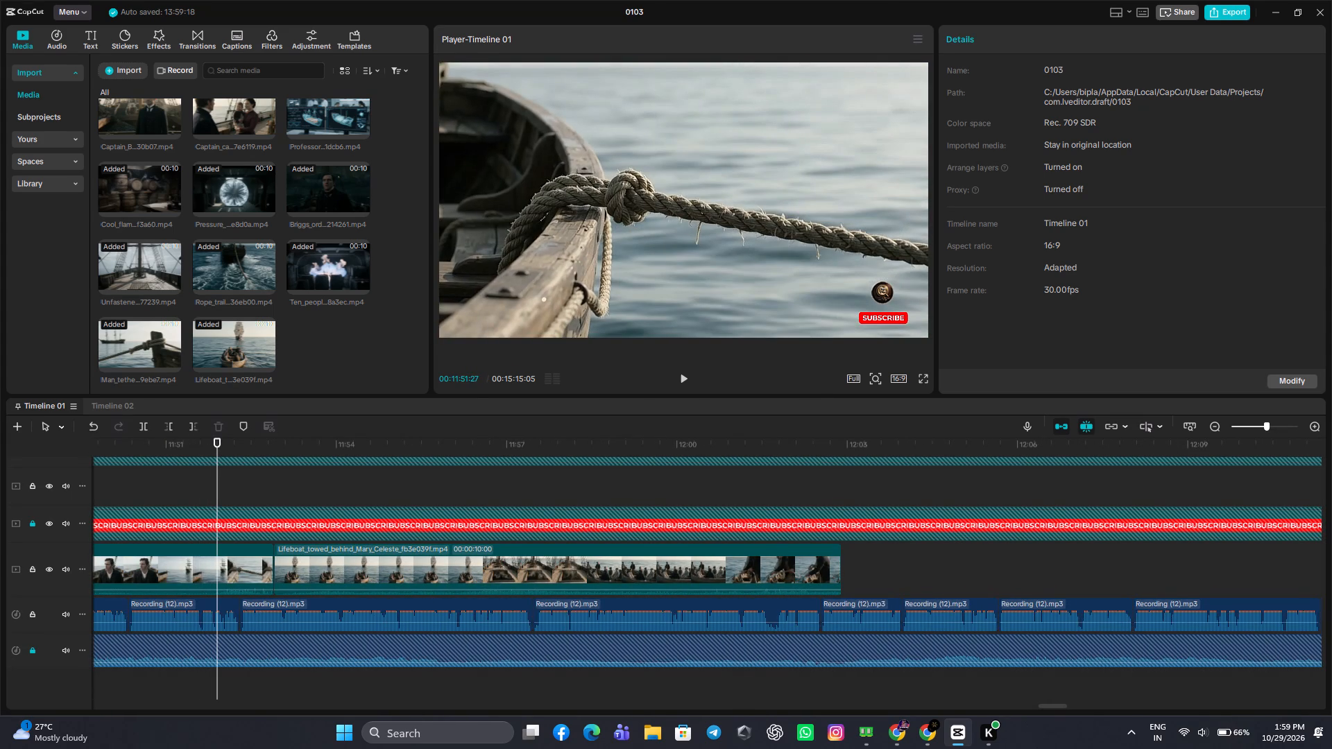
click(681, 387)
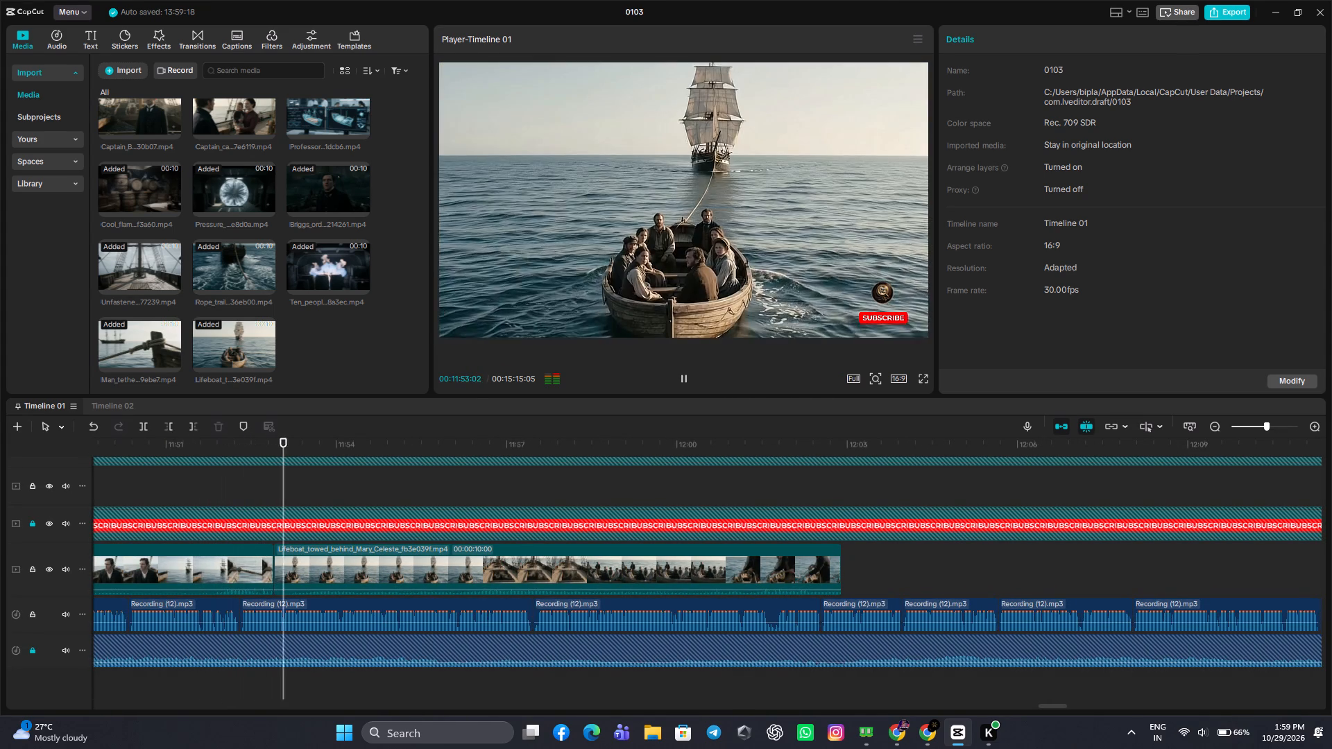
click(757, 570)
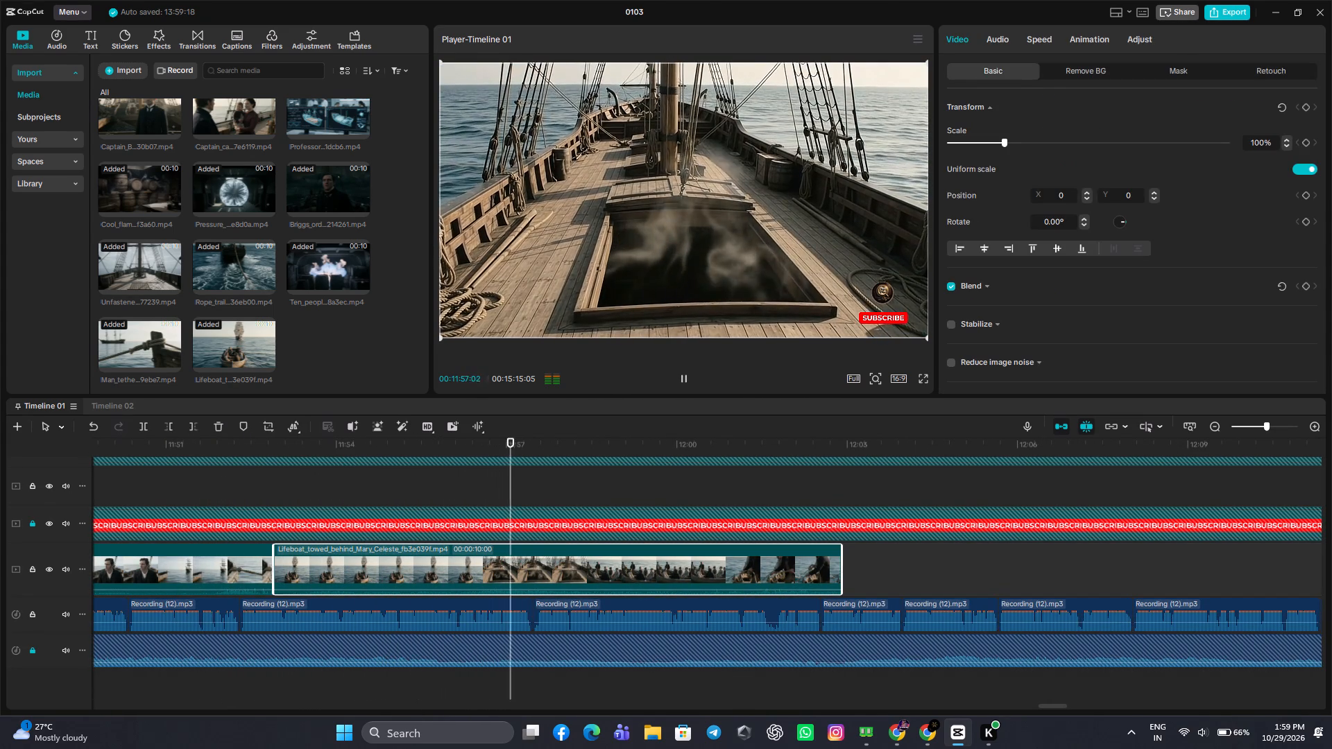
click(1036, 51)
click(989, 131)
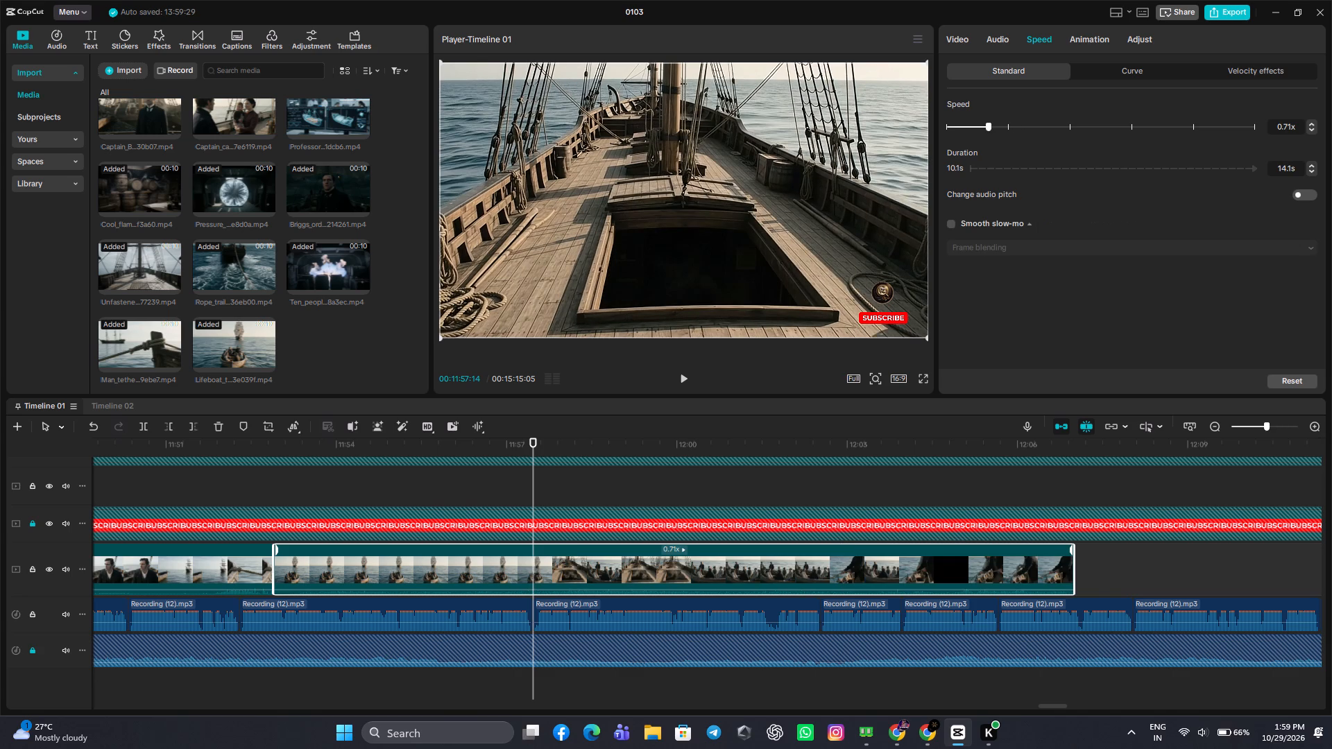
click(976, 130)
click(680, 378)
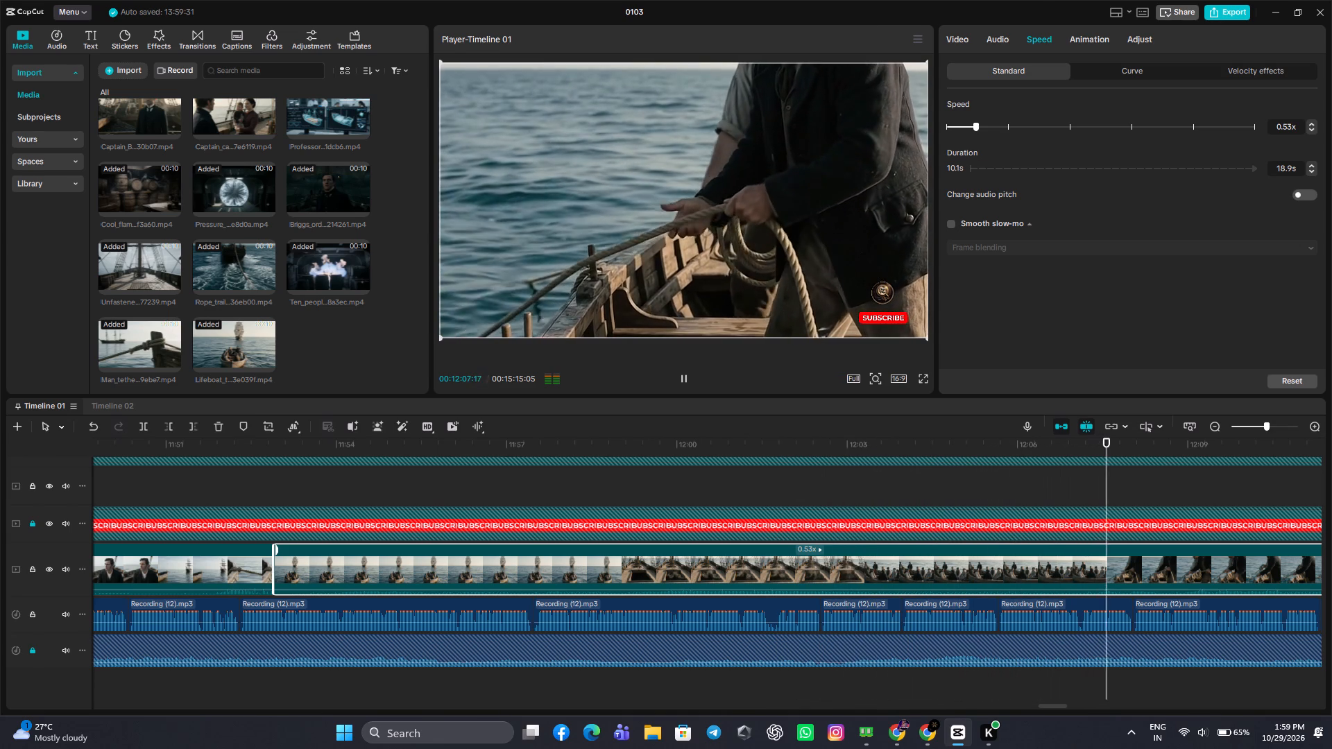
Play the slowed lifeboat clip against the narration and split it at 12:02:17, where the next recording segment starts.
click(330, 489)
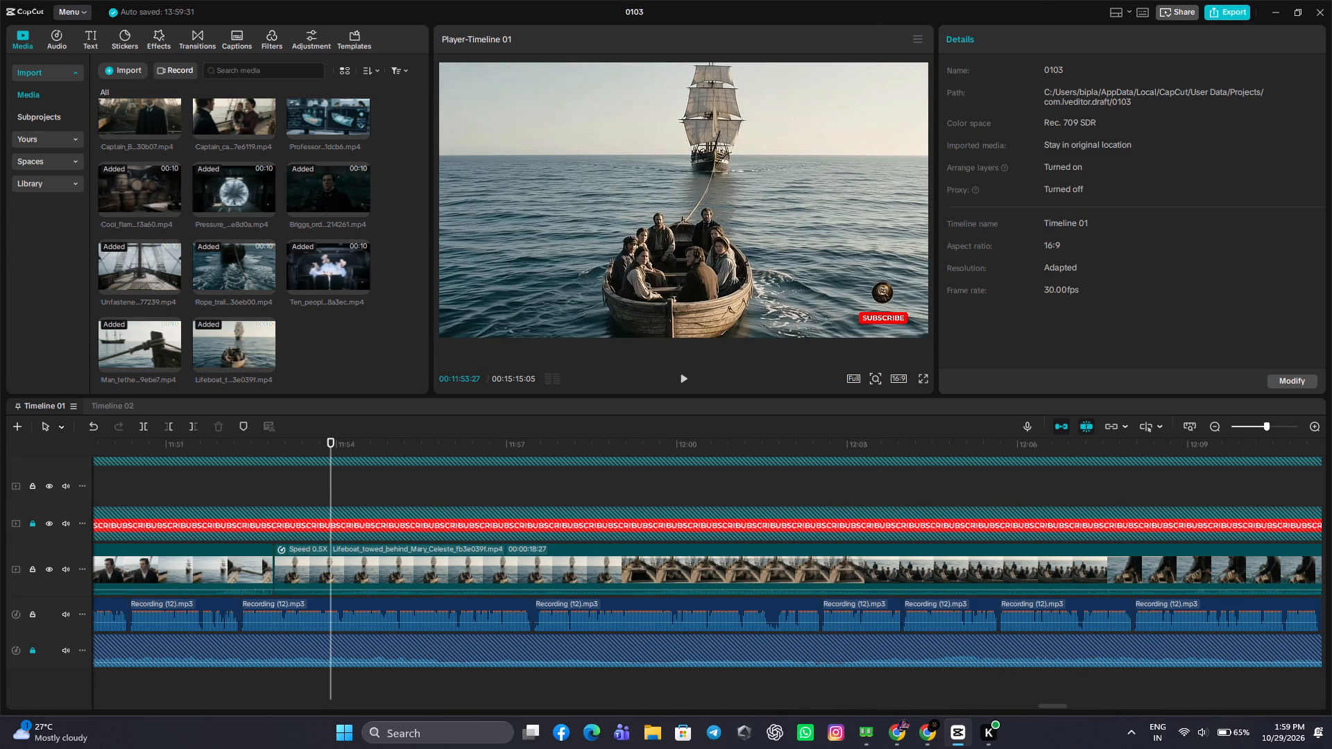
click(690, 382)
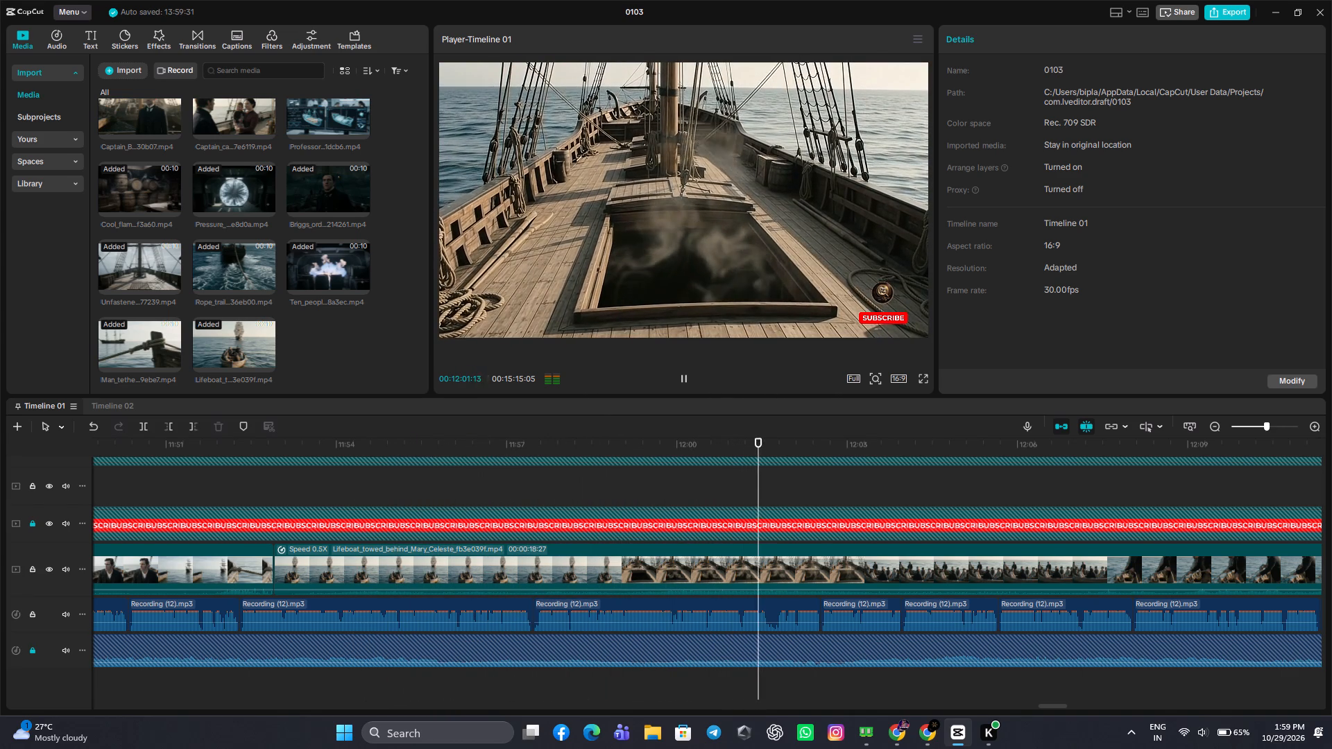
click(690, 382)
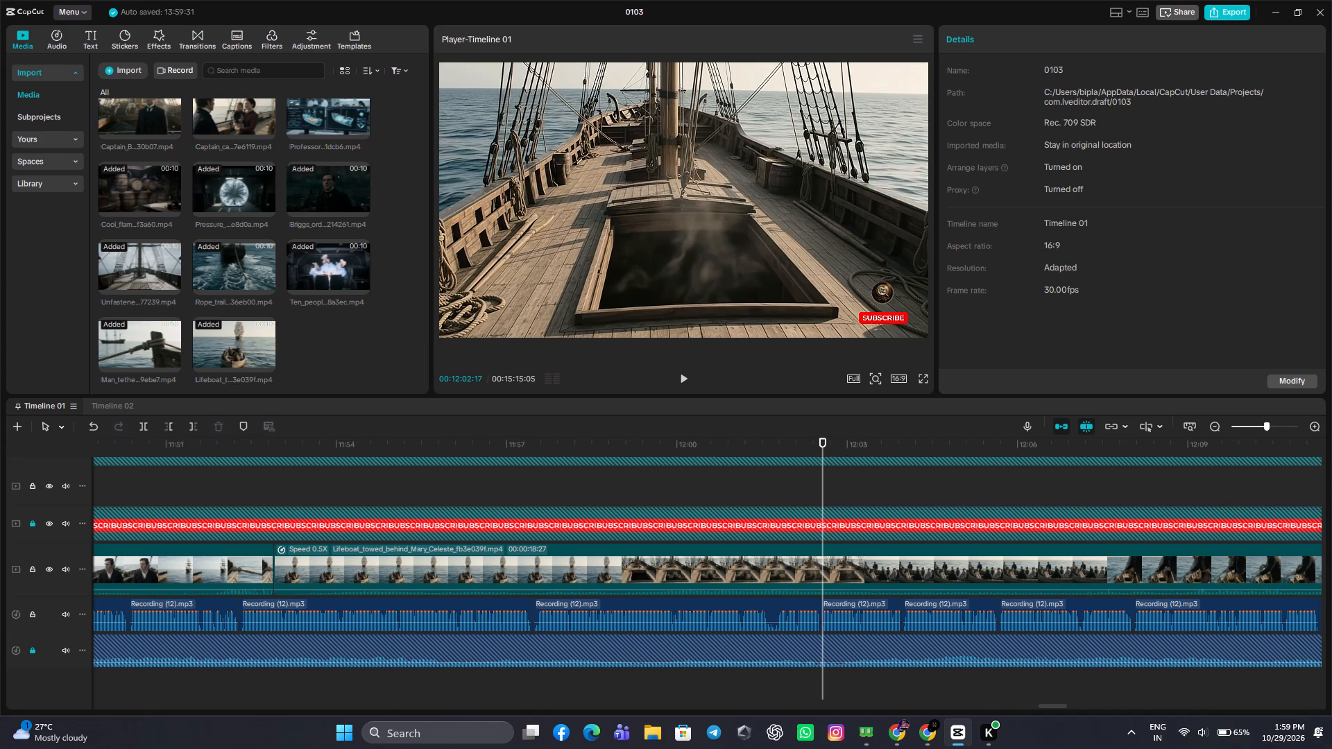
click(146, 428)
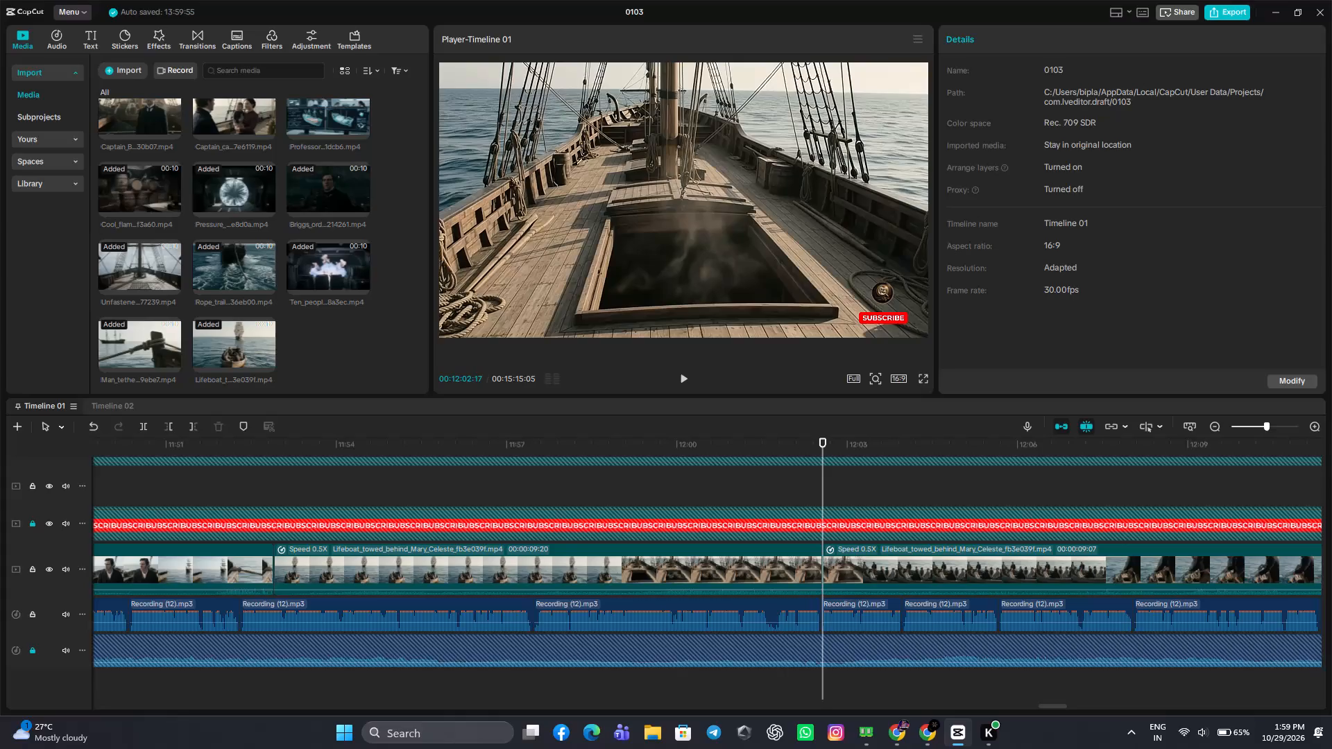
Set the second part of the split lifeboat clip to 0.90x speed so it ends with the narration segment at 12:08:01.
click(895, 566)
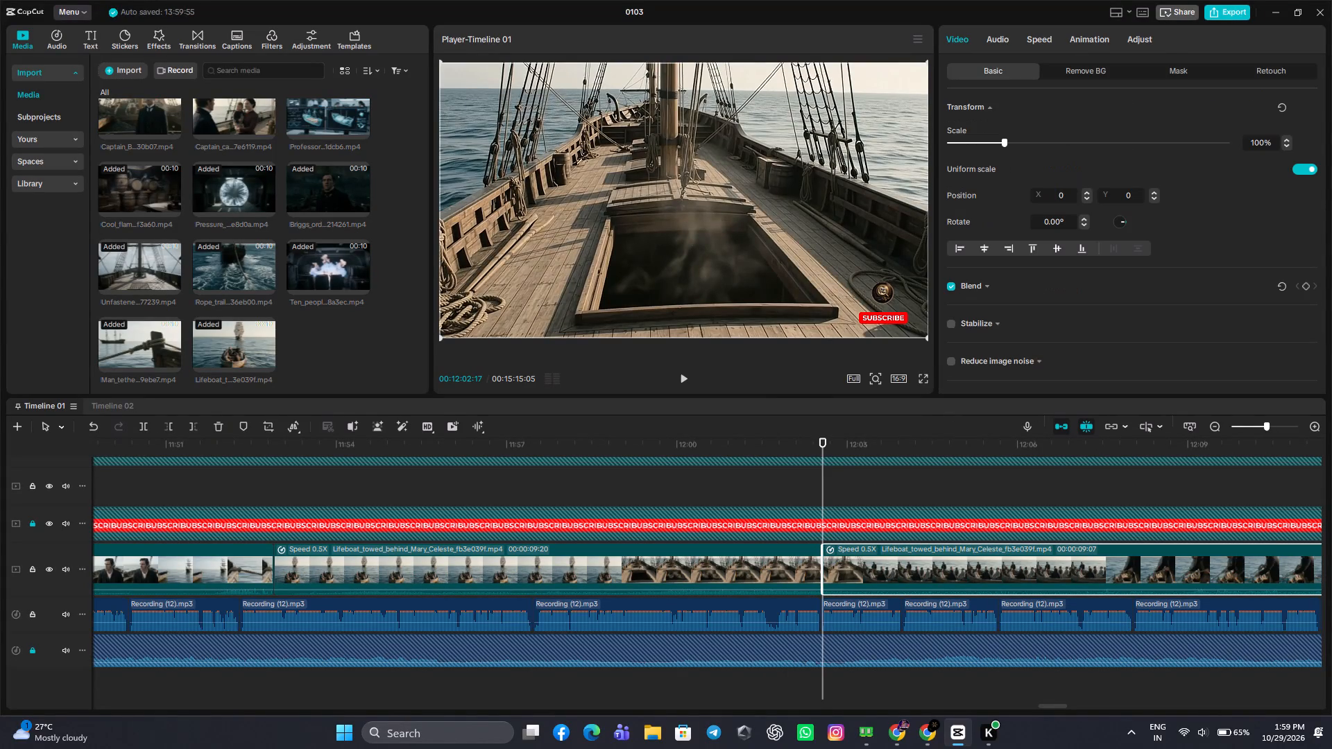
click(1051, 46)
click(990, 130)
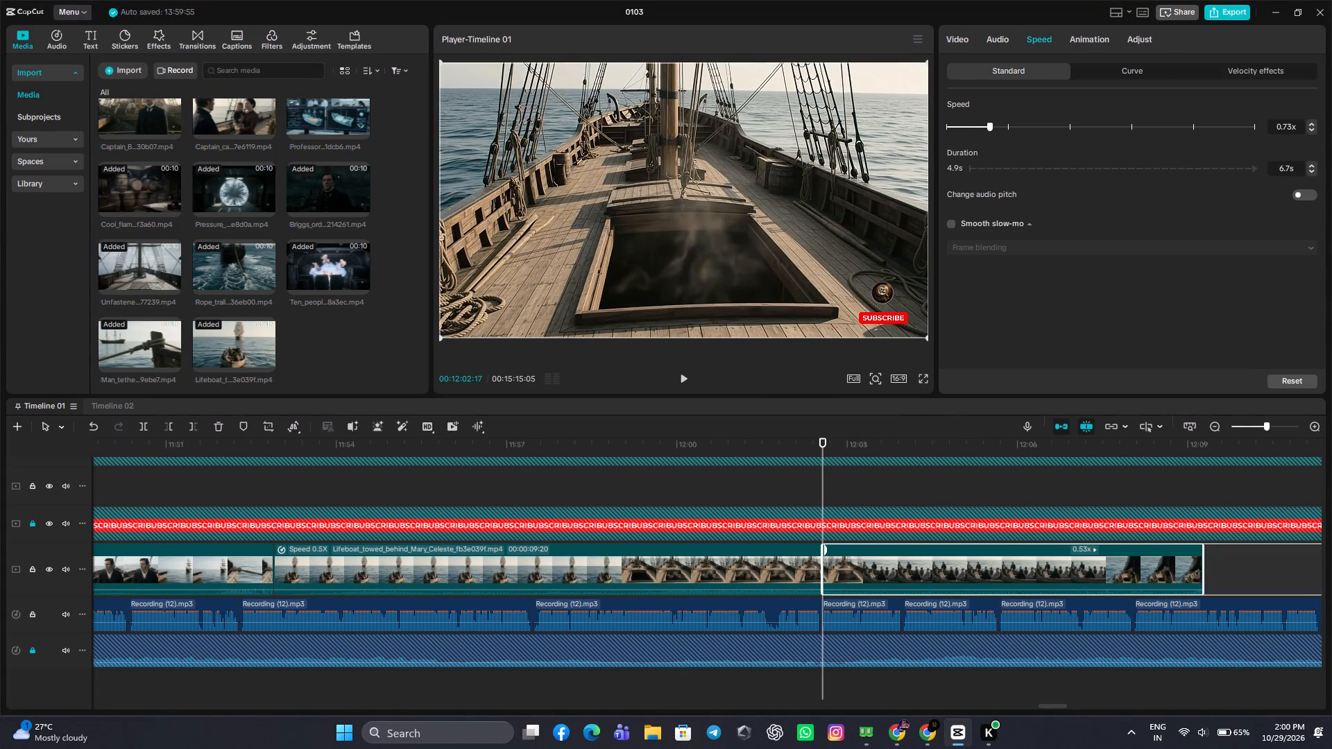
click(683, 386)
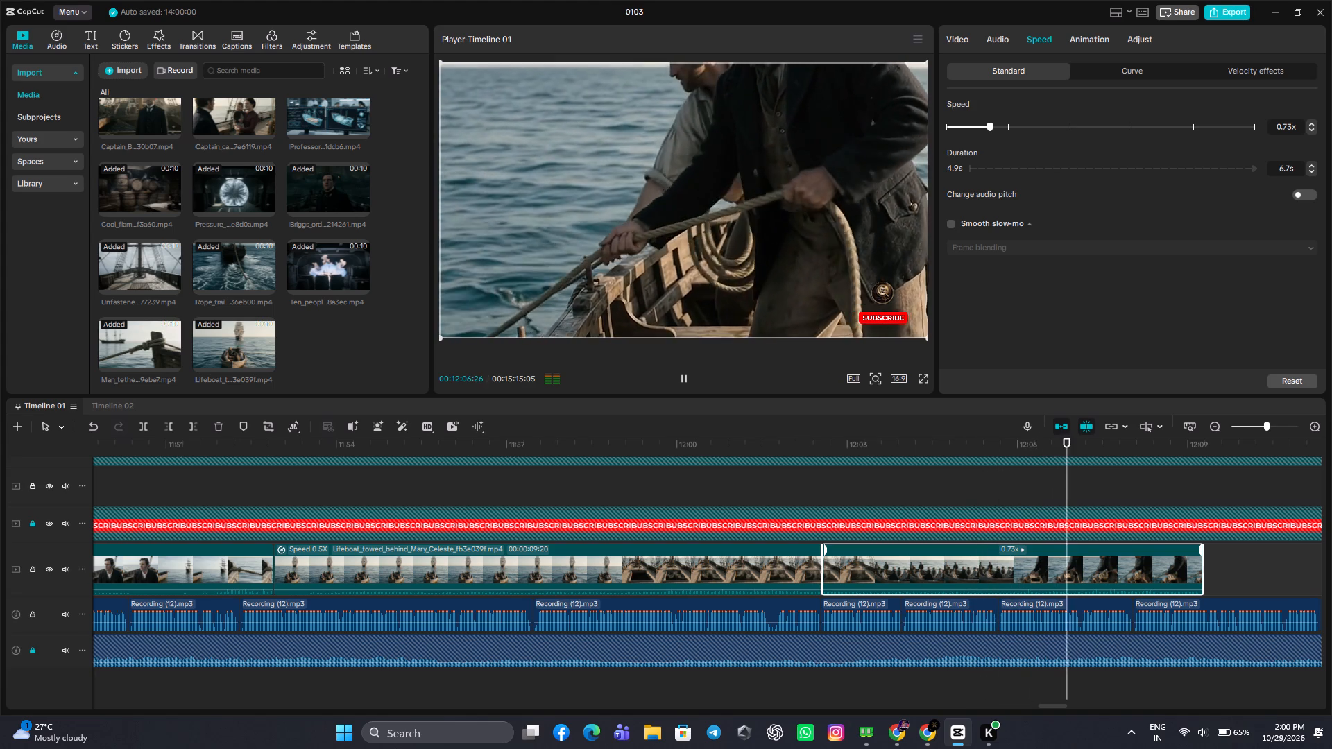
click(684, 386)
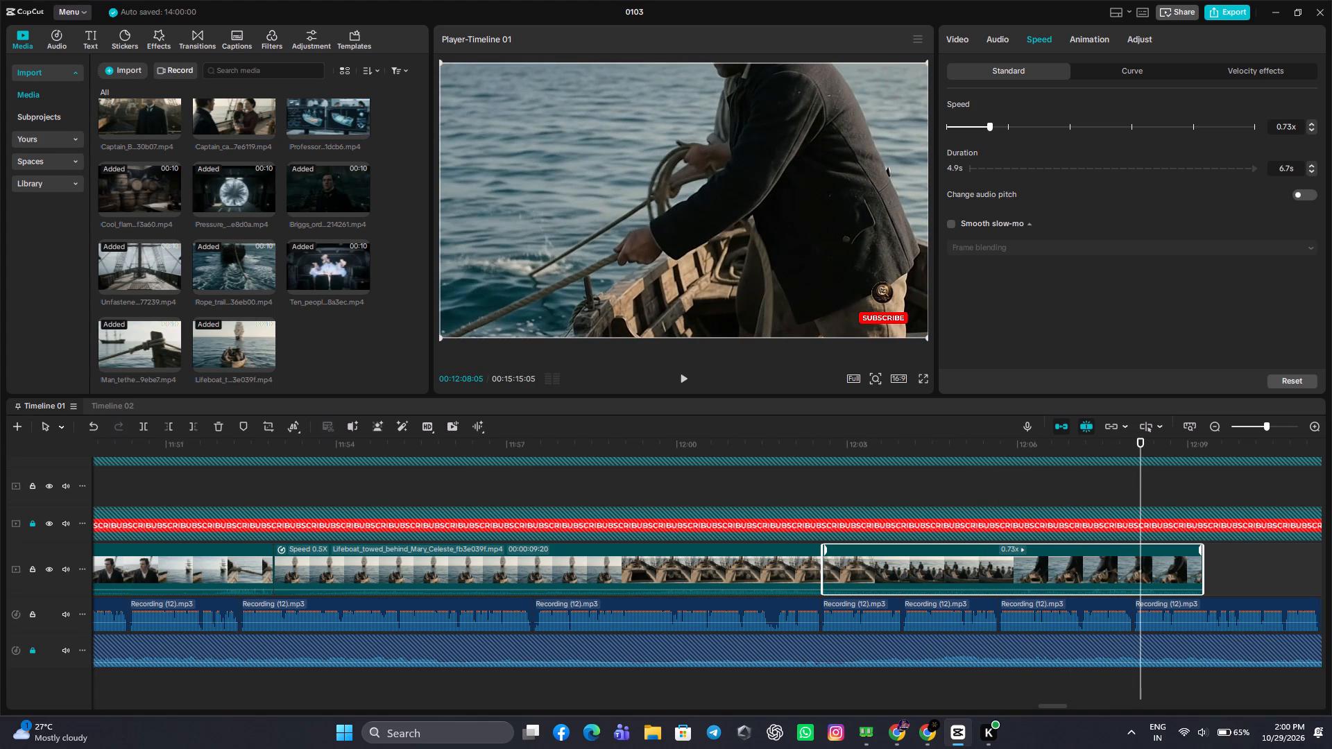
drag(1138, 476, 1133, 488)
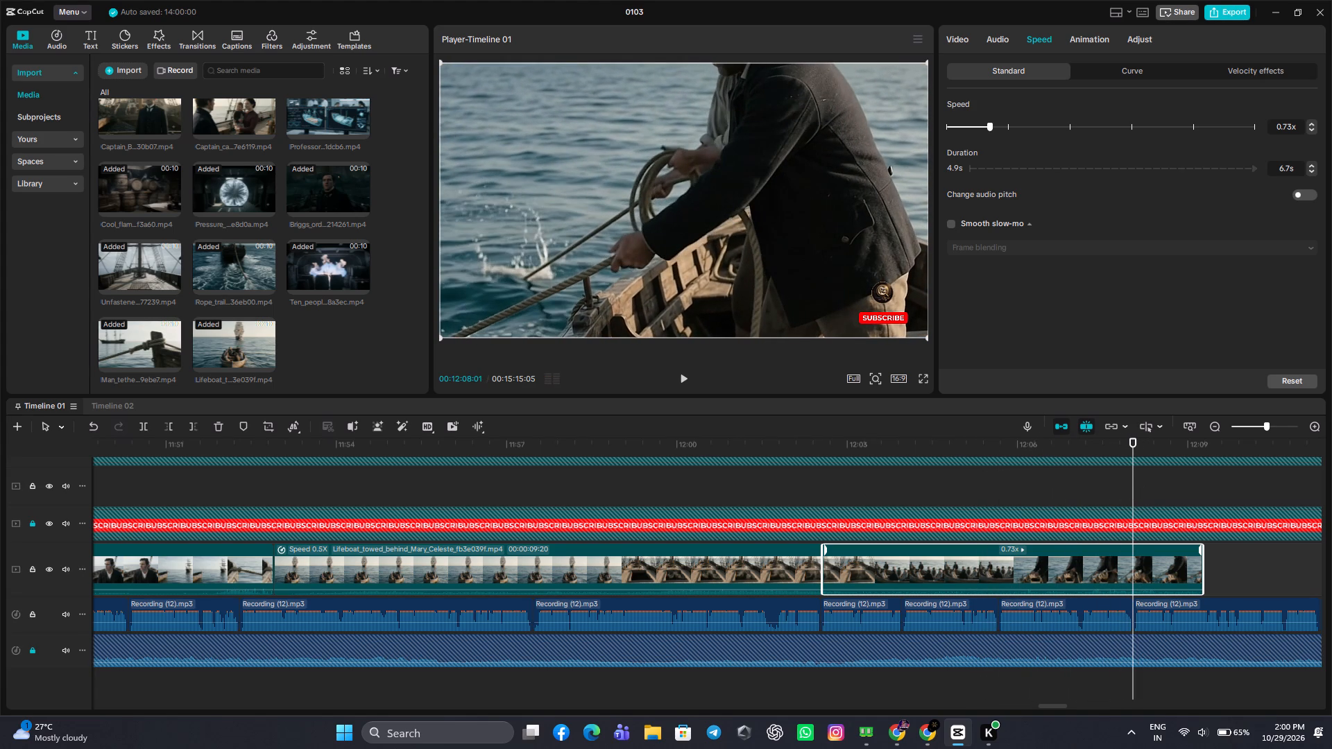
click(997, 129)
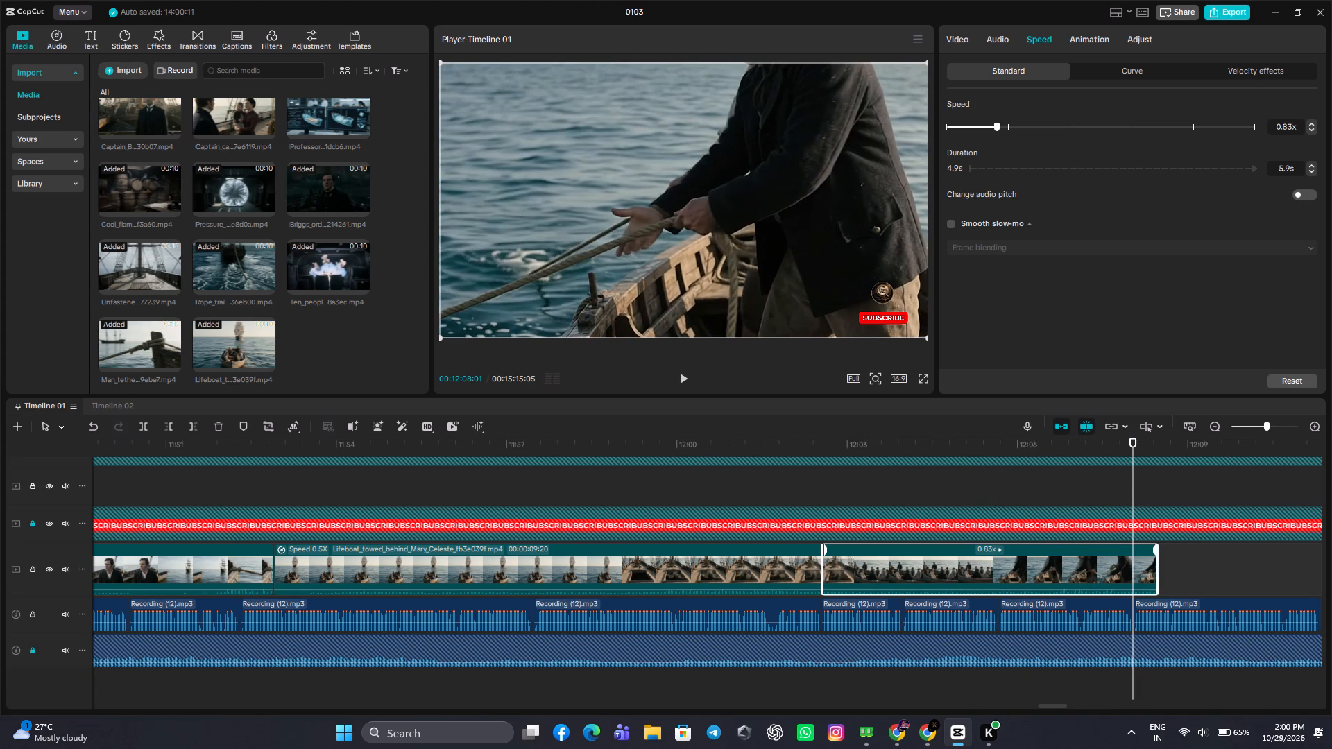
click(1000, 128)
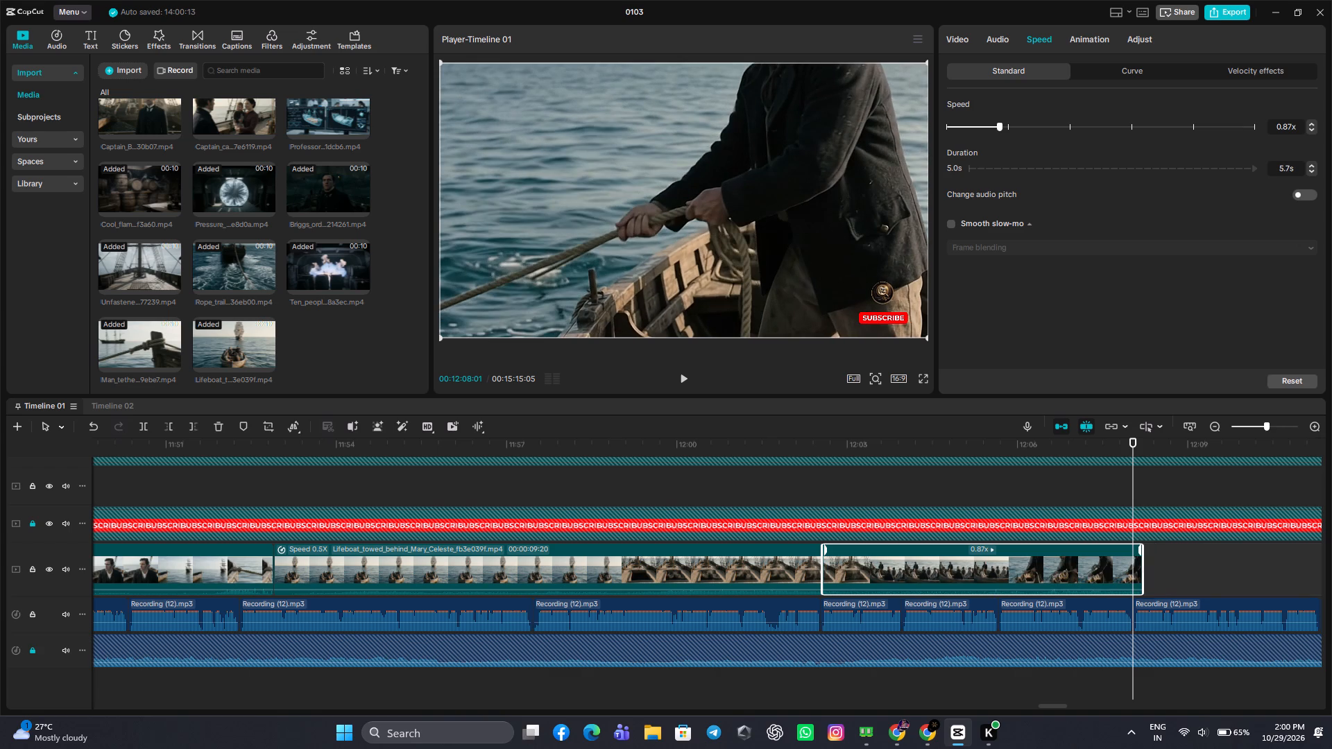
click(1002, 126)
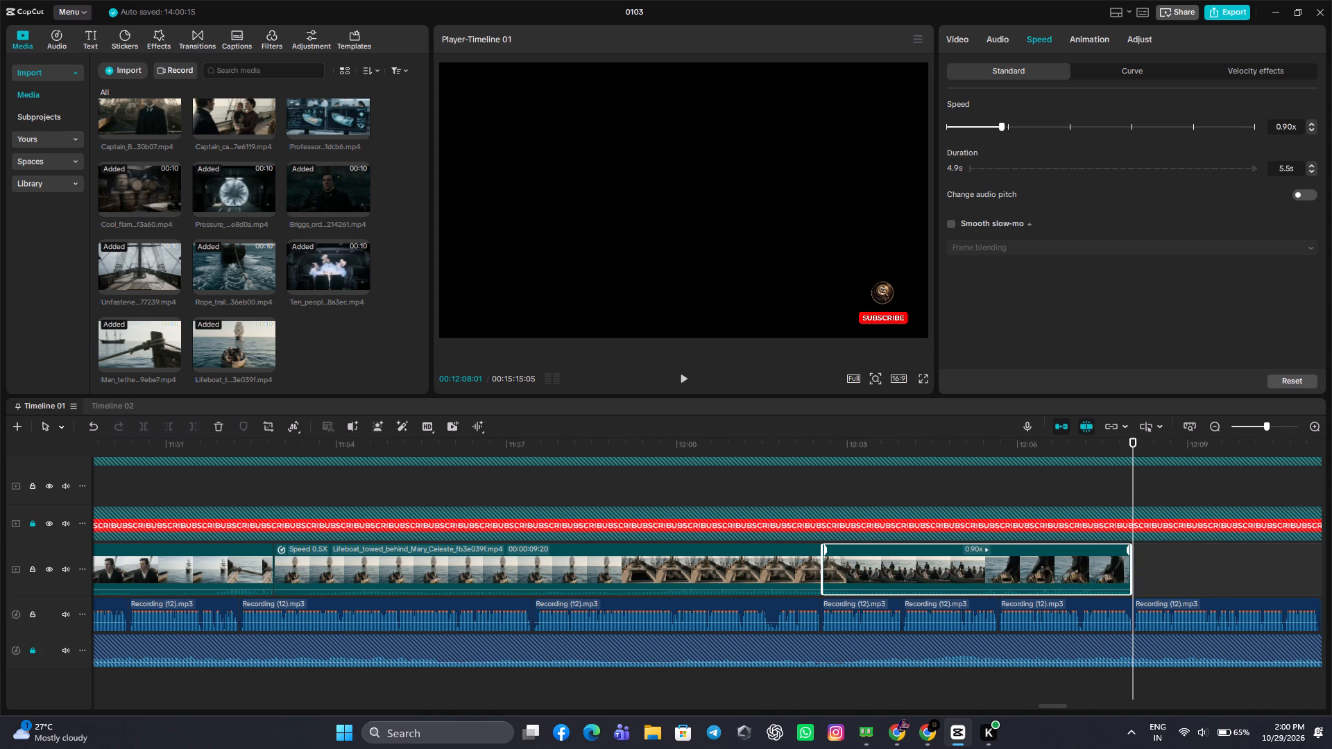
Enable Smooth slow-mo with Optical flow on both parts of the split lifeboat clip.
click(954, 225)
click(982, 244)
click(1025, 311)
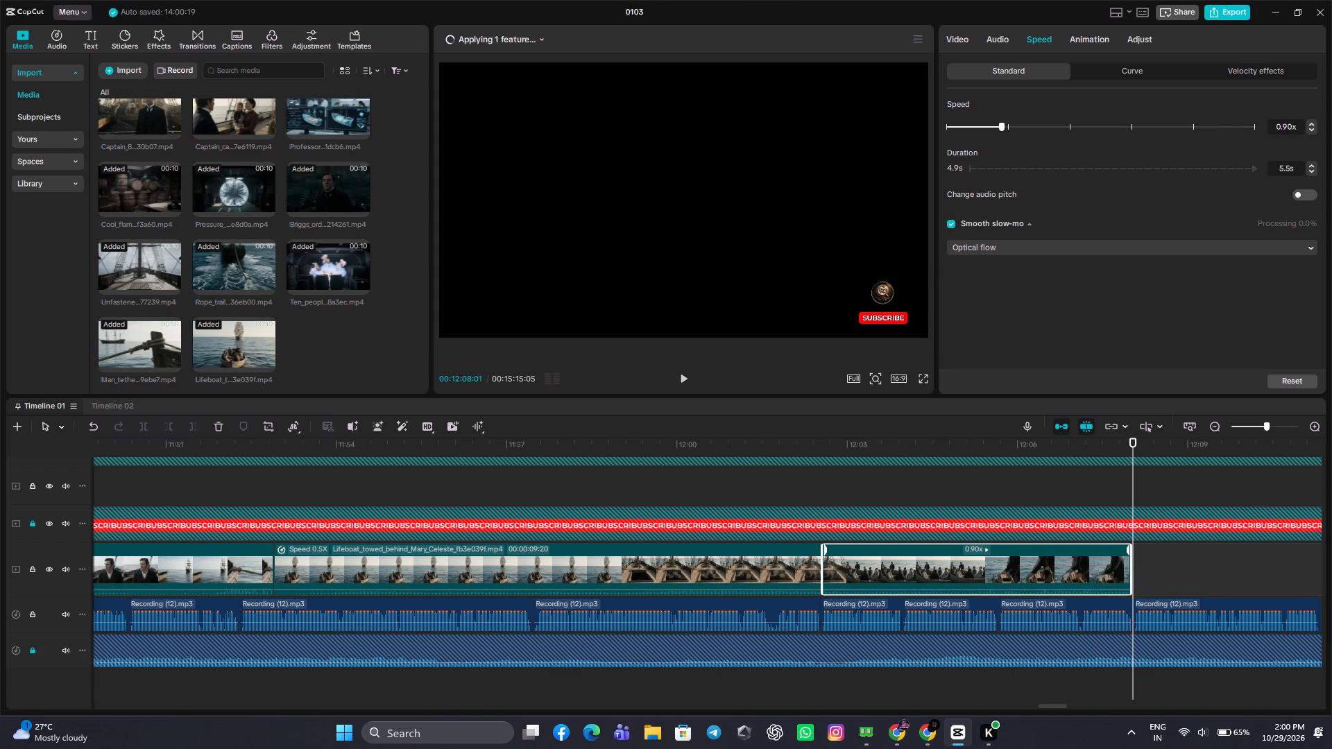
click(671, 575)
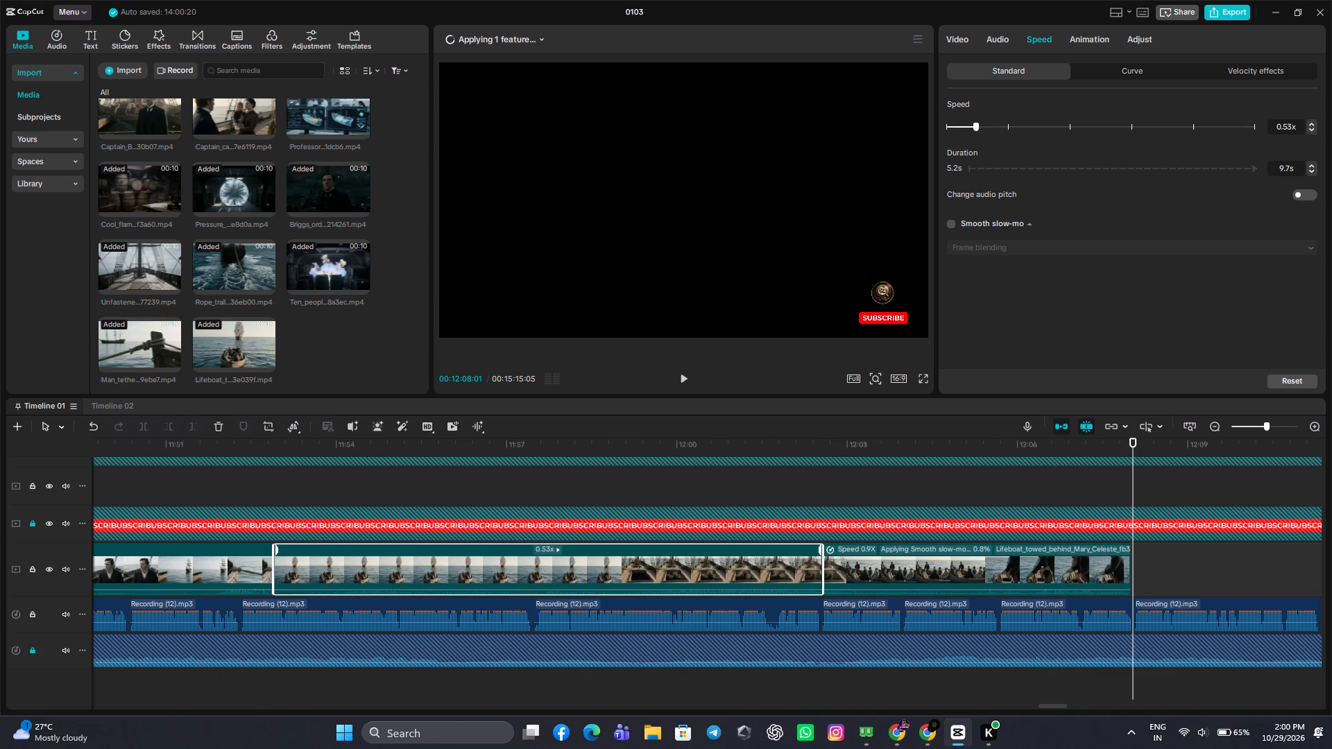
click(948, 218)
click(948, 222)
click(975, 253)
click(1002, 305)
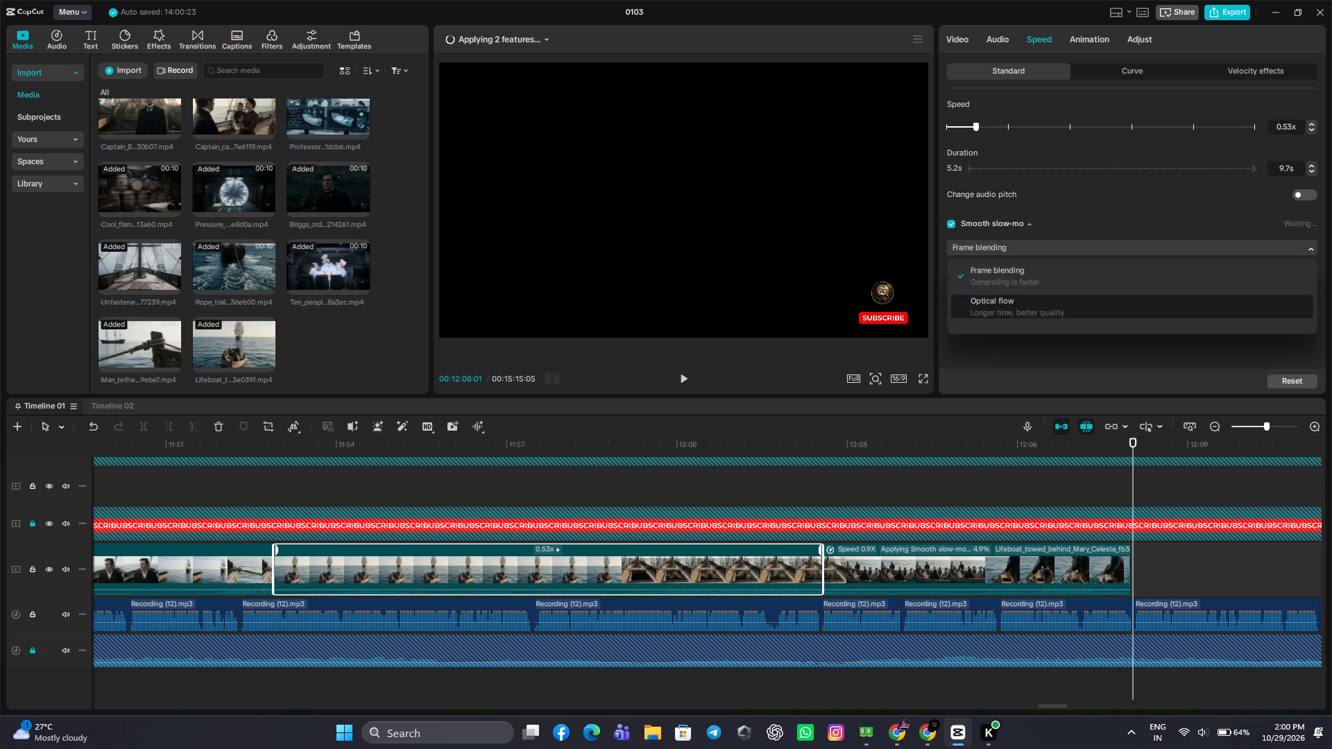
Play back the retimed lifeboat parts from 12:00:02 and examine the narration and empty video track beyond the last clip.
click(681, 496)
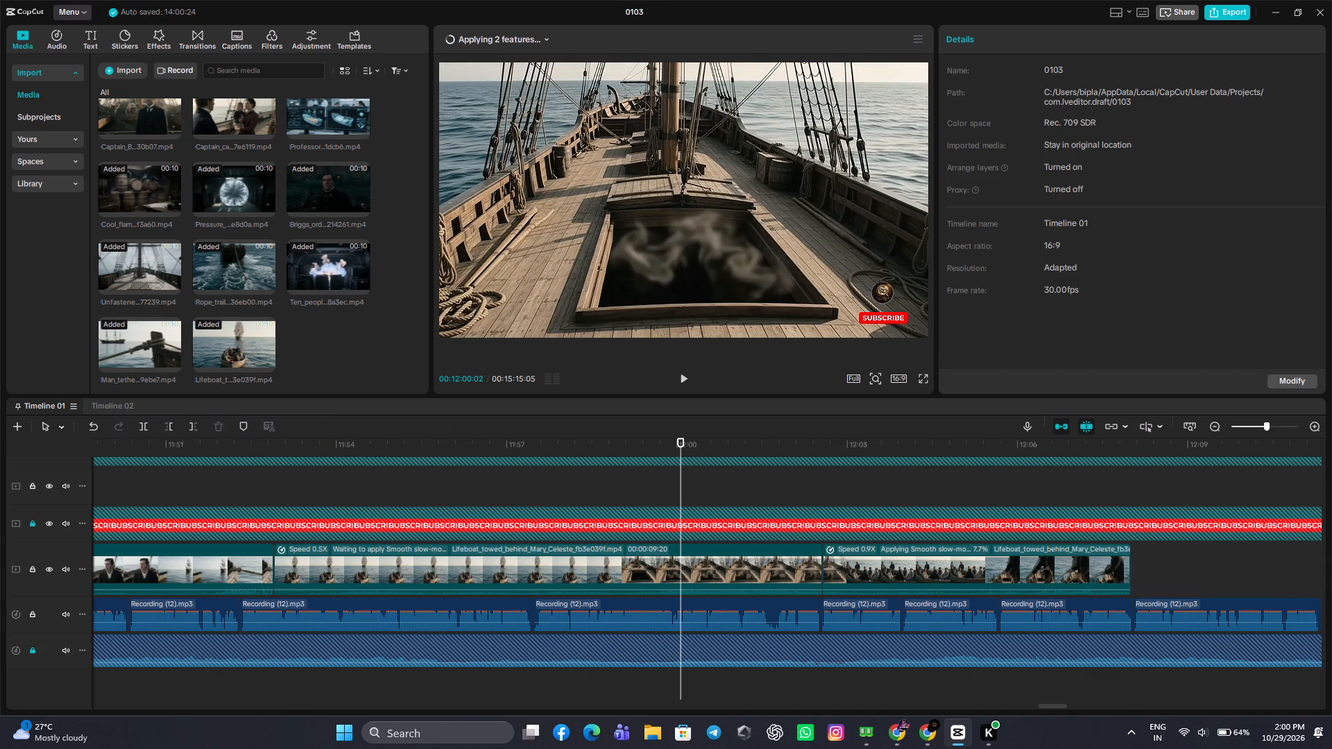
click(684, 386)
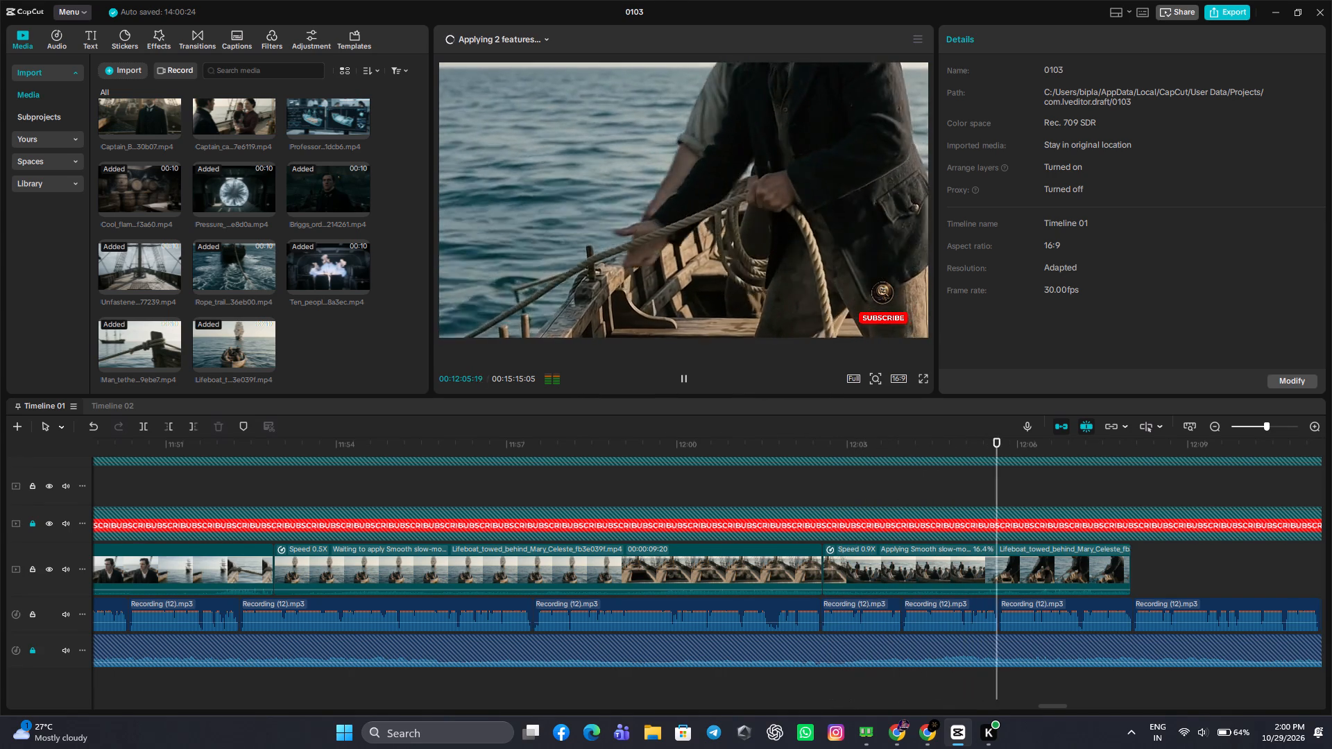
click(687, 377)
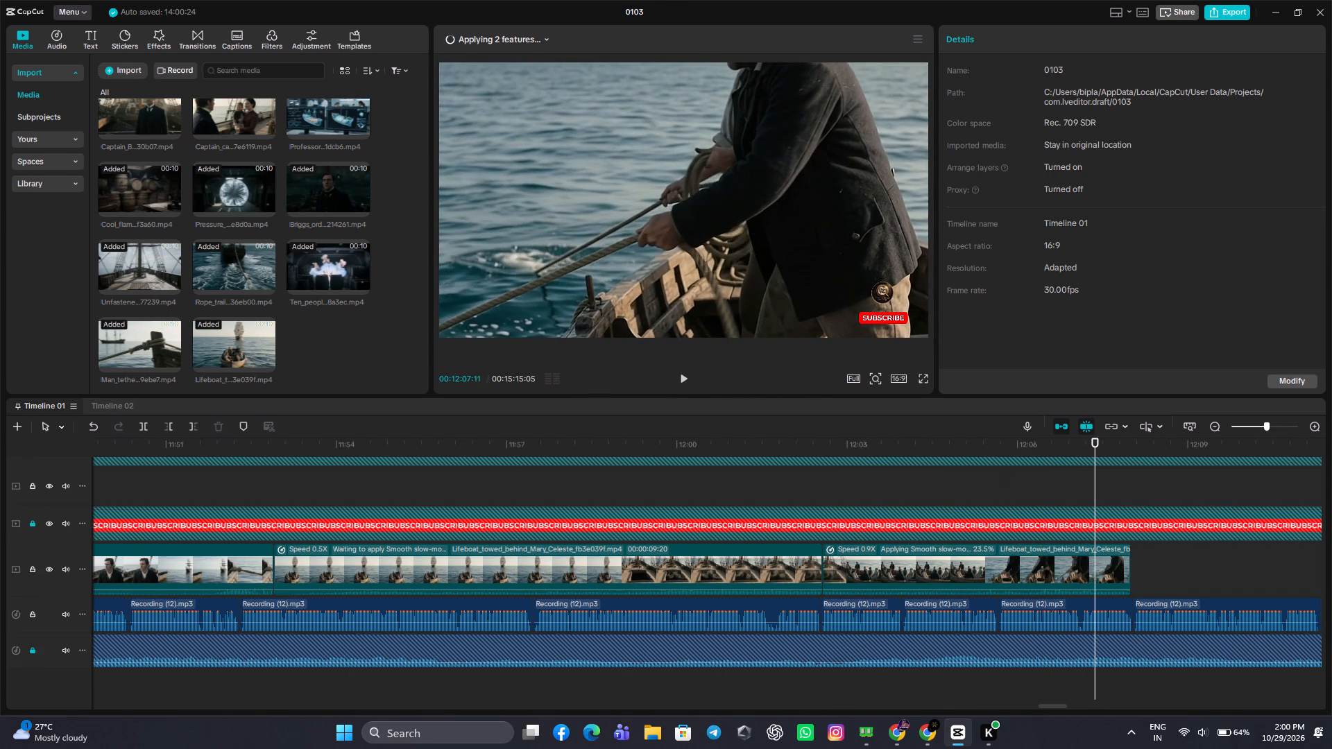
click(685, 379)
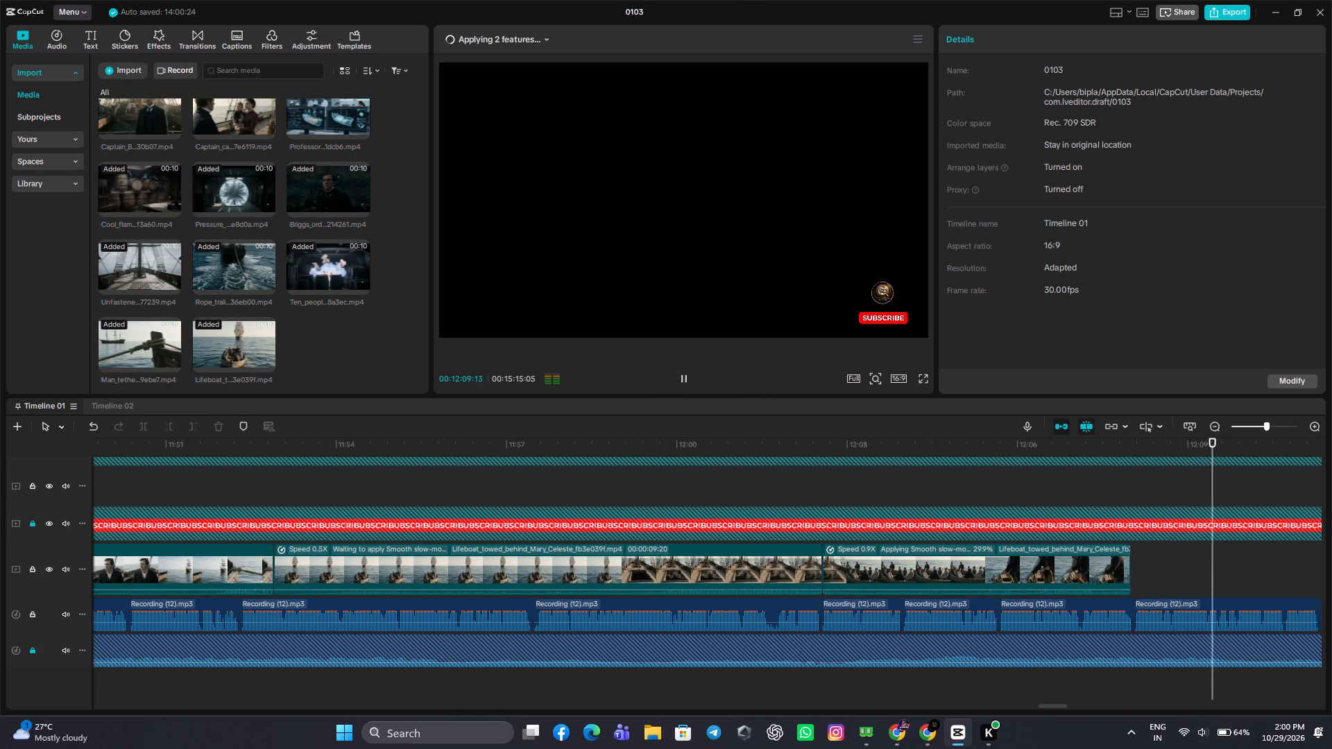
click(1140, 576)
drag(1140, 576, 1134, 583)
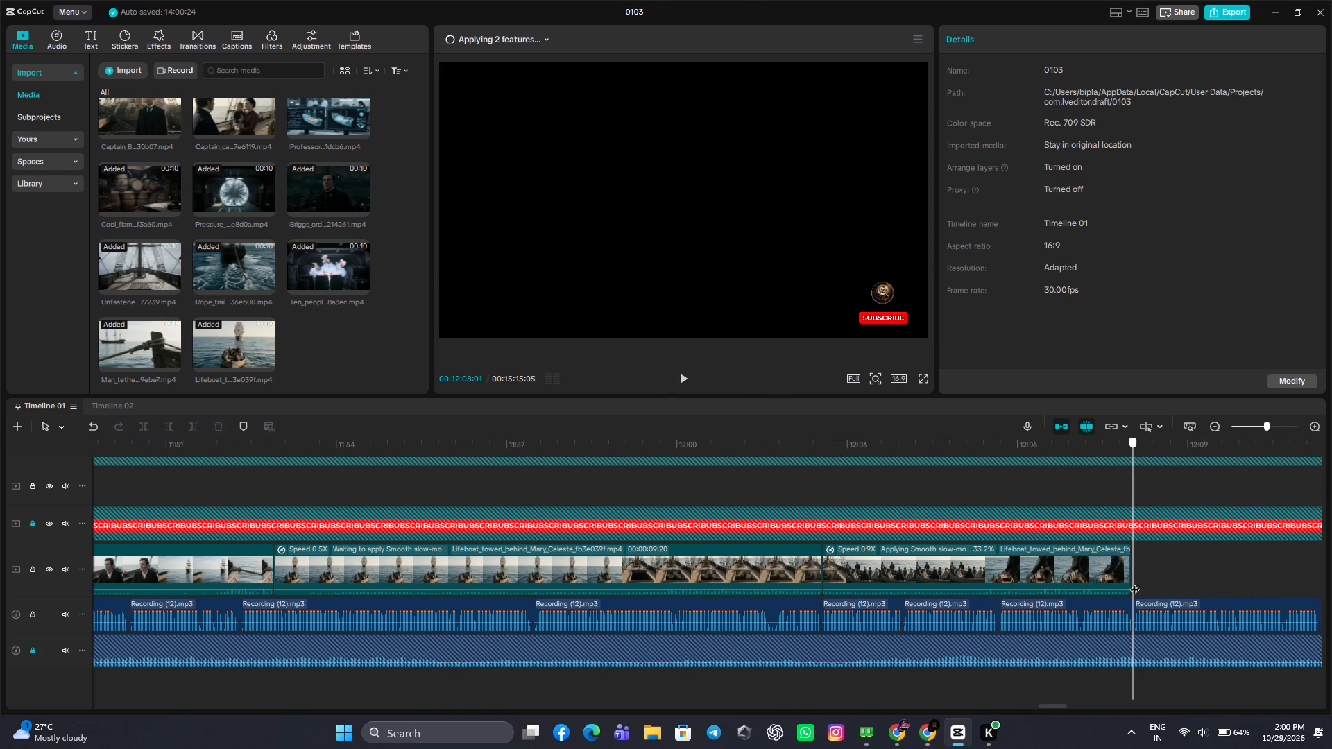
drag(1134, 583, 1331, 581)
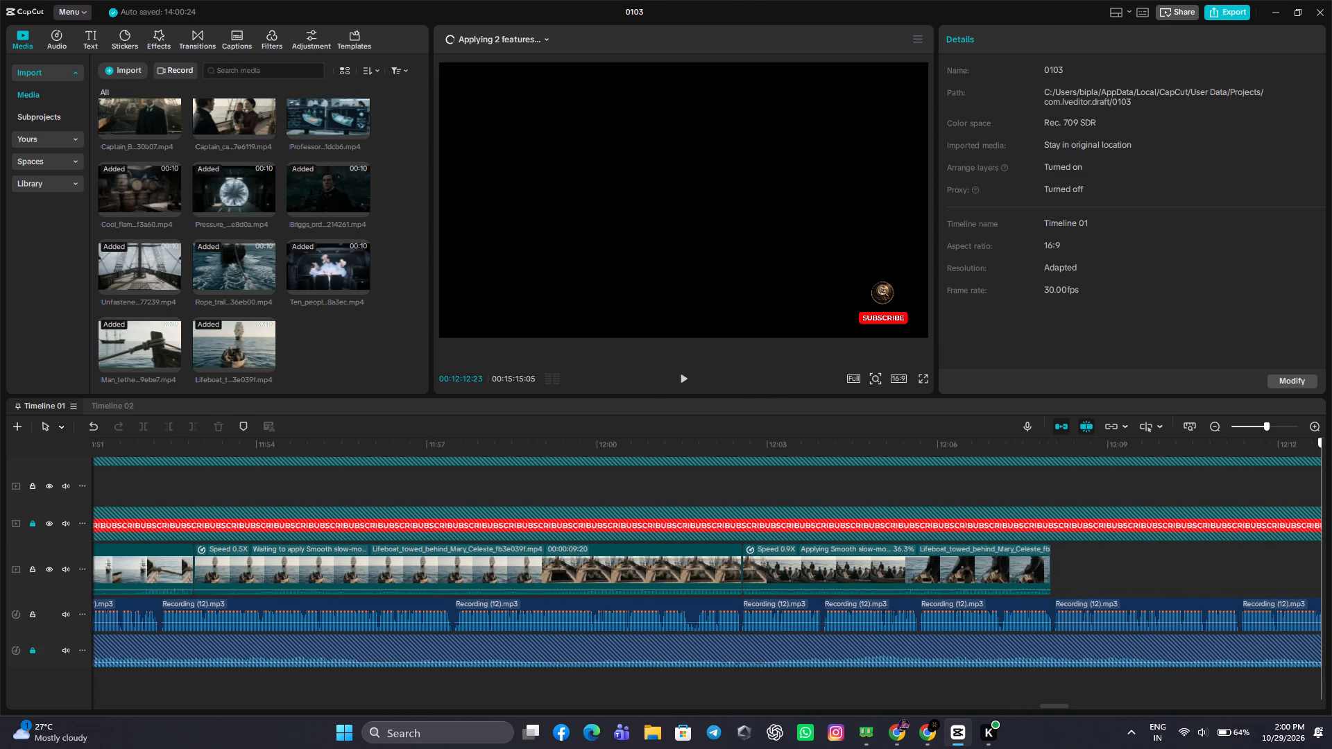
drag(1331, 581, 1054, 586)
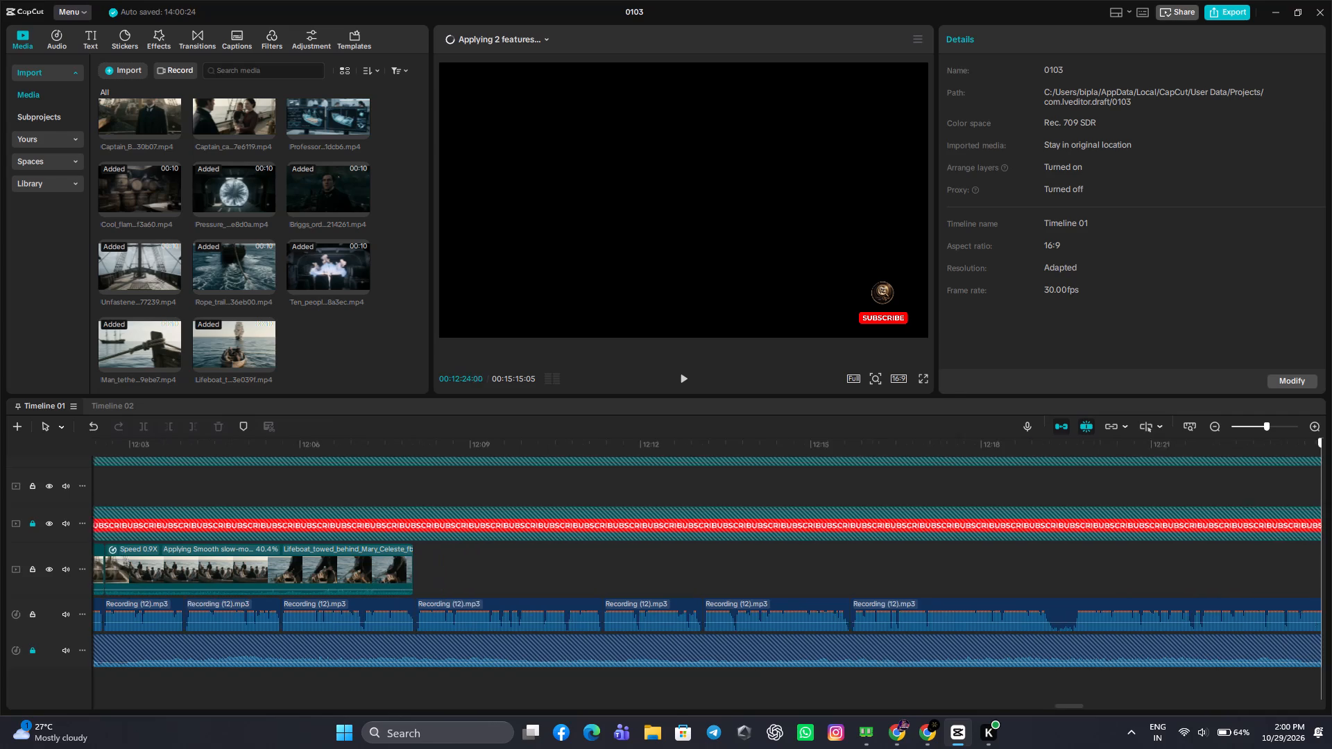
drag(1054, 586, 385, 592)
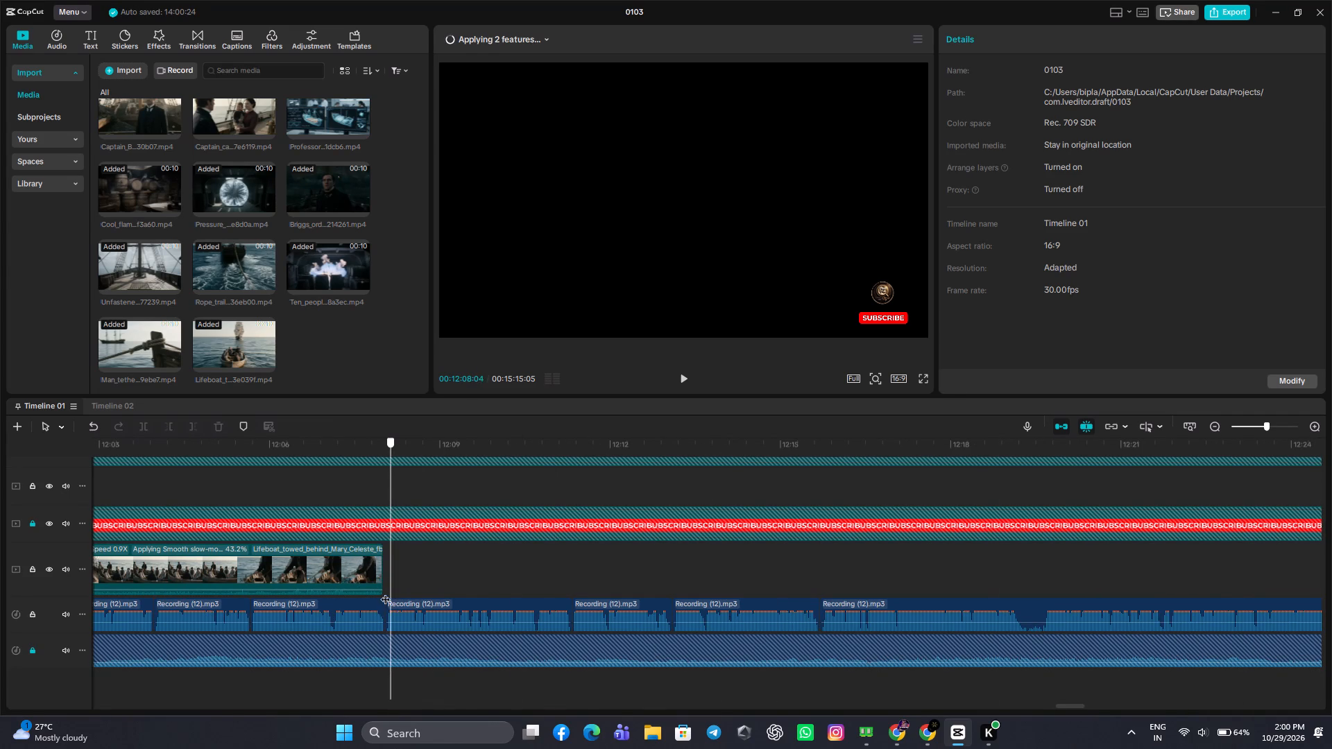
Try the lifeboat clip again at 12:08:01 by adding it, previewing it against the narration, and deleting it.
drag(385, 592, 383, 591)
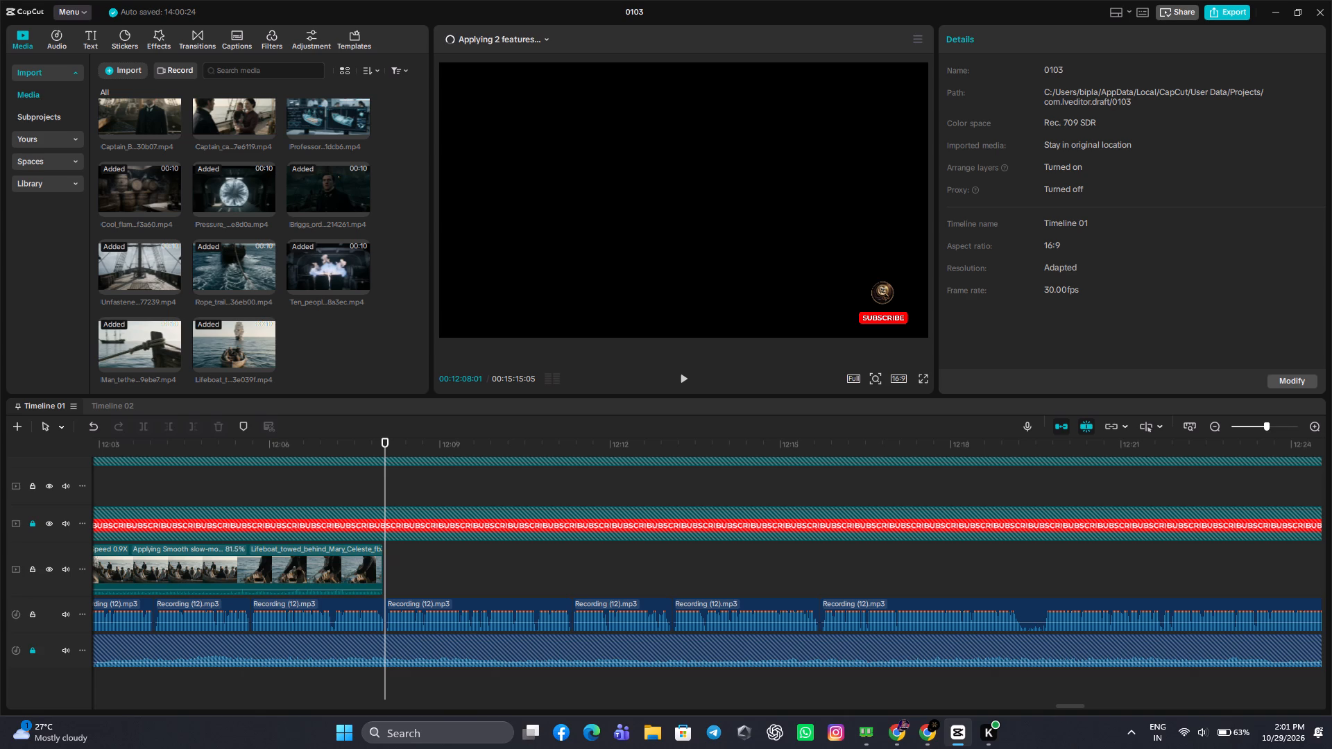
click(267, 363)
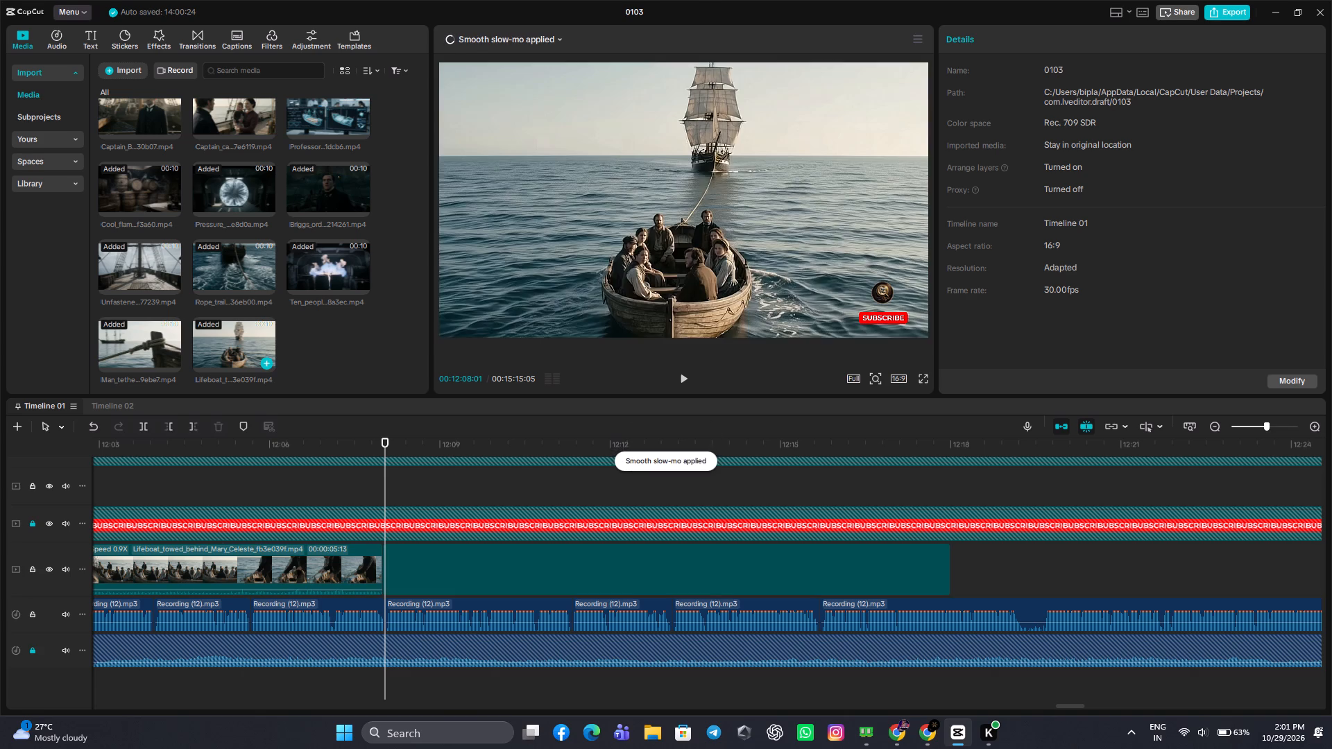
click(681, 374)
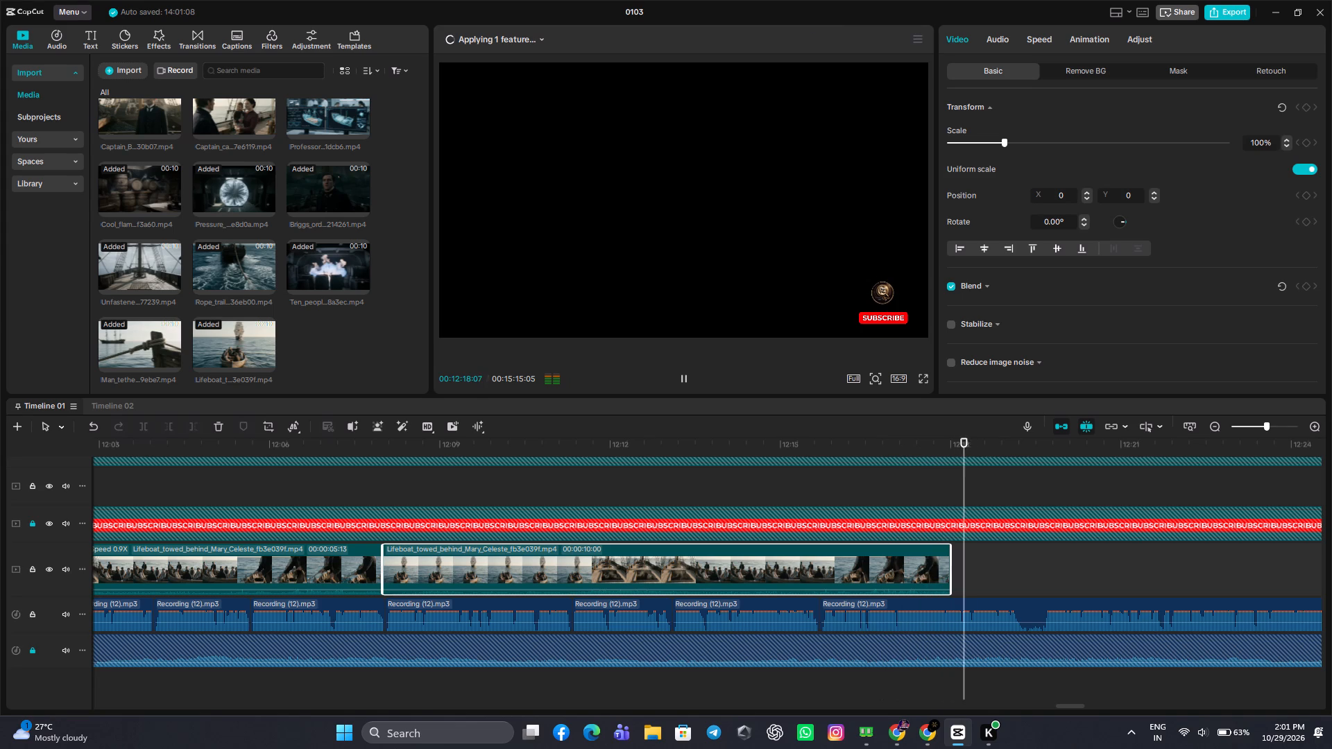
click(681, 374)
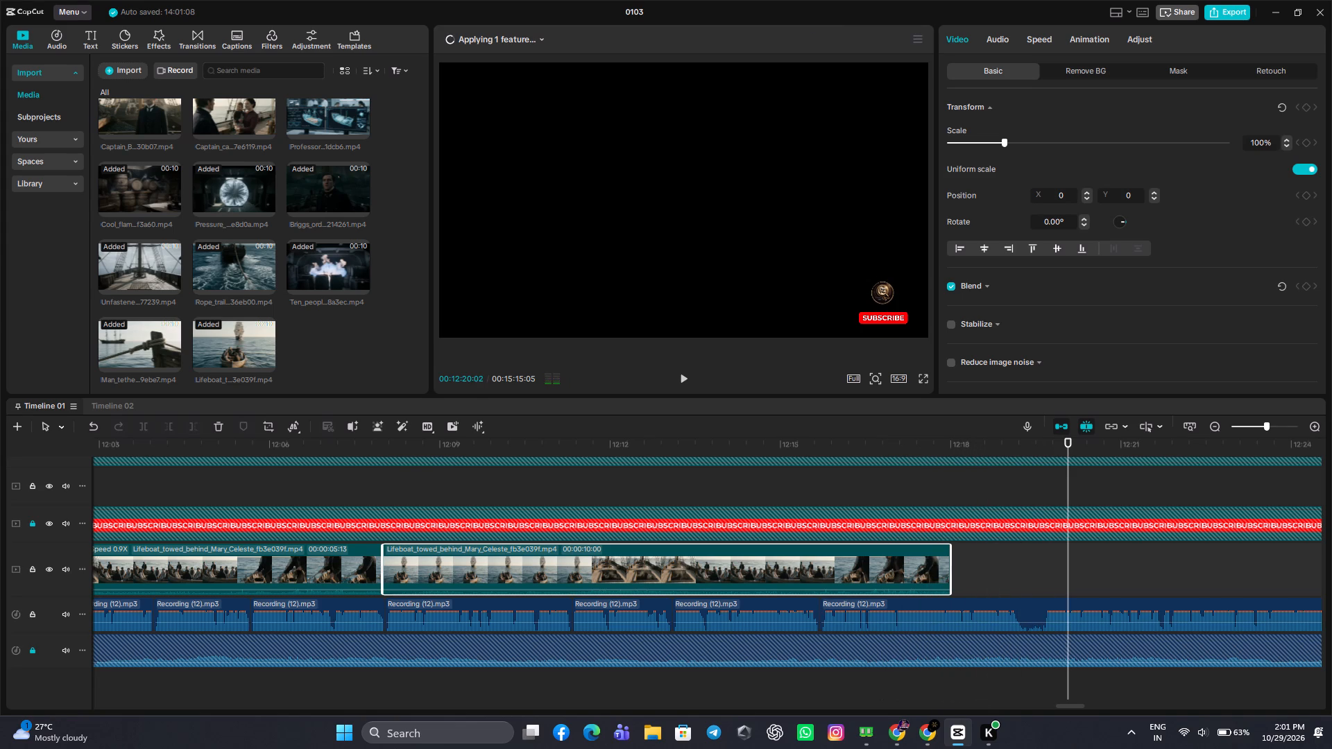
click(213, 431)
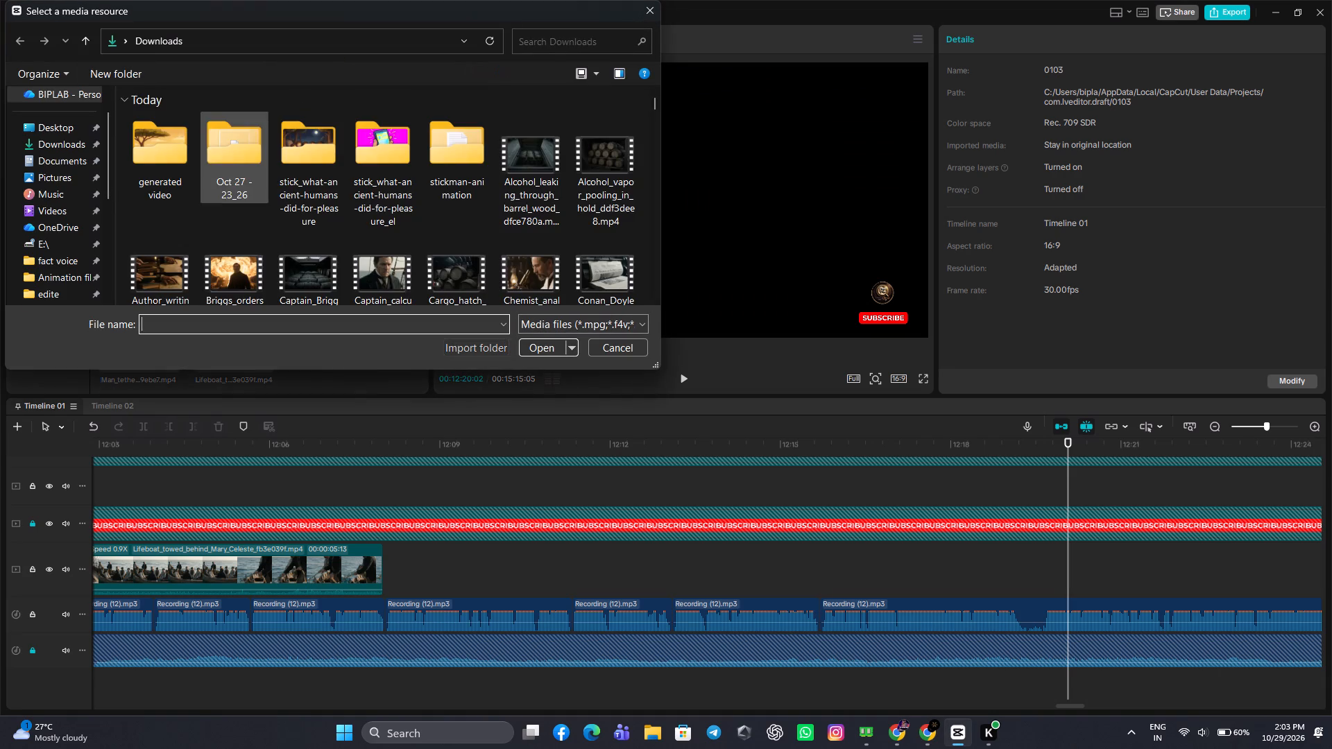
scroll(279, 124, down, 3)
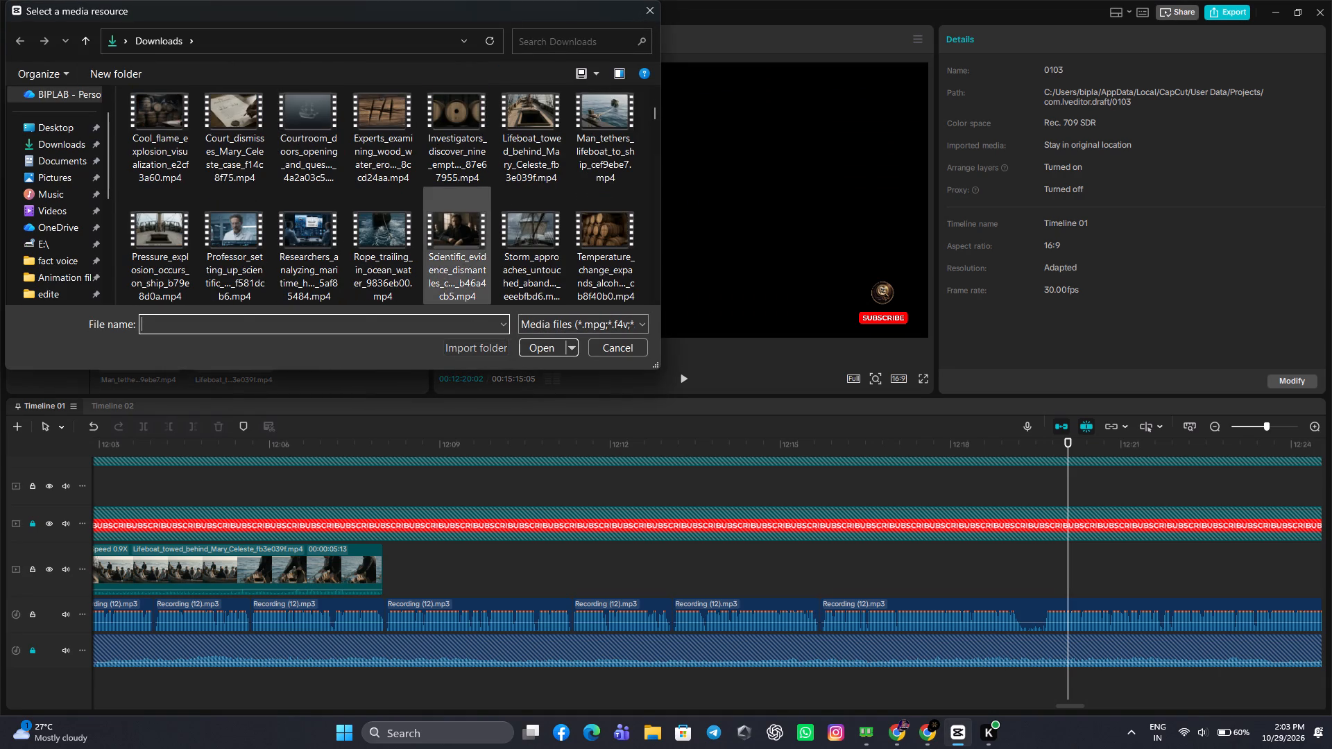
click(538, 245)
click(536, 245)
double_click(536, 235)
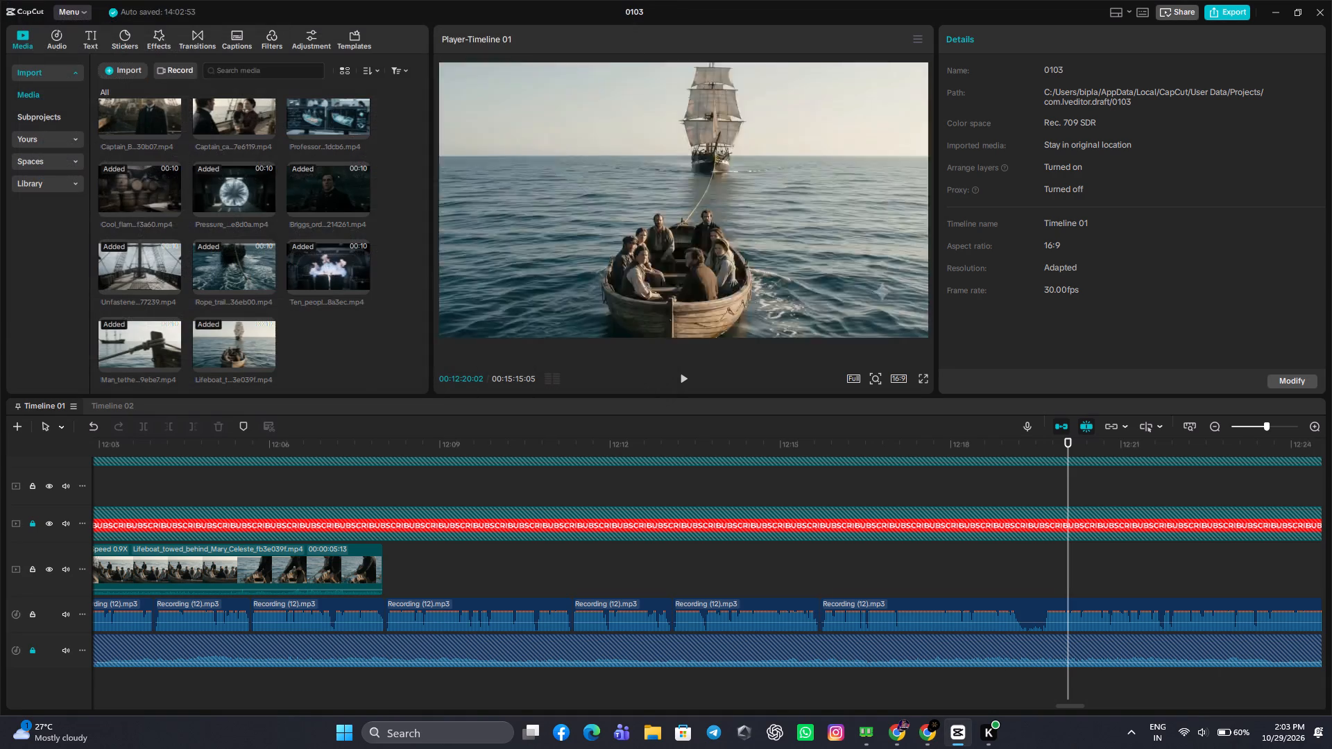
Add the Storm_approaches_untouched_aband... clip to the timeline directly after the lifeboat clip.
scroll(288, 295, down, 4)
click(367, 366)
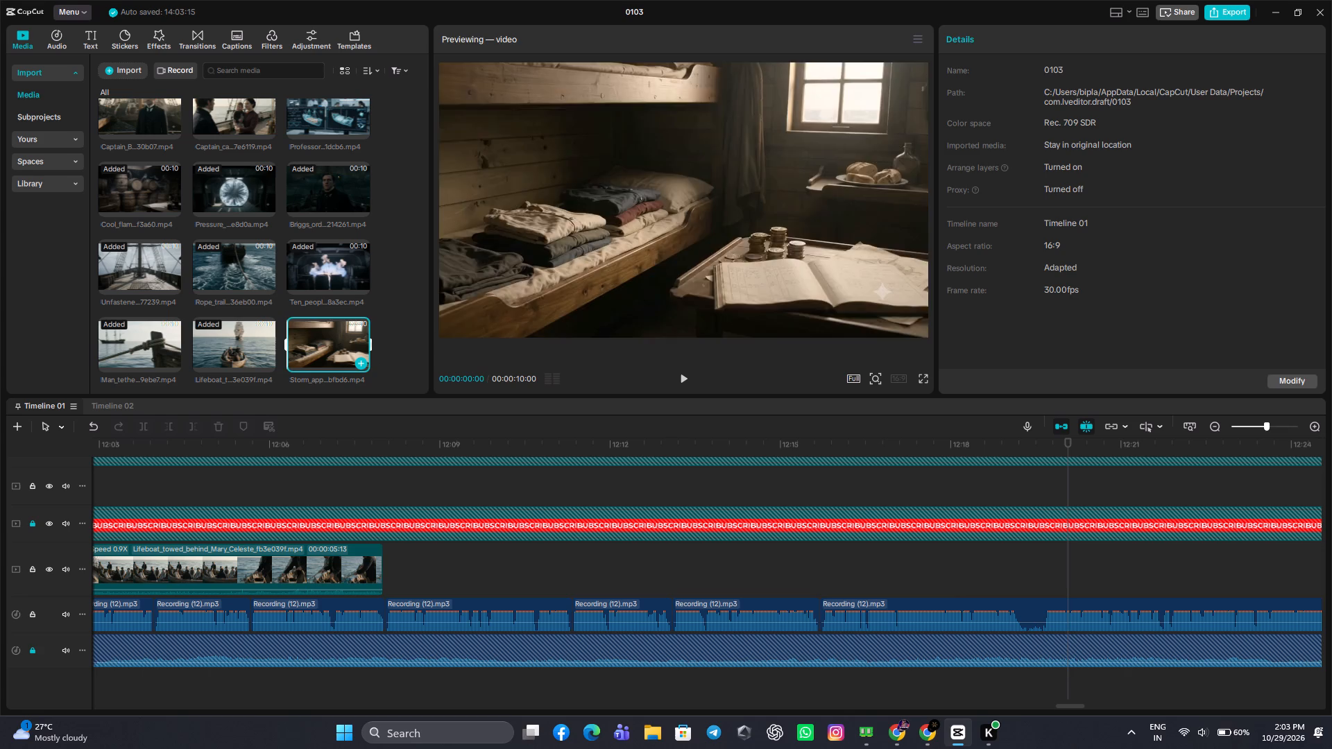
Play back the new ship cabin clip against the narration to find where the matching narration passage ends.
click(379, 489)
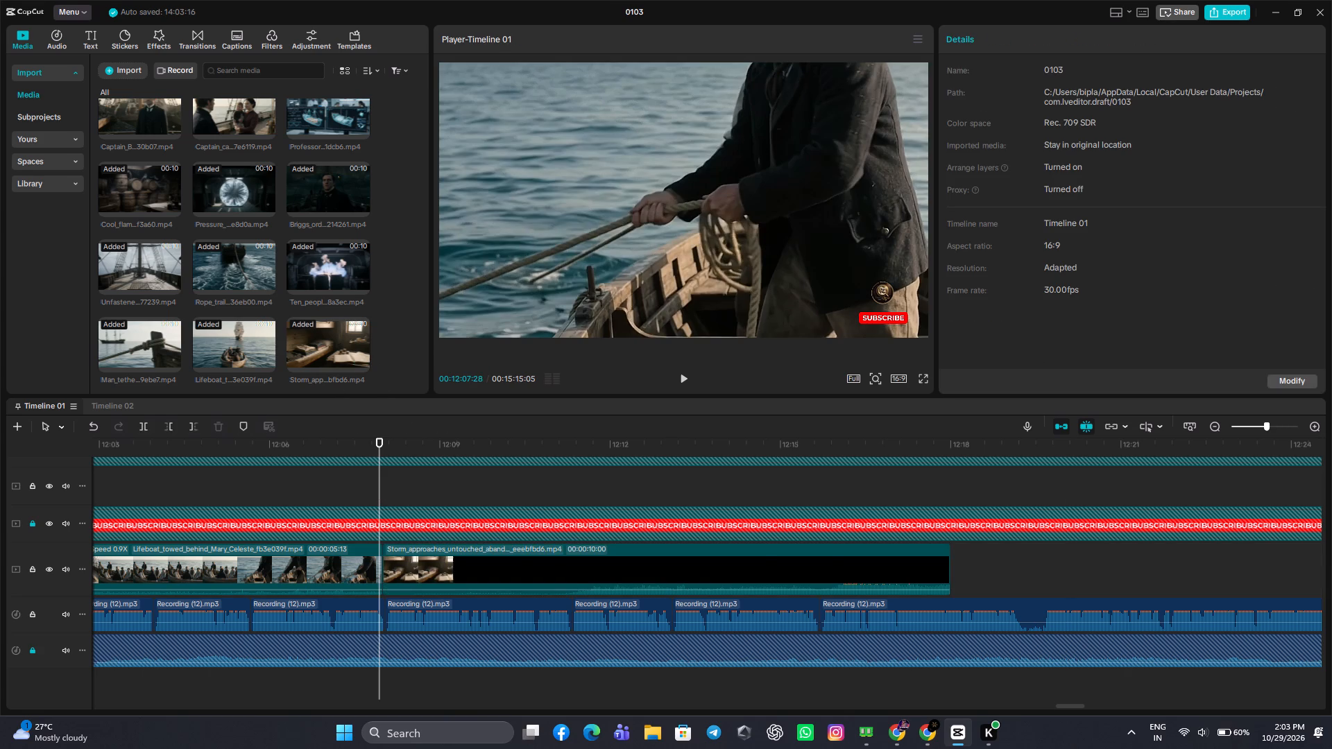
click(681, 377)
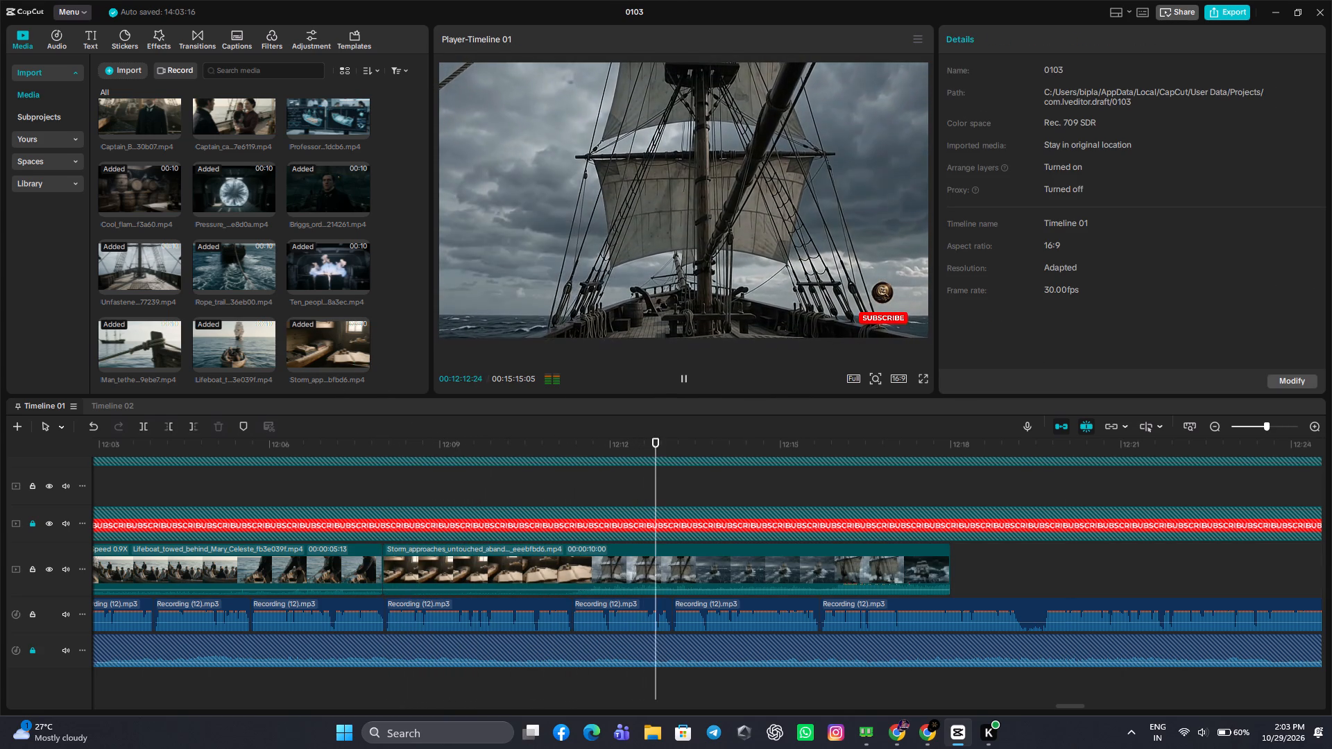
click(606, 494)
drag(606, 494, 579, 501)
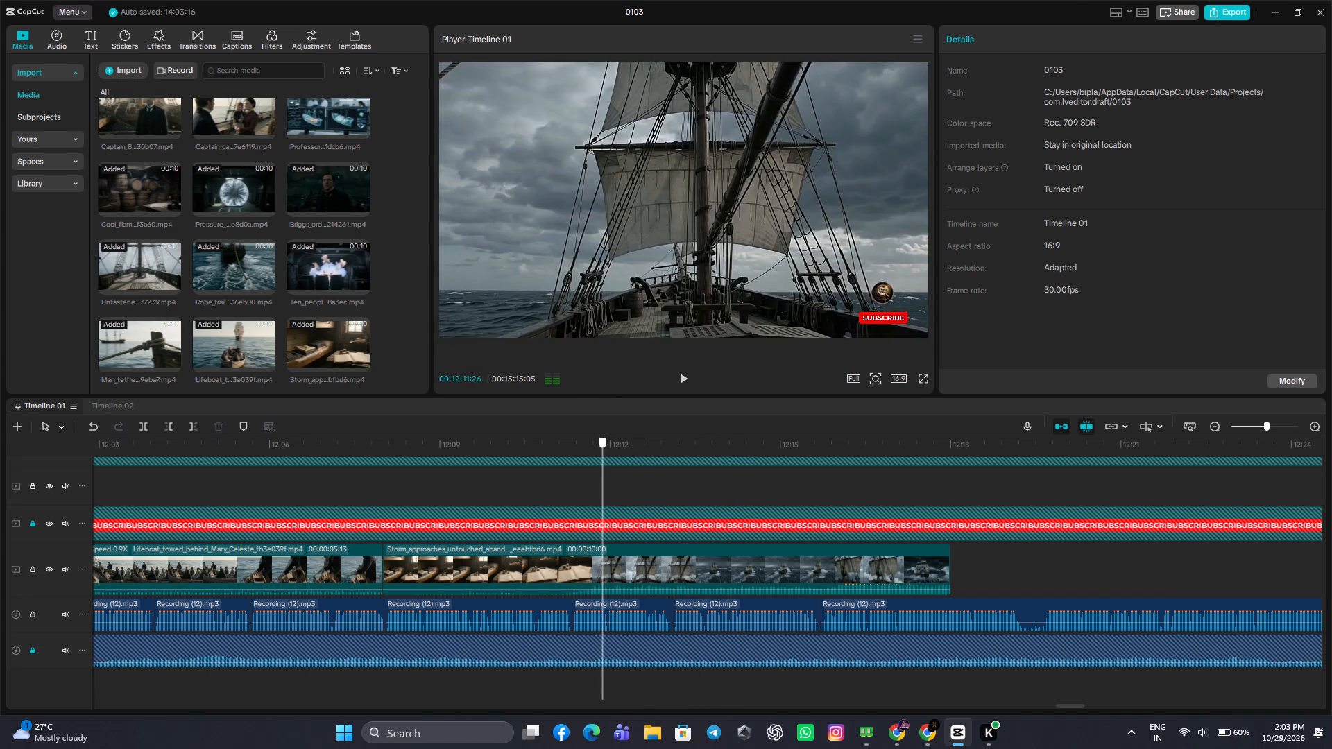
drag(579, 501, 582, 511)
click(692, 386)
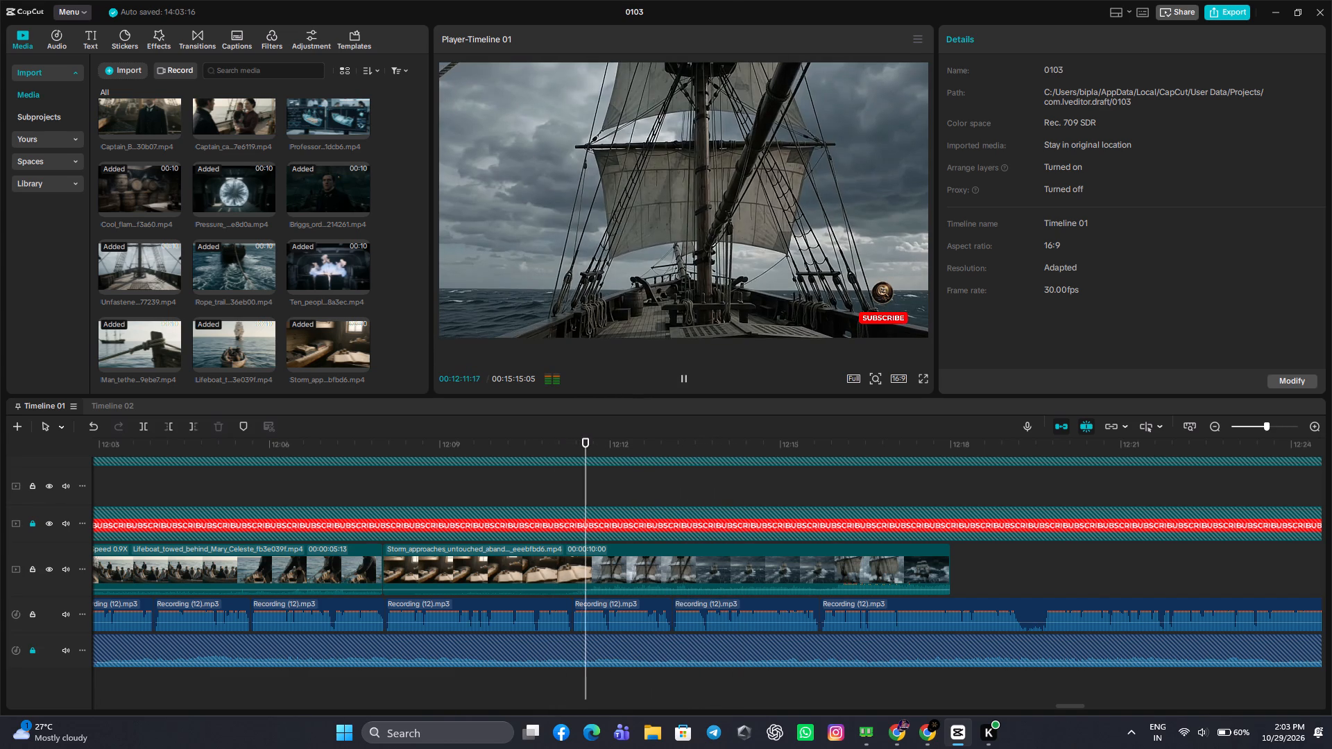
click(687, 383)
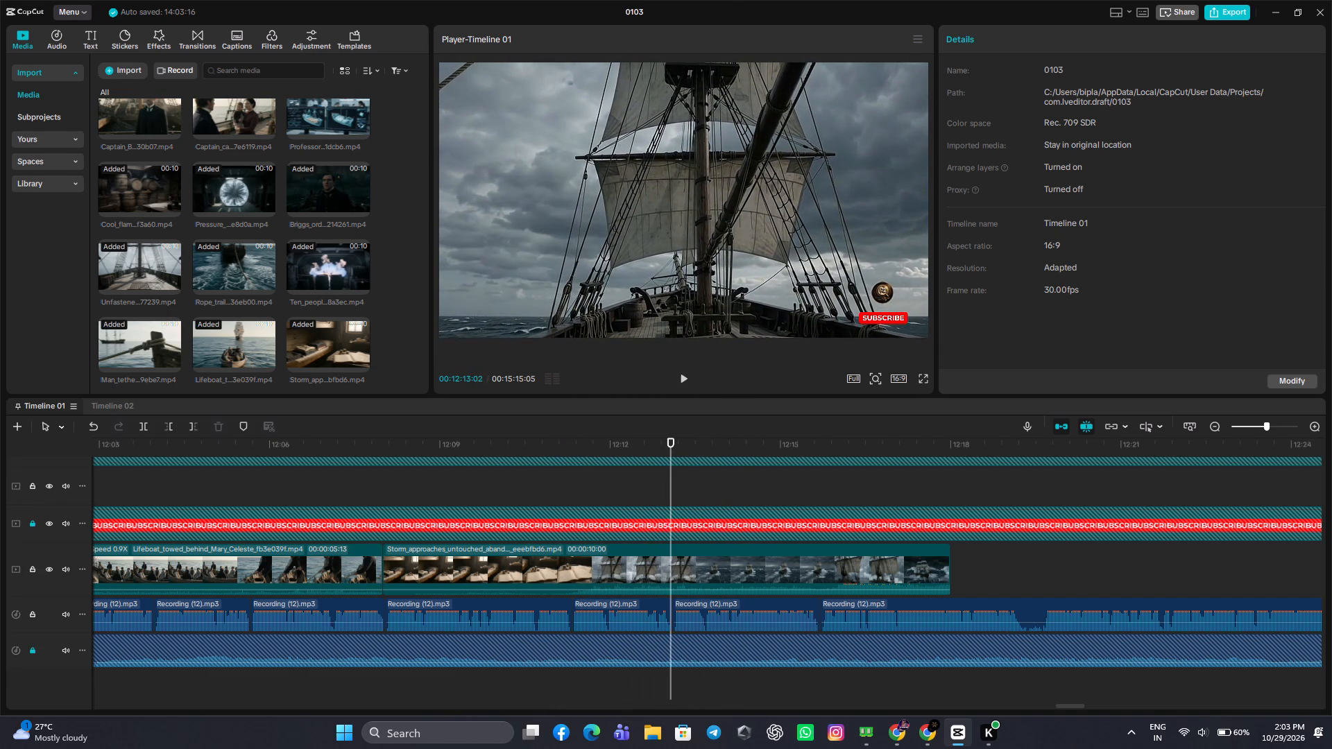
double_click(687, 383)
click(688, 382)
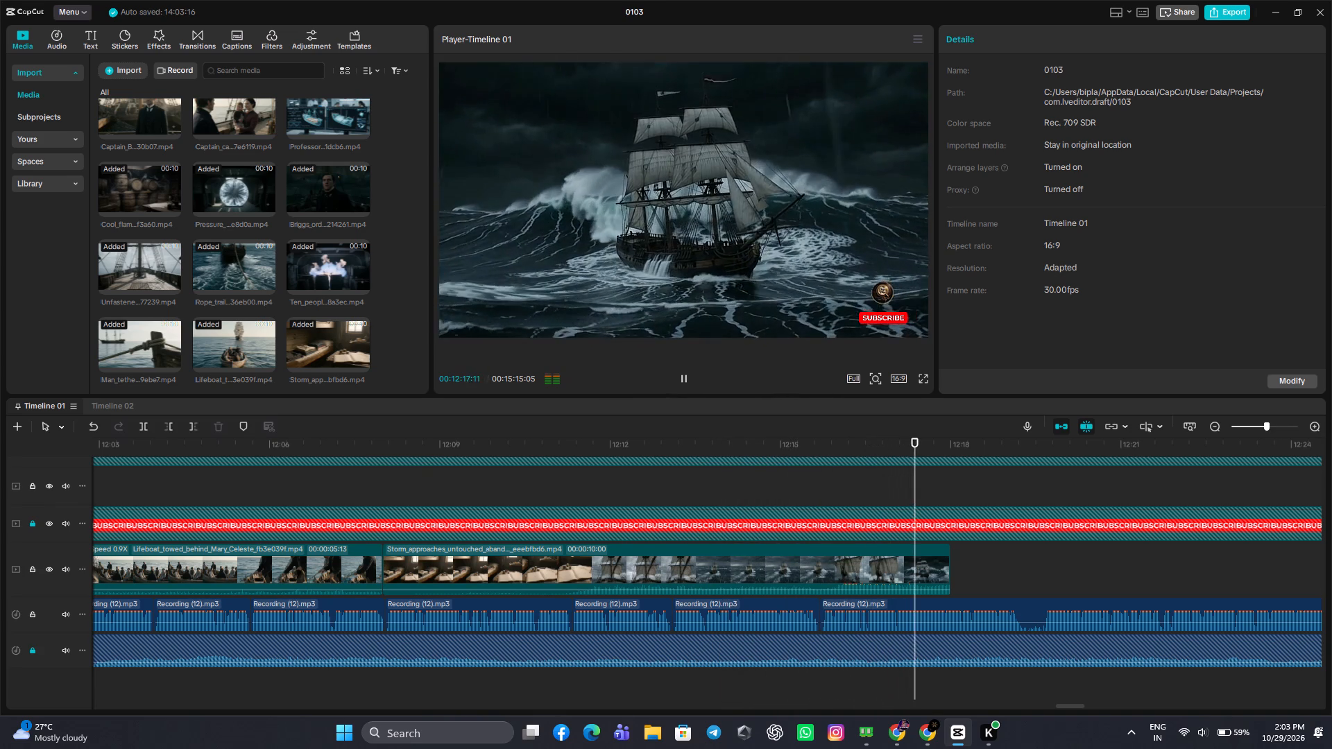
click(685, 379)
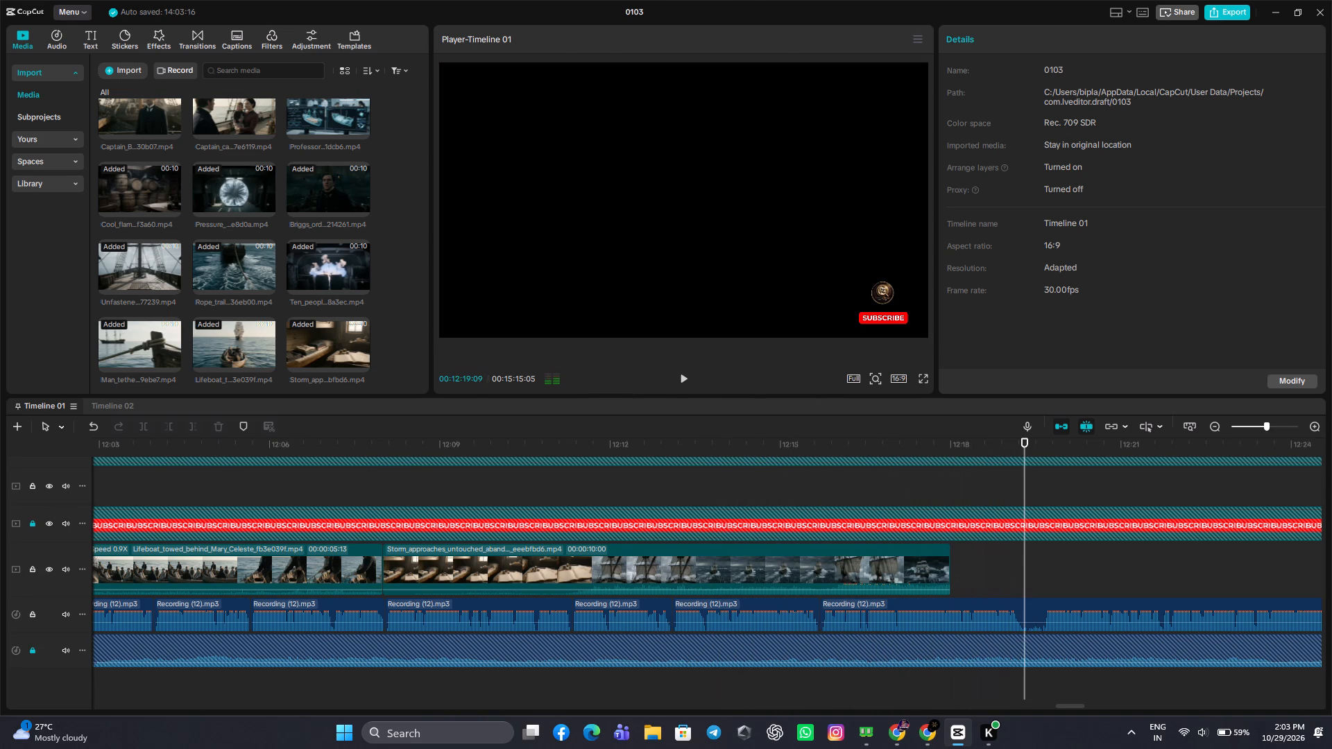
Slow the Storm_approaches clip to 0.89x so it reaches the narration pause near 00:12:19:08.
click(1022, 569)
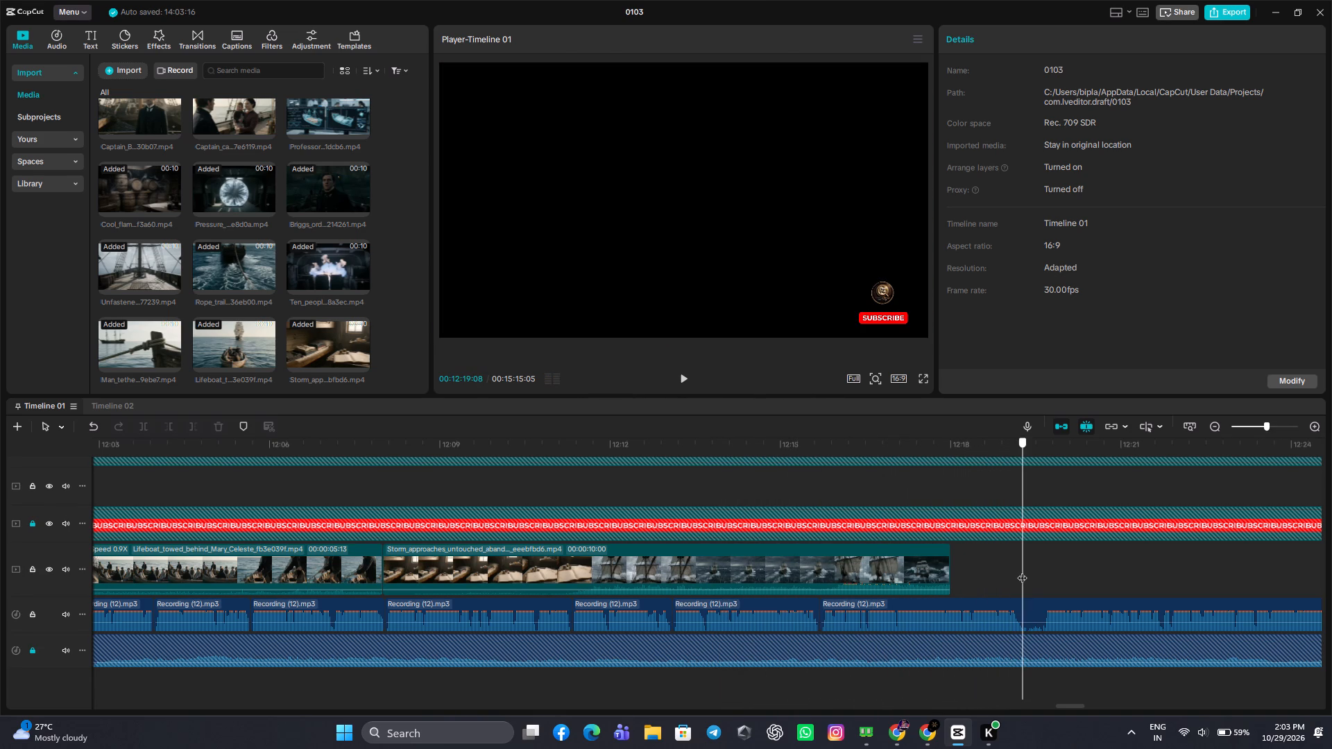
click(917, 565)
click(1041, 39)
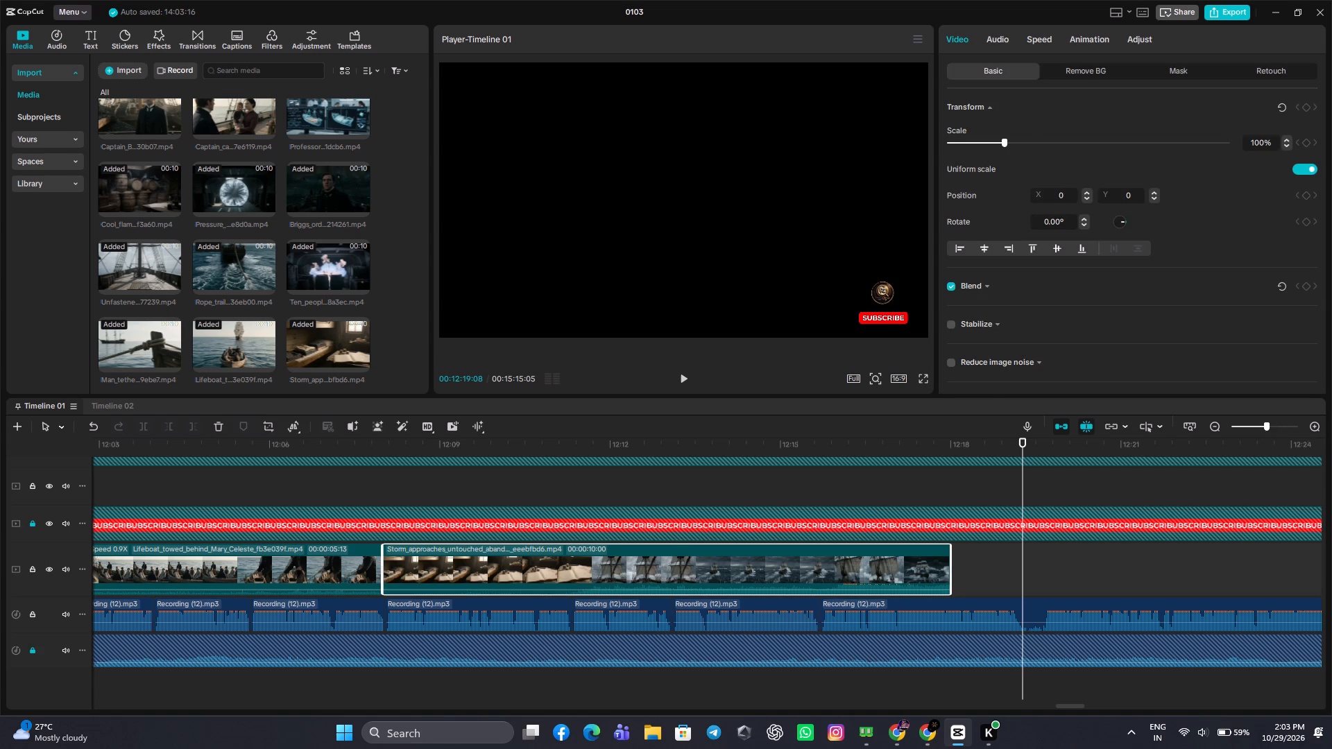
click(1000, 127)
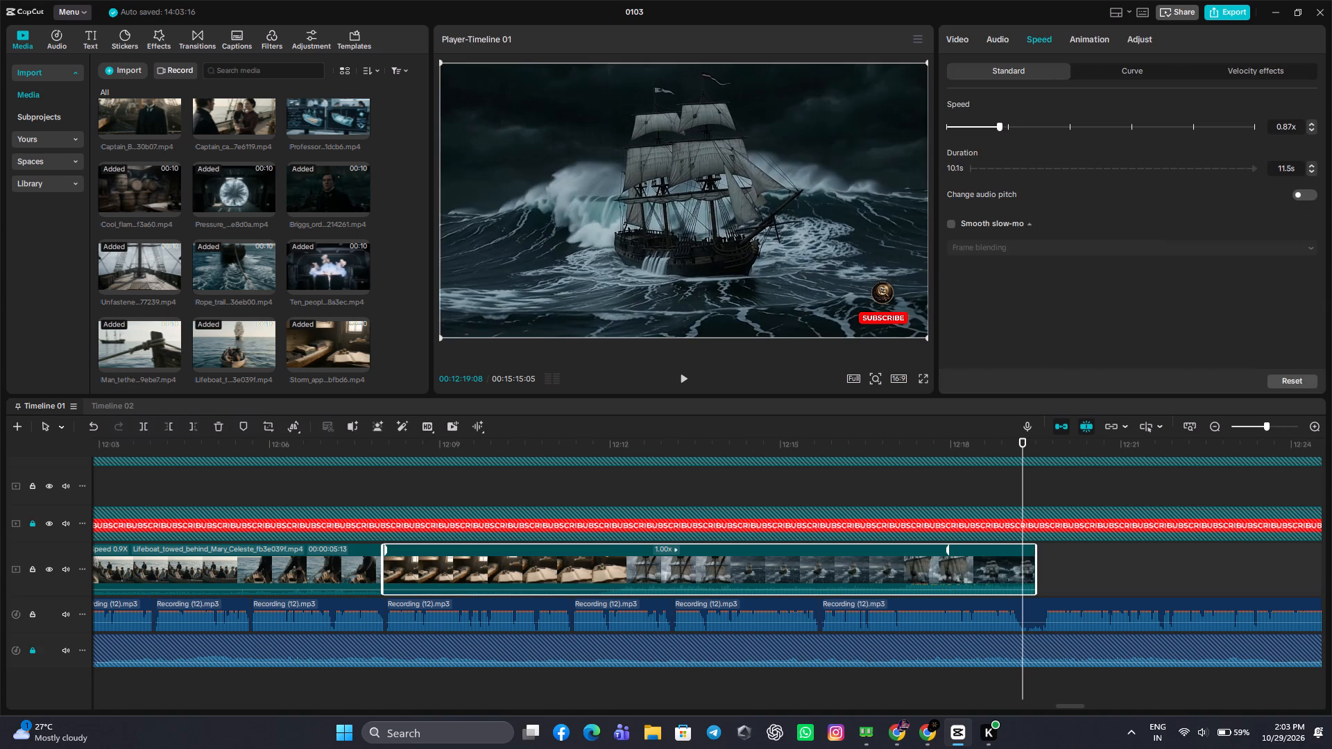
click(1001, 126)
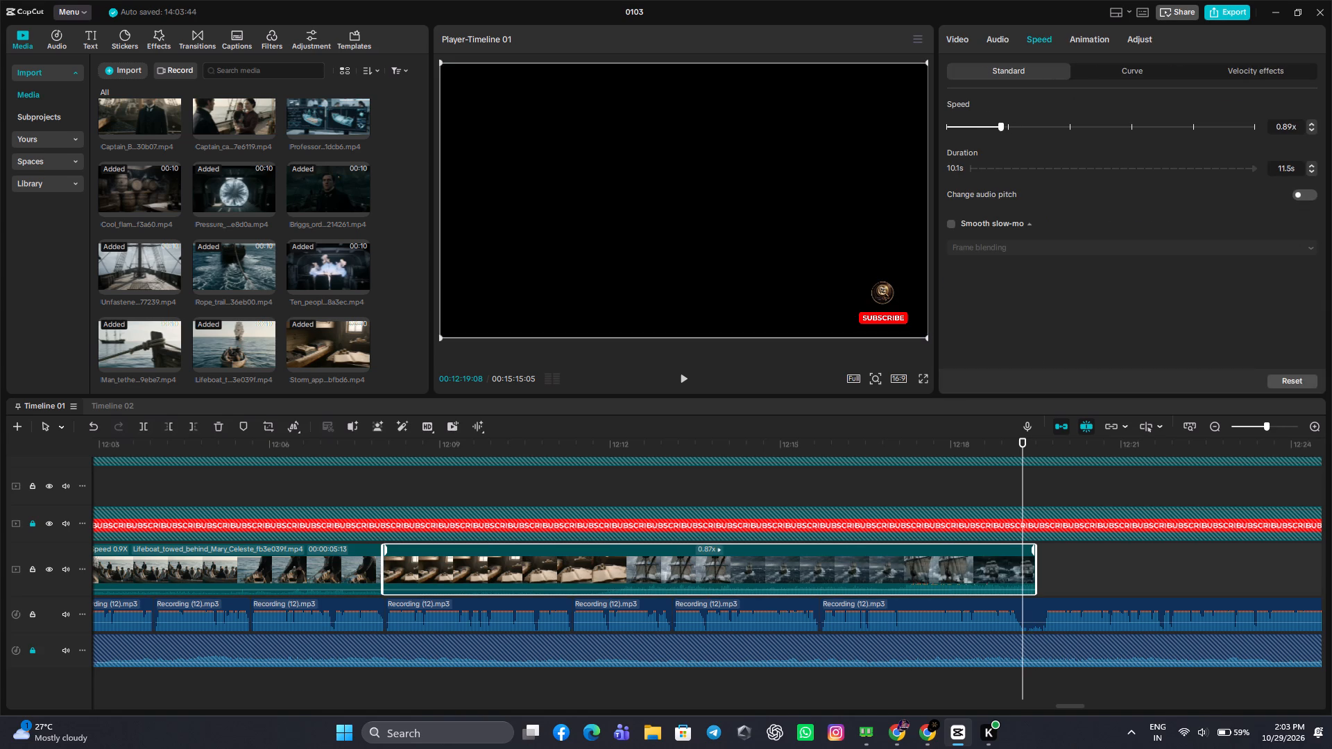
Play back the slowed clip and split the Recording (12) narration at 00:12:19:07, where the pause begins.
click(360, 496)
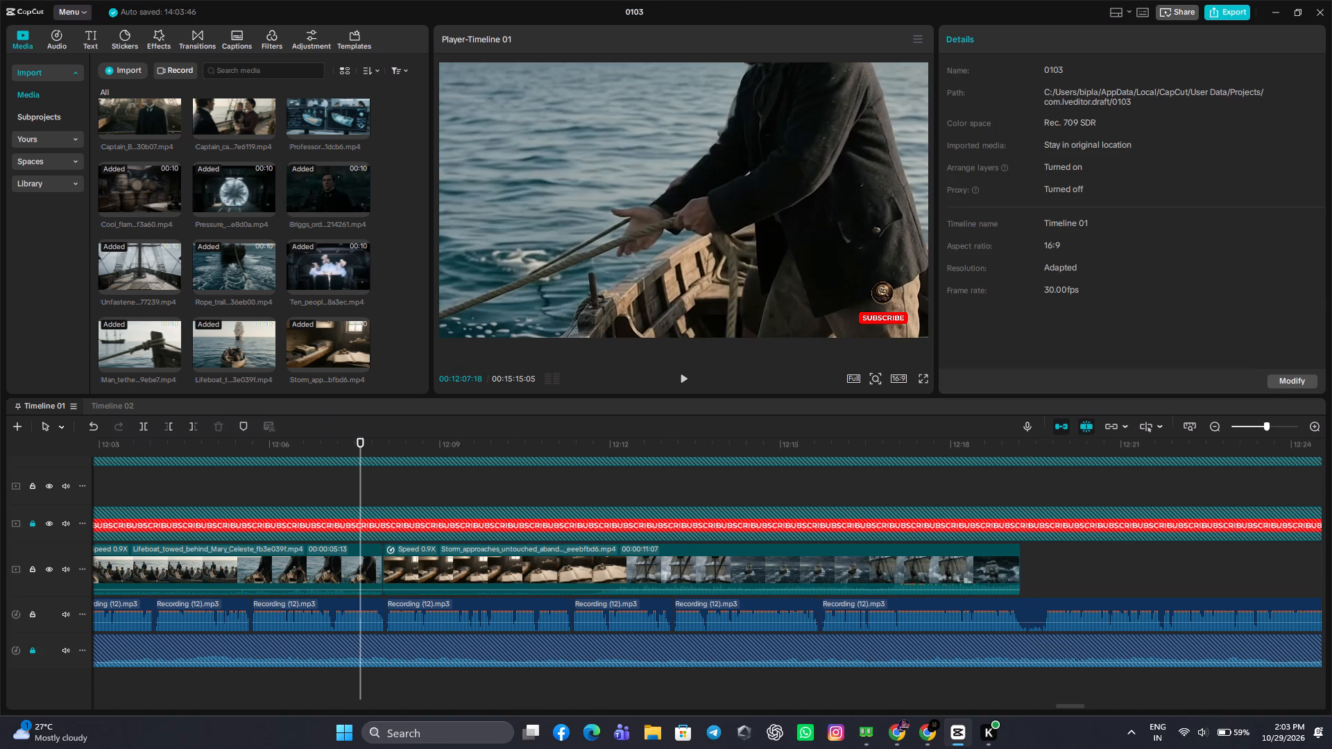
click(681, 368)
click(681, 380)
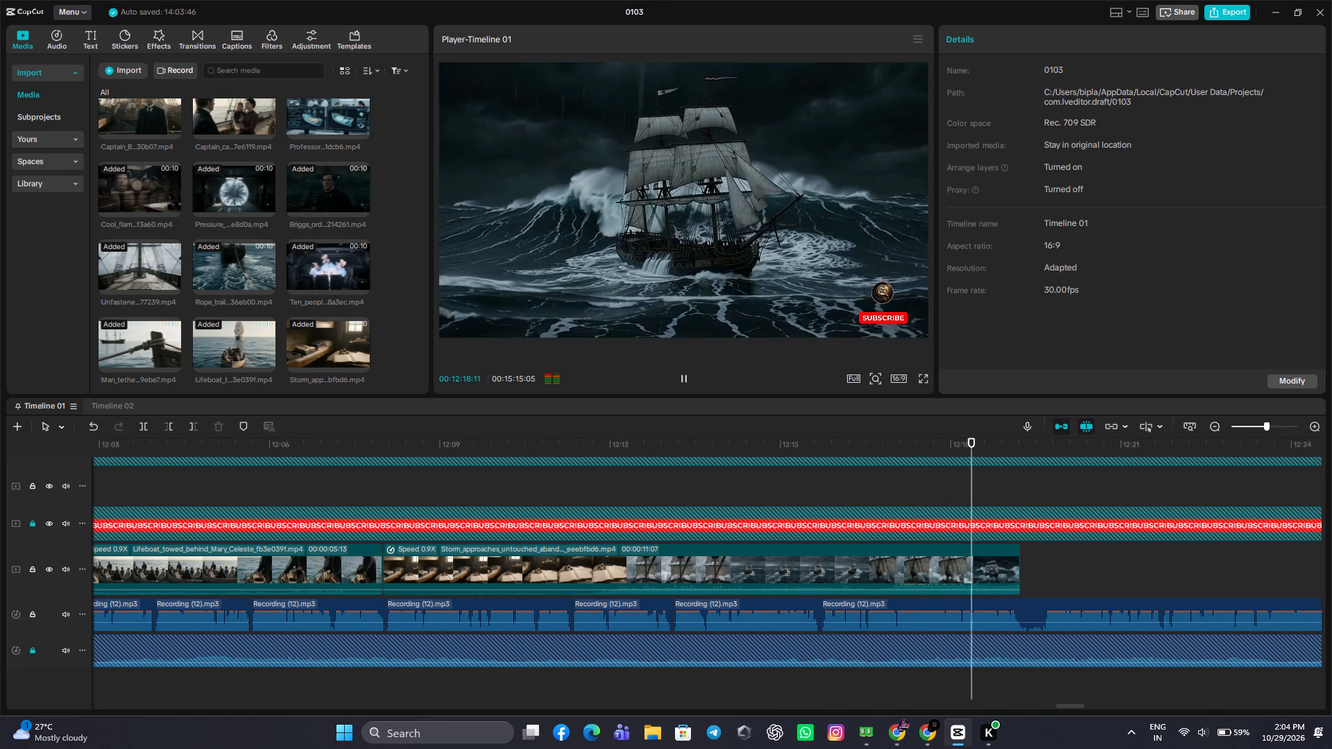
click(1033, 571)
drag(1033, 571, 1029, 582)
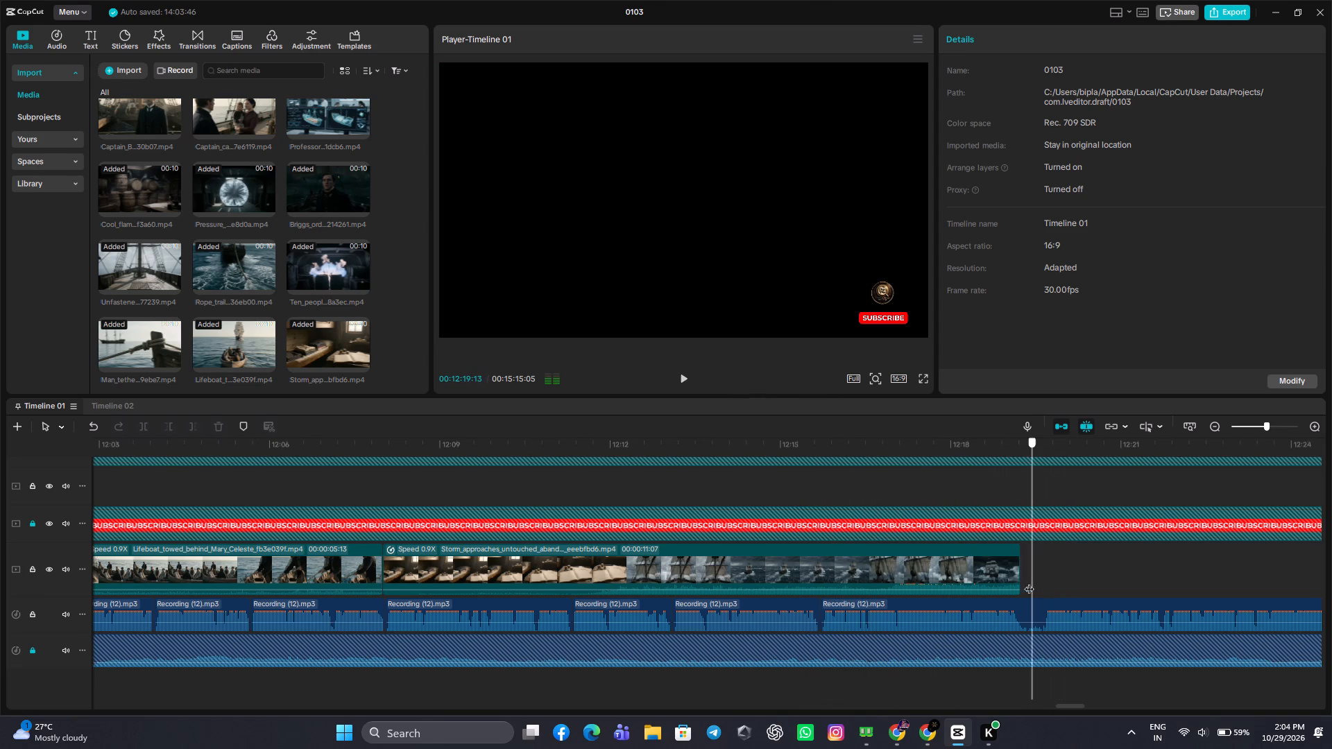
drag(1029, 582, 1021, 596)
click(1021, 617)
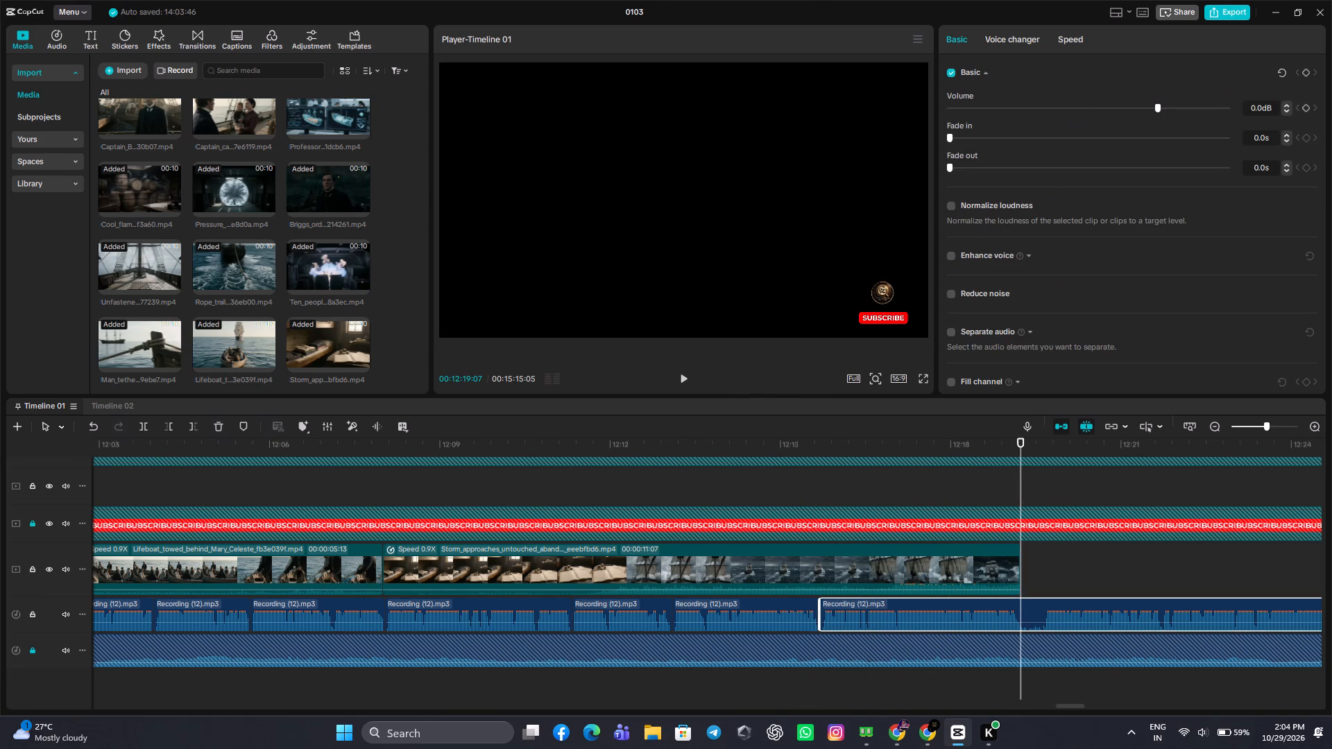
click(139, 427)
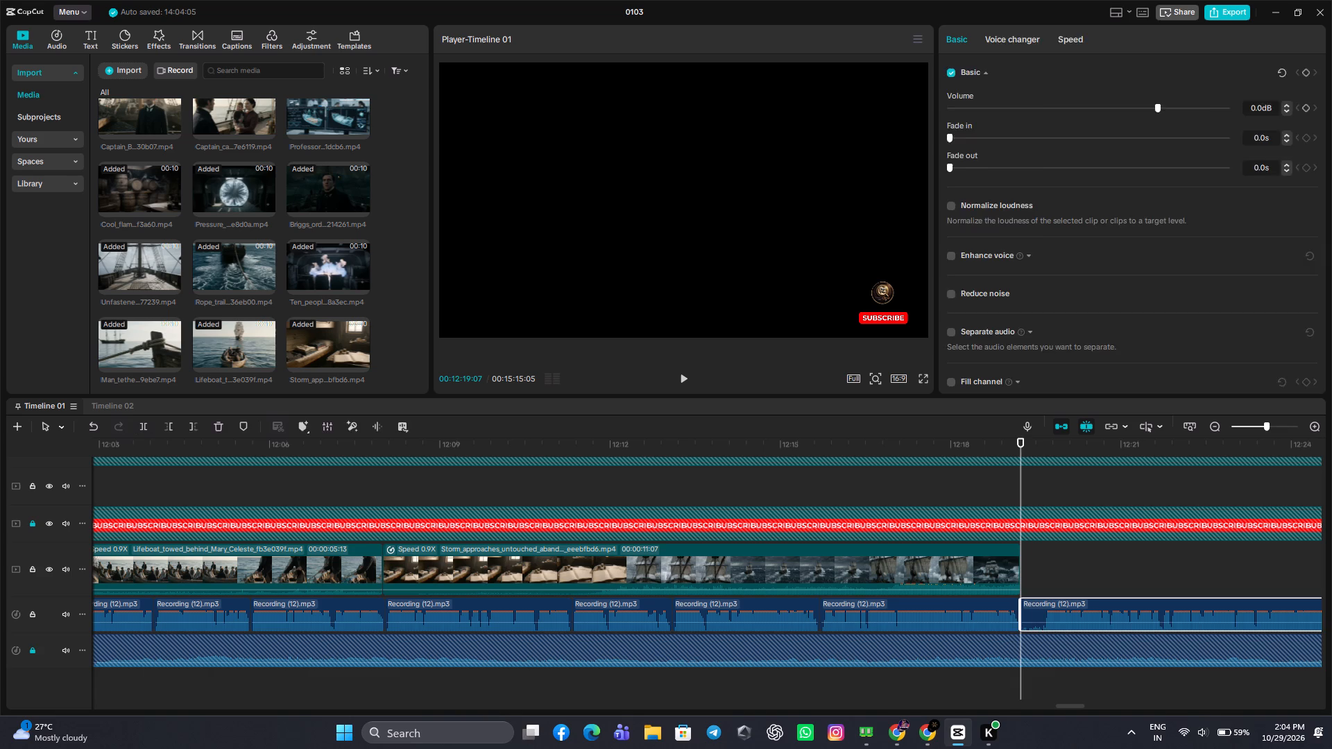
Trim the silent start of the following narration piece up to 00:12:19:19 and move it back to close the gap.
click(1039, 569)
drag(1039, 569, 1043, 606)
click(1044, 608)
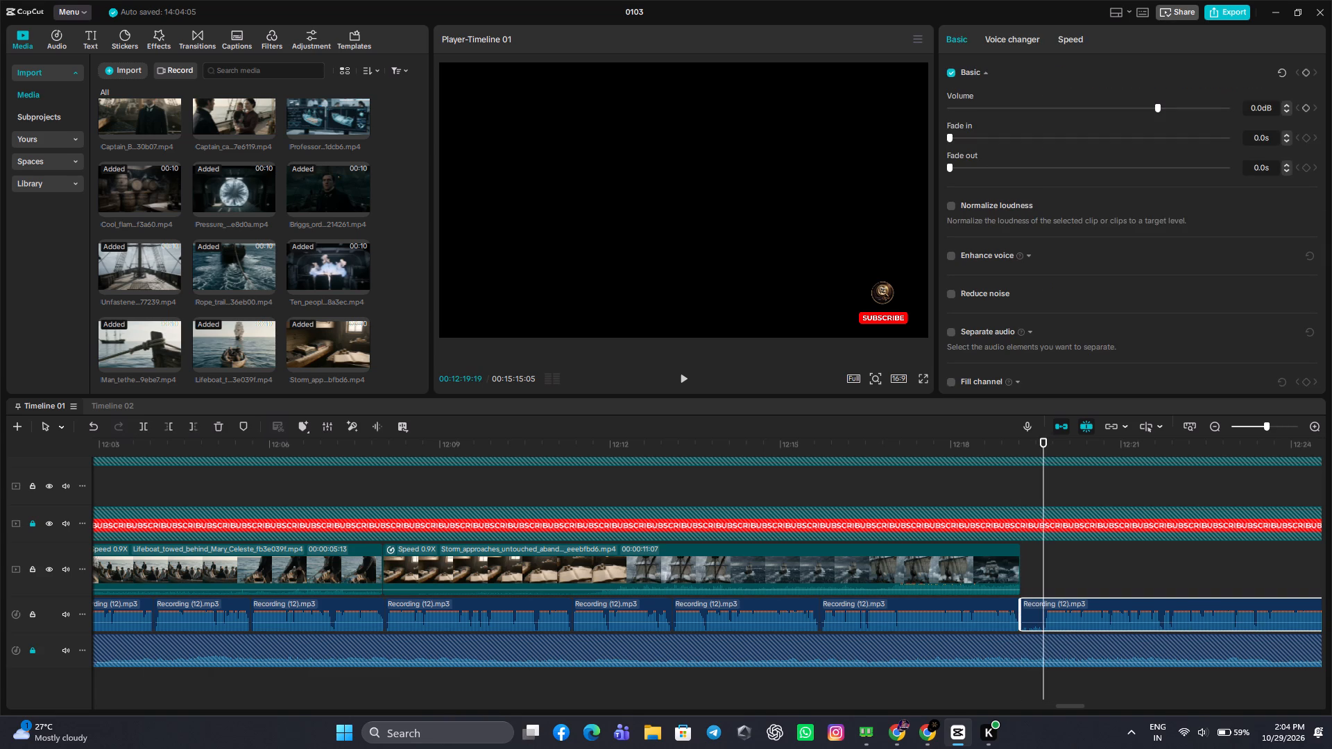
click(173, 424)
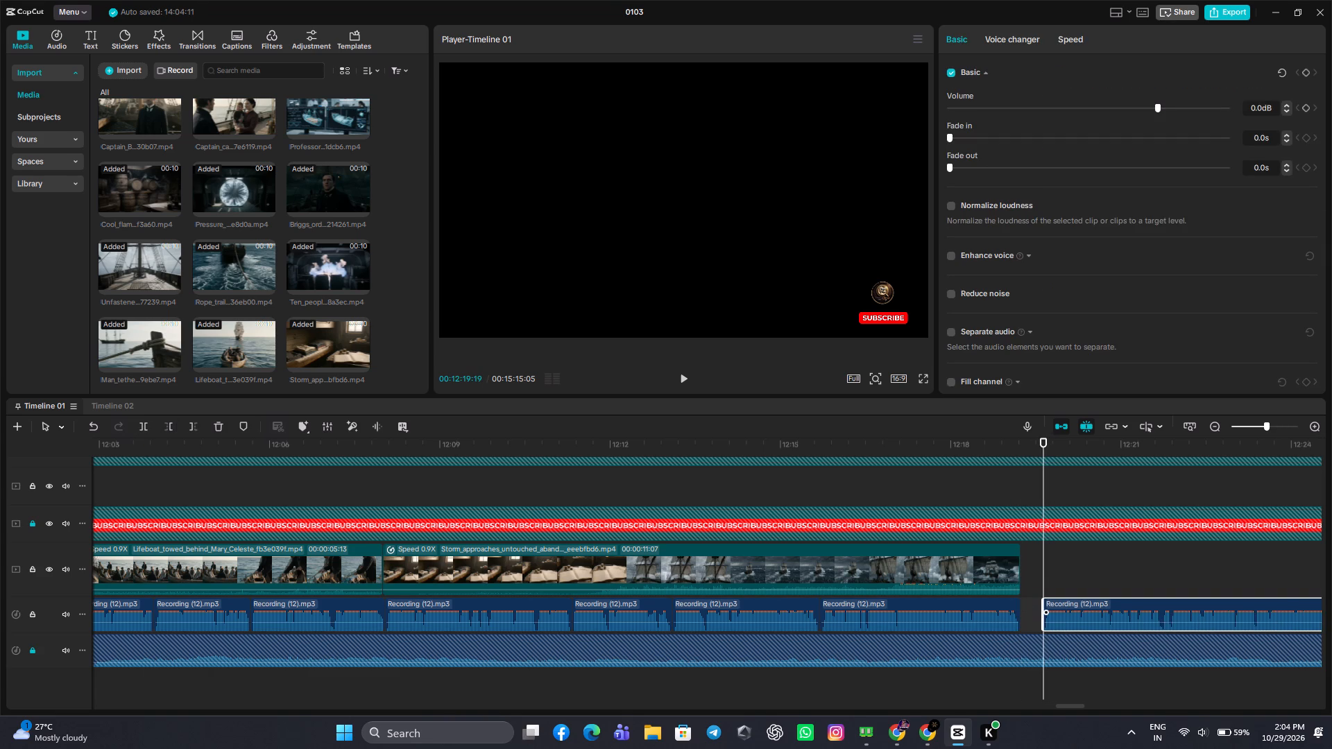
drag(1078, 611, 1059, 613)
Place the playhead at 00:12:19:07, where the Storm_approaches clip ends.
click(1111, 555)
drag(1111, 555, 1331, 561)
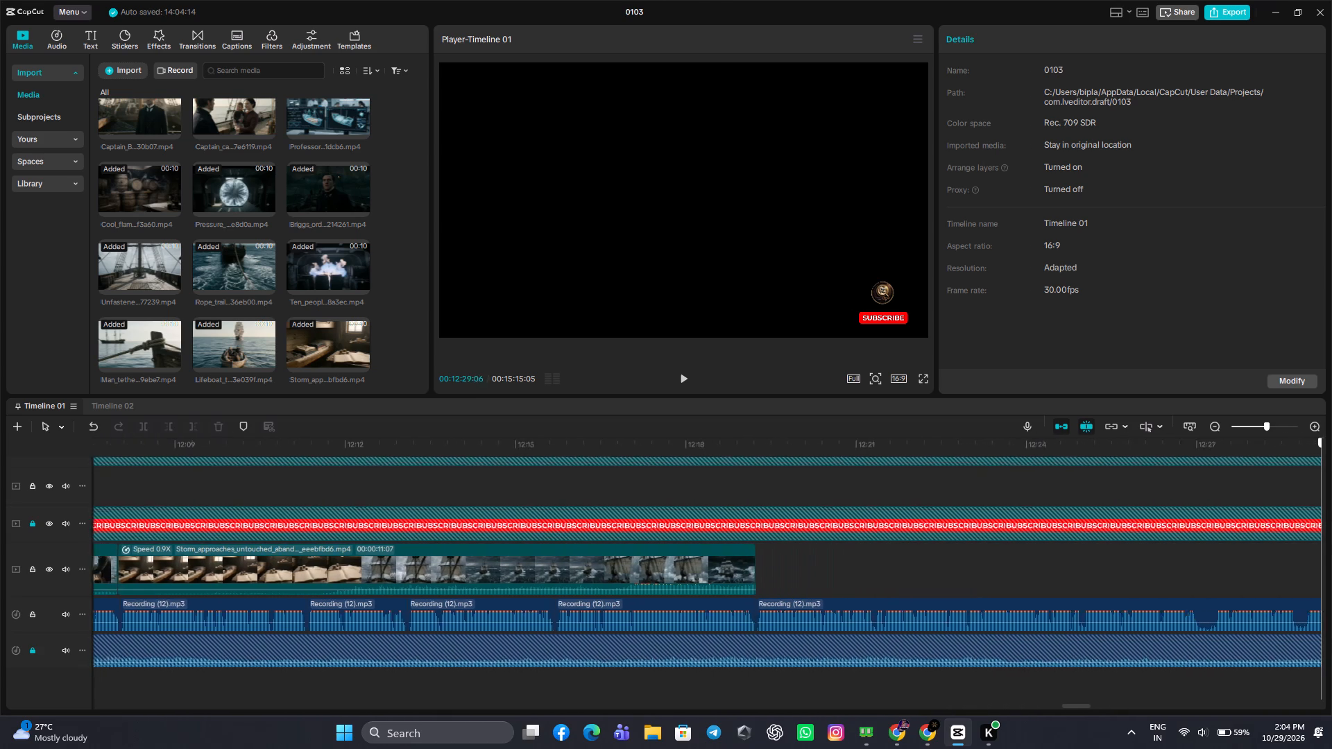
drag(1331, 561, 184, 558)
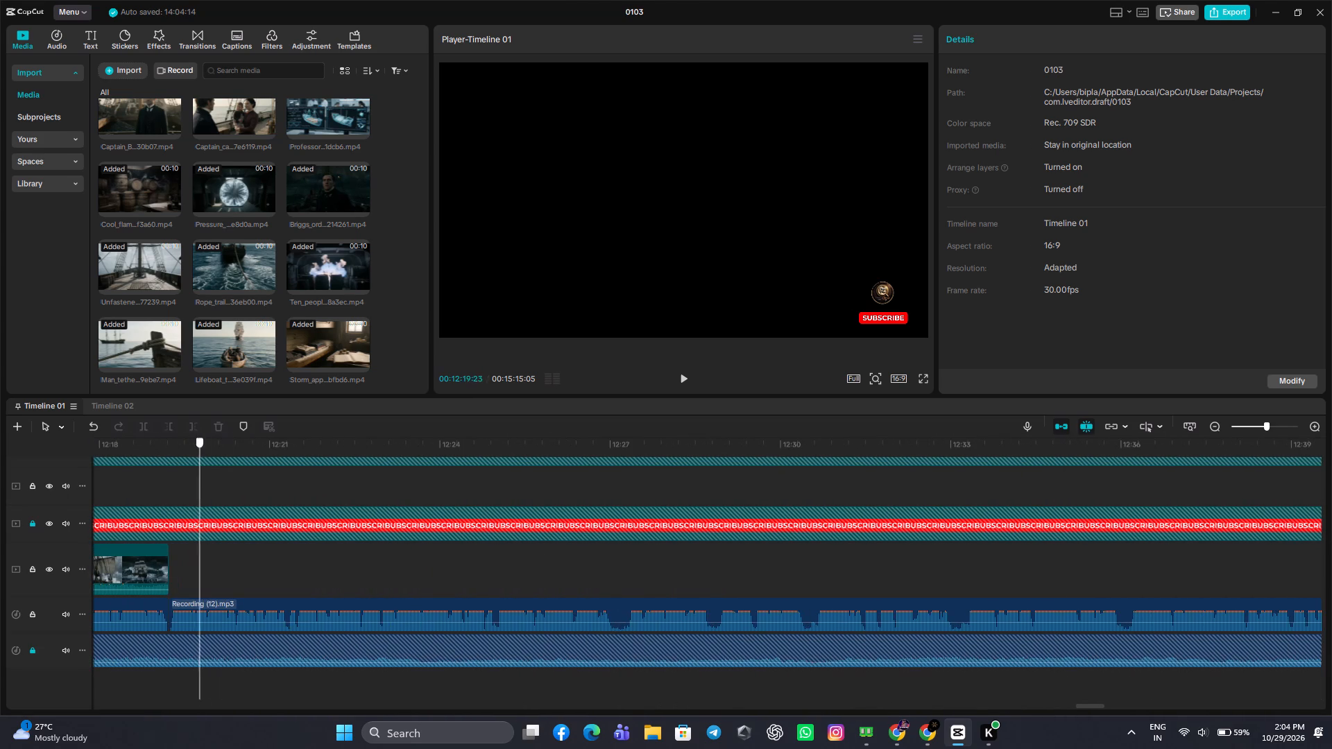
drag(184, 558, 171, 565)
scroll(200, 226, down, 6)
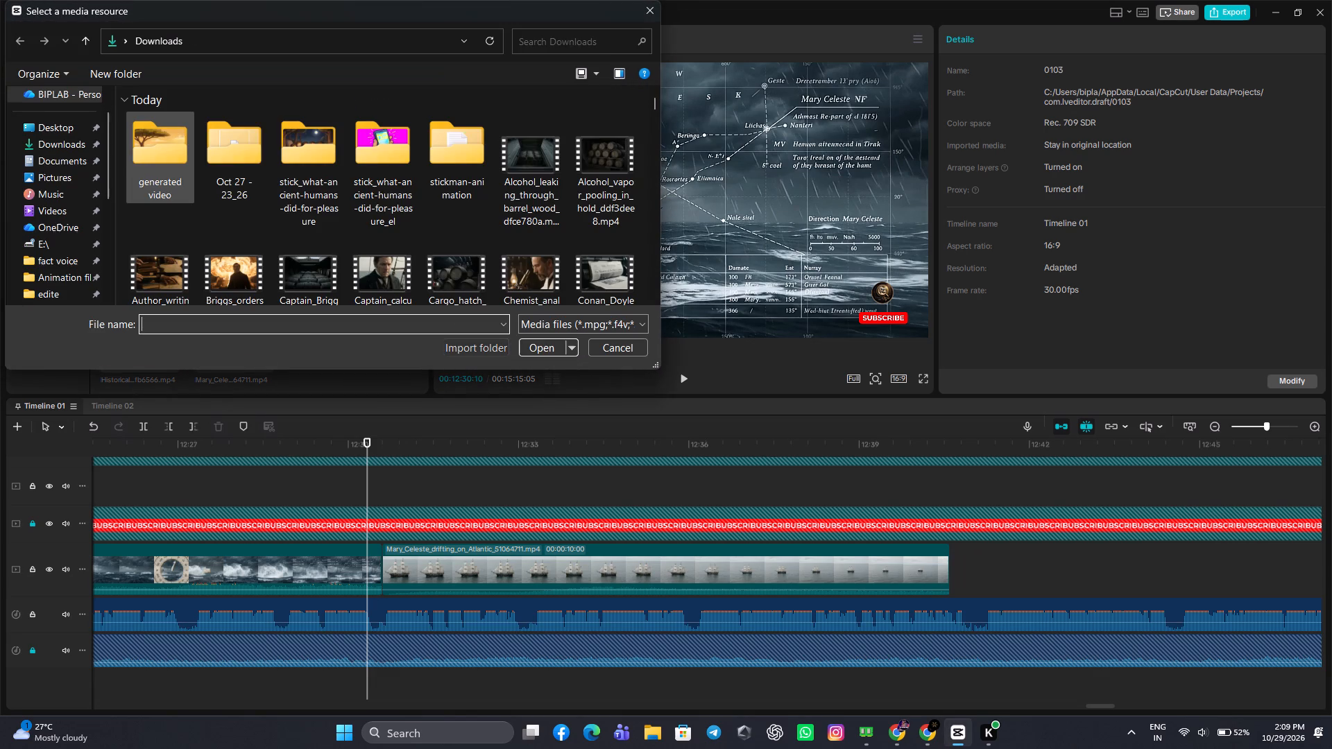
click(55, 140)
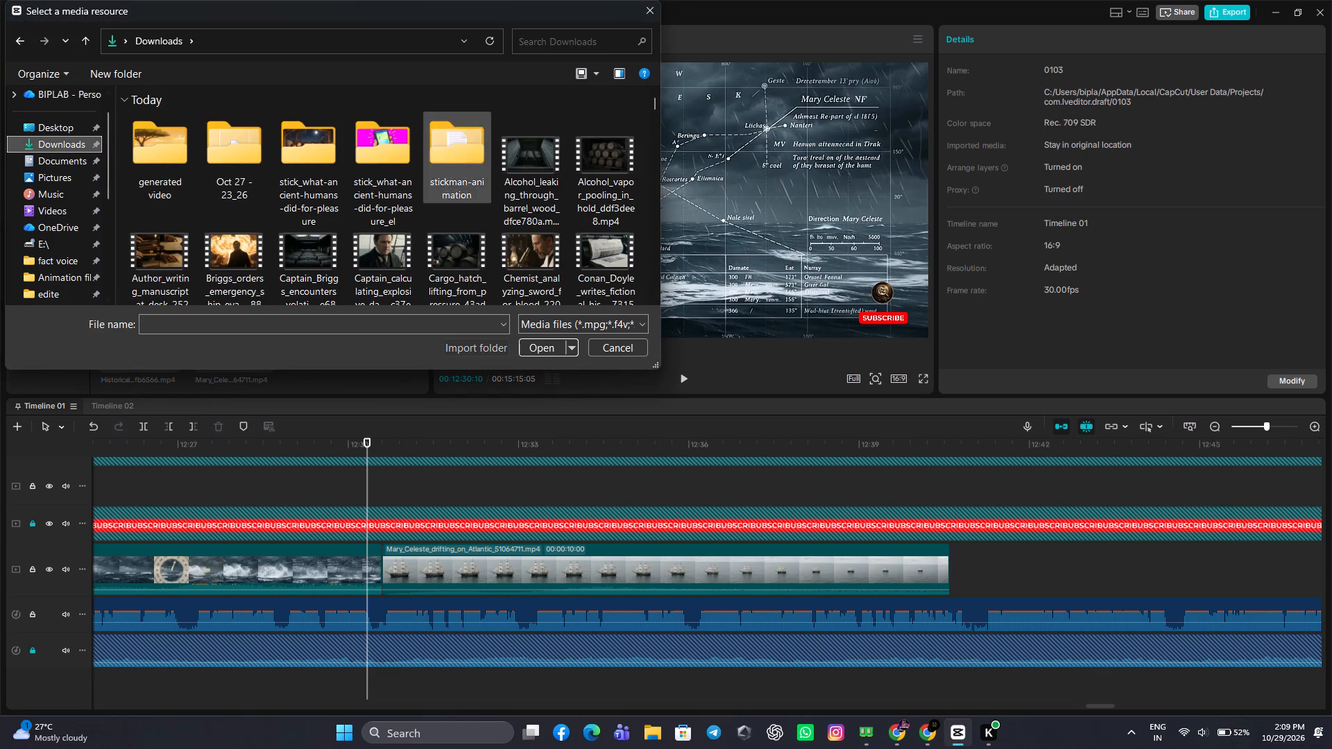
scroll(459, 201, down, 5)
double_click(173, 240)
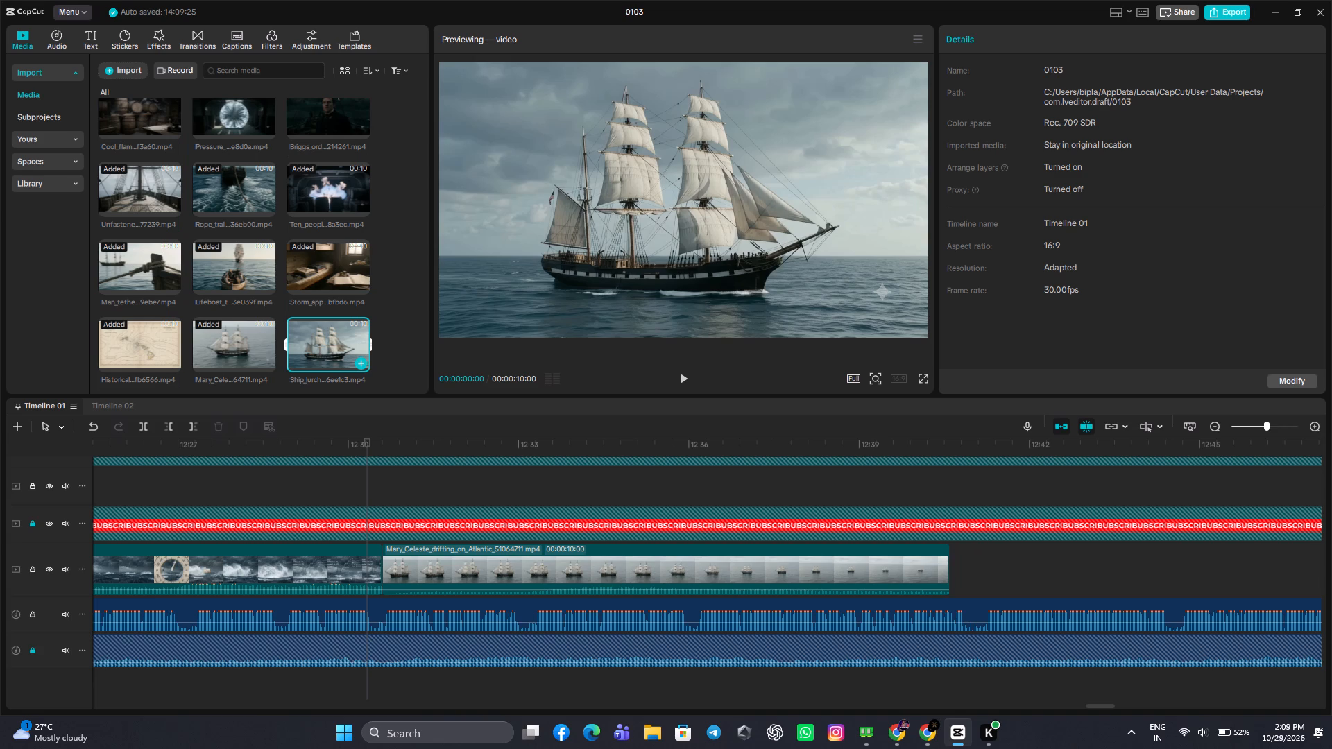
click(359, 365)
Play back the inserted clip, cut the narration pause between 00:12:40:26 and 00:12:41:07 and close the gap.
click(665, 380)
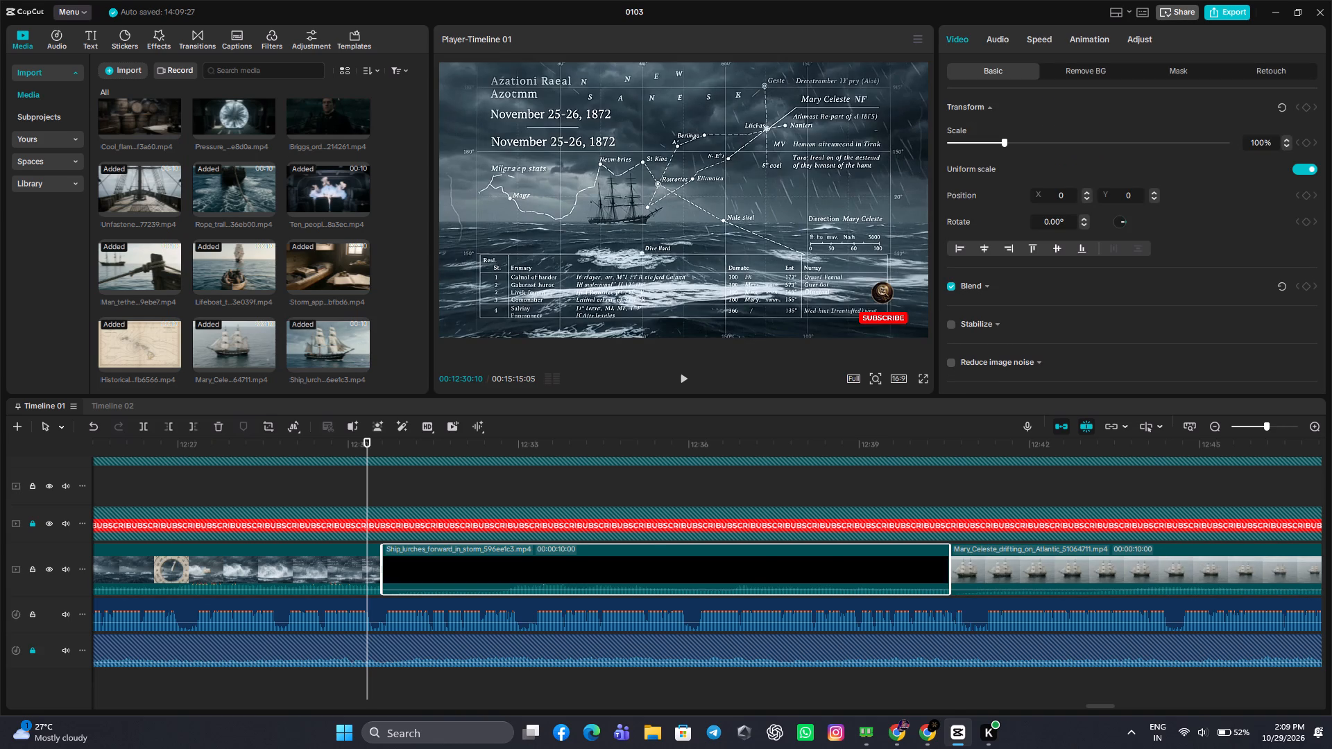
click(680, 381)
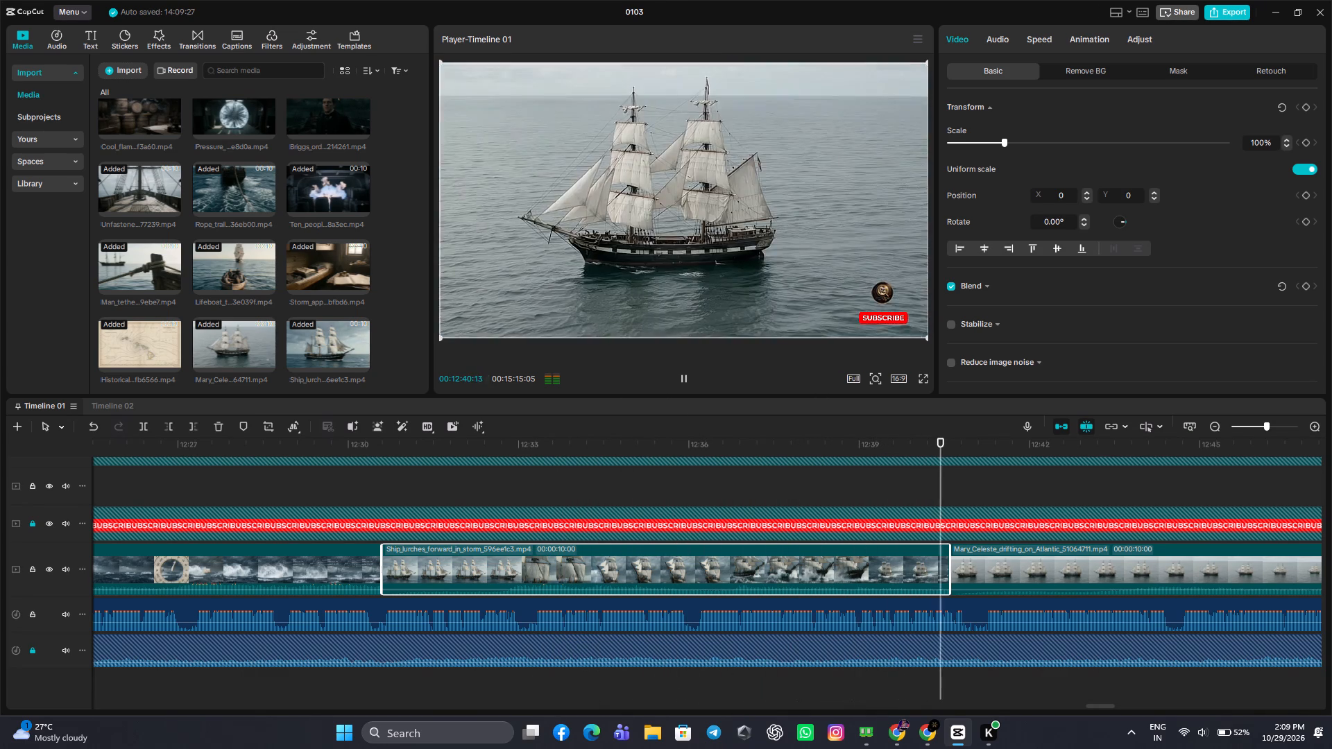
click(948, 498)
drag(948, 498, 957, 510)
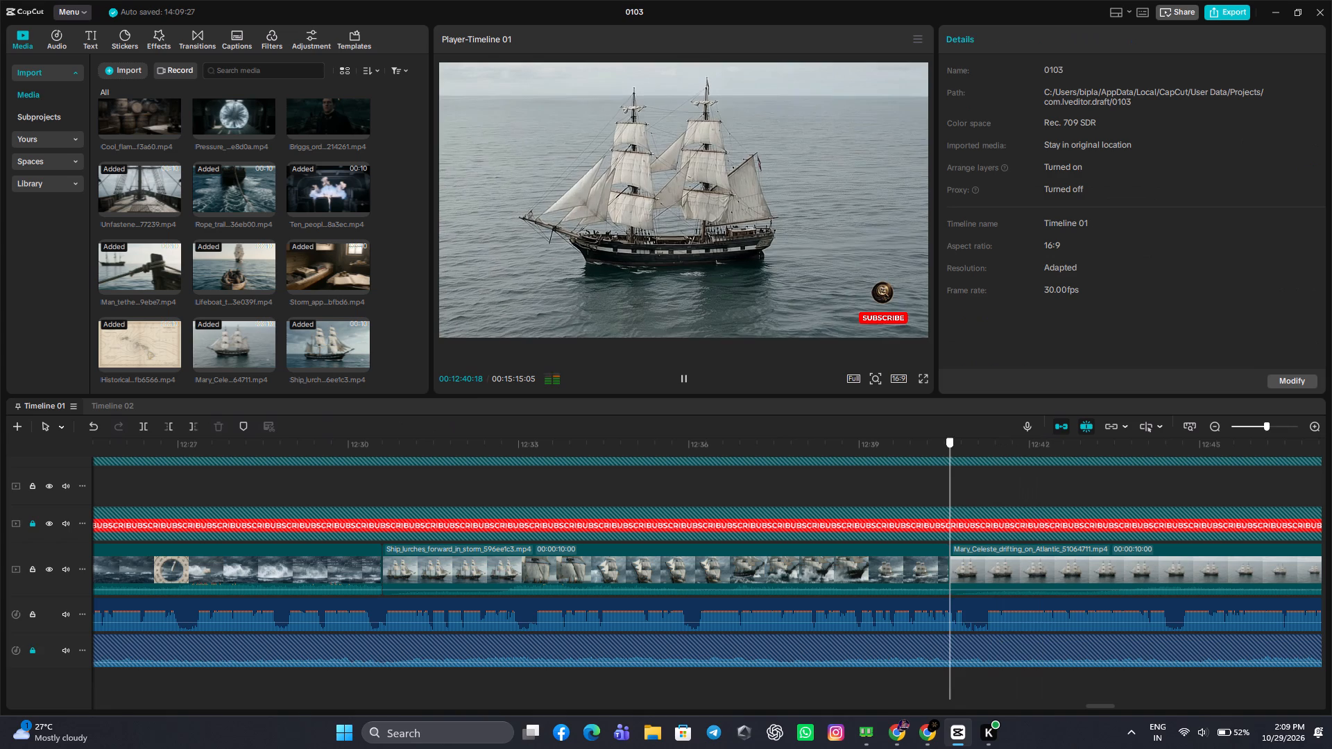
drag(957, 510, 966, 524)
click(976, 612)
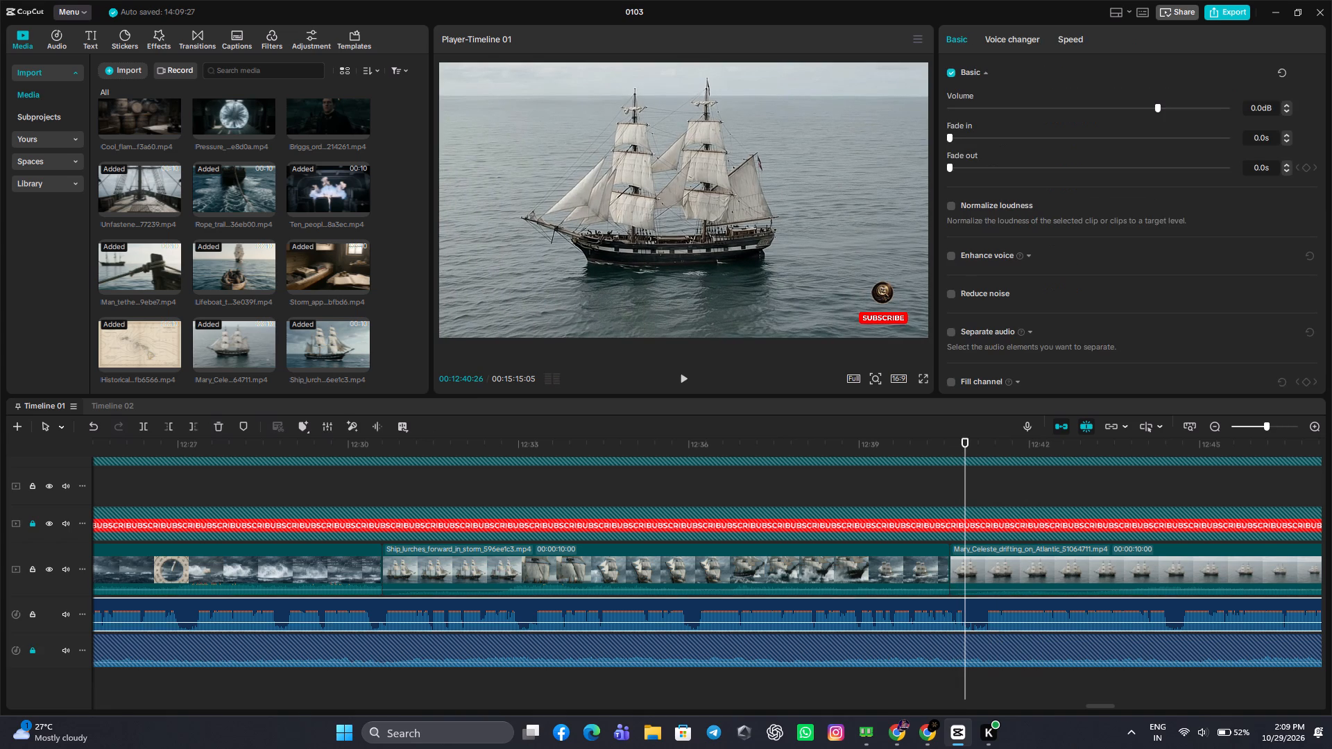
click(138, 424)
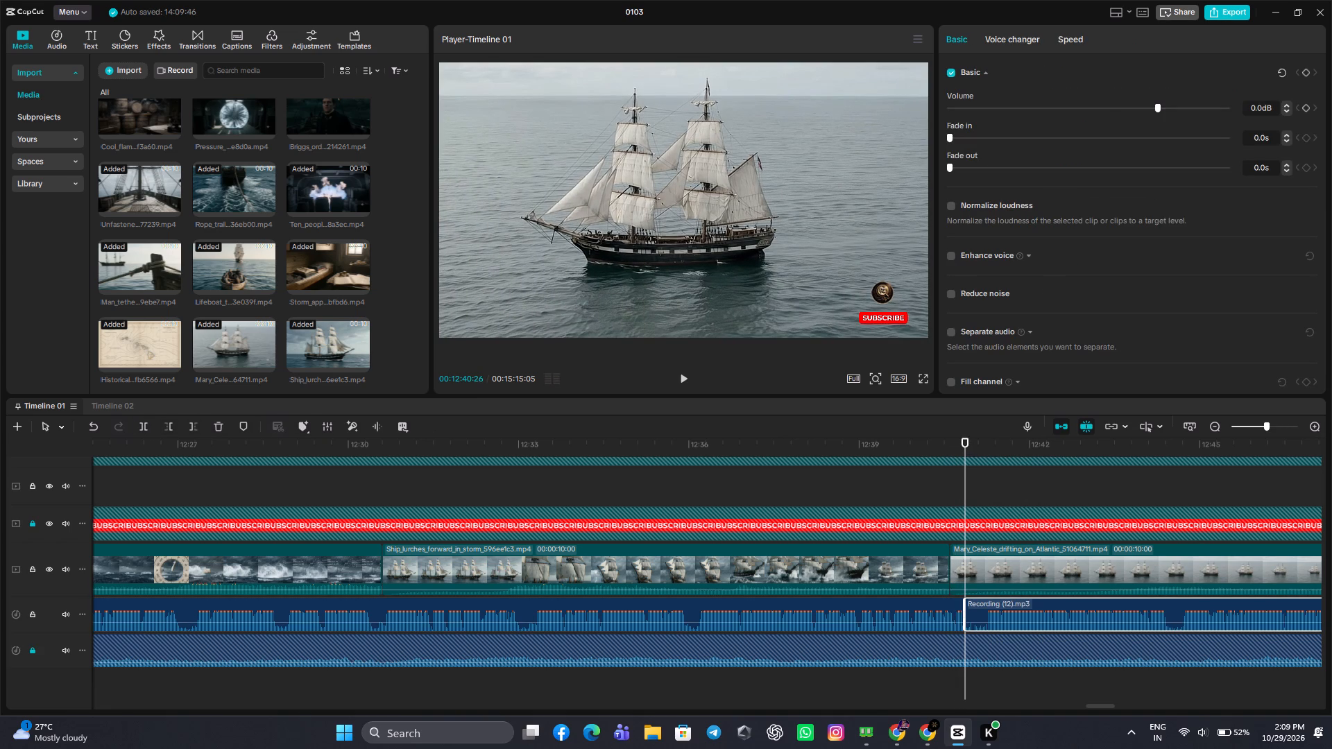
drag(966, 483, 977, 503)
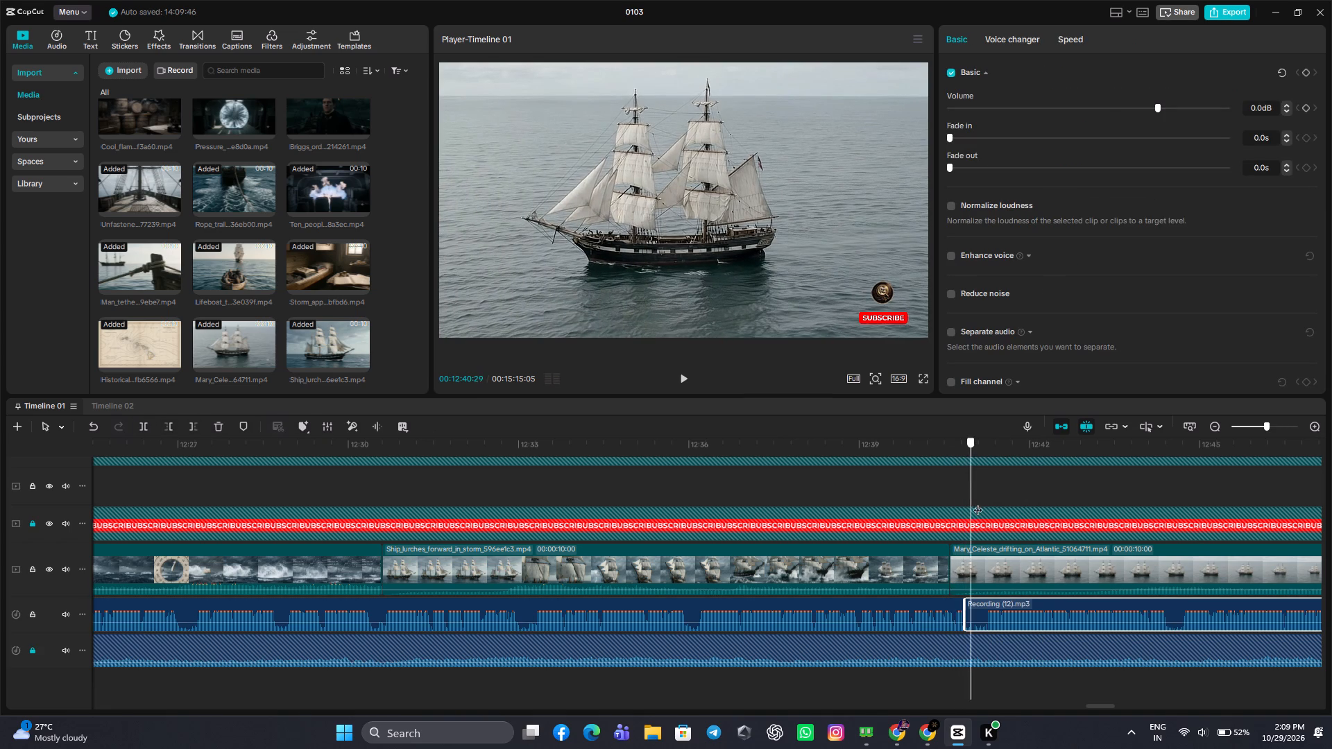
drag(977, 503, 987, 526)
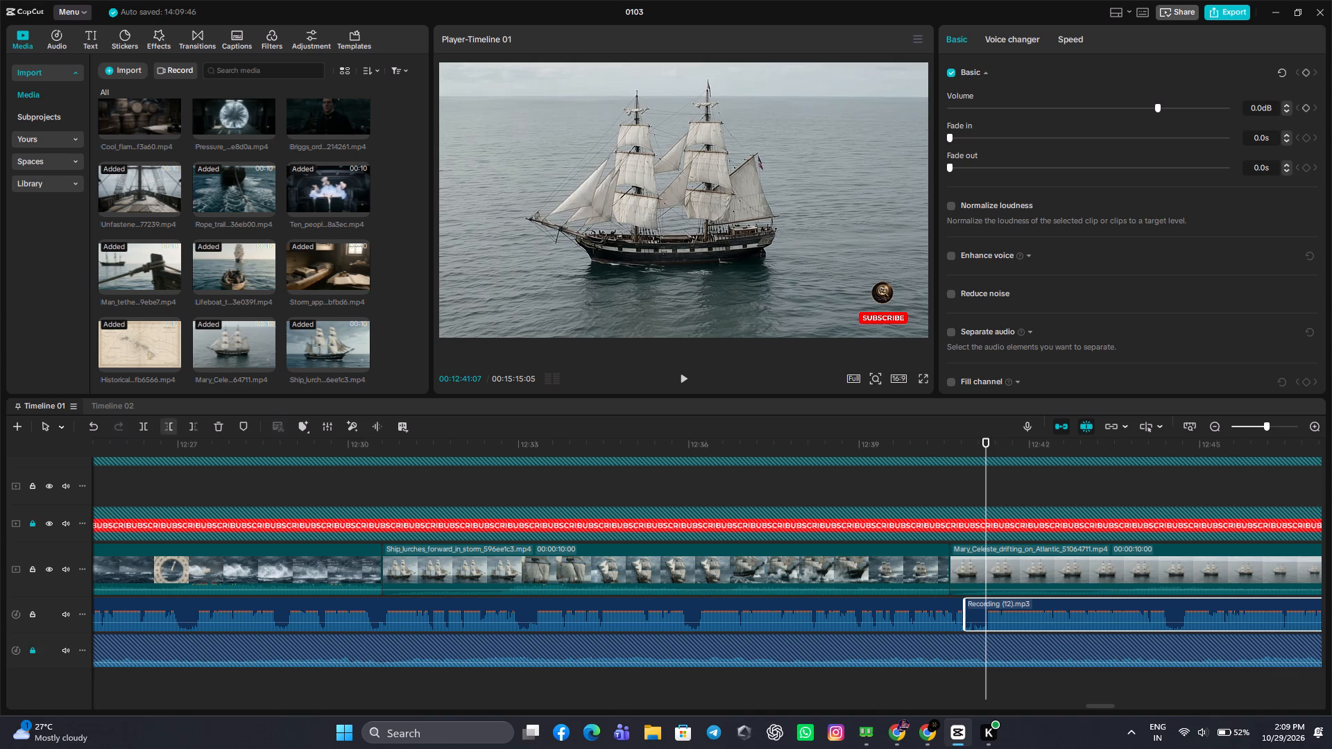
click(171, 429)
drag(1031, 607, 1011, 608)
Slow the Ship lurches forward in storm clip to 0.94x so that it covers the narration cut at 00:12:40:26.
click(919, 567)
click(1022, 28)
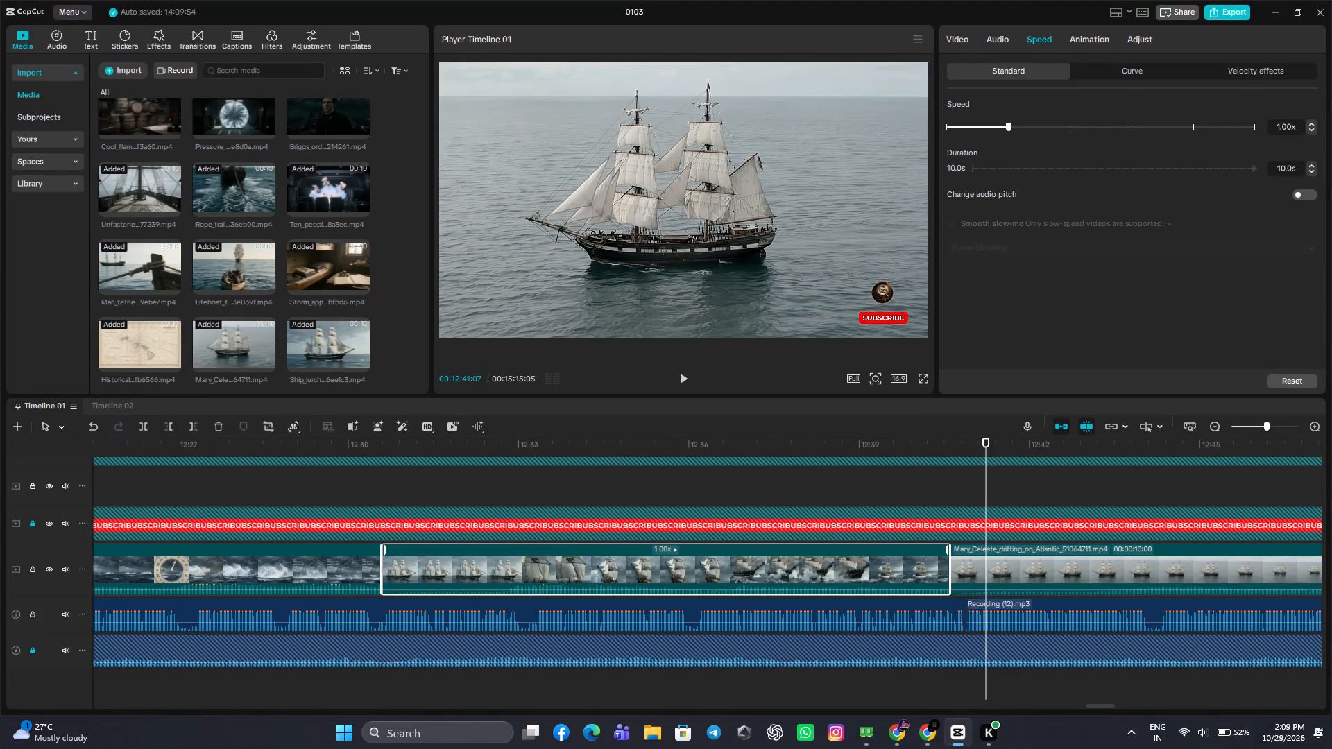
click(1003, 128)
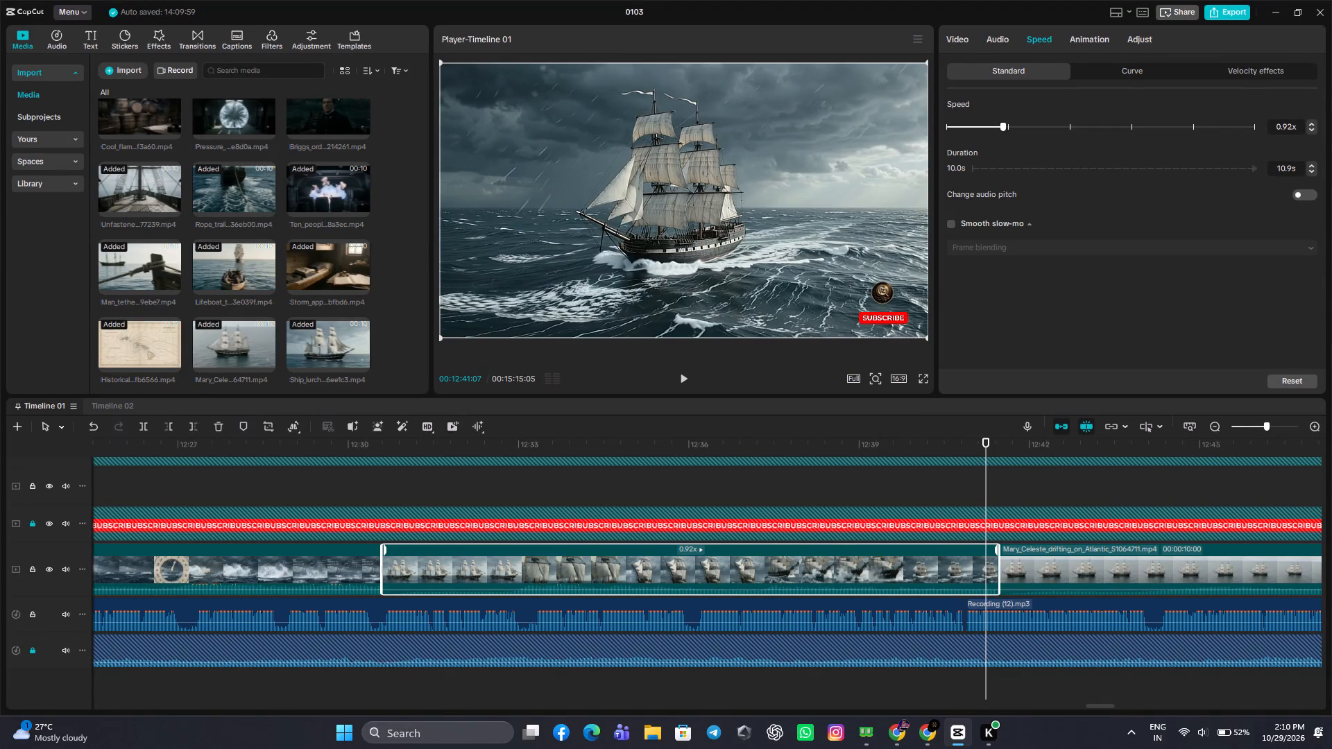
click(1004, 127)
click(961, 501)
drag(962, 501, 964, 513)
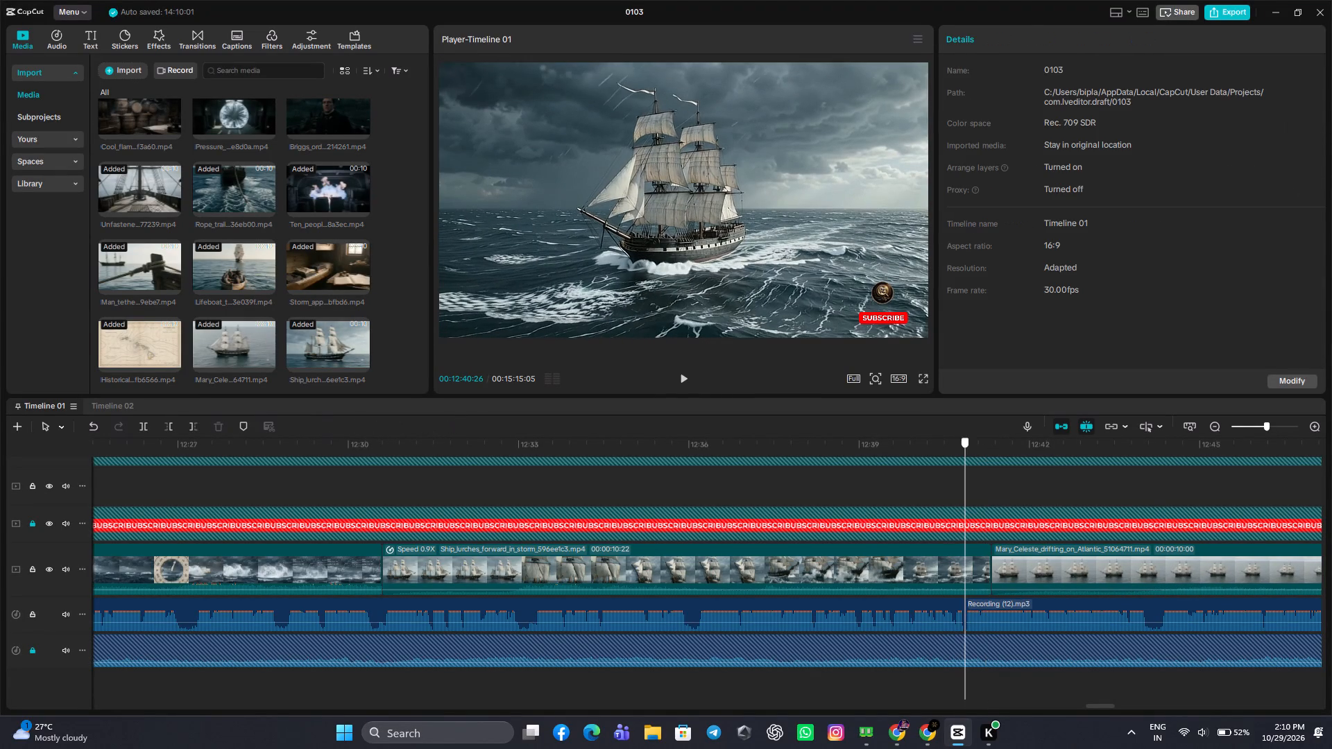
drag(964, 513, 964, 513)
click(959, 563)
click(1032, 41)
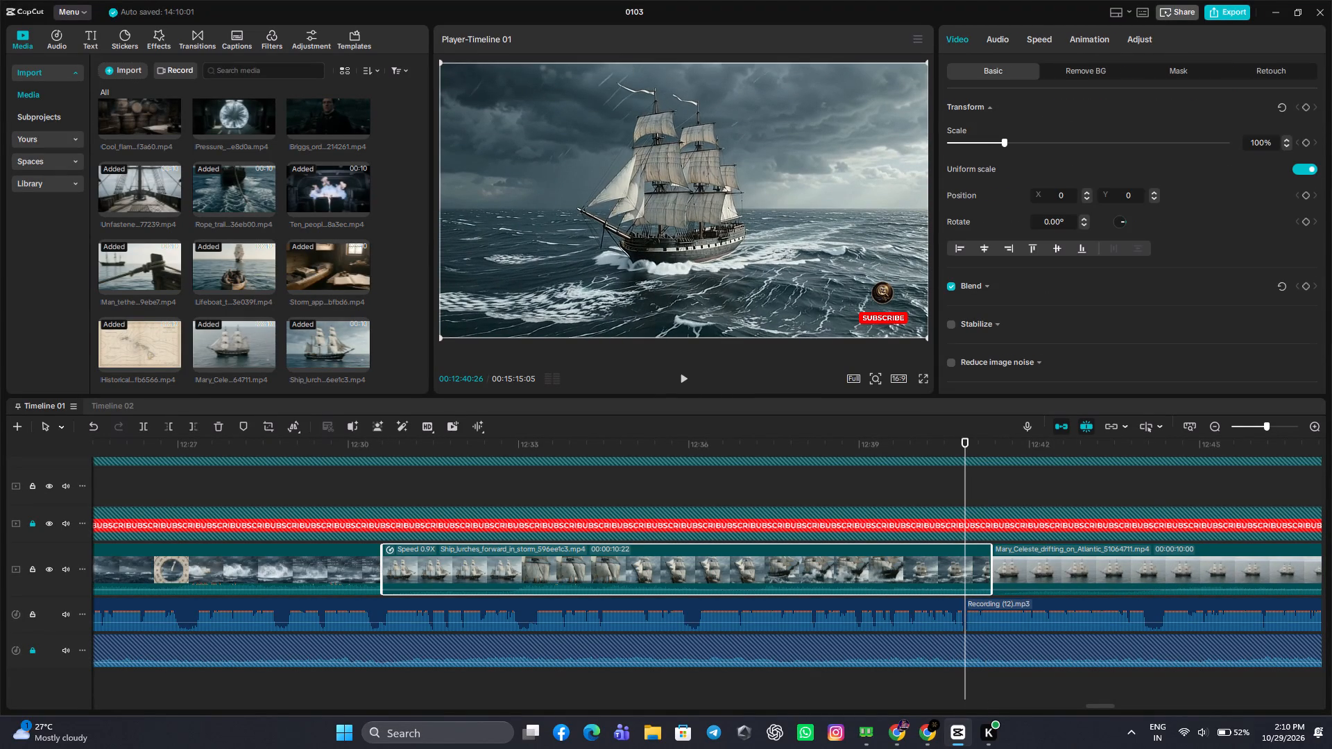
click(1007, 125)
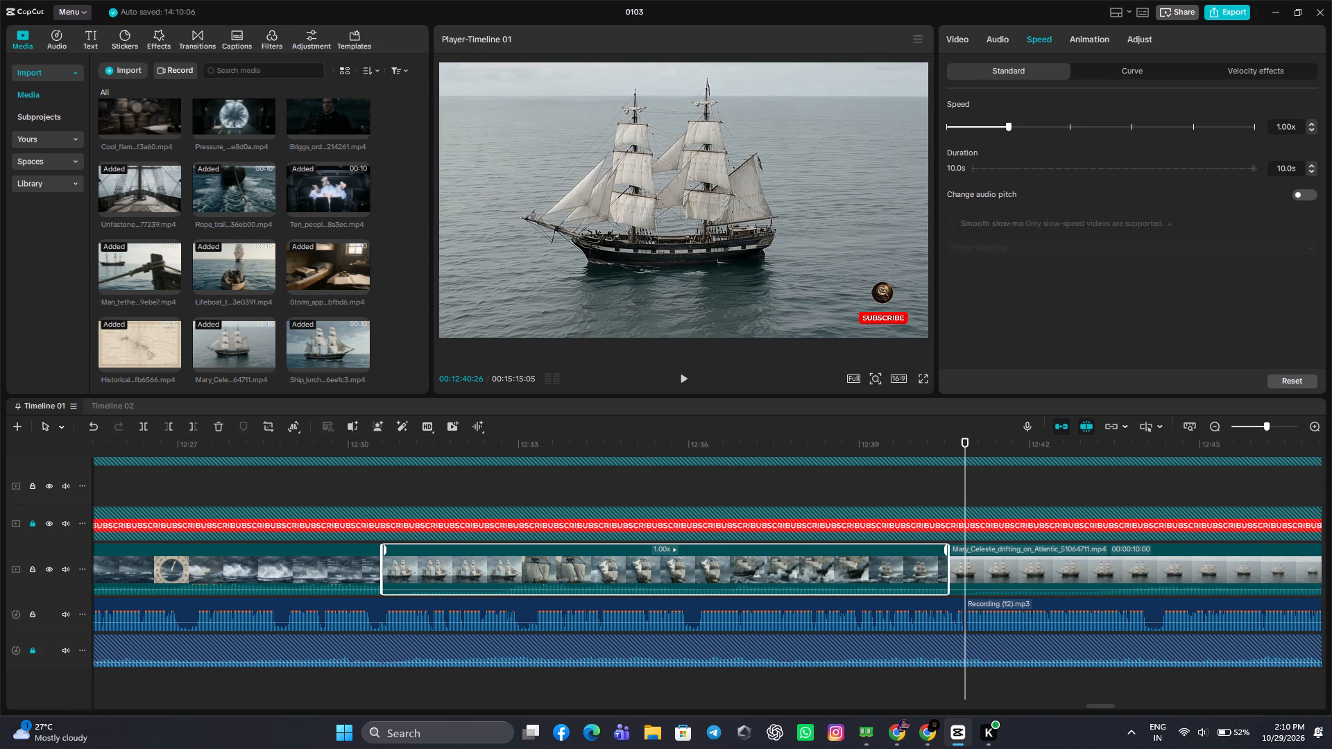
click(1005, 128)
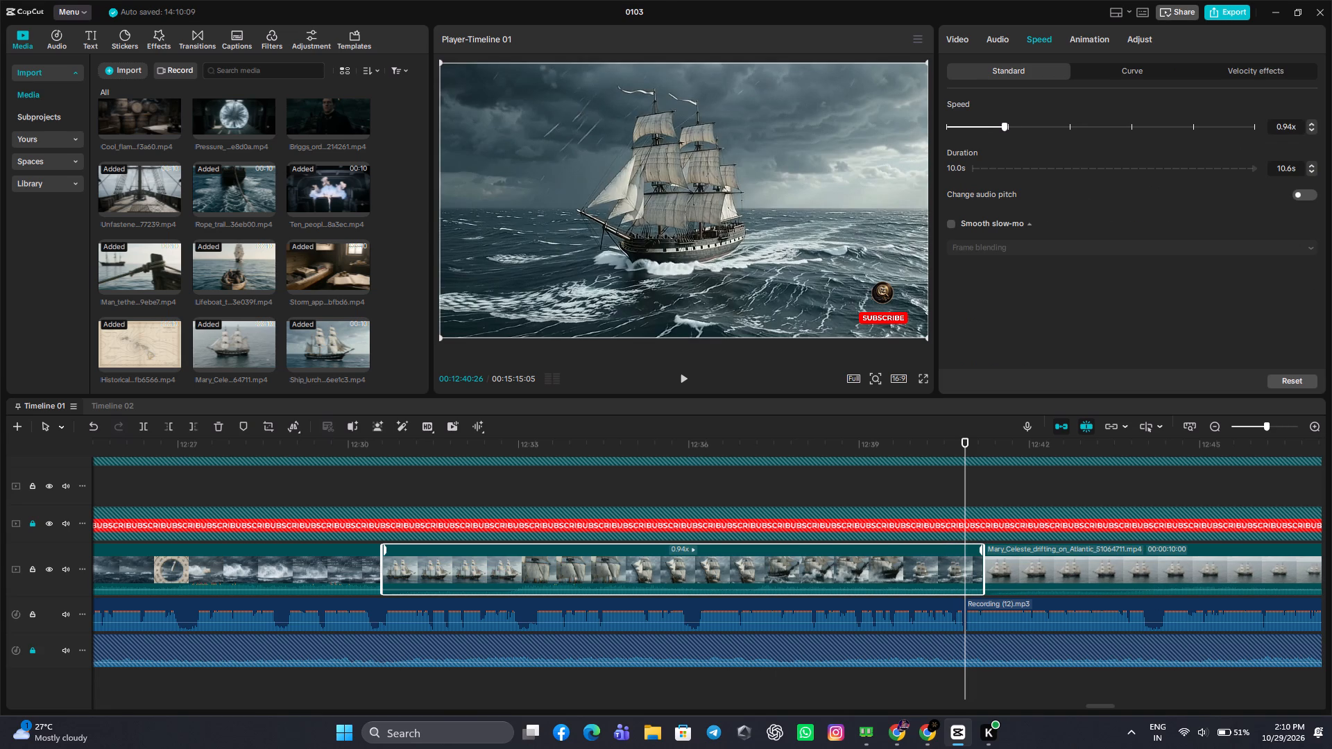
Play back the slowed Ship lurches forward in storm clip against the shortened narration.
click(359, 493)
click(692, 384)
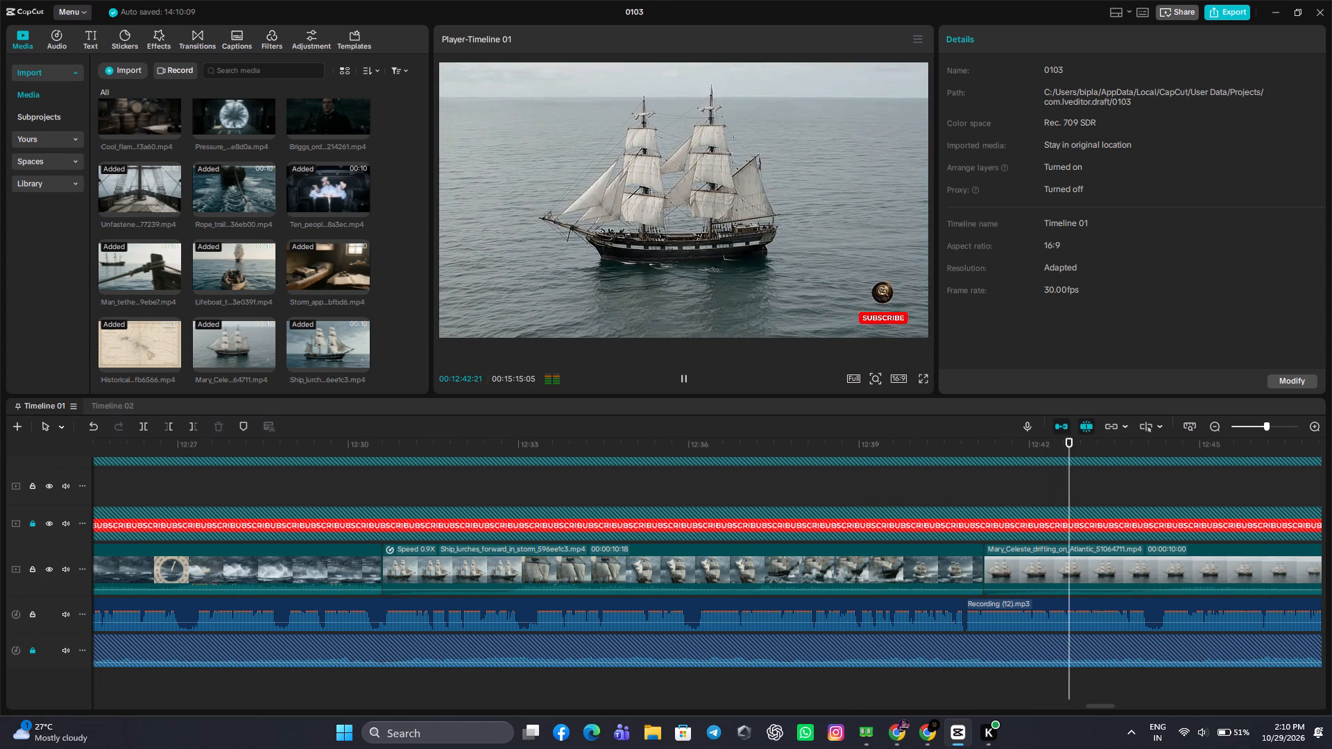
Trim the end of the Ship lurches forward in storm clip to the narration cut at 00:12:40:26.
click(971, 494)
drag(971, 494, 964, 506)
click(969, 574)
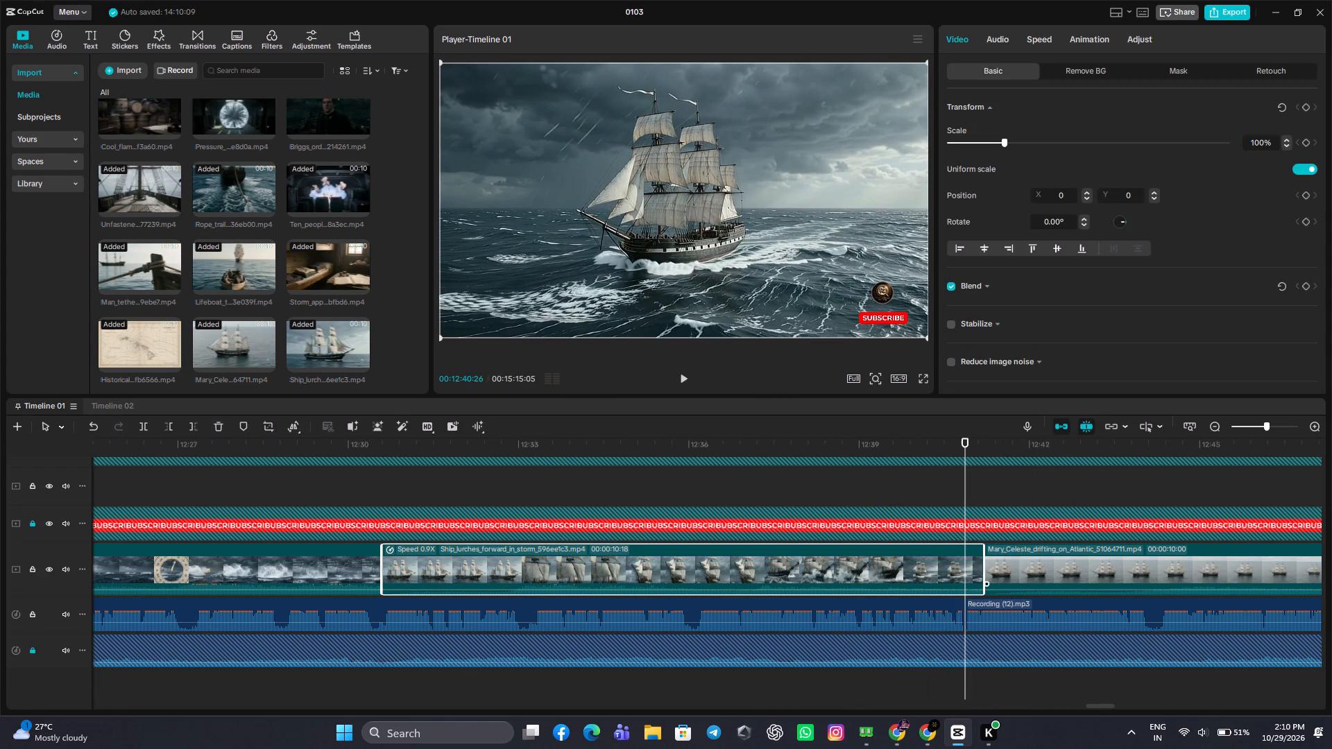
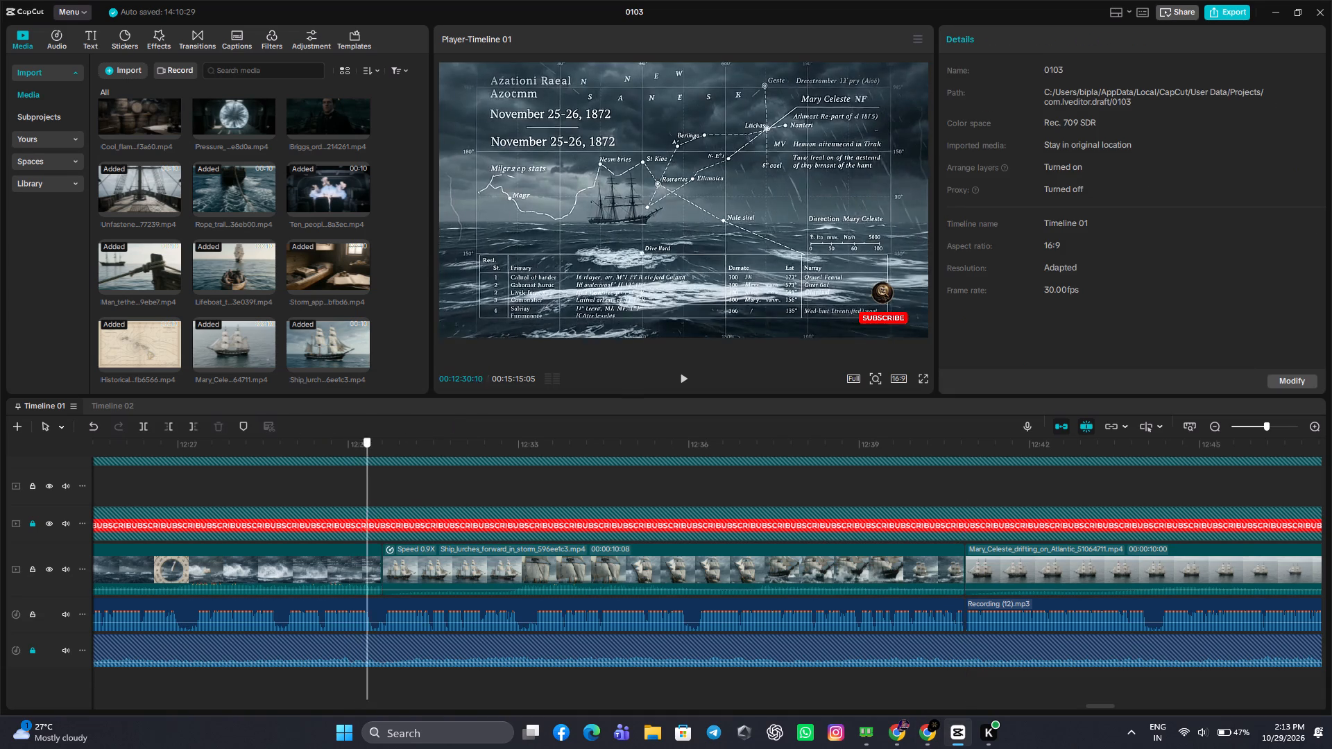
drag(386, 519, 941, 543)
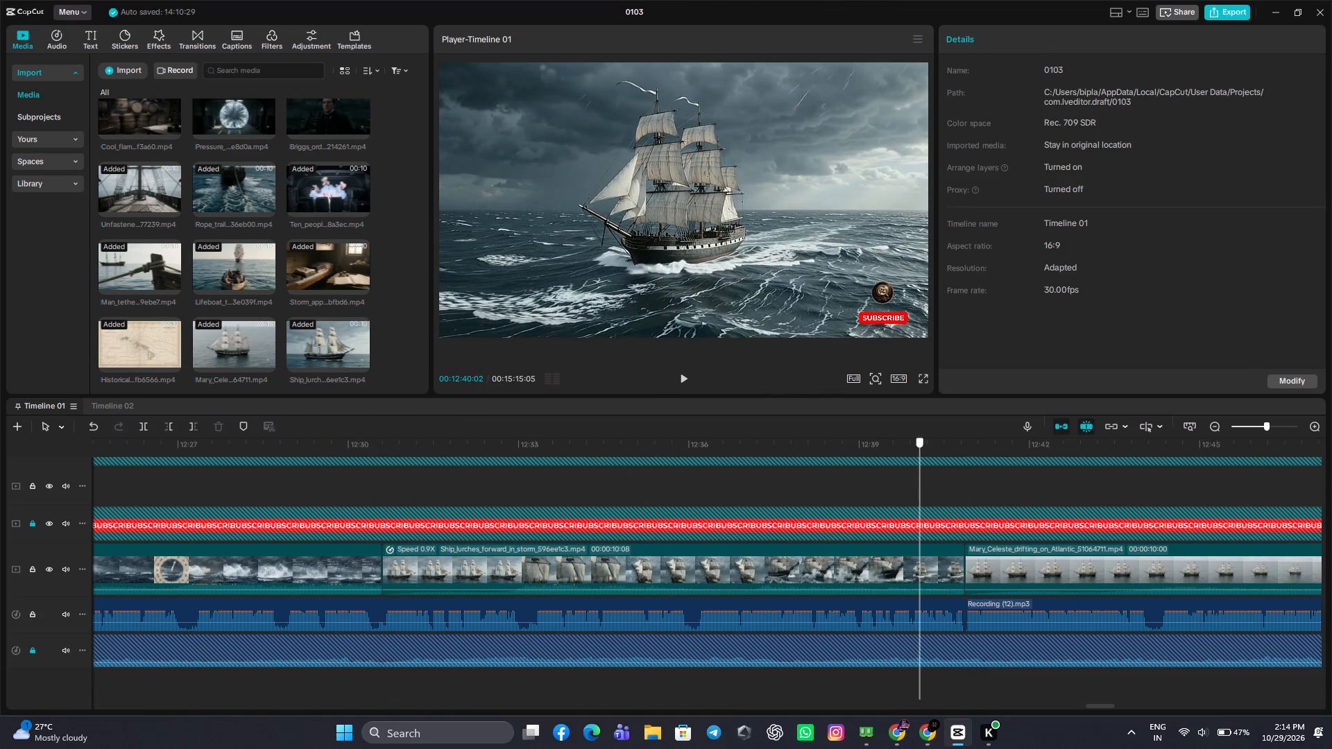
drag(941, 543, 962, 559)
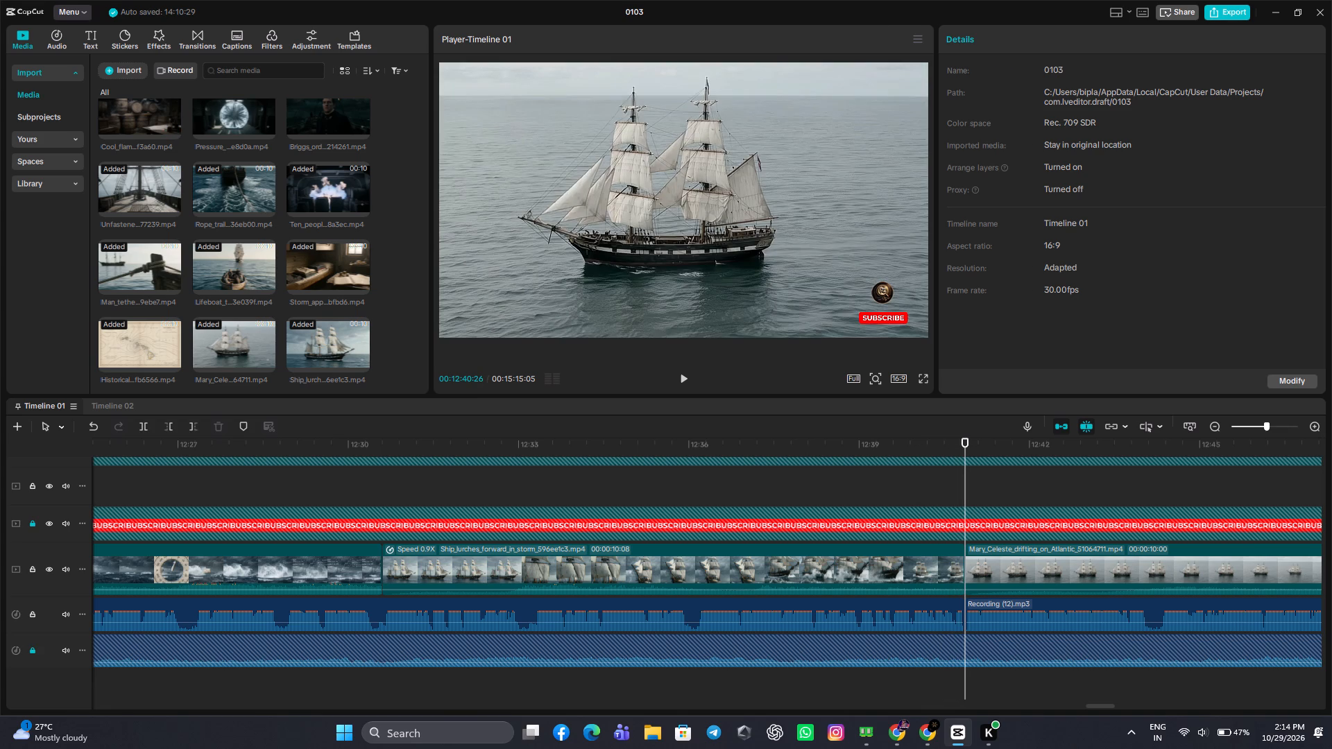
click(132, 75)
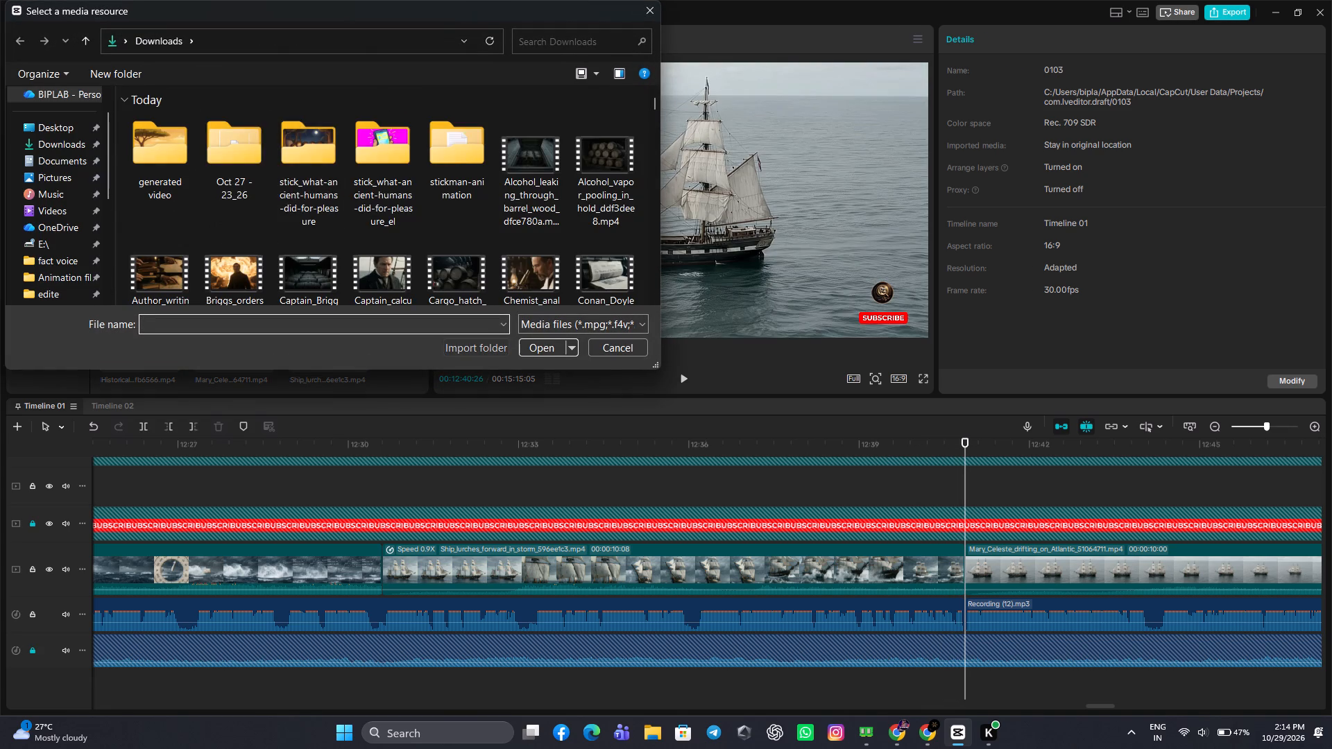
scroll(353, 165, down, 5)
scroll(407, 168, up, 1)
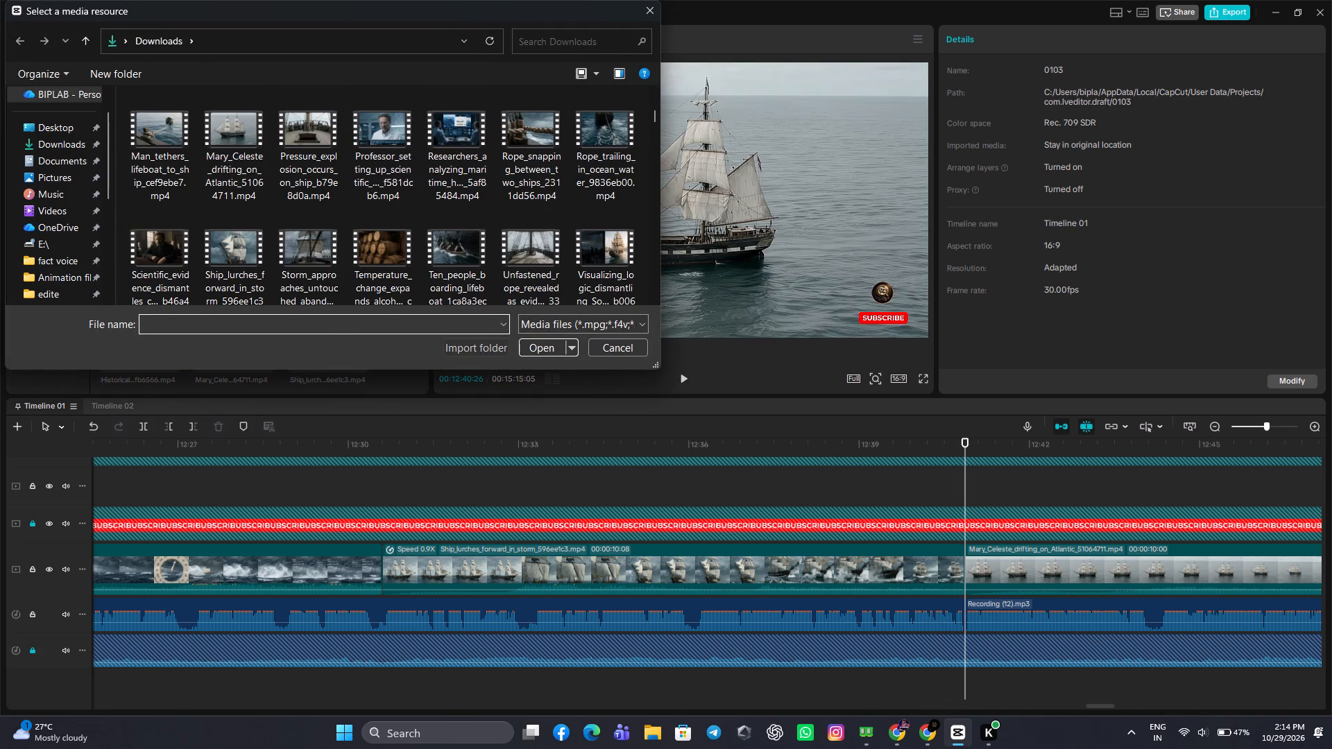
double_click(547, 140)
scroll(402, 307, down, 2)
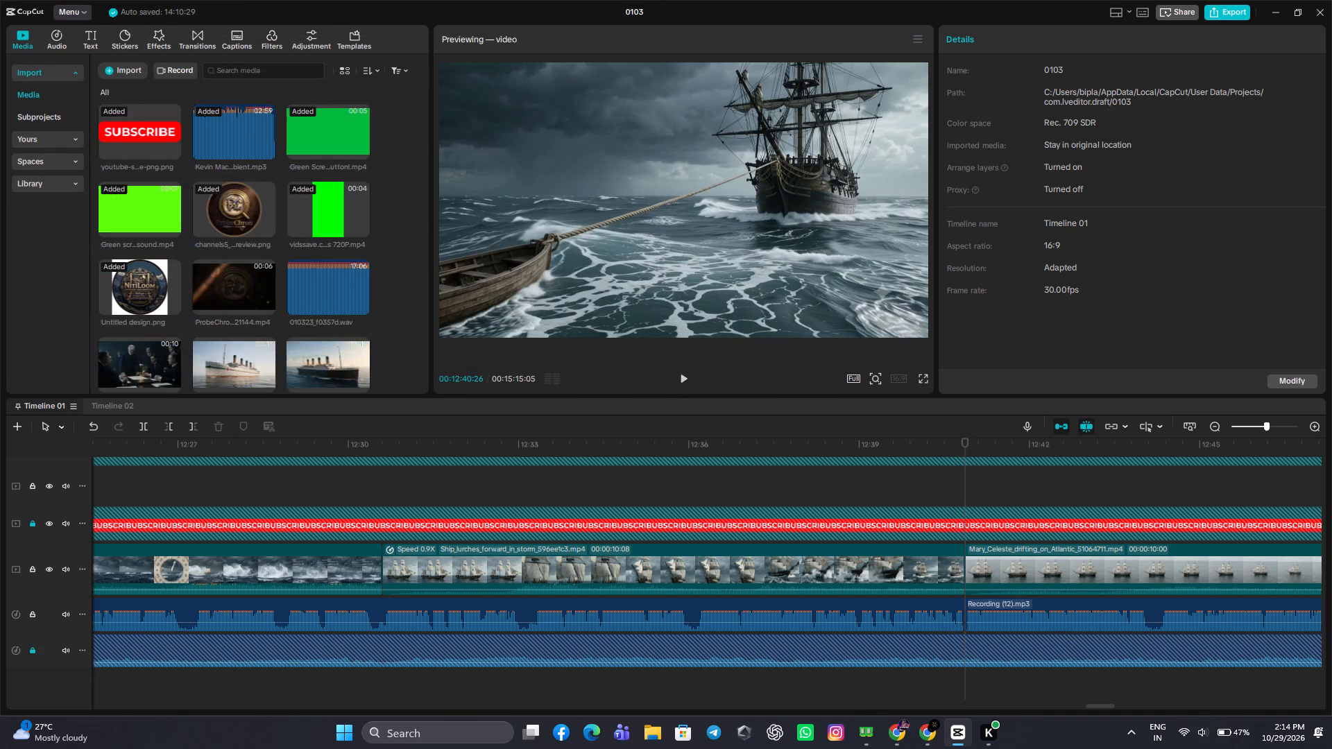
scroll(343, 330, down, 2)
click(169, 364)
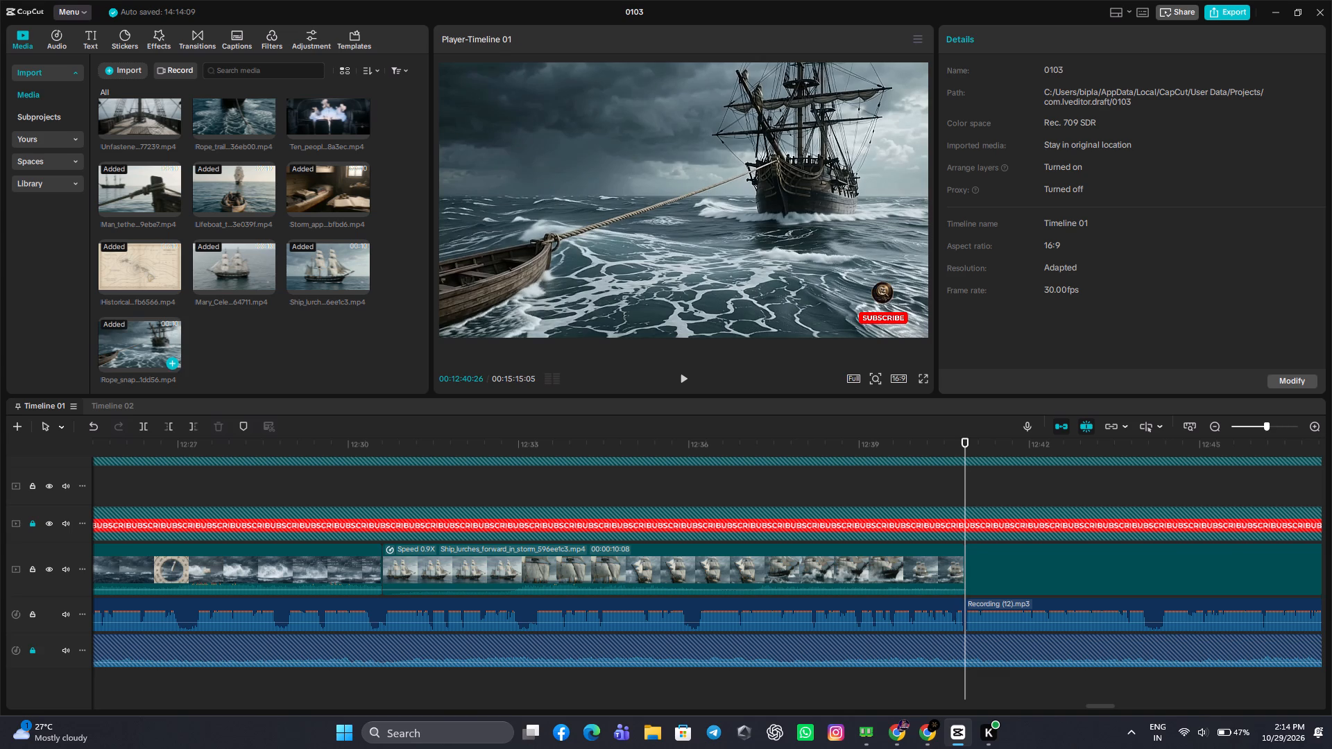
Play and scrub the timeline from the start of the rope-snapping clip to check it against the voice-over.
click(675, 379)
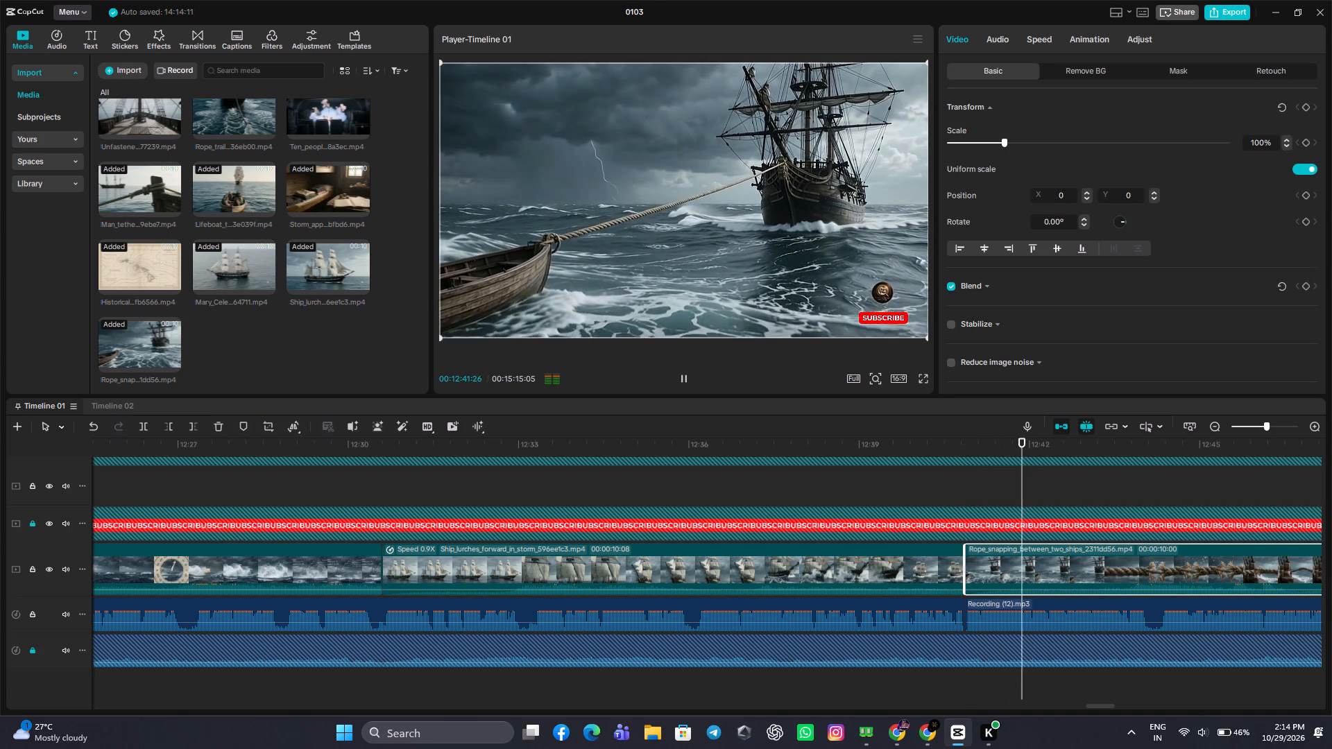
drag(1236, 490, 1331, 506)
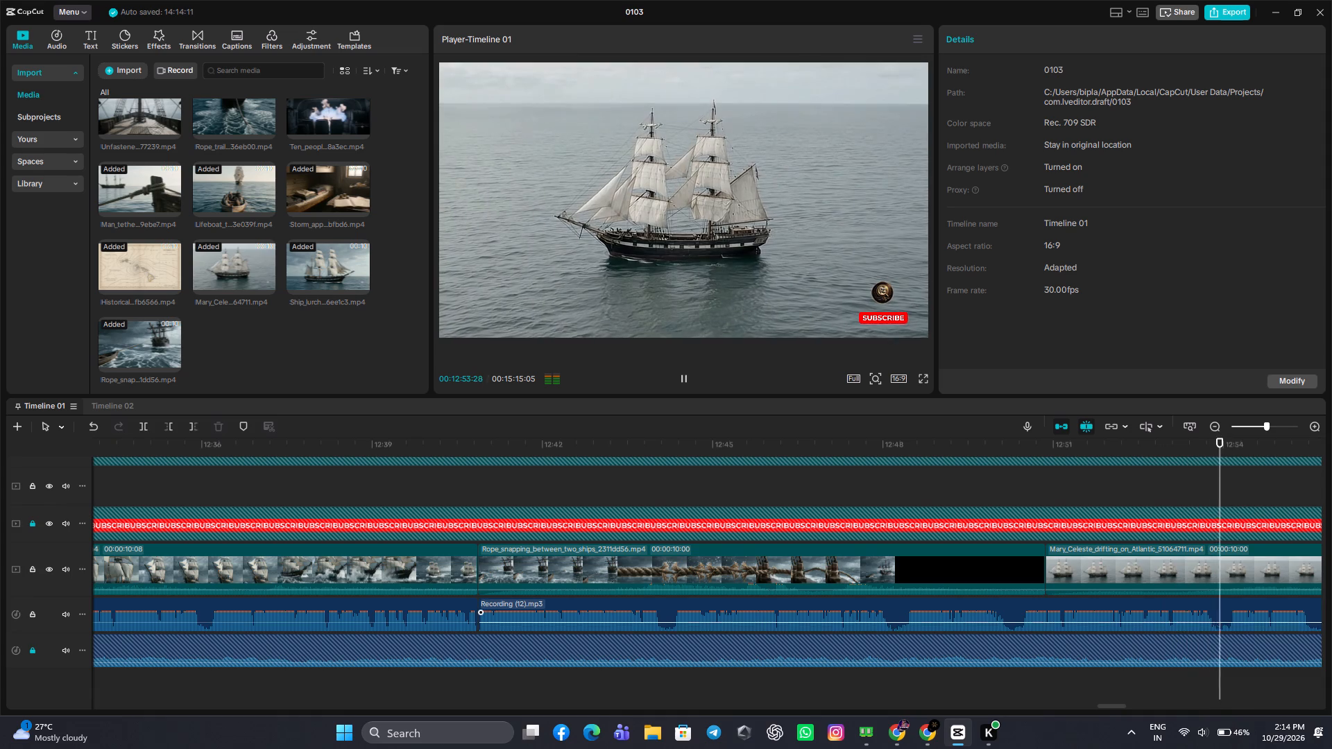
click(786, 651)
drag(786, 651, 708, 659)
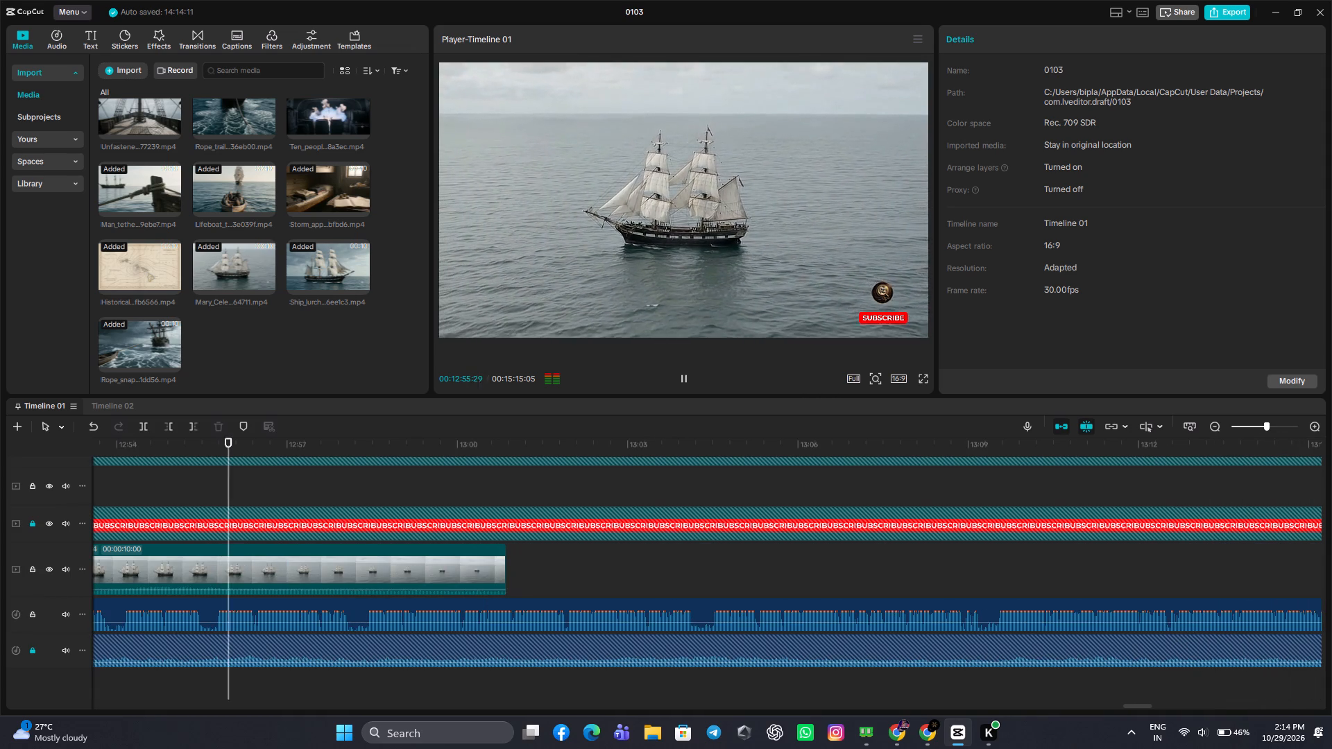
drag(708, 659, 609, 658)
click(562, 688)
drag(562, 688, 0, 666)
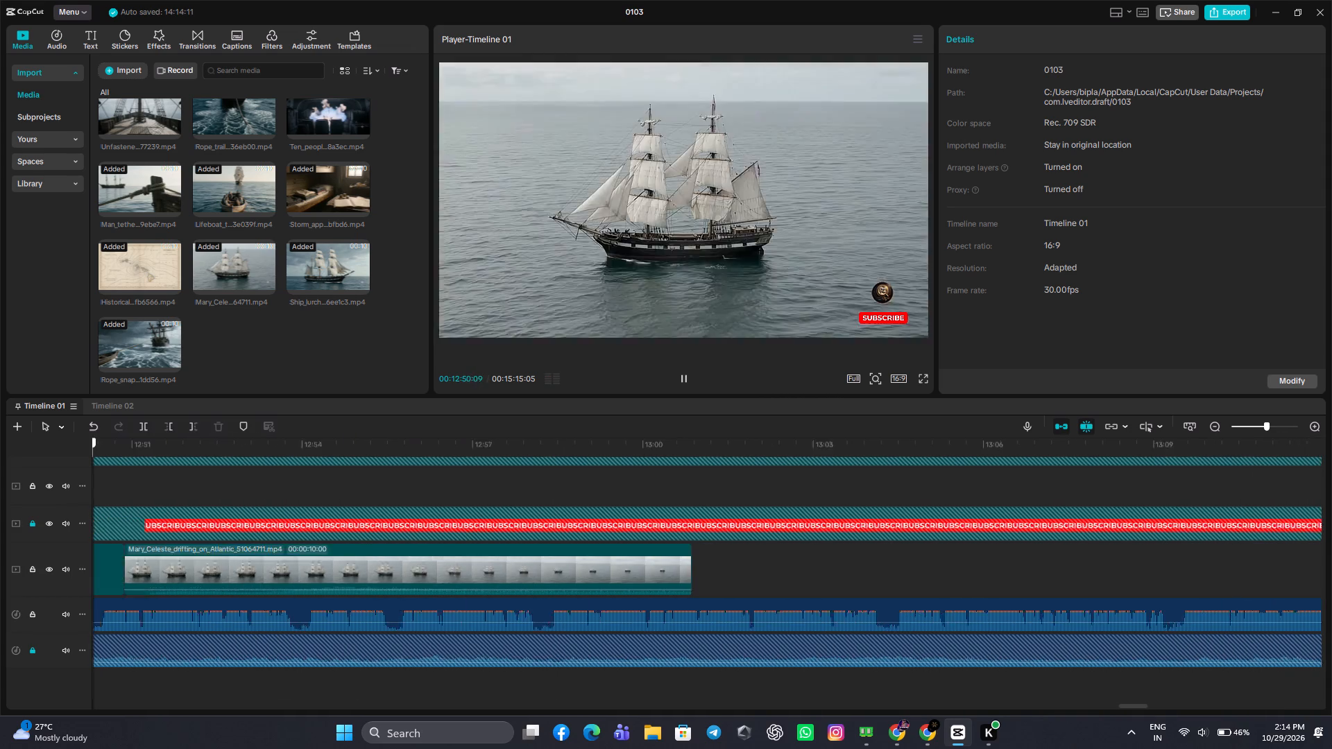
Cut the pause from 00:12:44:02 to 00:12:44:08 out of the Recording (12) voice-over and close the gap.
drag(0, 666, 543, 632)
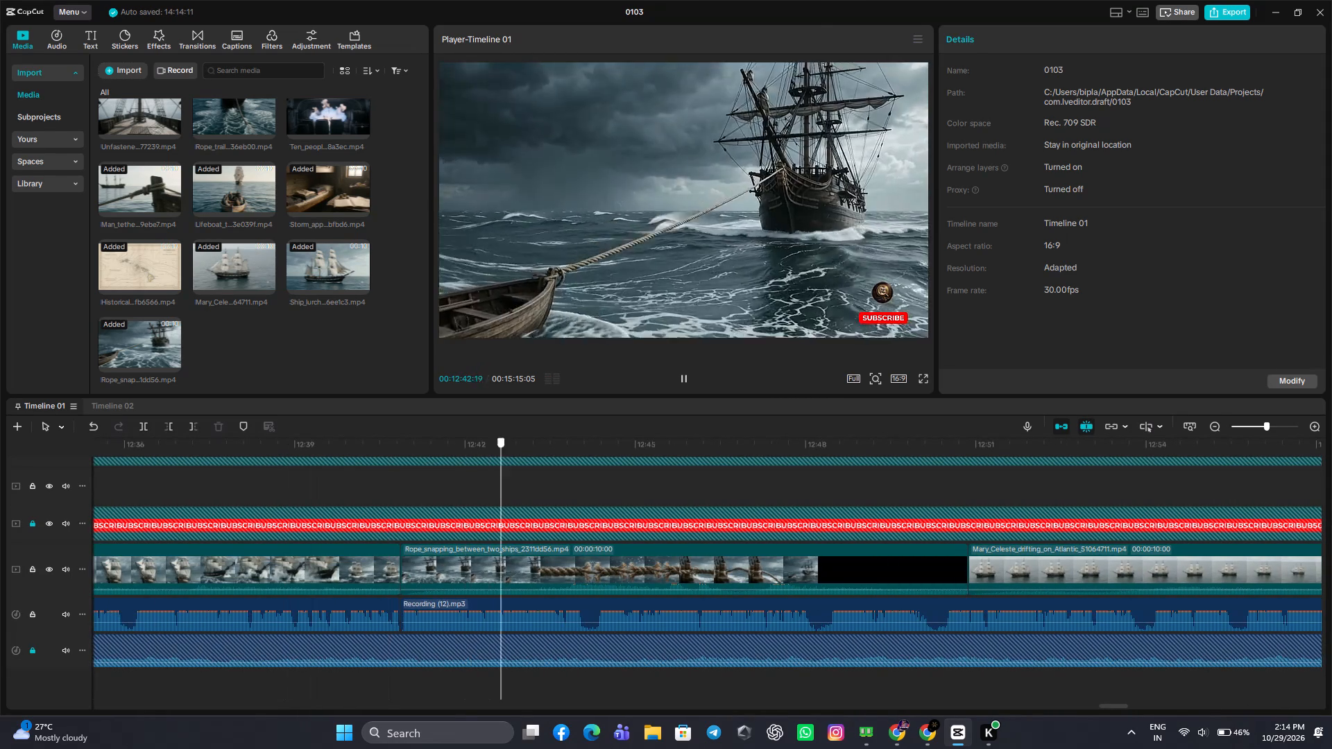
drag(543, 632, 582, 631)
click(588, 617)
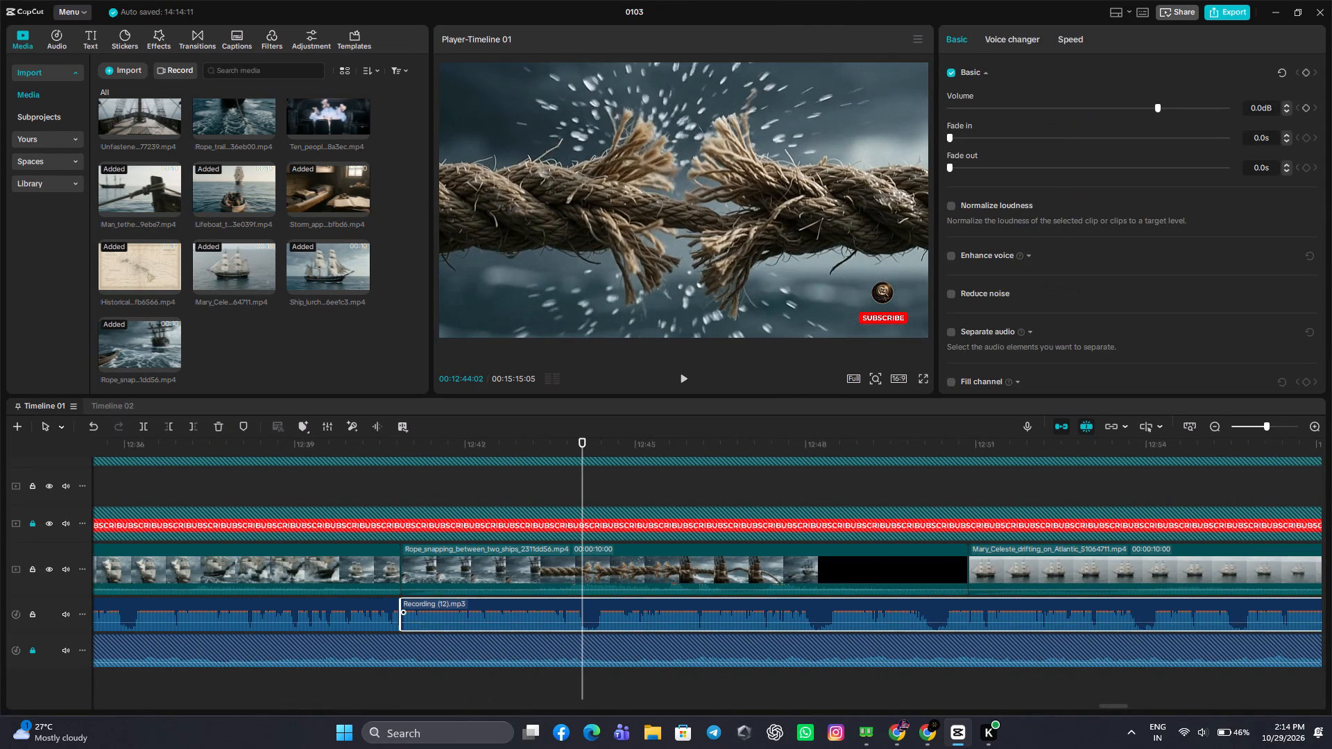
click(142, 426)
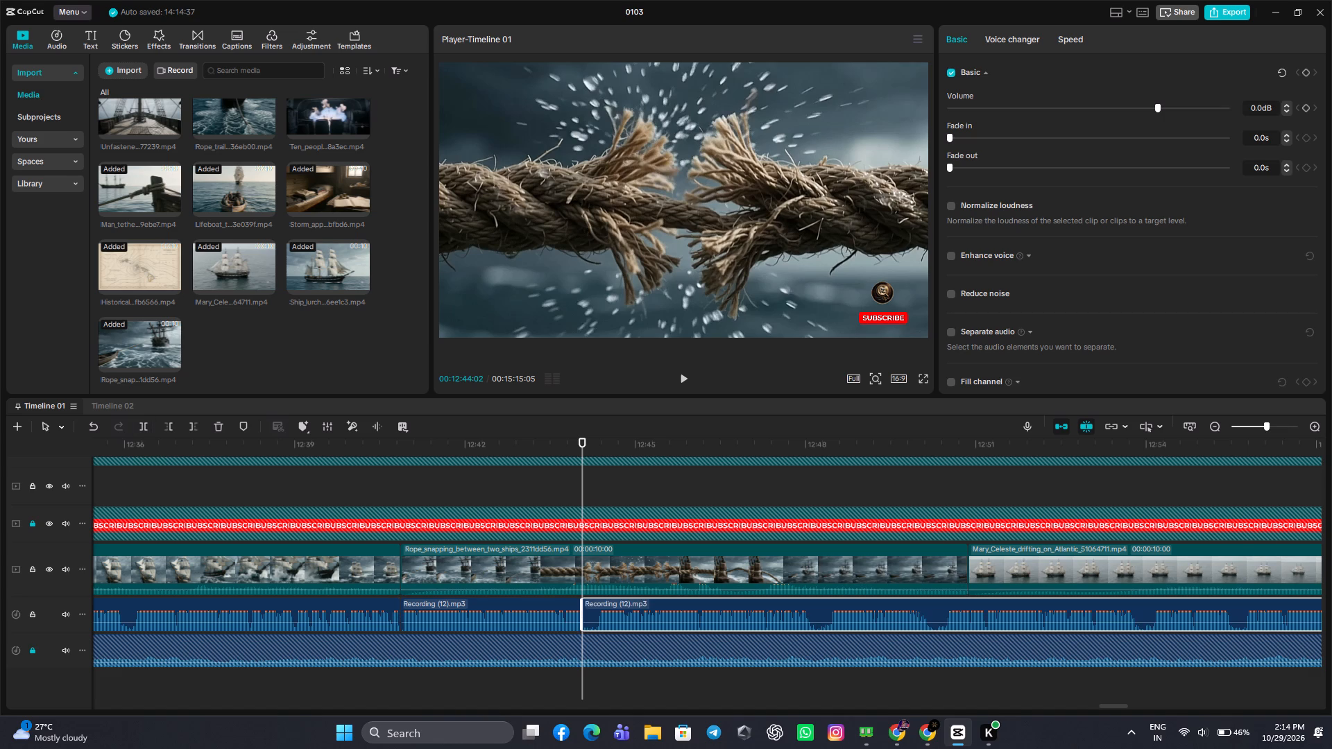
click(603, 490)
drag(603, 490, 595, 515)
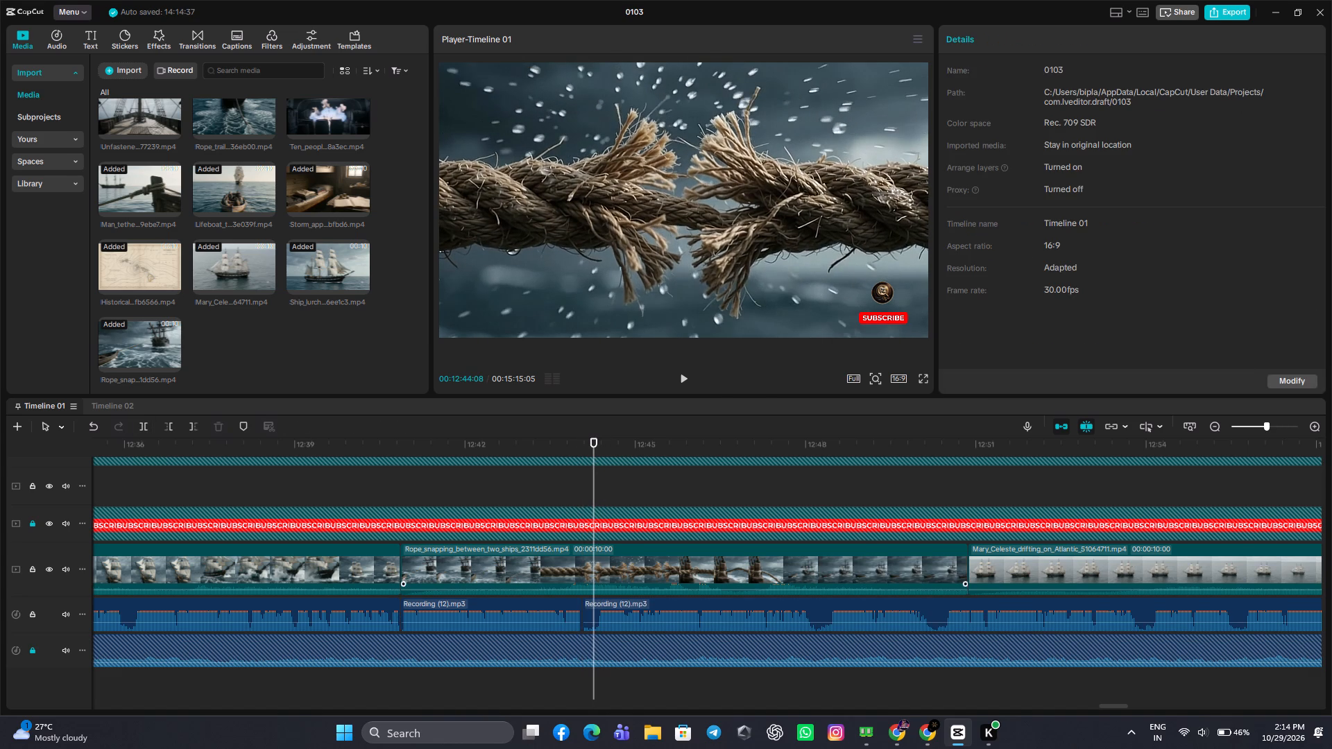
click(620, 605)
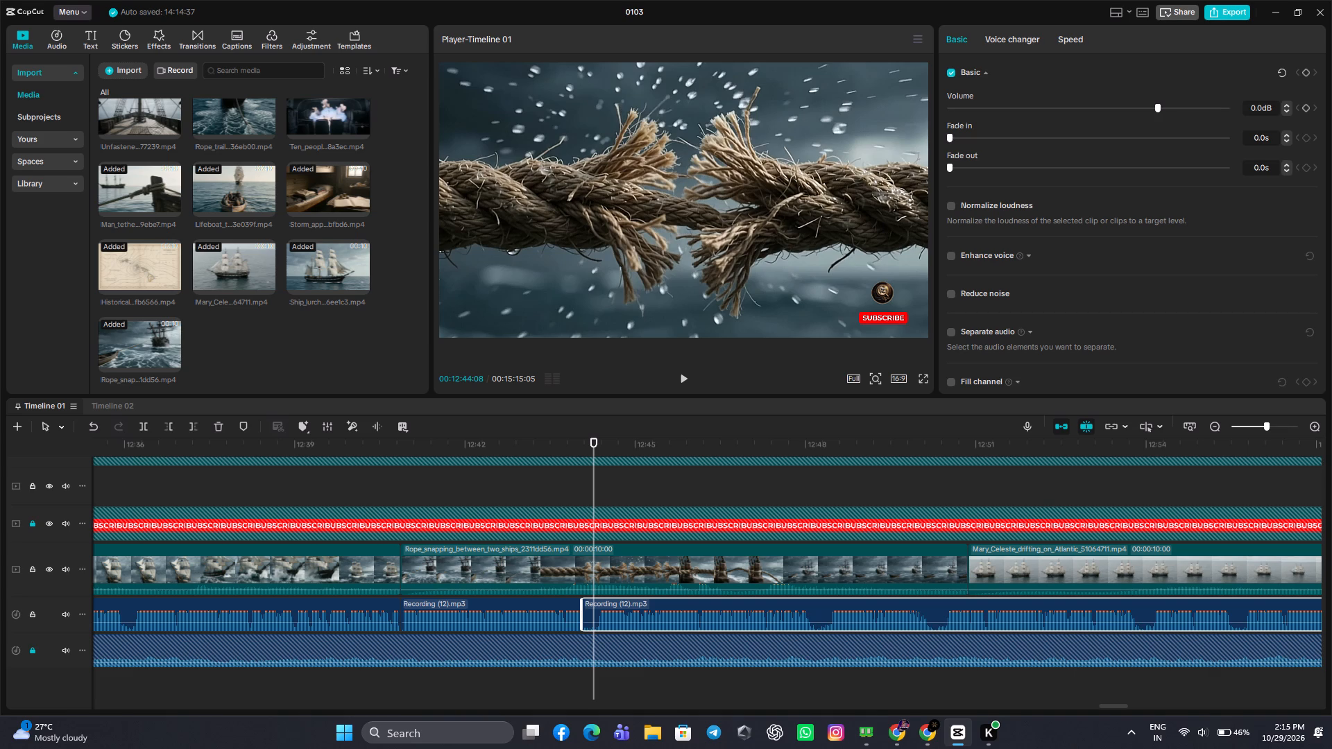
click(174, 432)
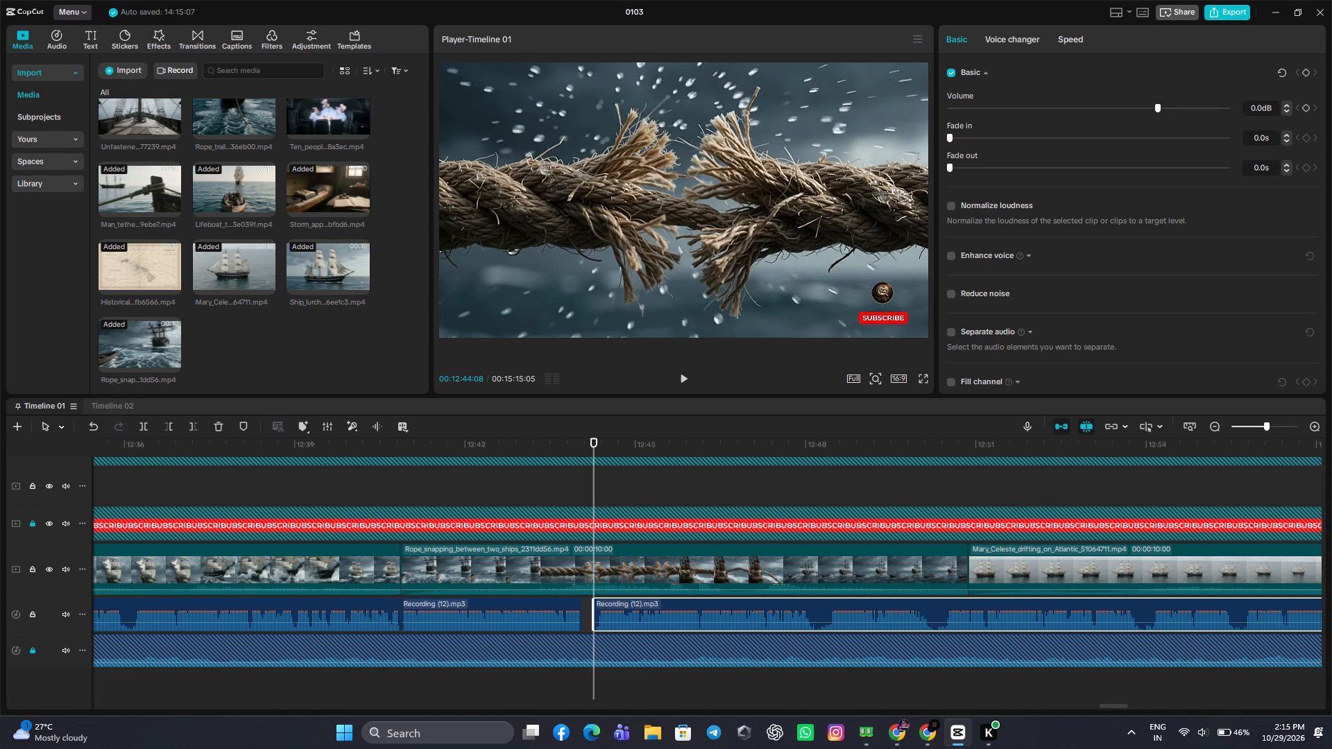
drag(633, 610, 617, 610)
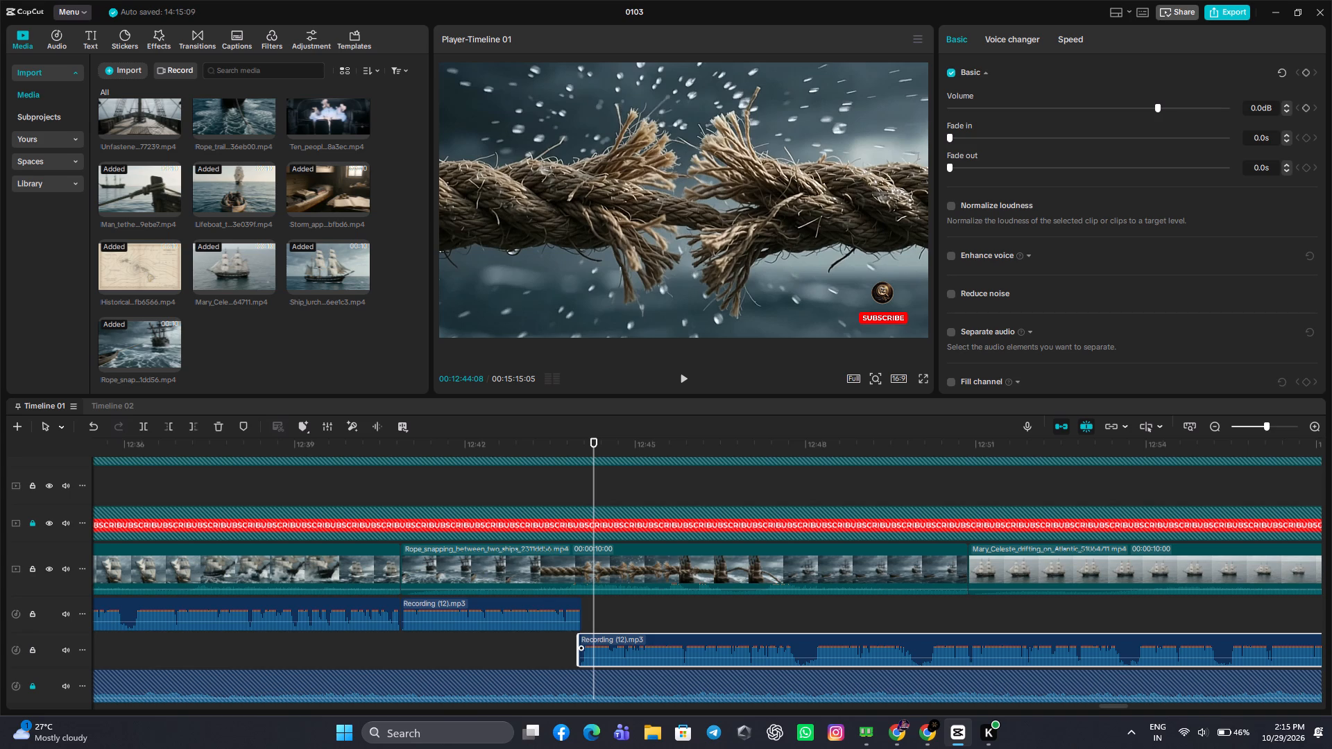
drag(645, 641, 648, 617)
Cut the pause from 00:12:47:28 to 00:12:48:05 out of the Recording (12) voice-over and close the gap.
click(780, 488)
drag(780, 488, 789, 502)
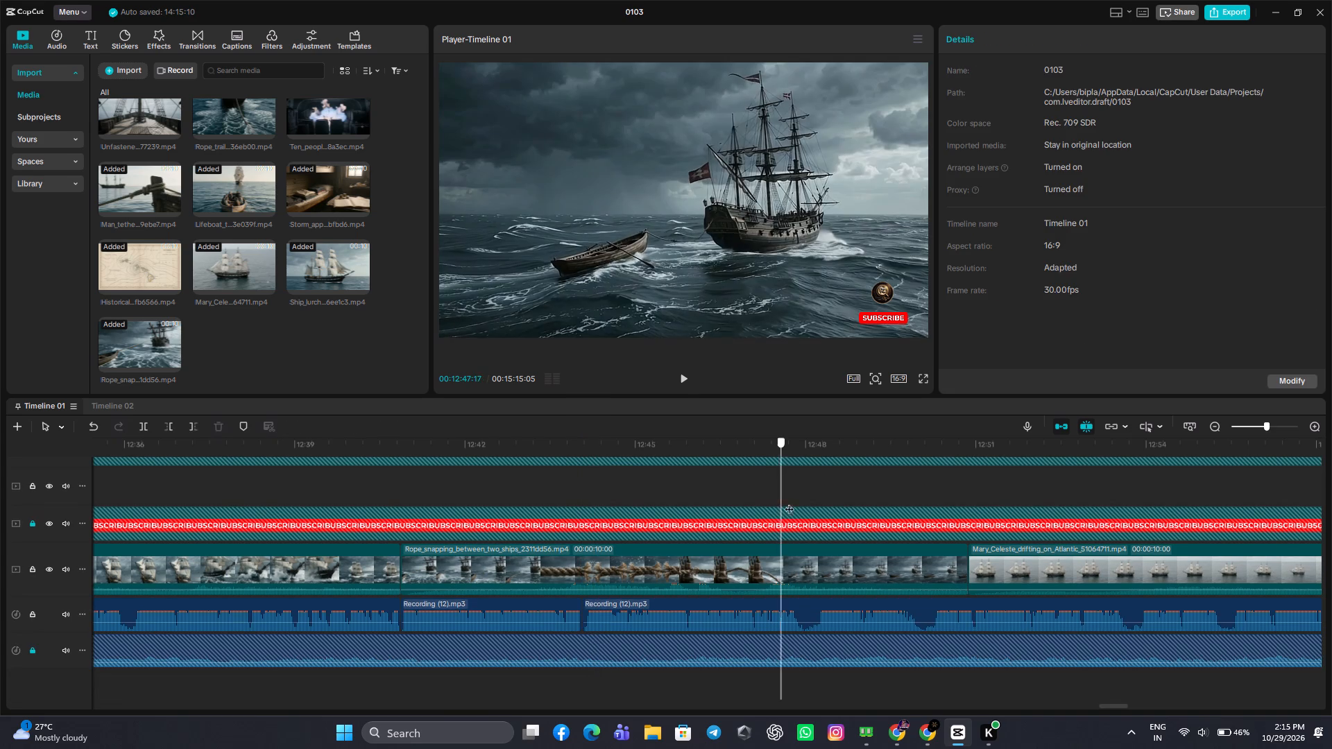
drag(789, 502, 801, 544)
click(796, 620)
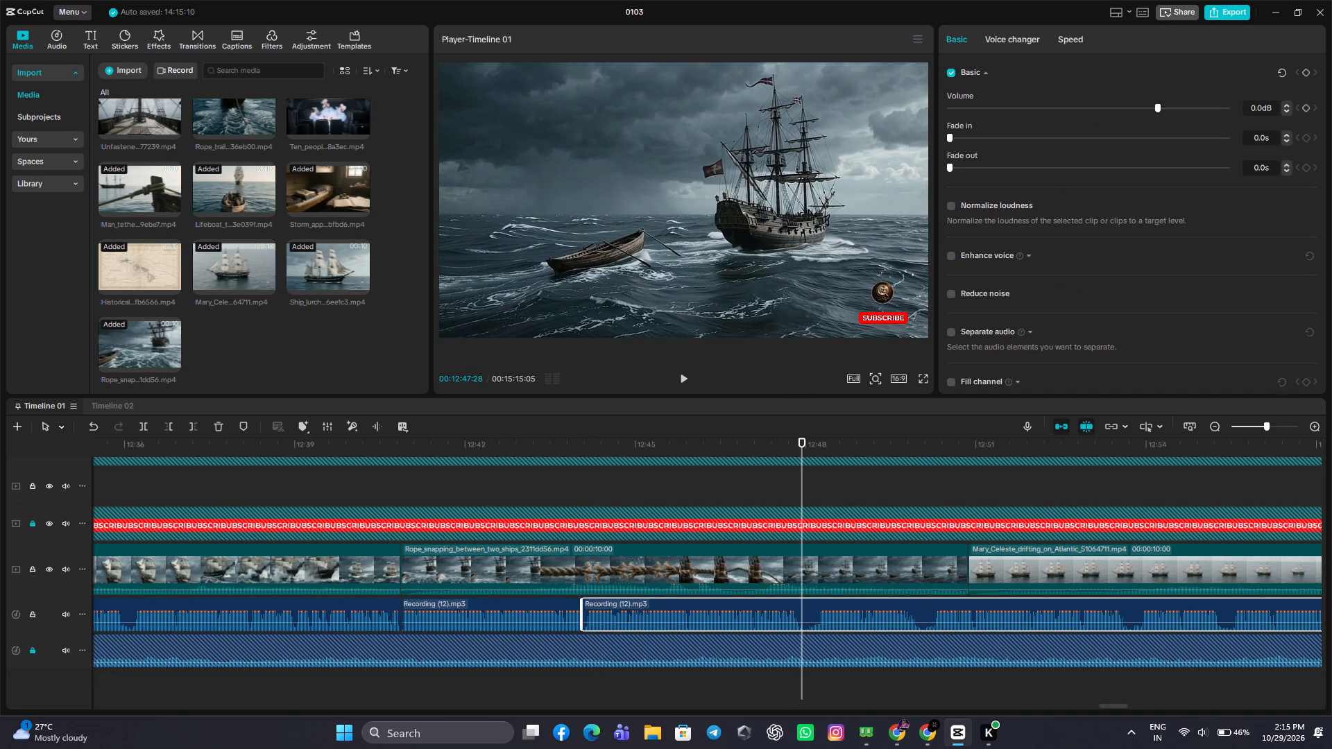
click(143, 431)
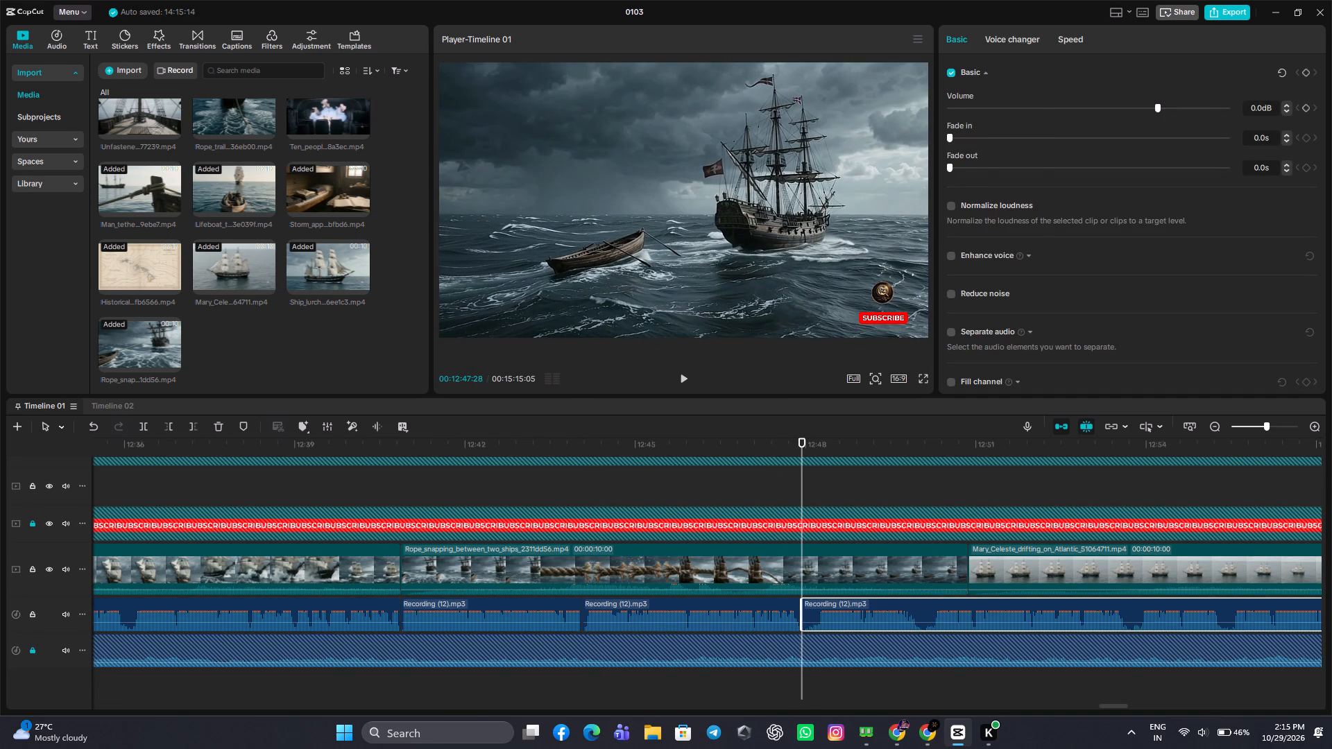
click(810, 483)
drag(810, 483, 816, 509)
click(823, 612)
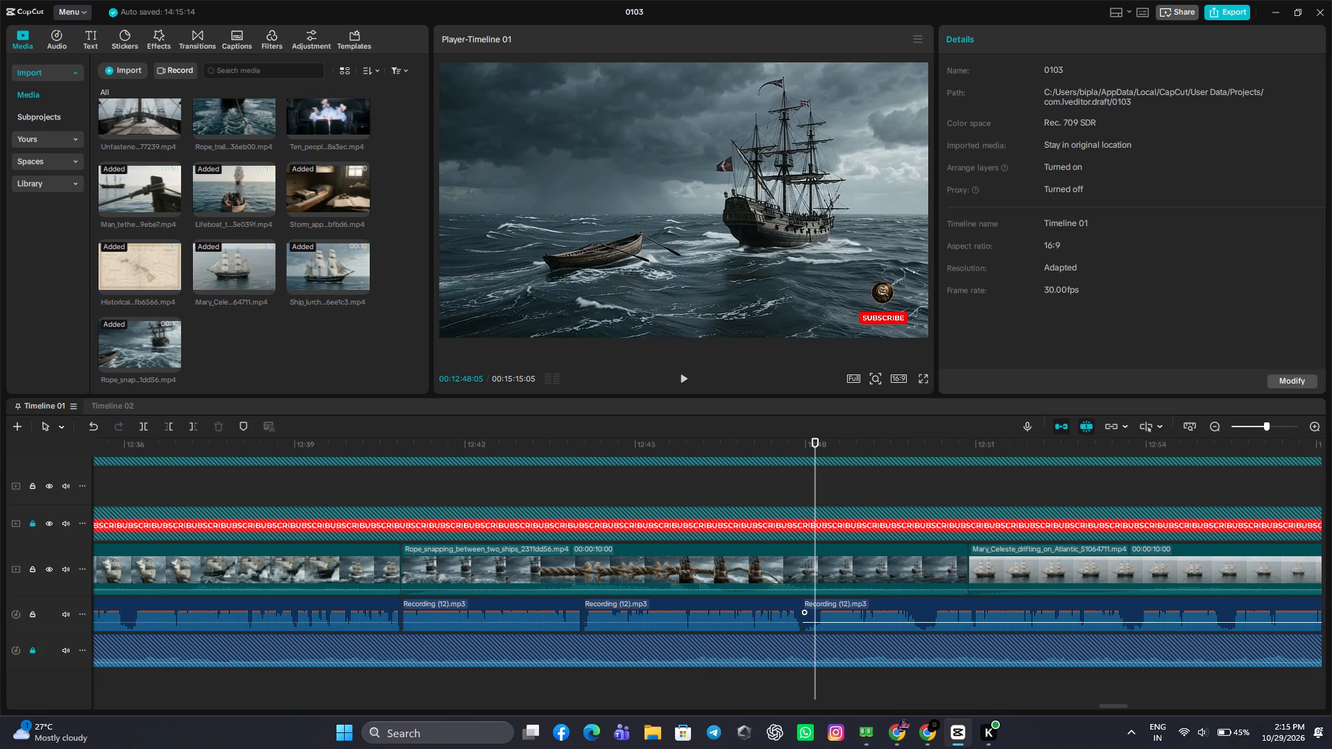
click(169, 424)
drag(851, 609, 843, 612)
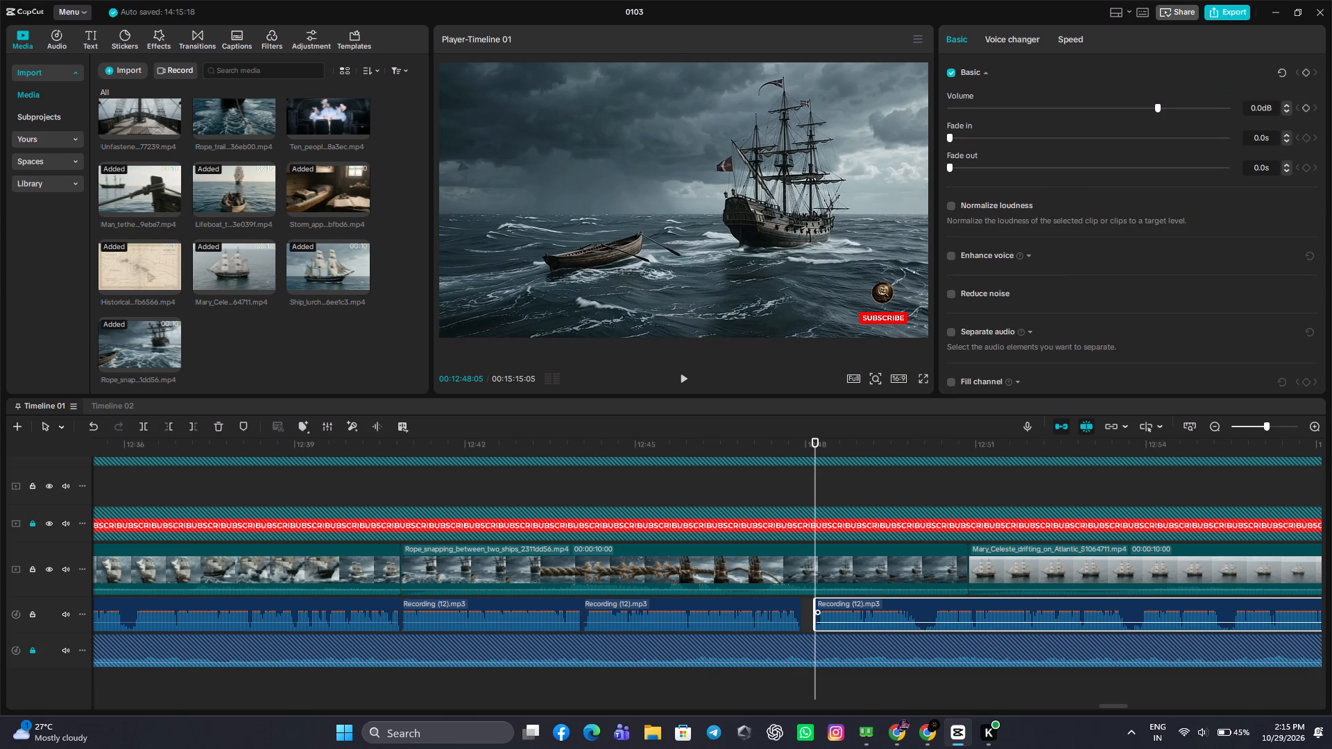
drag(843, 612, 840, 612)
Cut the pause from 00:12:49:23 to 00:12:50:00 out of the Recording (12) voice-over and close the gap.
click(876, 494)
drag(876, 494, 905, 548)
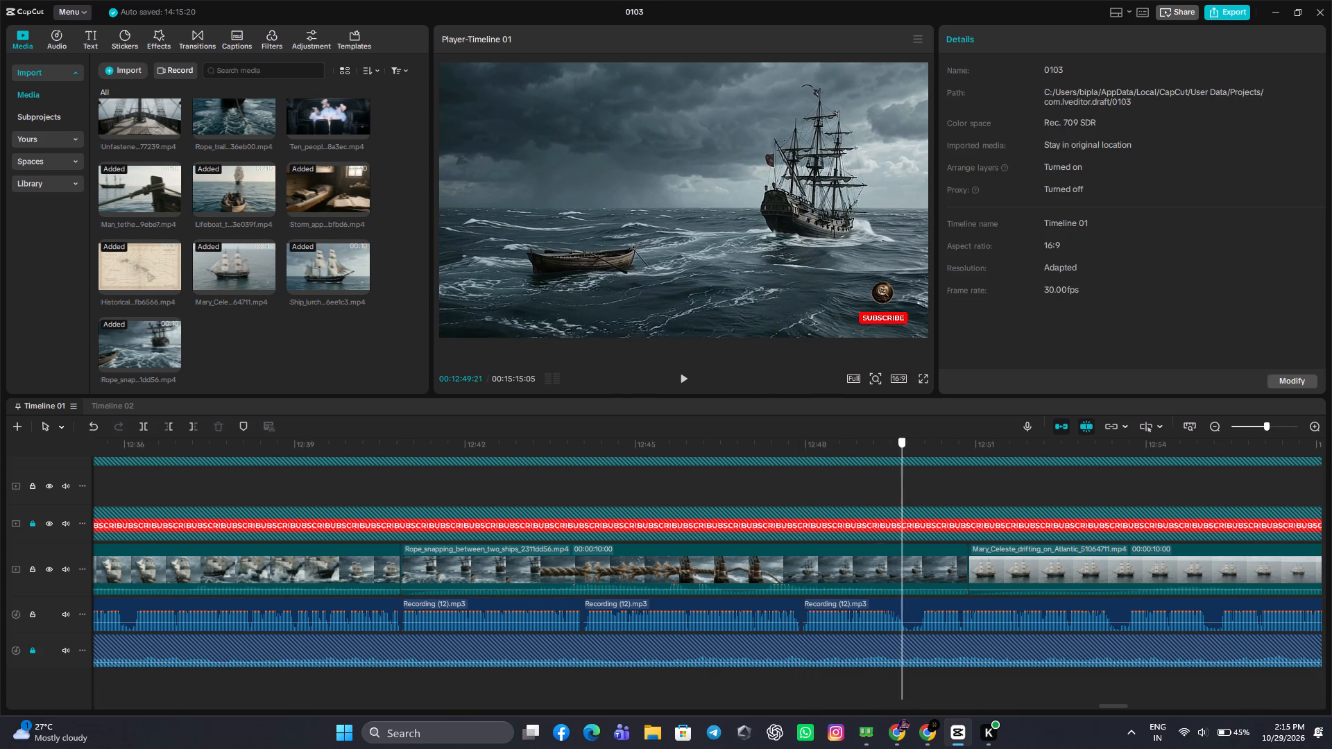
drag(905, 548, 905, 549)
click(902, 610)
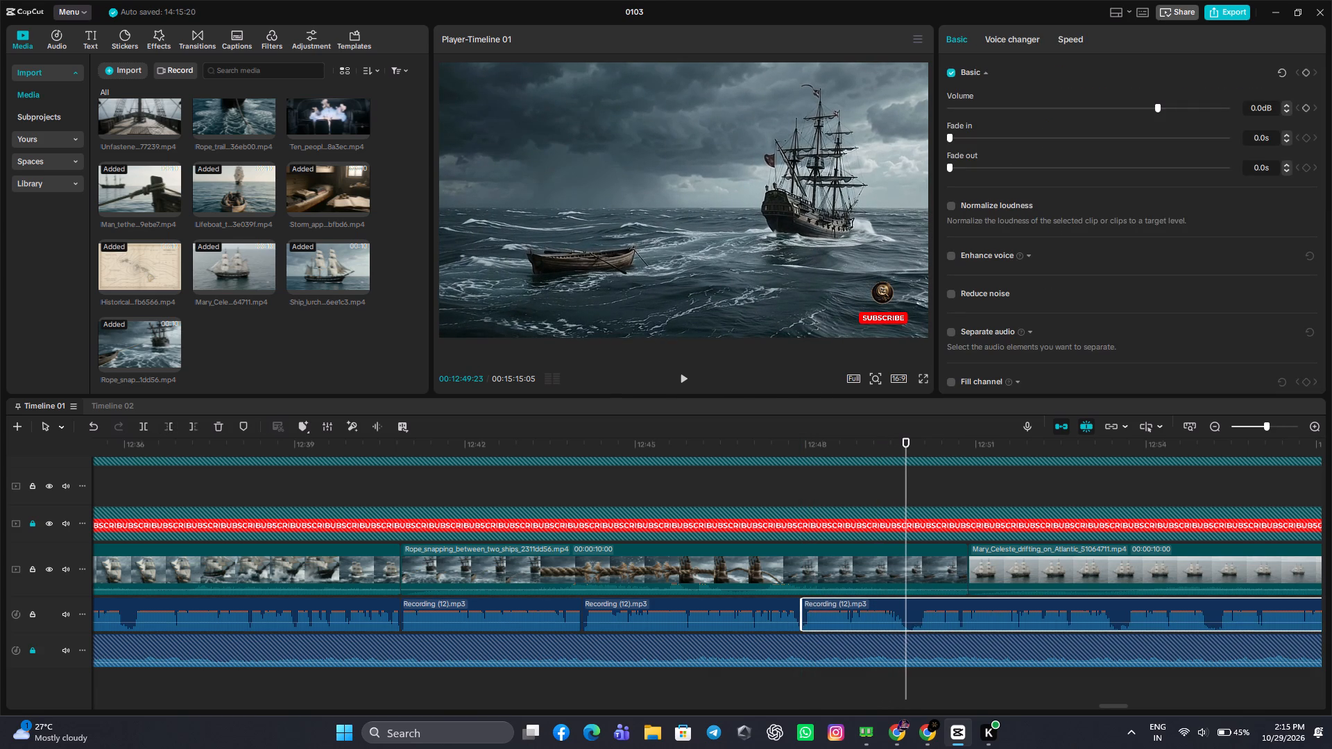
click(146, 429)
click(923, 493)
drag(923, 493, 918, 542)
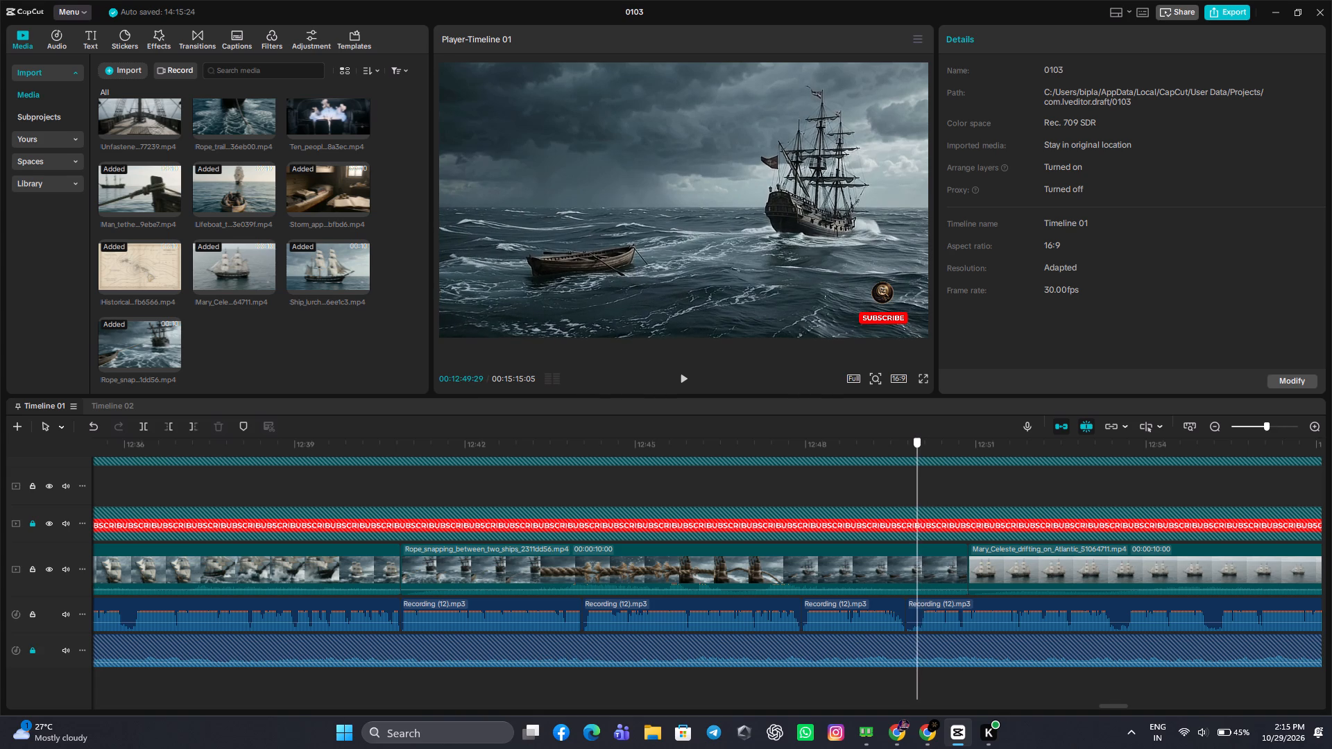
drag(918, 542, 919, 549)
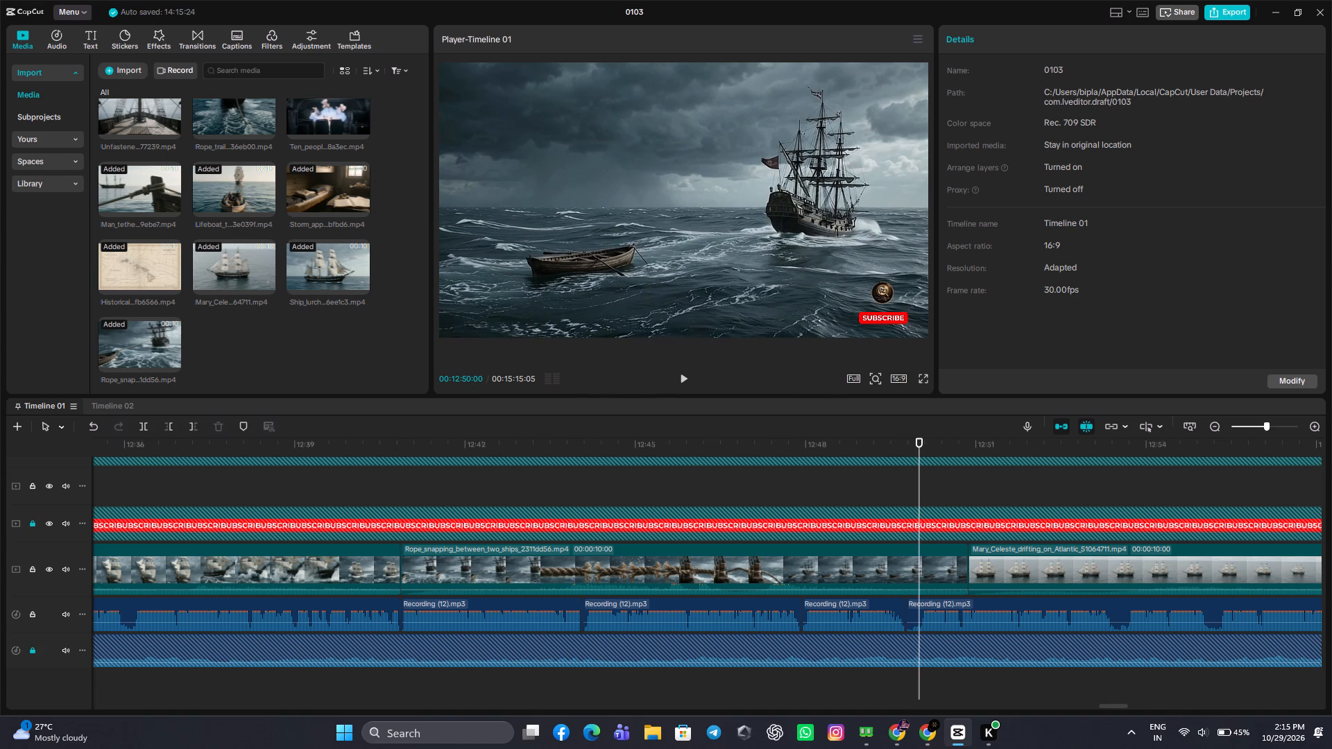
click(924, 614)
click(172, 431)
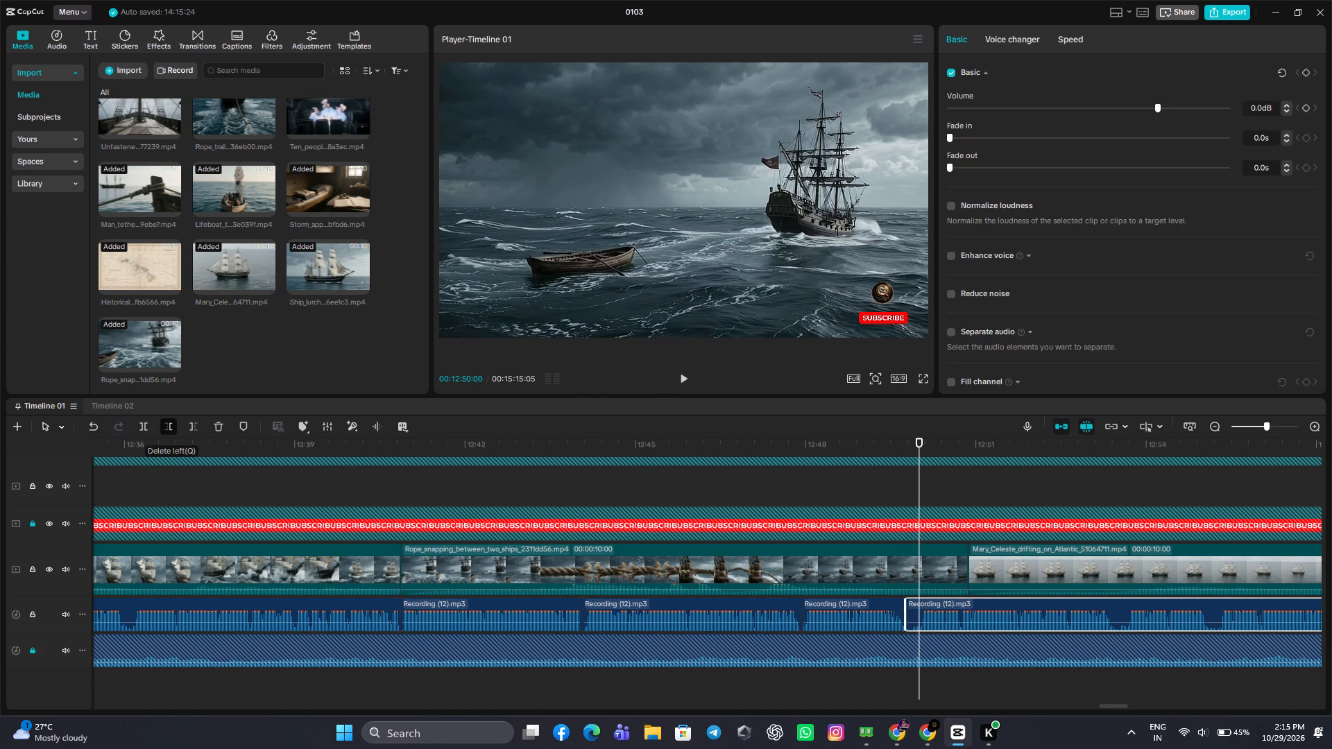
drag(940, 607, 924, 608)
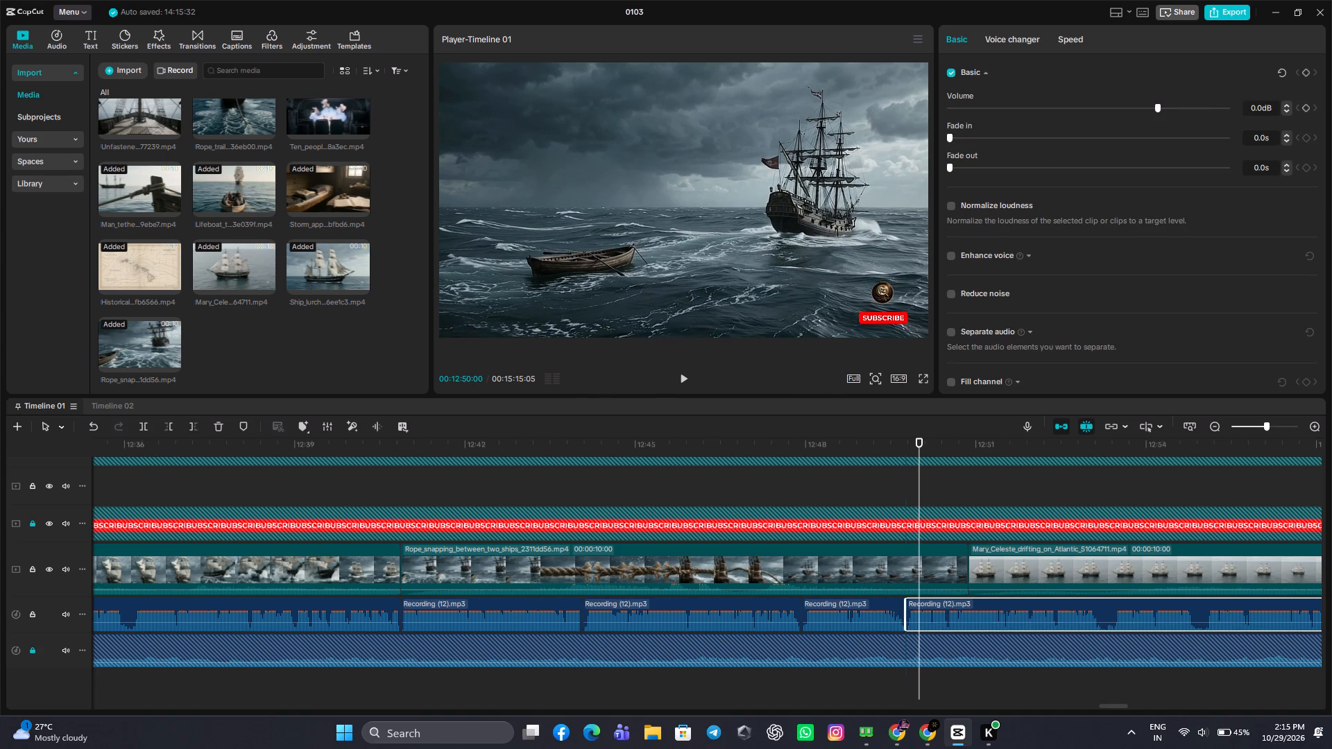
Play back the timeline from just before the rope-snapping clip into the Mary_Celeste clip to check the voice-over cuts.
drag(1077, 676, 1331, 687)
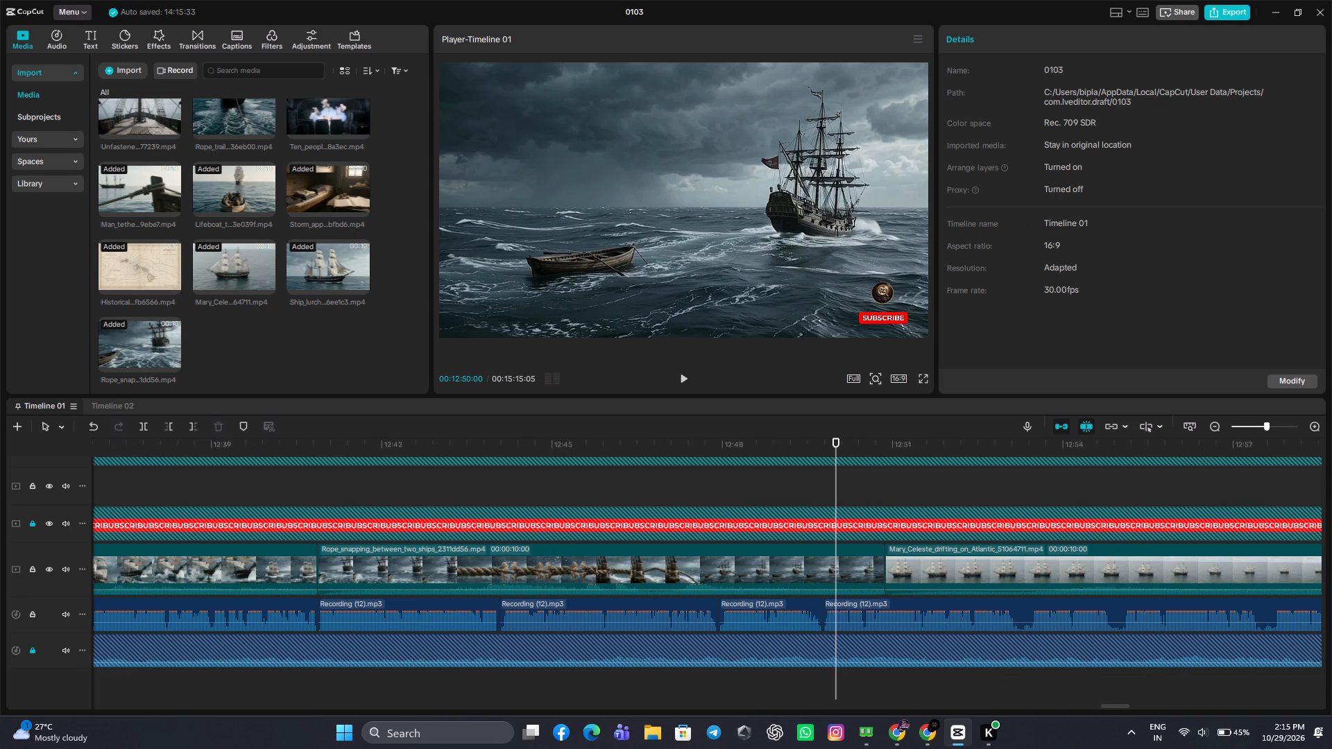
click(325, 483)
drag(325, 483, 309, 493)
click(685, 377)
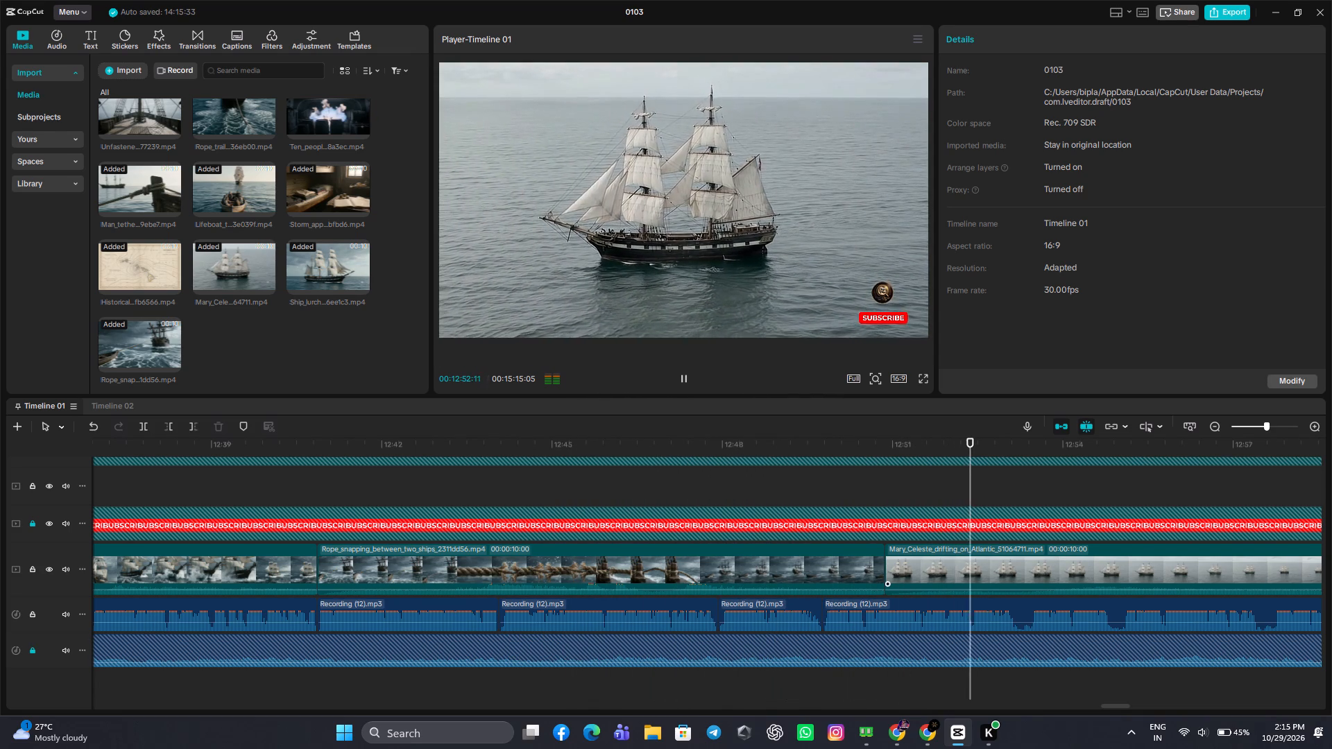
click(685, 384)
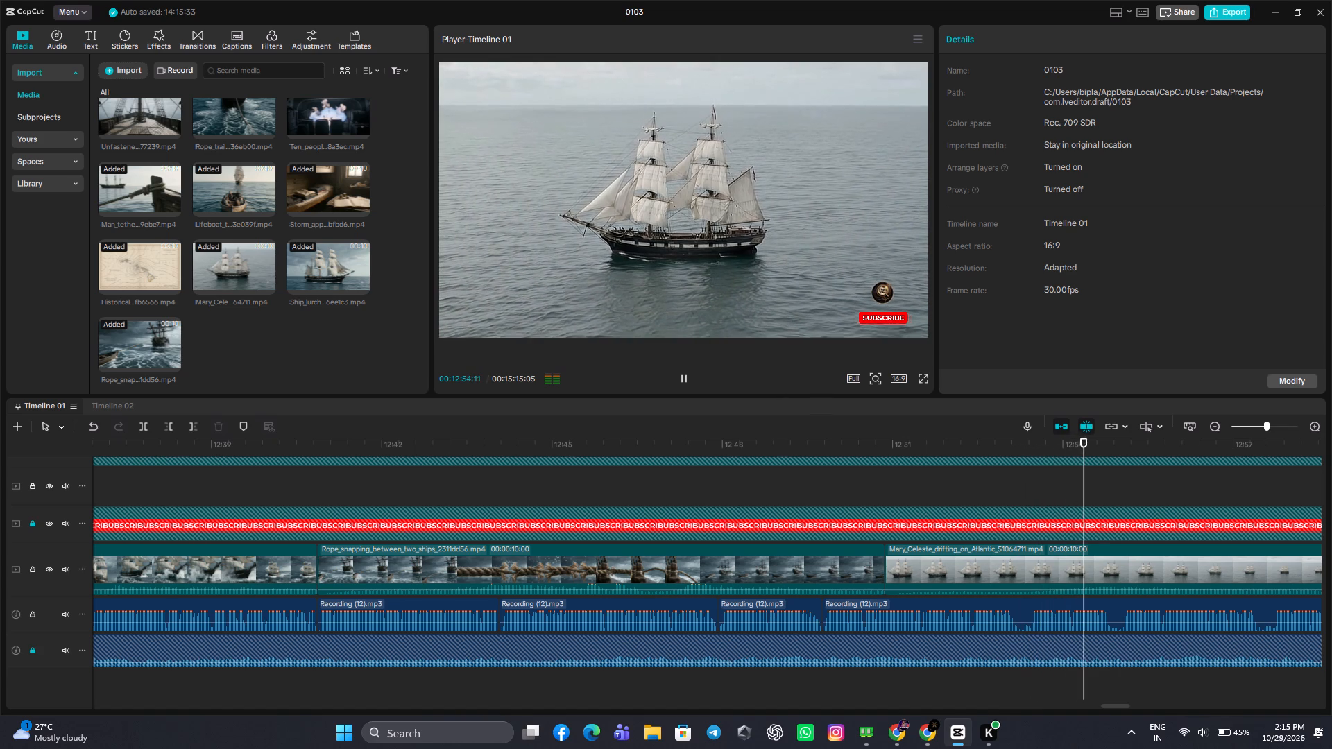
Replay the voice-over from 00:12:49:08 into the Mary_Celeste clip to check how the narration matches the picture change.
click(681, 384)
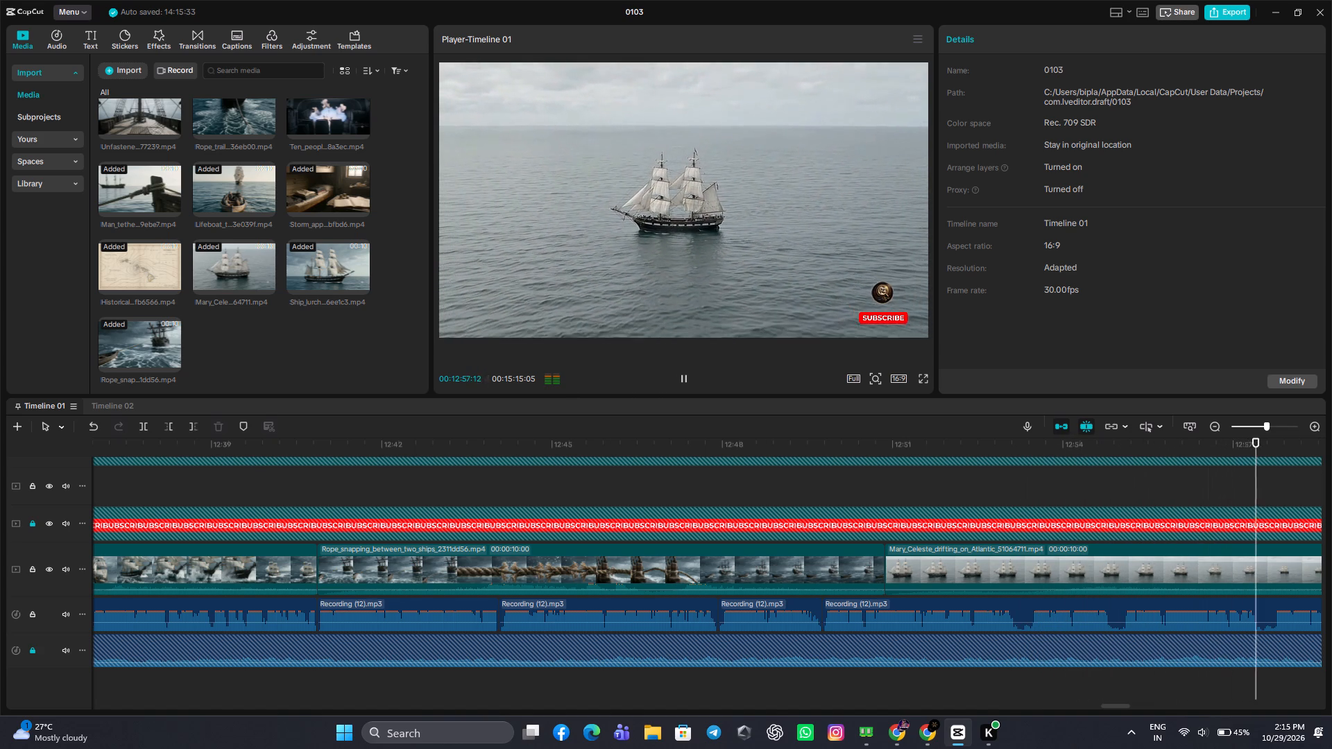
click(681, 384)
click(1240, 483)
drag(1241, 483, 1252, 497)
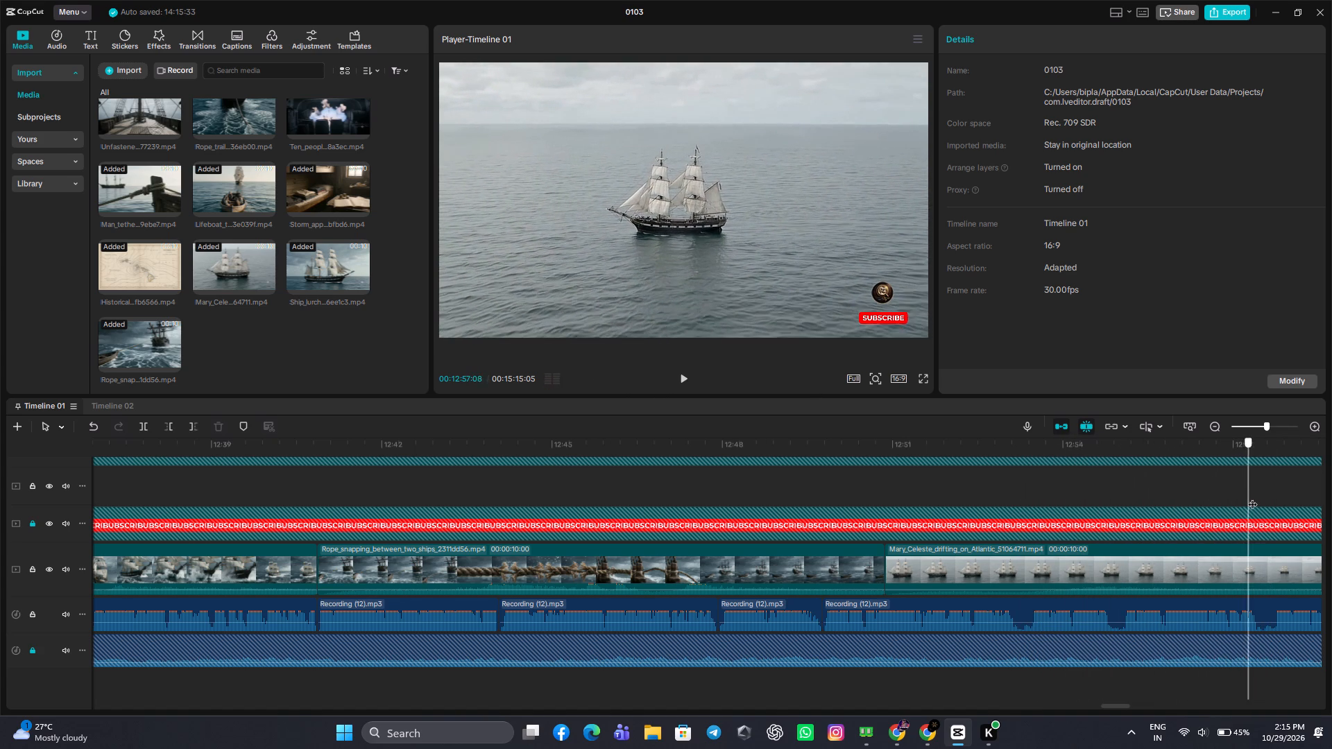
drag(1252, 497, 792, 533)
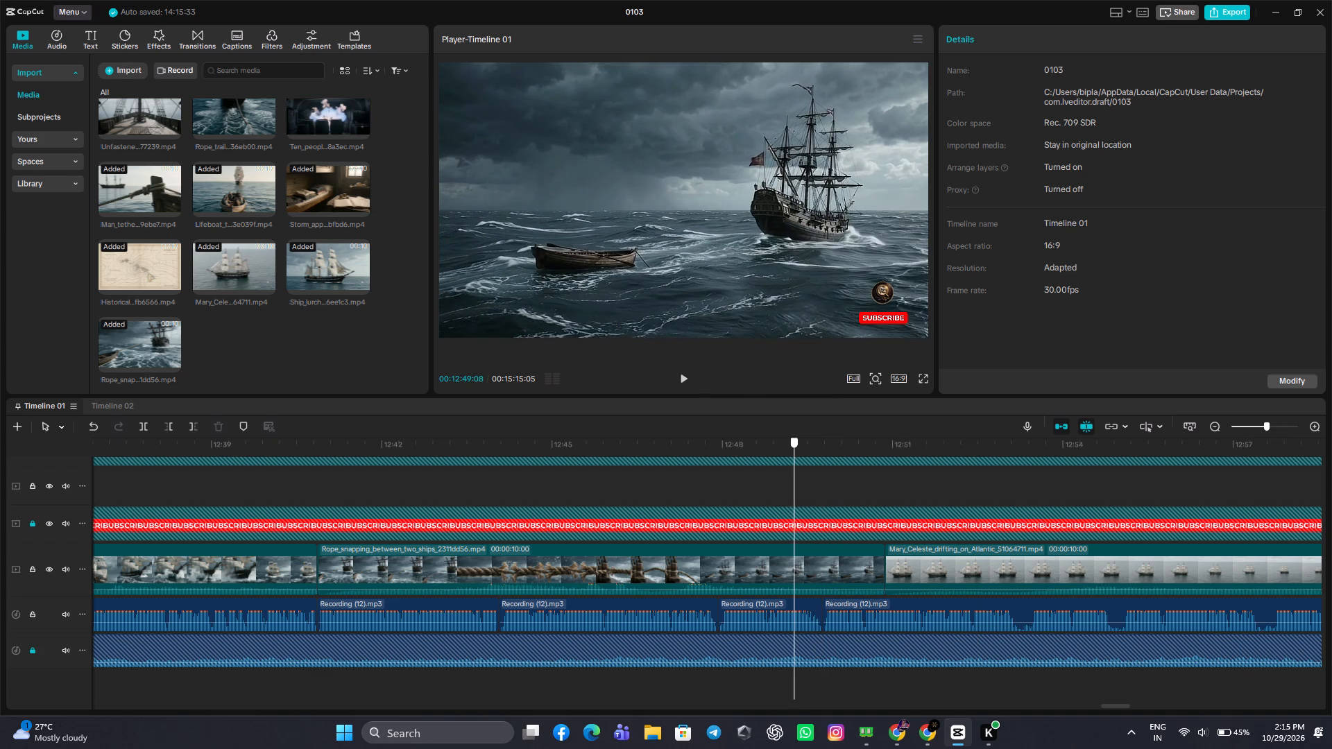
click(686, 380)
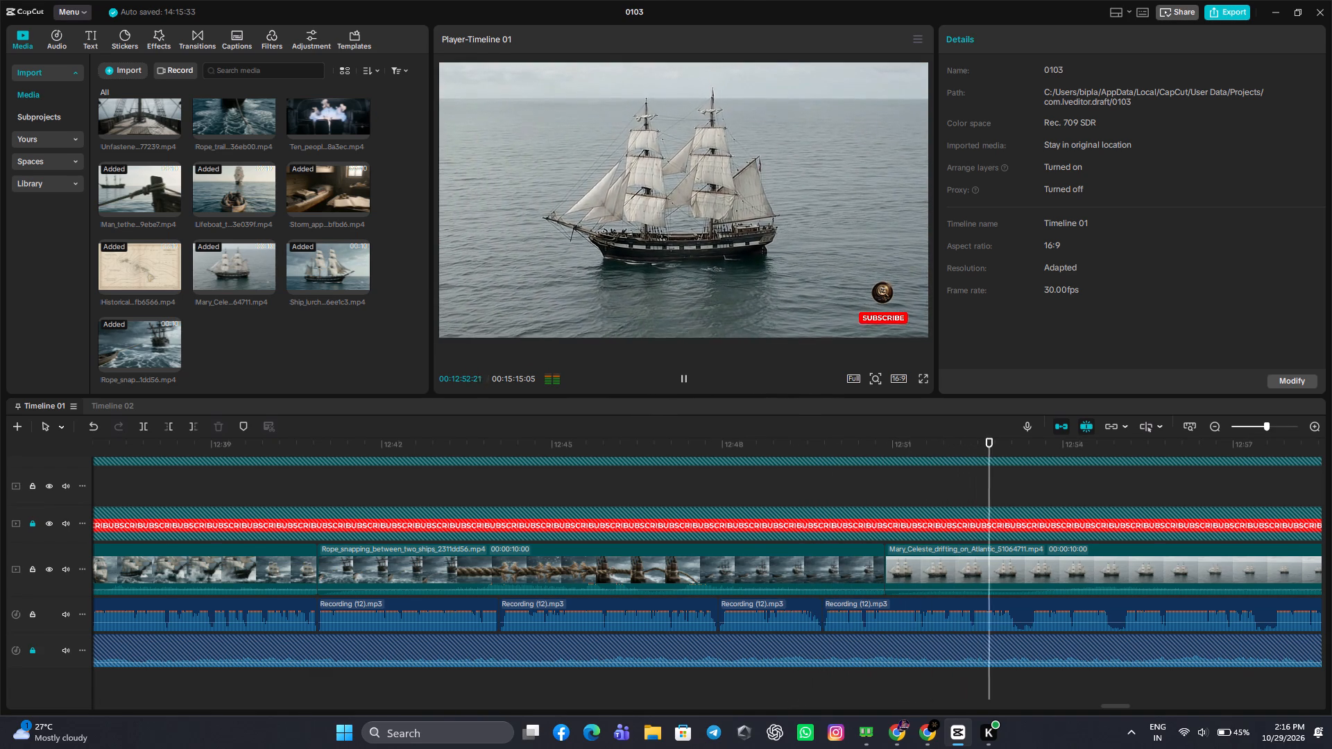
click(686, 380)
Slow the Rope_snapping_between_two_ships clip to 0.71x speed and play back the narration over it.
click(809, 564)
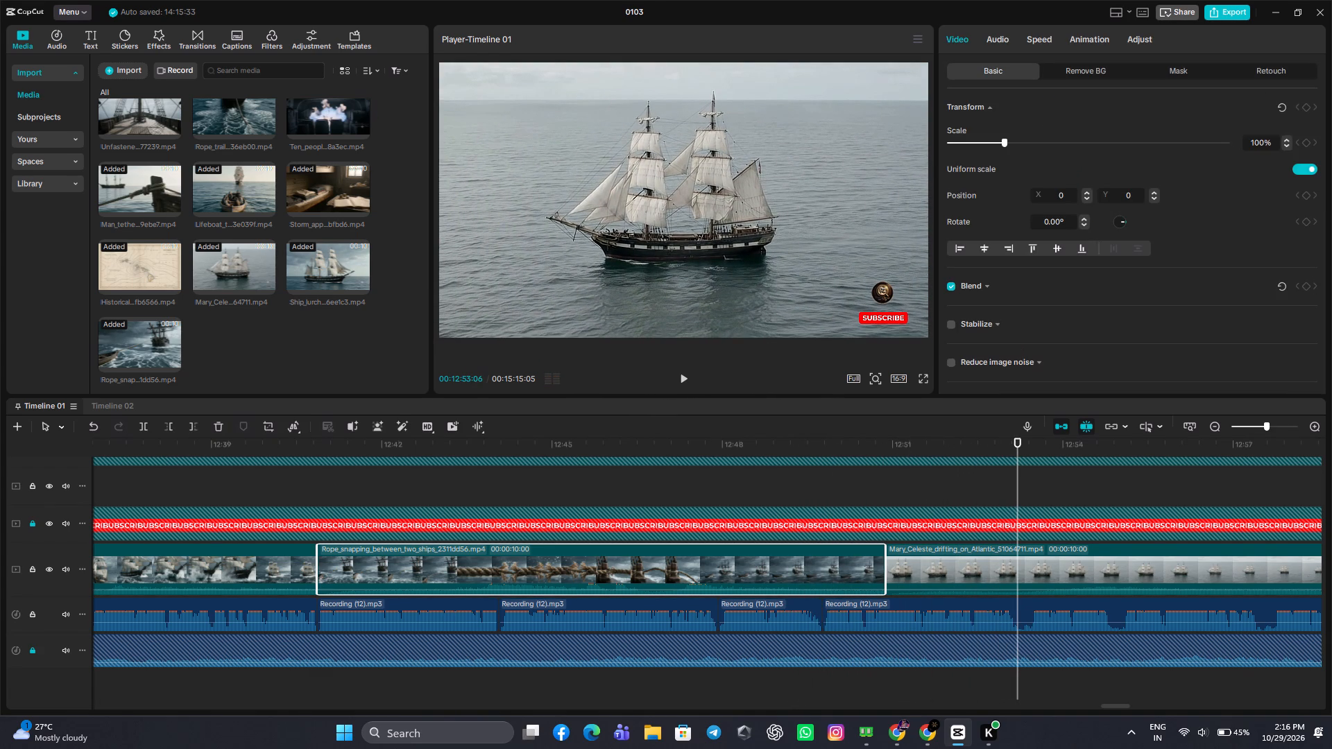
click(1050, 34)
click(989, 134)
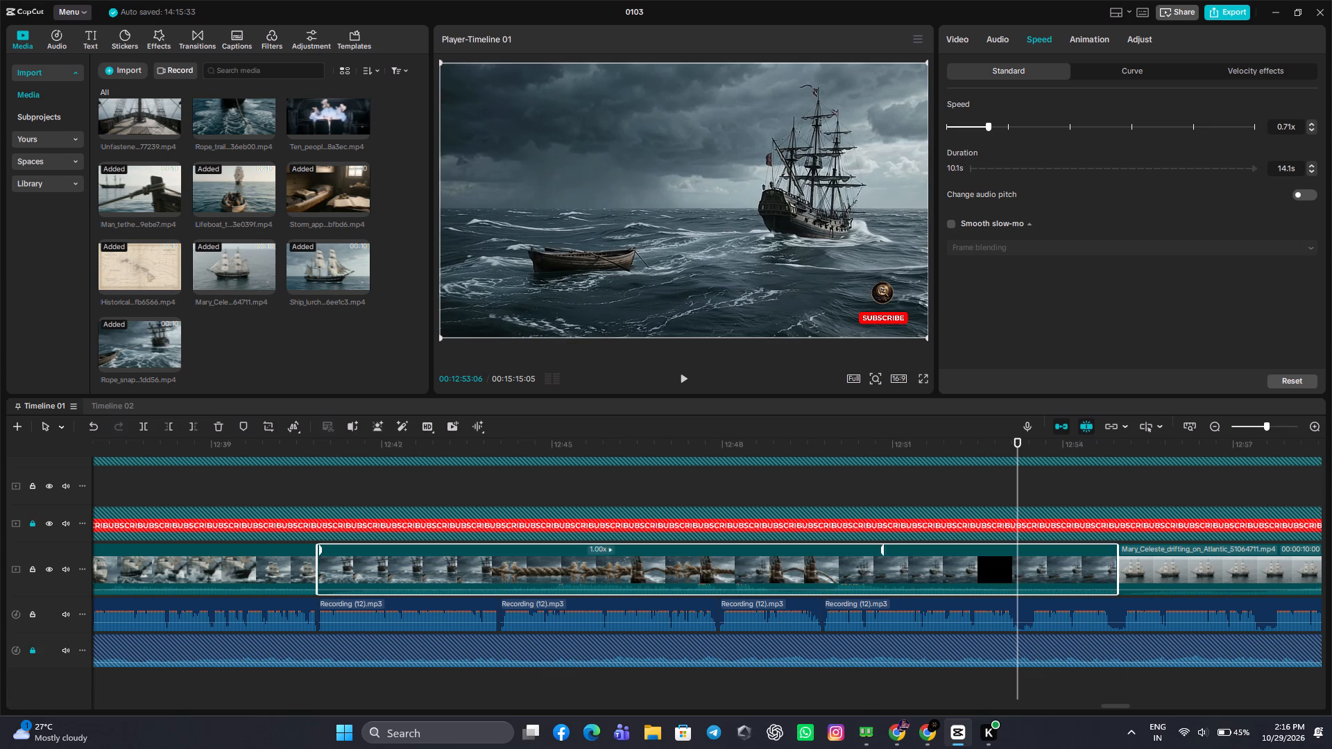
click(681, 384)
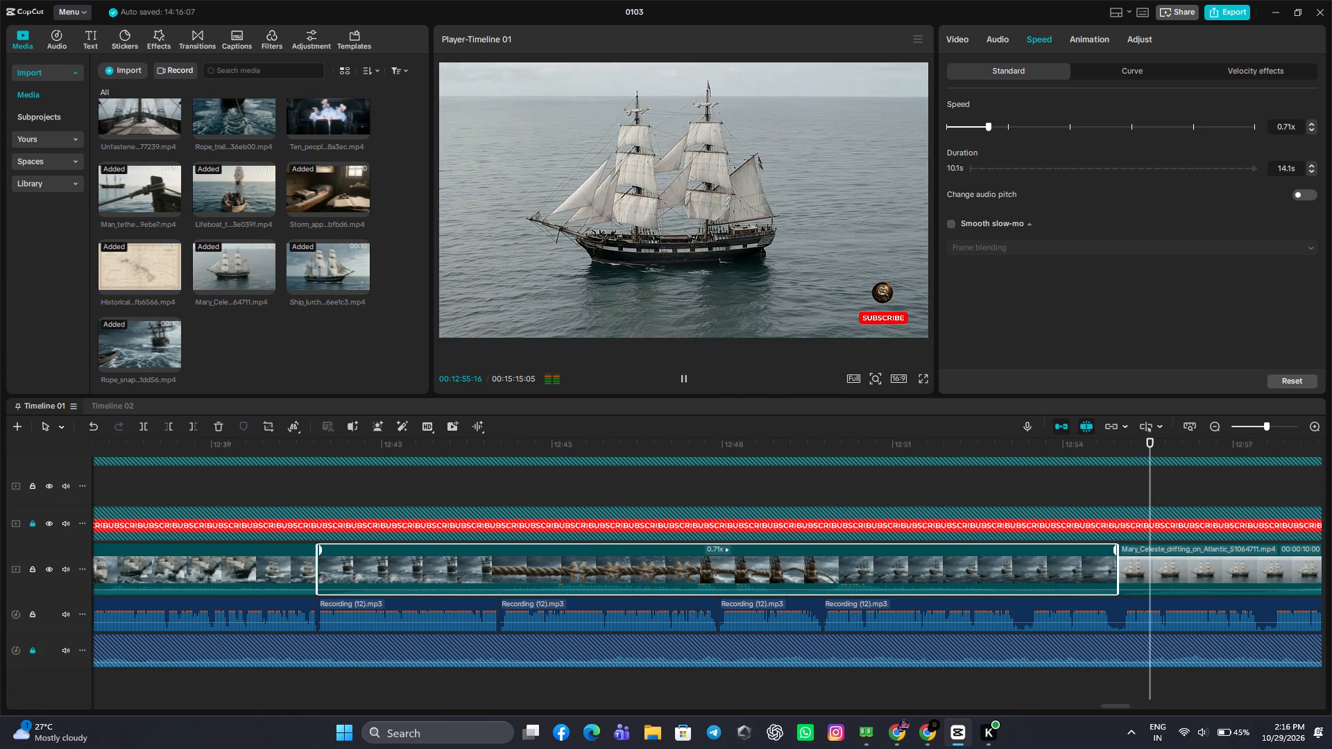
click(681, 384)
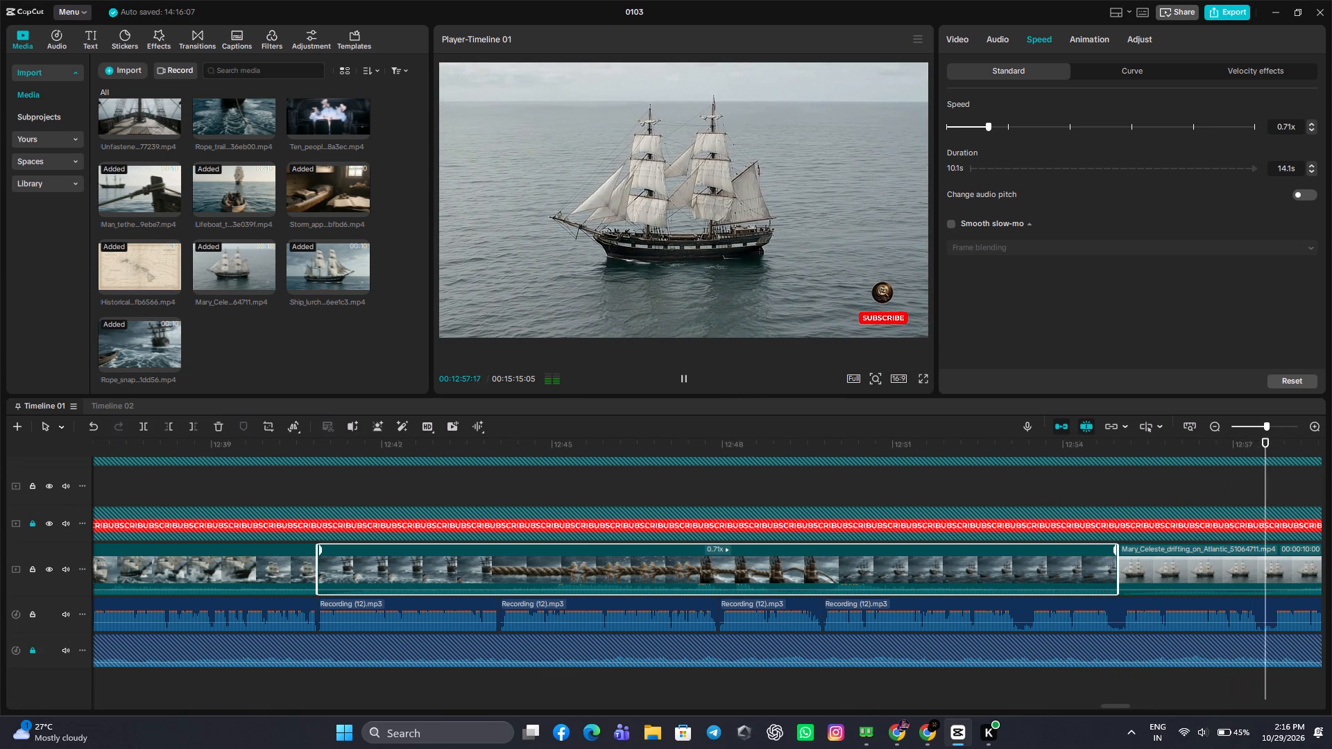
Cut the pause from 00:12:53:06 to 00:12:53:13 out of the Recording (12) voice-over and close the gap.
click(1004, 474)
drag(1004, 474, 1014, 503)
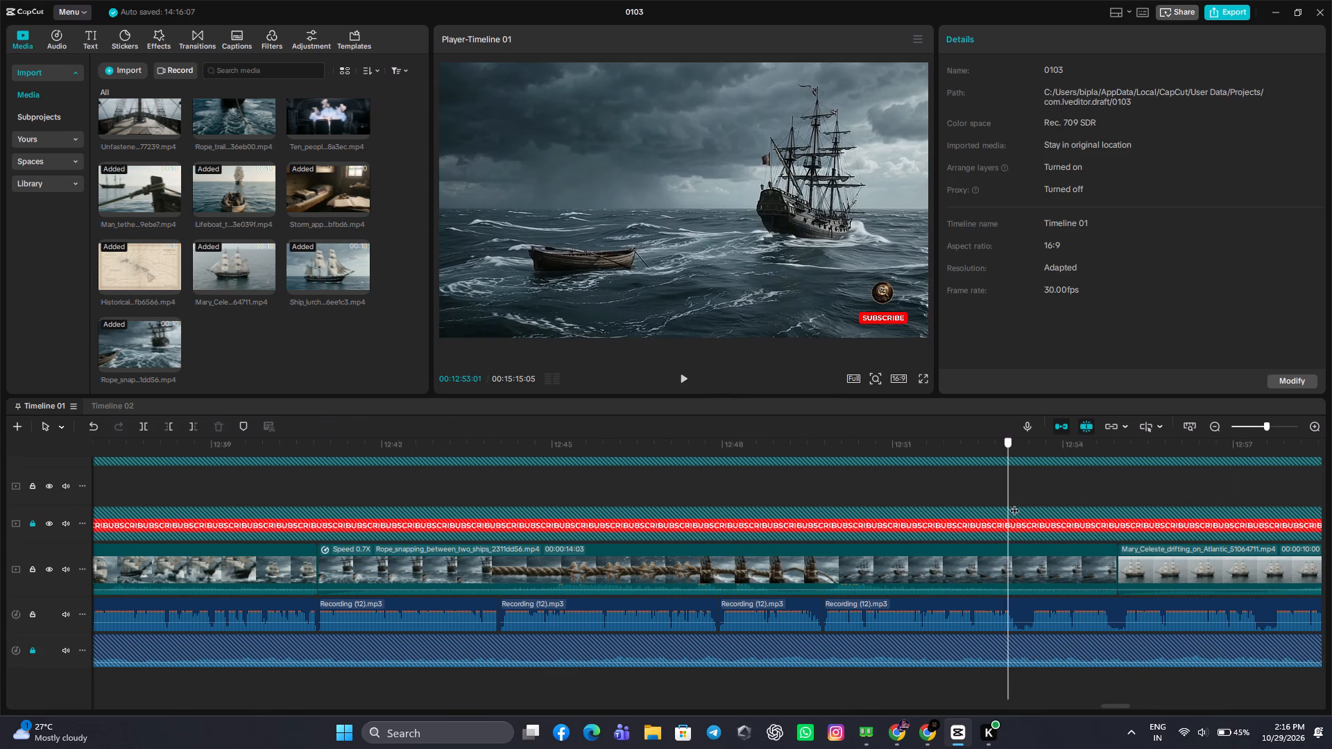
drag(1014, 503, 1018, 520)
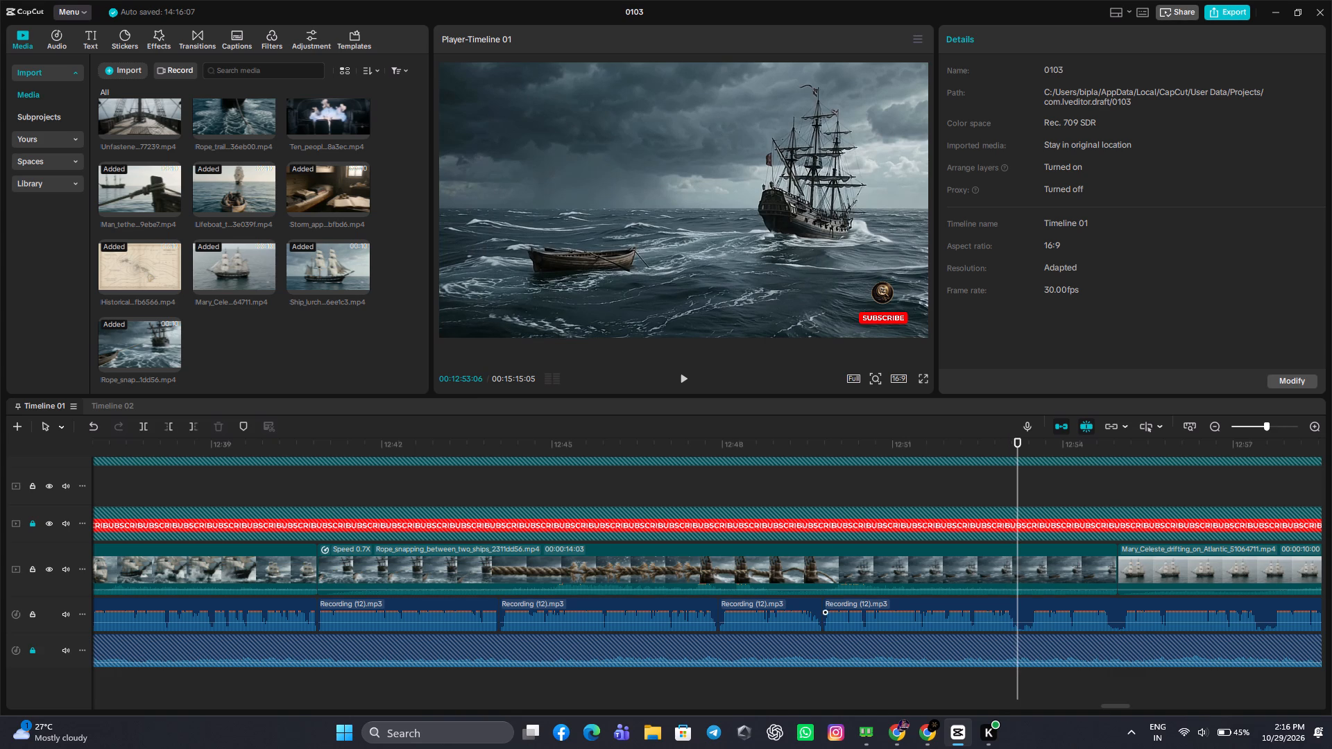
click(1024, 605)
click(144, 433)
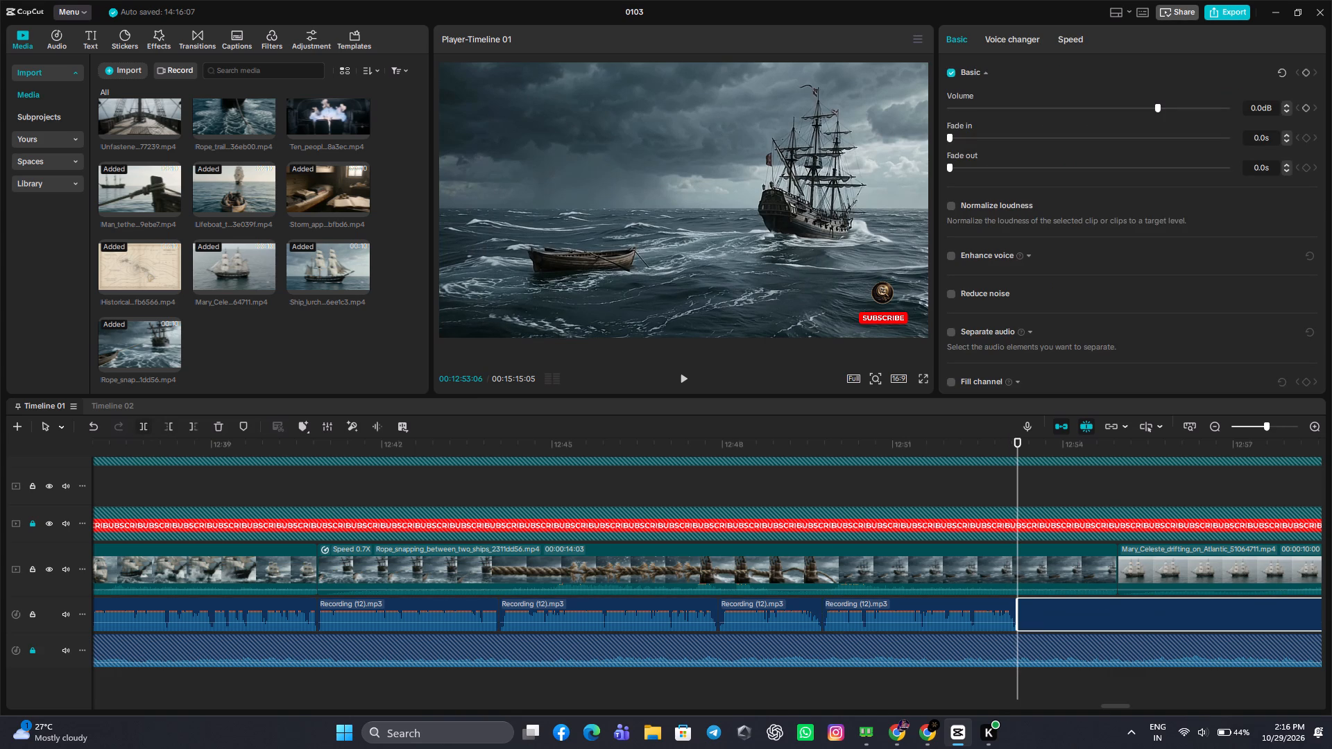
drag(1016, 485, 1031, 513)
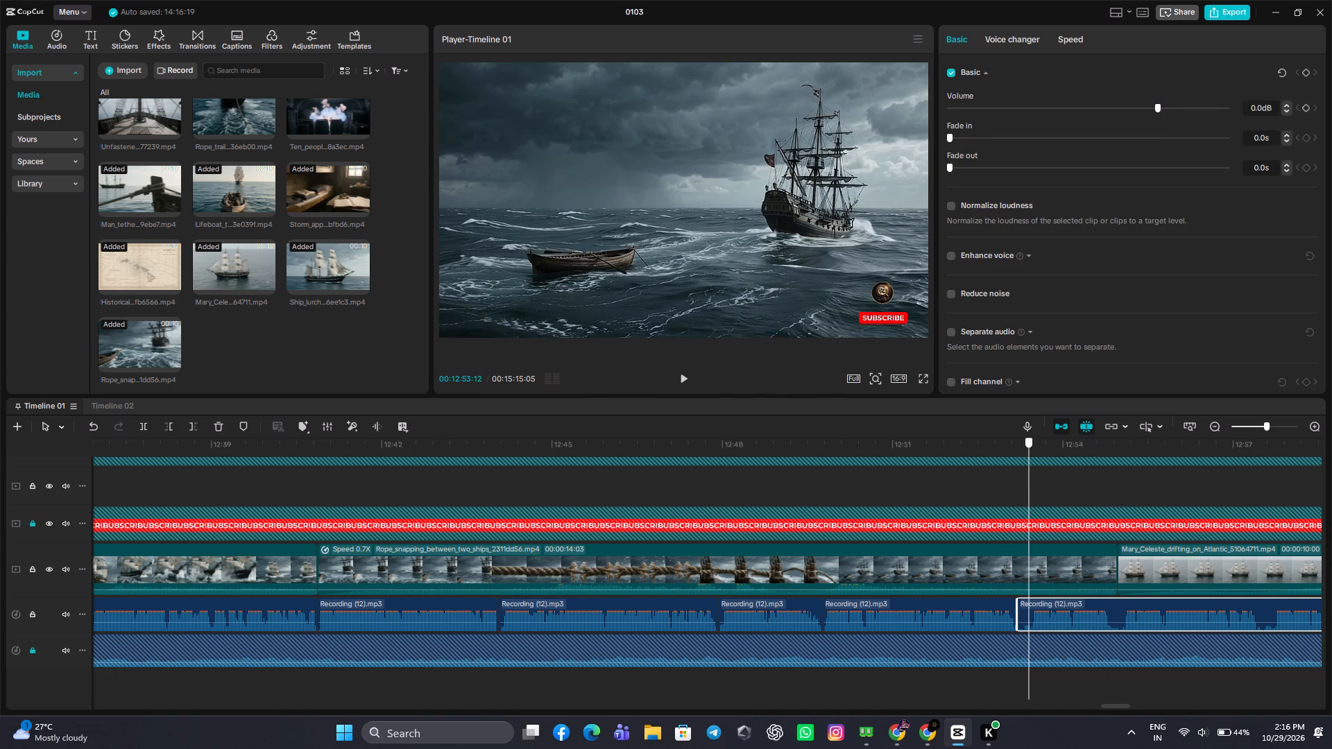
drag(1031, 513, 1032, 514)
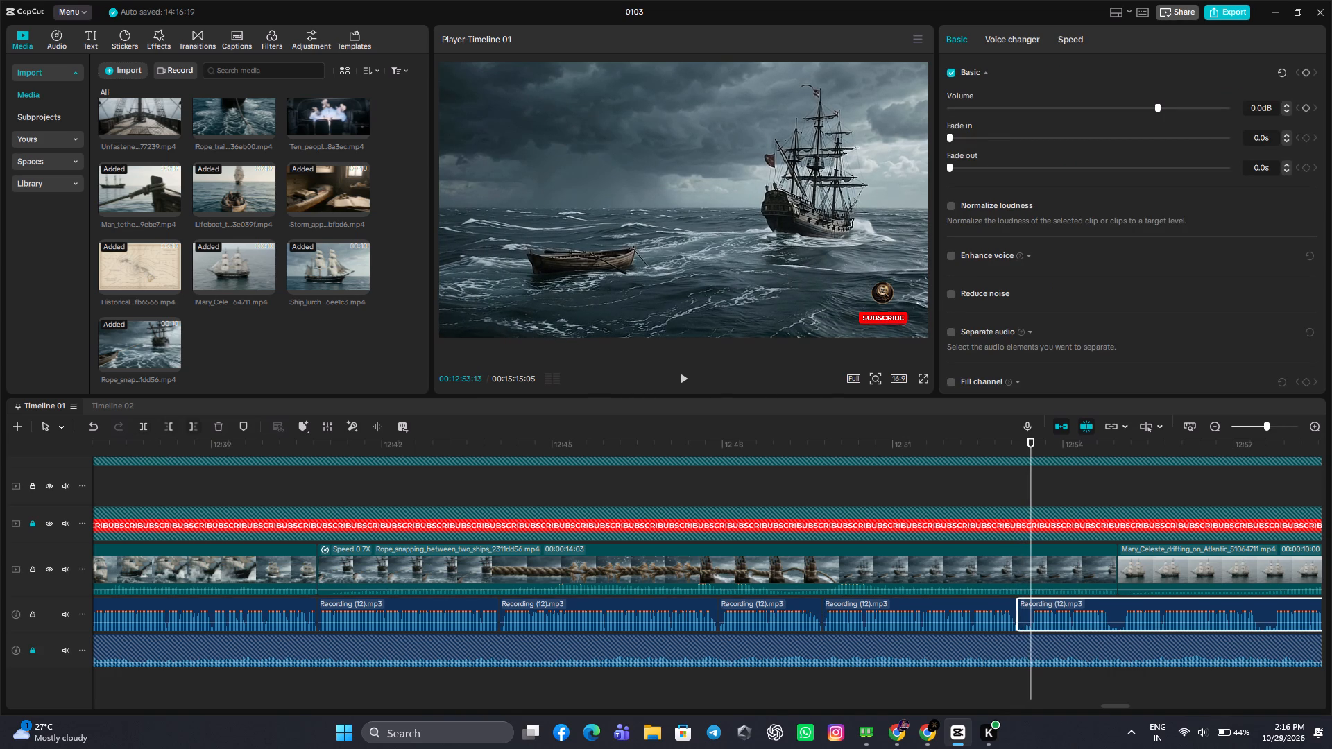
click(159, 427)
click(164, 427)
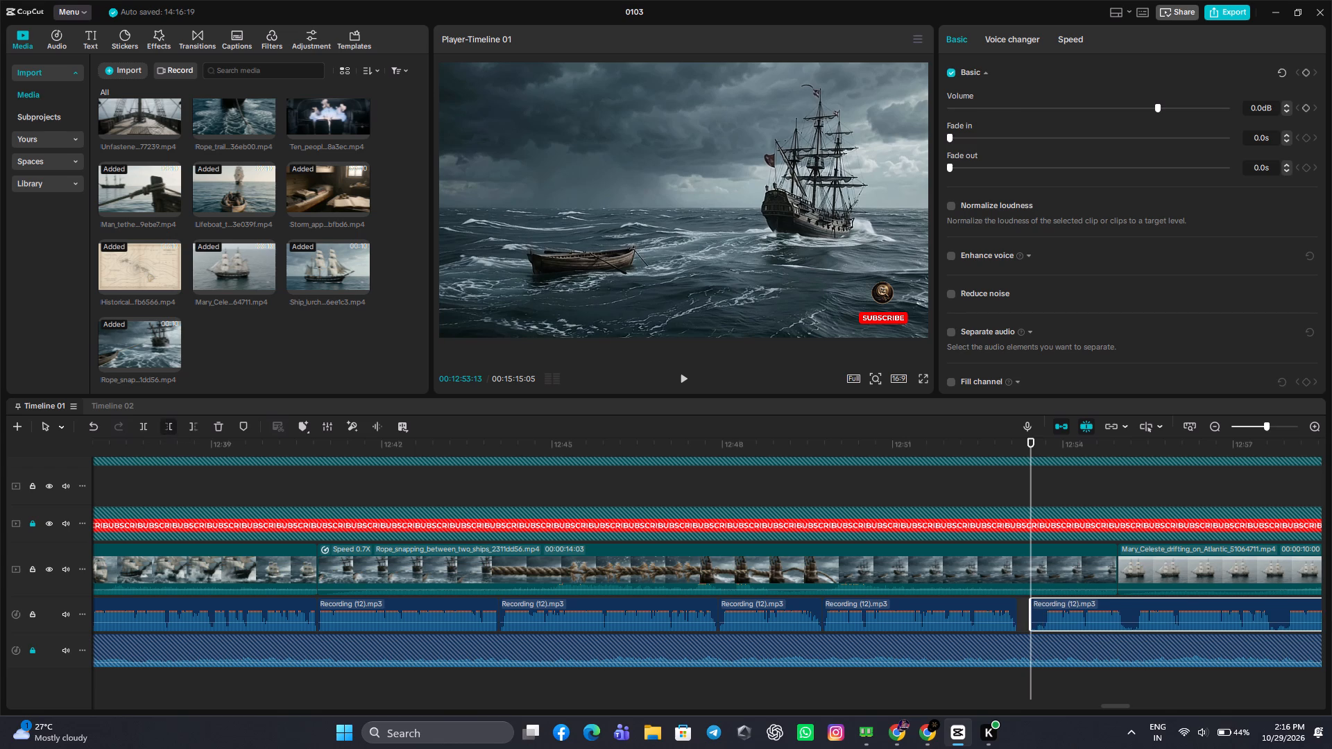
drag(1062, 601, 1047, 604)
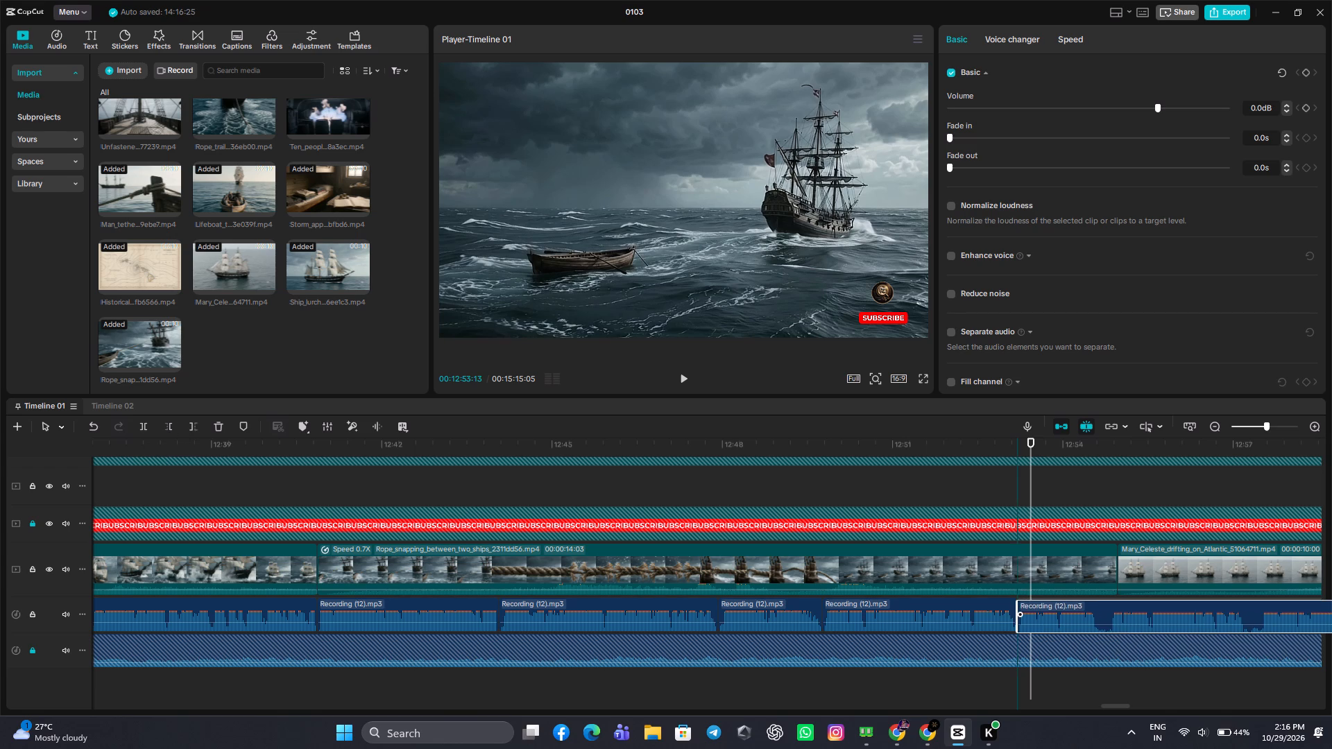
Cut the pause from 00:12:54:18 to 00:12:54:25 out of the Recording (12) voice-over and close the gap.
click(1084, 488)
drag(1084, 488, 1331, 513)
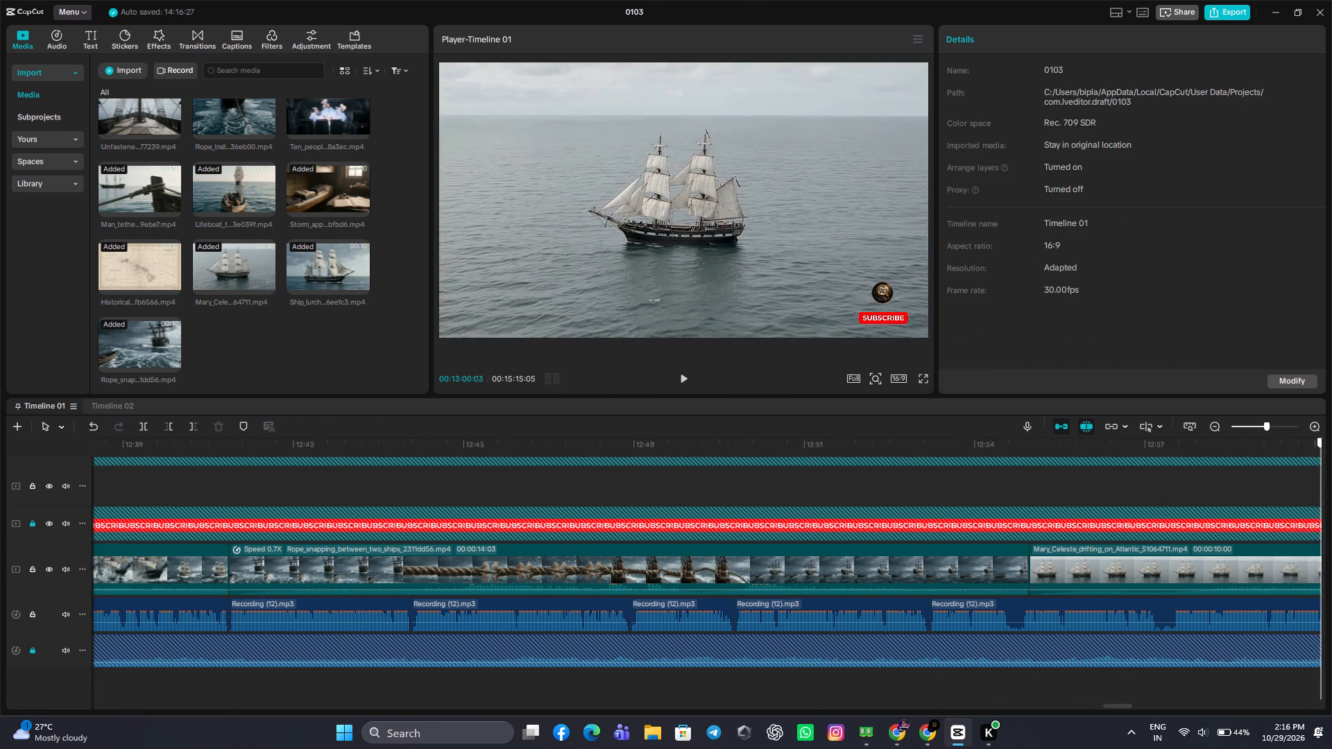
drag(1331, 513, 712, 597)
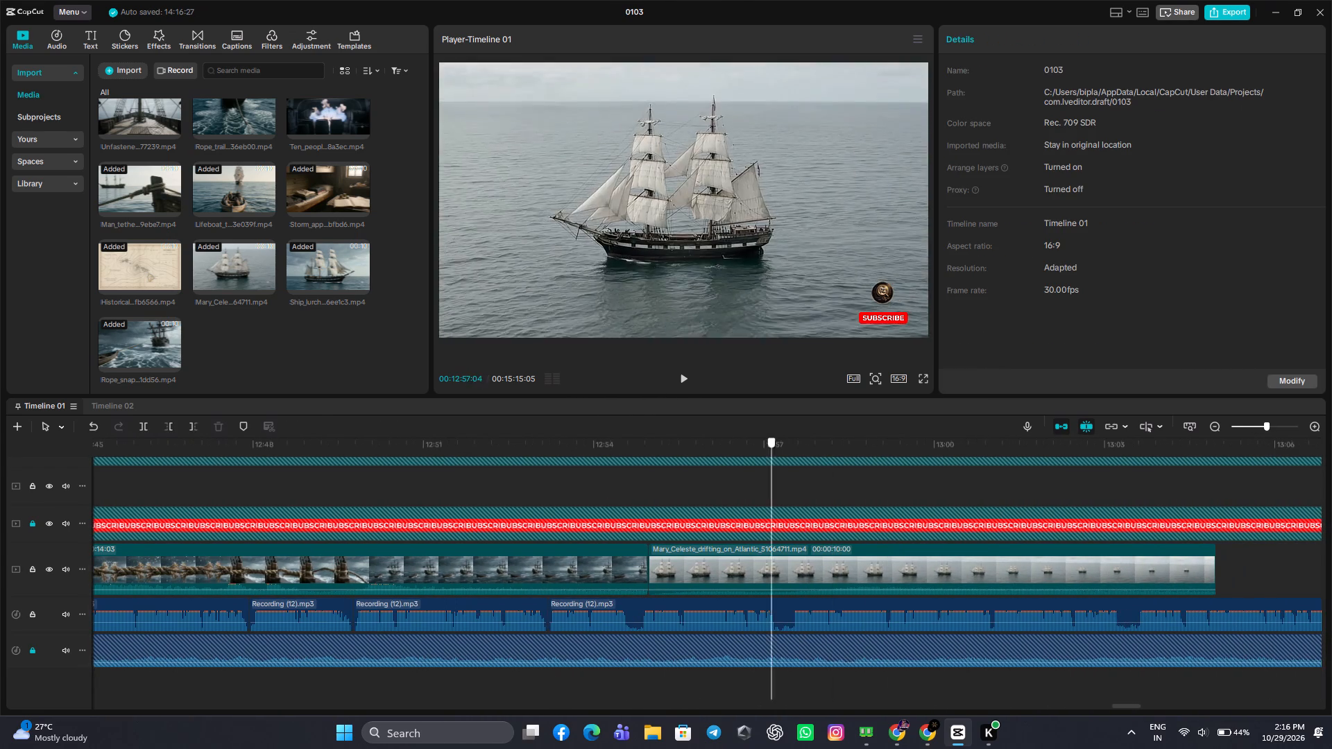
drag(712, 597, 631, 624)
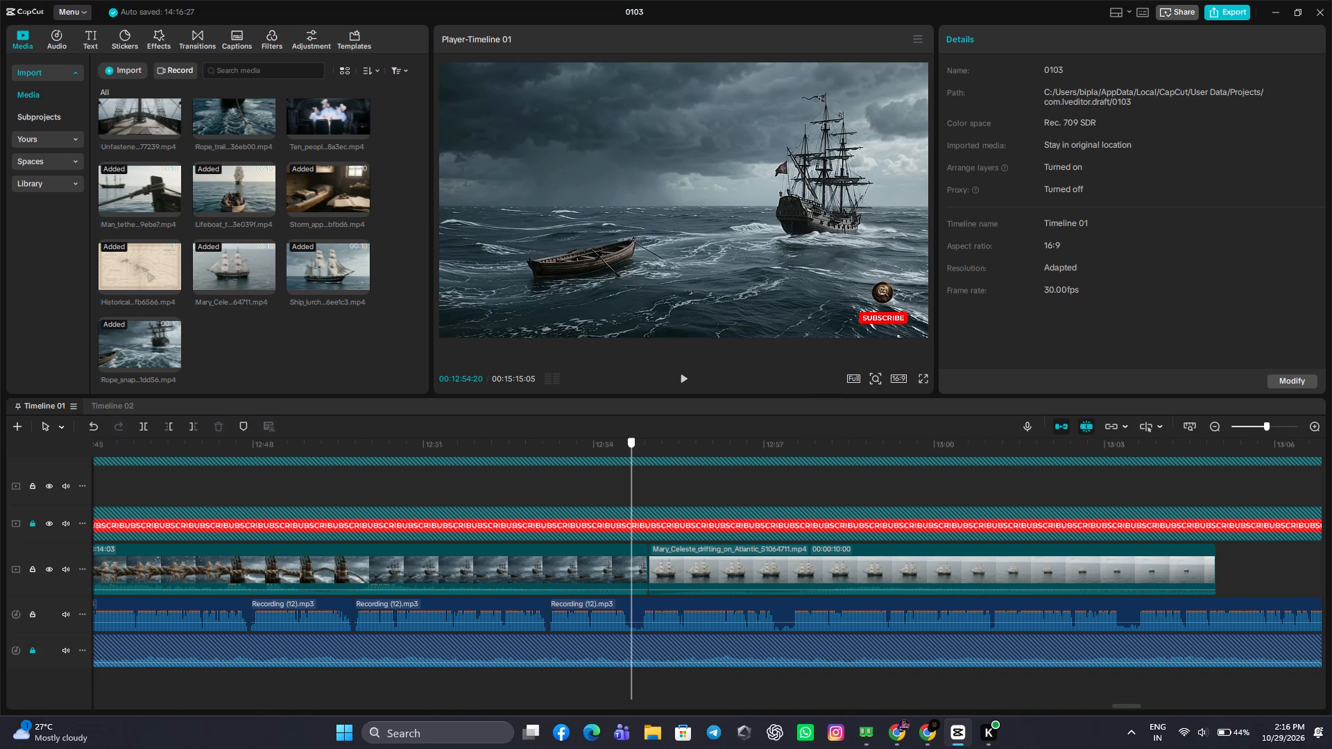
drag(631, 624, 629, 626)
click(635, 626)
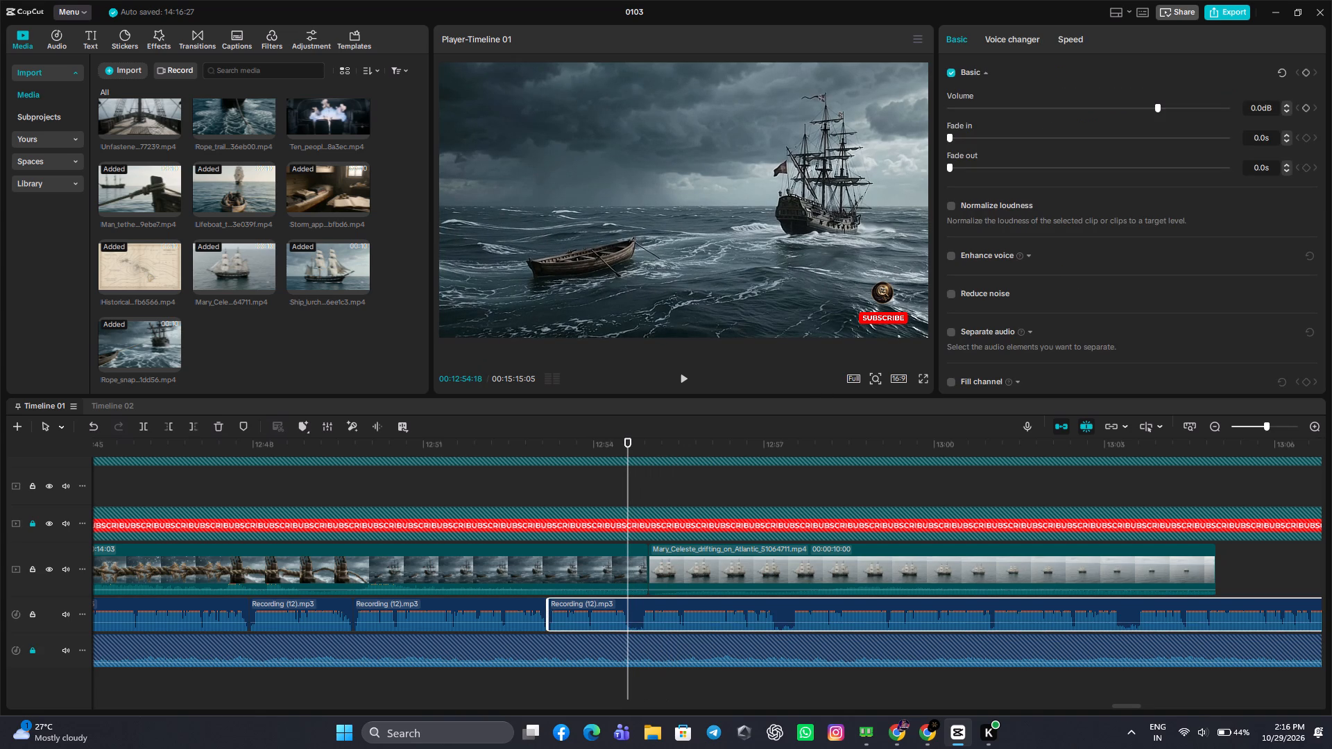
click(142, 420)
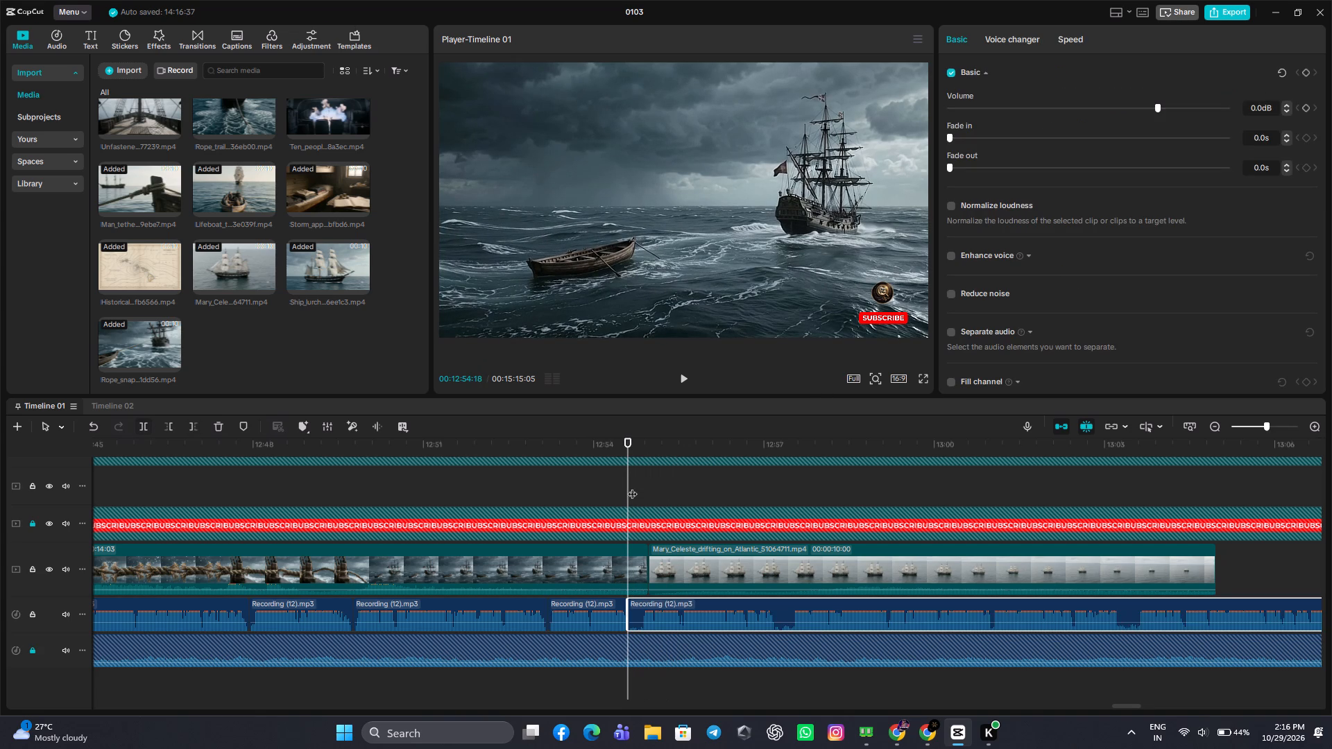
drag(632, 486, 640, 507)
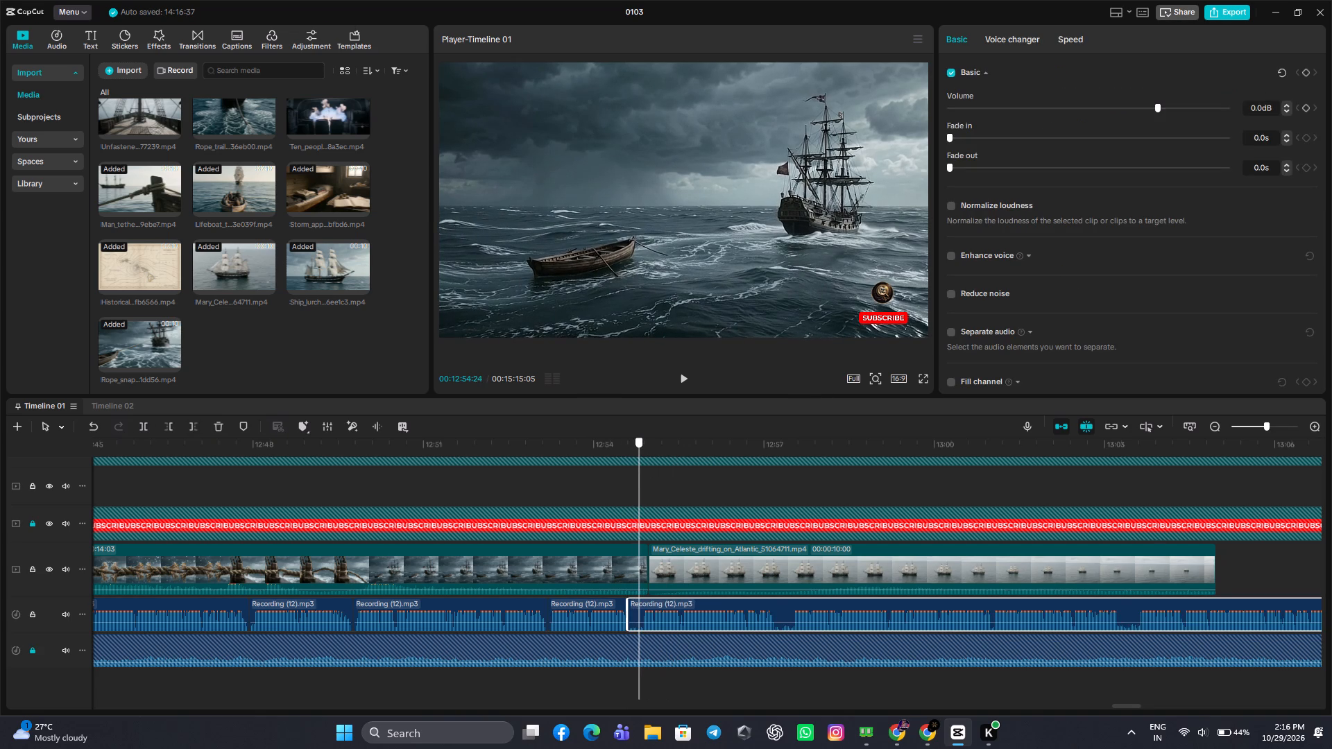
drag(640, 507, 641, 508)
click(165, 429)
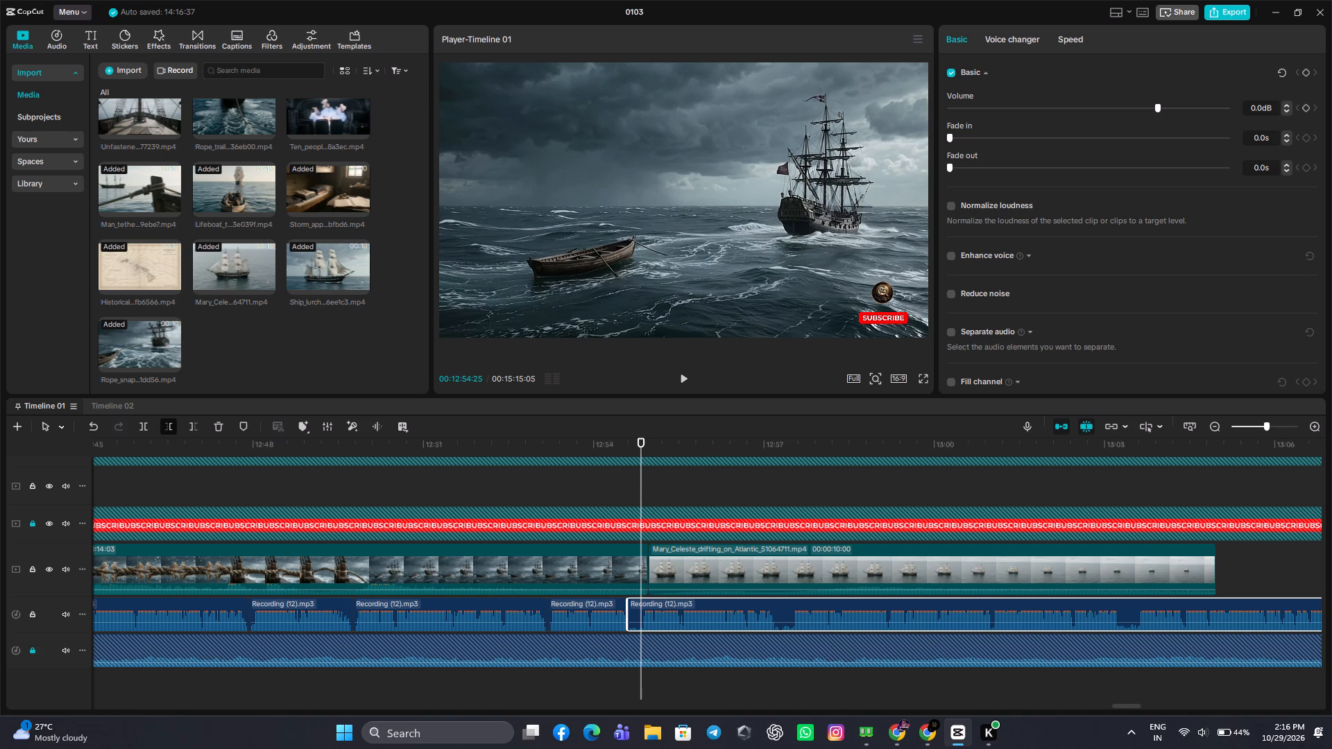
drag(660, 603, 644, 605)
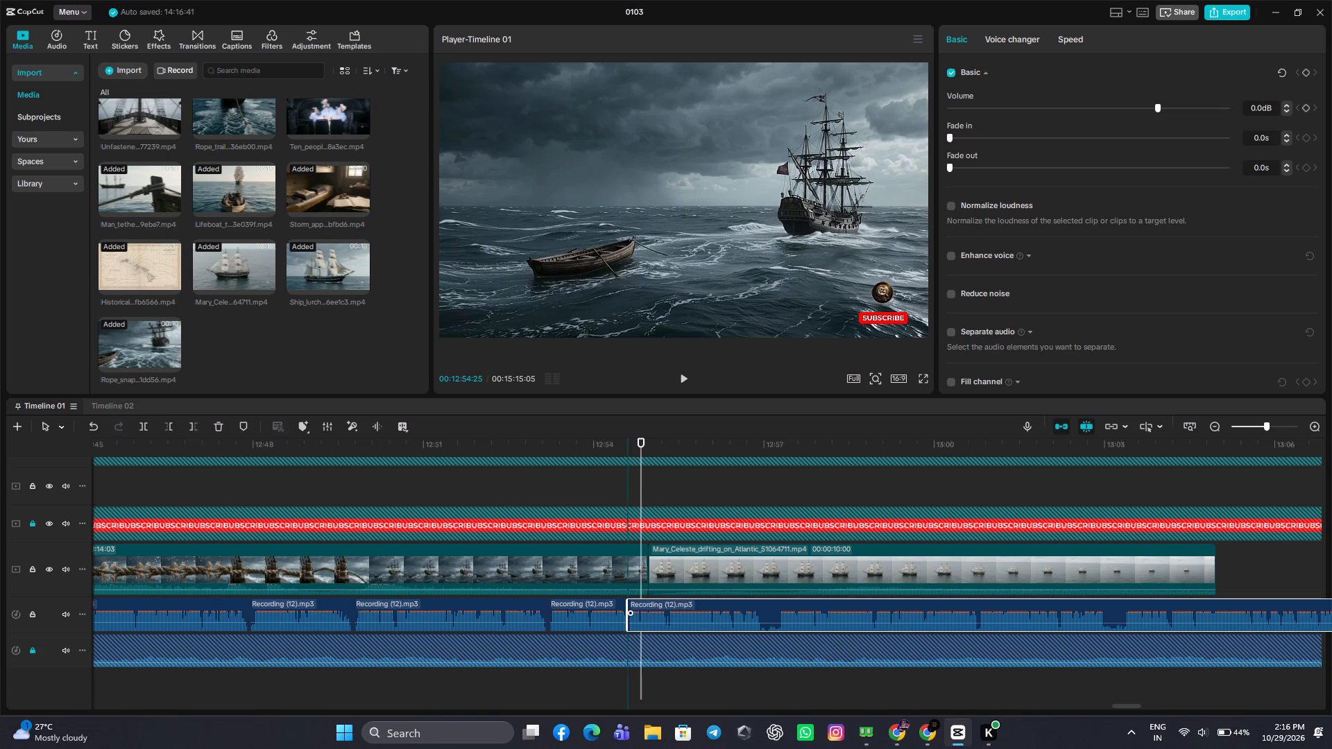
Cut the pause from 00:12:56:29 to 00:12:57:08 out of the Recording (12) voice-over and close the gap.
click(734, 492)
drag(734, 492, 764, 538)
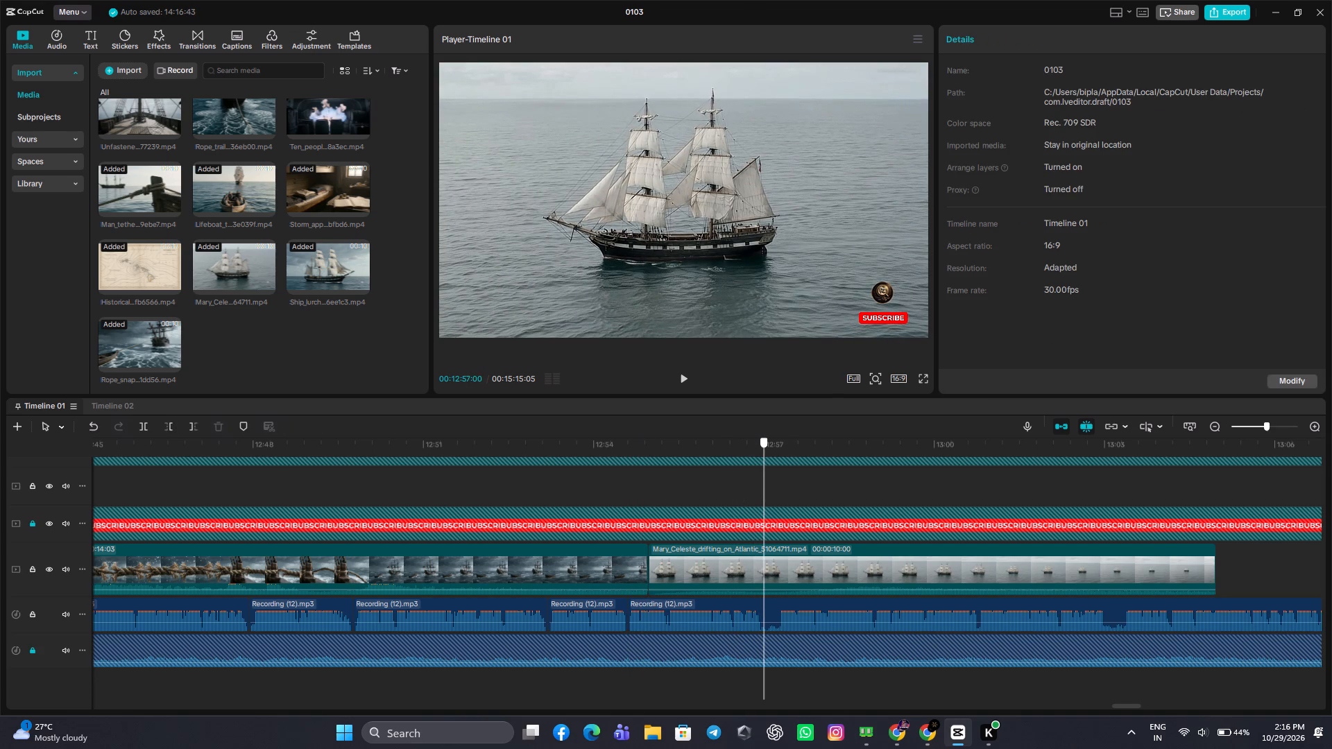
drag(764, 538, 762, 546)
click(764, 601)
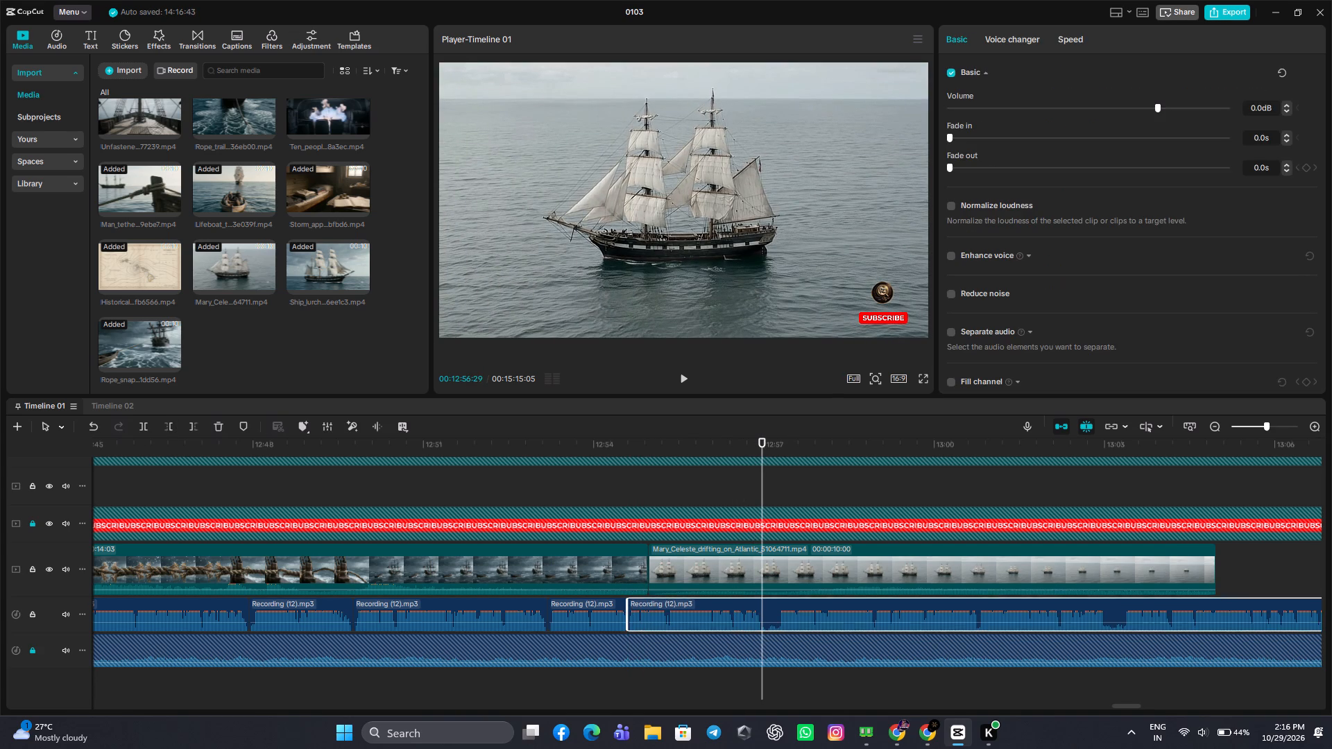
double_click(133, 429)
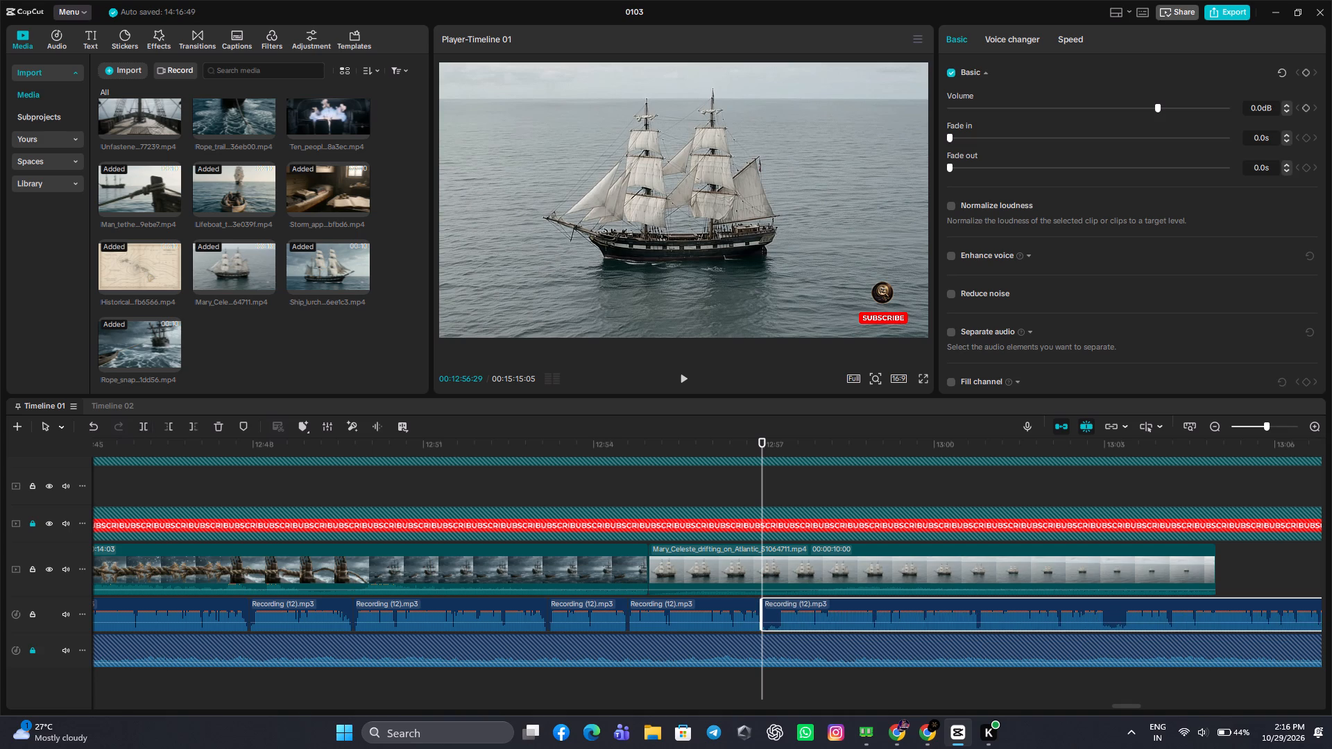
drag(761, 479, 778, 509)
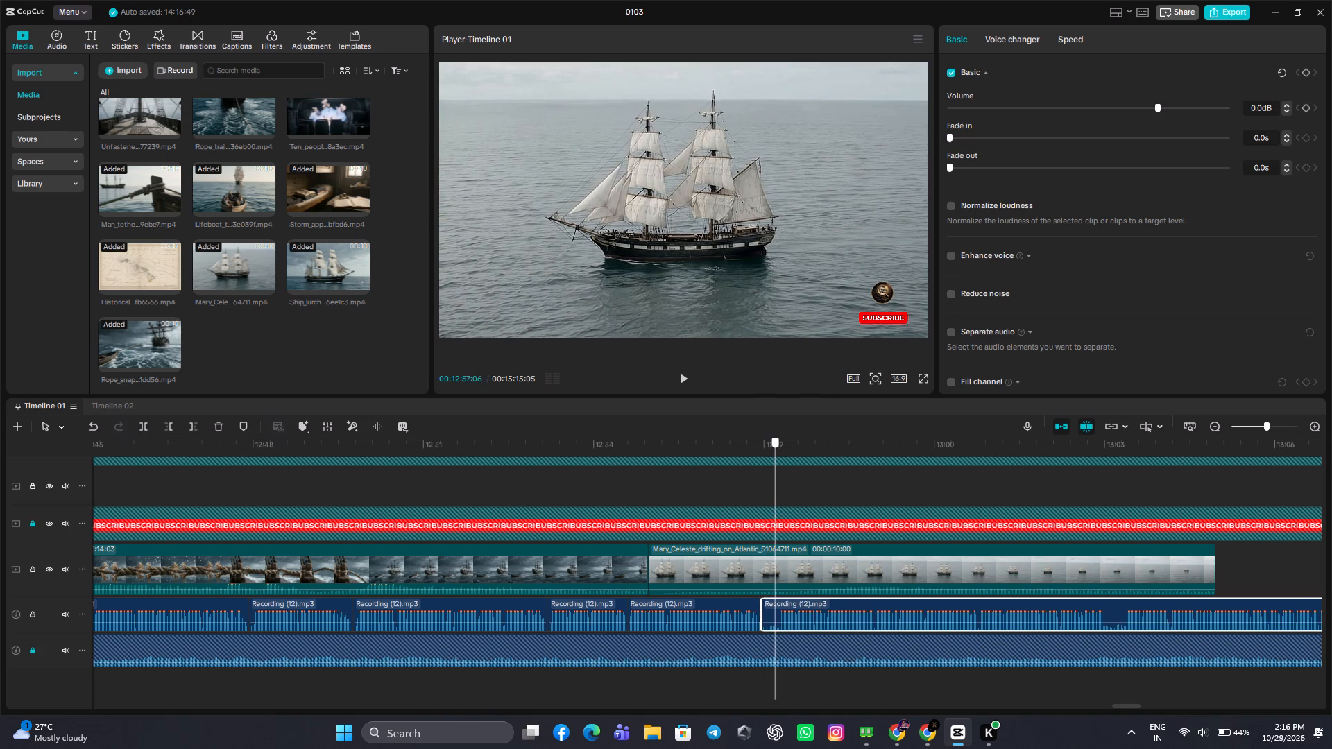
drag(778, 509, 779, 511)
click(166, 429)
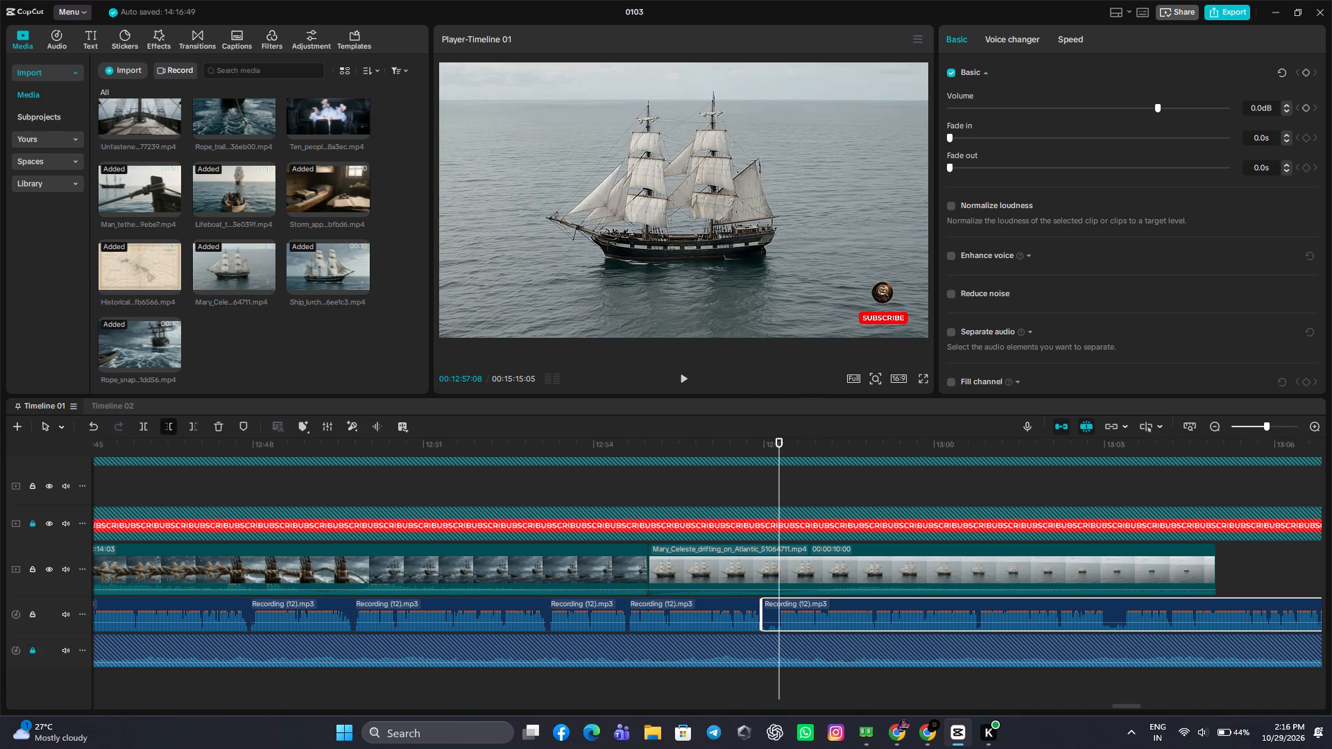
drag(811, 607, 798, 607)
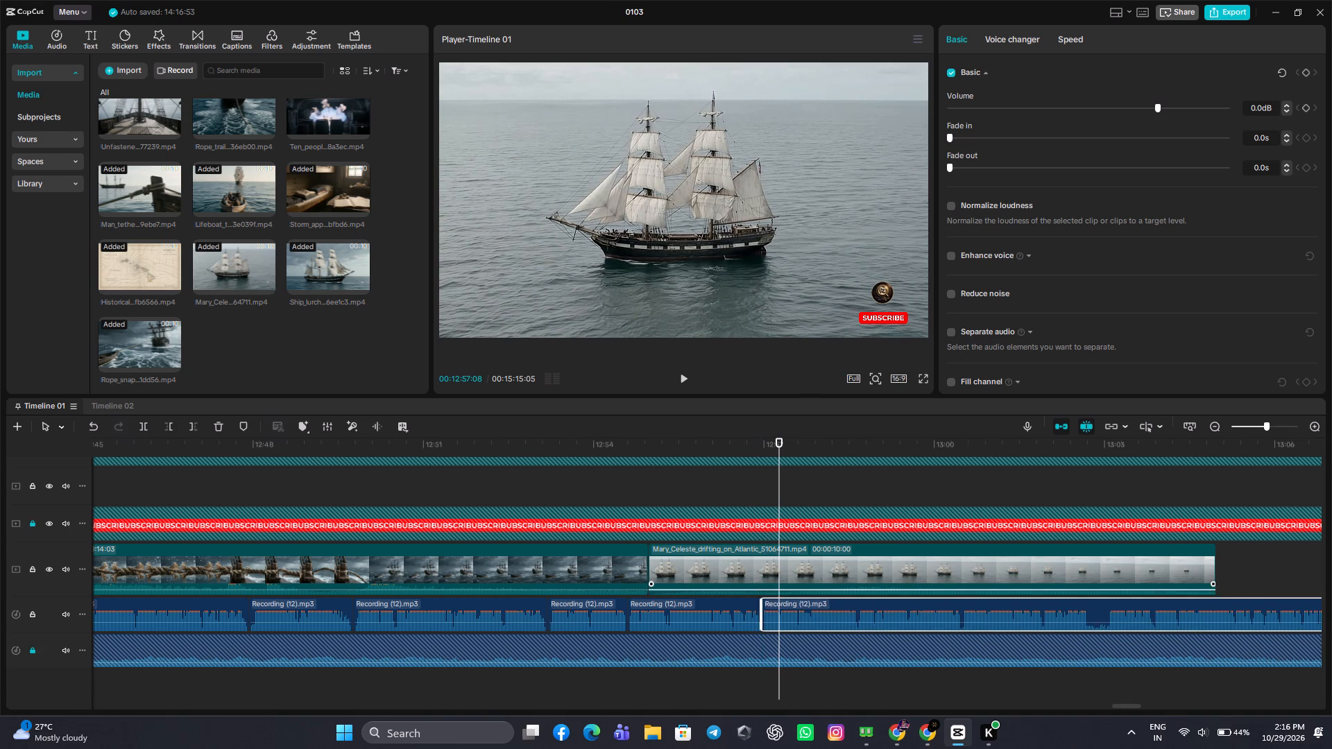
Play back the timeline from the start of the rope-snapping clip into the Mary_Celeste clip to check the trimmed voice-over.
click(234, 485)
drag(234, 485, 121, 488)
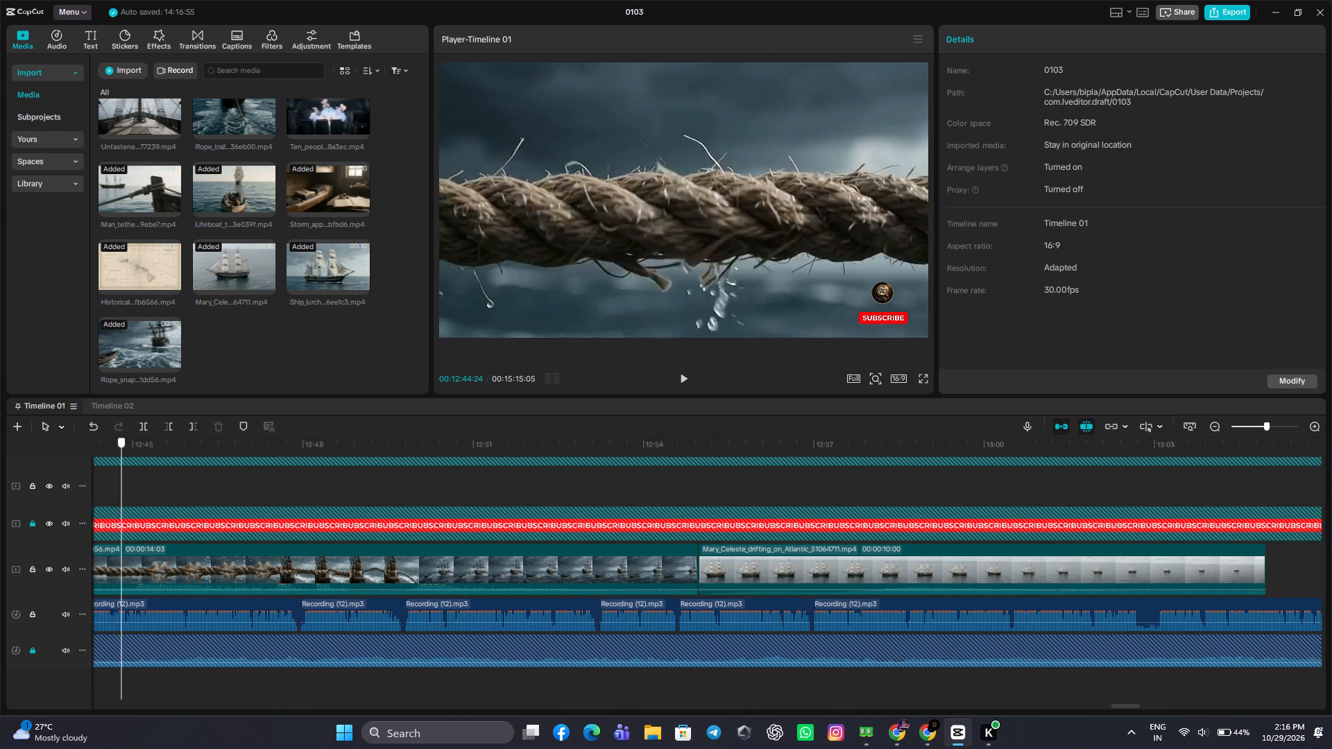
drag(121, 488, 228, 525)
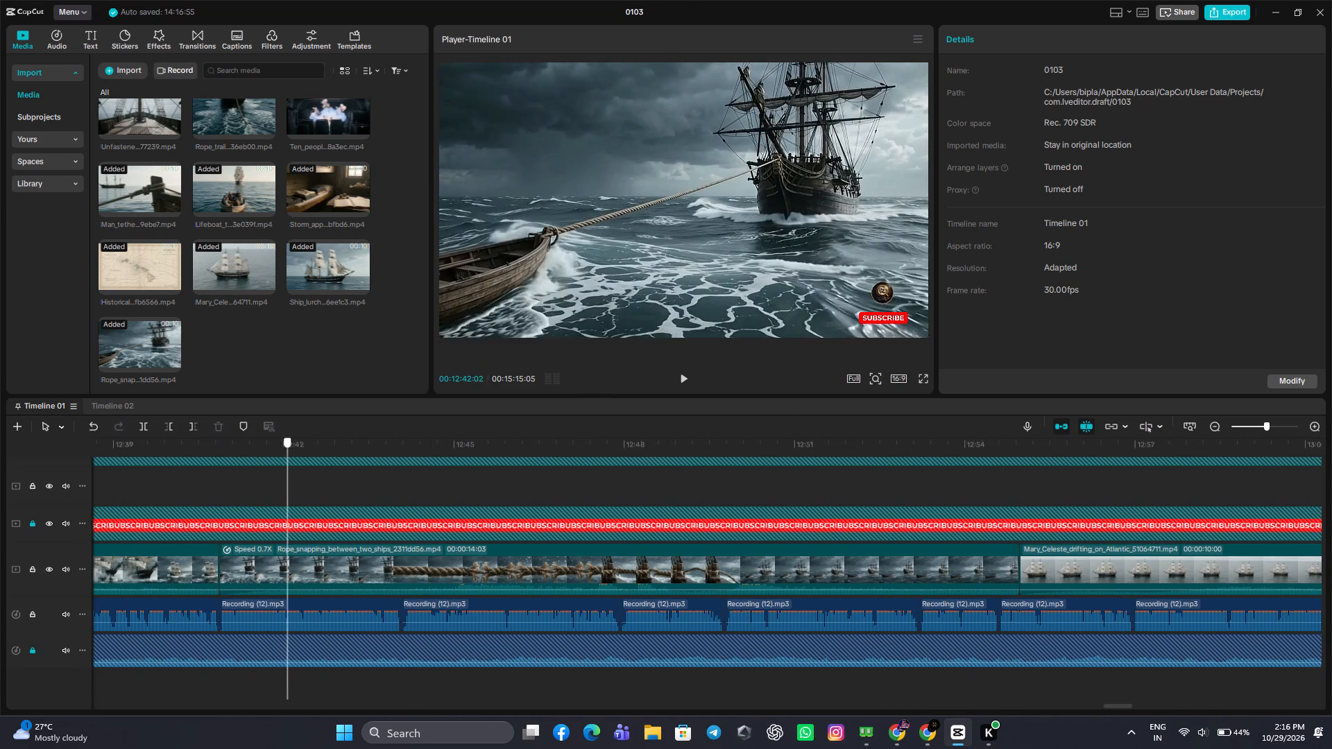
drag(228, 525, 214, 528)
click(684, 387)
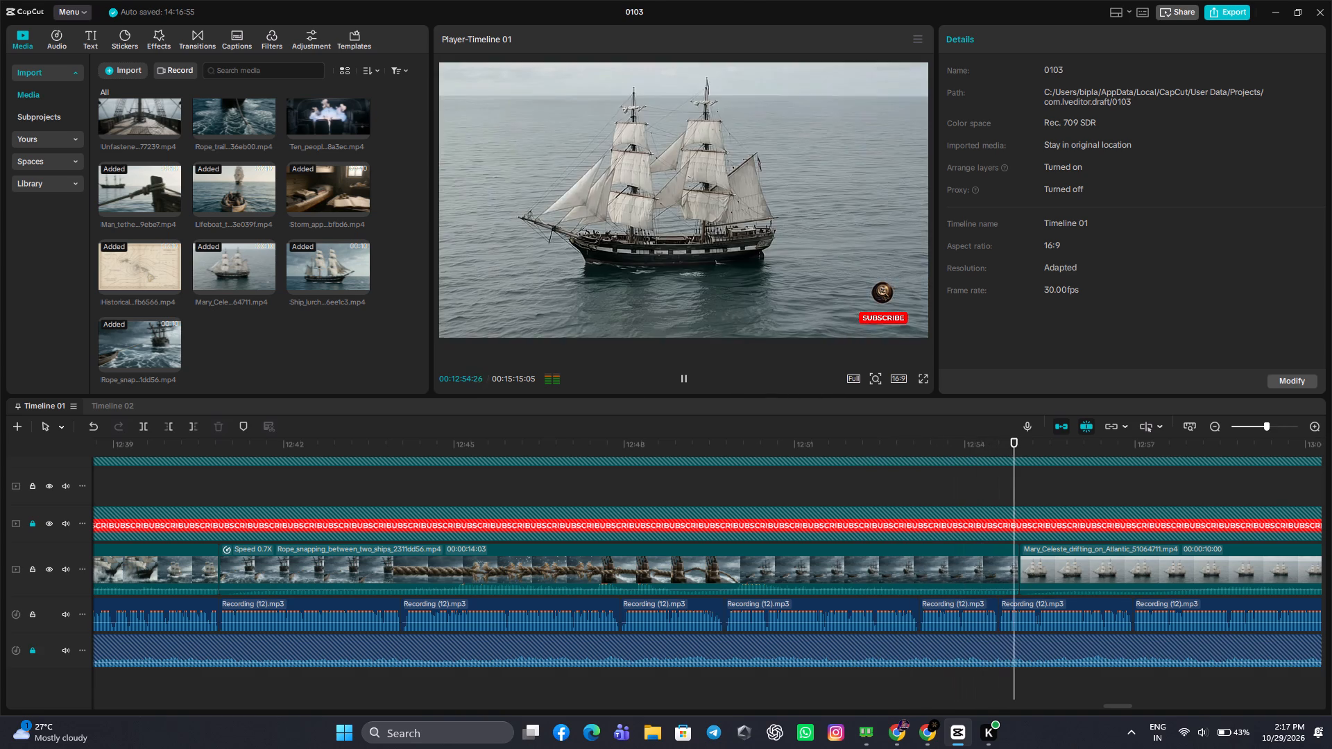
click(684, 374)
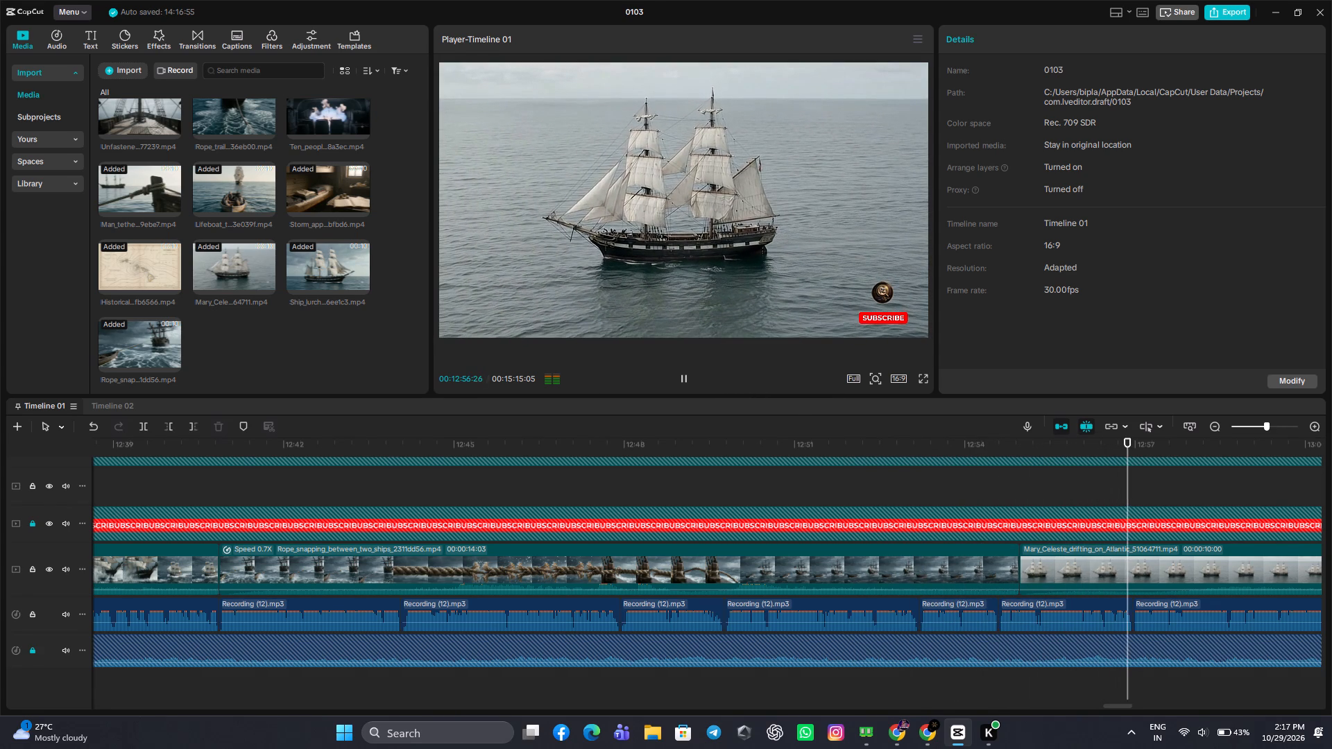
Slow the Rope_snapping_between_two_ships clip to 0.56x speed.
click(995, 583)
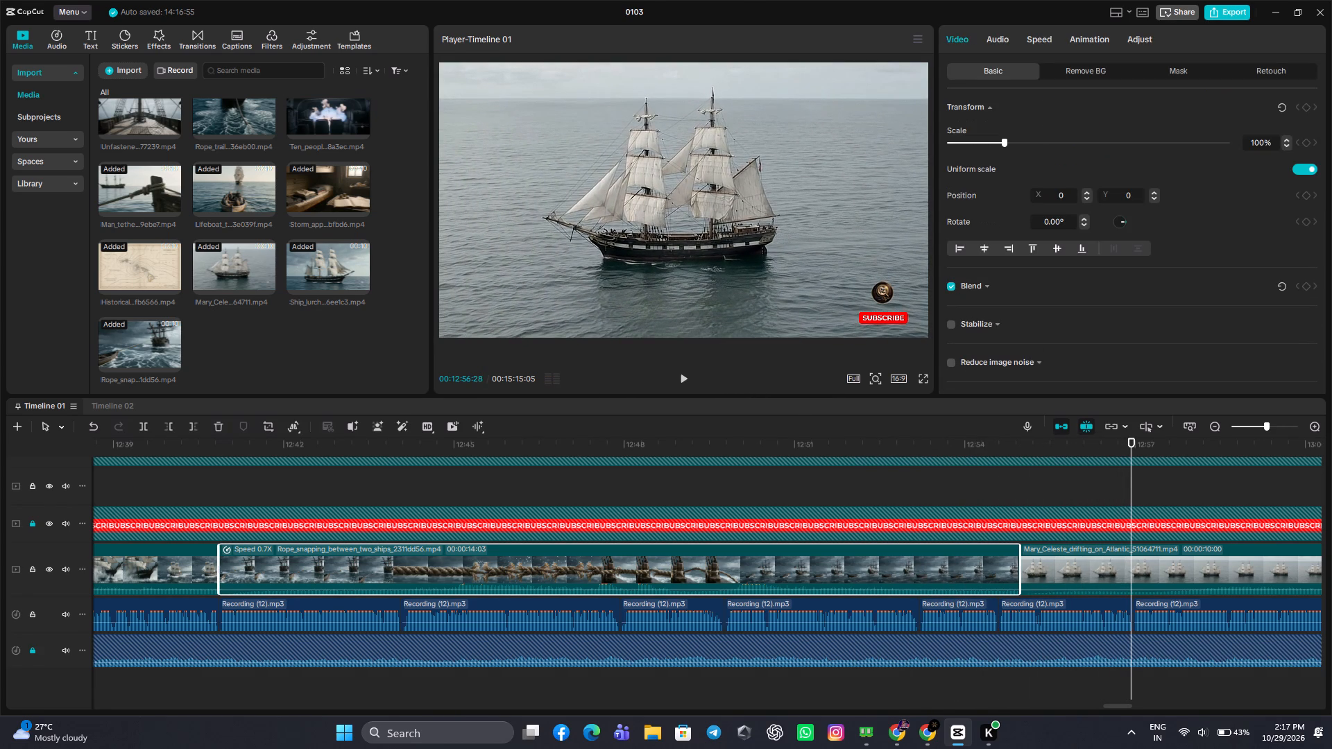
click(1048, 35)
click(978, 128)
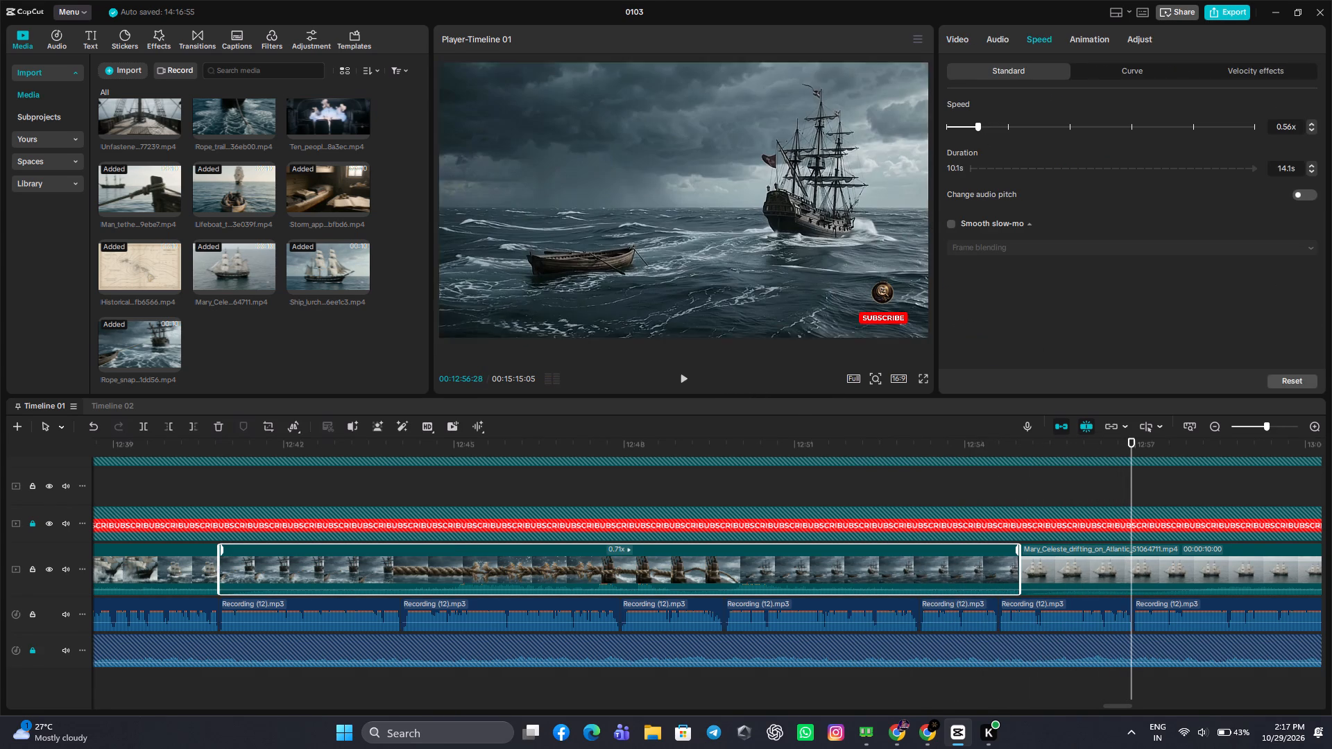
Set the speed of the Rope_snapping_between_two_ships clip to 0.62x so it ends where the last narration segment begins.
click(982, 128)
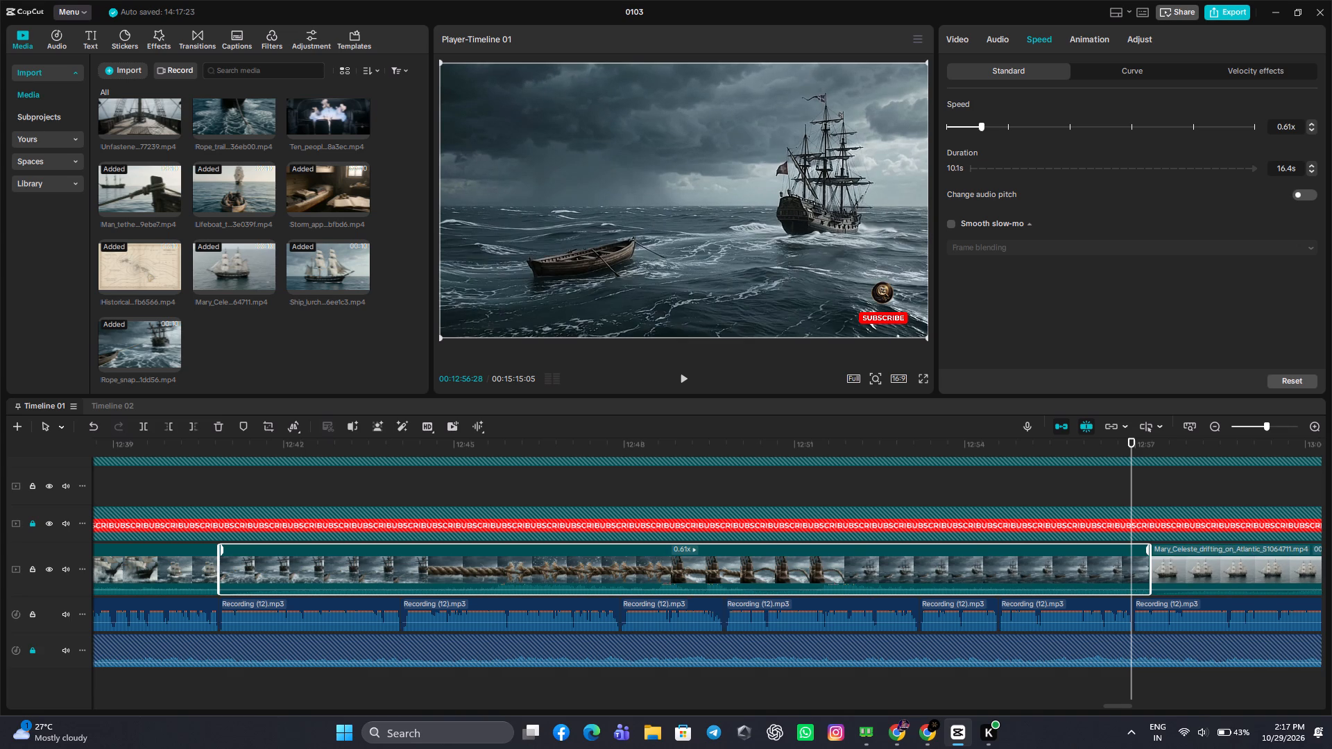
click(984, 128)
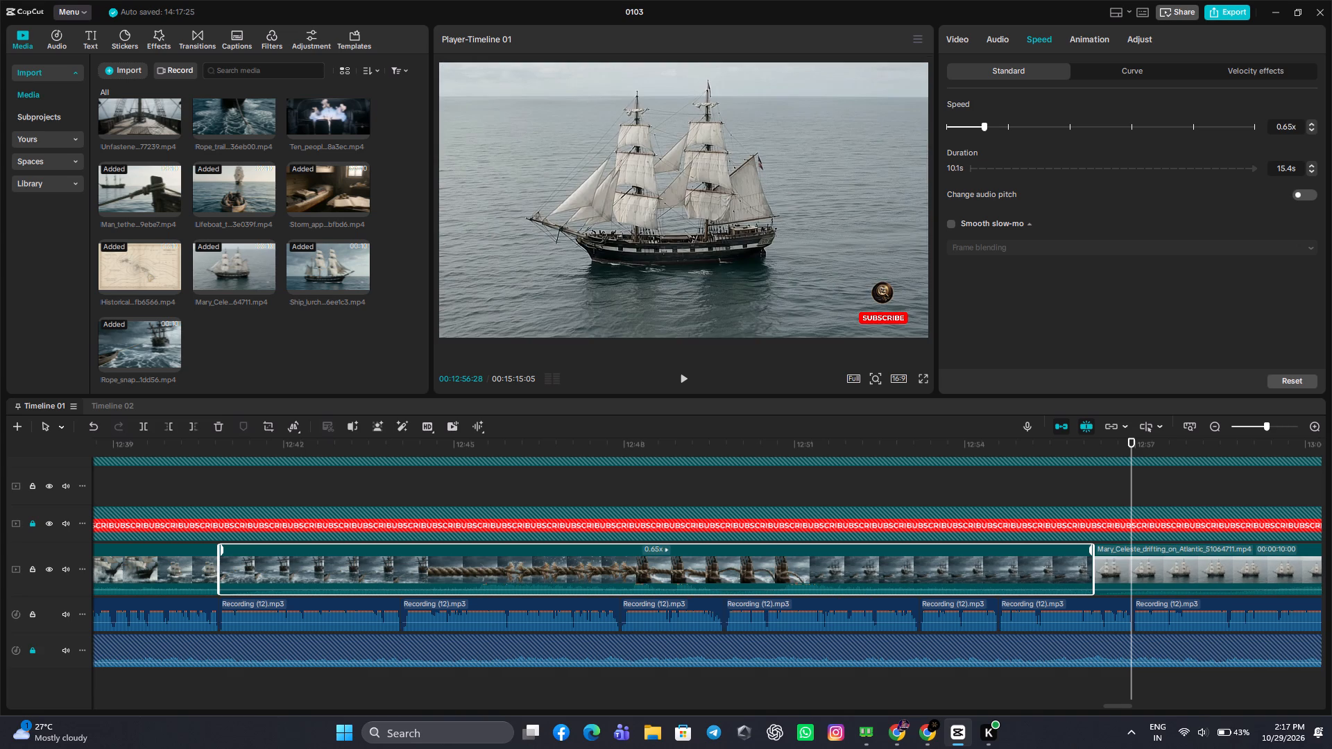
click(984, 128)
click(984, 129)
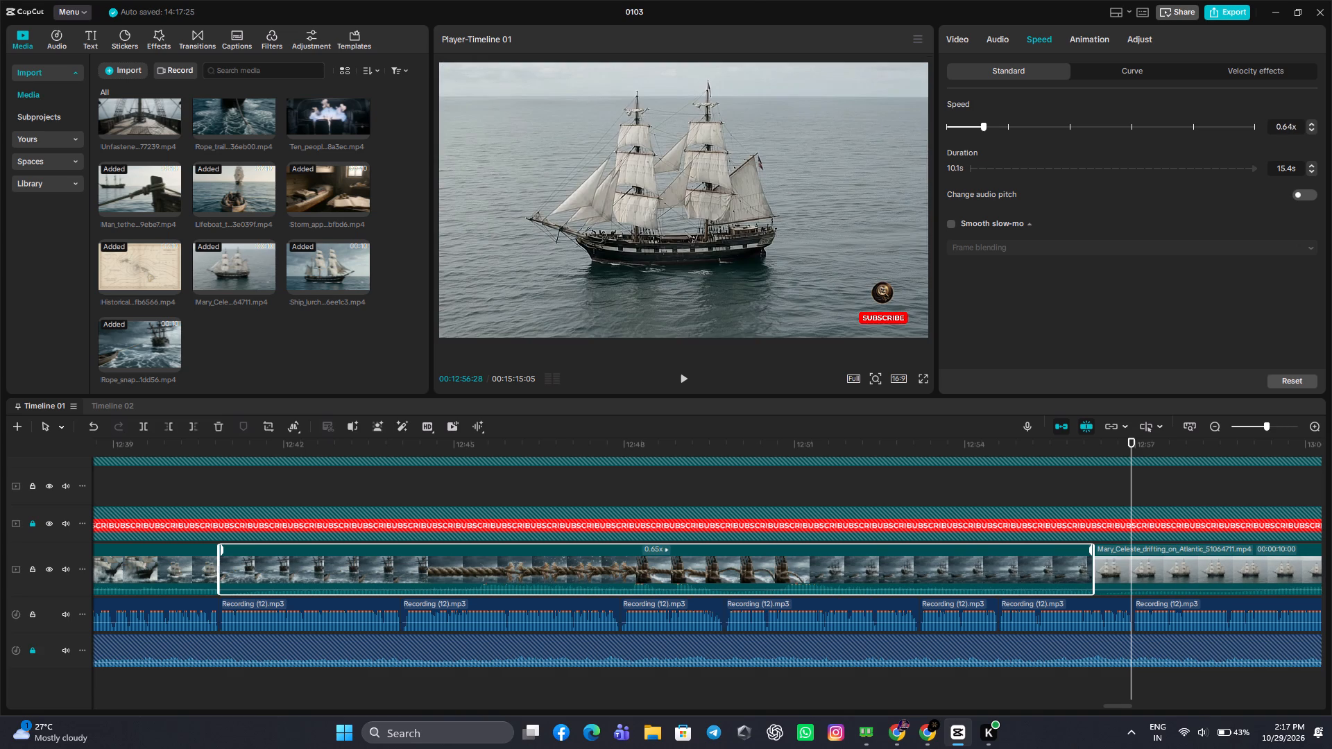
click(982, 129)
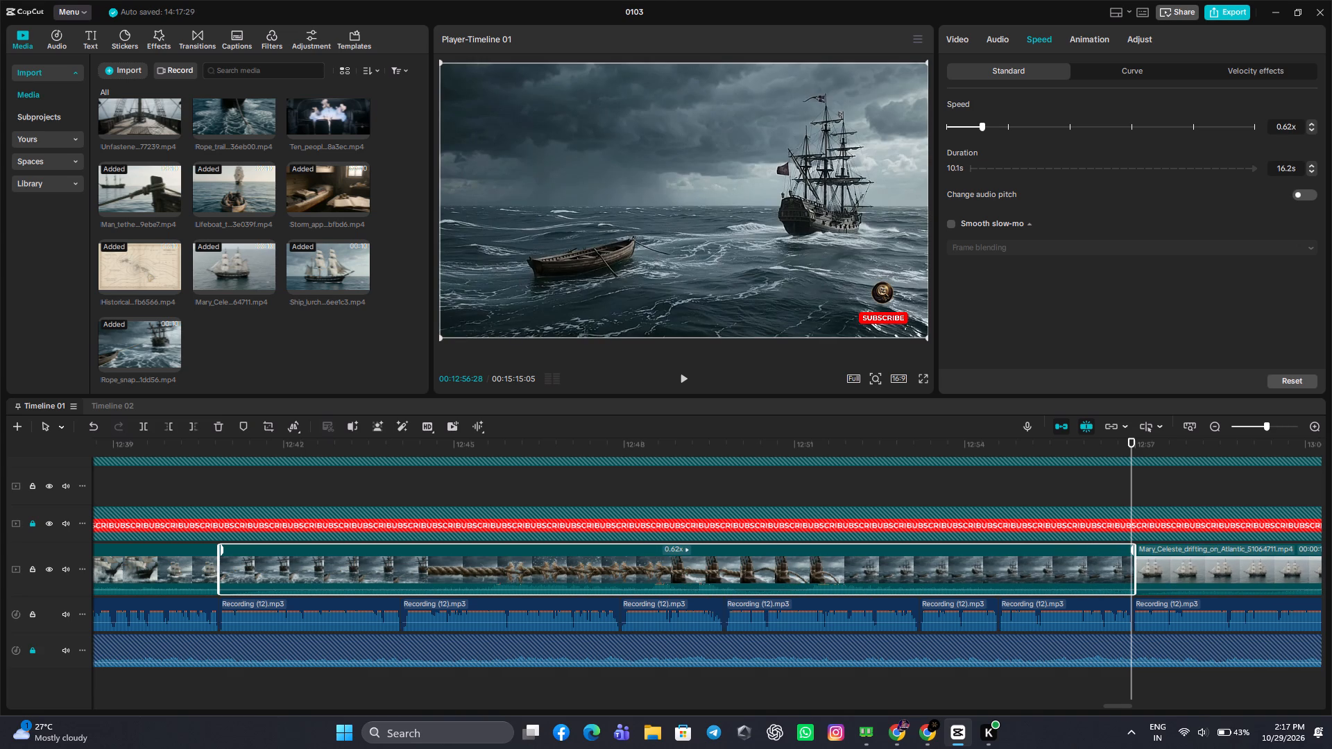
Enable smooth slow-mo with the Optical flow method on the rope-snapping clip.
click(953, 222)
click(982, 242)
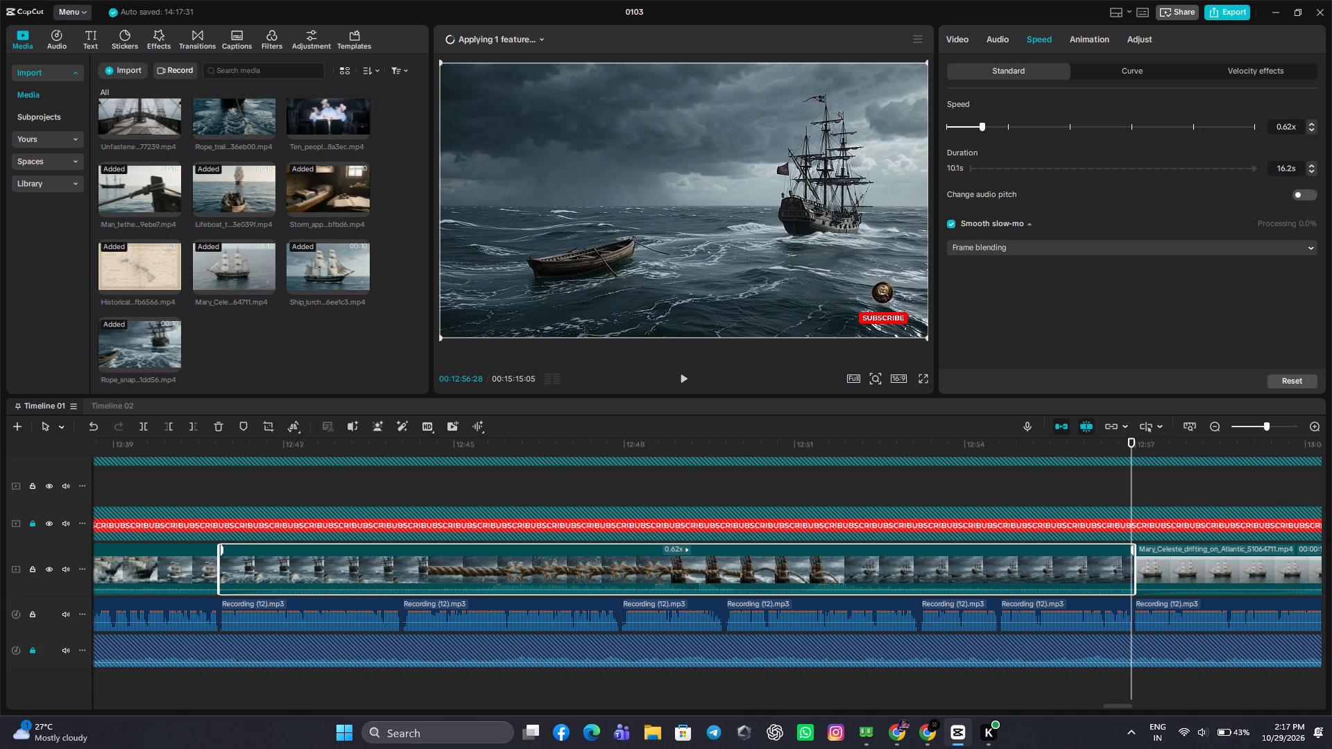
click(1013, 307)
Play back the timeline from 00:12:56:28 through the Mary_Celeste clip to hear which scene the narration needs.
click(688, 379)
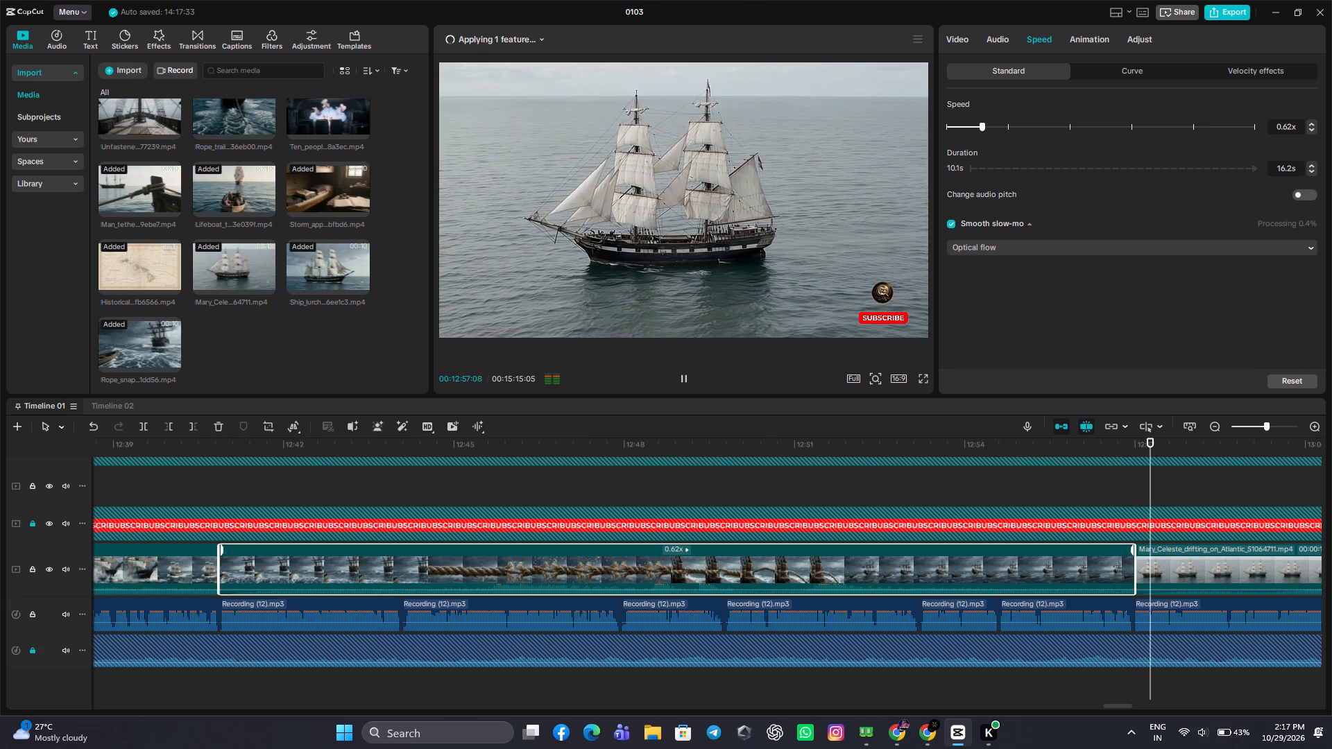
drag(1249, 494, 1331, 496)
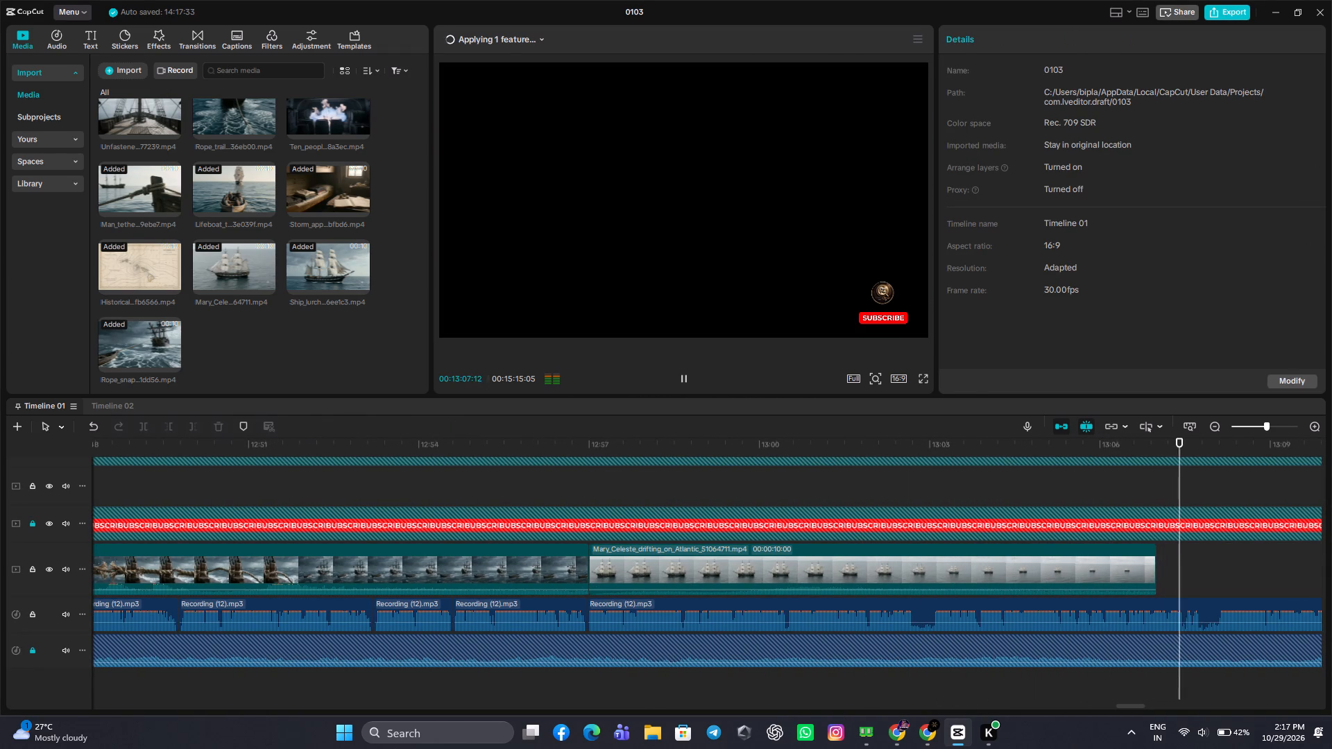
click(577, 487)
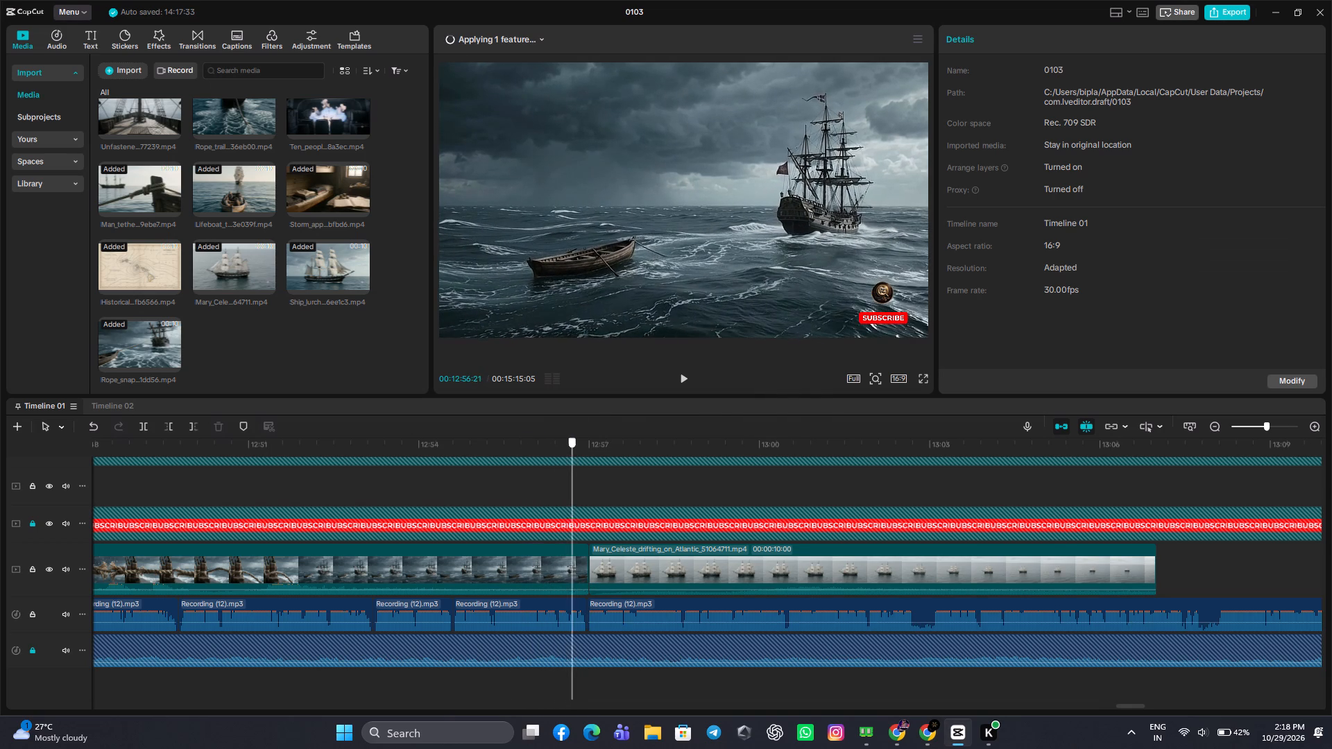
drag(577, 530, 180, 535)
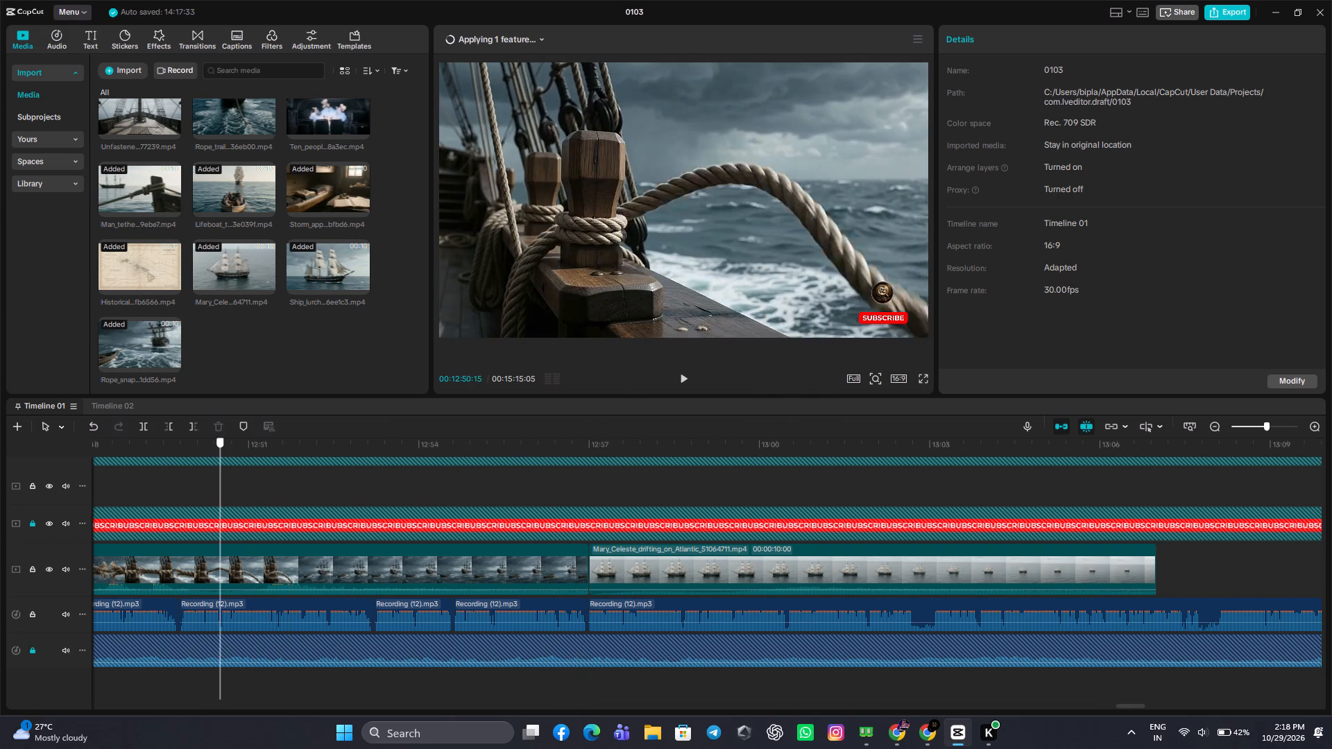
drag(180, 535, 529, 545)
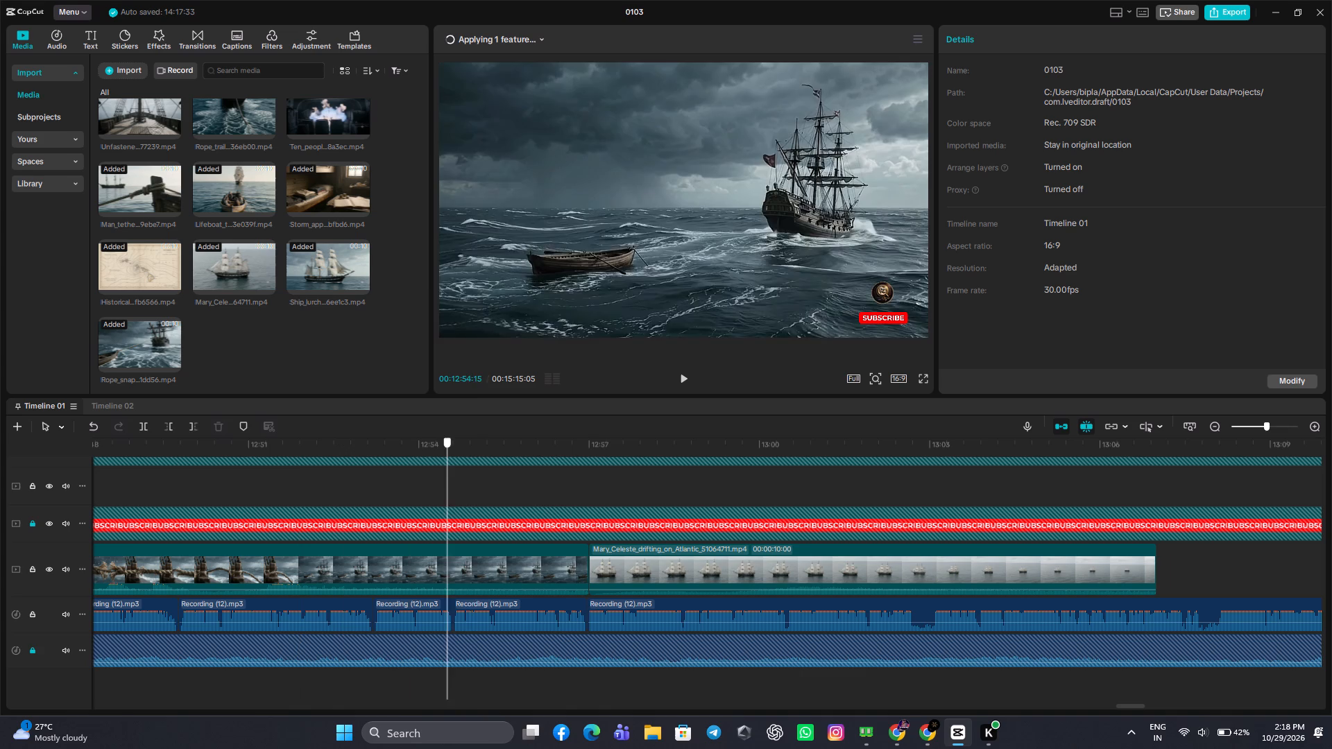
drag(529, 545, 590, 574)
click(137, 71)
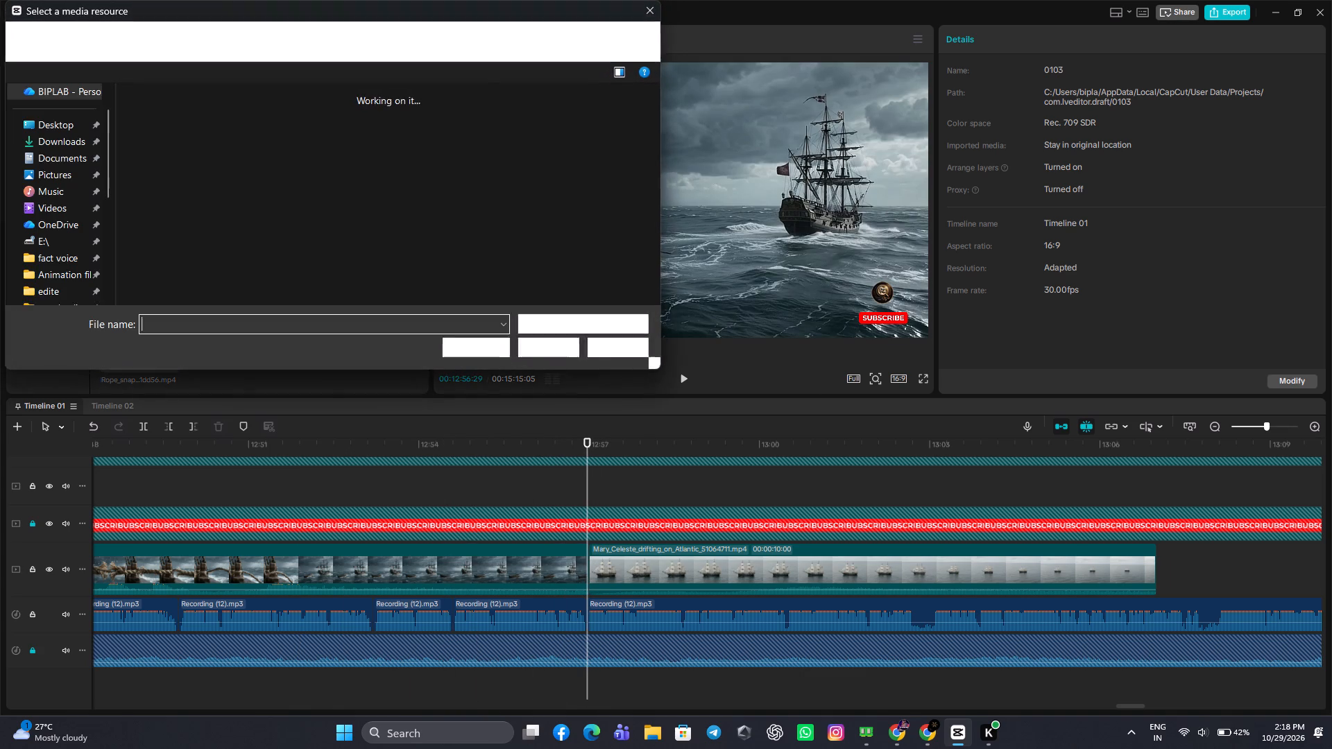
scroll(345, 186, down, 4)
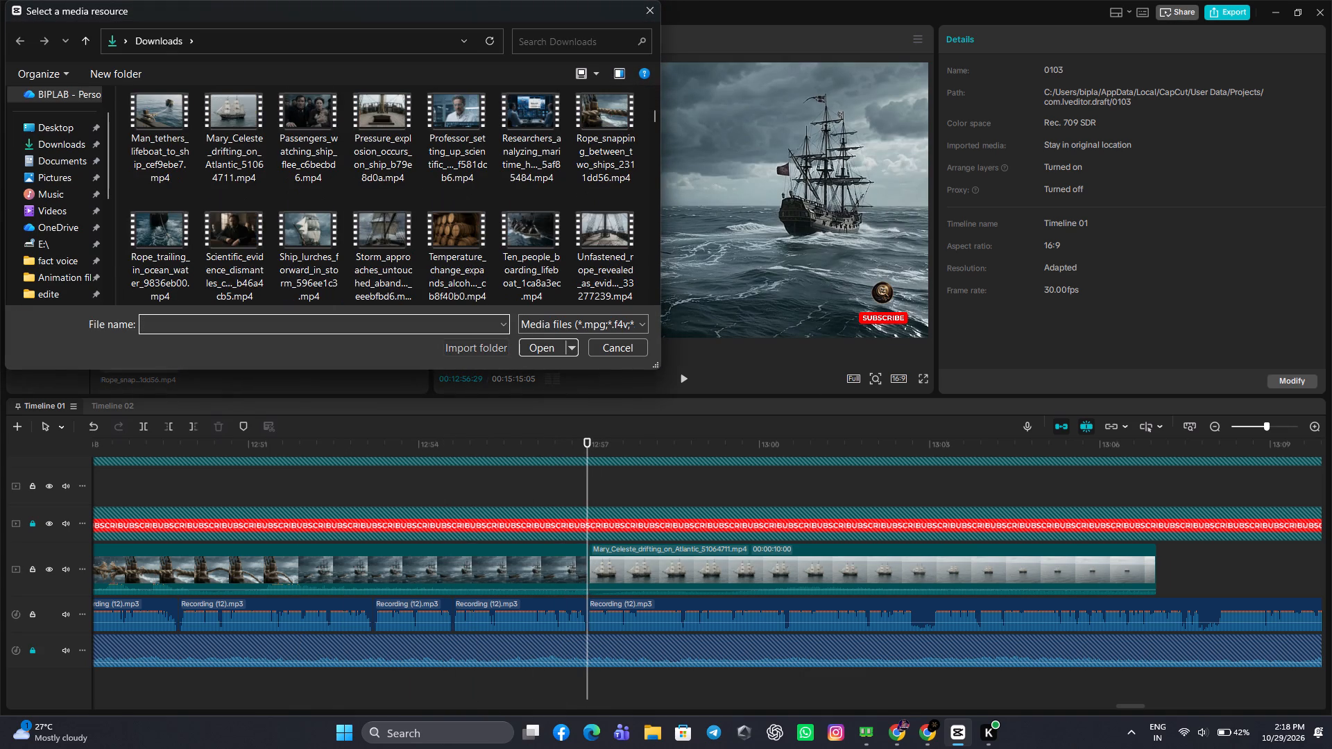
double_click(324, 113)
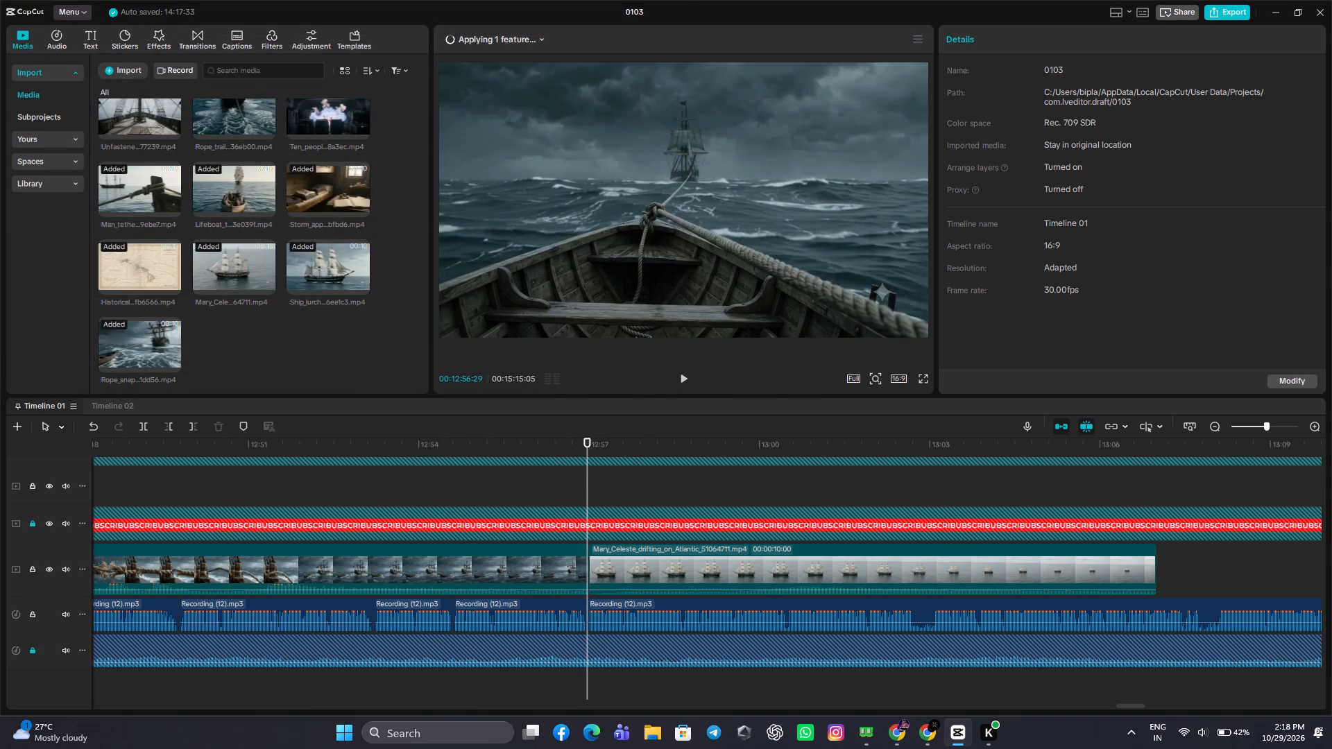
click(271, 365)
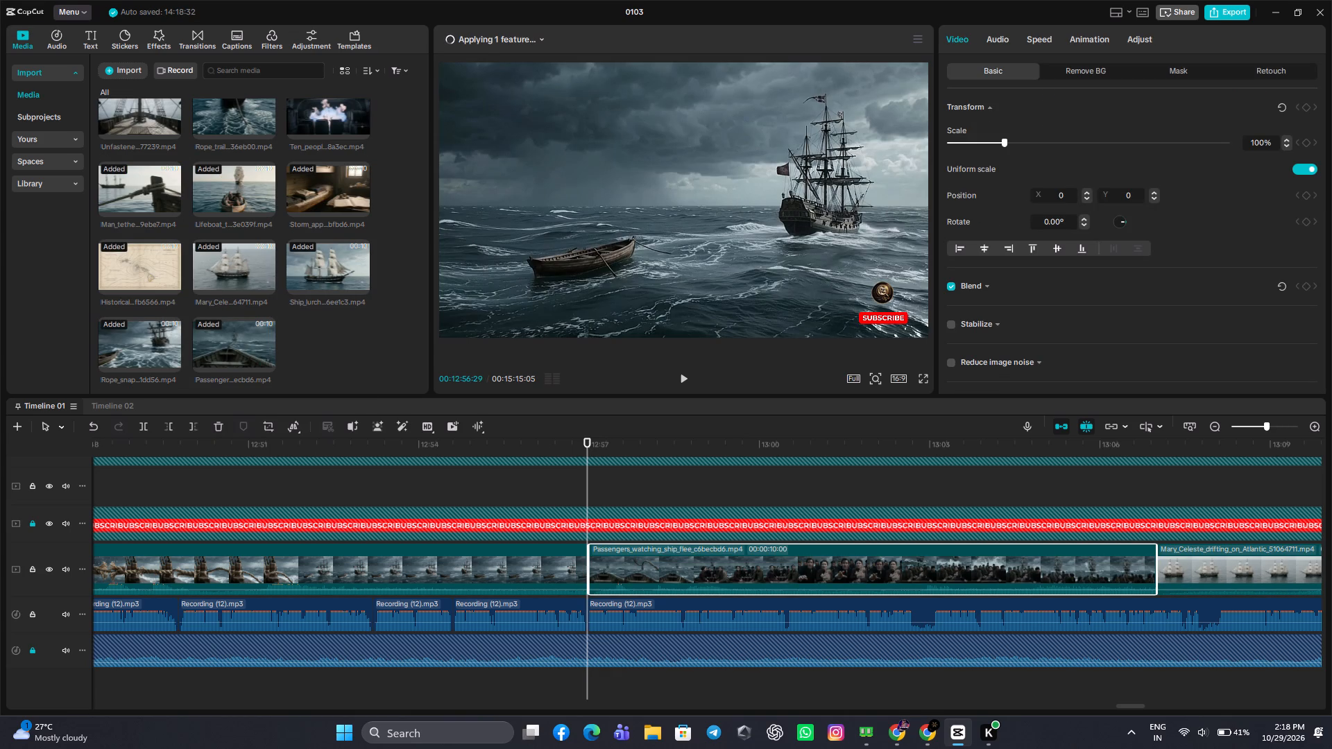
Play through the passengers clip, cut the pause from 00:13:02:22 to 00:13:03:01 out of the Recording (12) voice-over and close the gap.
click(683, 382)
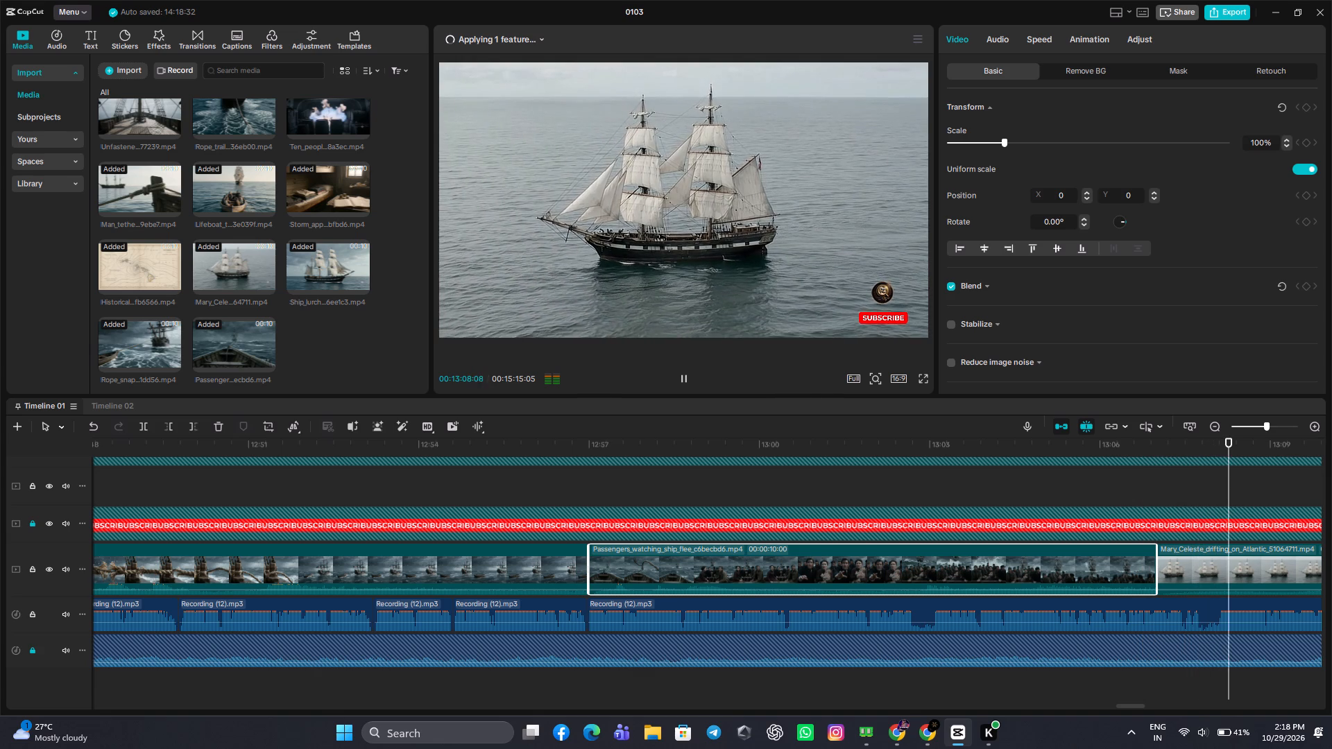
click(1195, 492)
drag(1195, 492, 1136, 537)
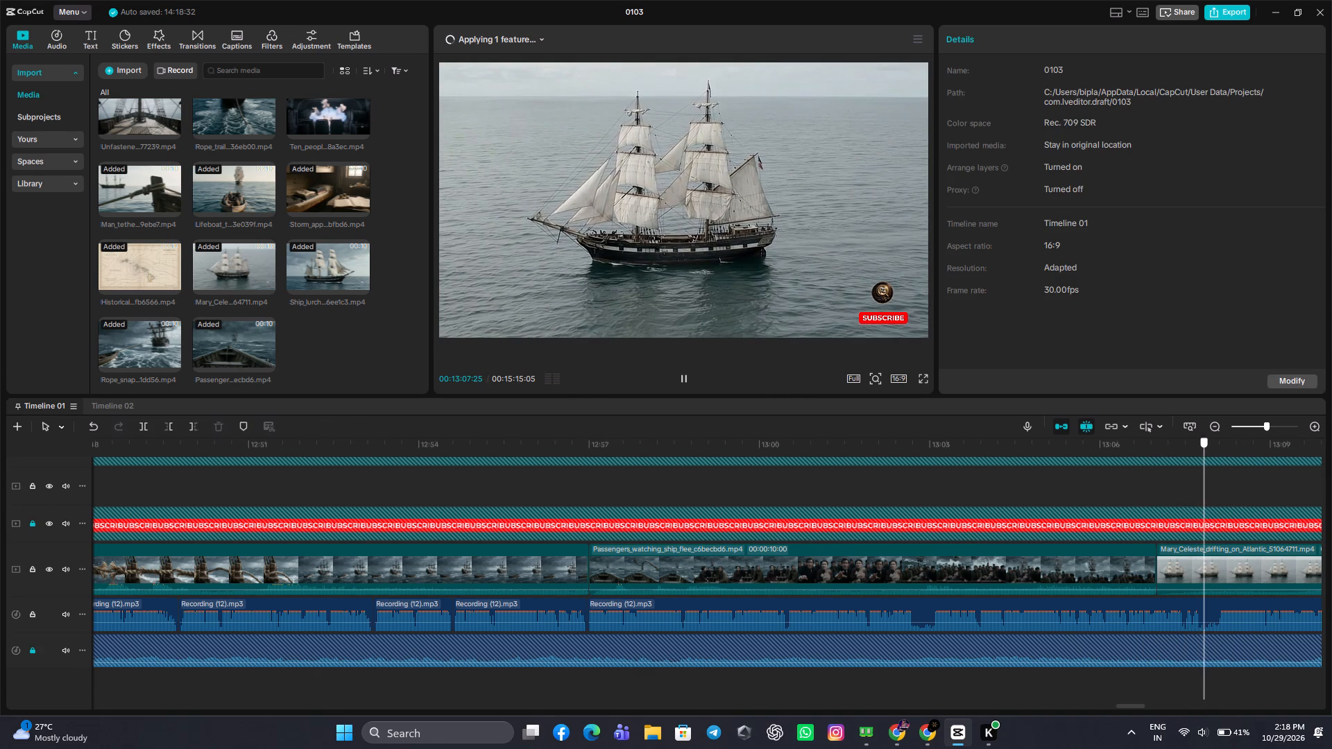
drag(1136, 537, 925, 580)
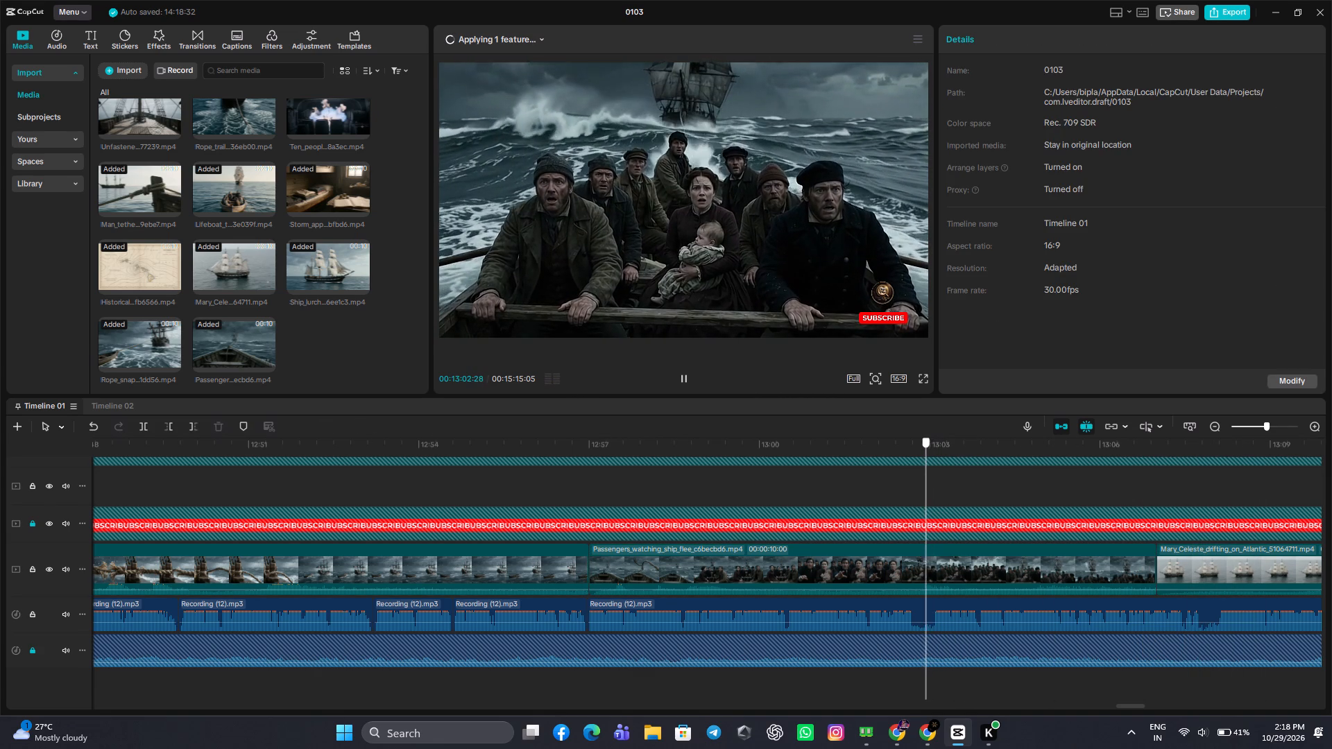
drag(925, 580, 913, 598)
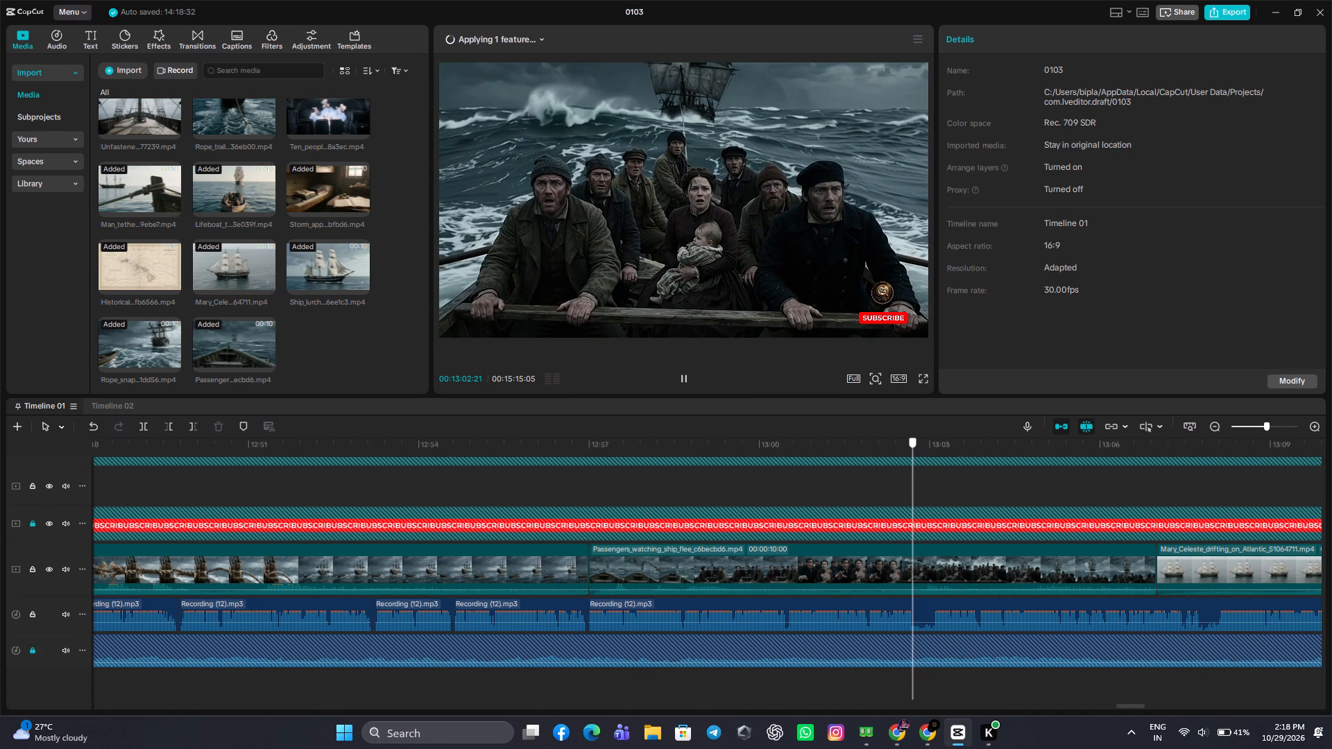
drag(913, 598, 914, 599)
click(919, 608)
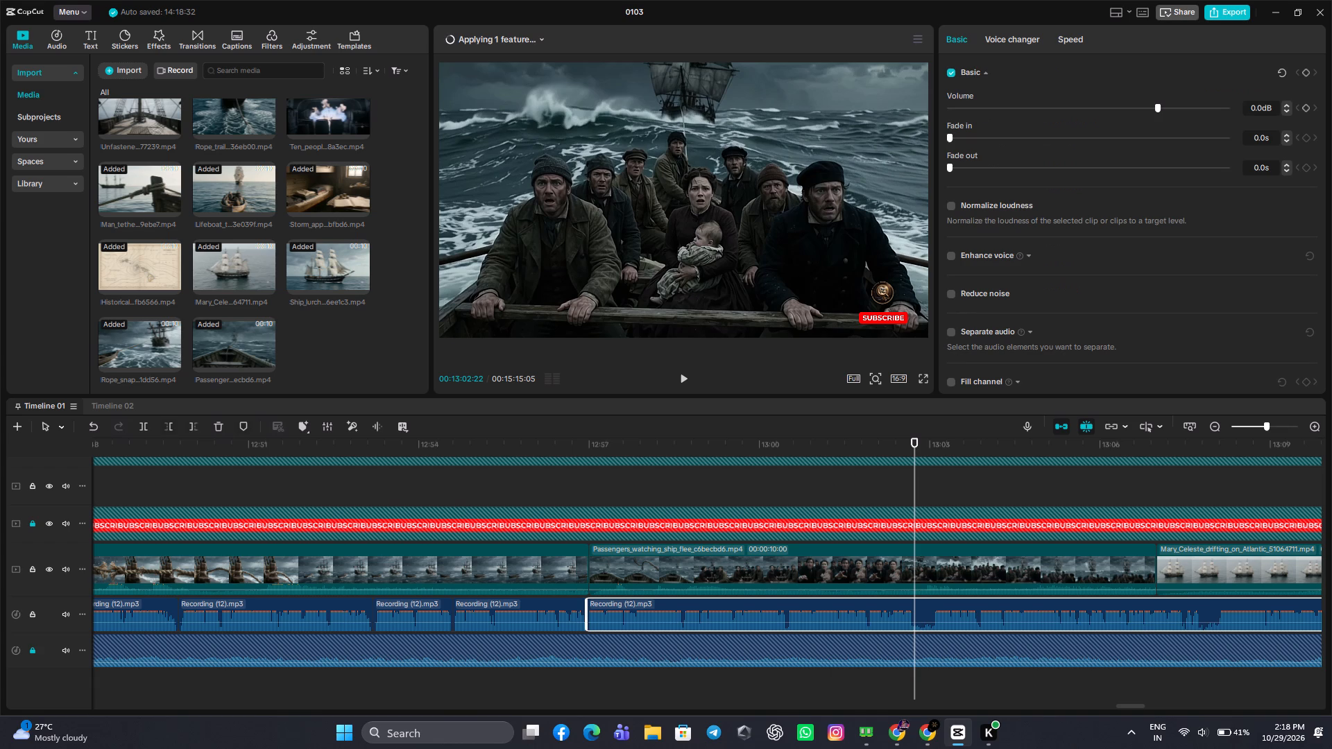
click(149, 429)
drag(916, 475, 917, 480)
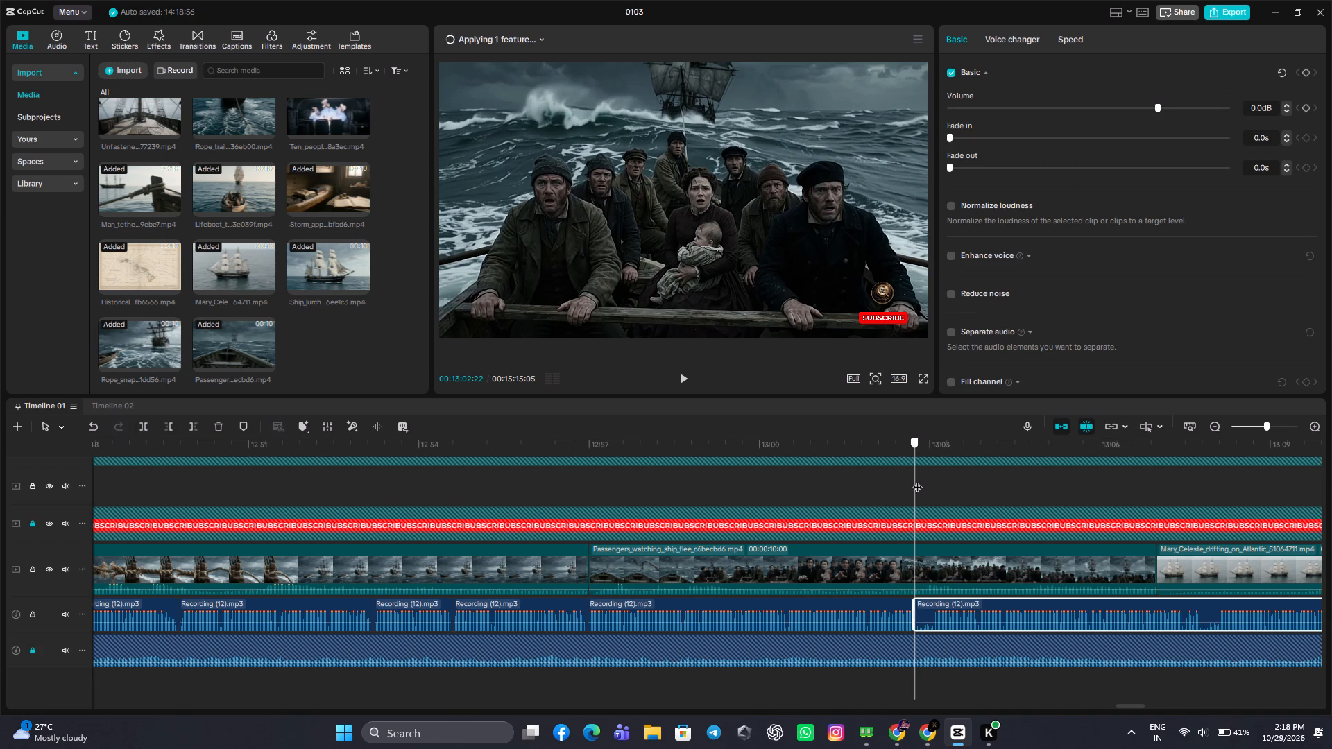
drag(917, 480, 931, 525)
click(166, 427)
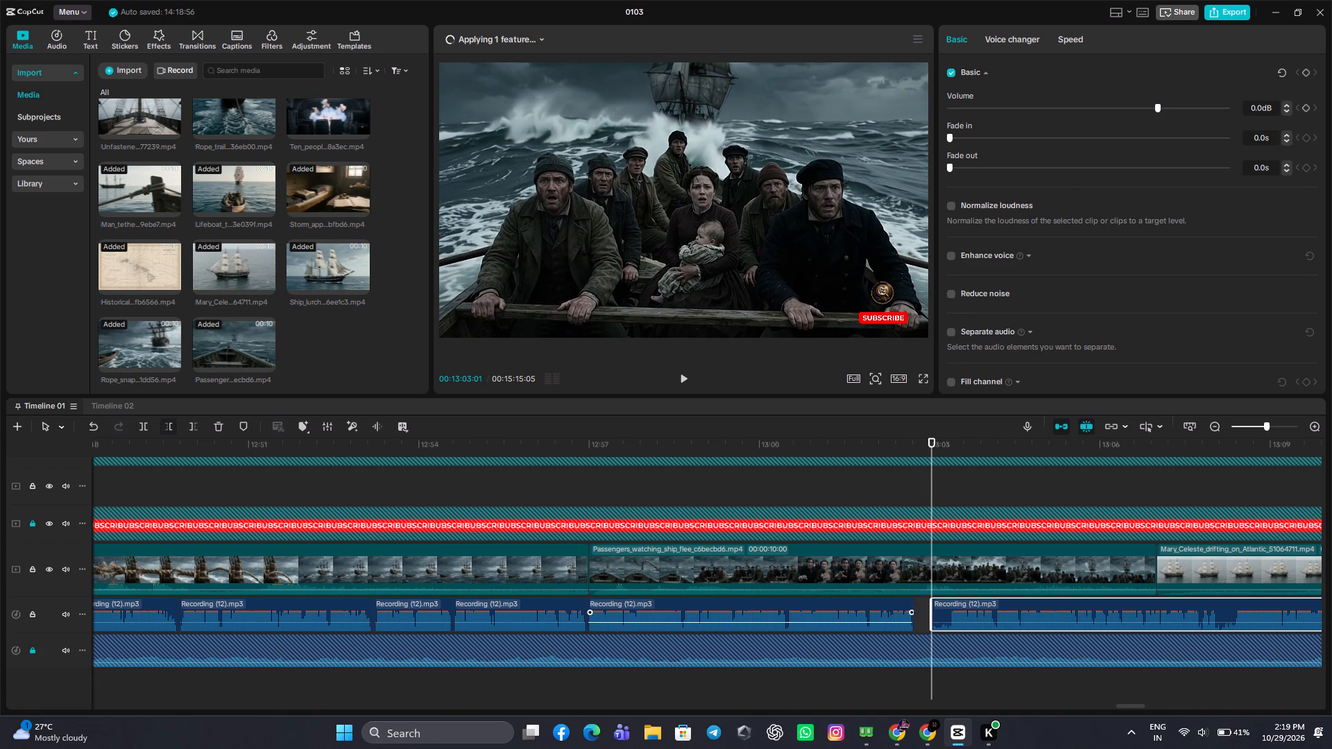
drag(962, 612, 949, 616)
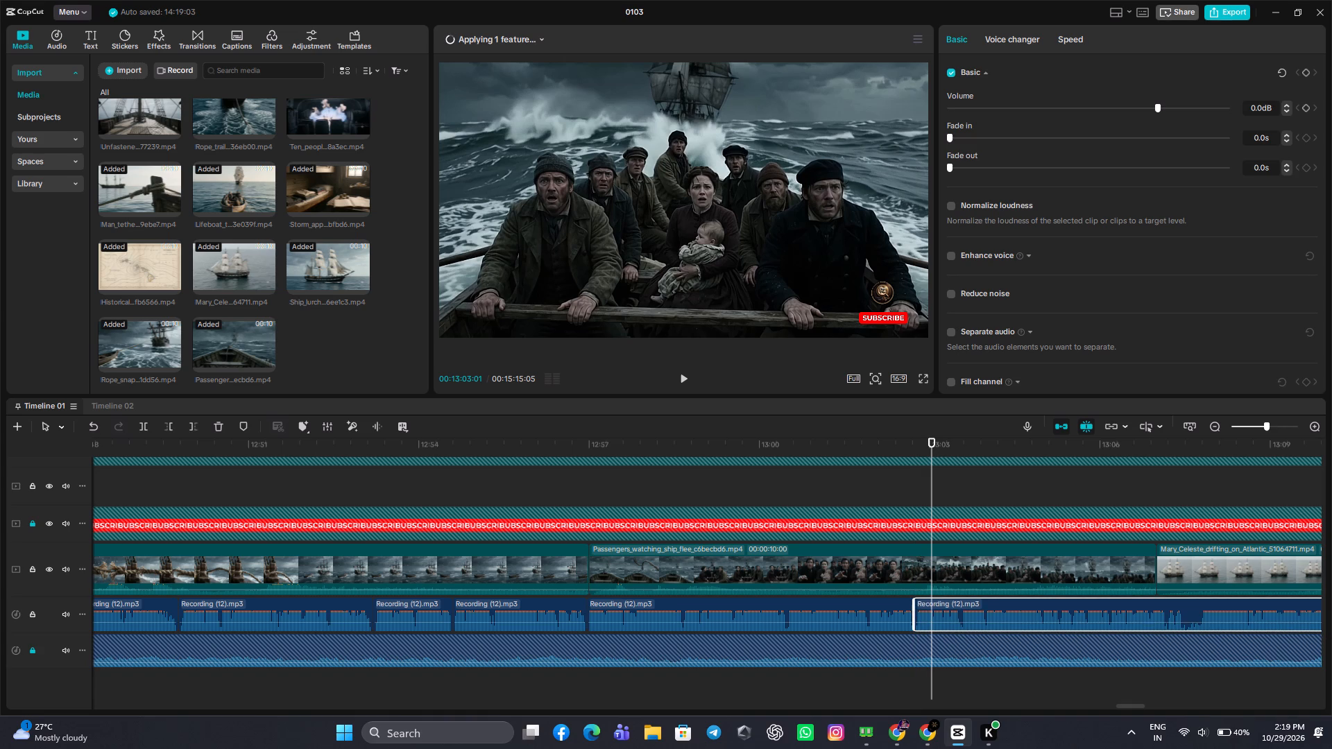
Play back the timeline from just before the passengers clip into the Mary_Celeste clip to check the trimmed voice-over.
click(555, 480)
click(692, 381)
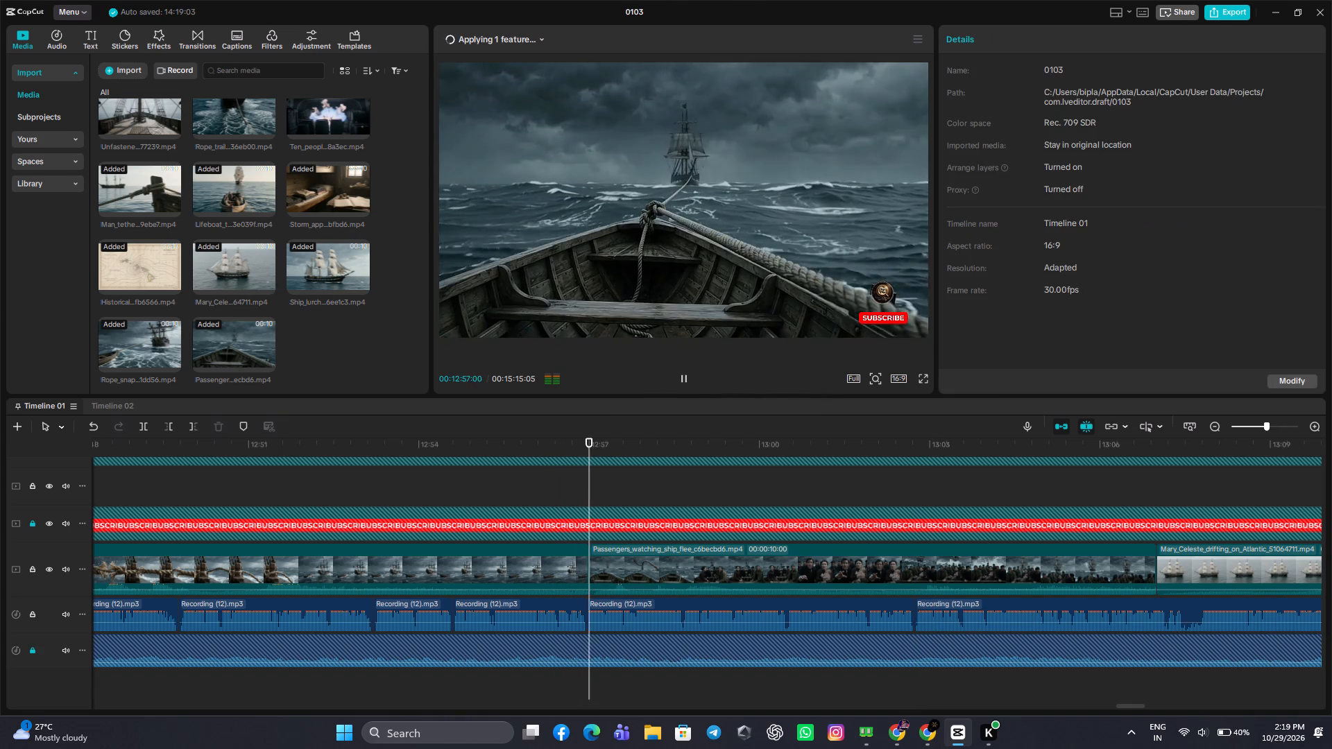
drag(1261, 482, 1331, 497)
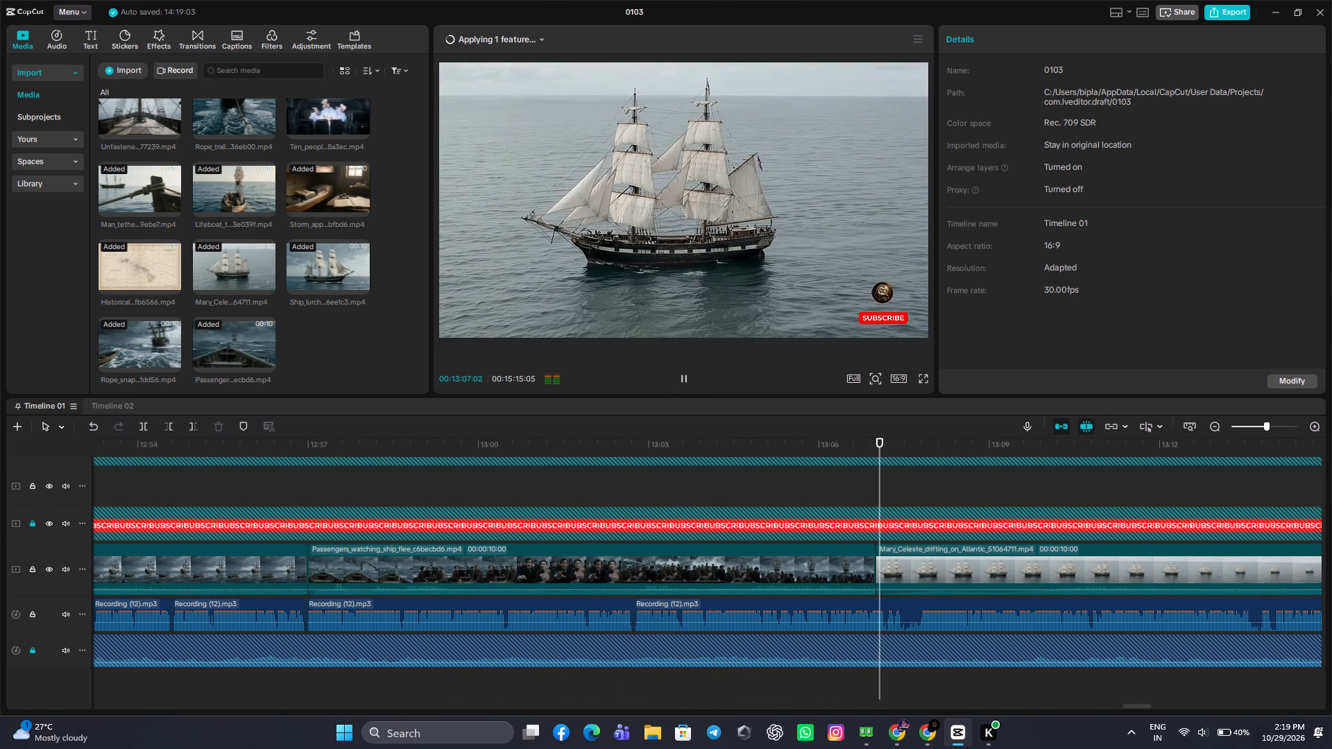
click(685, 379)
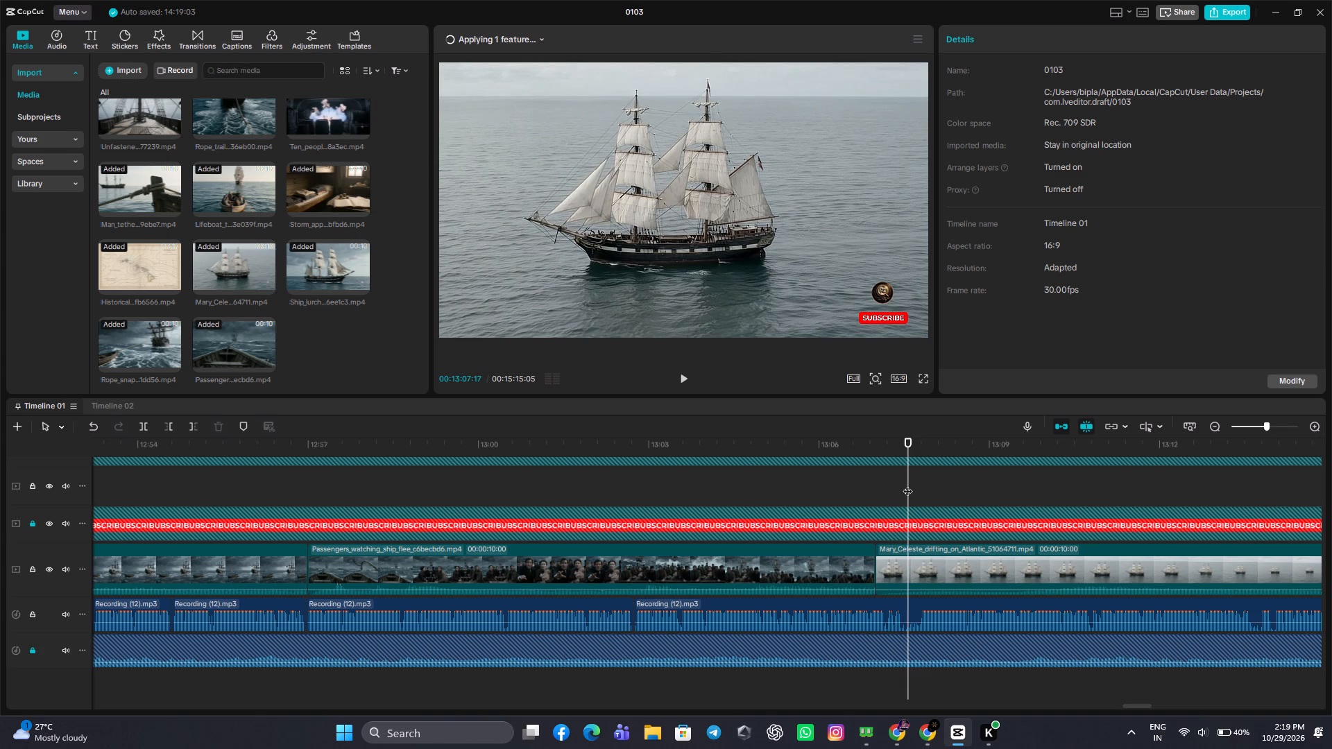
Slow the Passengers_watching_ship_flee clip to 0.94x and place the playhead at its join with the Mary_Celeste clip, 00:13:07:19.
drag(907, 484, 904, 499)
click(860, 569)
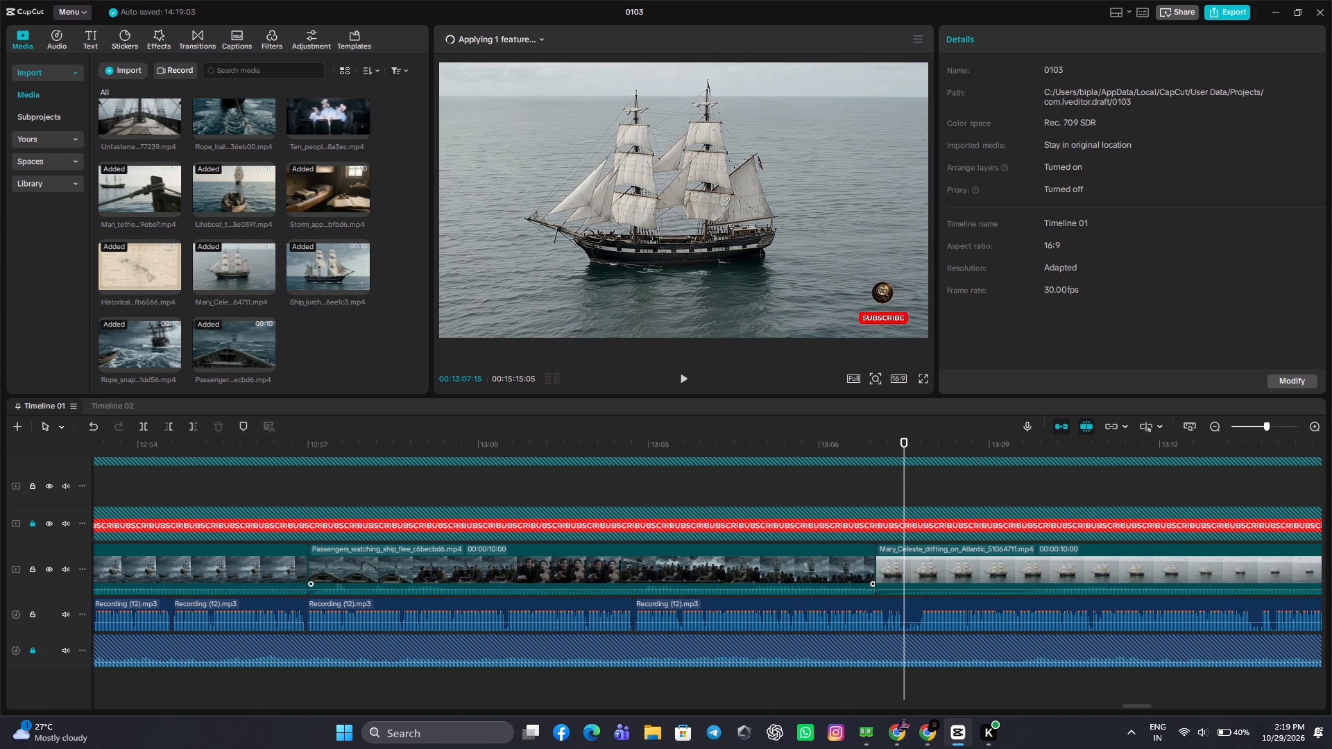
click(1039, 41)
click(1006, 128)
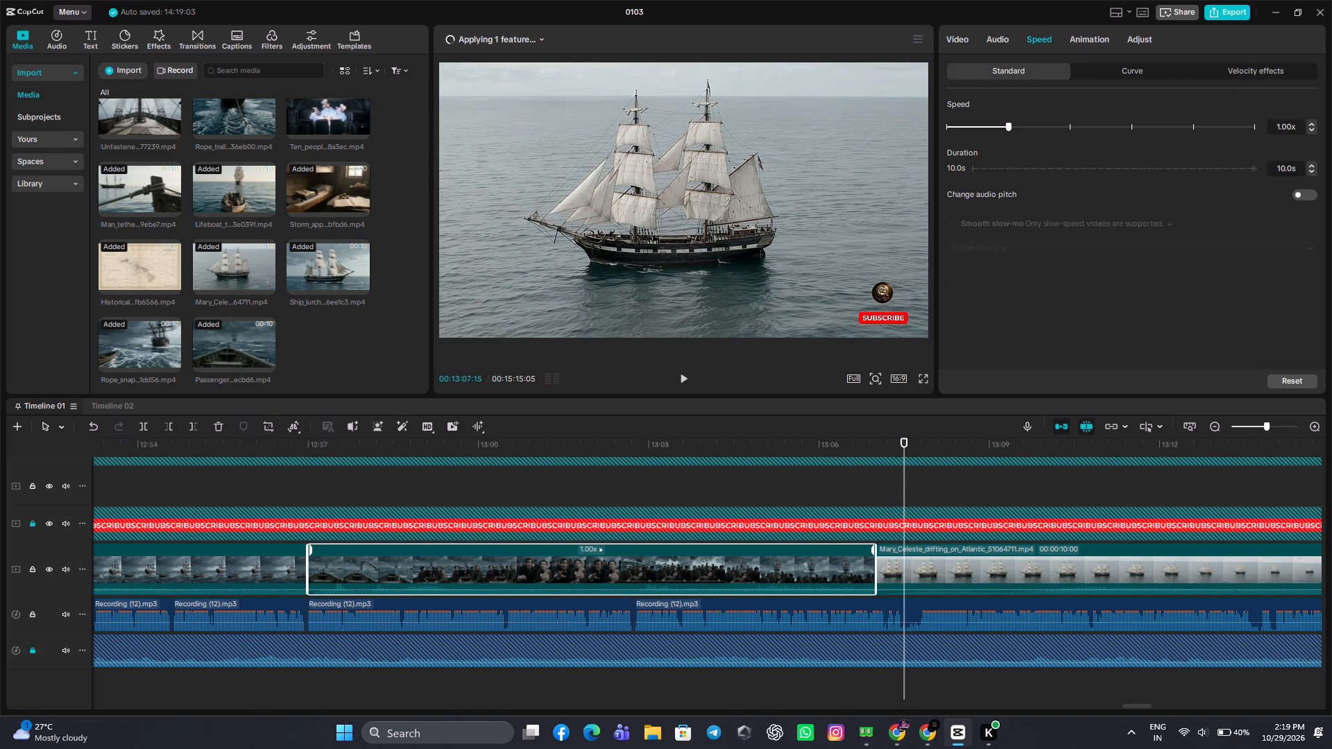
click(1005, 128)
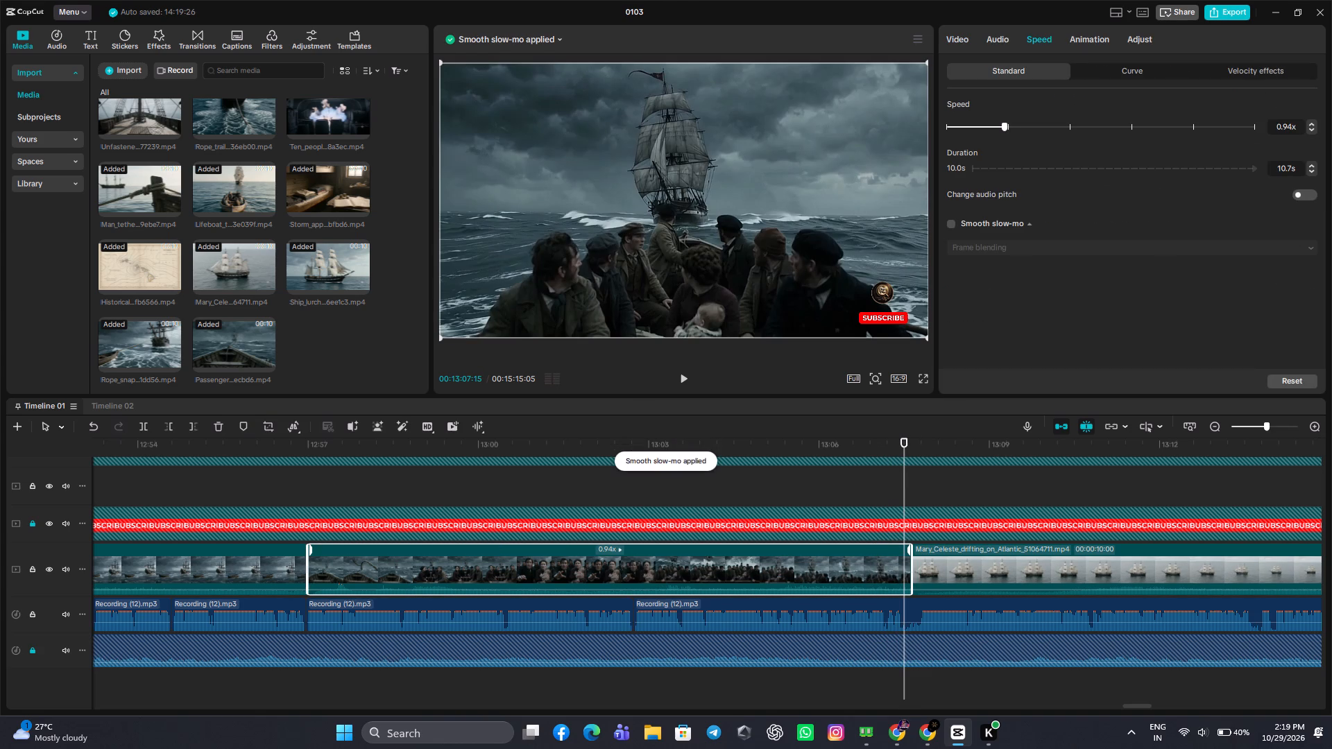
click(688, 380)
double_click(910, 513)
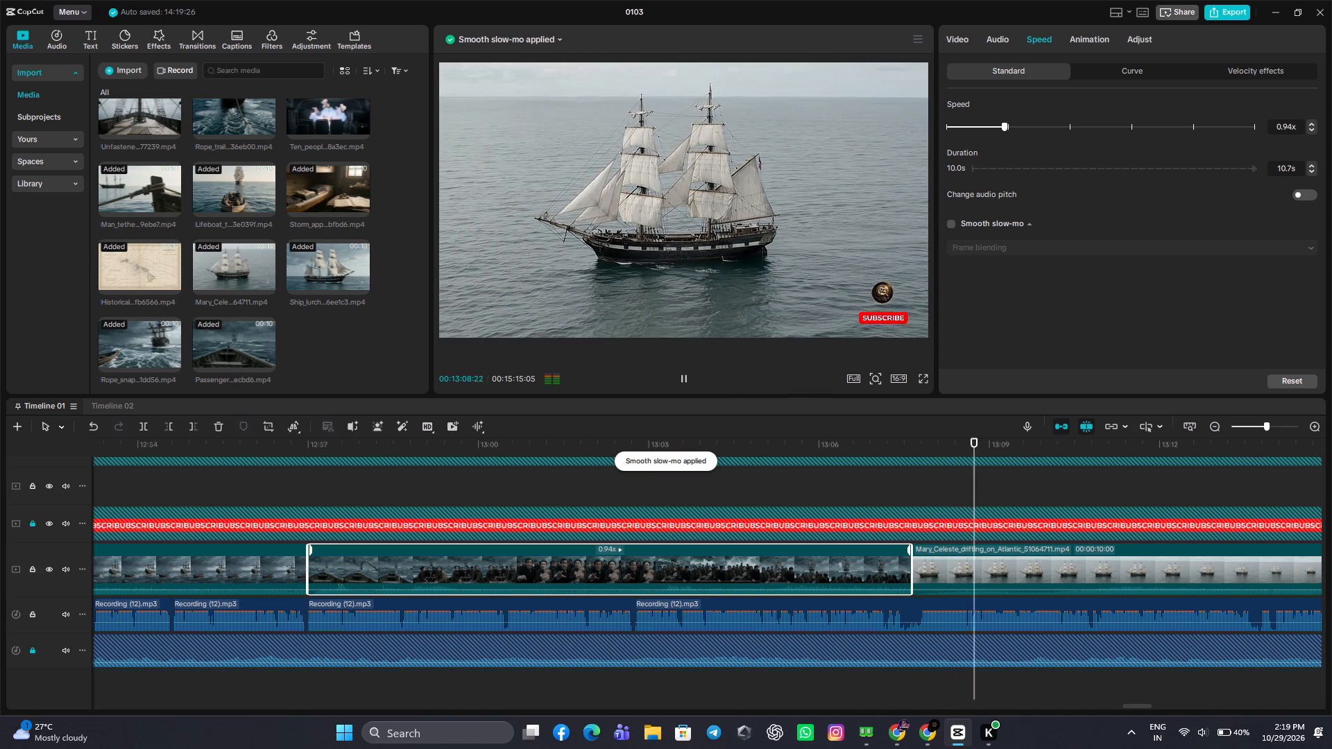
click(907, 479)
drag(907, 479, 911, 494)
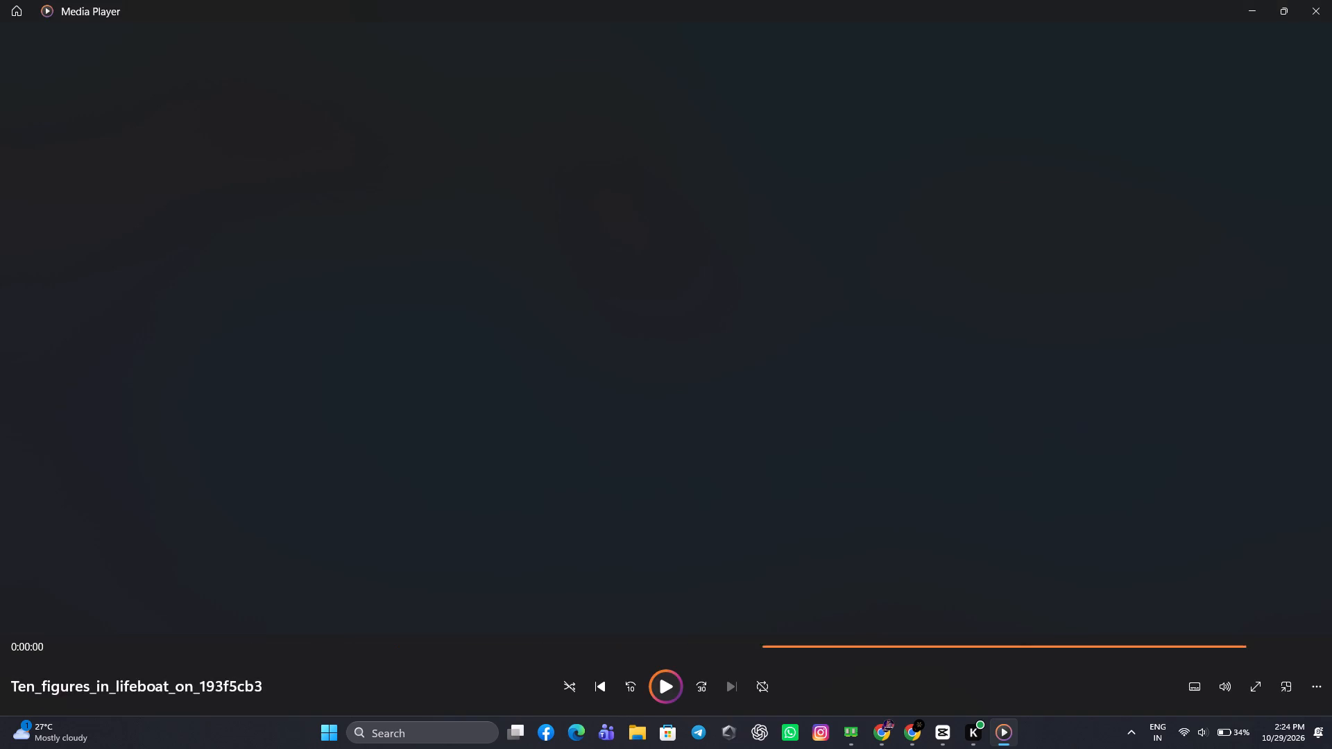
click(1331, 0)
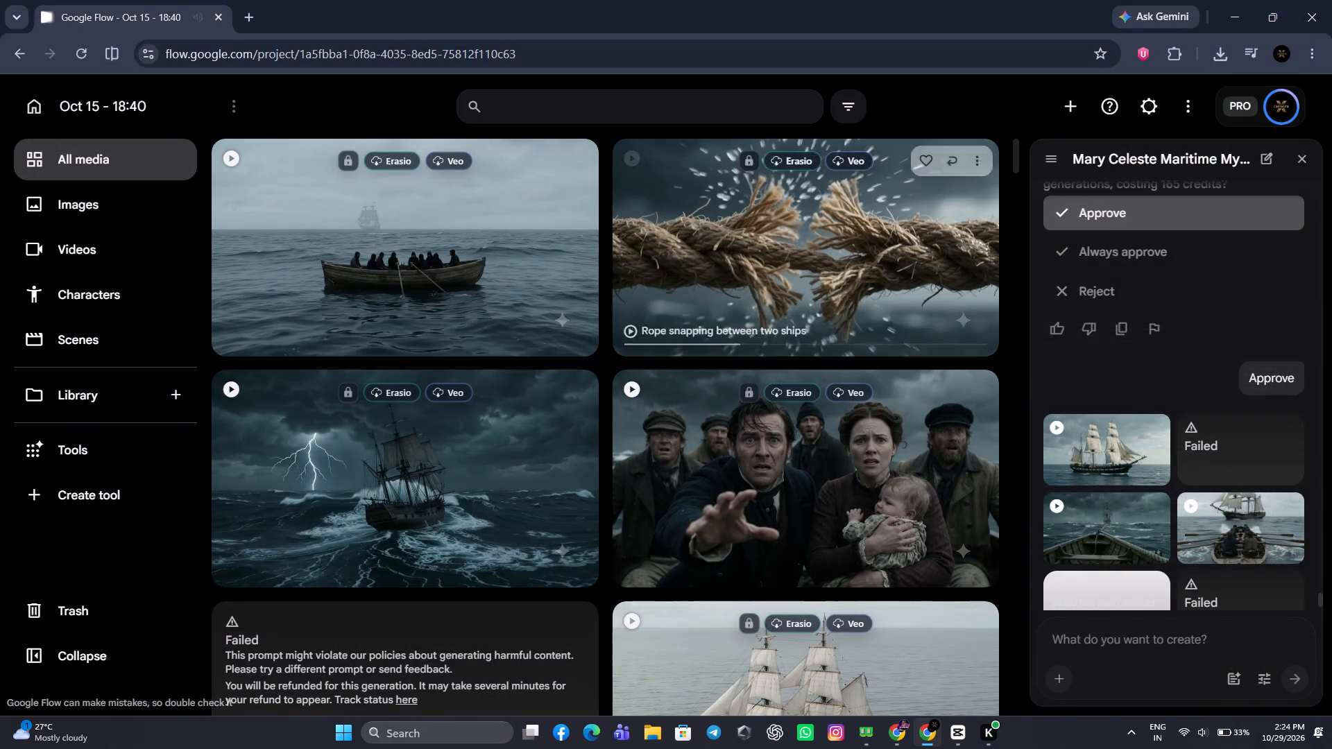
click(1218, 61)
drag(1050, 137, 628, 546)
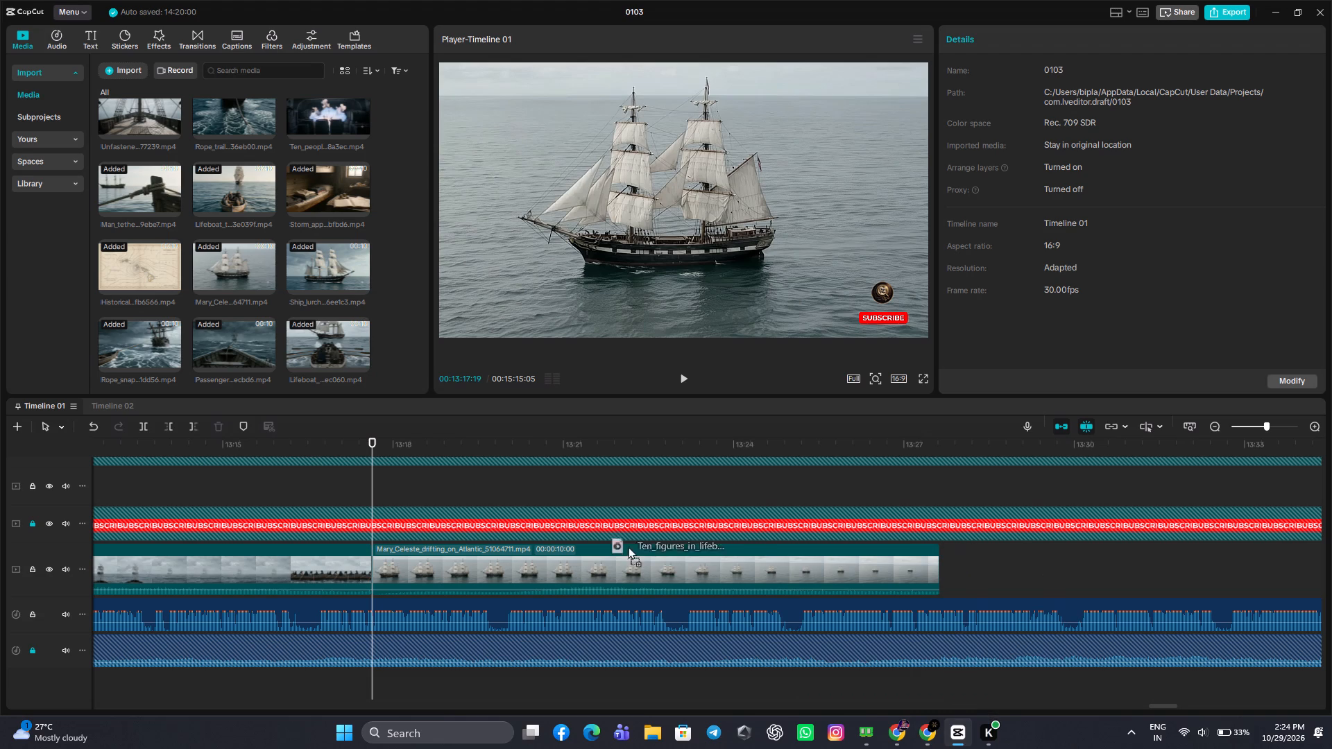
drag(628, 546, 419, 579)
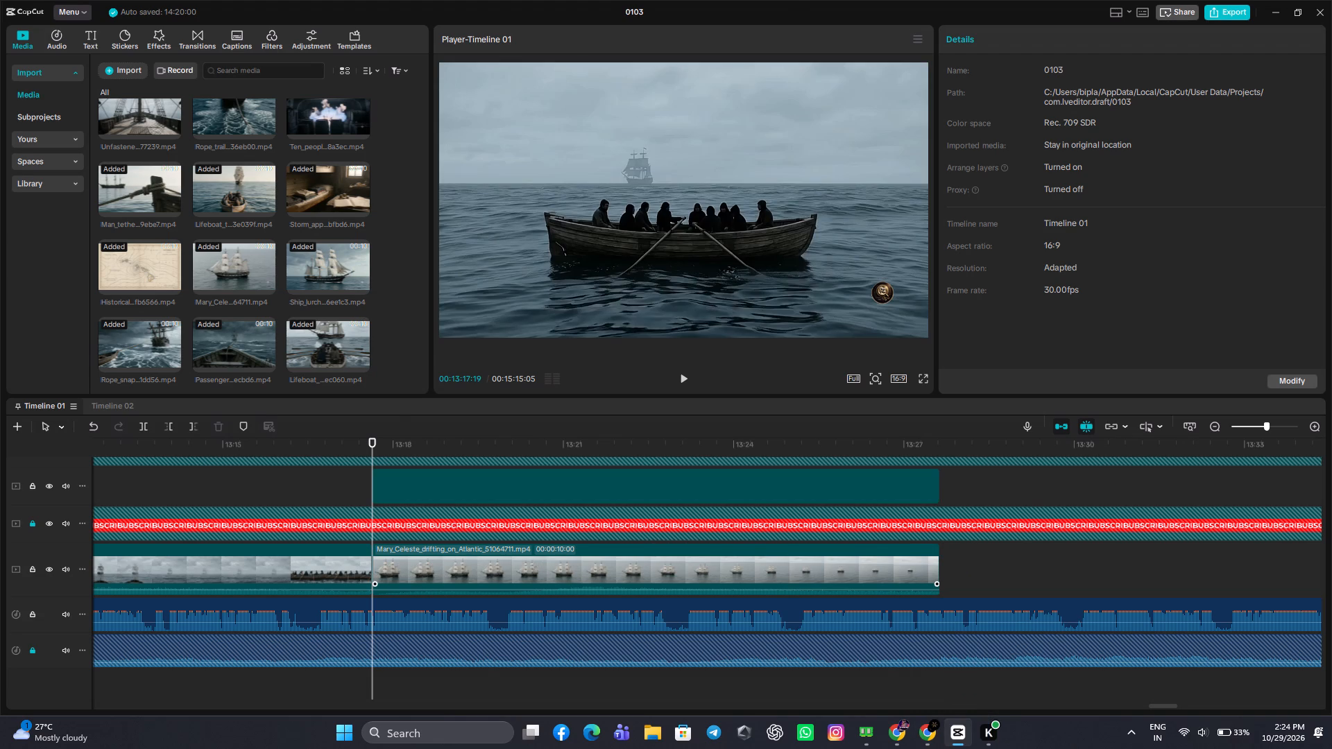
drag(459, 479, 412, 588)
Play the inserted lifeboat clip, split the narration at 00:13:19:21, trim the later part's start to 00:13:20:00 and close the gap.
click(361, 492)
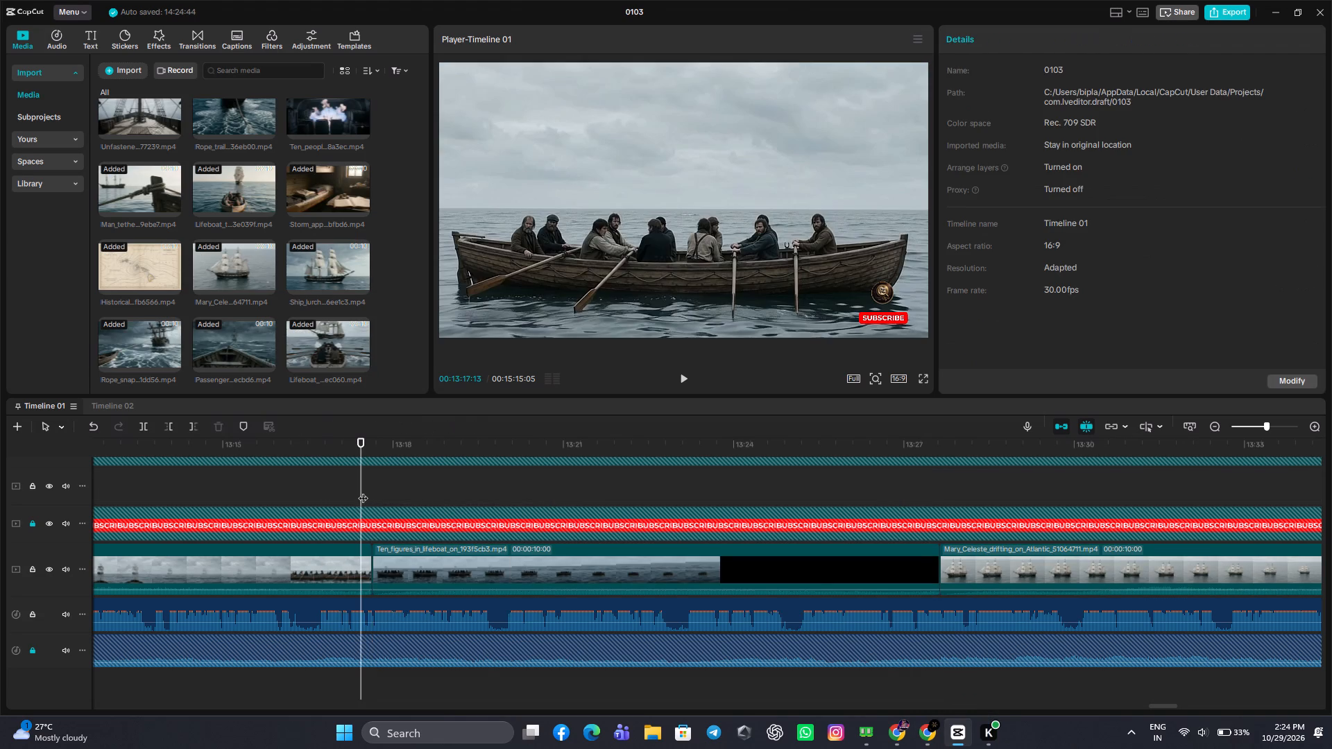
click(690, 375)
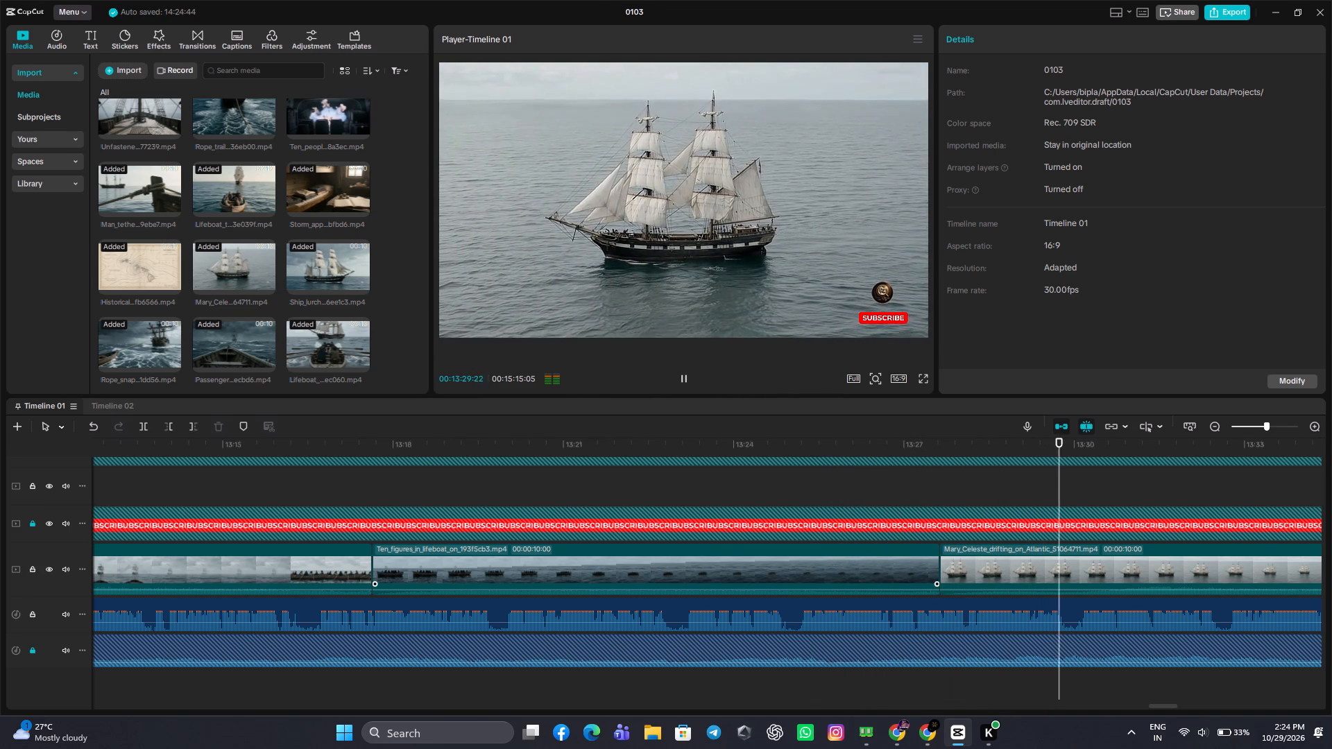
click(454, 490)
drag(454, 490, 490, 589)
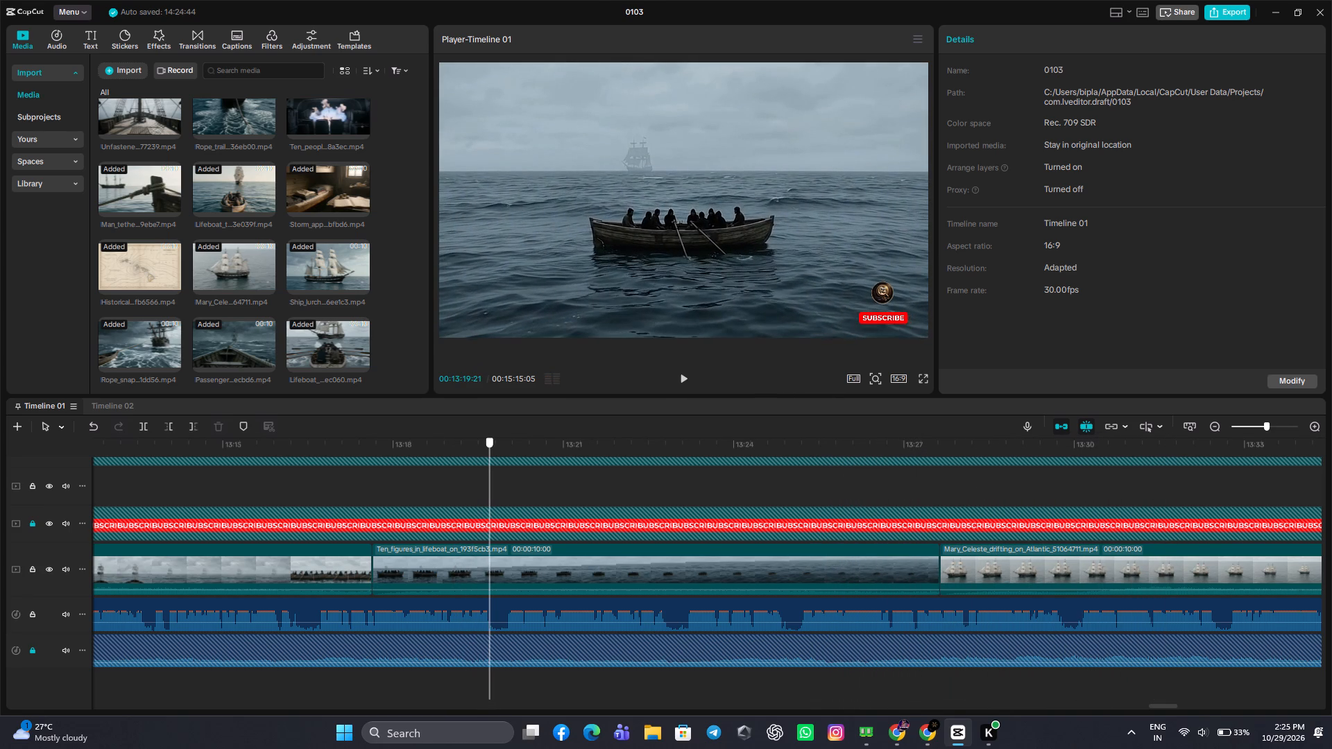
drag(490, 589, 490, 590)
click(494, 619)
click(137, 422)
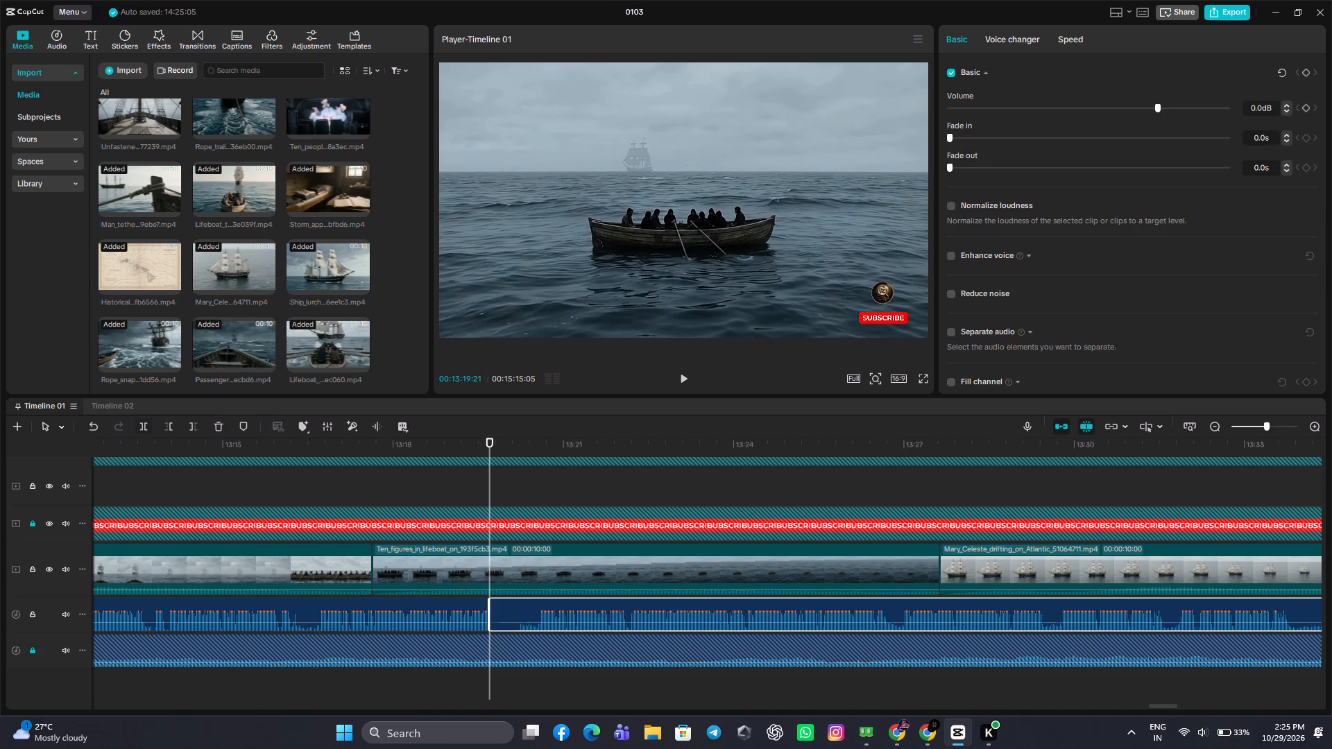
drag(490, 472, 506, 519)
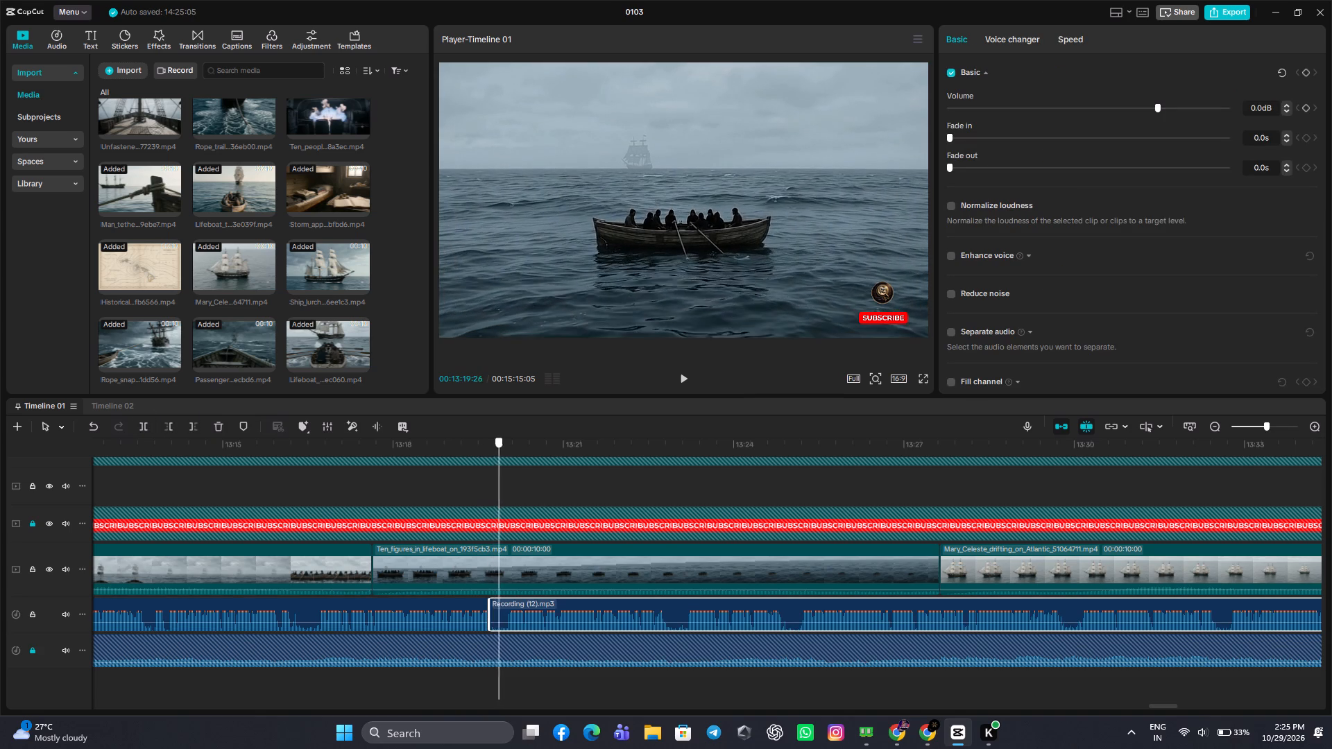
drag(506, 519, 506, 529)
click(164, 424)
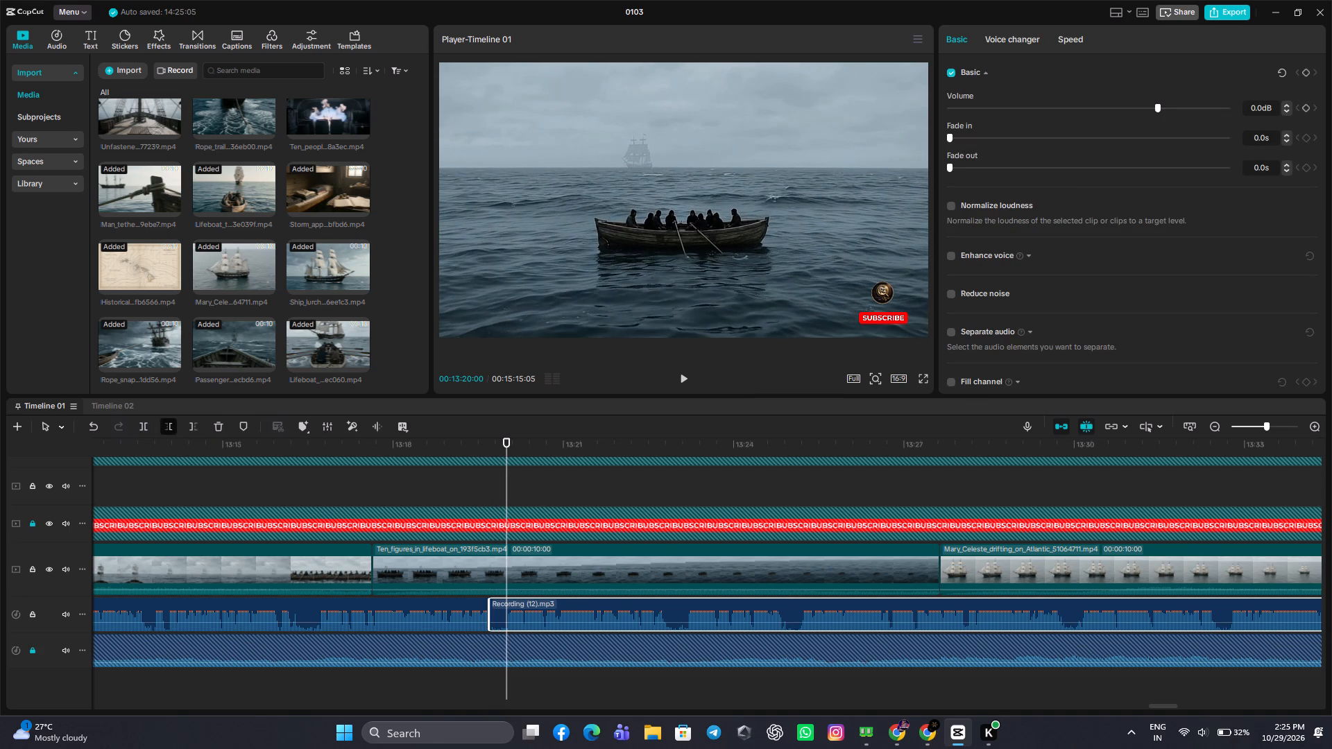
drag(531, 603, 517, 603)
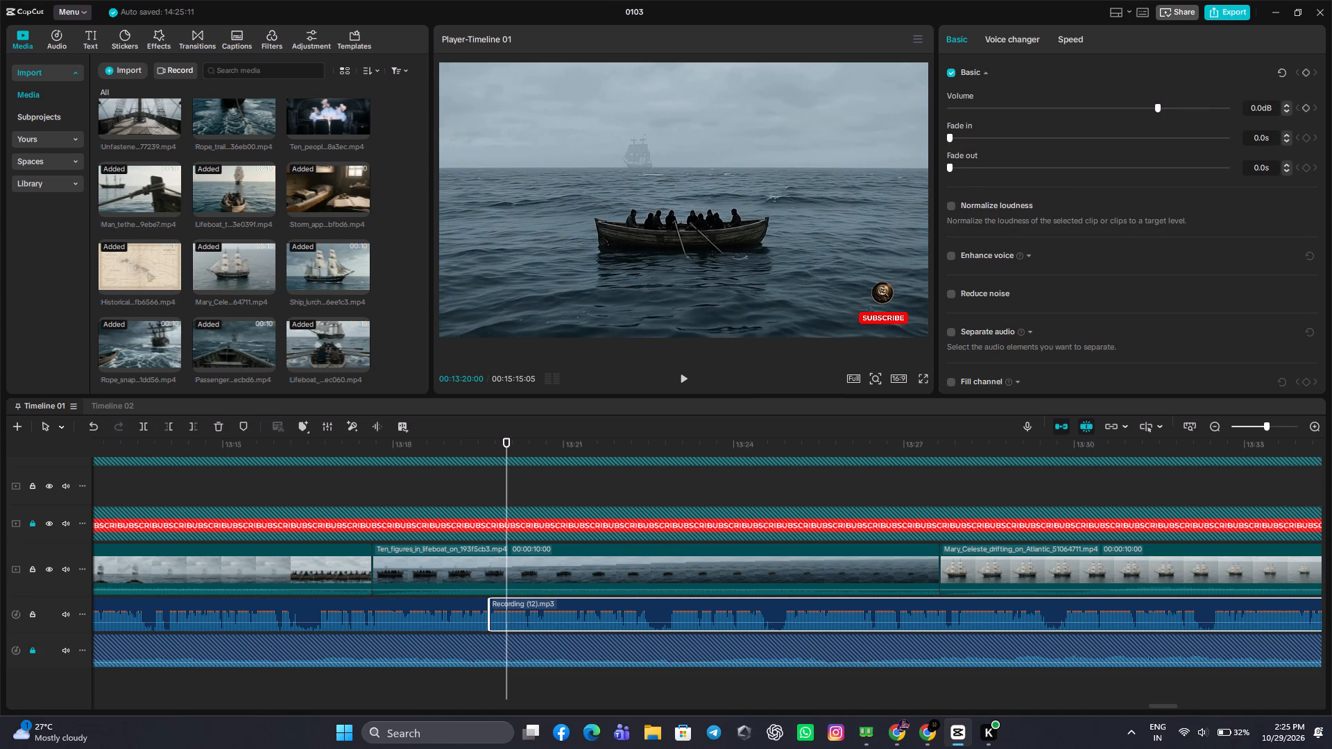
Split the narration at 00:13:22:16, trim the later part's start to 00:13:22:25 and close the gap.
click(638, 492)
drag(638, 492, 649, 552)
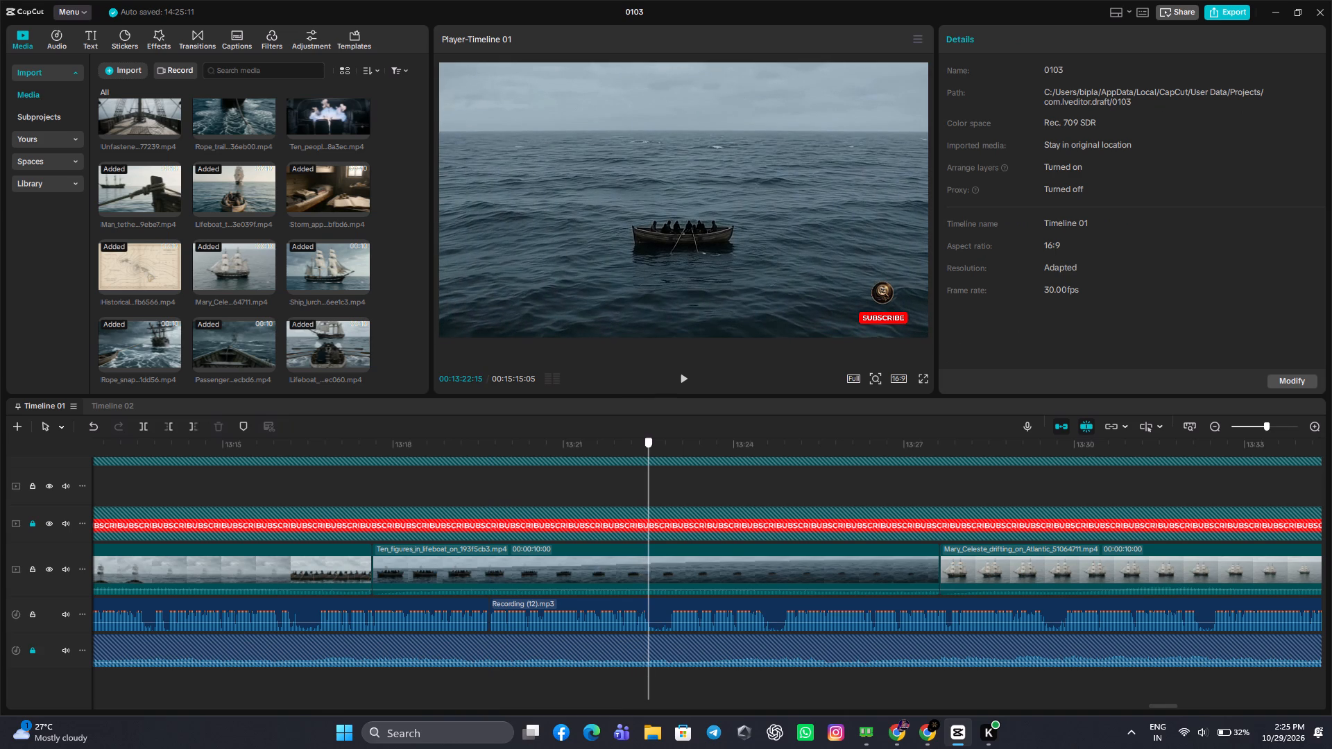
drag(649, 552, 651, 571)
click(658, 611)
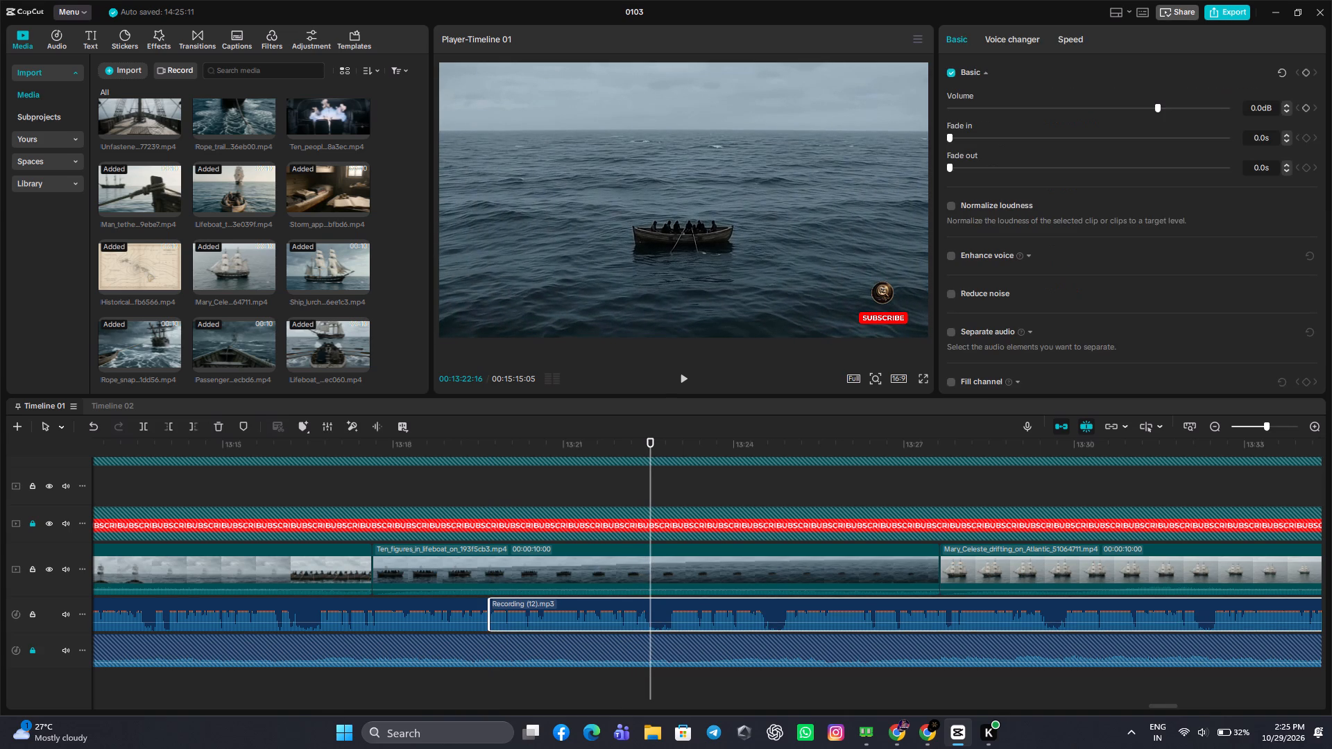
click(143, 424)
click(663, 488)
drag(663, 488, 663, 491)
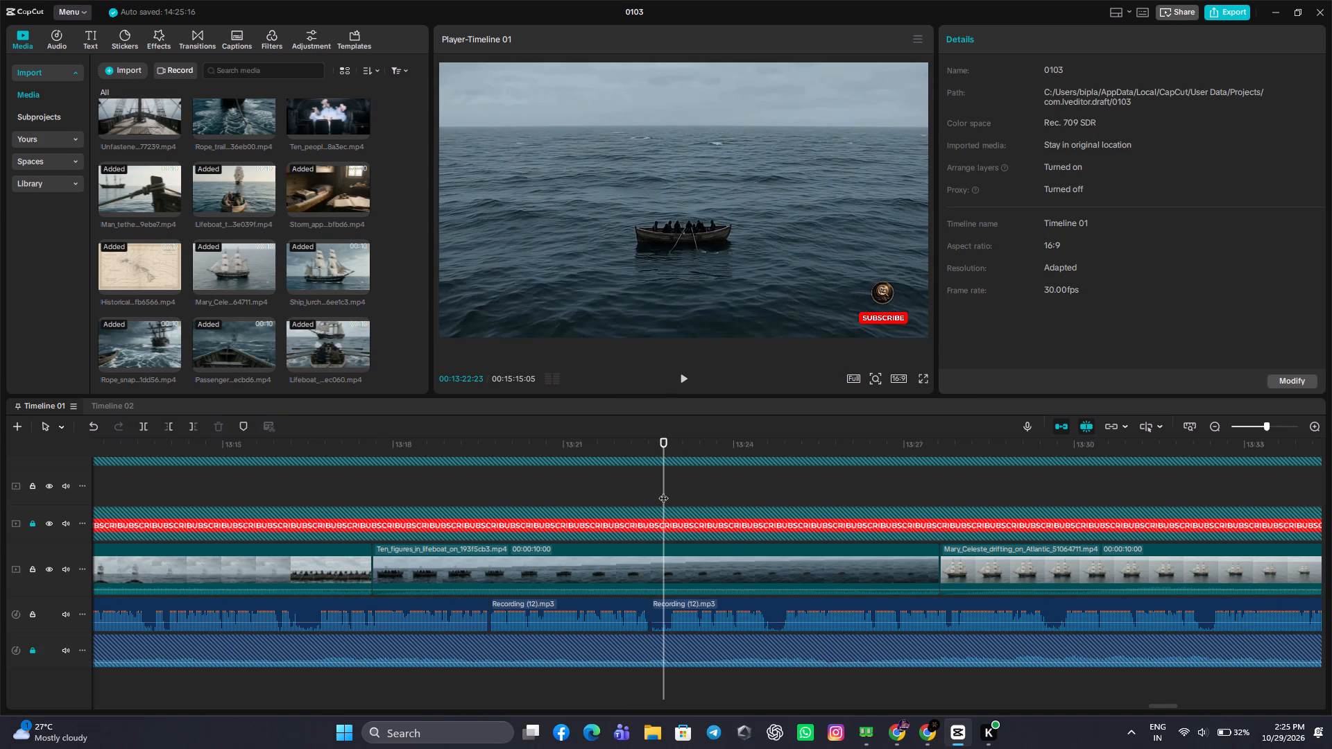
drag(663, 491, 668, 528)
drag(690, 612, 683, 609)
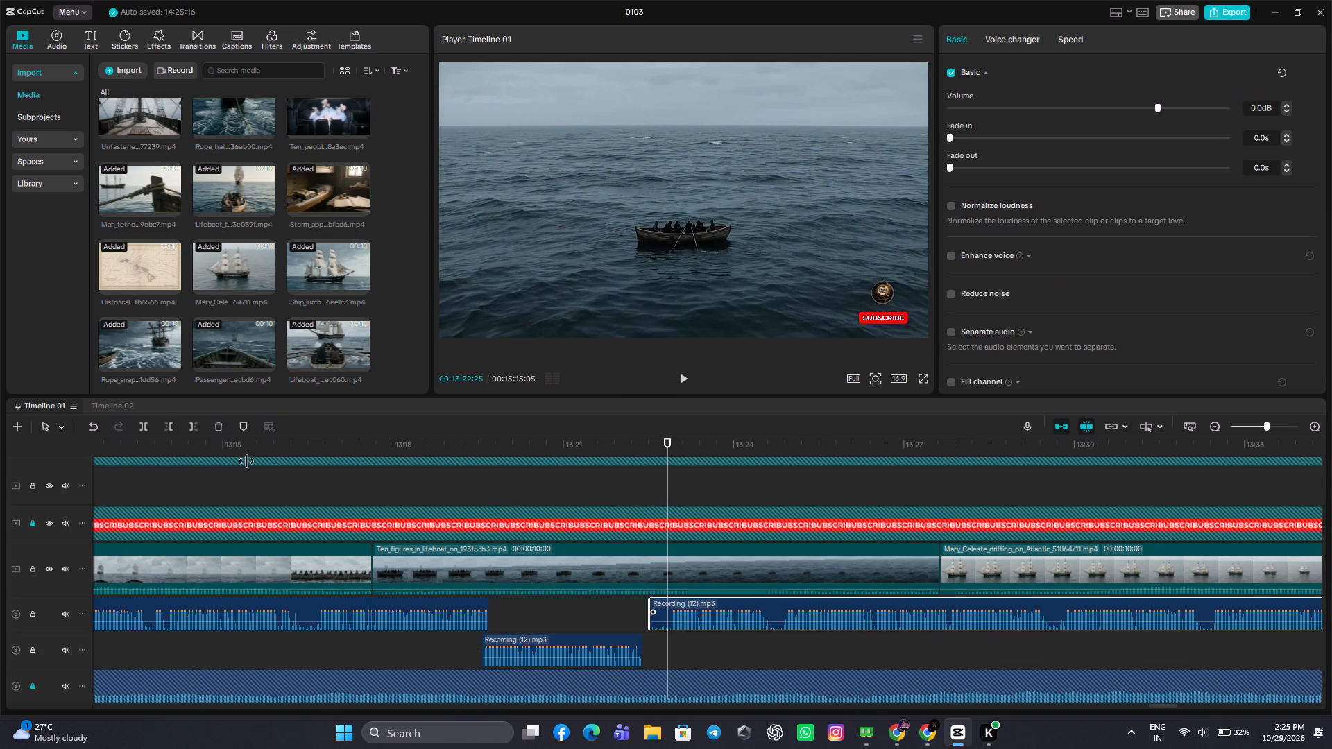
click(96, 428)
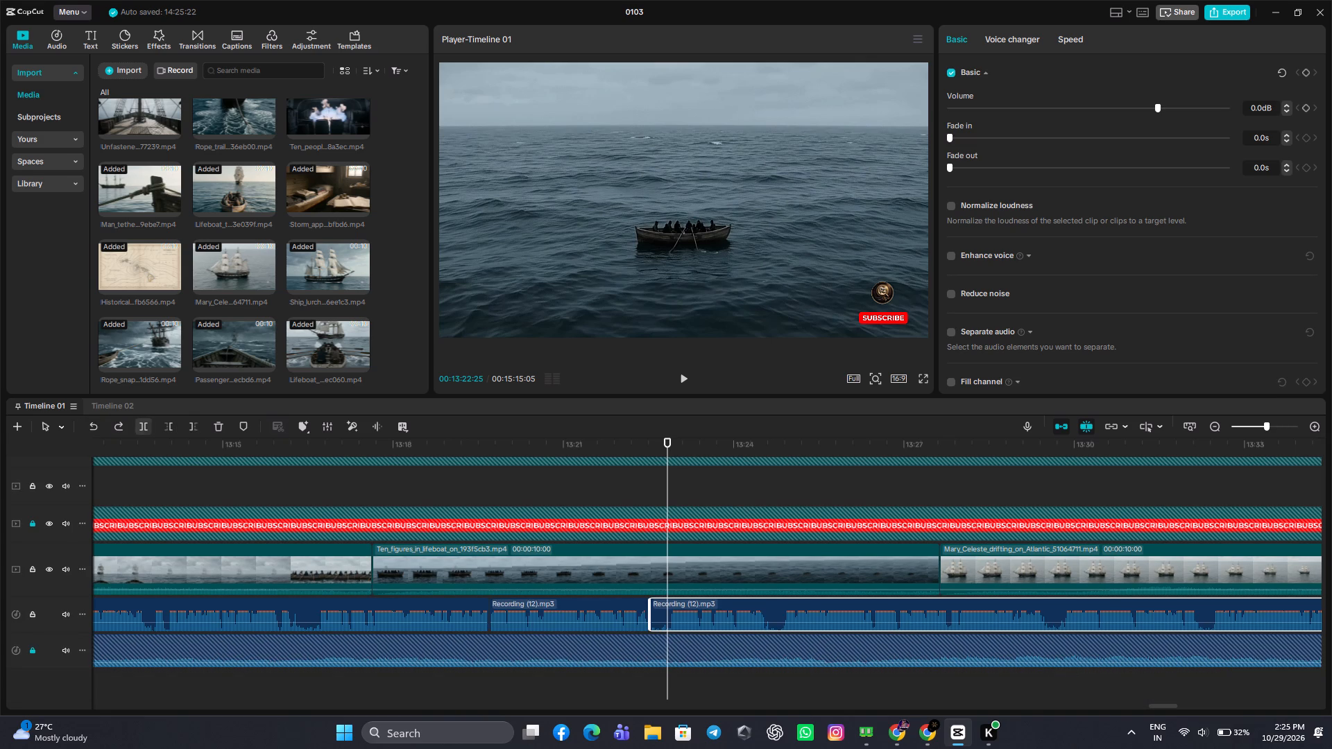
click(171, 425)
drag(683, 608, 667, 608)
Split the narration recording at 00:13:24:09, at the next pause in its waveform.
click(745, 495)
drag(745, 495, 750, 520)
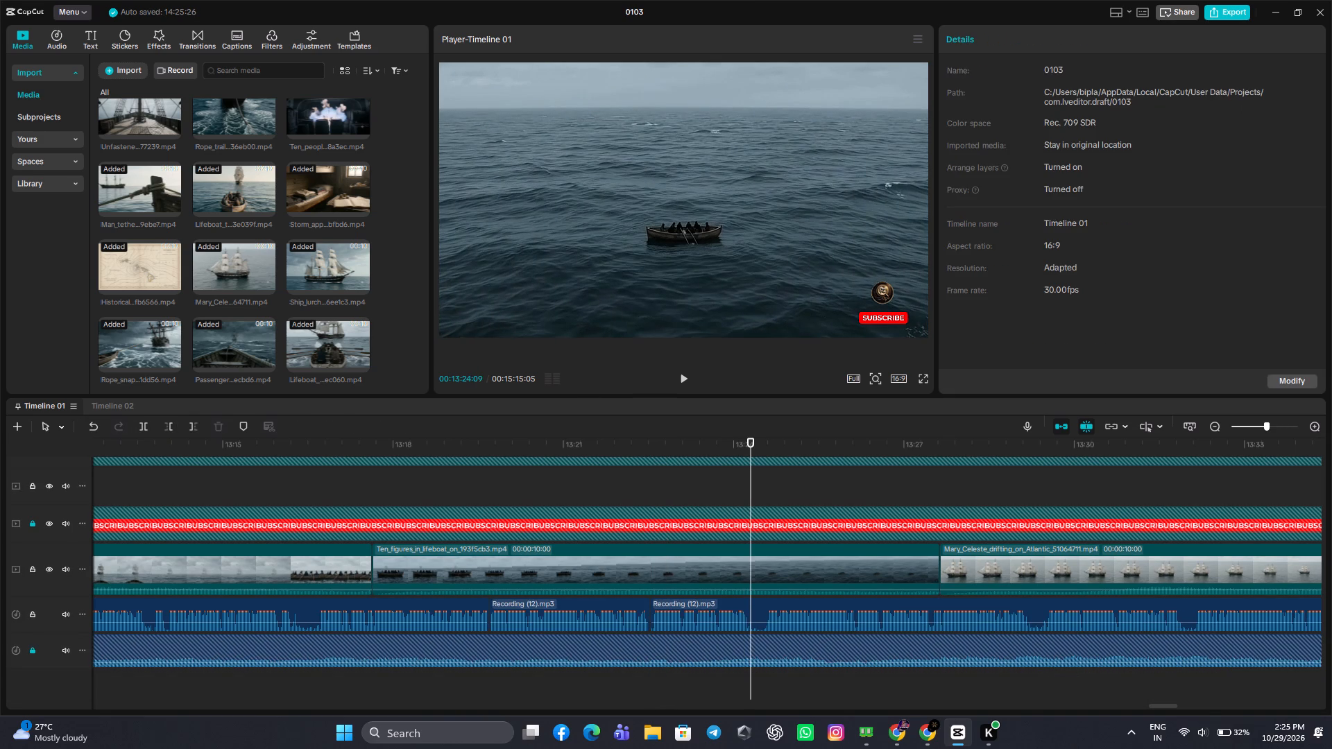
click(758, 604)
click(143, 422)
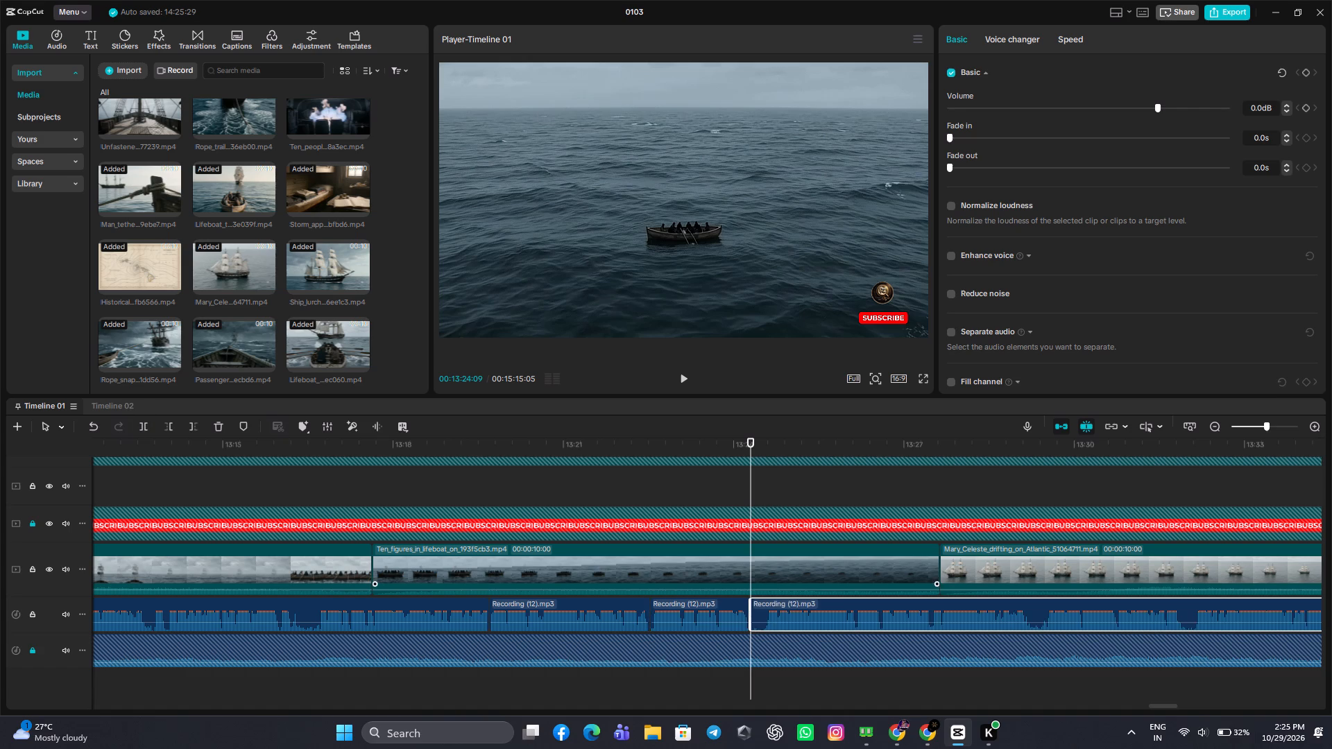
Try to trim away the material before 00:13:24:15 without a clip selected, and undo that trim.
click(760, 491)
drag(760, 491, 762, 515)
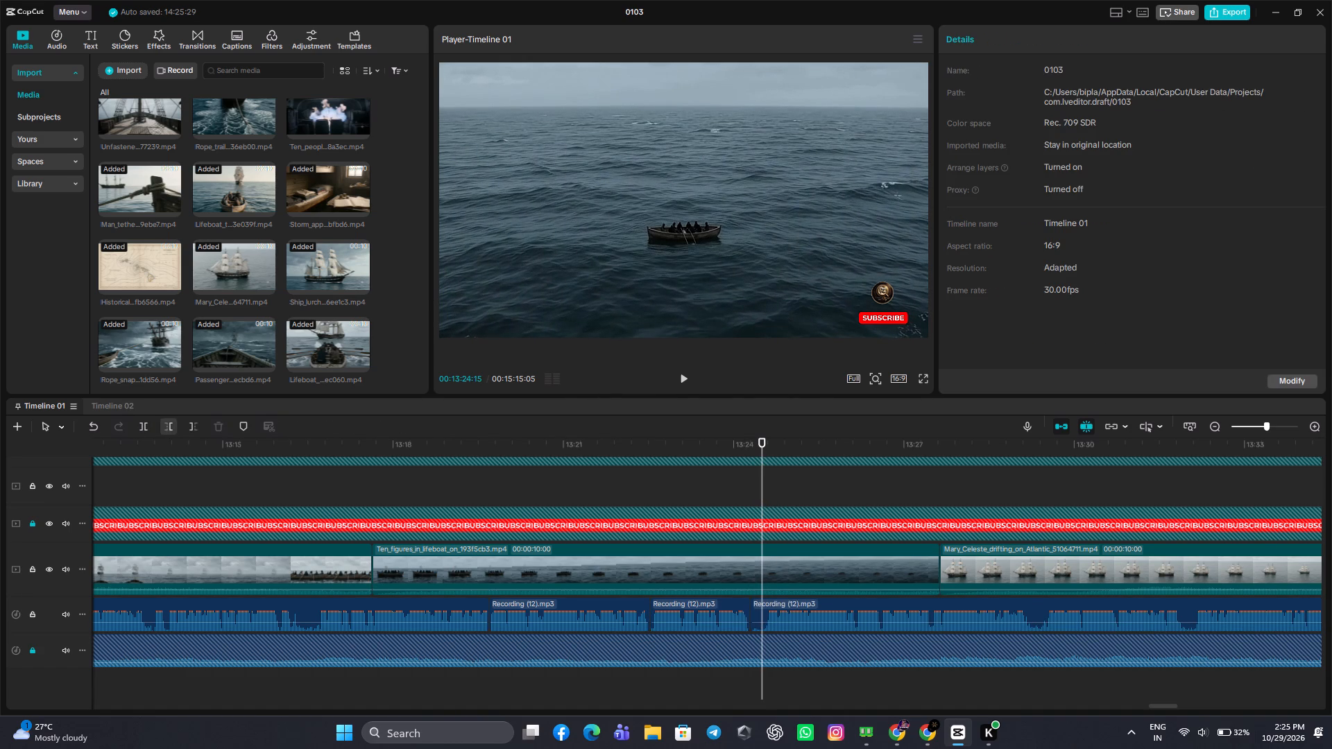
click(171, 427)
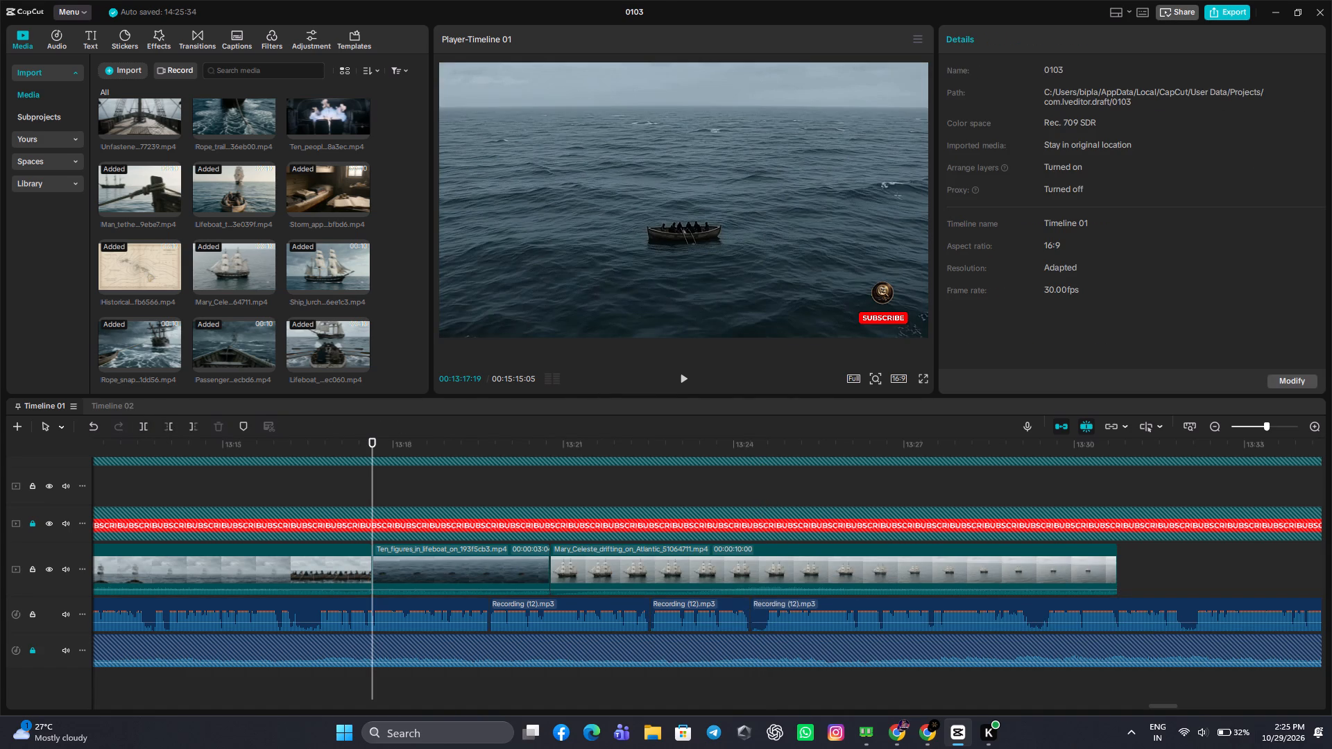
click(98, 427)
Trim the start of the last narration segment to 00:13:24:16 and move it back against the previous segment.
click(749, 501)
drag(749, 501, 748, 501)
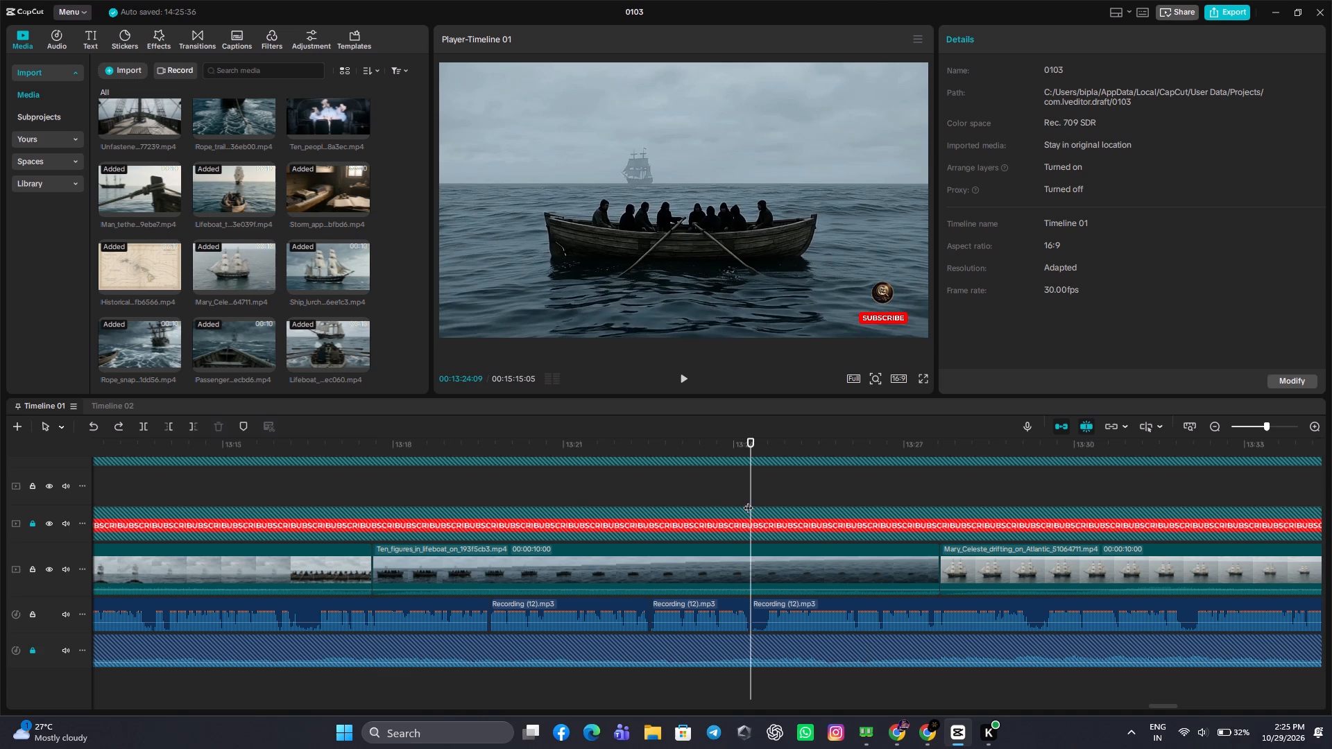
drag(748, 501, 762, 574)
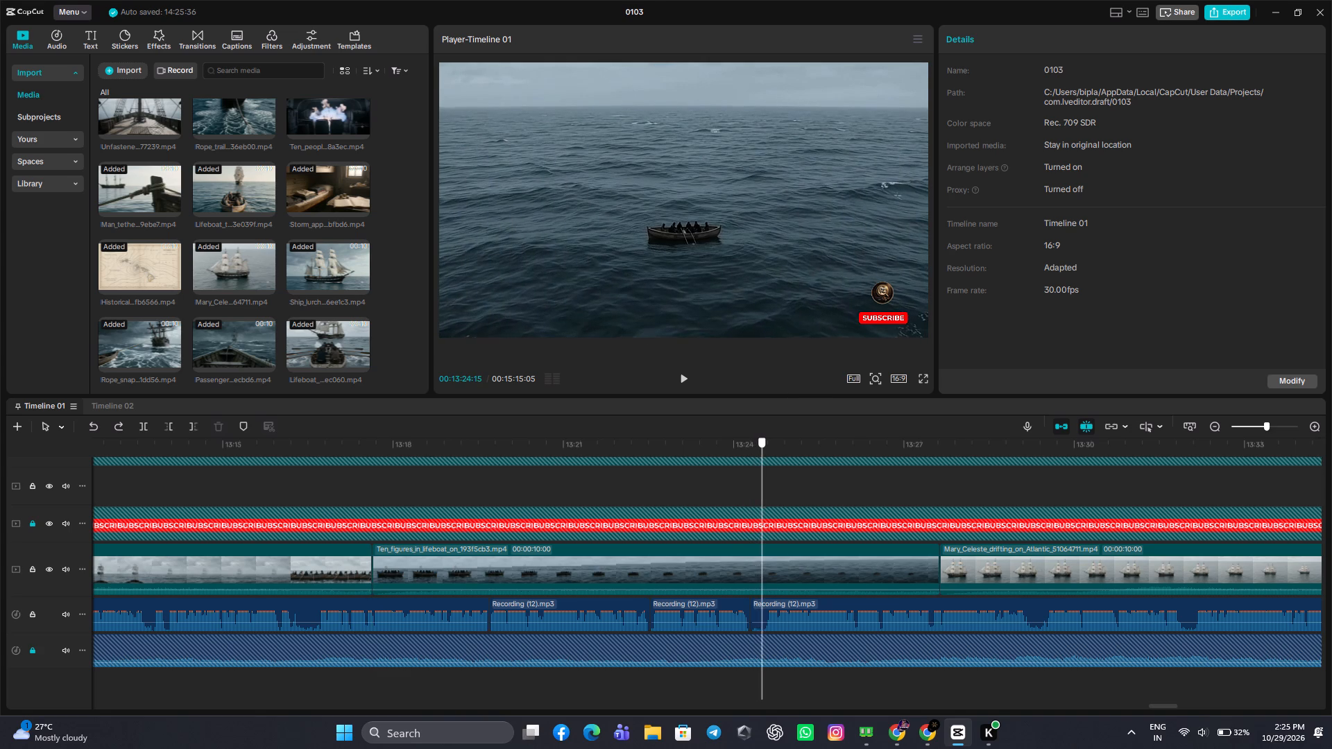
drag(762, 574, 763, 576)
click(767, 610)
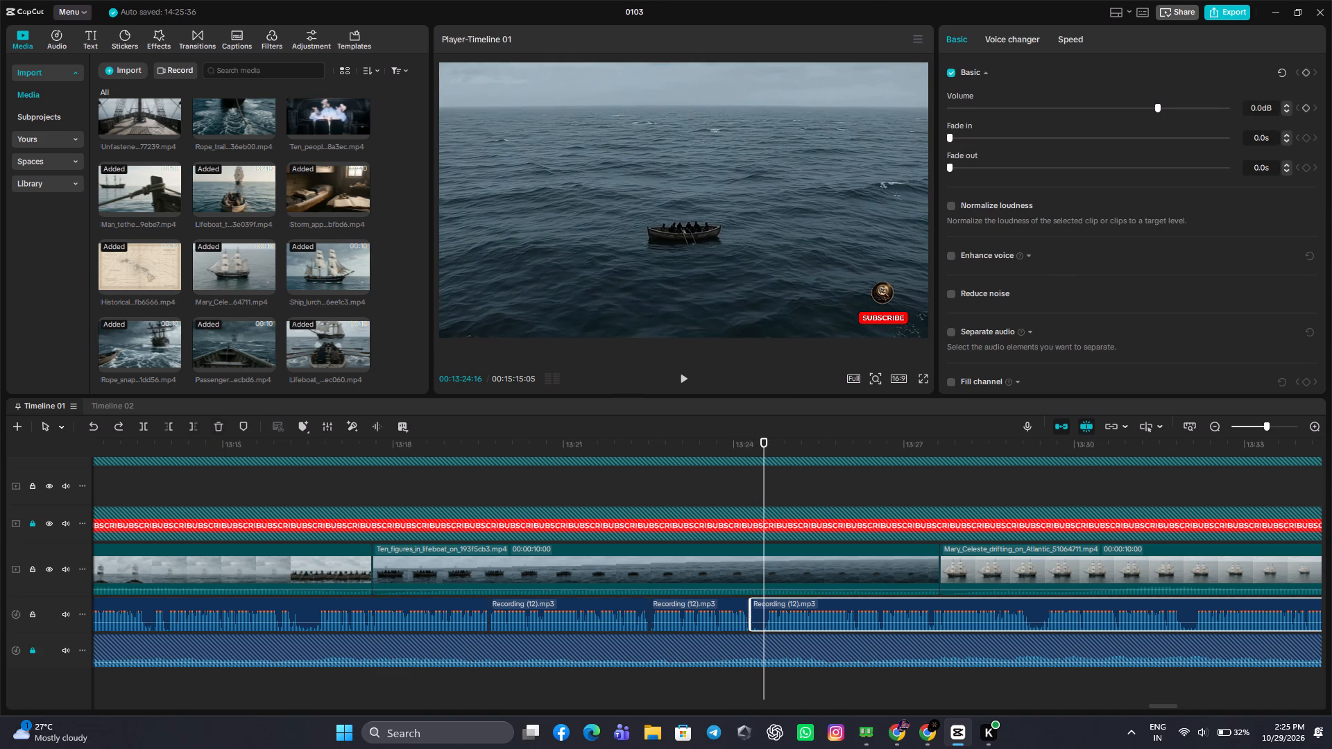
click(173, 424)
drag(813, 604, 801, 605)
Play from 00:13:25:24, mark the narration pause at 00:13:29:01, and slow the lifeboat clip to 0.87x so it reaches that point.
click(1009, 477)
drag(1009, 477, 1331, 513)
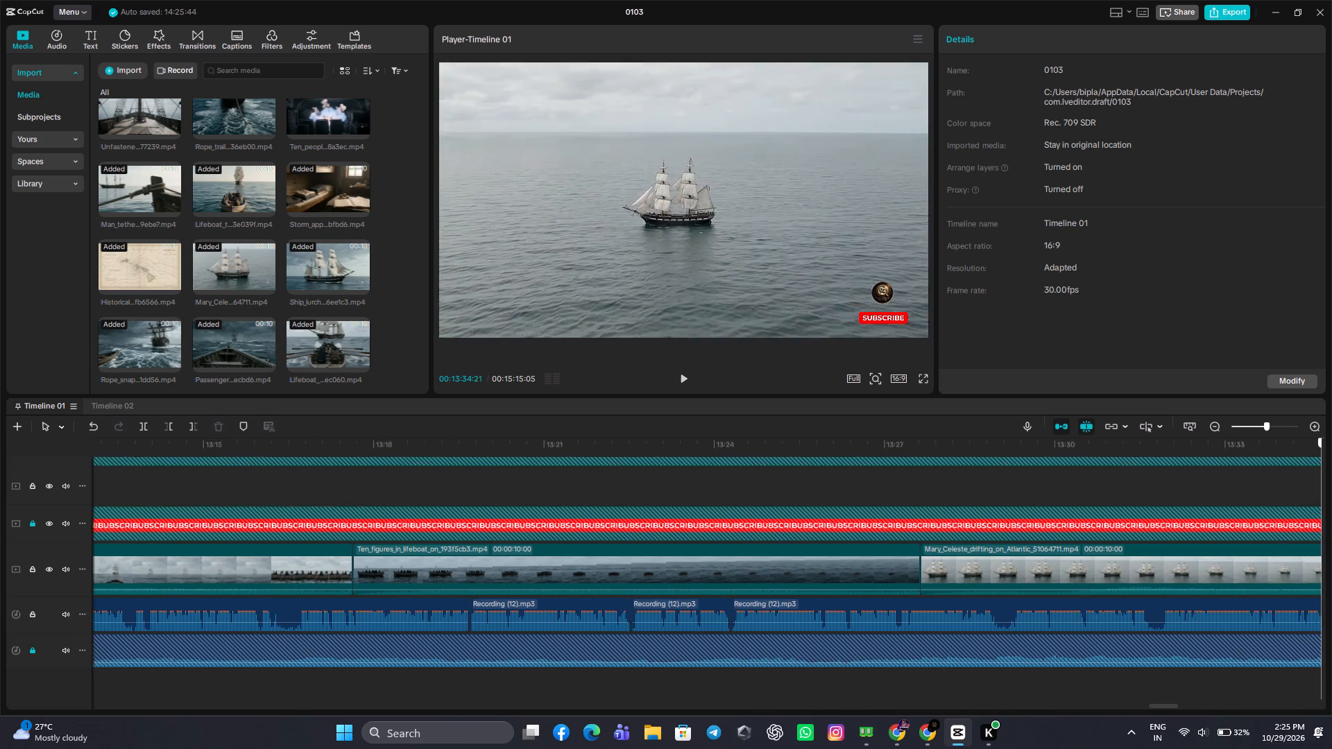
drag(1331, 513, 526, 528)
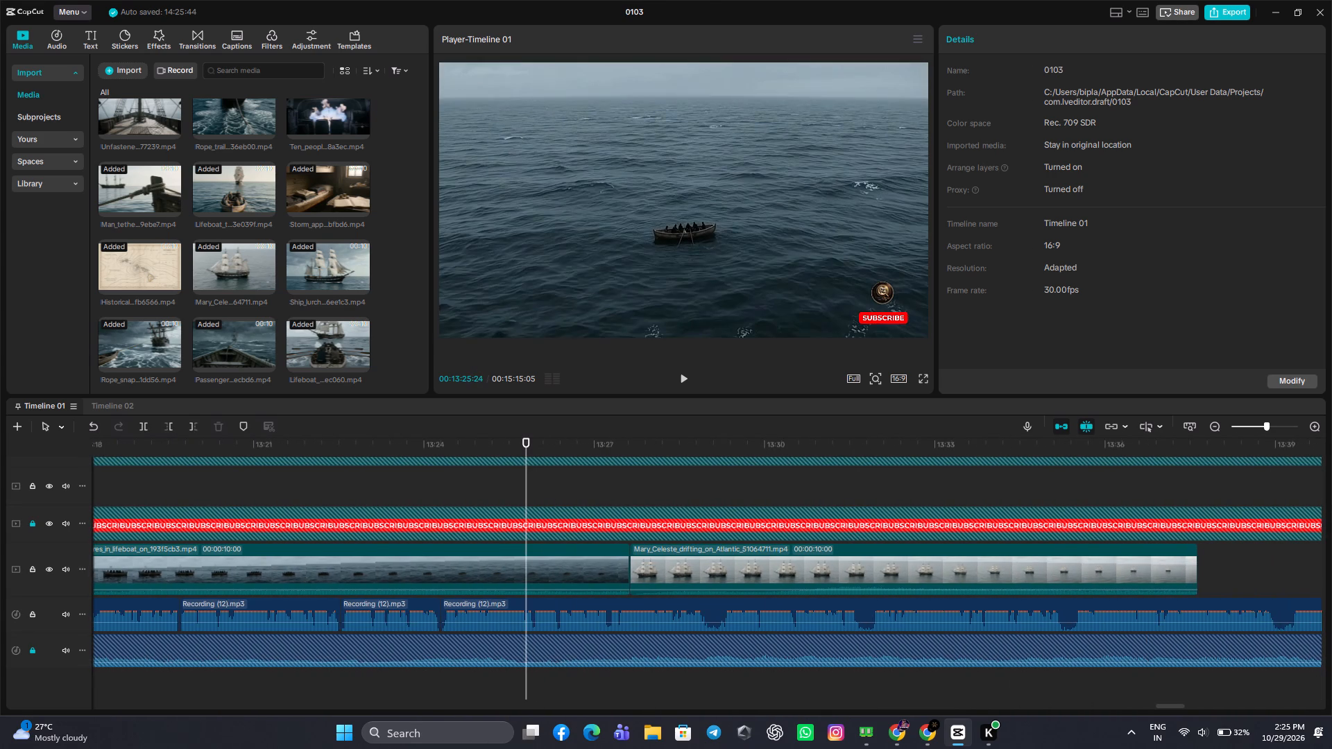
click(693, 385)
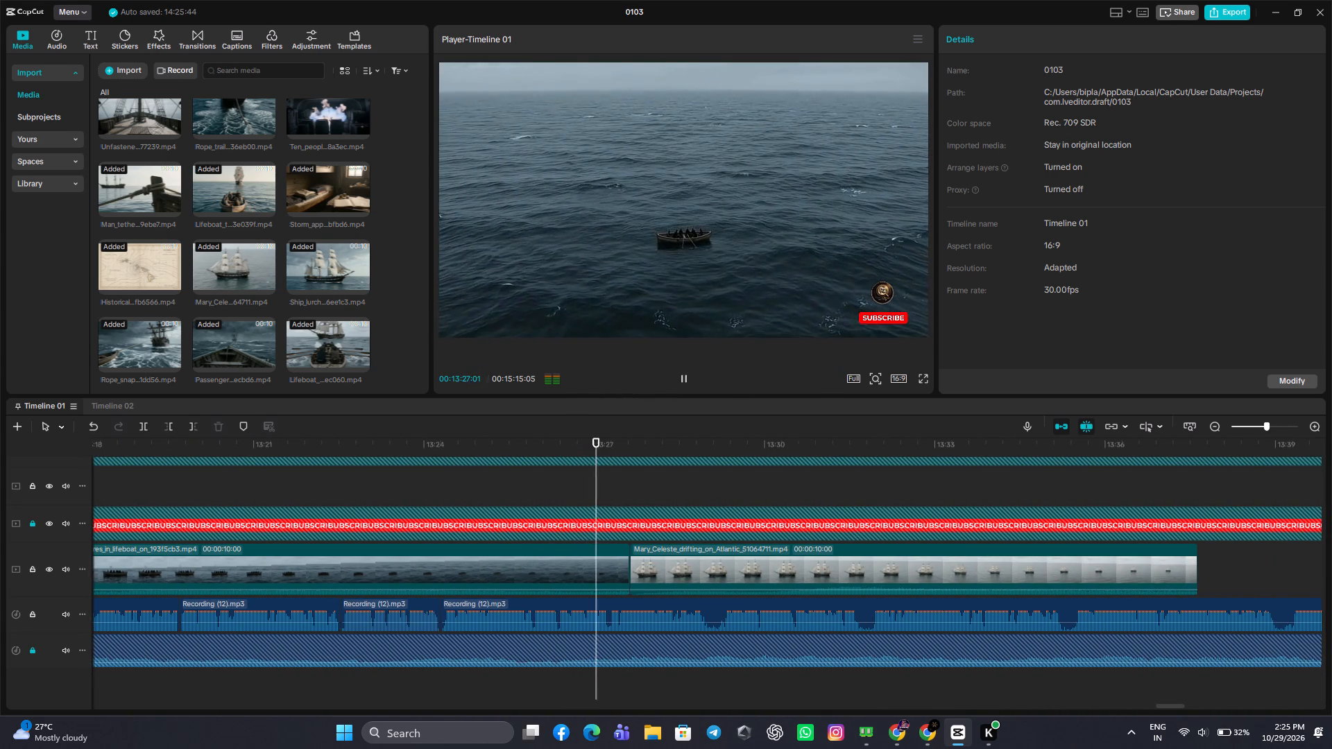
click(689, 382)
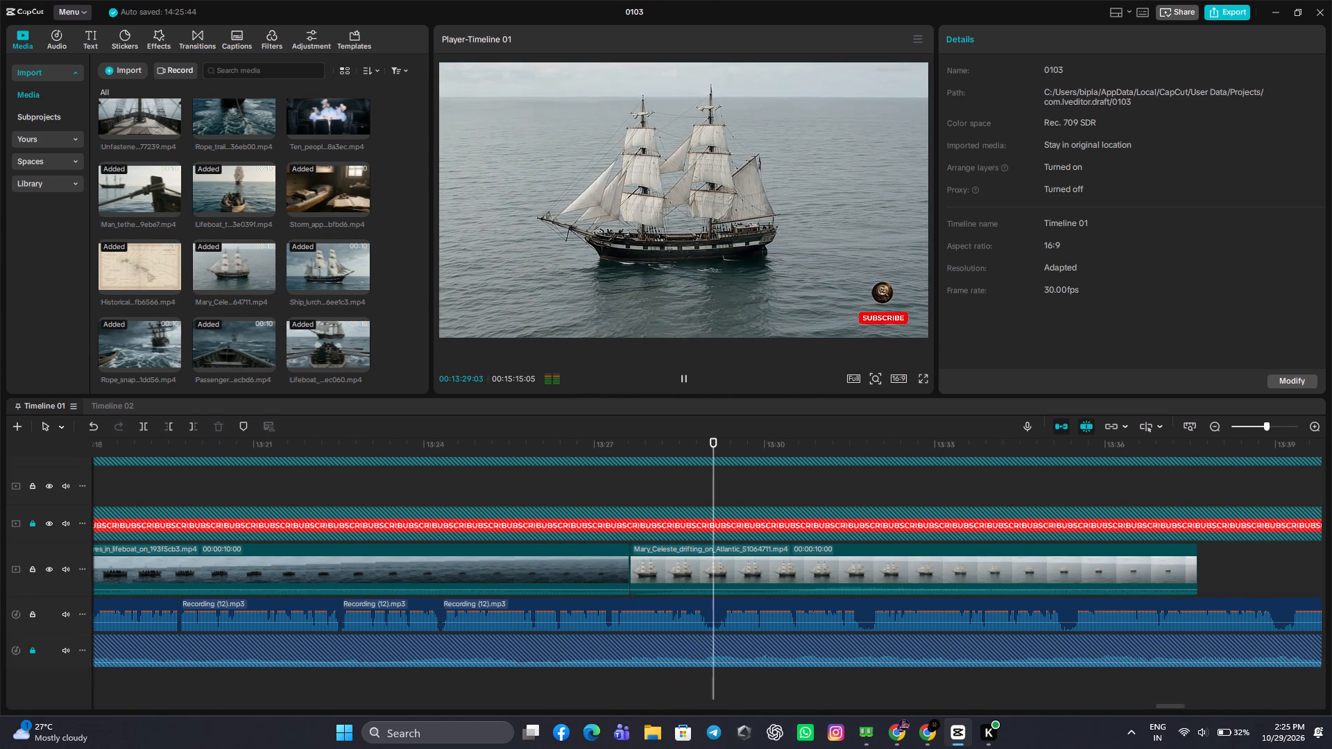
click(704, 474)
drag(704, 474, 710, 501)
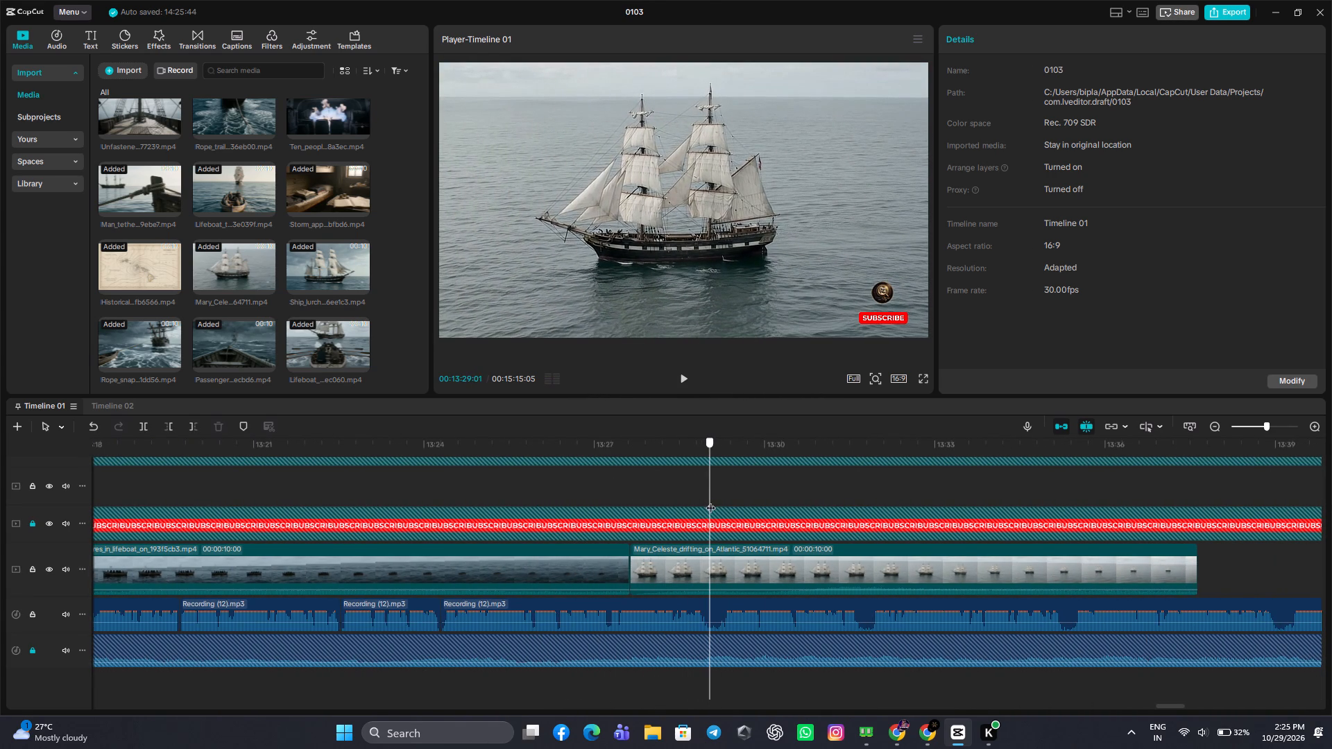
drag(710, 501, 710, 502)
click(614, 558)
click(1036, 44)
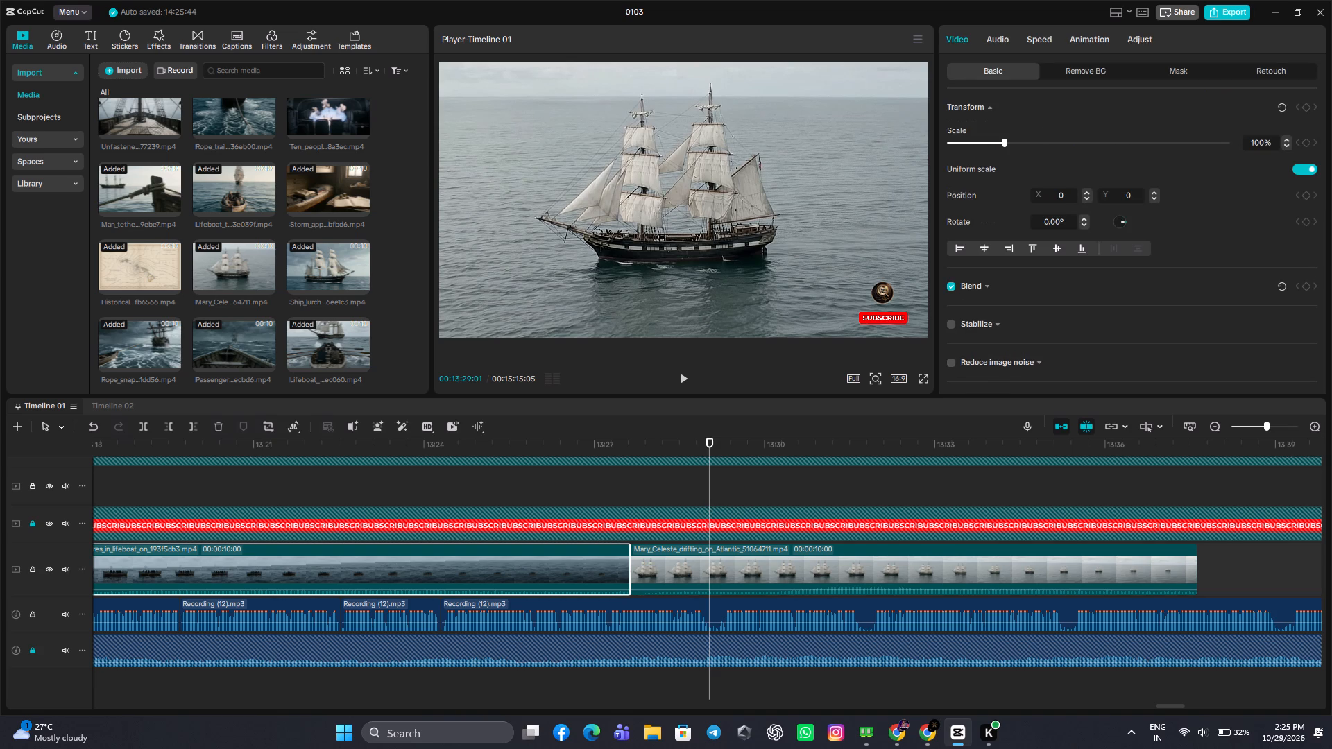
click(1002, 128)
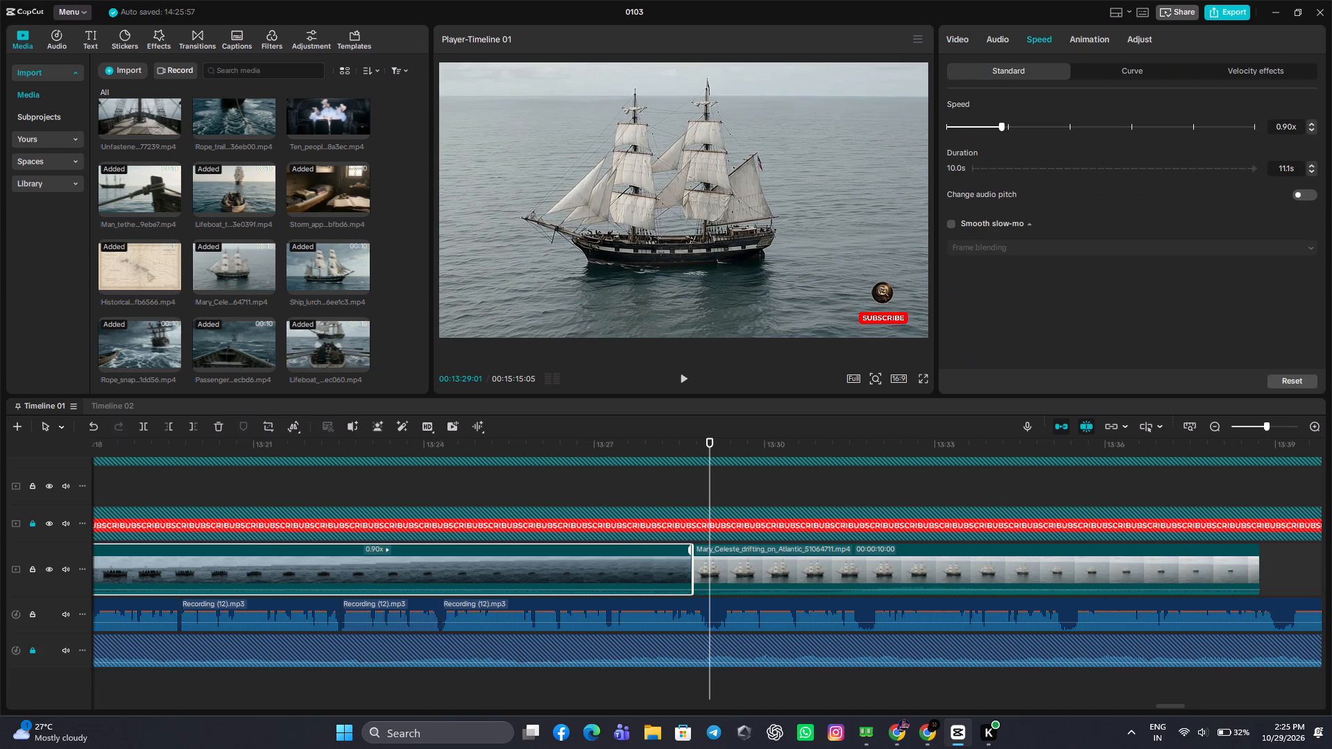
click(999, 127)
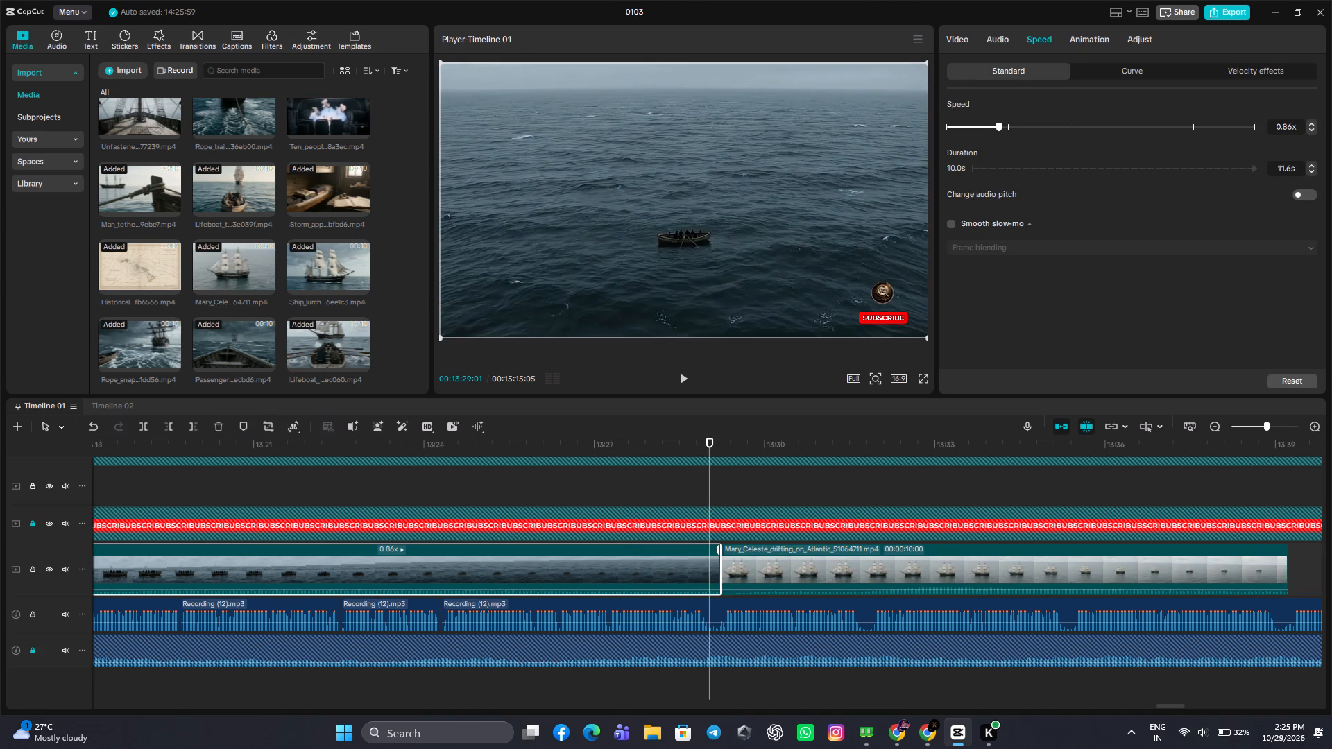
click(999, 127)
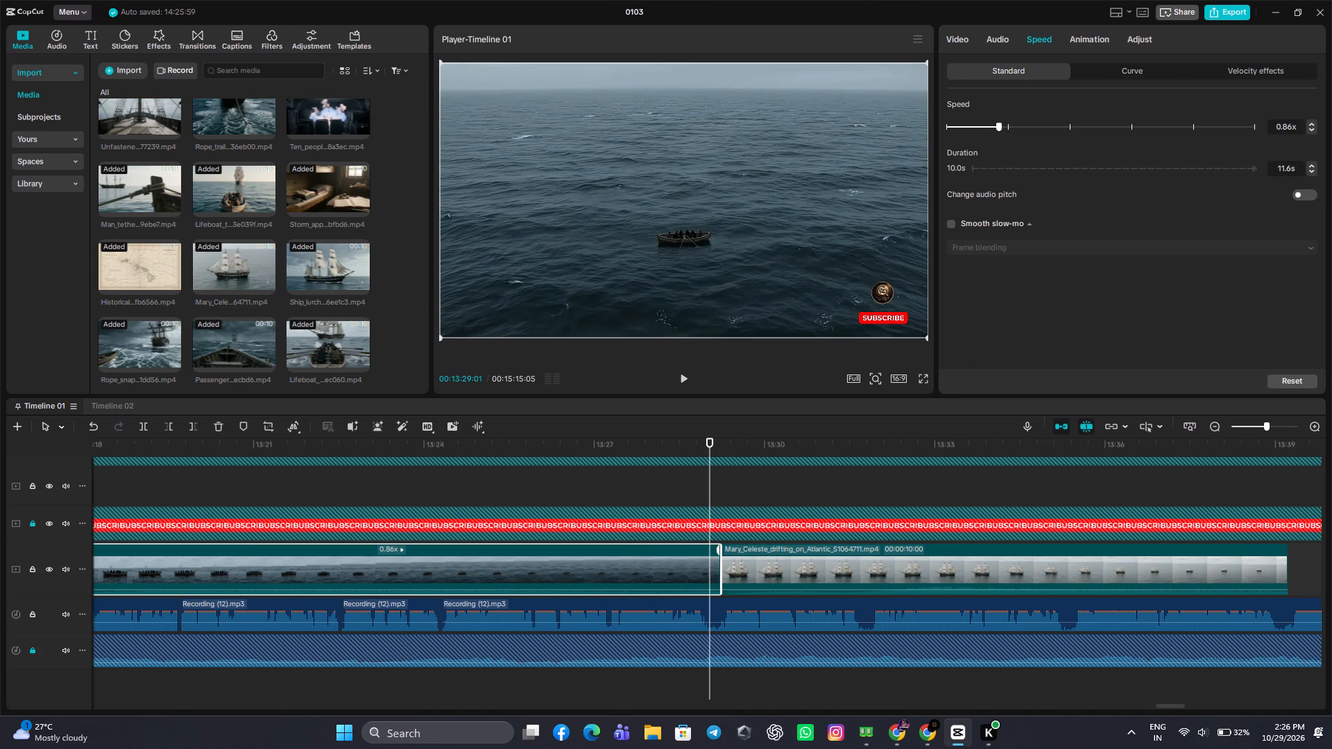
click(1000, 123)
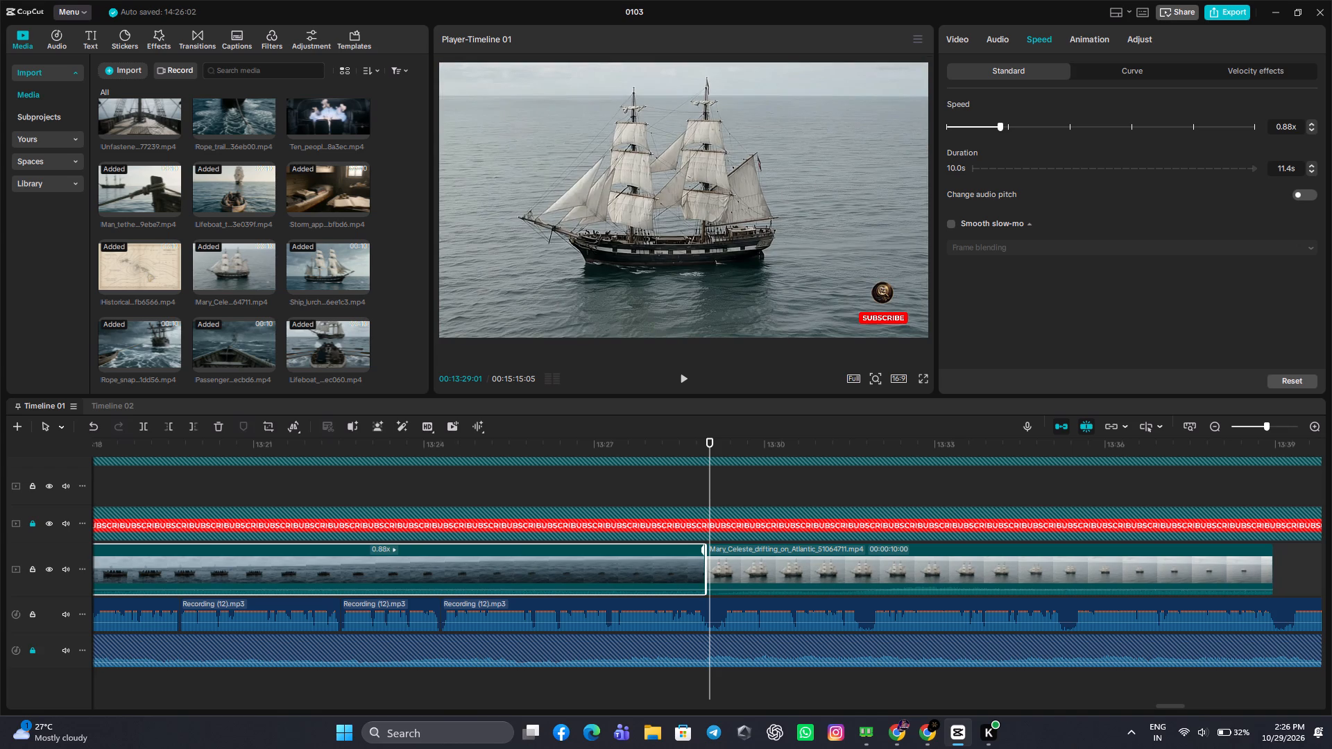
click(1000, 126)
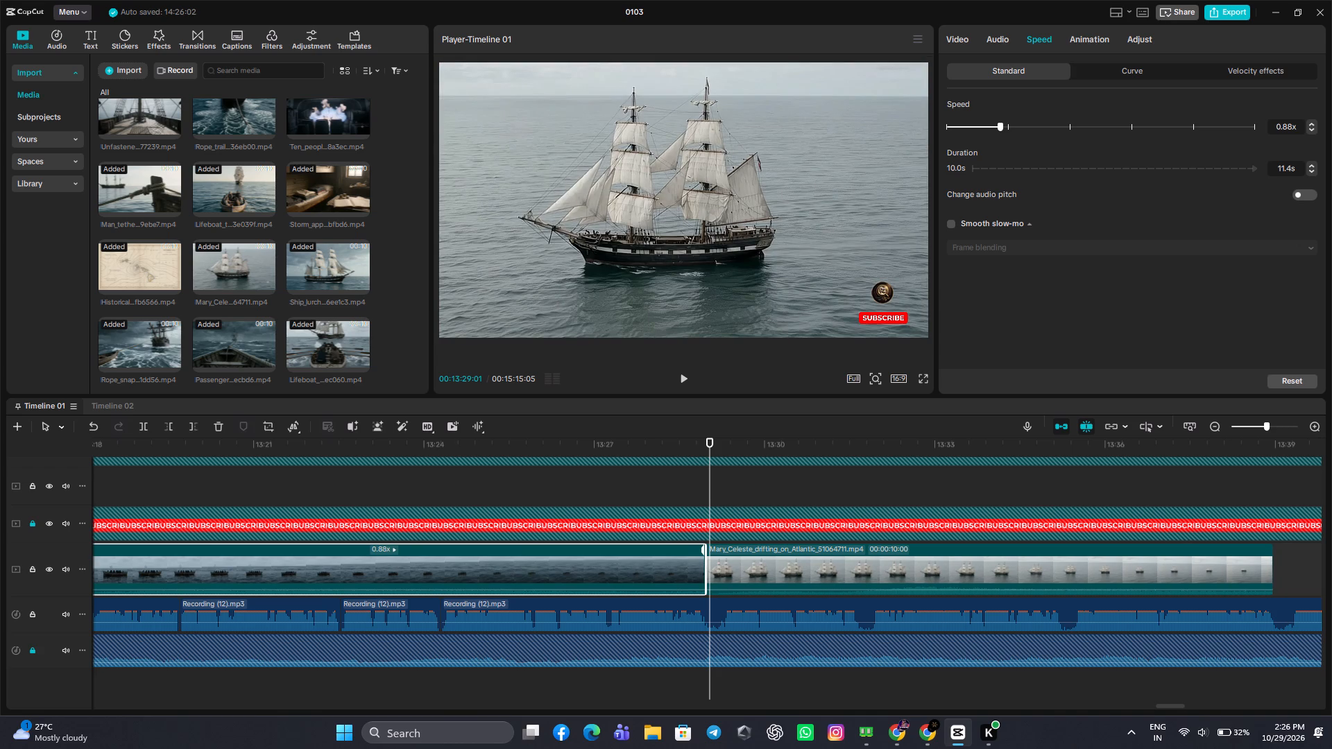
click(1000, 128)
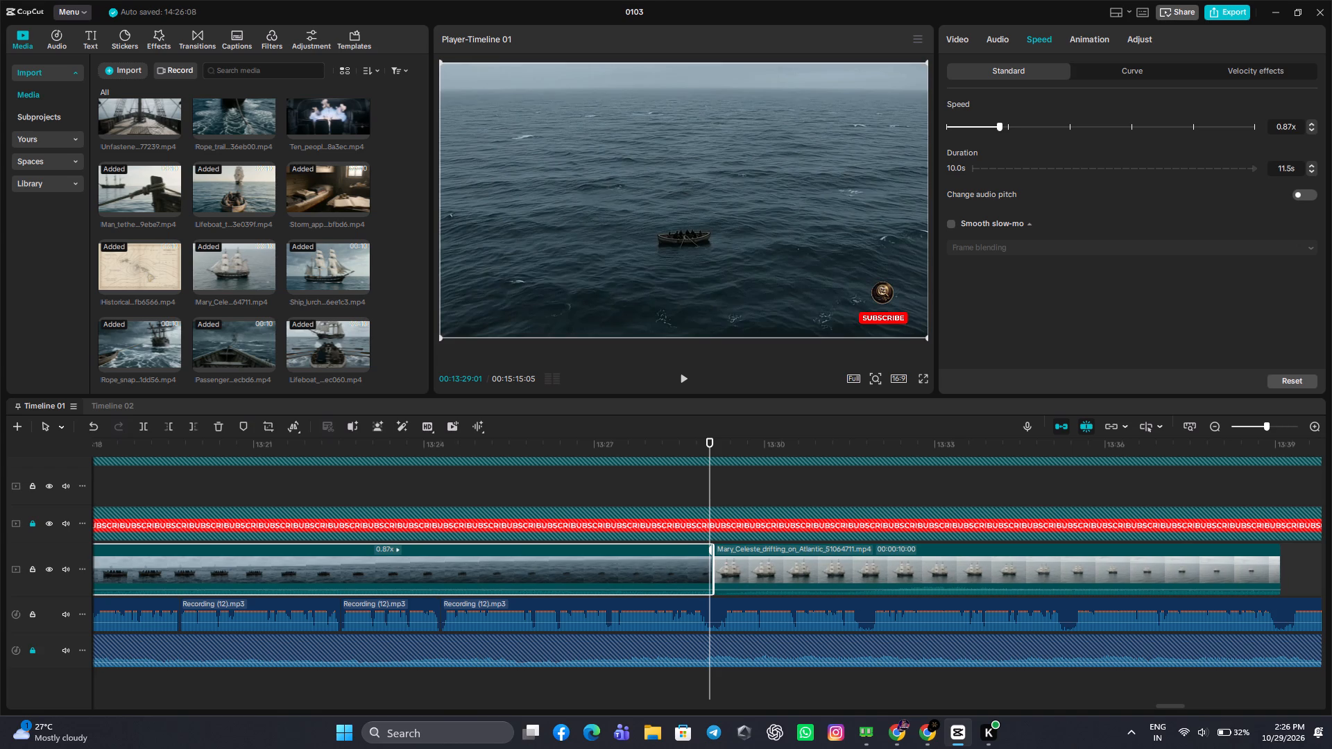
Position the playhead at 00:13:29:03, where the Mary Celeste drifting clip begins, with no clip selected.
click(690, 381)
click(710, 487)
drag(710, 487, 717, 499)
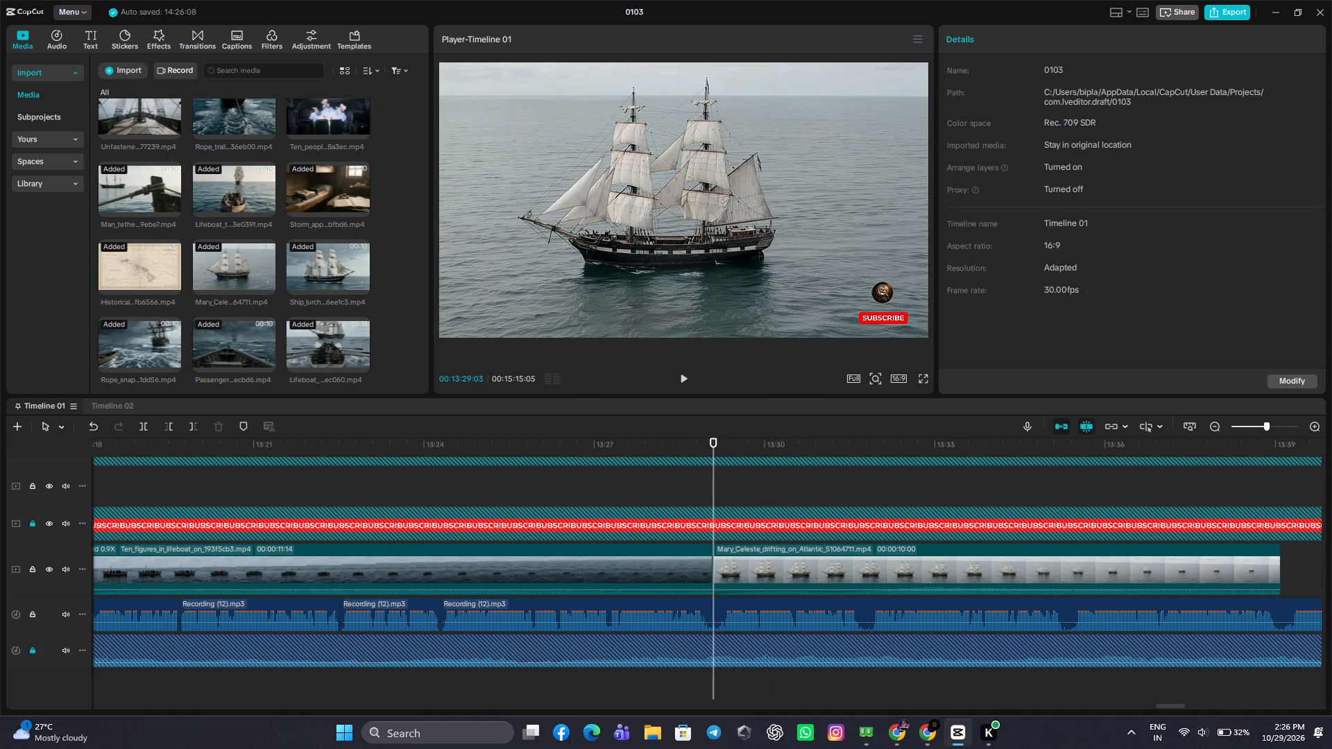
click(909, 731)
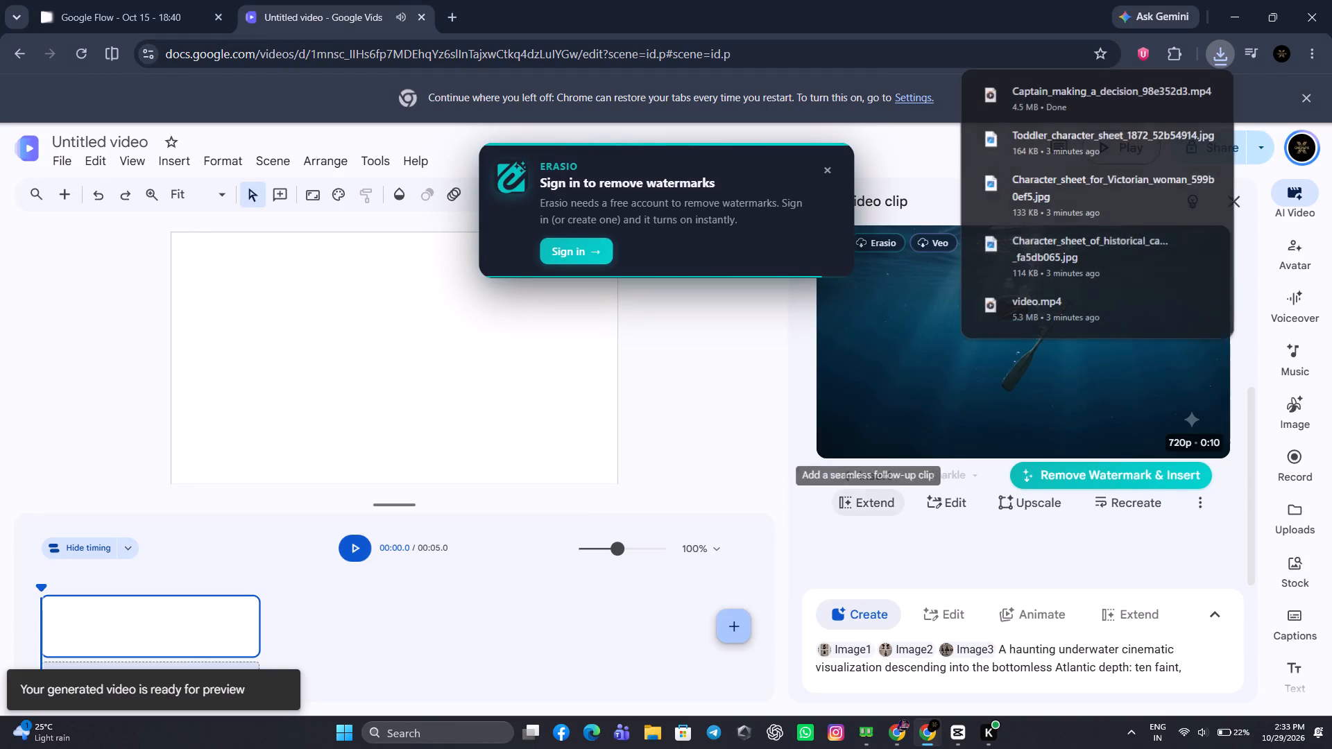
Switch to CapCut and import the downloaded Captain_making_a_decision video into the project media.
click(968, 737)
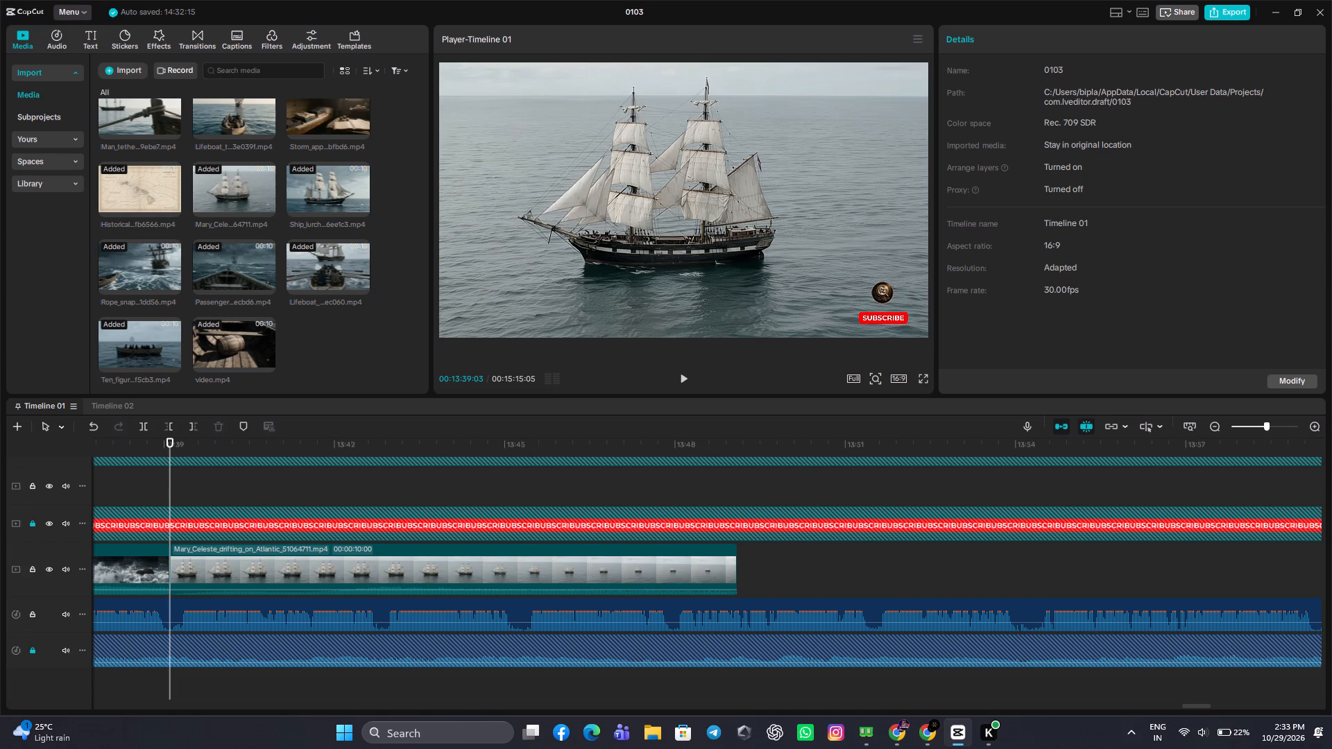
click(135, 78)
scroll(445, 222, down, 2)
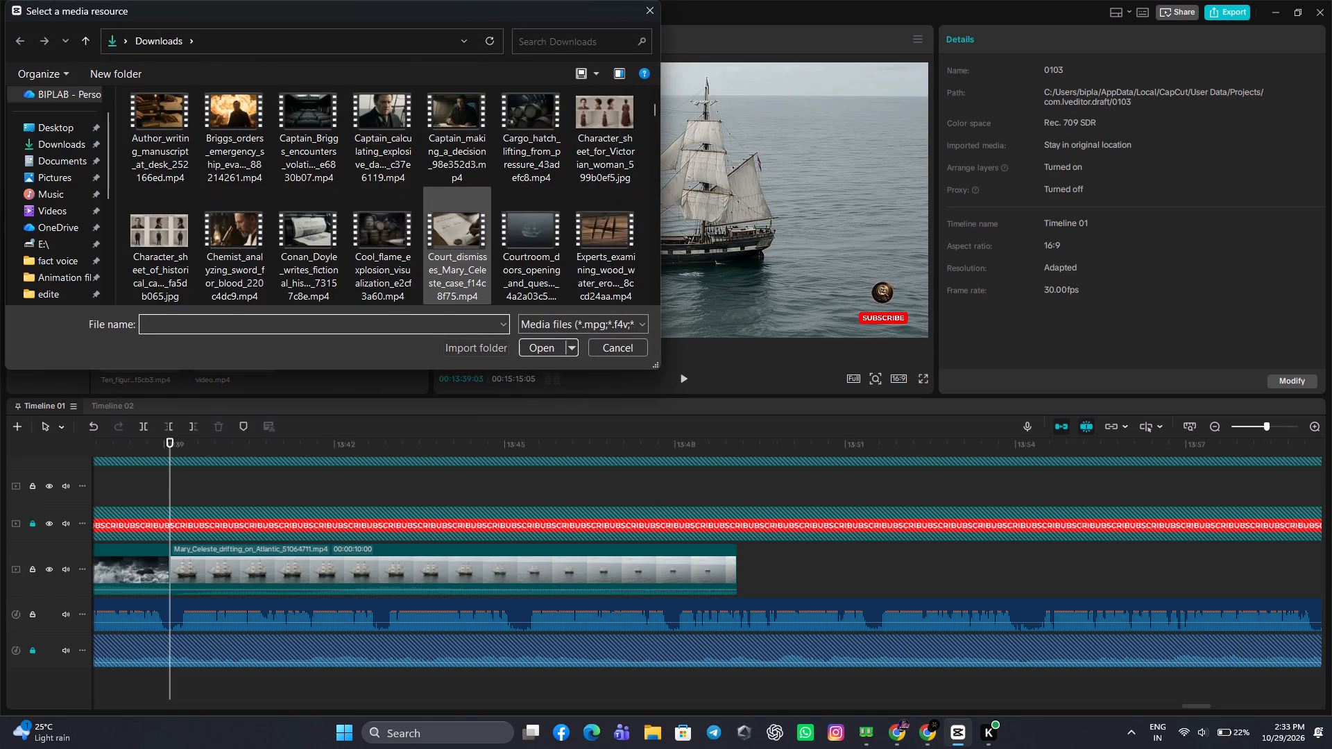
scroll(445, 221, up, 2)
double_click(449, 240)
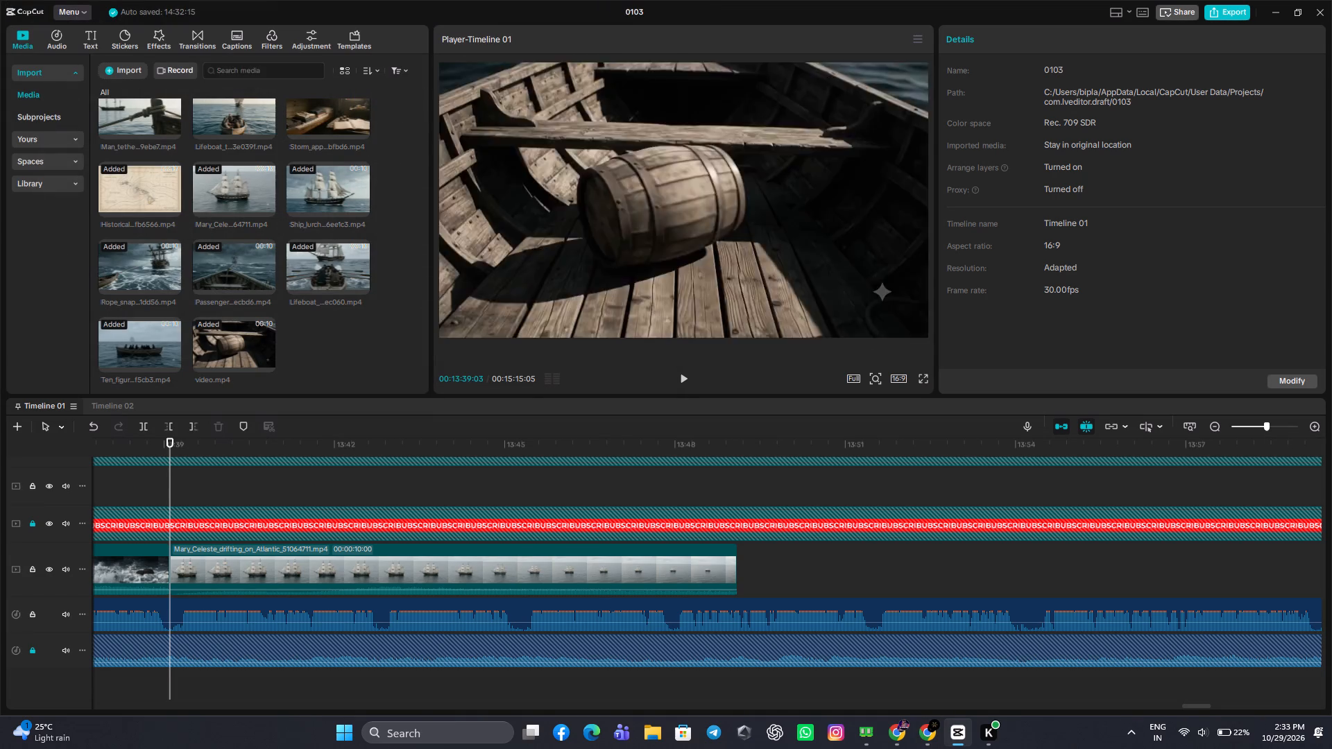
scroll(363, 248, down, 10)
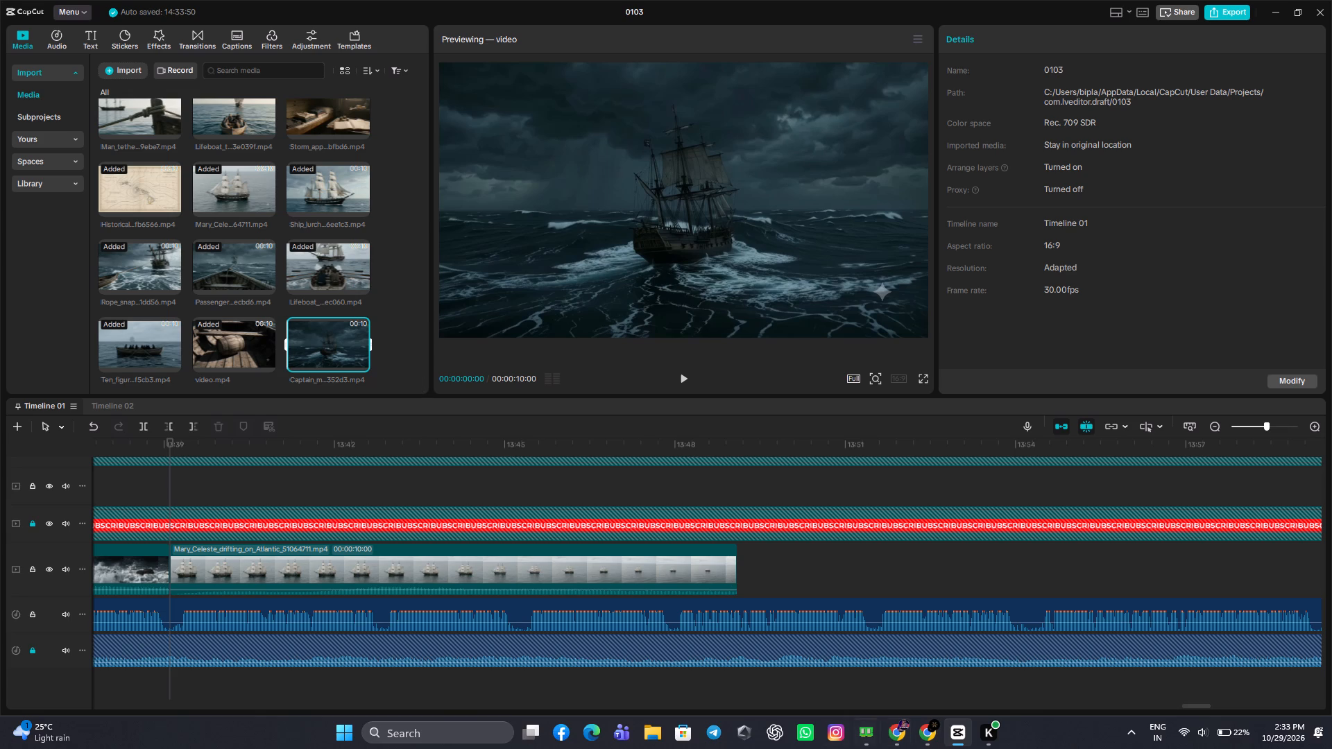
Return to Google Vids and save the generated underwater hat-and-oar clip to Downloads as video (1).mp4.
click(891, 732)
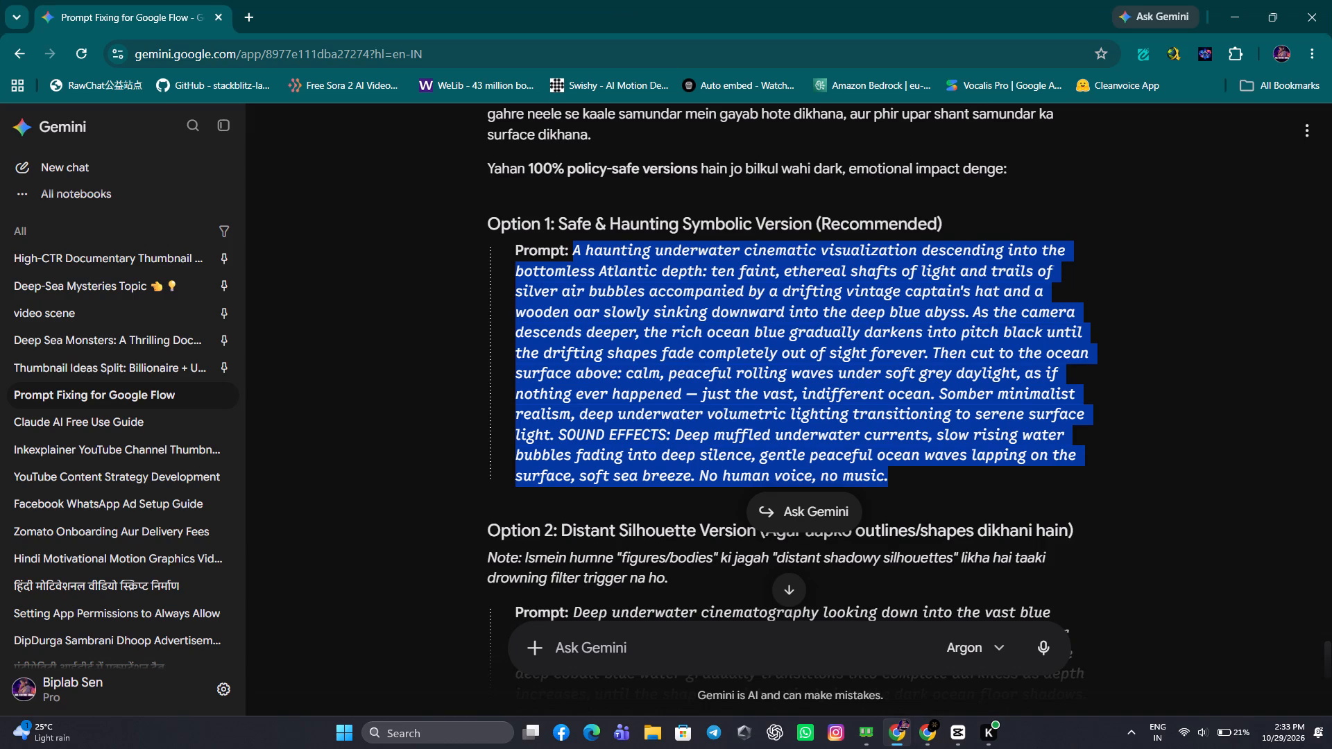
click(942, 728)
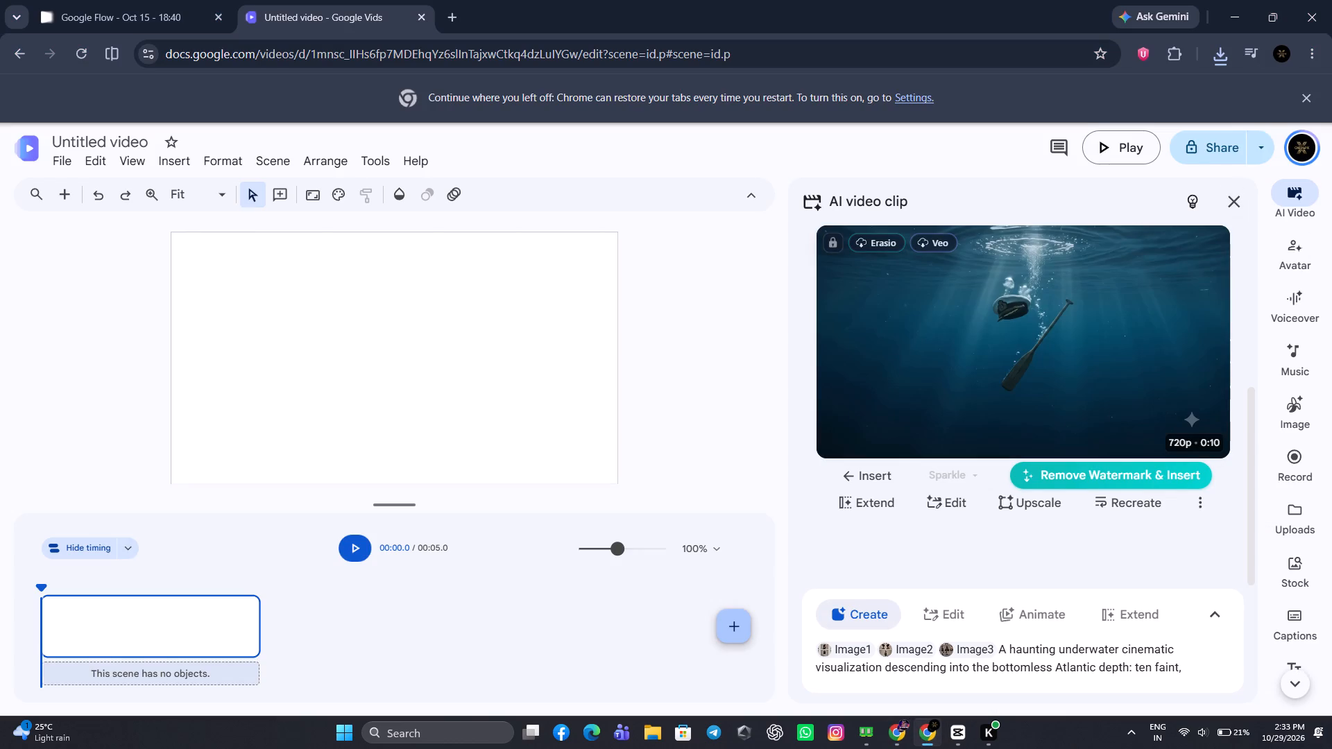
click(1223, 52)
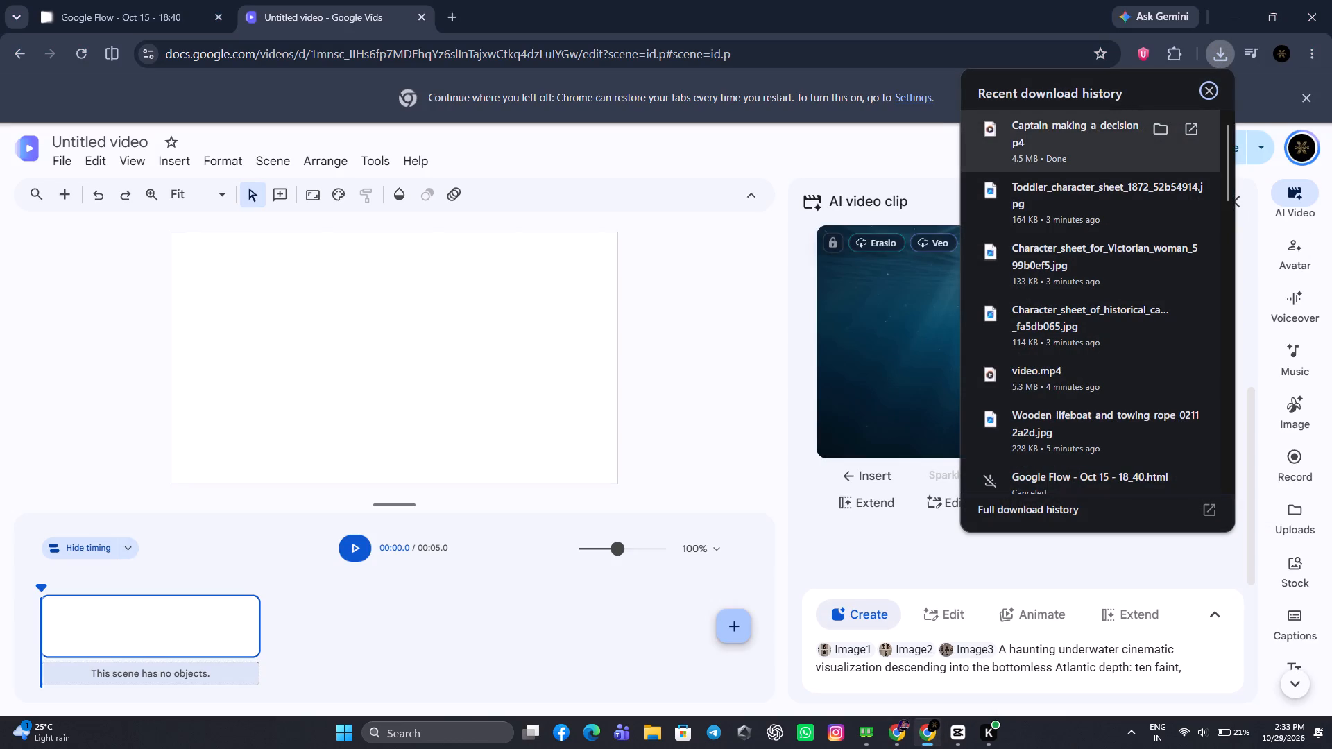
click(726, 269)
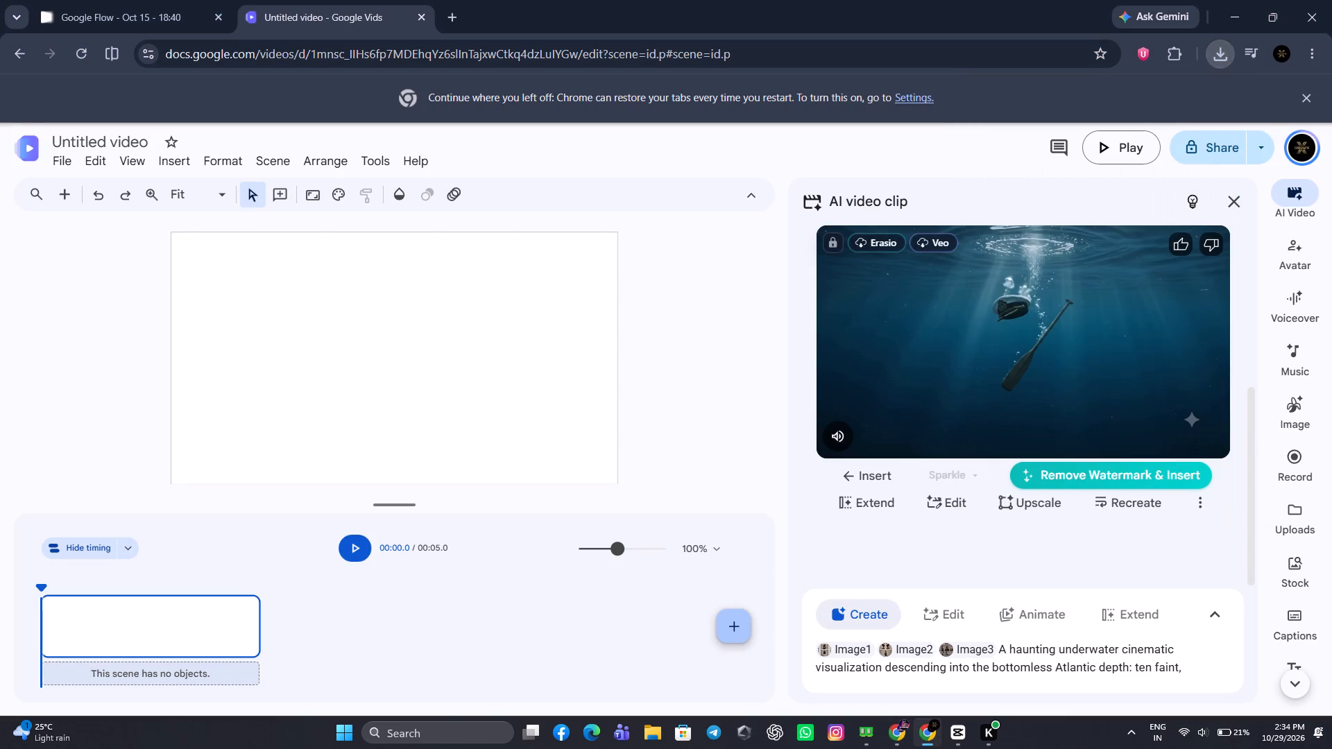
right_click(916, 331)
click(987, 467)
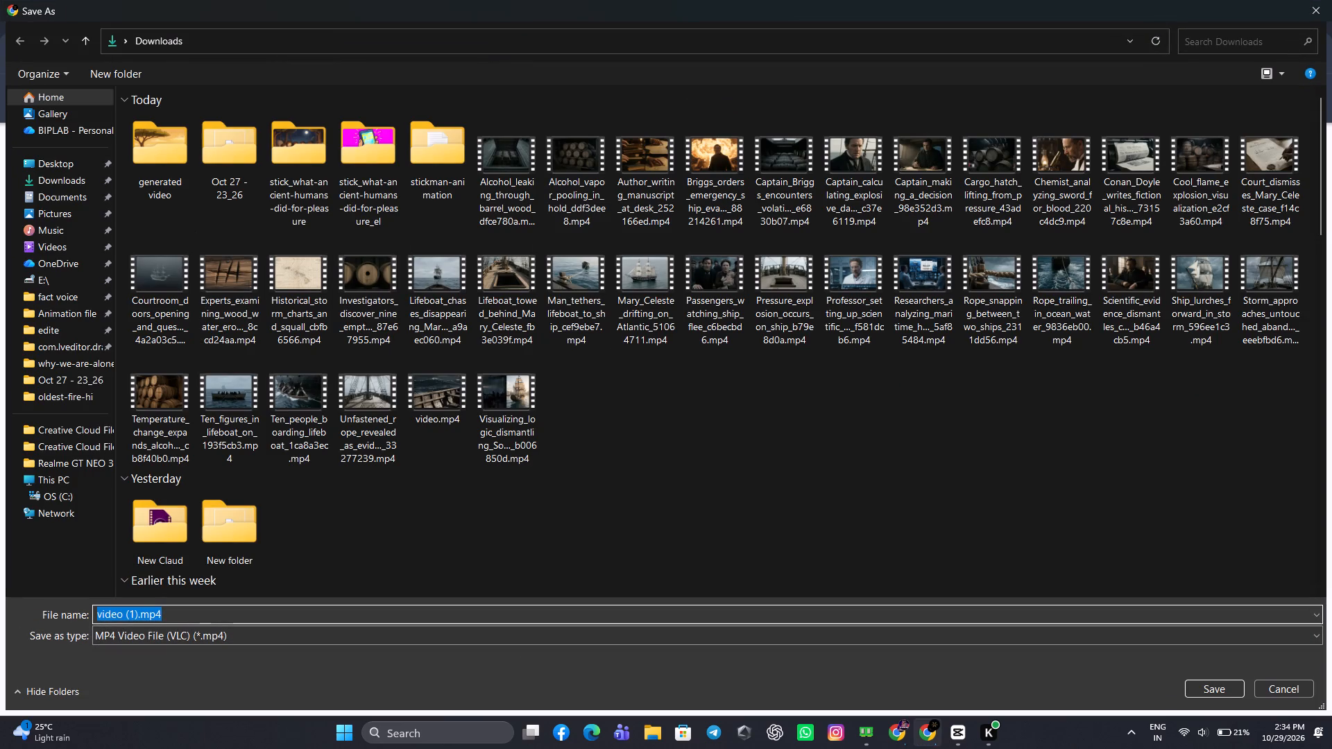
click(1218, 691)
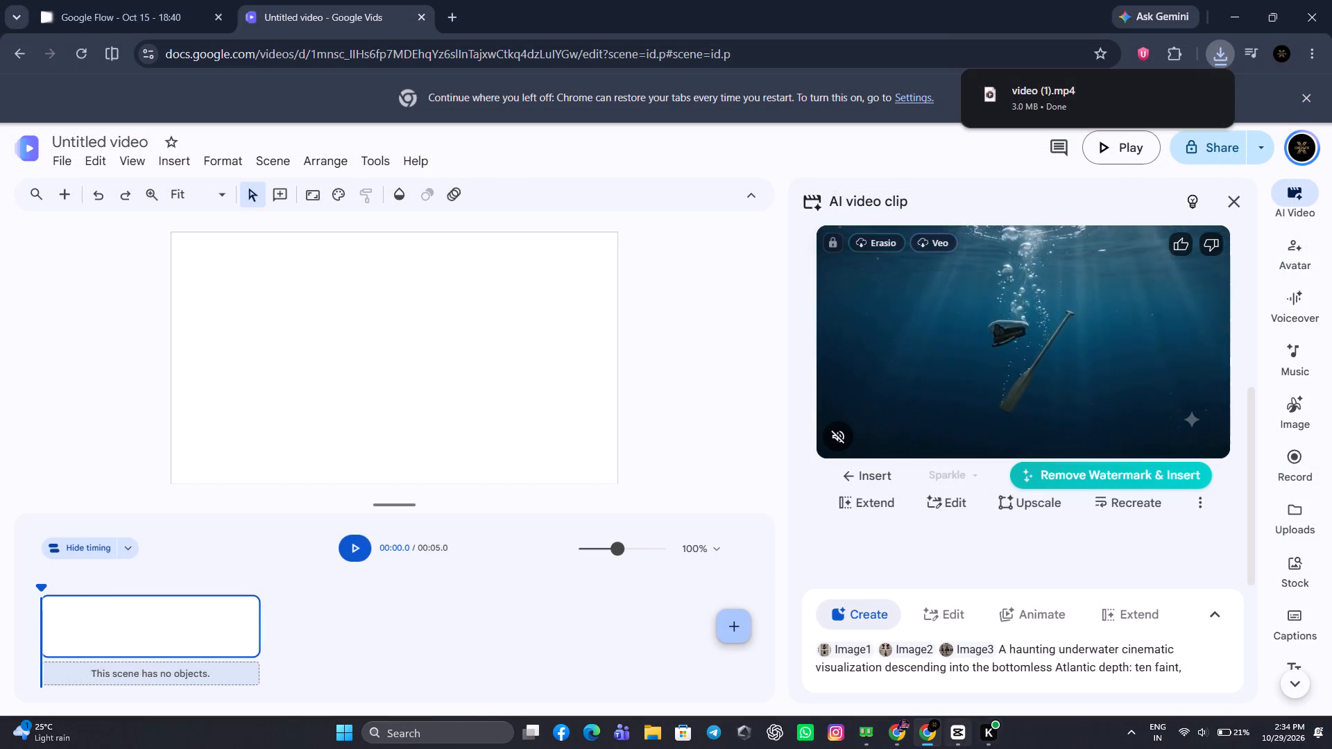
In CapCut, import the Downloads files from Author_writing_manuscript through Wooden_lifeboat_and_towing_rope, including video (1).mp4.
click(962, 744)
click(117, 69)
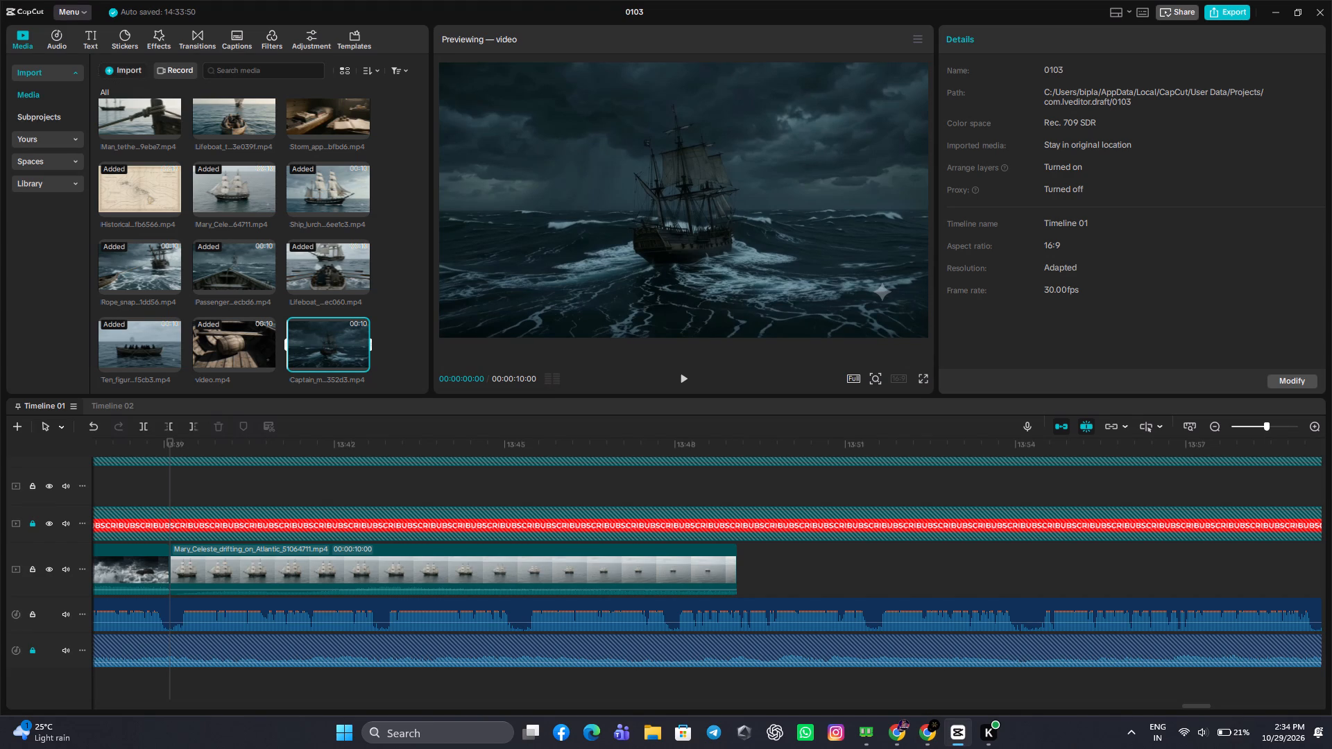
scroll(373, 139, down, 2)
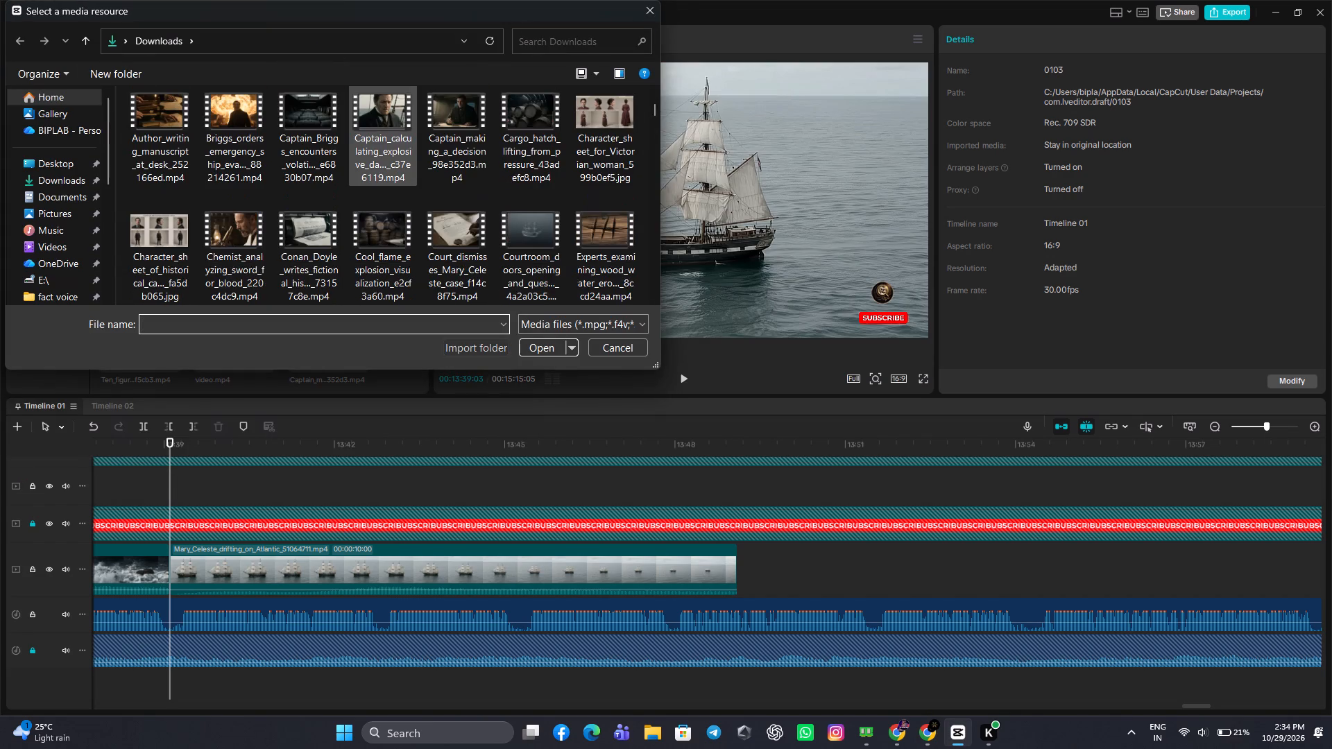
scroll(373, 139, down, 4)
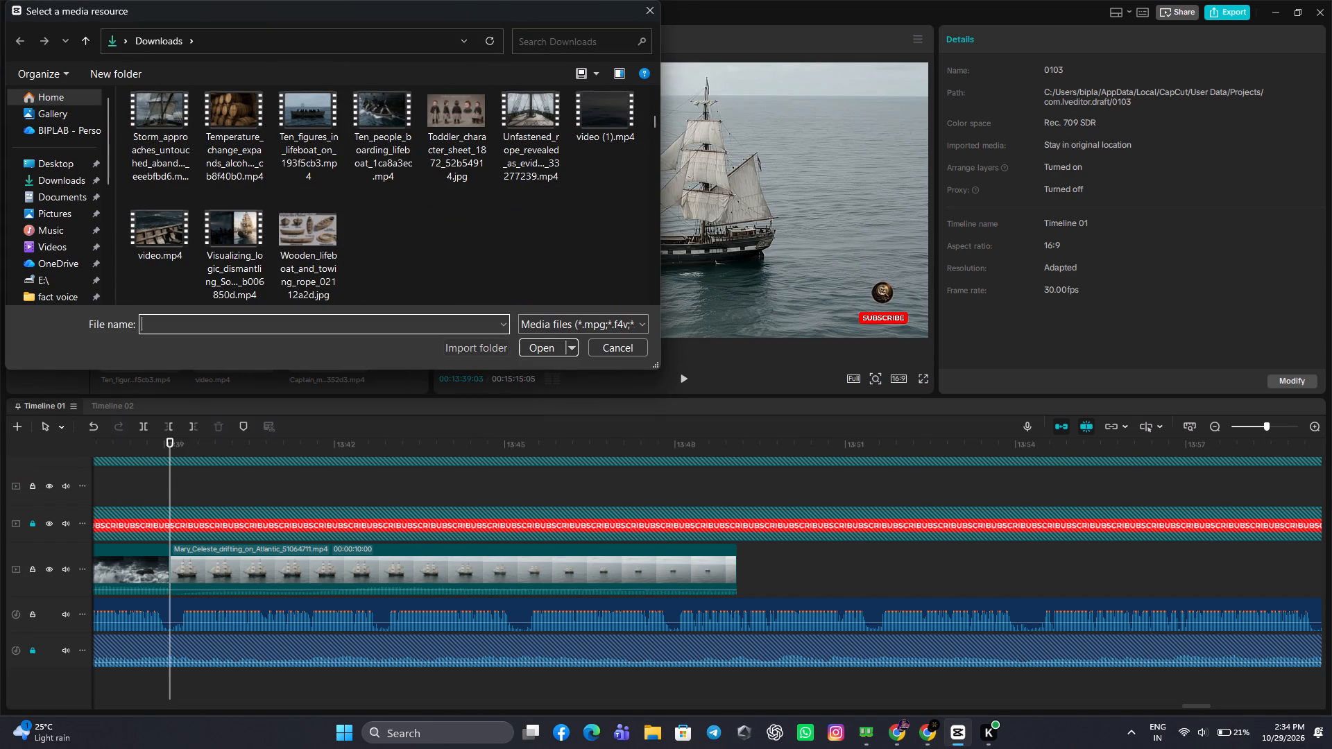
drag(620, 261, 198, 50)
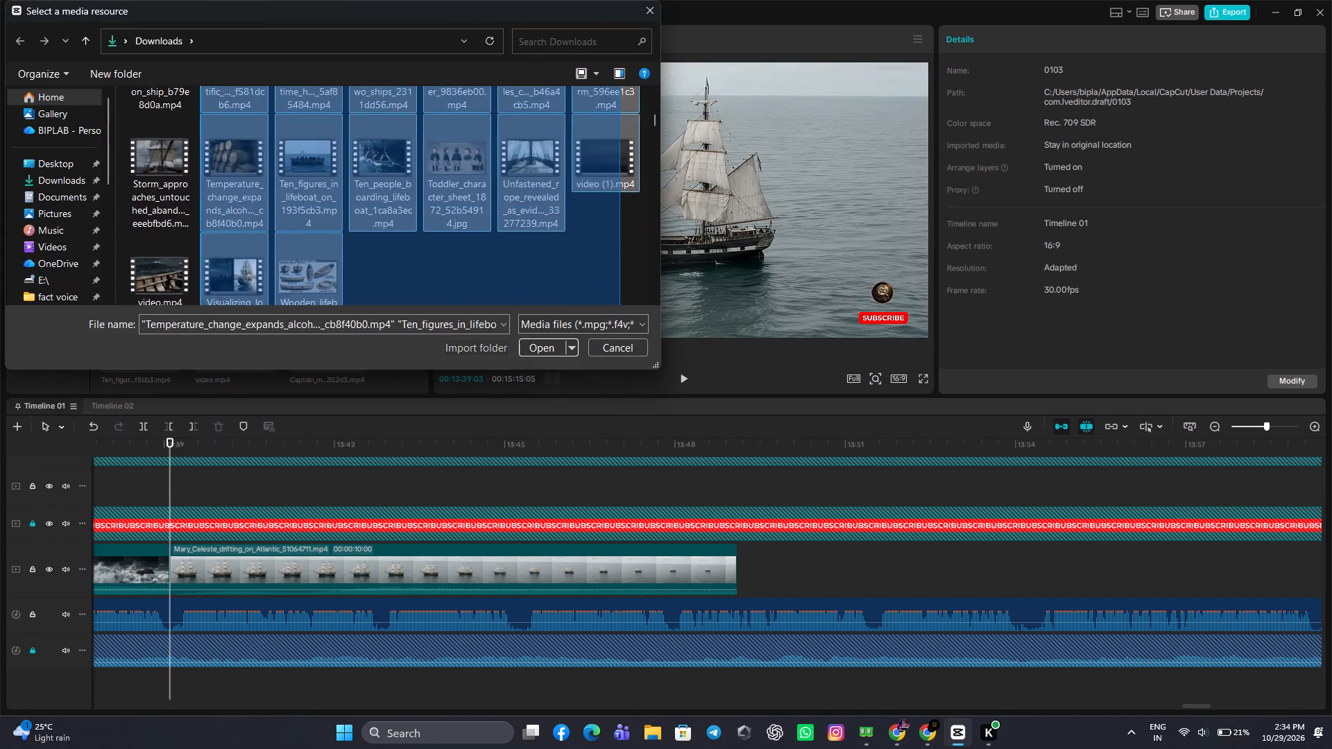
drag(198, 50, 184, 248)
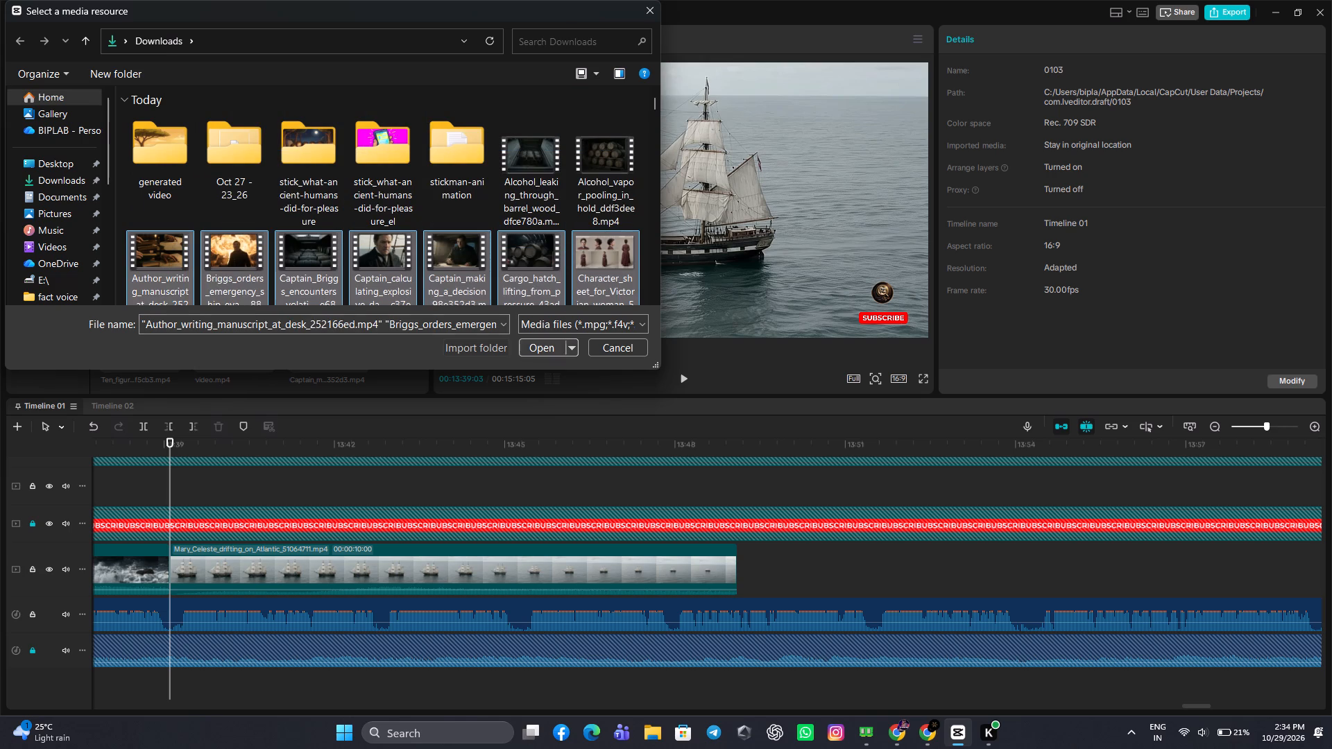
click(544, 351)
scroll(287, 218, down, 20)
scroll(287, 218, down, 1)
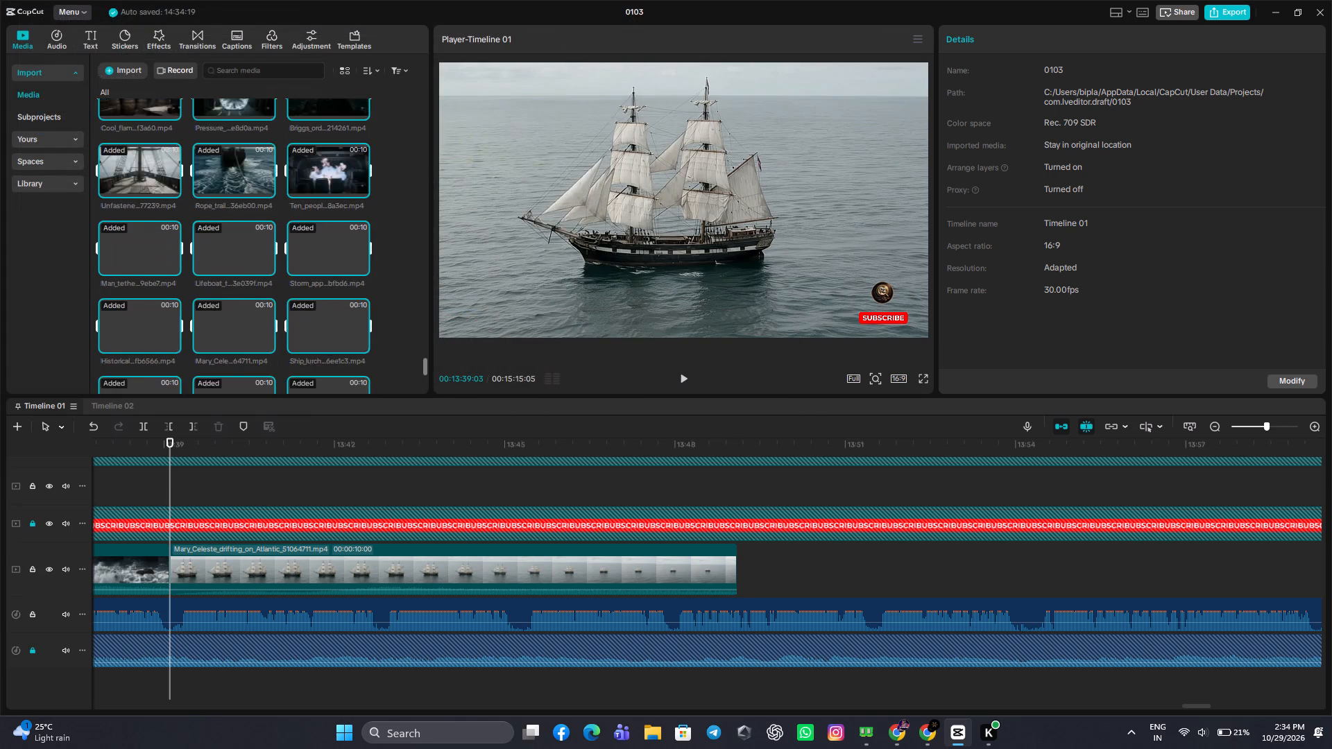
scroll(291, 221, down, 9)
click(331, 345)
click(214, 332)
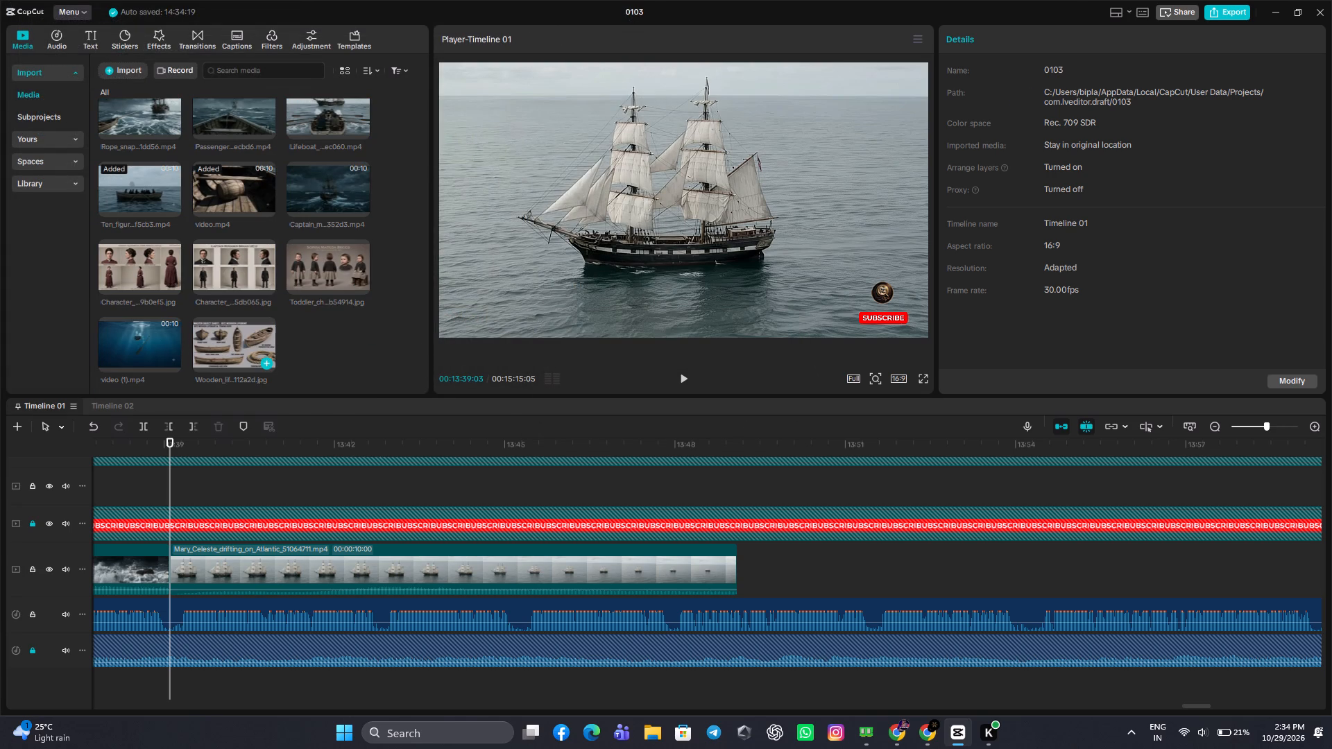
Preview video (1).mp4 and add it to the timeline at 00:13:39:03, before the drifting Mary Celeste clip.
click(150, 347)
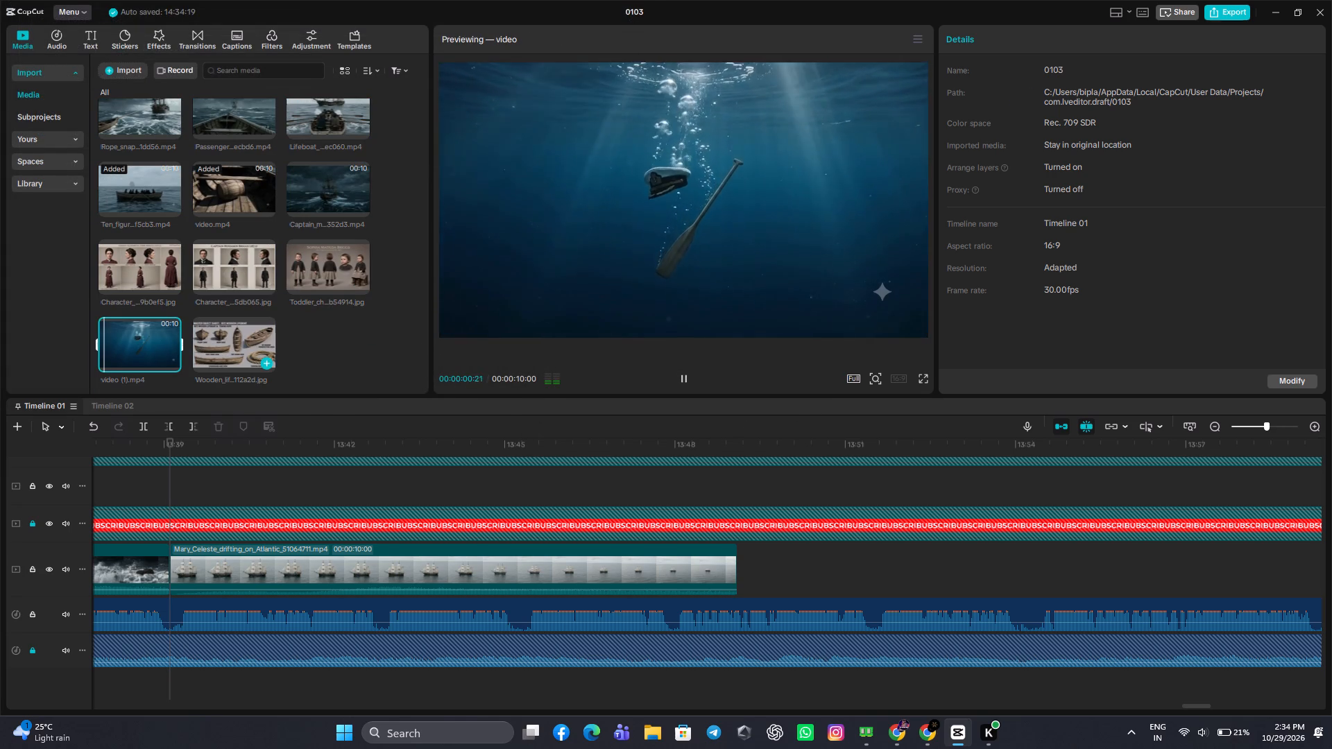
click(173, 363)
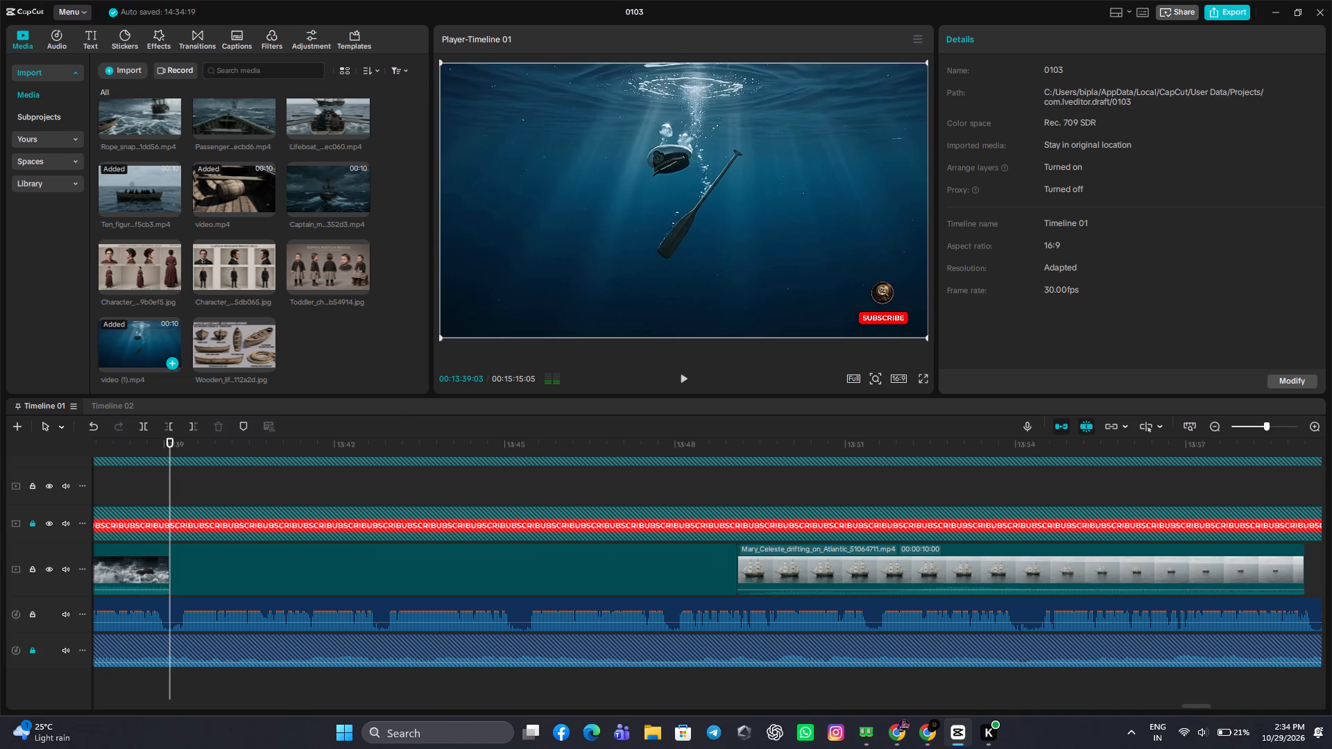
Delete the three character sheet images and the wooden lifeboat image from the project media.
drag(372, 275, 121, 283)
right_click(121, 283)
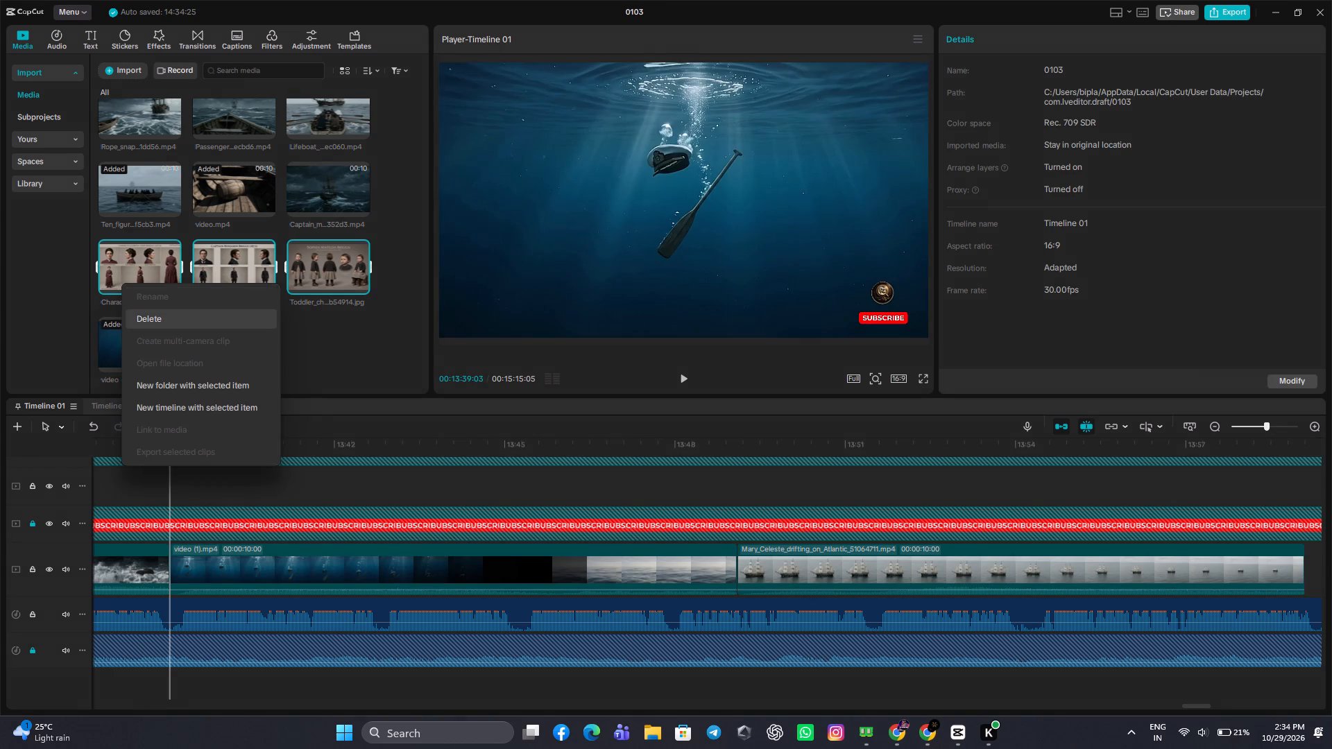
click(179, 325)
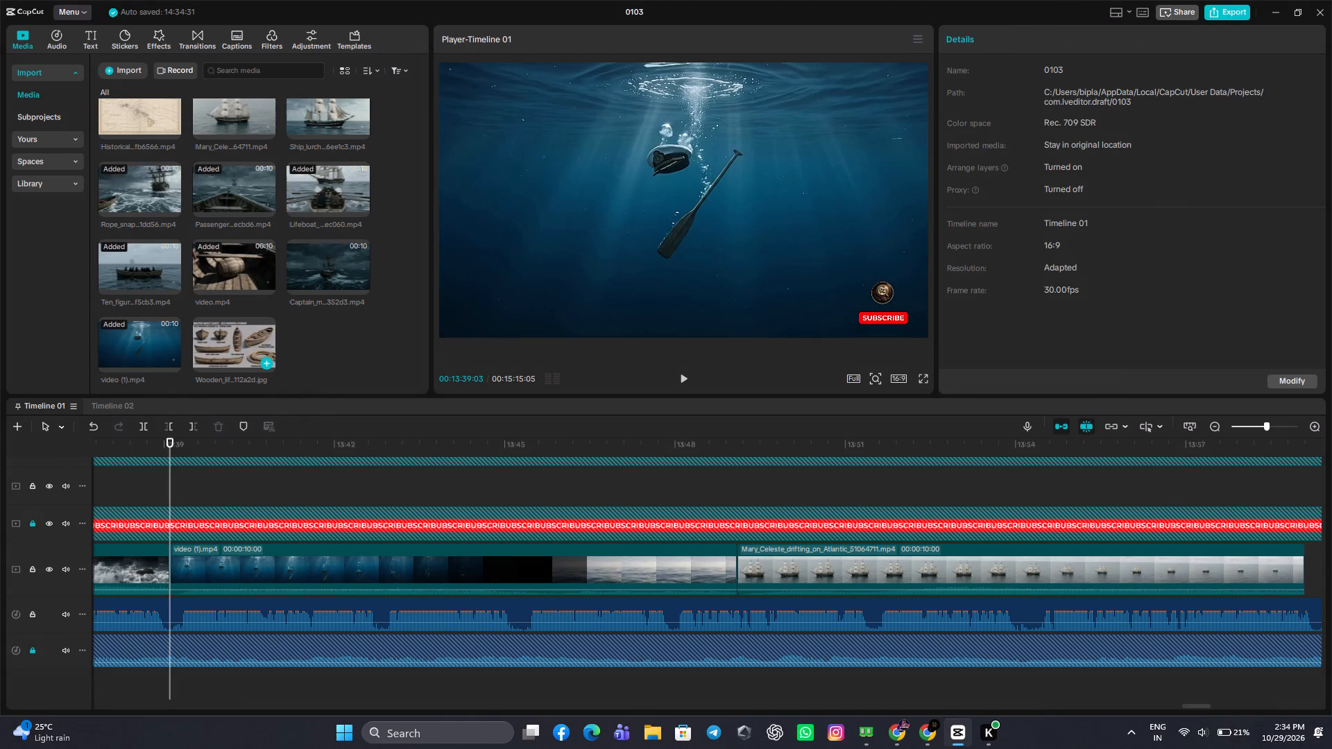
right_click(219, 320)
click(250, 358)
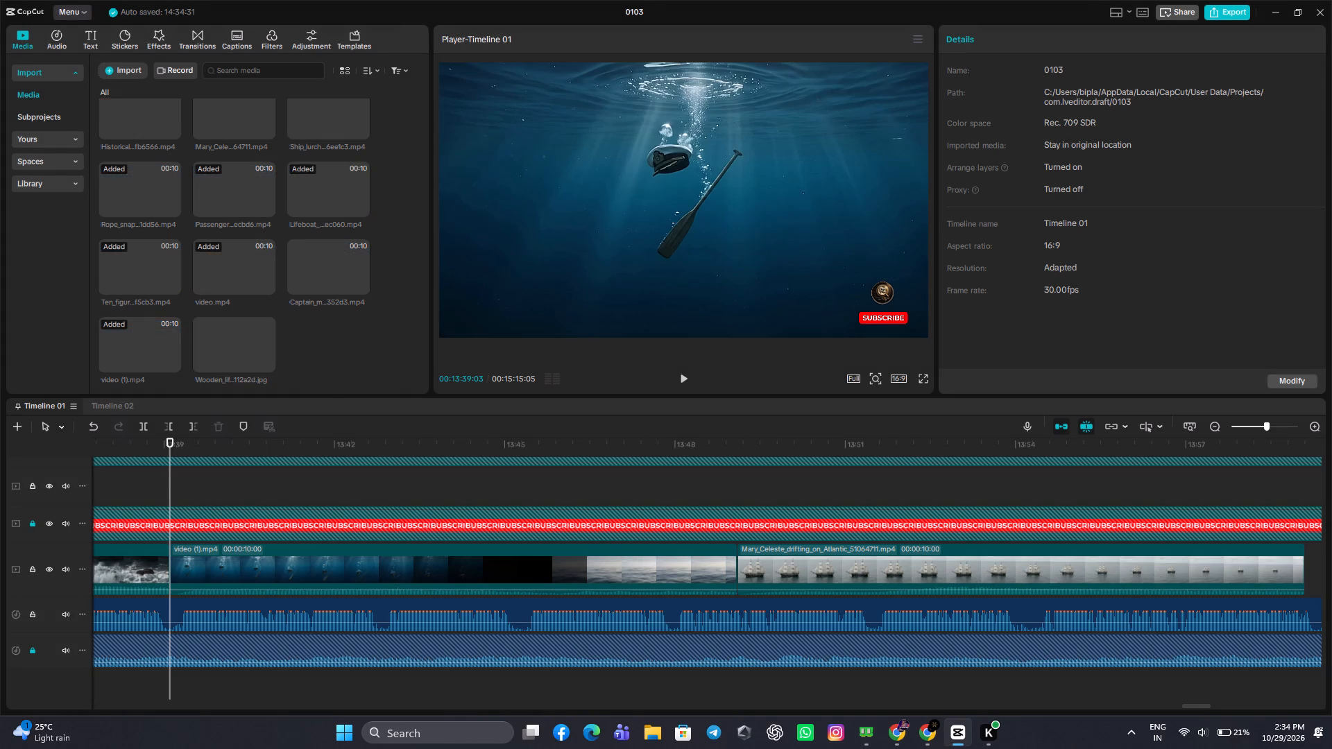
scroll(196, 300, down, 2)
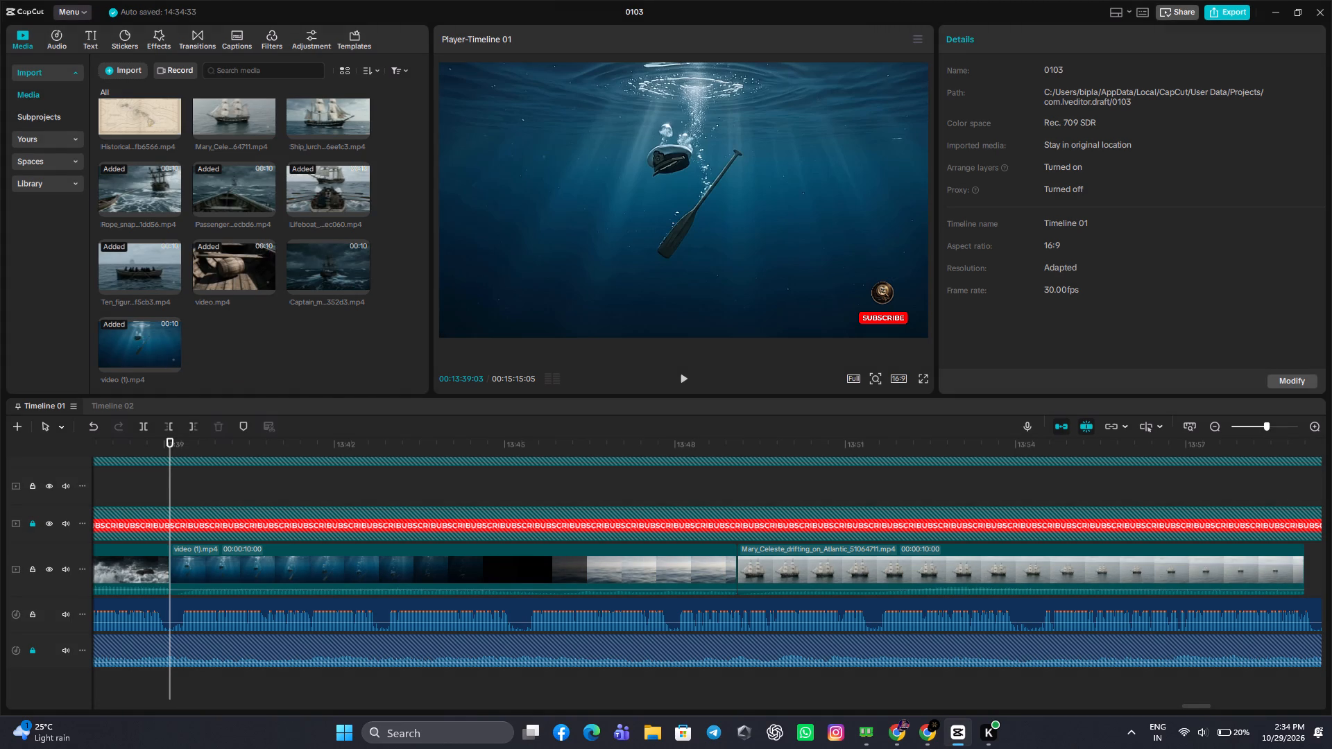
Add the Captain_making_a_decision clip to the timeline between video (1).mp4 and the drifting Mary Celeste clip.
click(145, 487)
drag(145, 487, 124, 509)
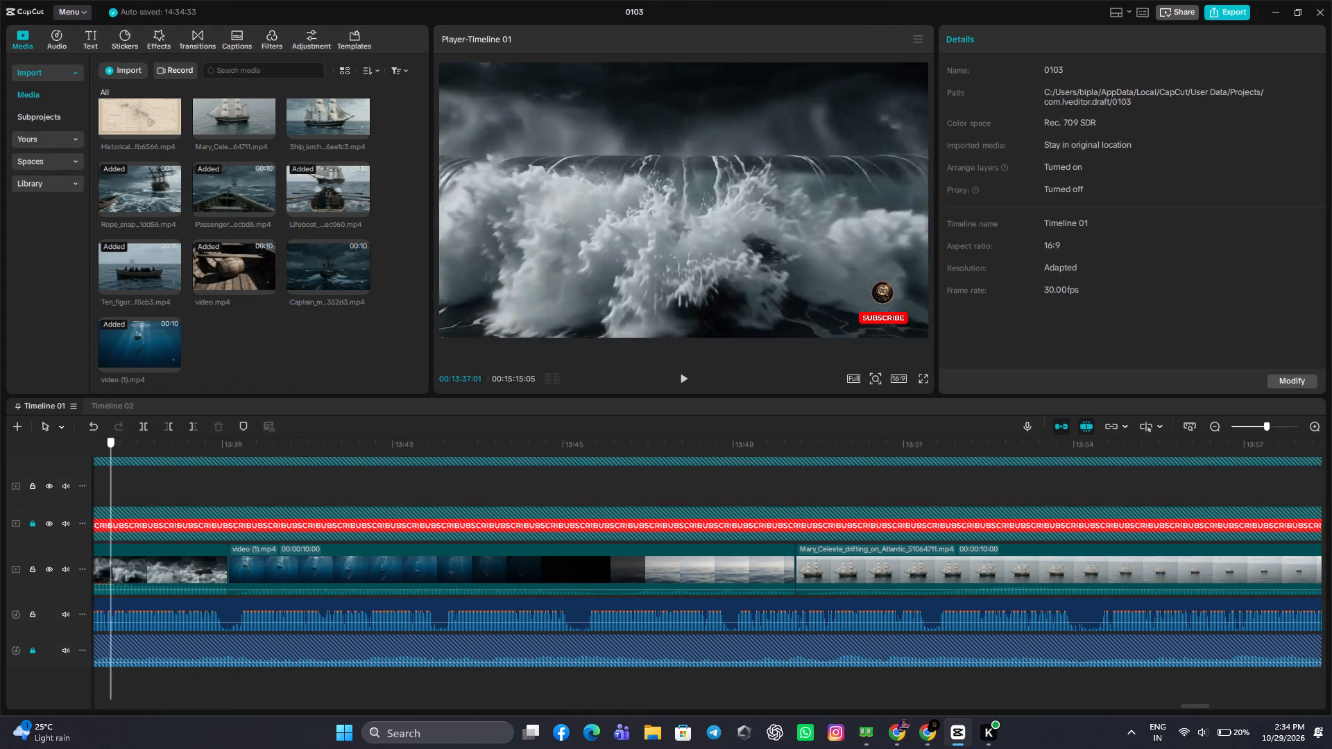
drag(124, 509, 221, 538)
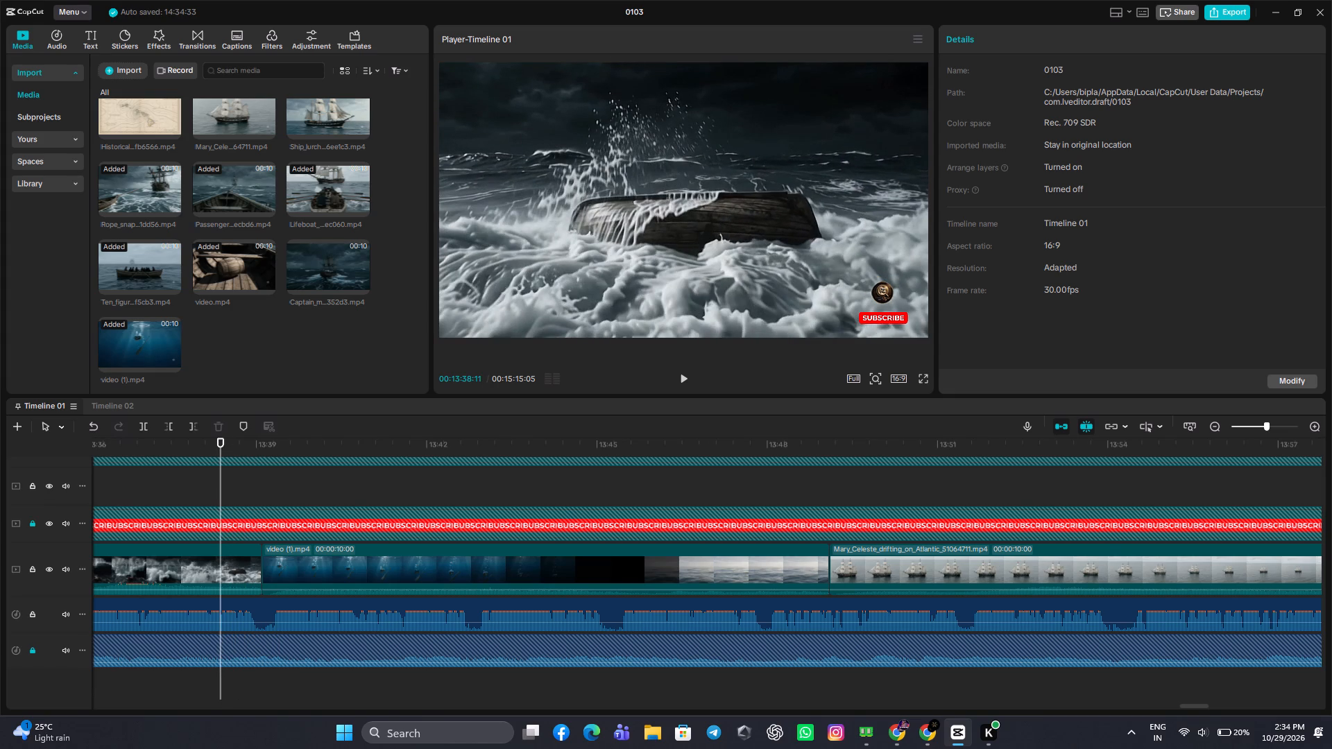
drag(334, 268, 327, 279)
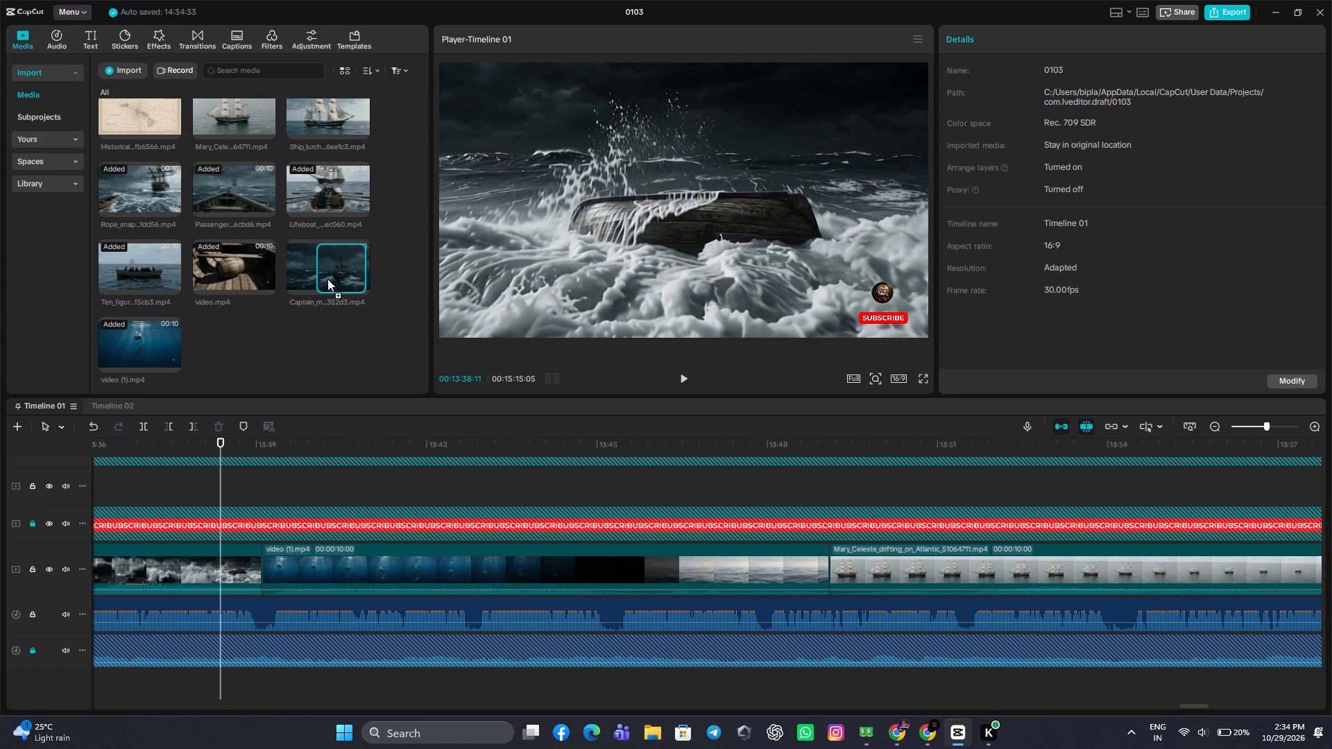
drag(327, 279, 327, 270)
double_click(820, 482)
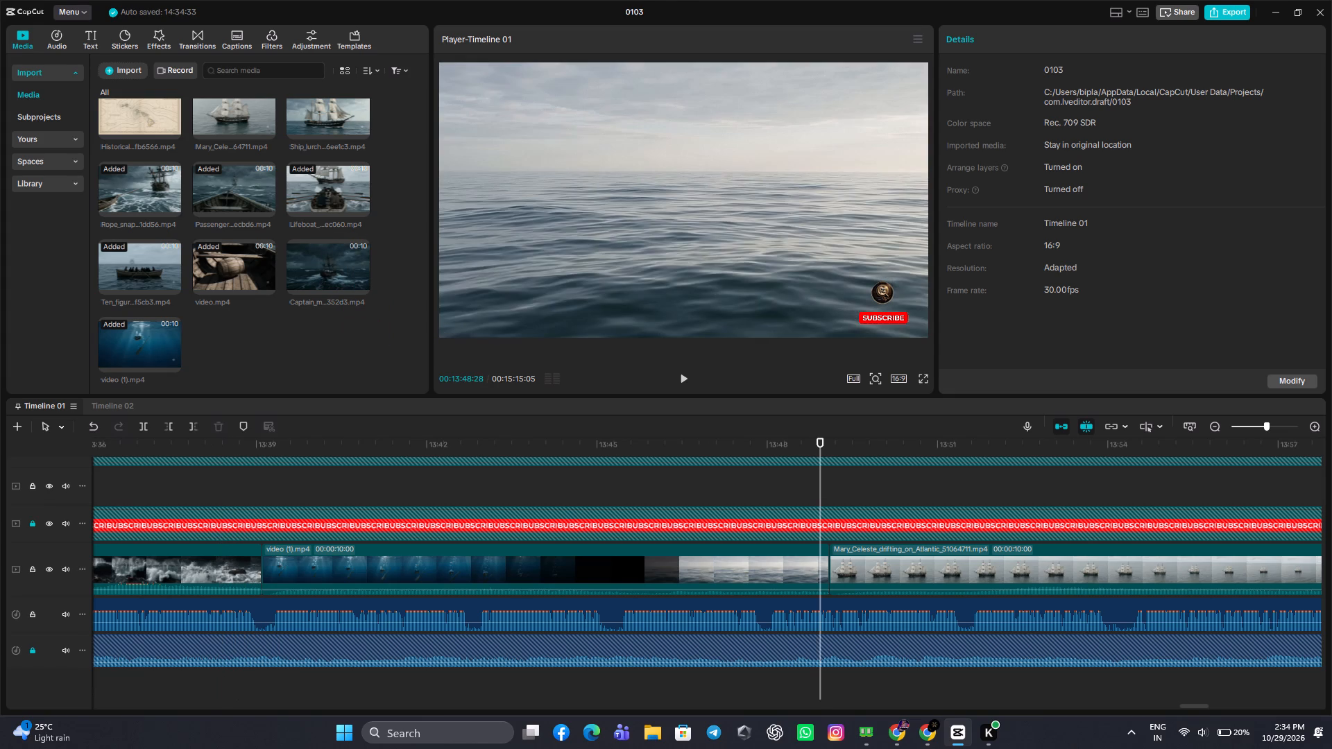
click(366, 286)
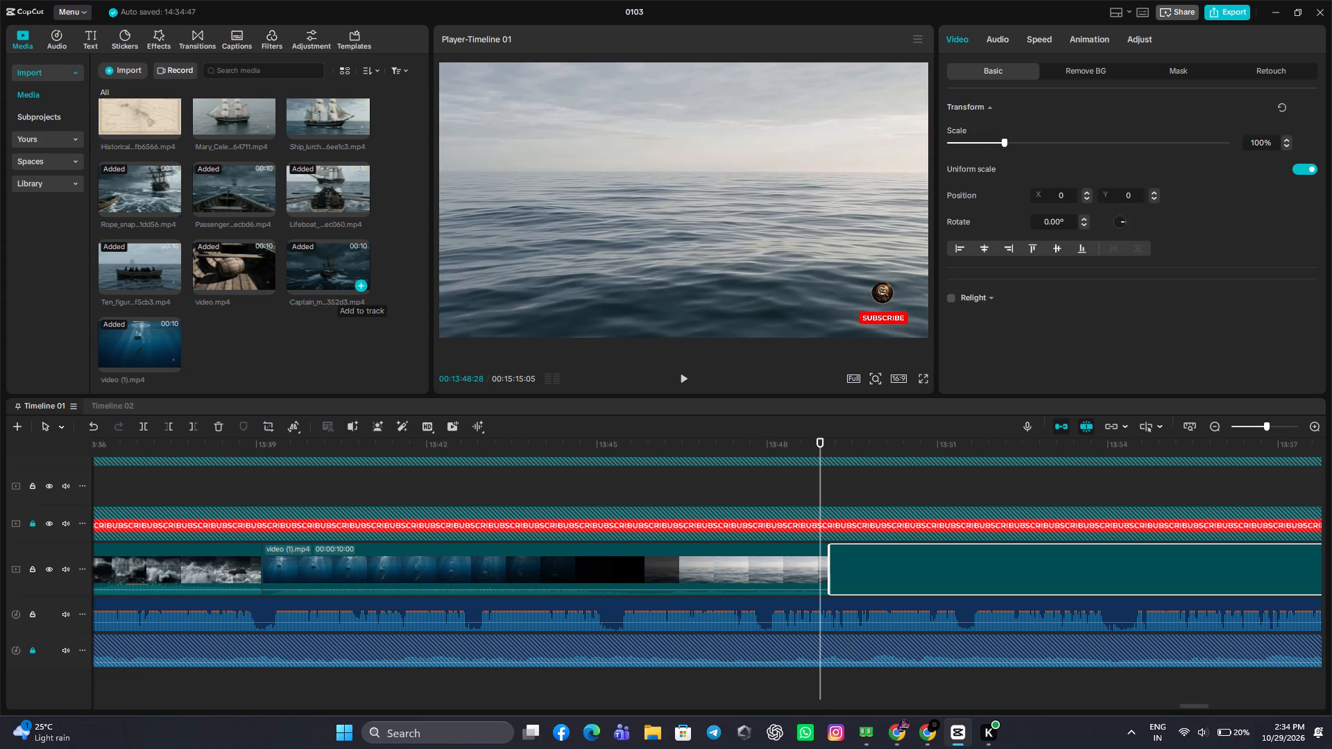
Play the timeline from 00:13:38:20 to check the underwater and captain clips against the narration, then return to 00:13:45:29.
click(238, 480)
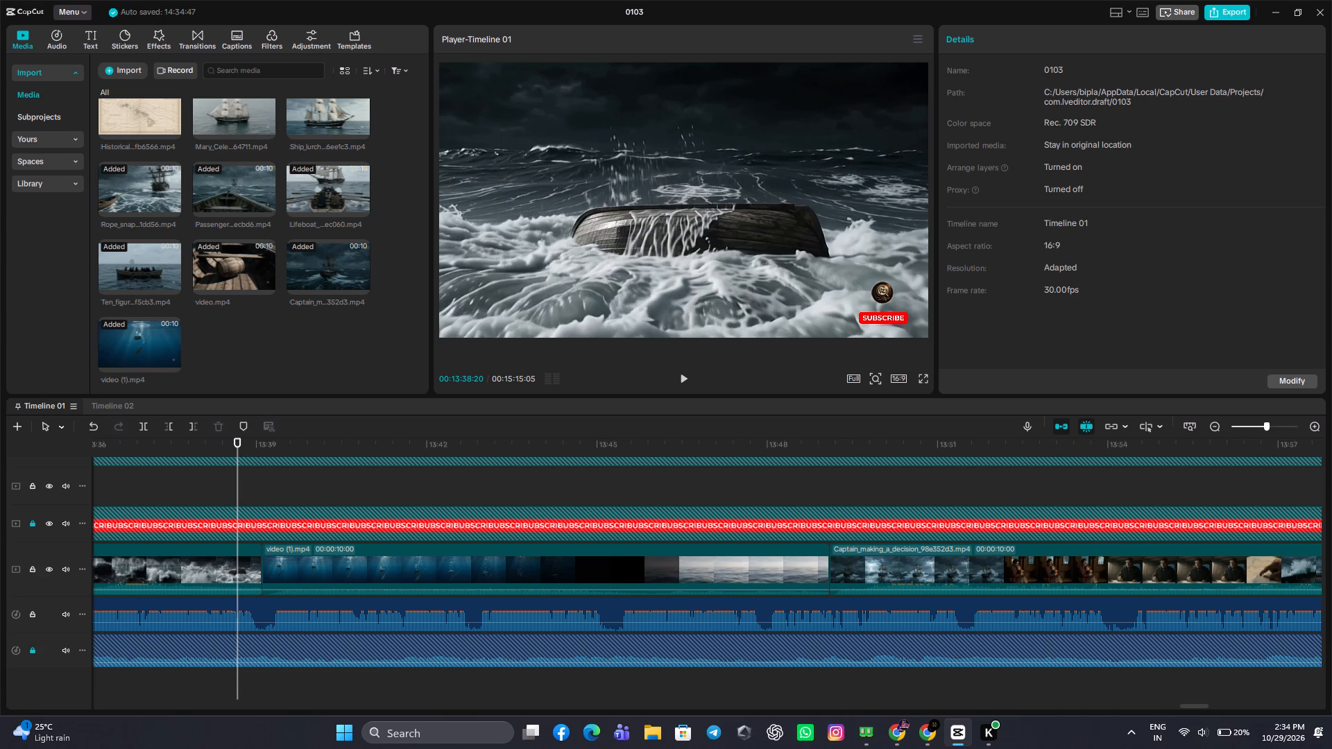
click(683, 383)
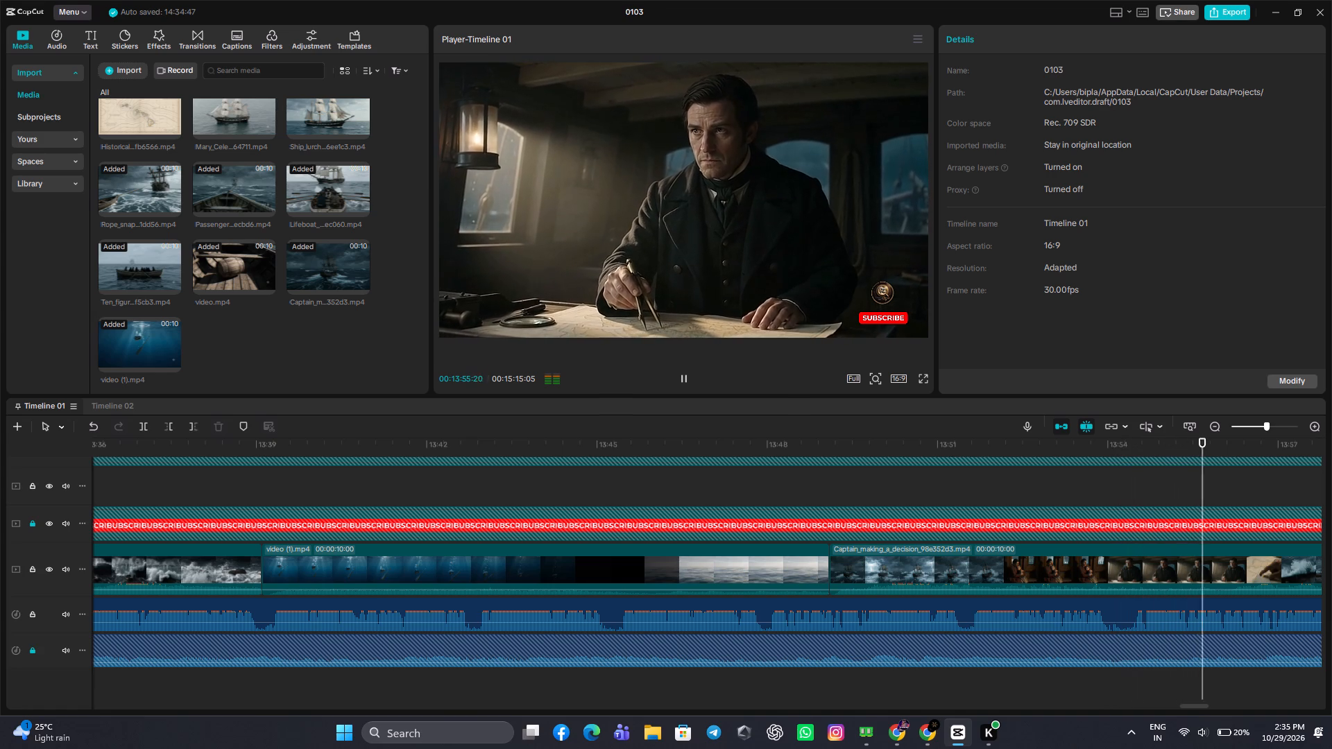
click(238, 498)
click(187, 487)
drag(187, 487, 6, 521)
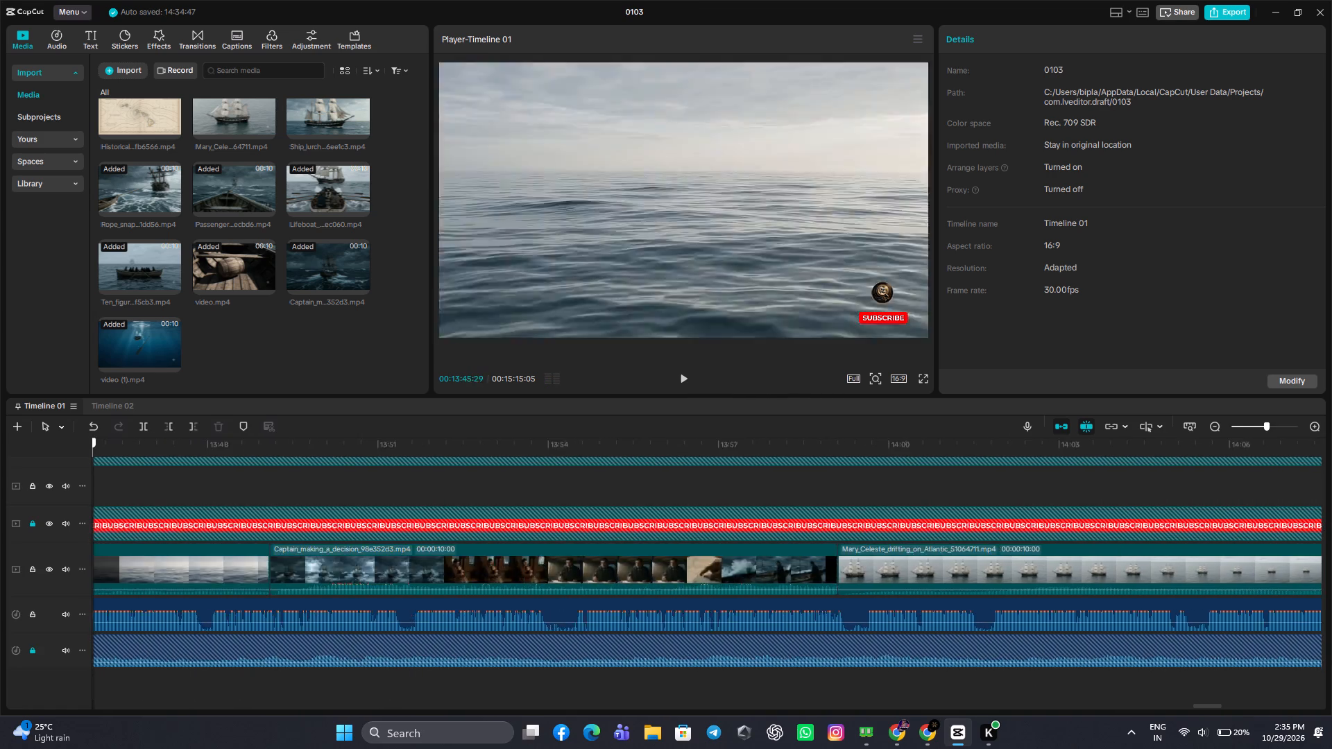
Play the timeline from 00:13:35:02 to check the lifeboat, underwater and captain clips against the narration.
drag(6, 521, 498, 531)
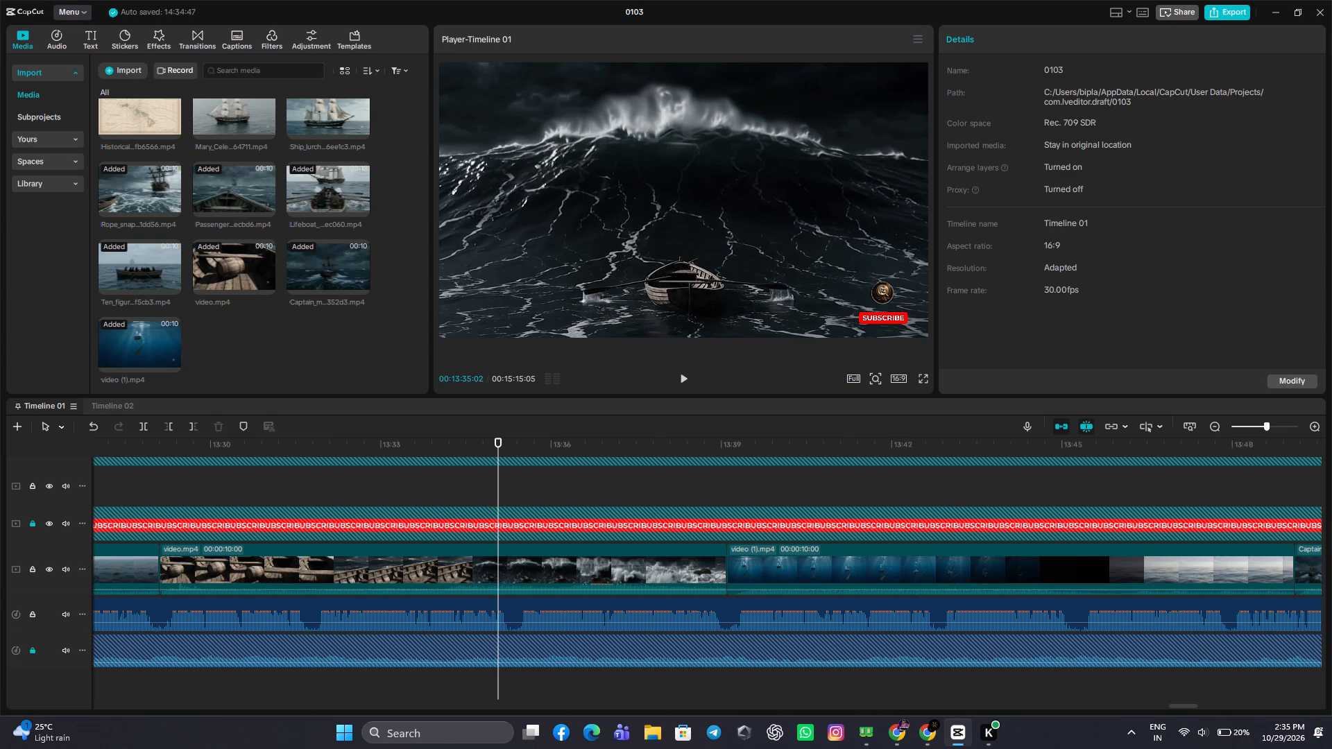
click(684, 382)
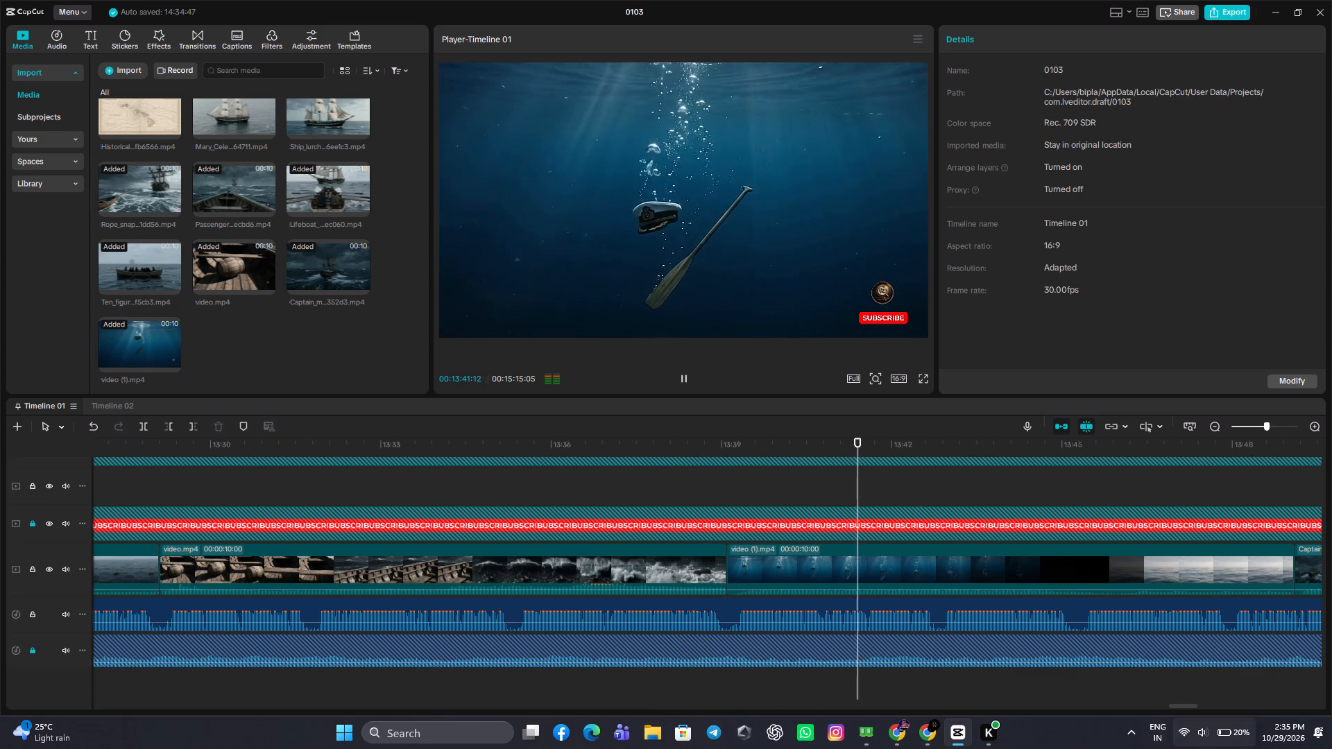
scroll(1192, 738, up, 9)
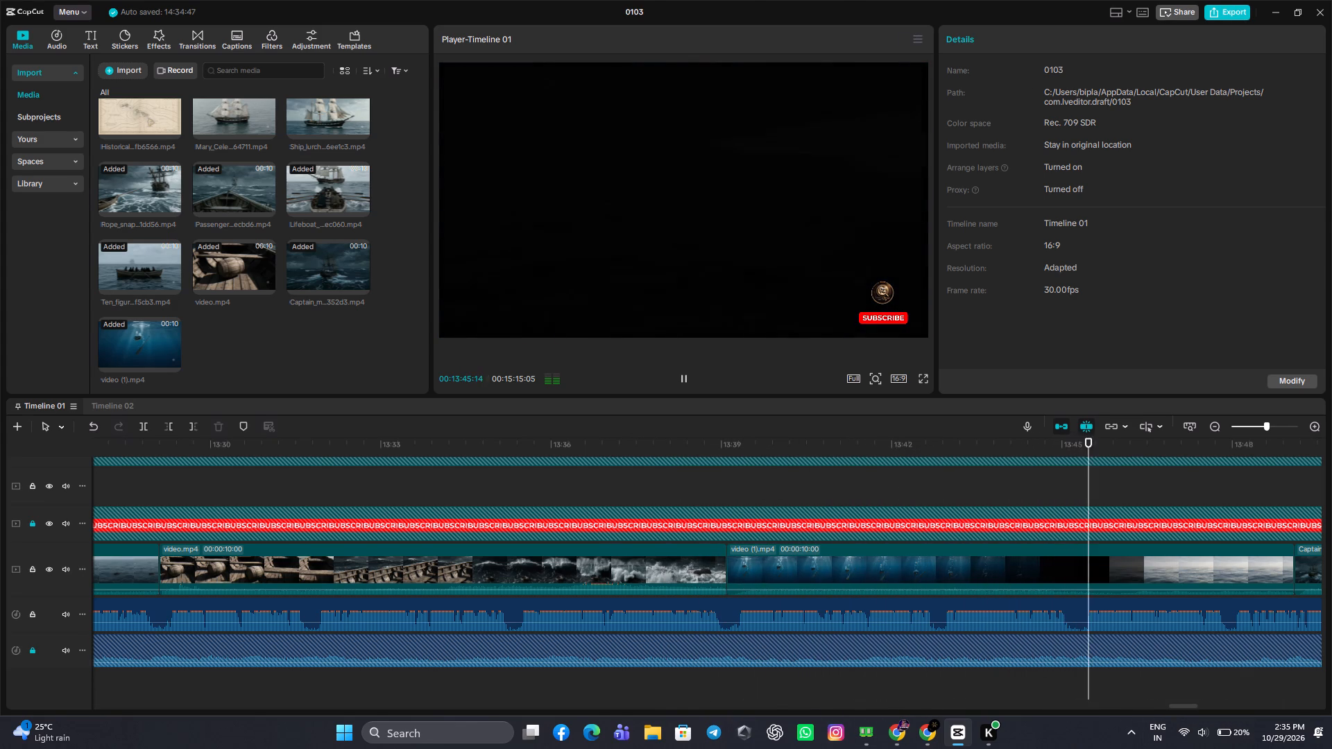
drag(1285, 485, 1331, 488)
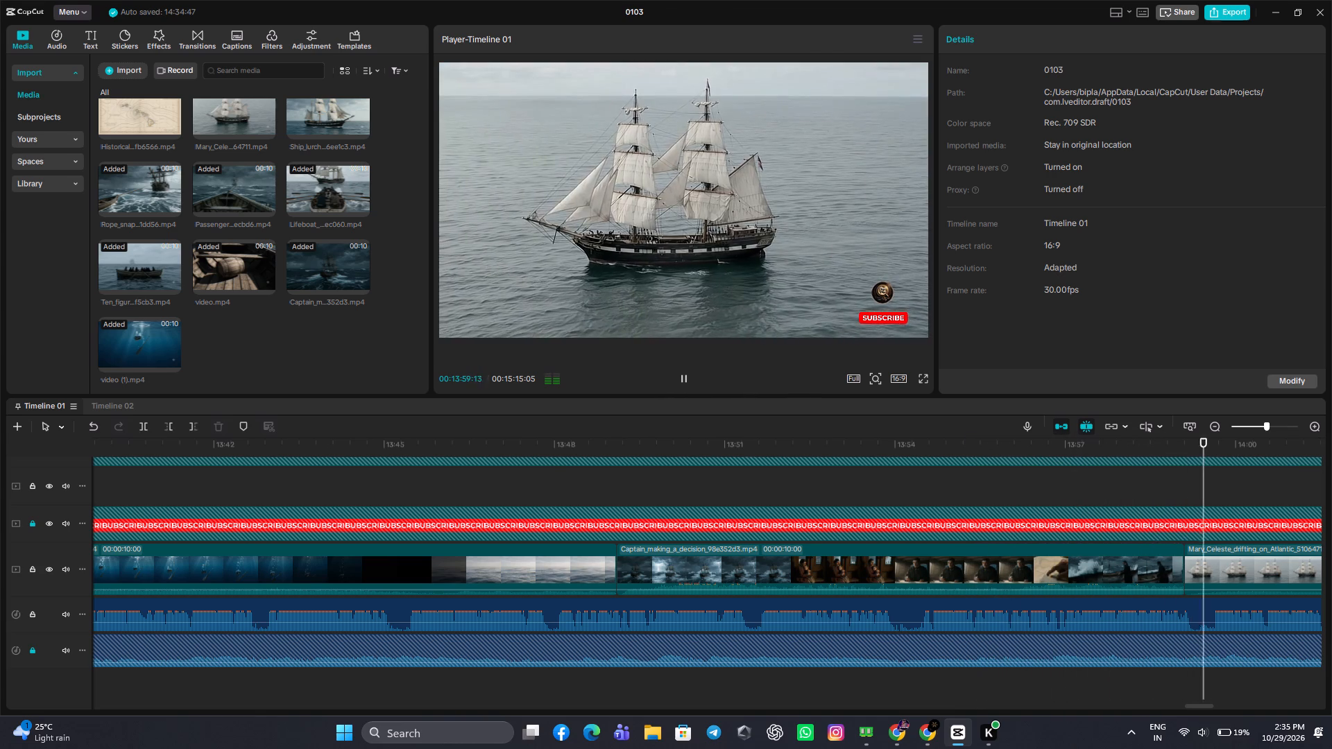
Slow the Captain_making_a_decision clip to 0.93x so it extends past 00:13:59:08.
click(1196, 481)
drag(1196, 481, 1191, 508)
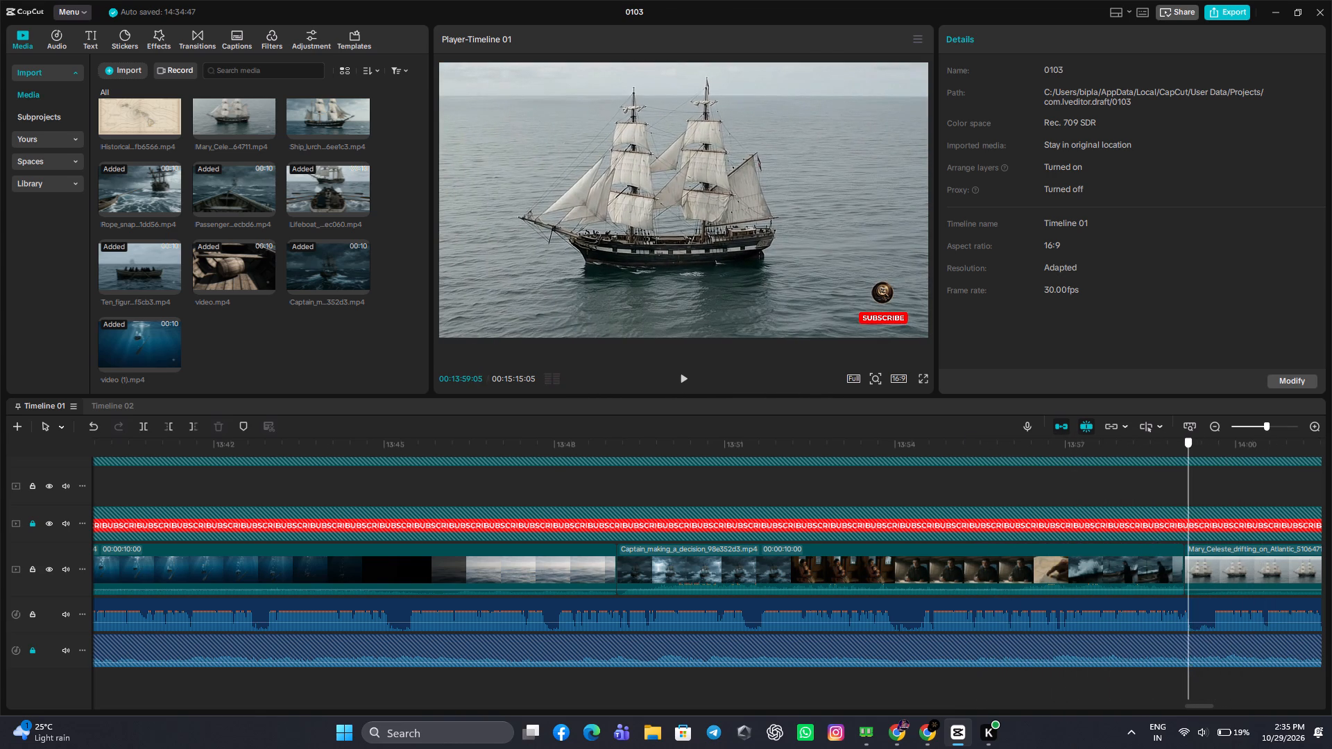
drag(1191, 508, 1194, 515)
click(1125, 568)
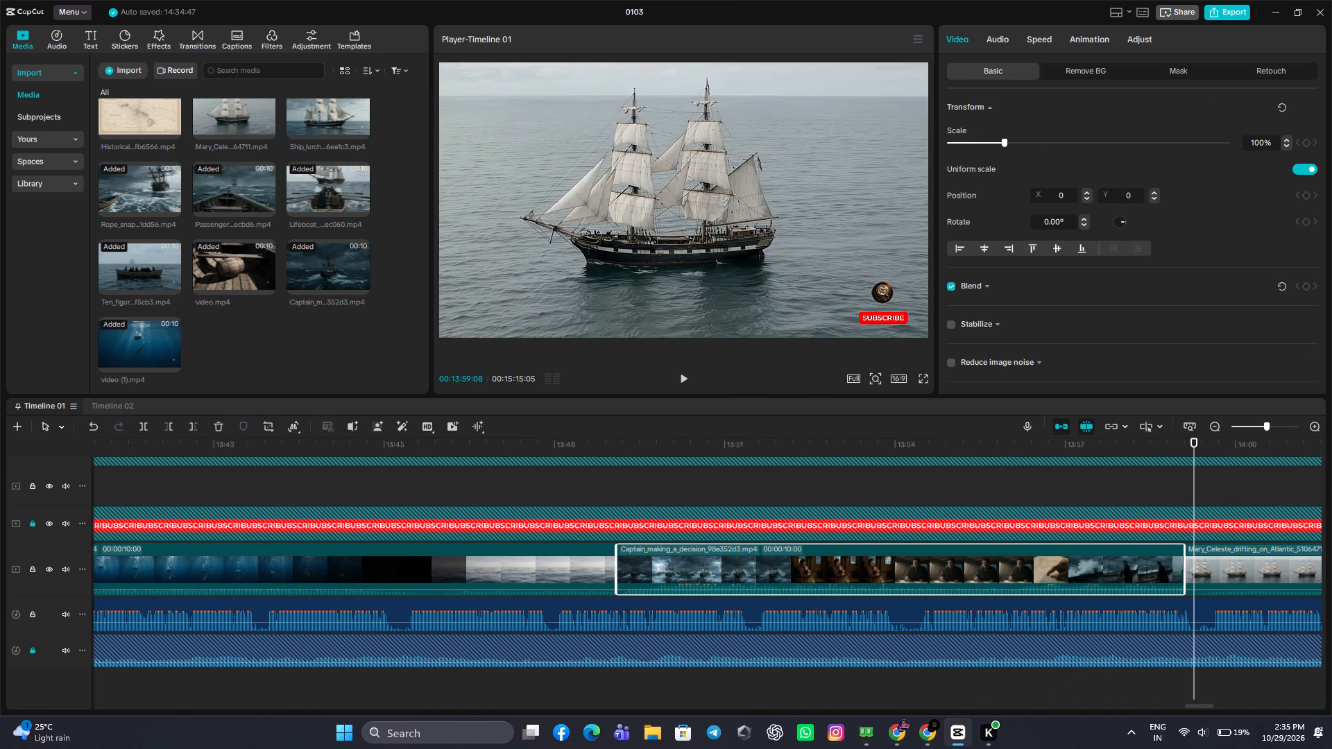
click(1048, 49)
click(1004, 124)
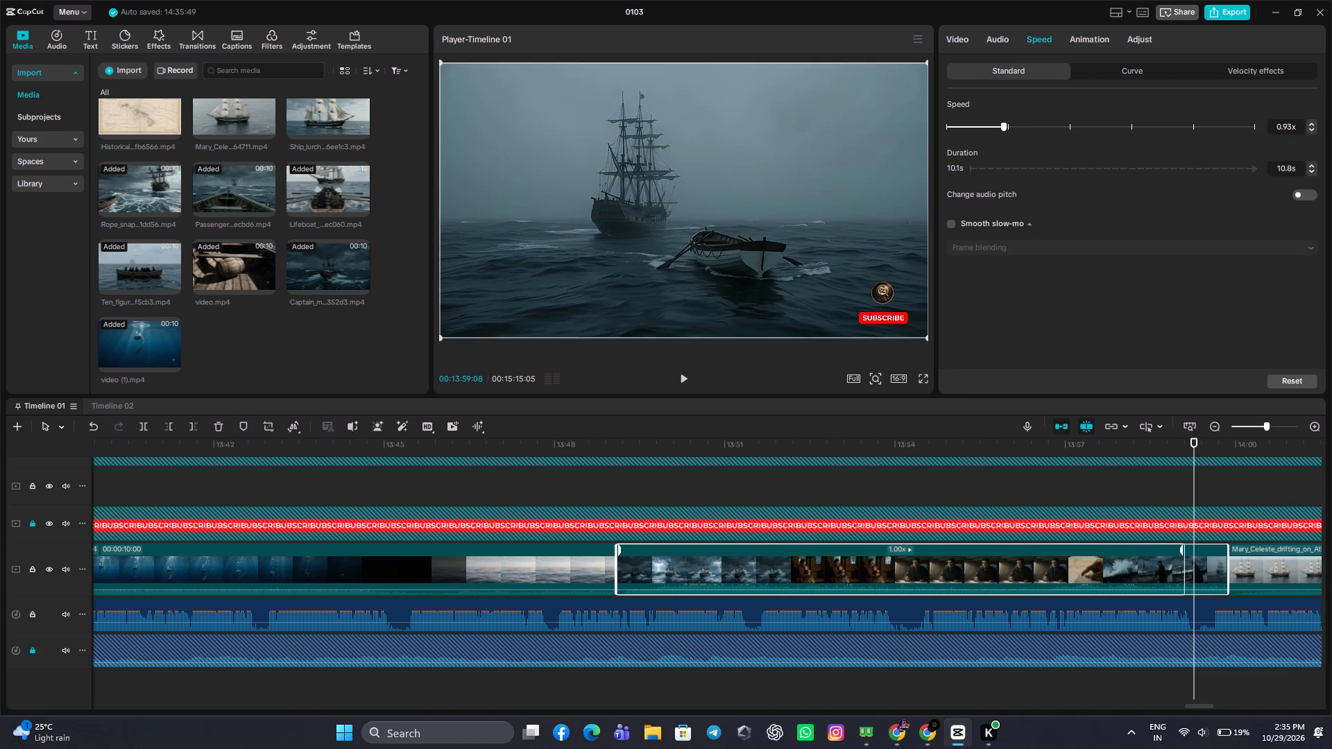
Trim the end of the Captain_making_a_decision clip at 00:13:59:07, where the narration pauses.
double_click(673, 381)
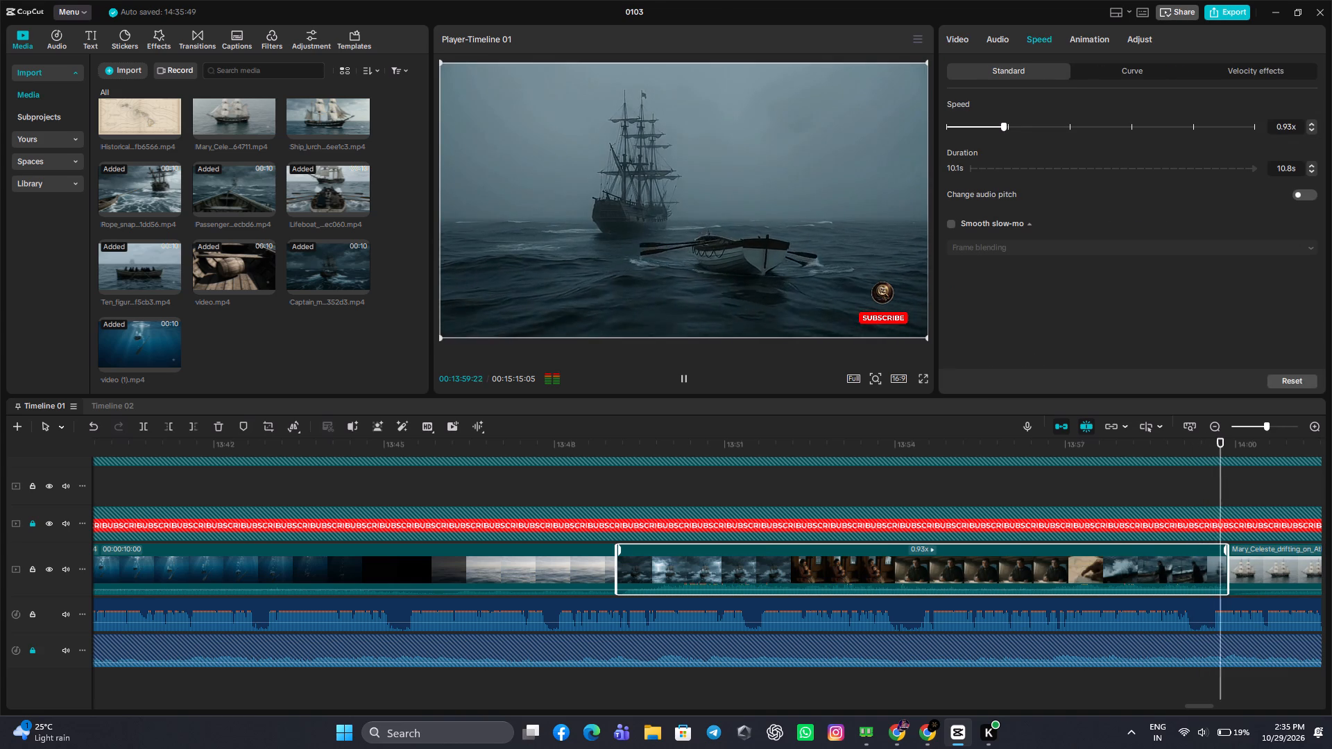
click(1186, 483)
drag(1186, 484, 1188, 499)
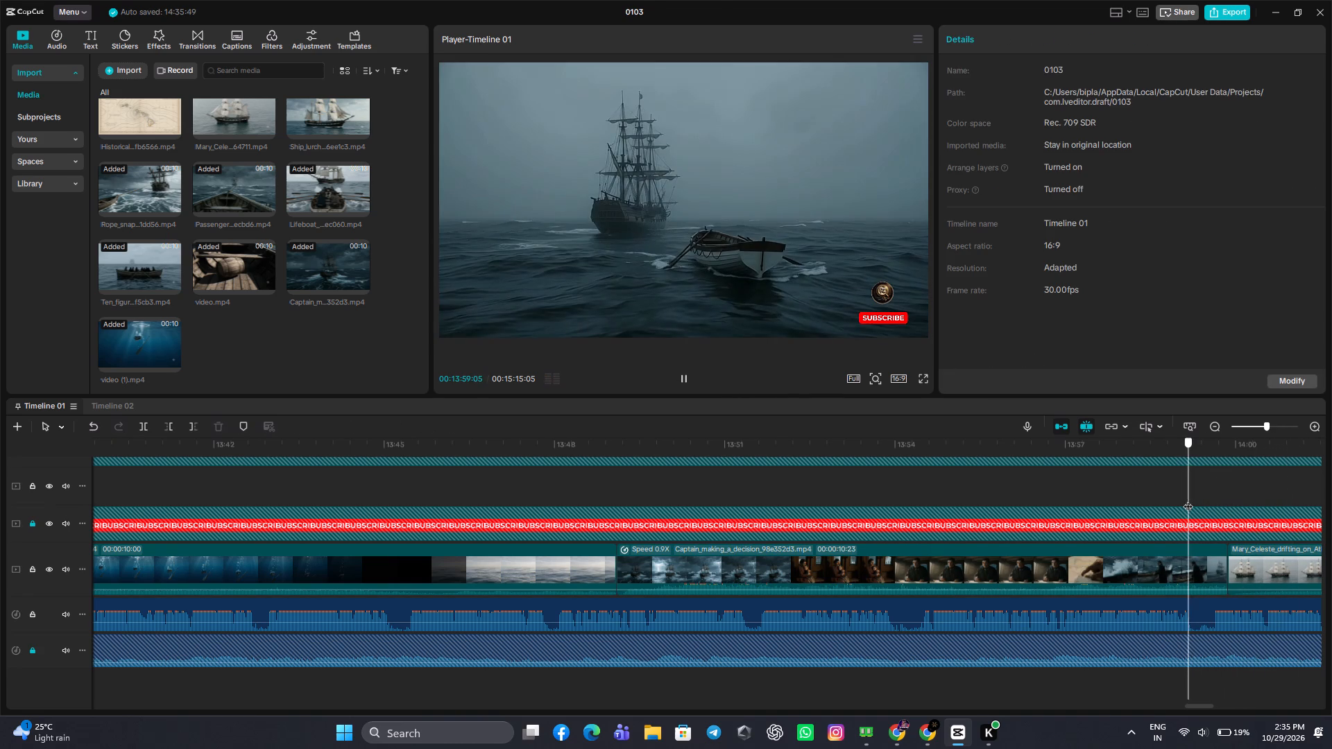
drag(1188, 499, 1191, 514)
click(1199, 548)
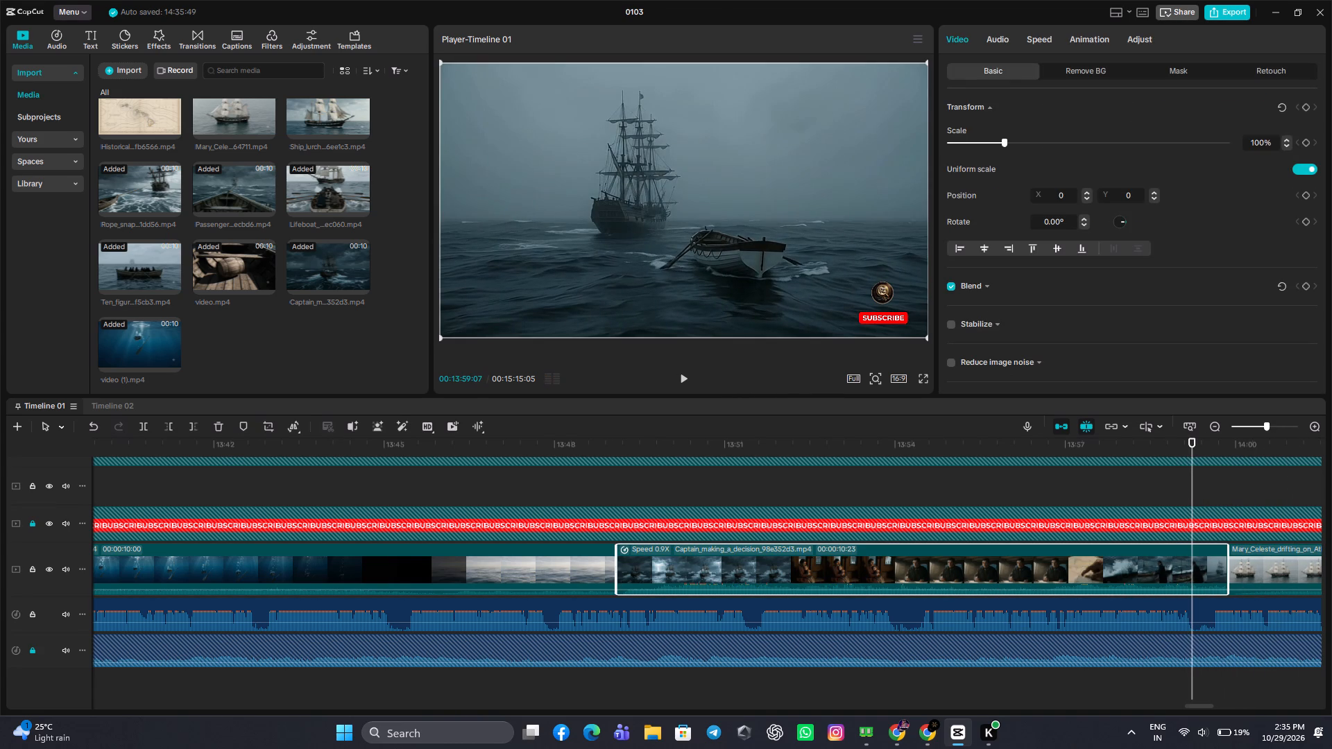
click(189, 424)
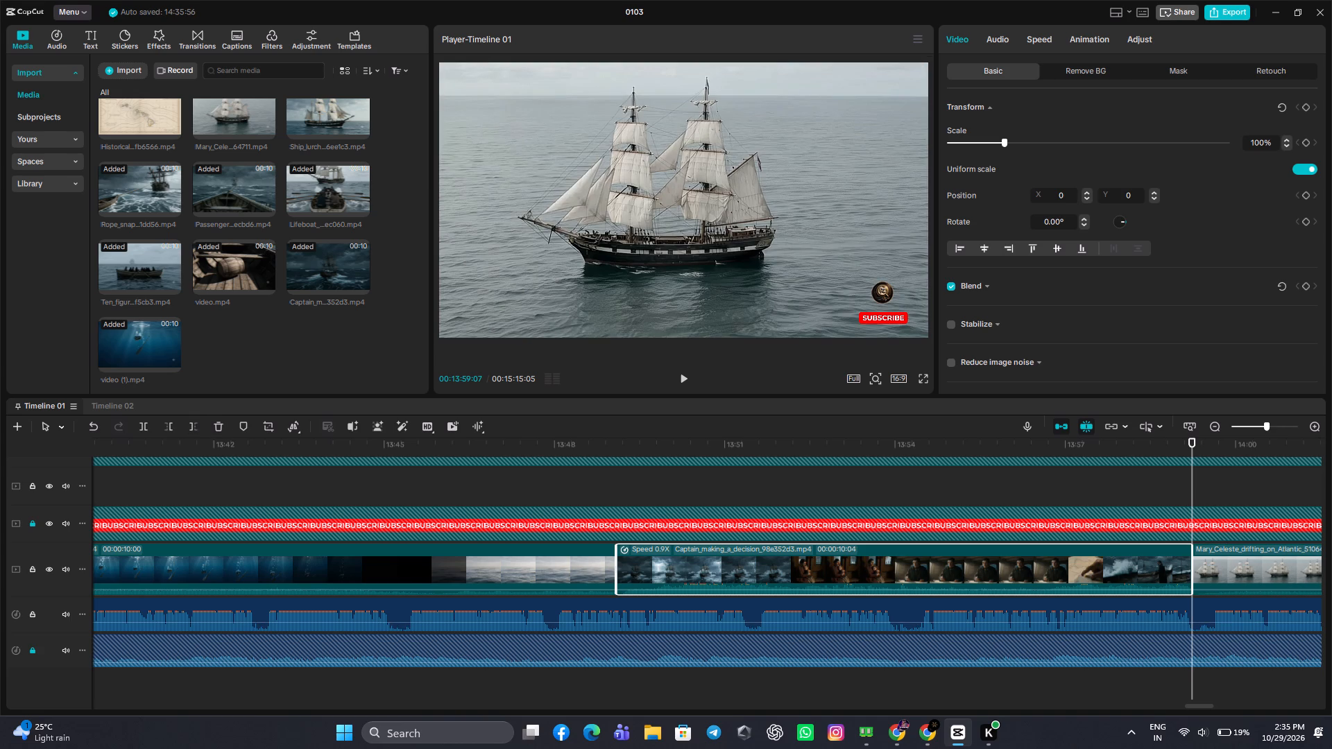
click(904, 746)
click(920, 734)
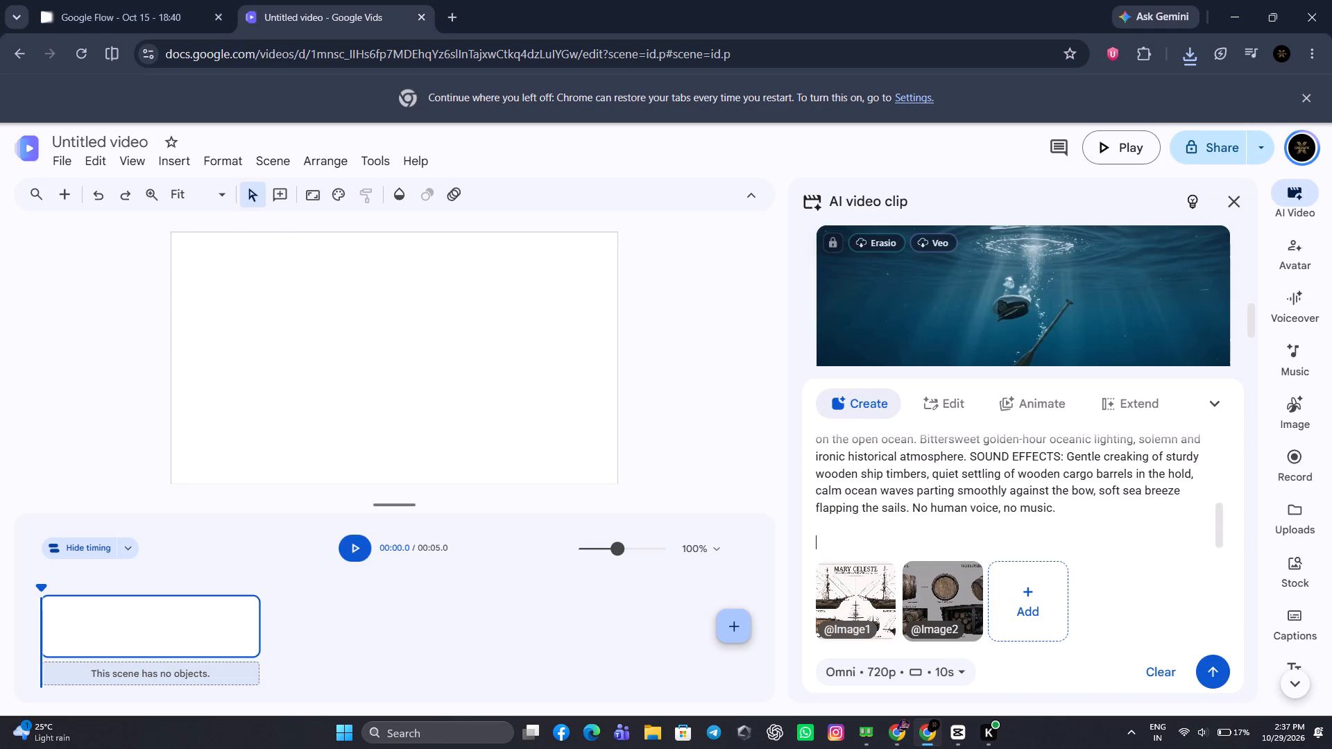
scroll(1039, 503, up, 14)
click(1211, 668)
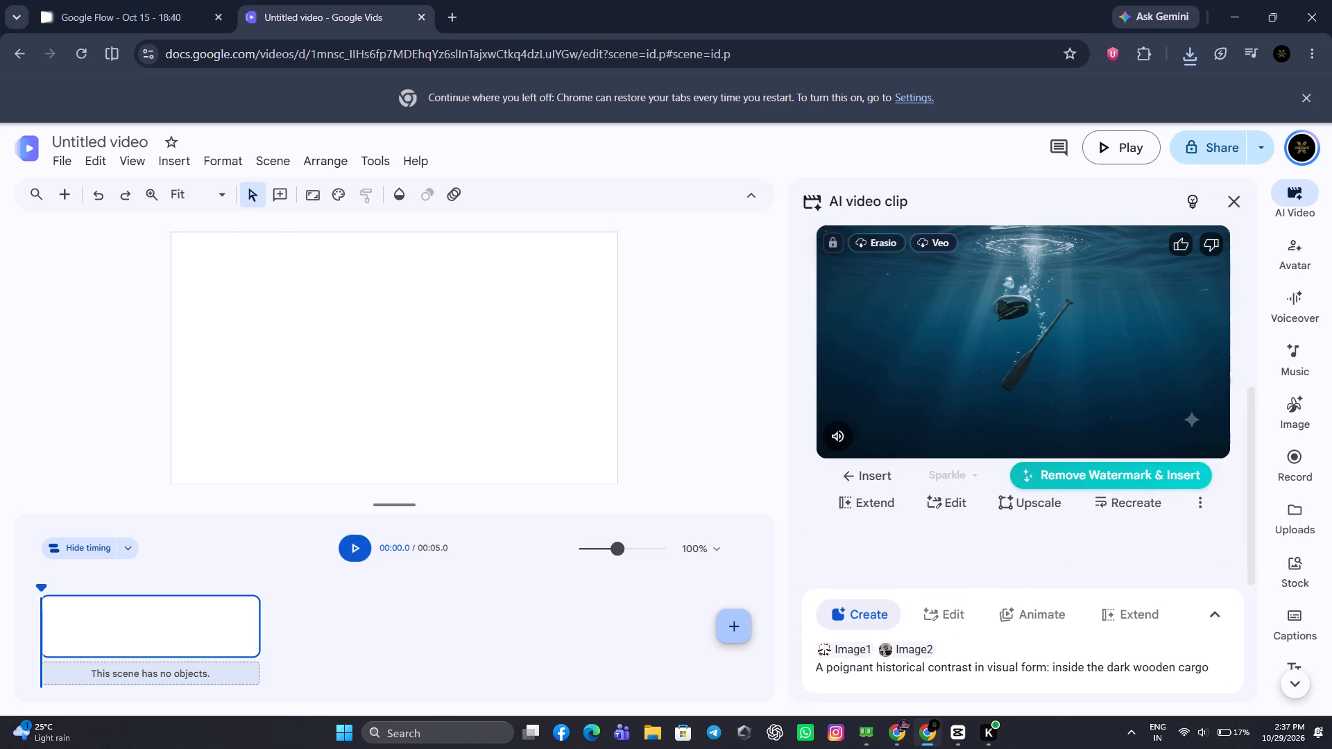
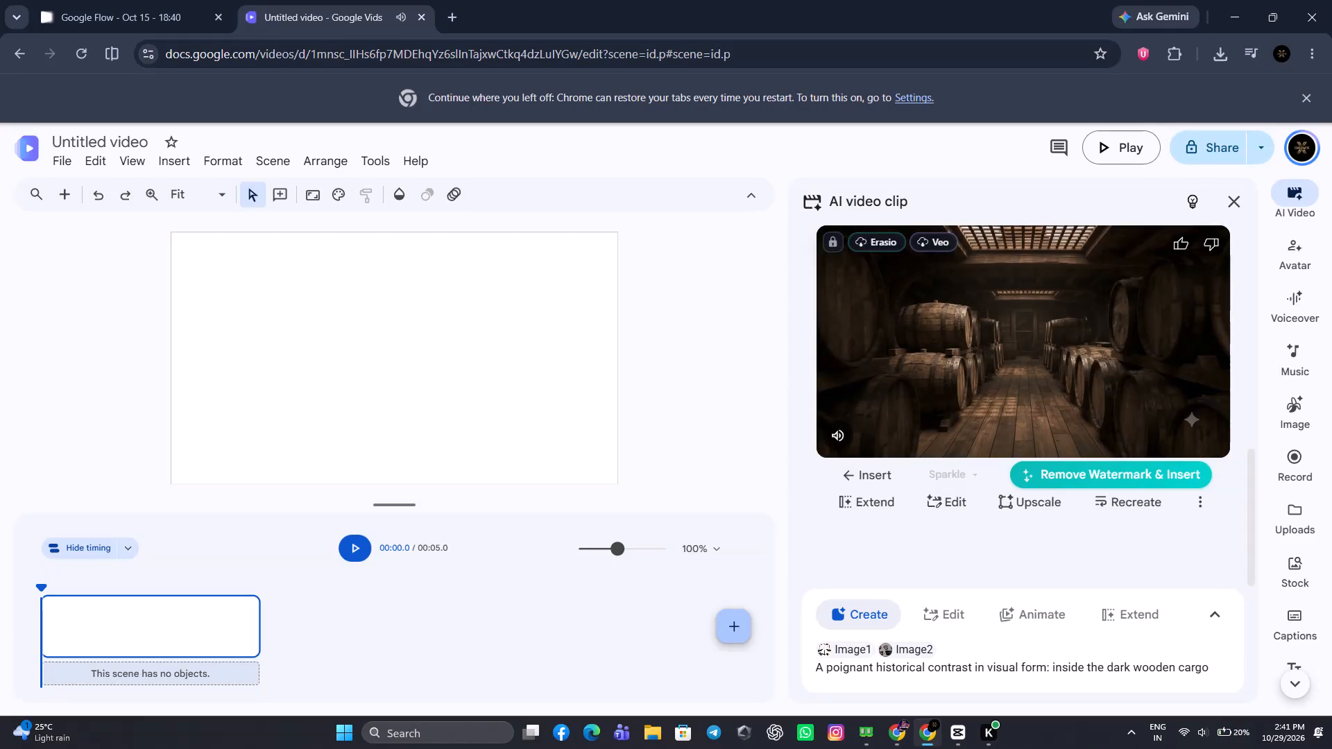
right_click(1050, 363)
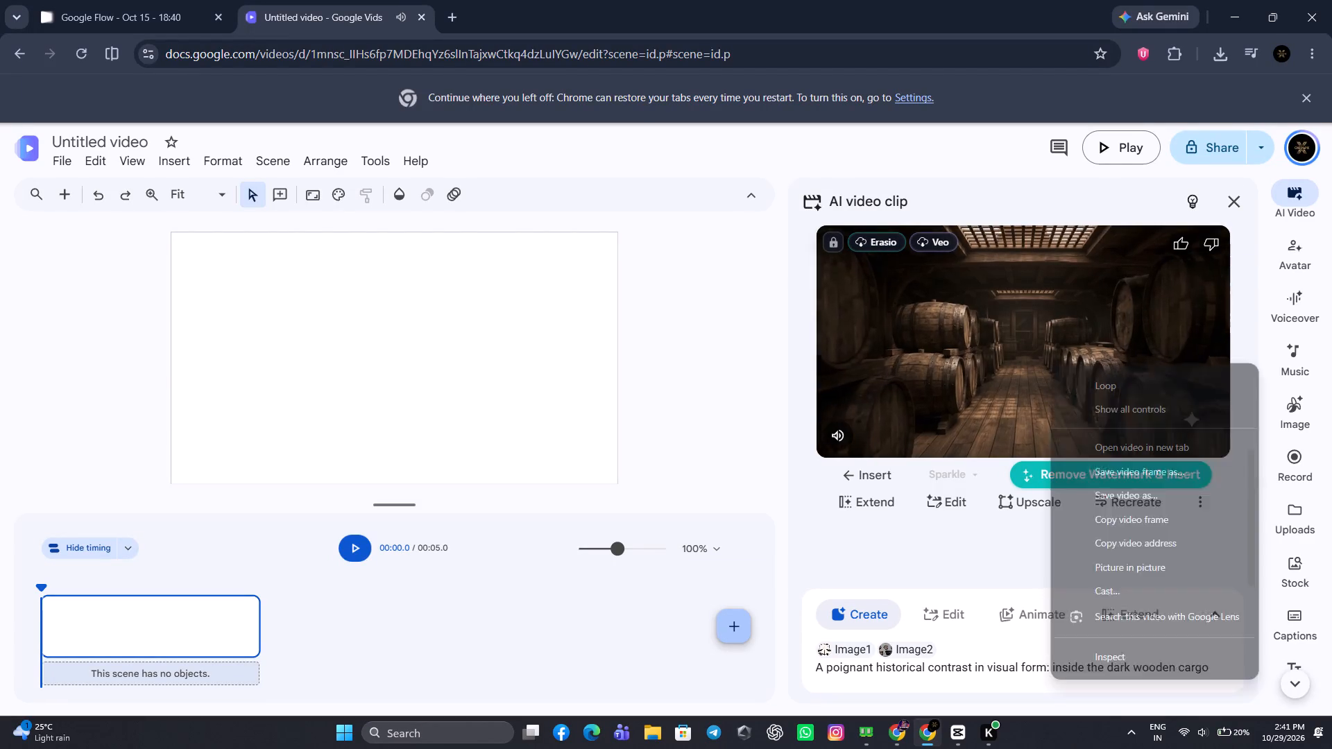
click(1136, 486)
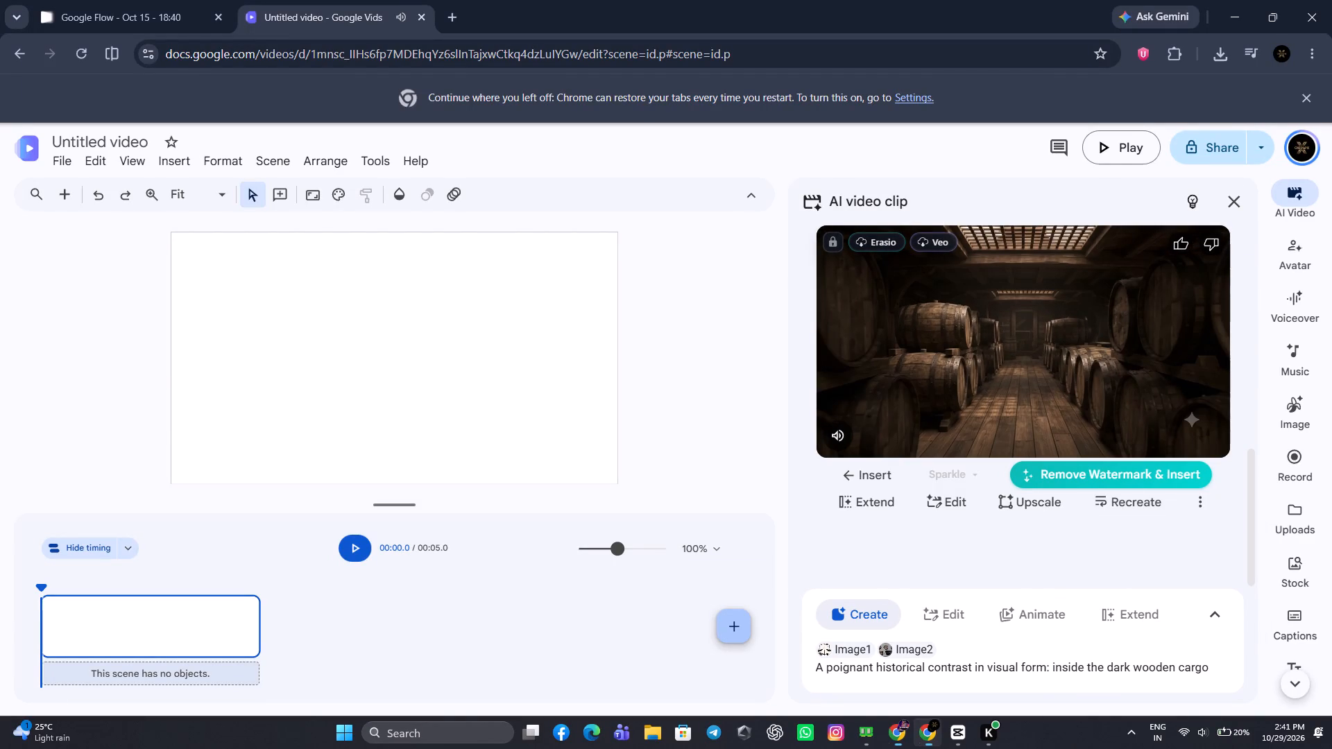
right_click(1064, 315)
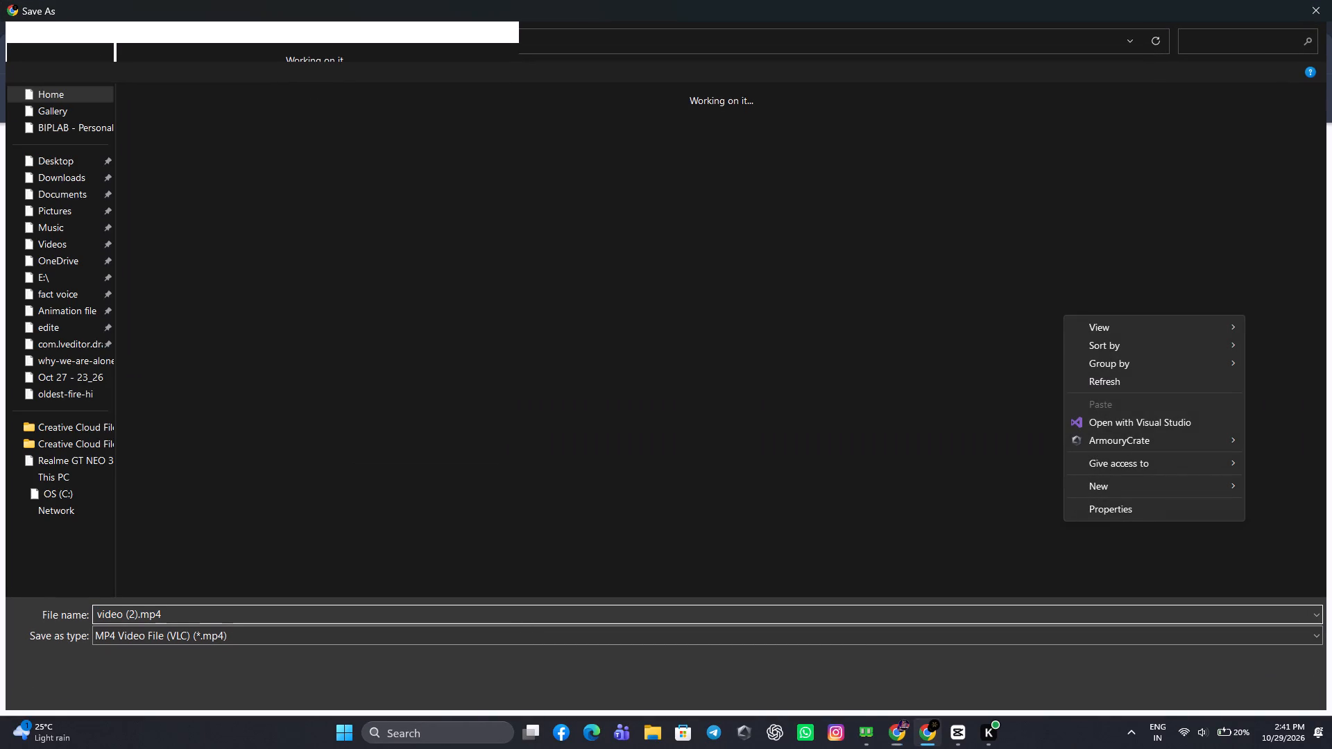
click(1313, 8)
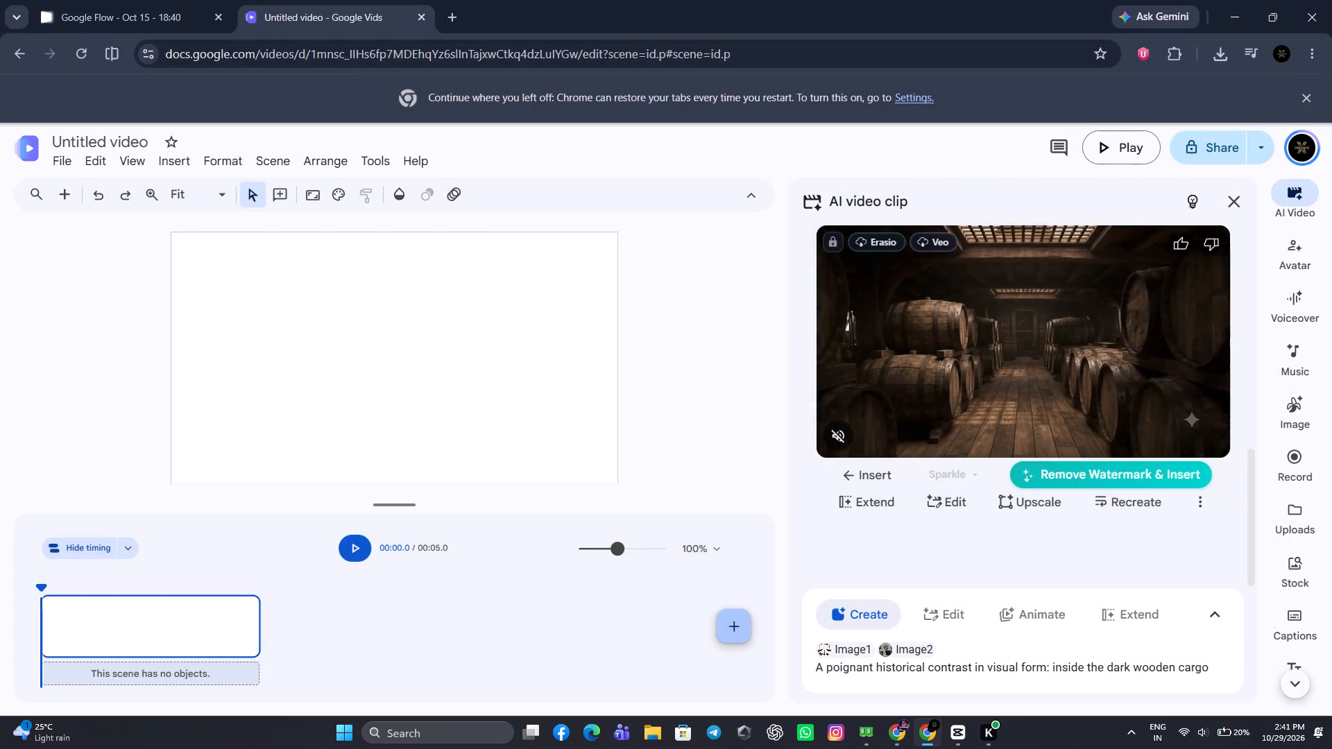
Save the generated cargo-hold clip to Downloads as video (2).mp4.
right_click(1022, 373)
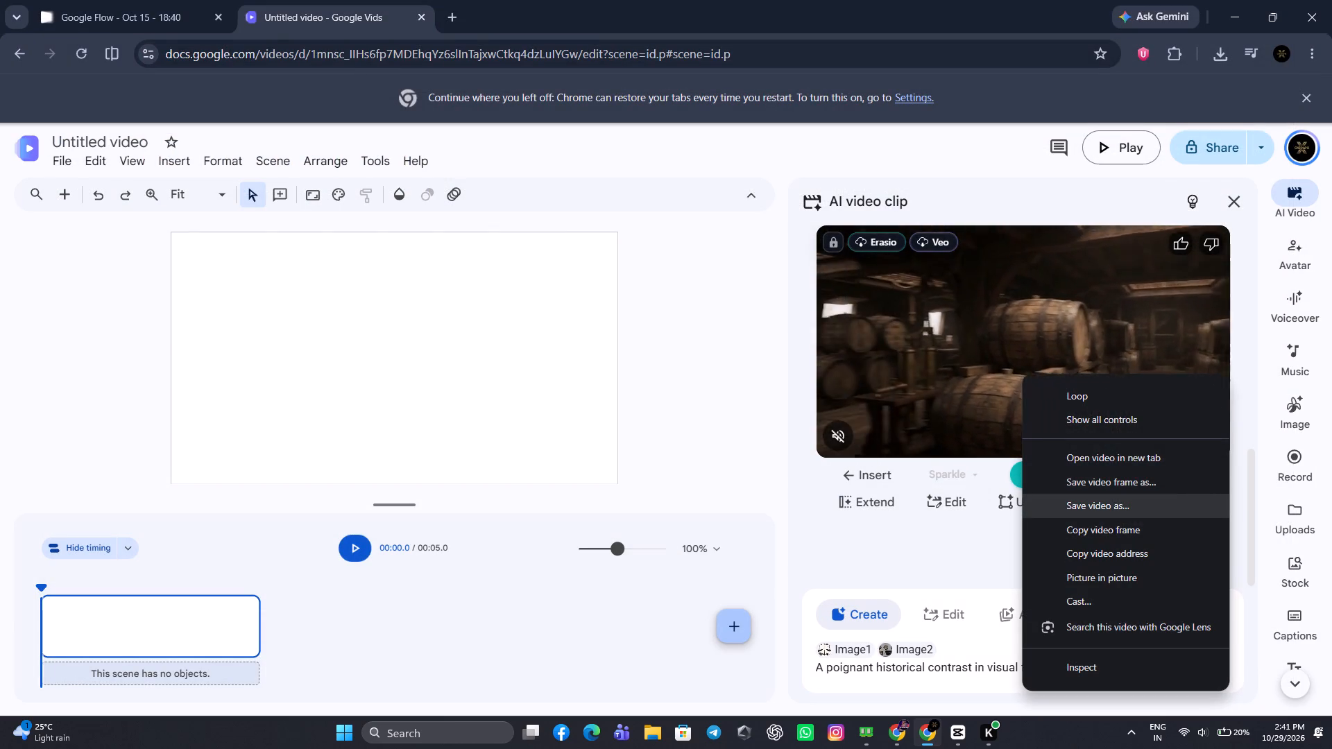
click(1109, 506)
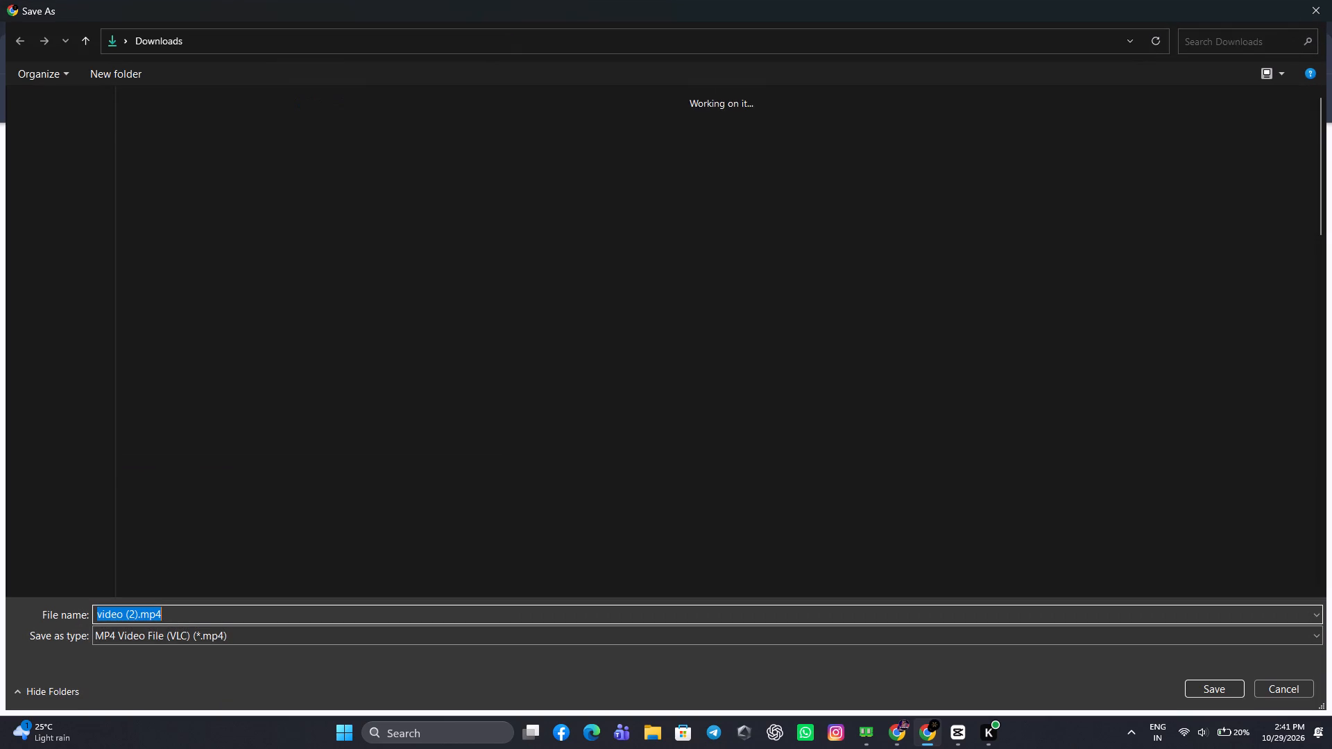
click(1209, 685)
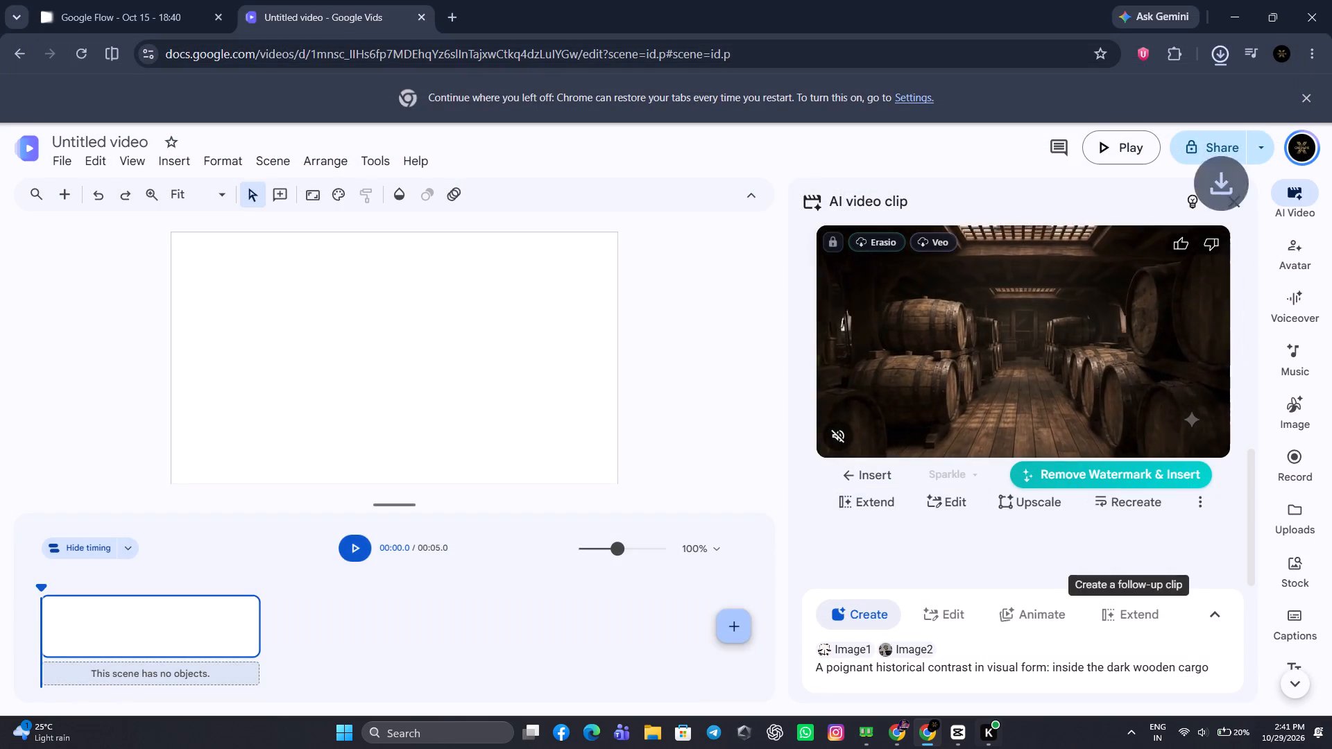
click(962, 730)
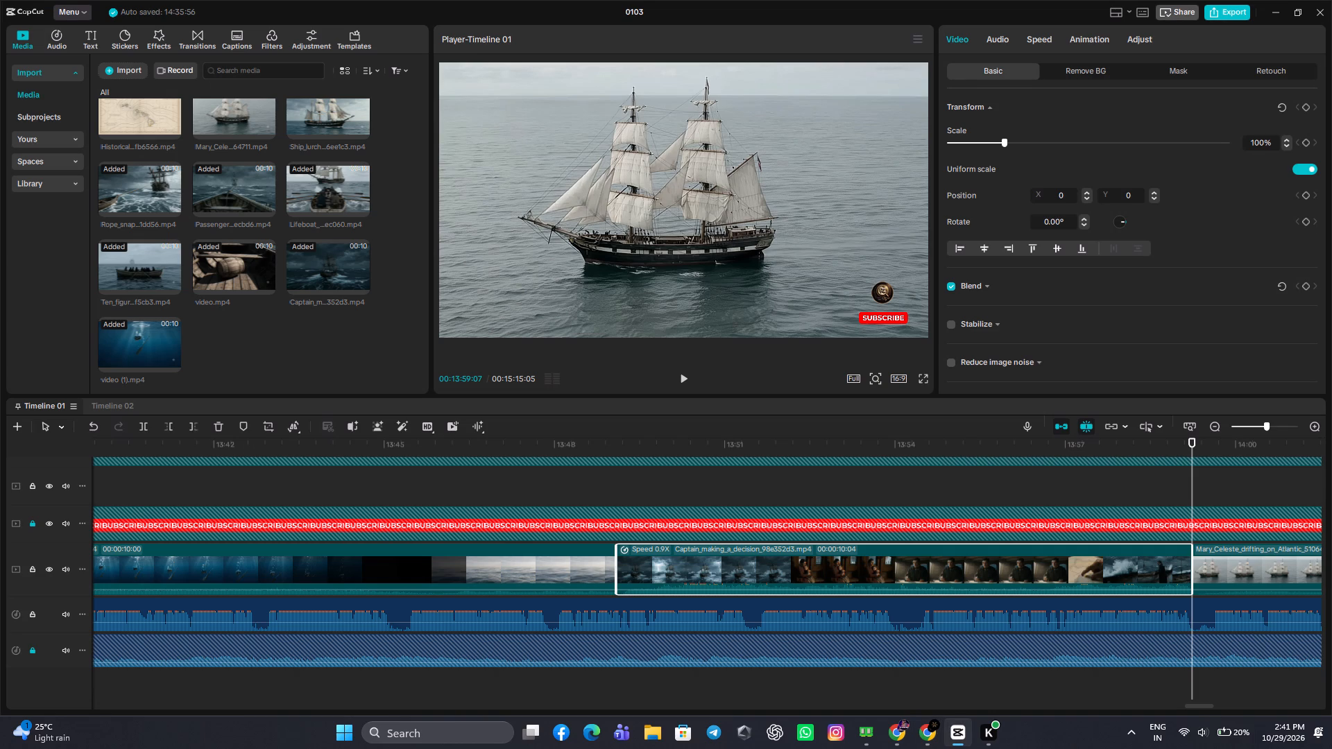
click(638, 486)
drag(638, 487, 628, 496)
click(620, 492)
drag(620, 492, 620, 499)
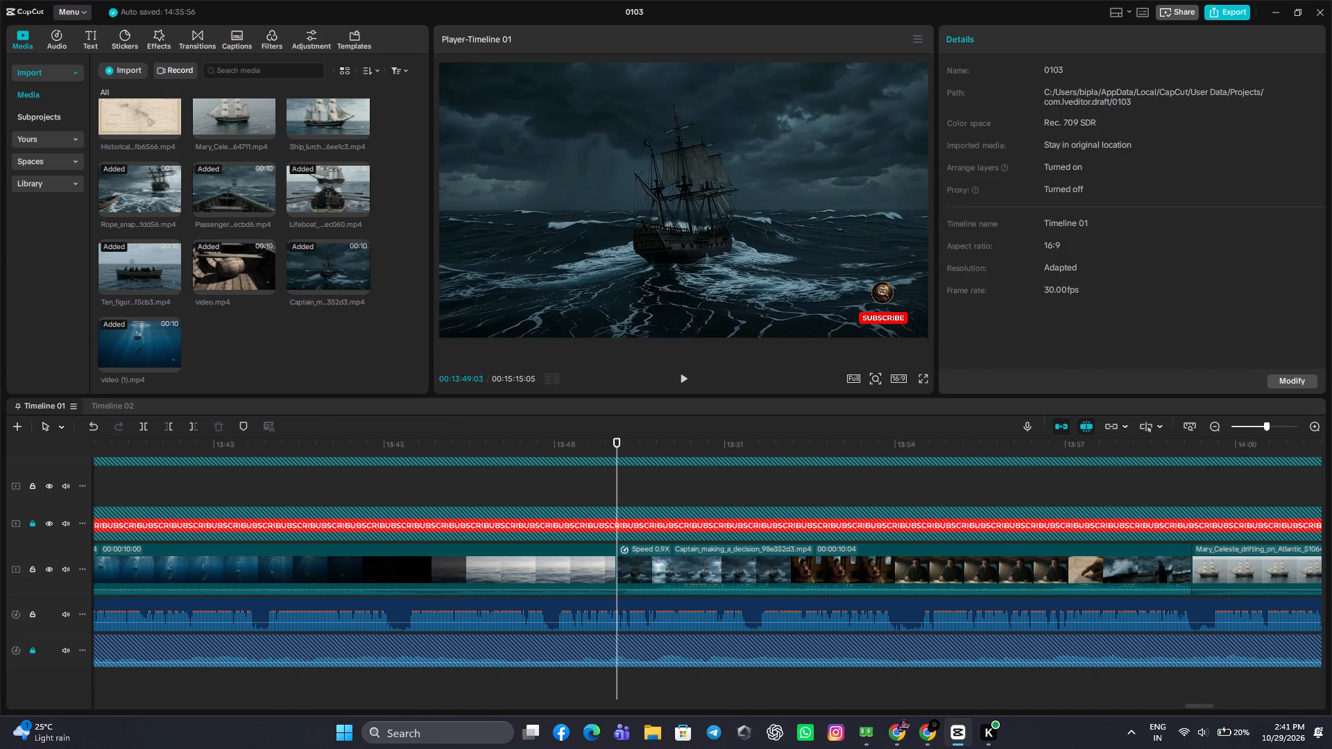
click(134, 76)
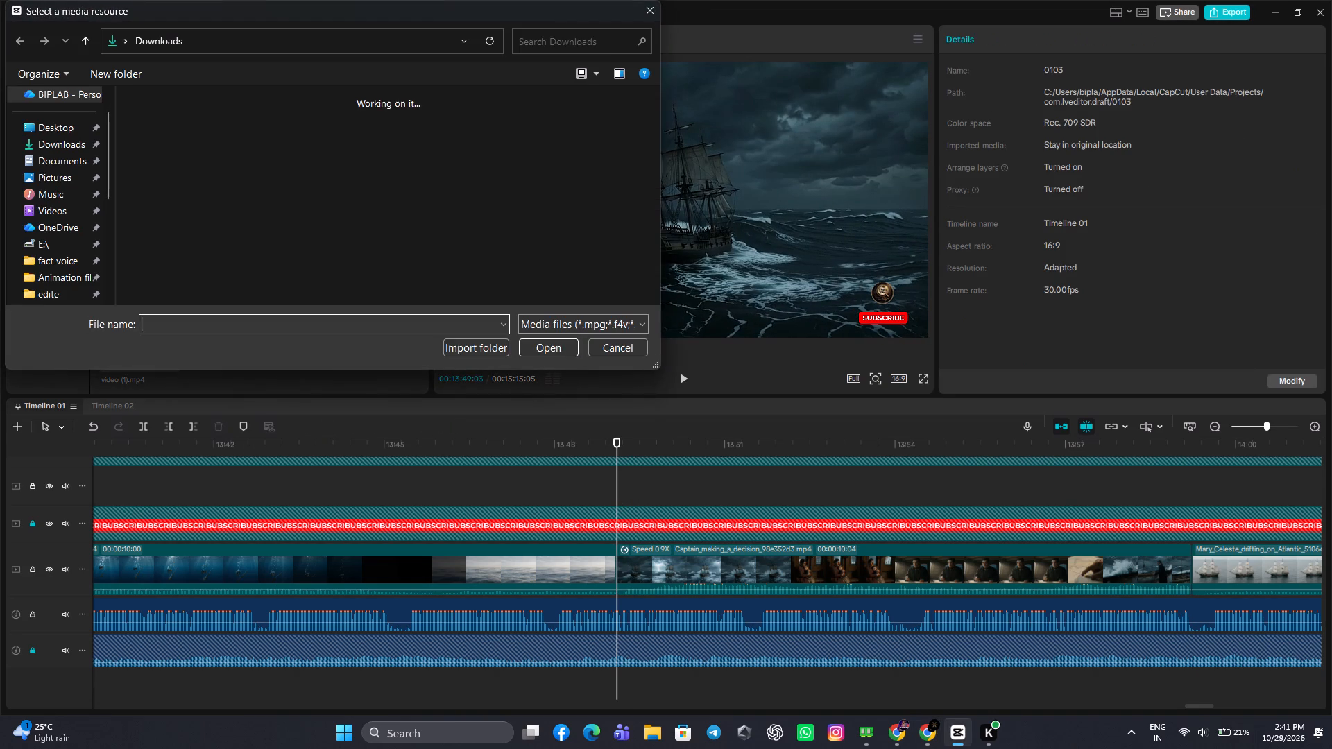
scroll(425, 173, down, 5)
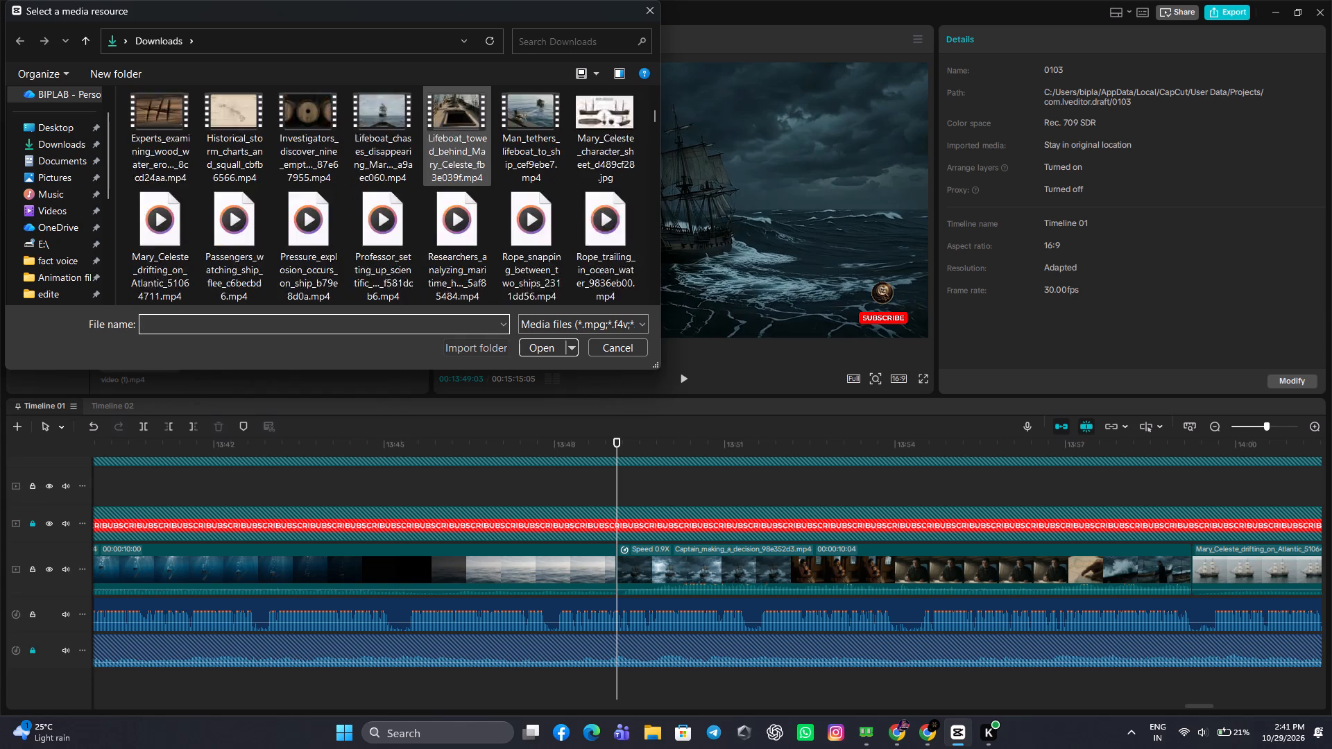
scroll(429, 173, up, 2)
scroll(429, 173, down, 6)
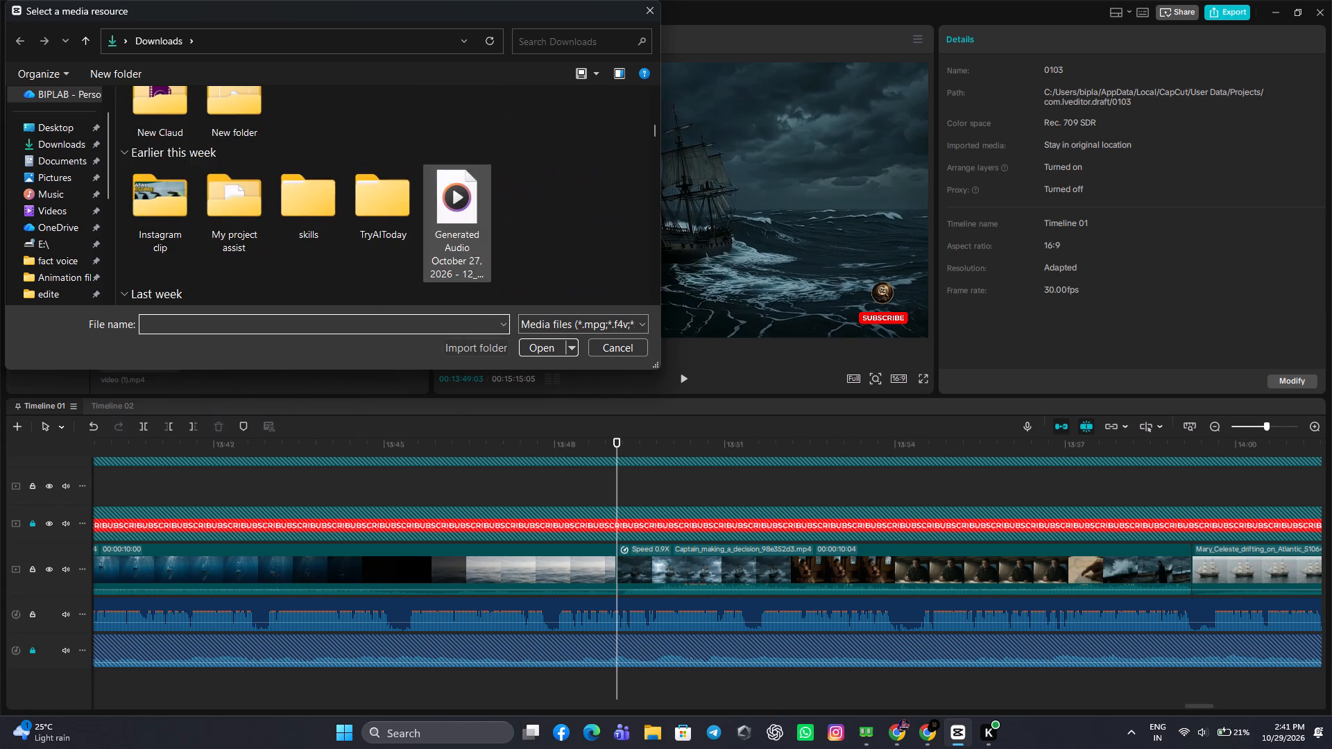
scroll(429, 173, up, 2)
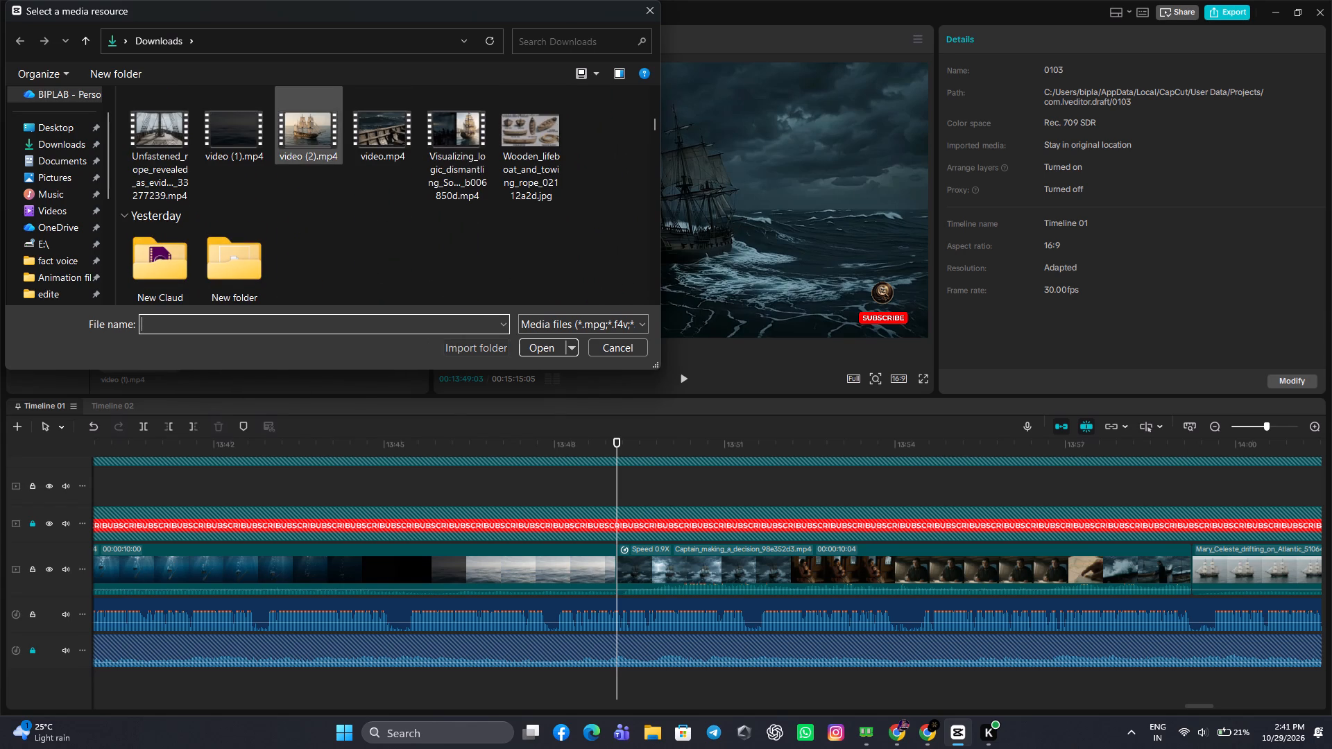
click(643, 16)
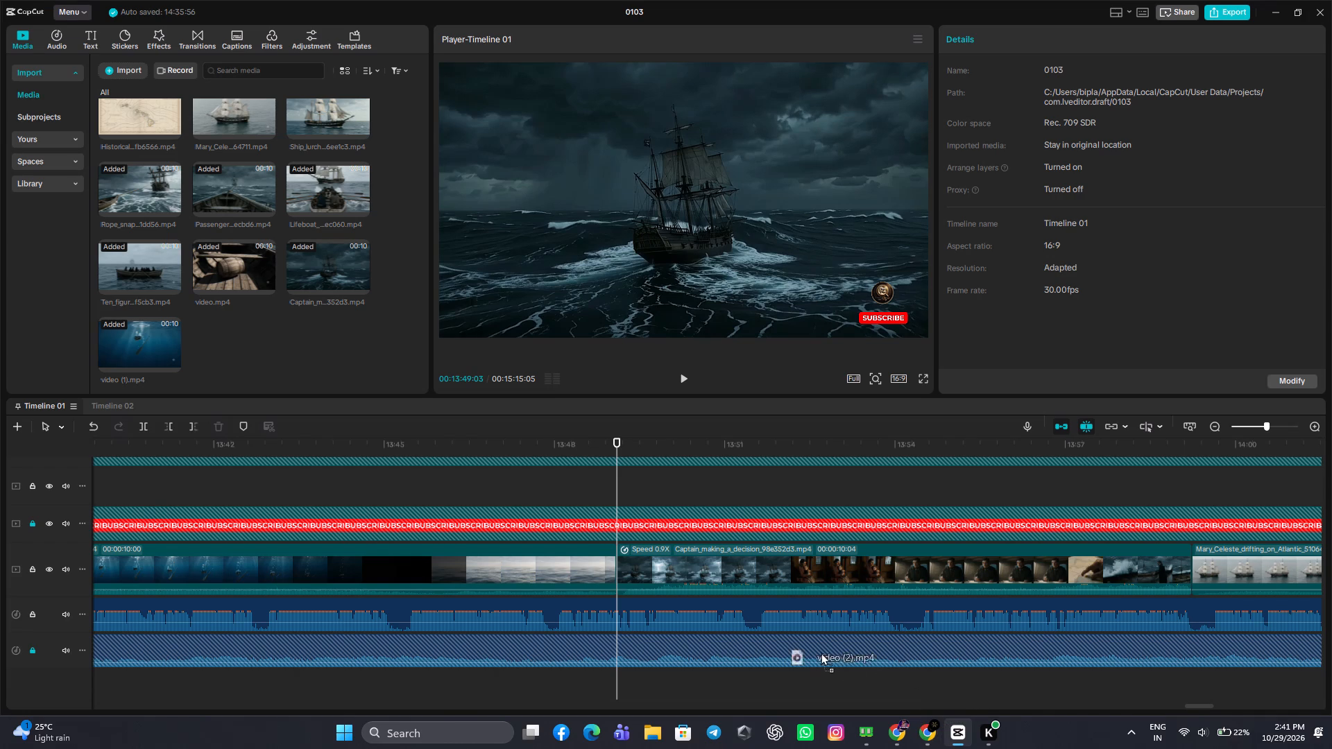
drag(821, 653, 1249, 565)
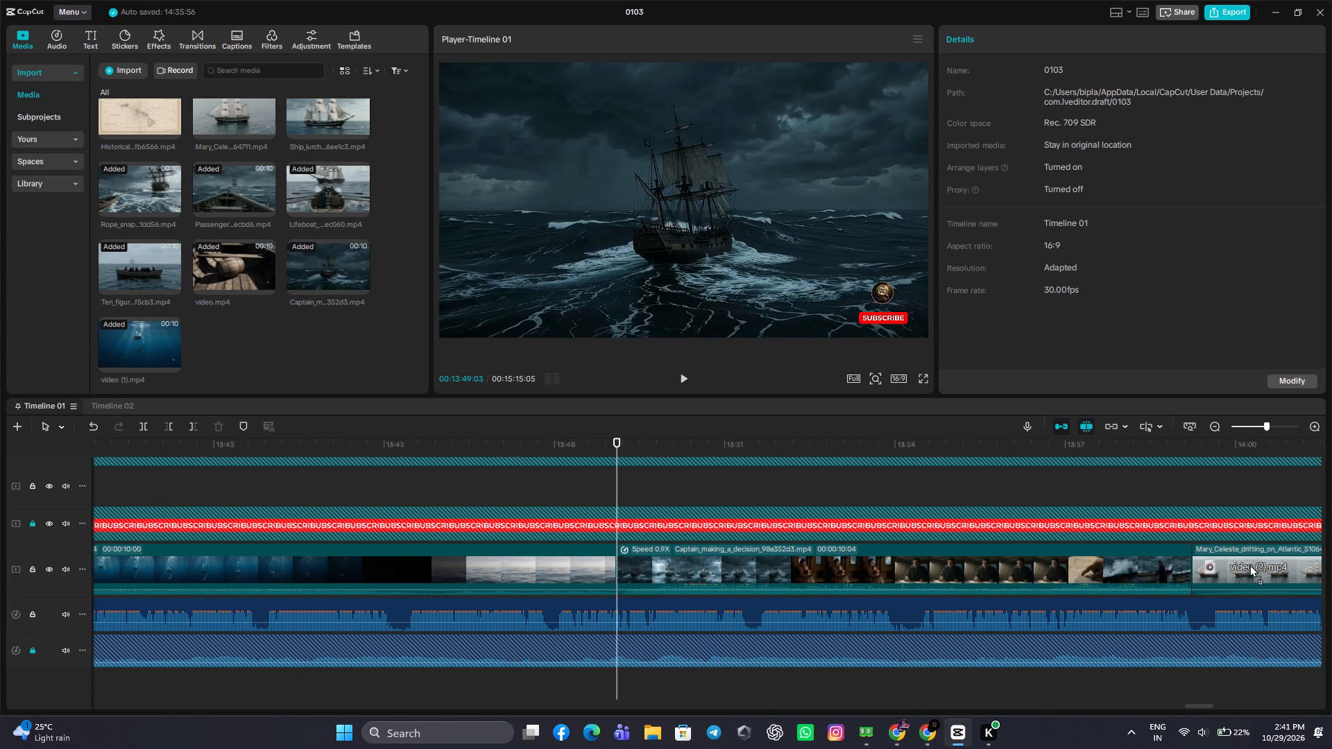
drag(1249, 565, 1227, 569)
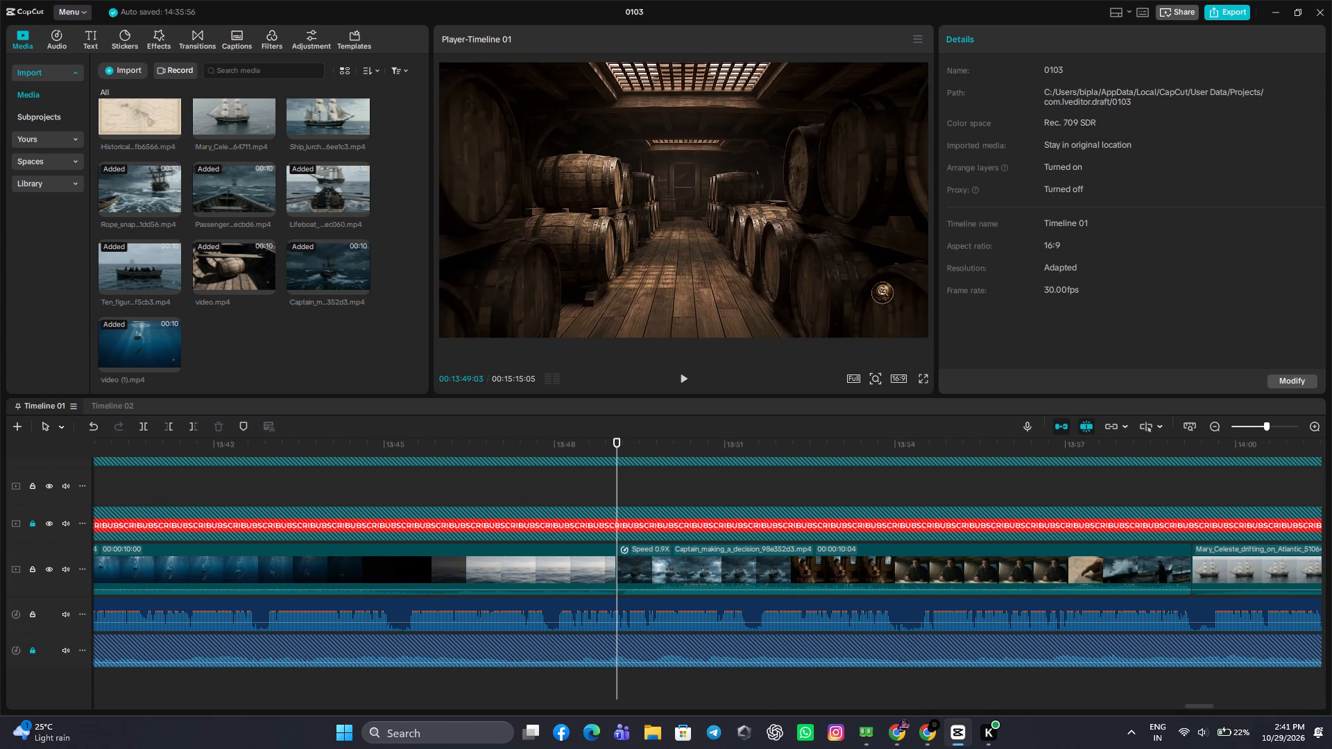
drag(1021, 488, 1252, 522)
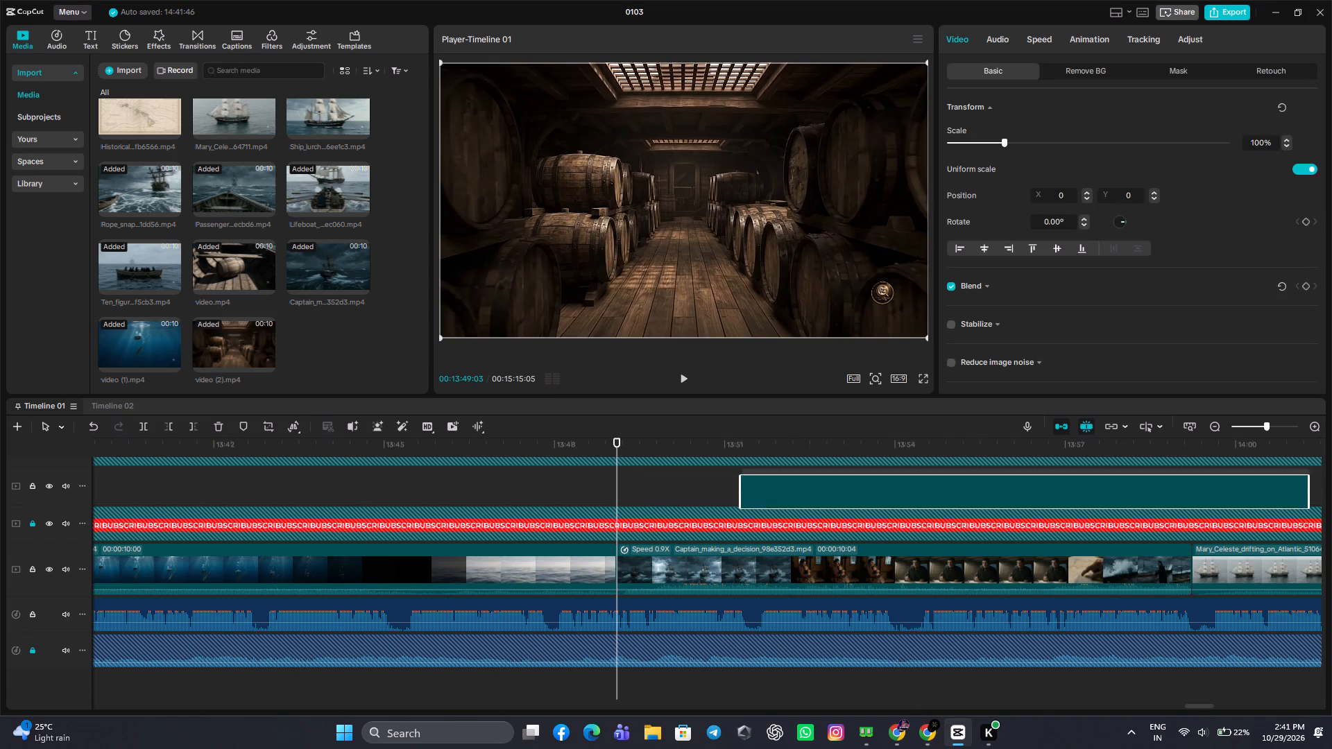
drag(1252, 522, 1290, 582)
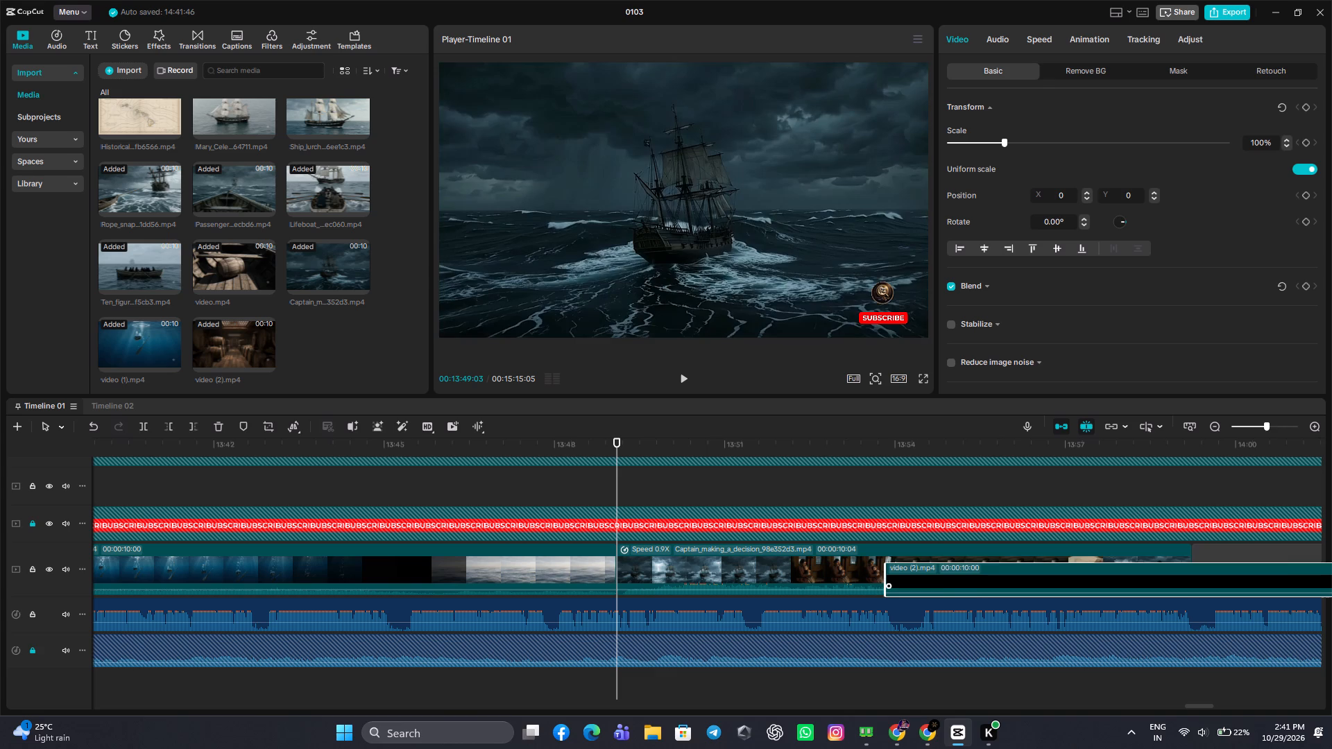
Play through the new clip's surroundings and trim the end of the Captain_making_a_decision clip at 00:13:59:01.
click(562, 501)
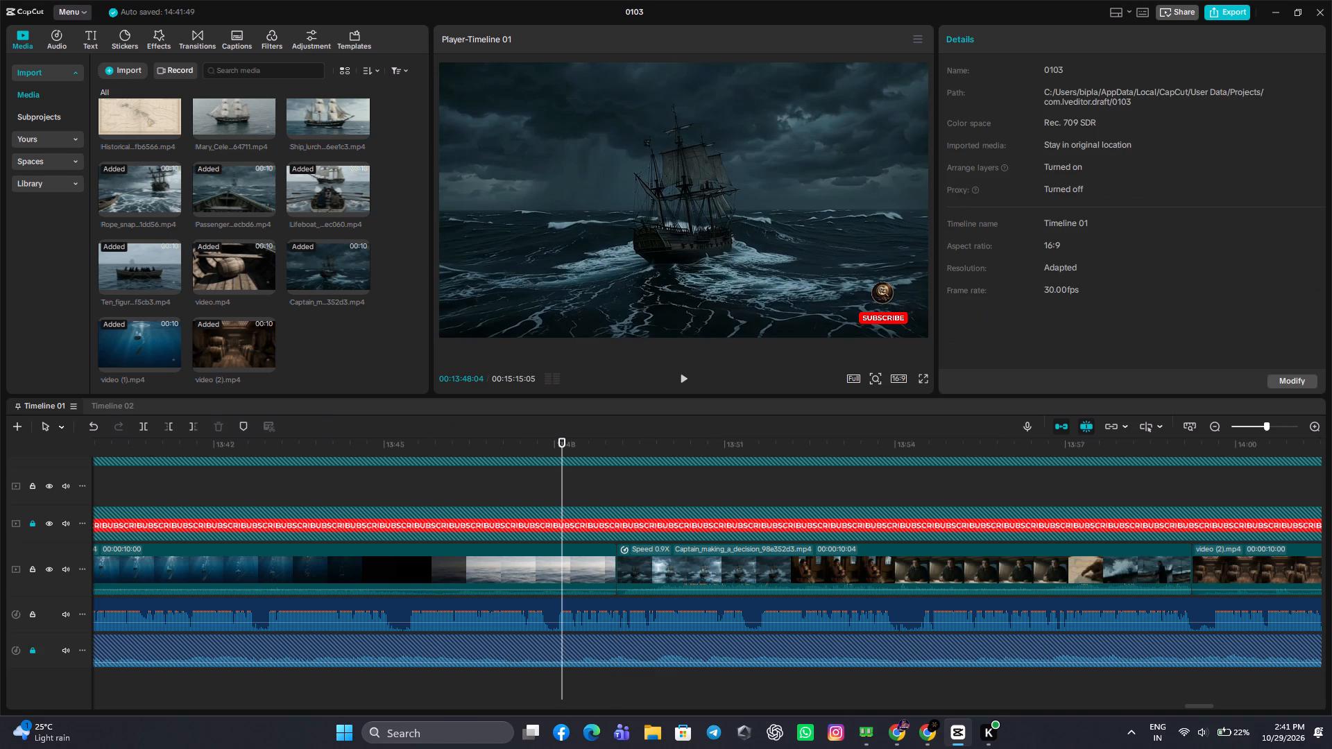
click(688, 381)
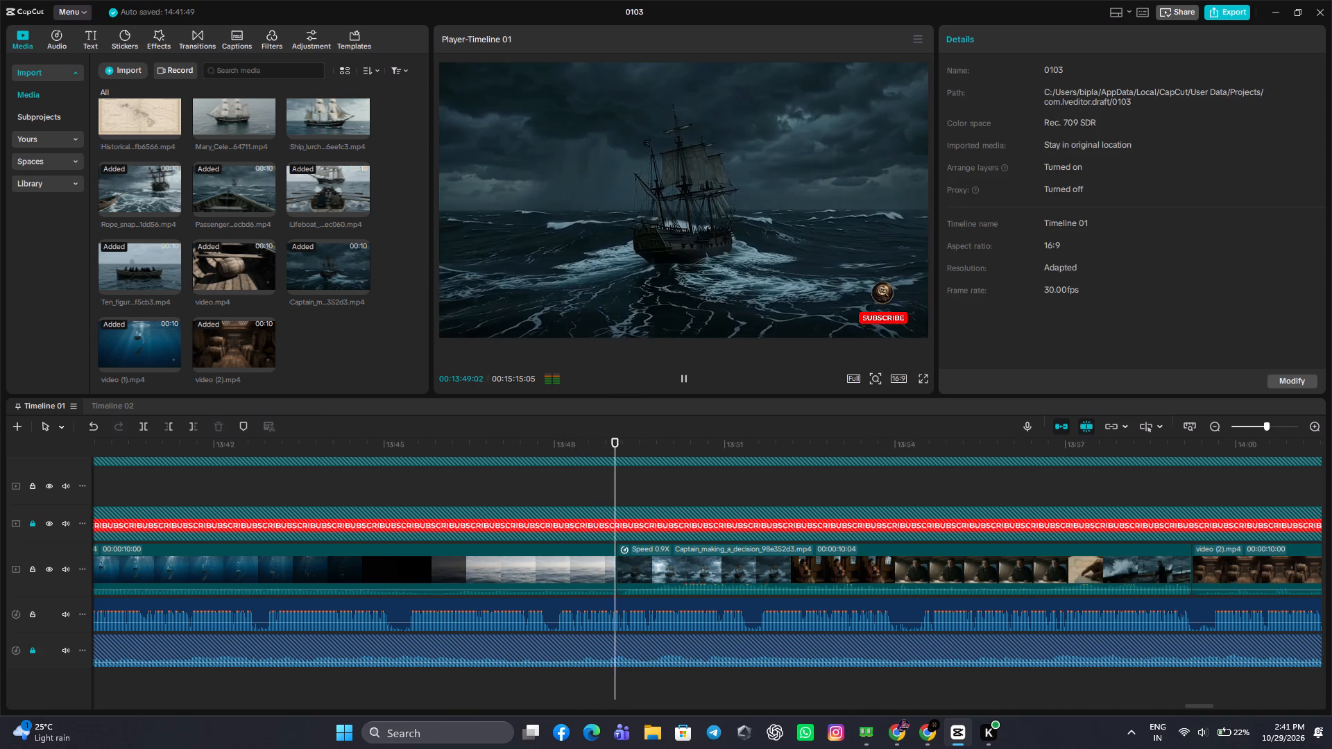
click(1252, 429)
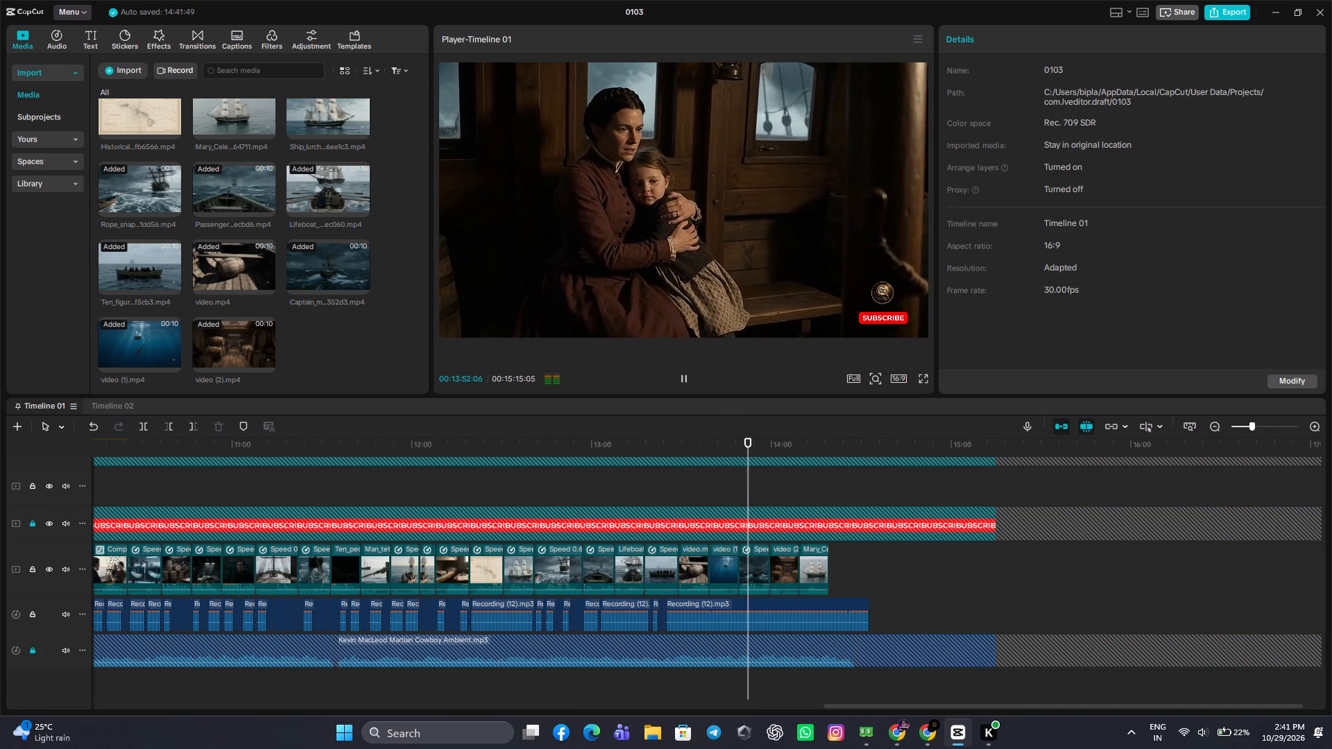
click(1259, 425)
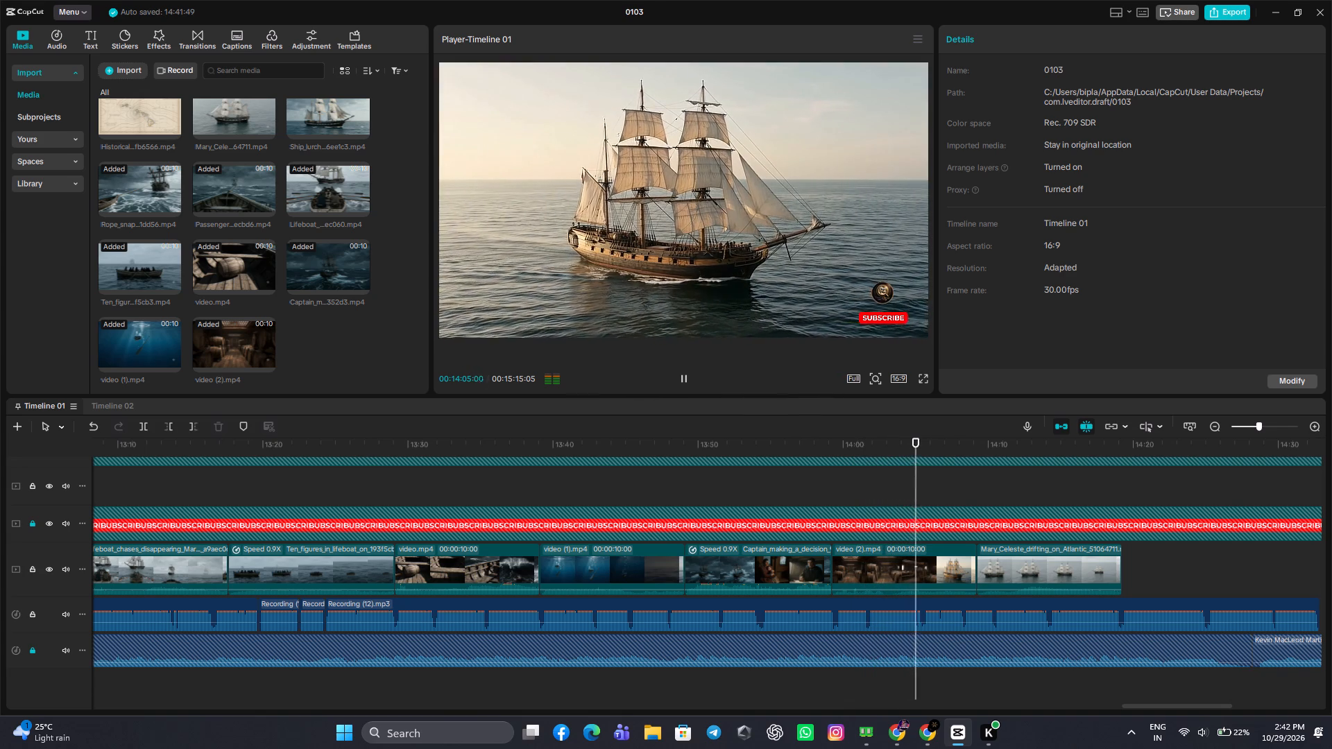
click(1263, 424)
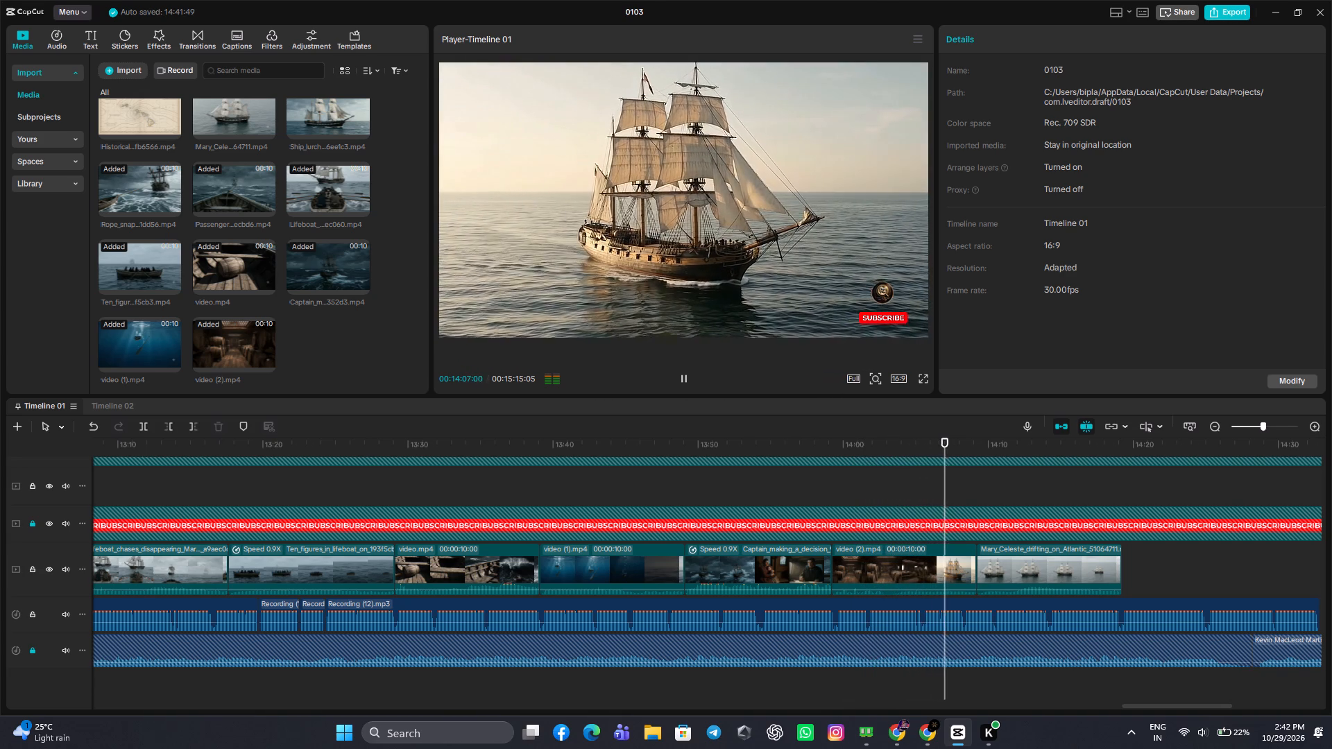
click(604, 480)
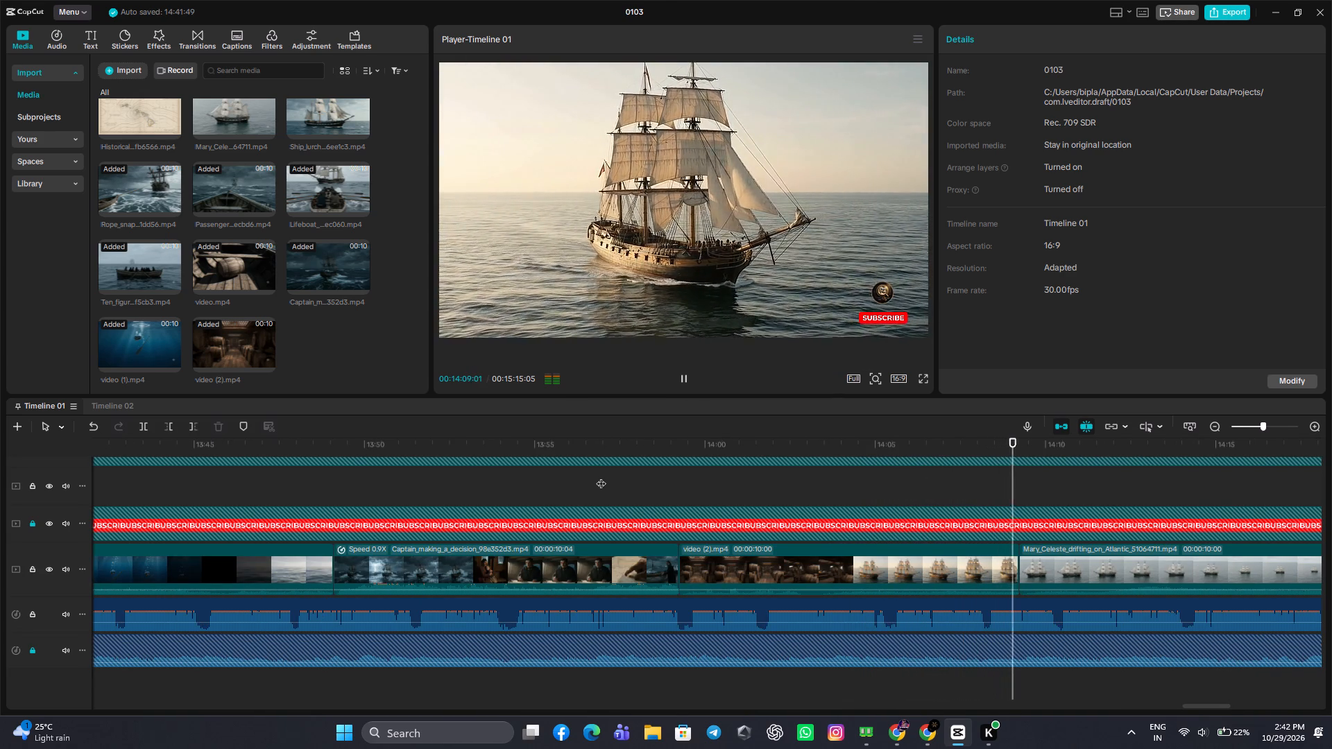
click(677, 372)
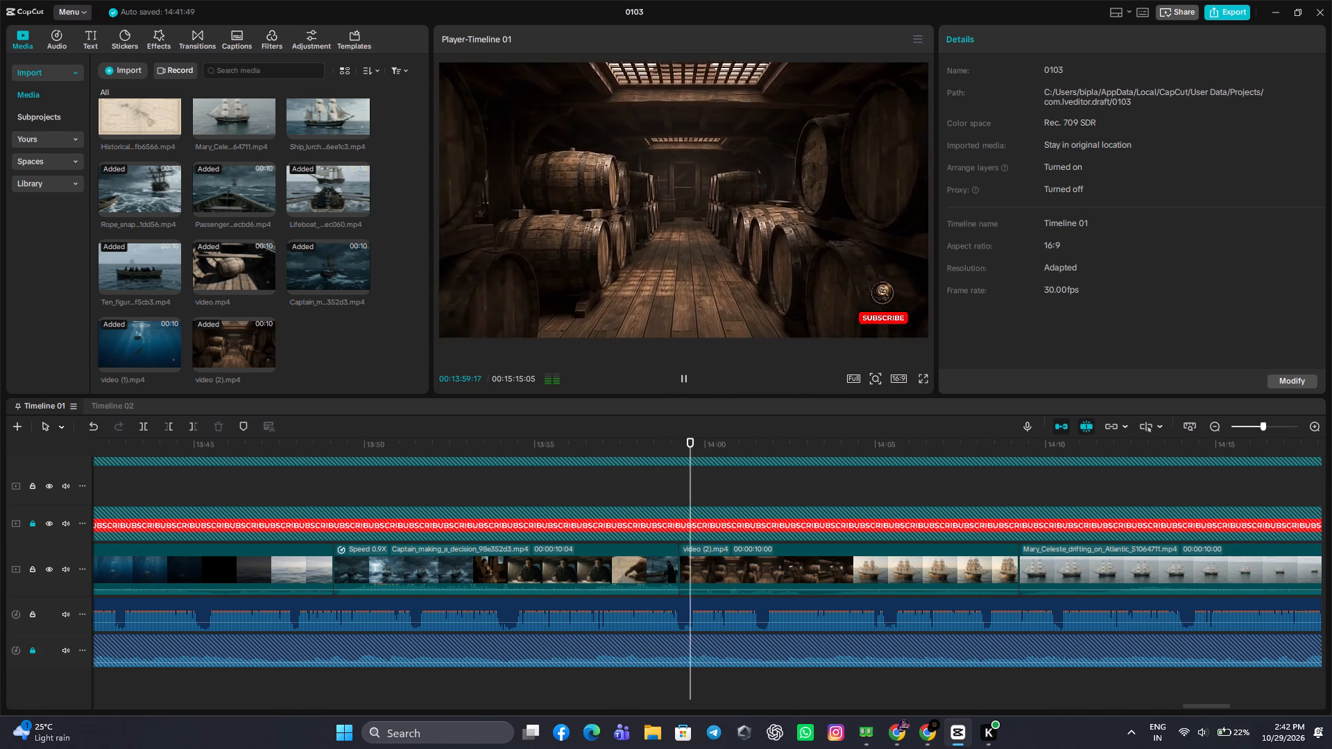
click(675, 483)
drag(675, 483, 673, 497)
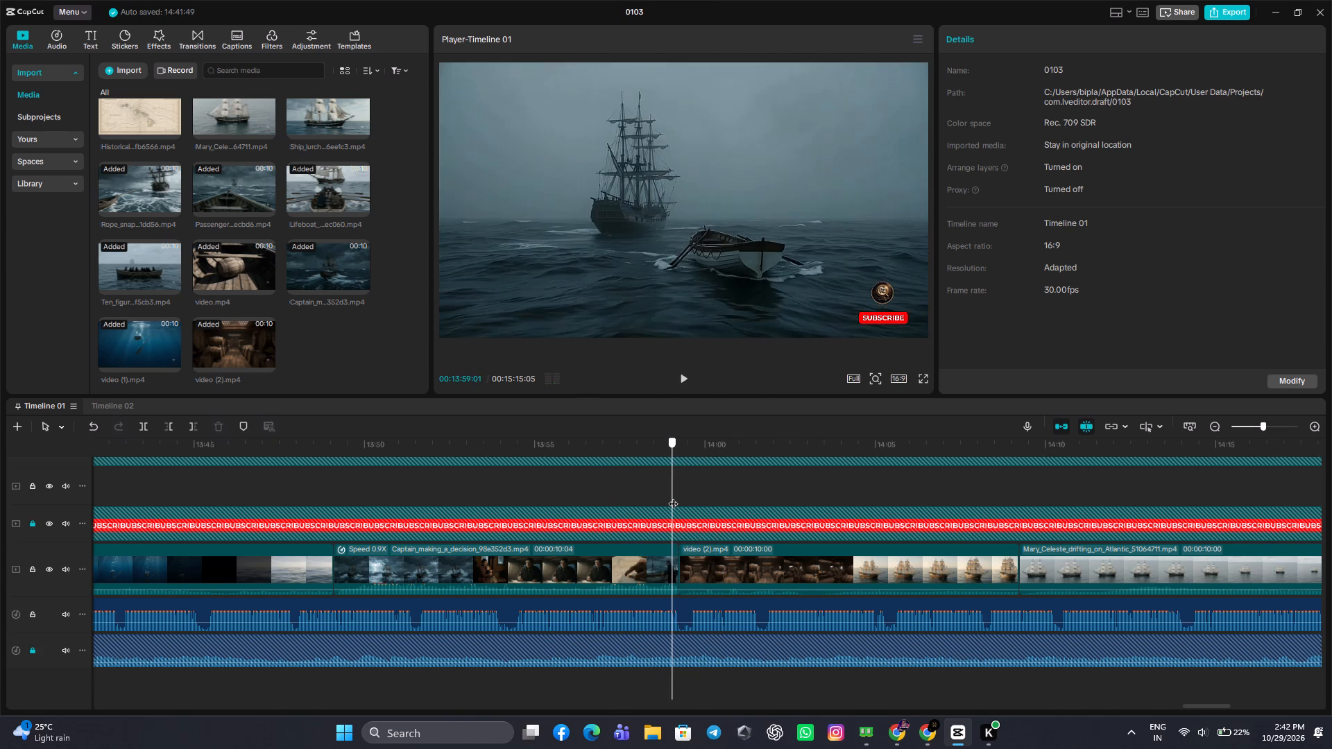
drag(673, 497, 672, 499)
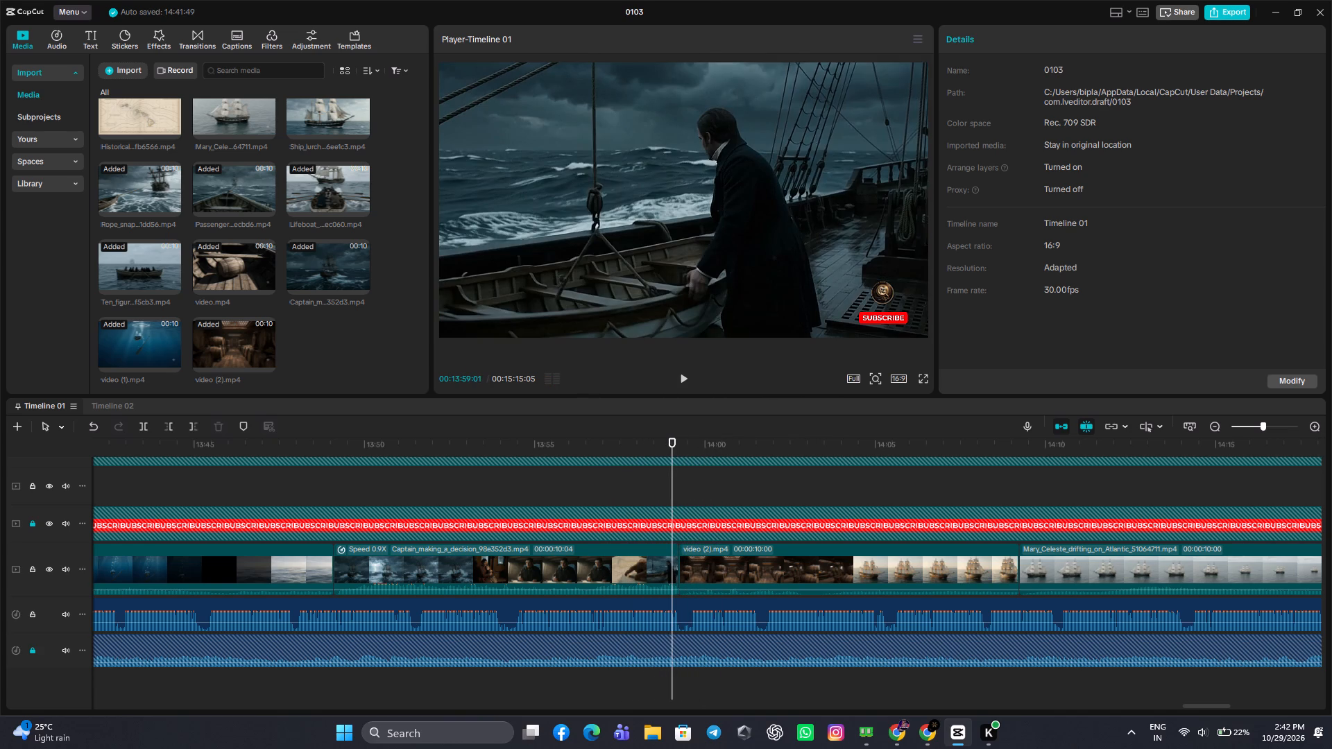
click(671, 551)
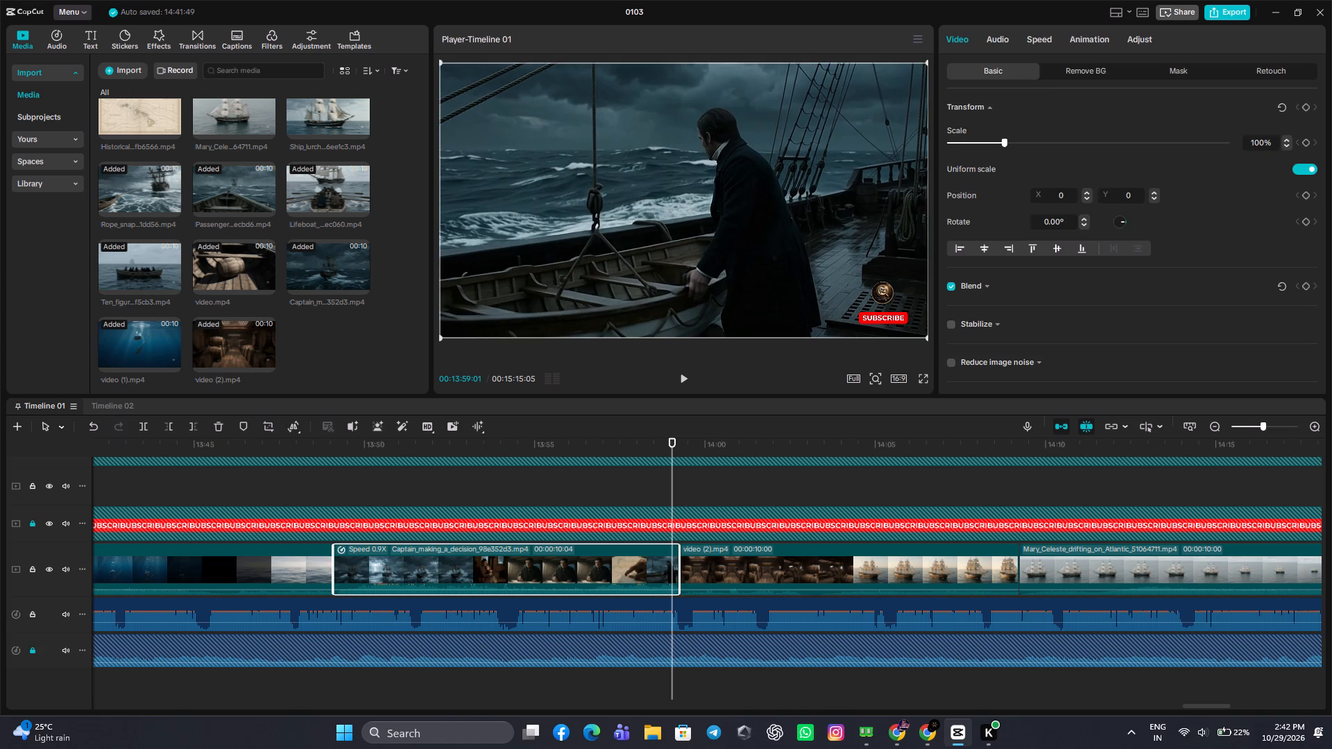
click(189, 424)
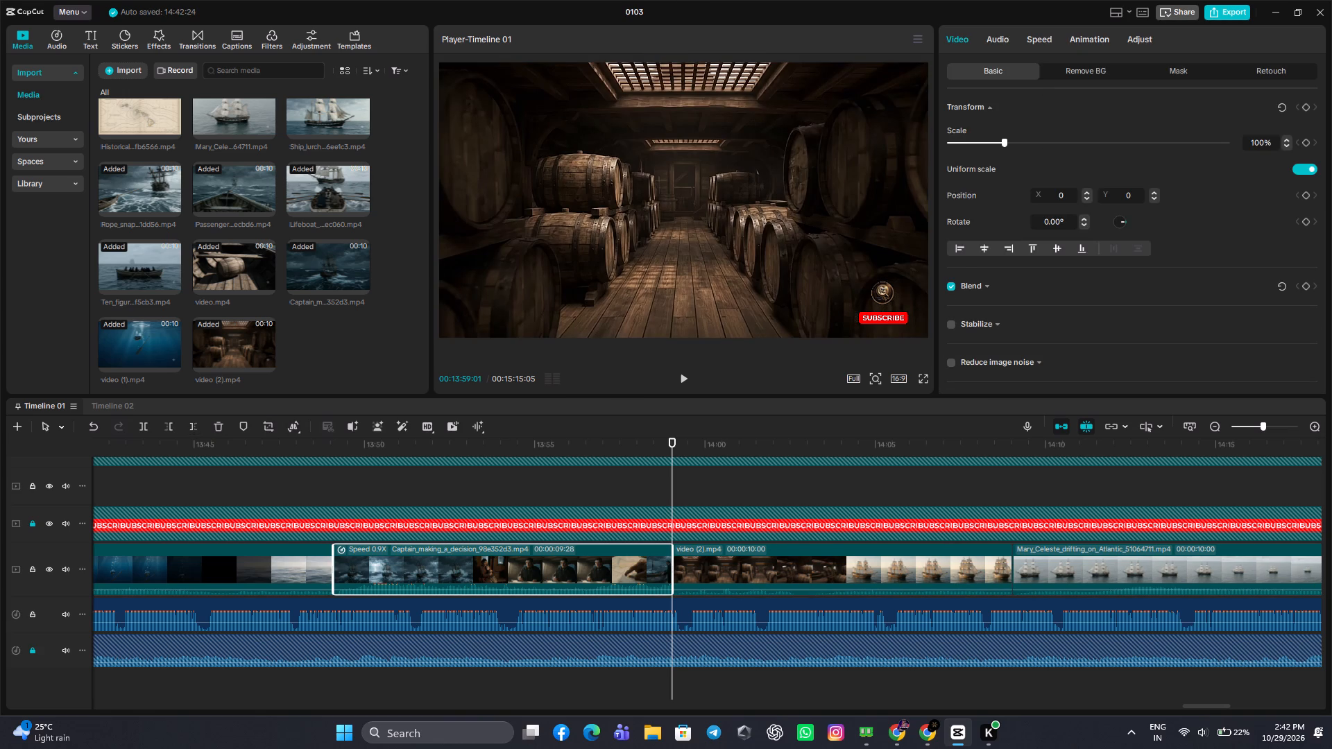
Split the video (2).mp4 clip at 00:14:03:15, where the cargo-hold scene cuts to the ship at sea.
click(675, 379)
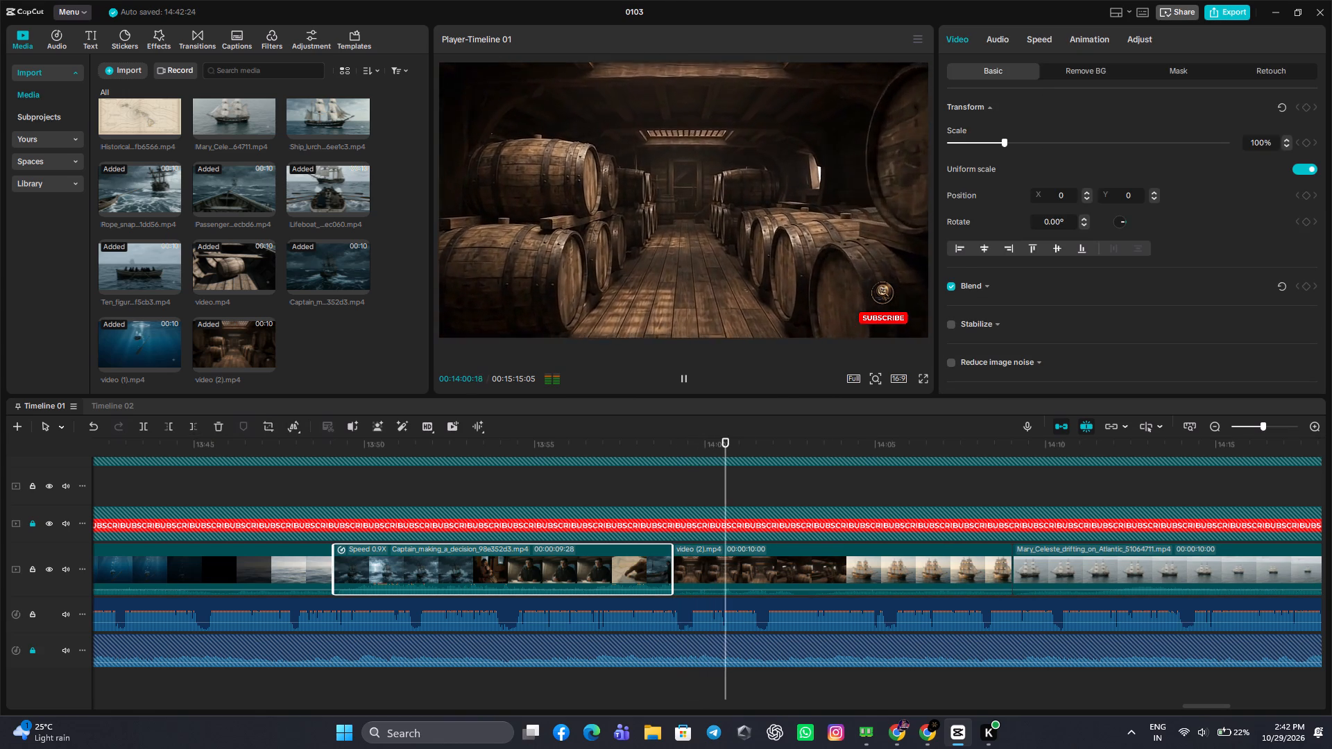
click(905, 580)
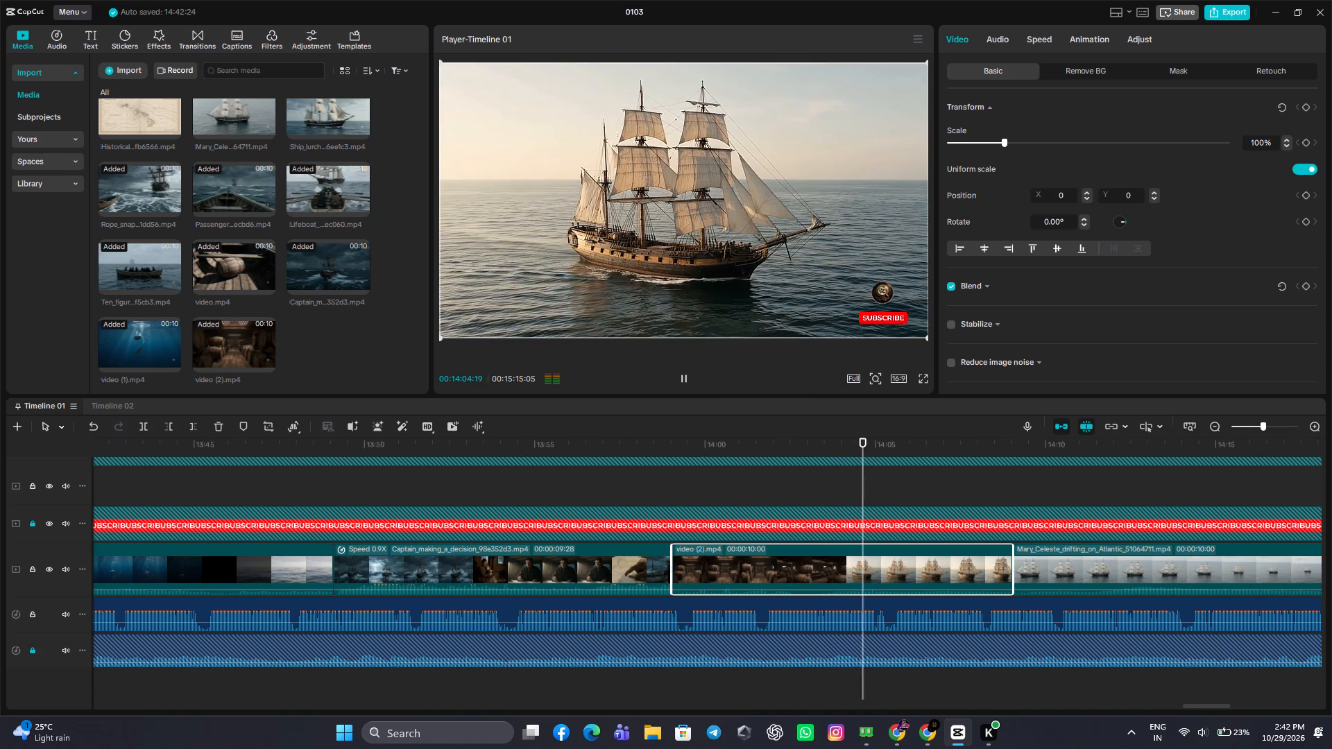
click(837, 481)
drag(837, 481, 840, 488)
click(840, 489)
drag(840, 489, 833, 502)
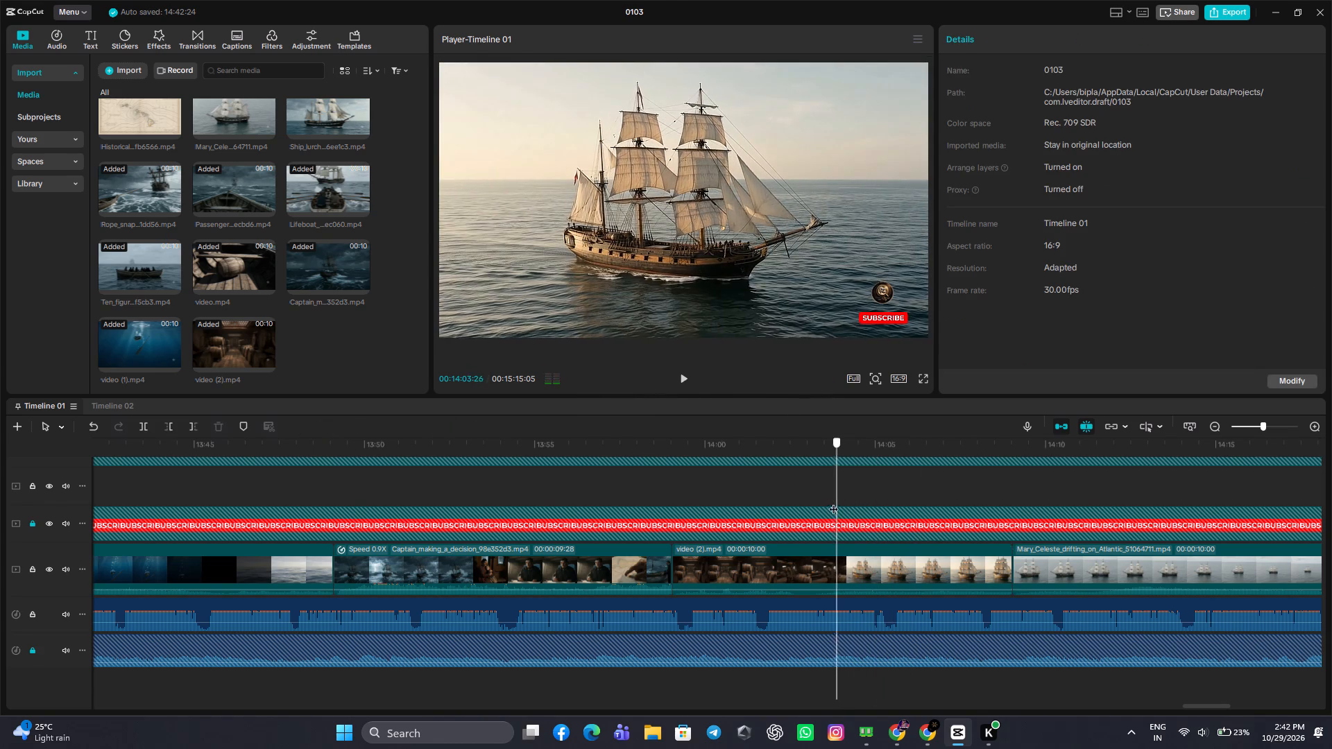
drag(833, 502, 819, 529)
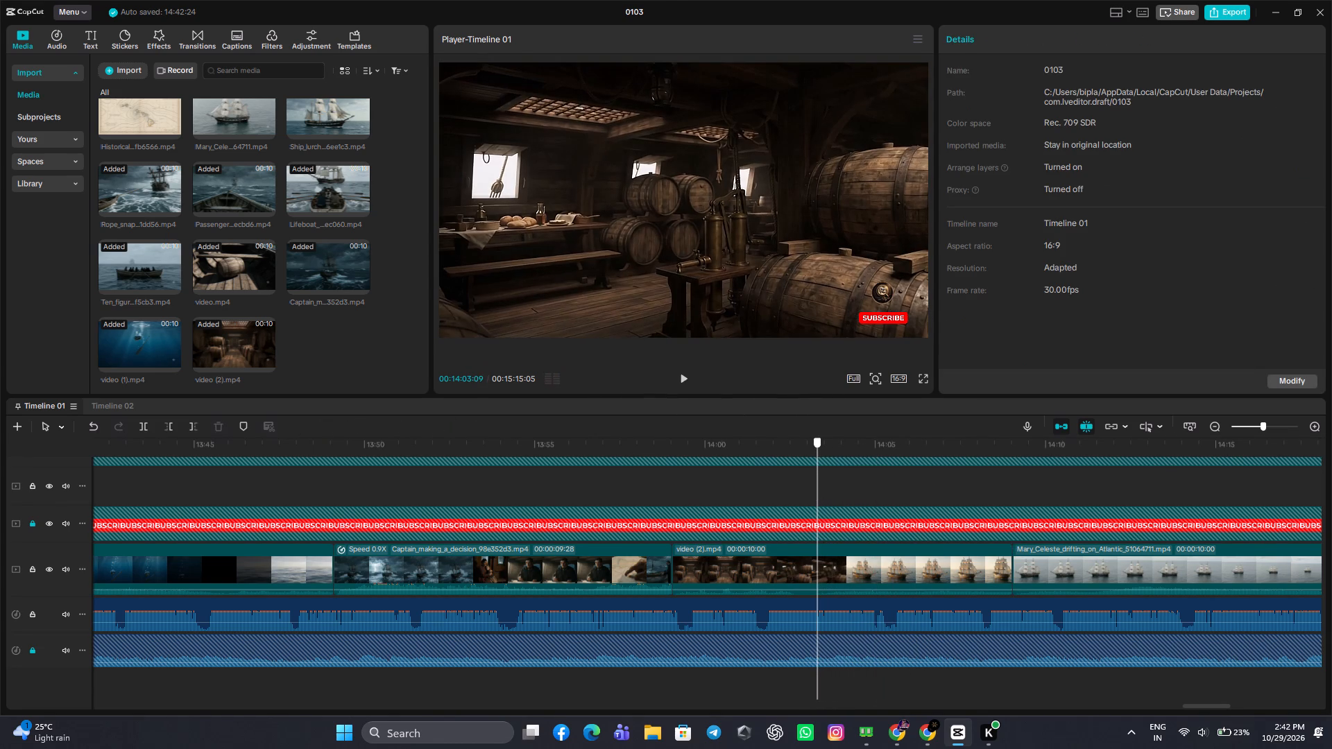
drag(819, 529, 824, 535)
click(823, 567)
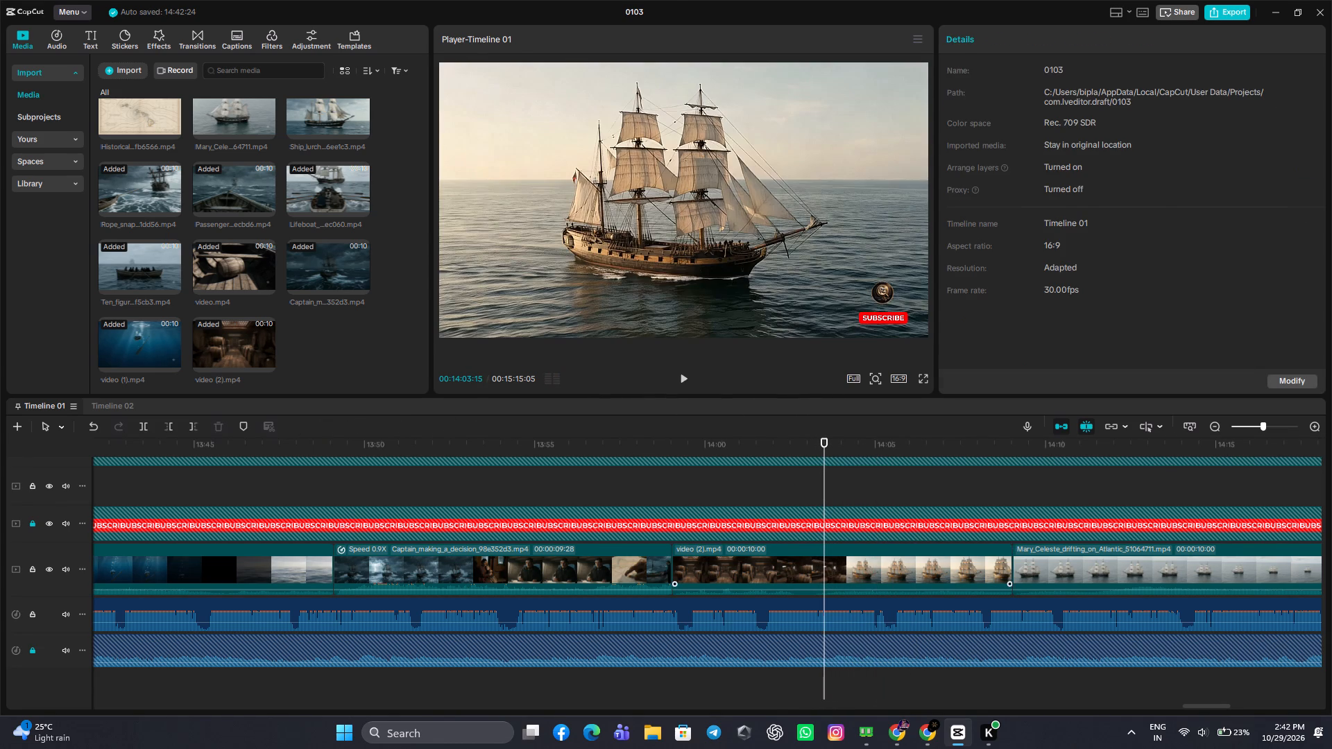
click(144, 427)
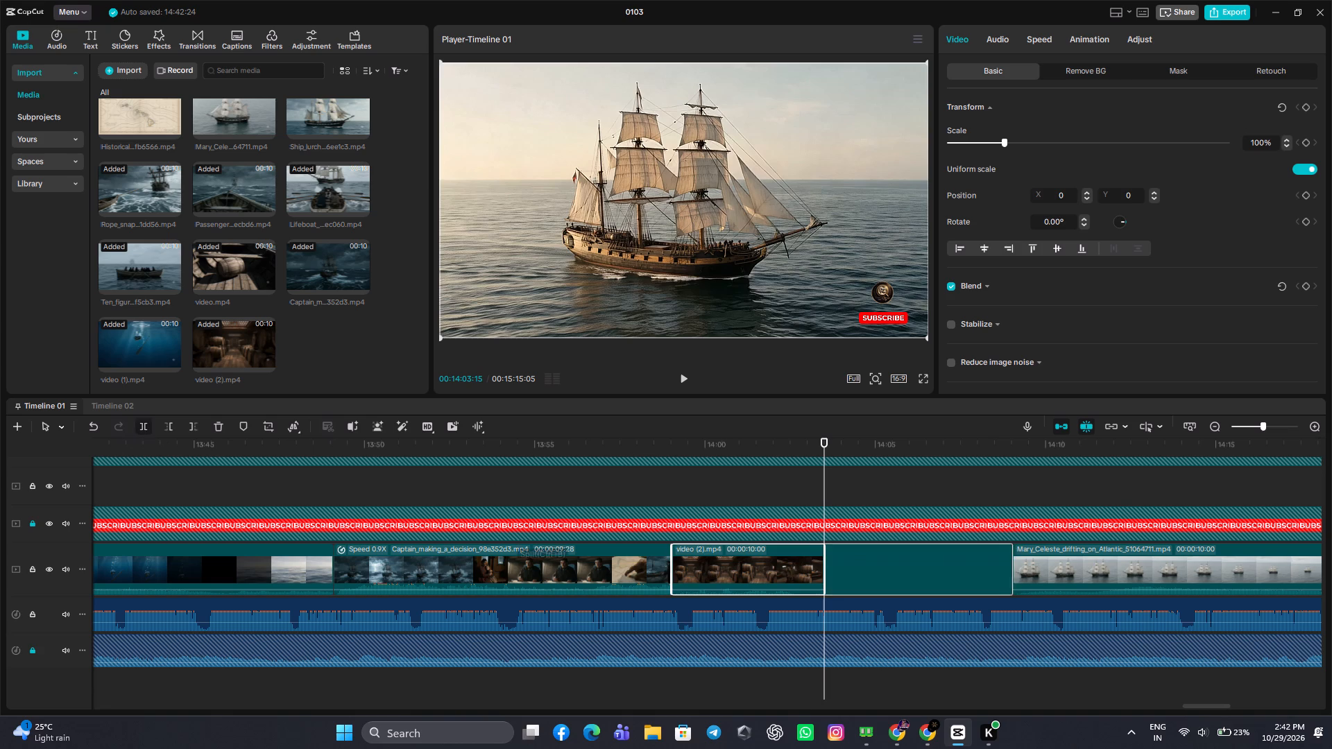
Move the cargo-hold piece of video (2).mp4 behind its sailing-ship piece on the main track.
drag(703, 559, 876, 560)
Play the reordered section and slow the cargo-hold piece to 0.76x so it ends at about 00:14:10:14.
click(651, 491)
click(692, 371)
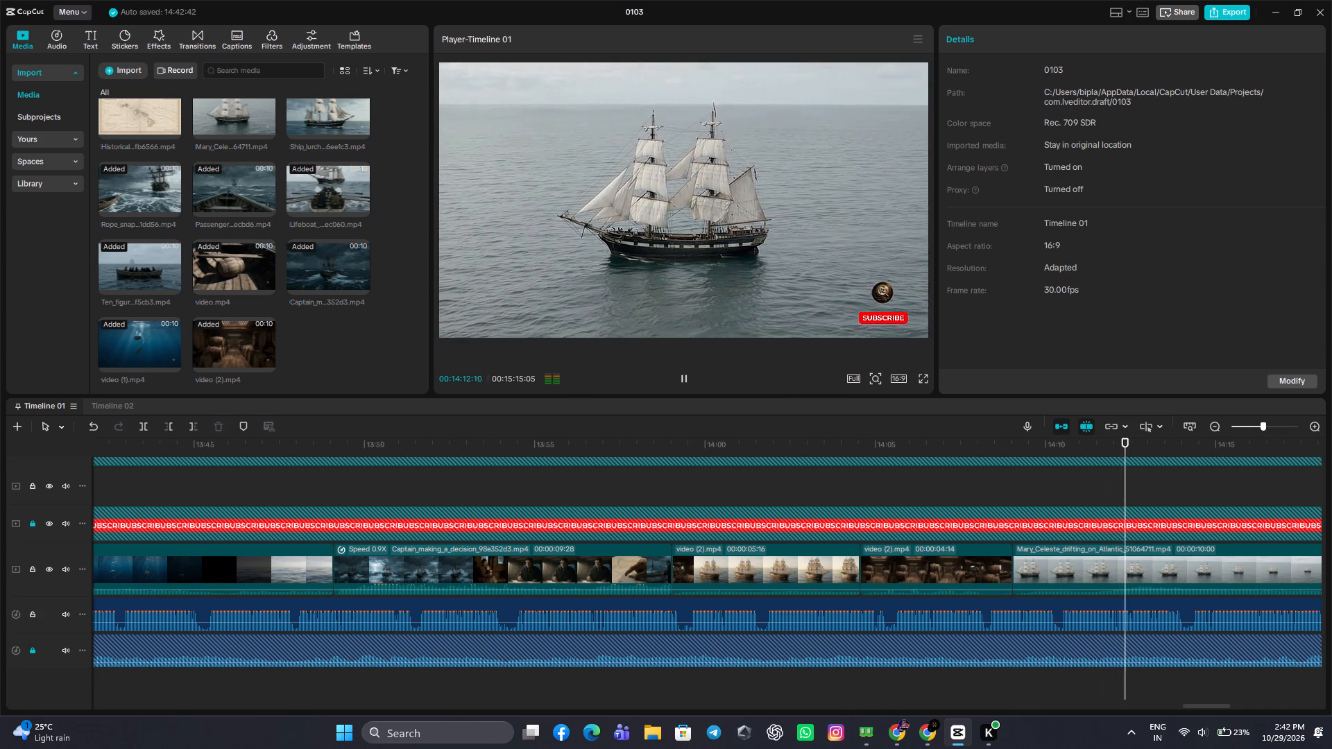
click(1068, 492)
drag(1067, 492, 1070, 500)
click(1064, 486)
drag(1064, 486, 1061, 493)
click(964, 569)
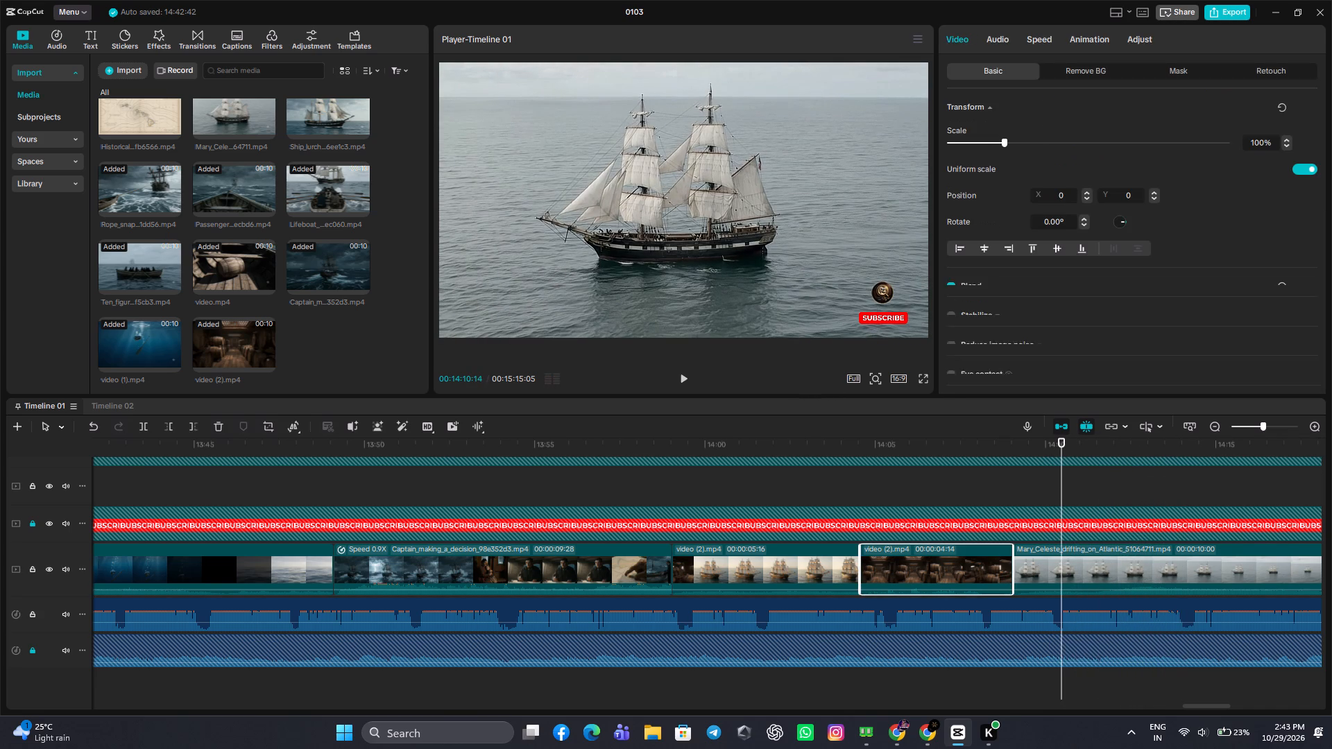
click(1030, 27)
click(1000, 127)
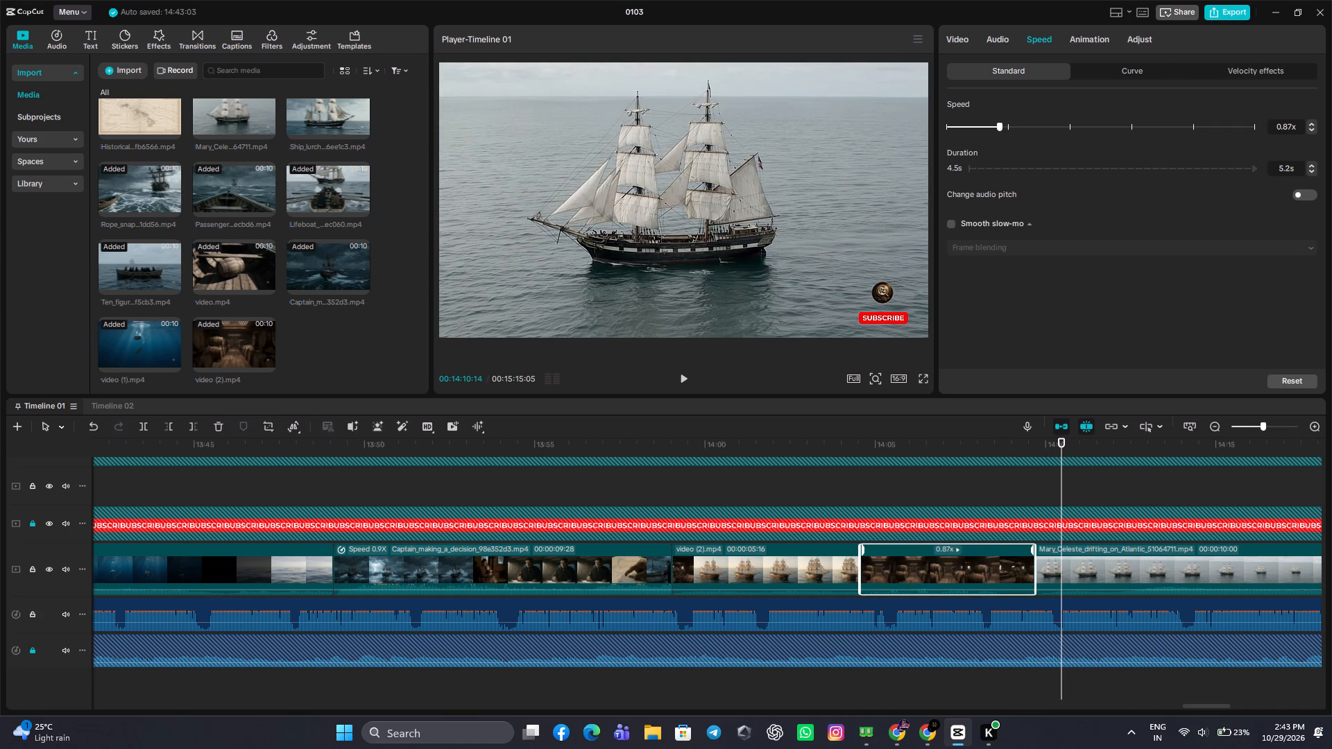
click(994, 131)
click(985, 127)
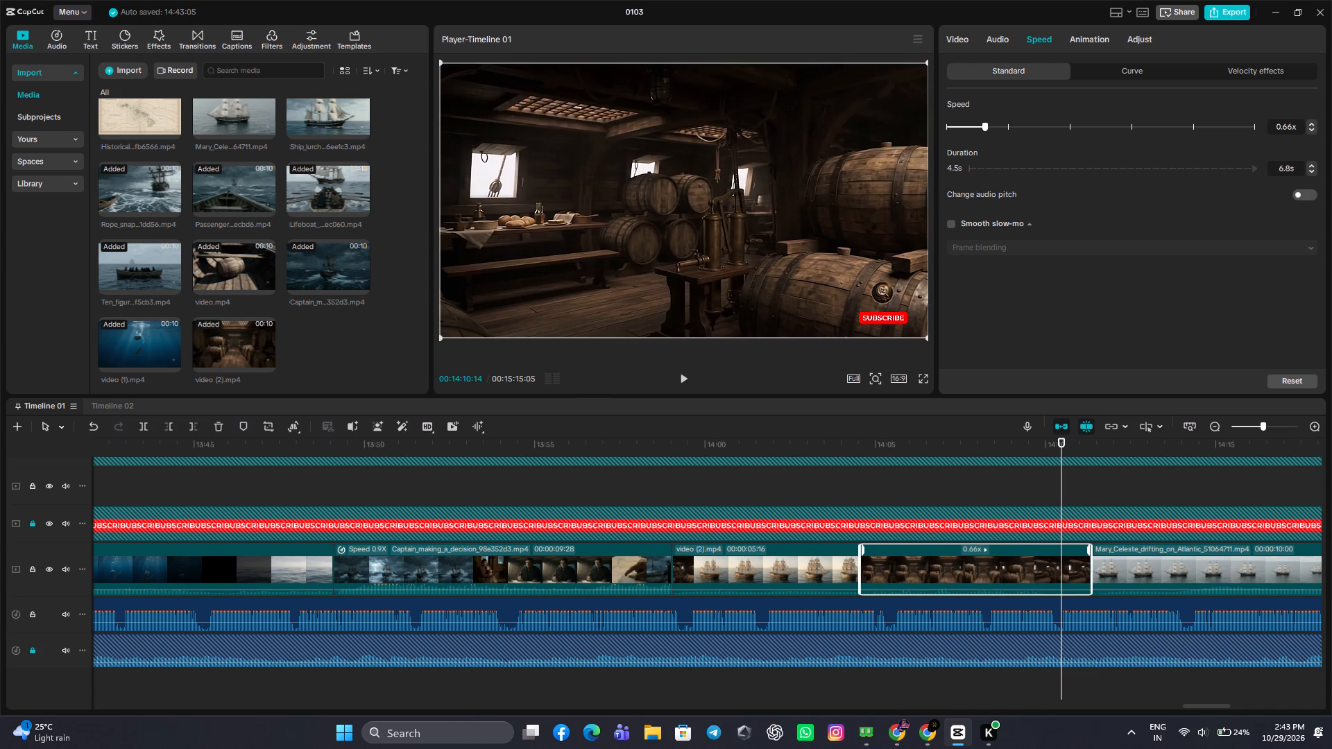
click(989, 126)
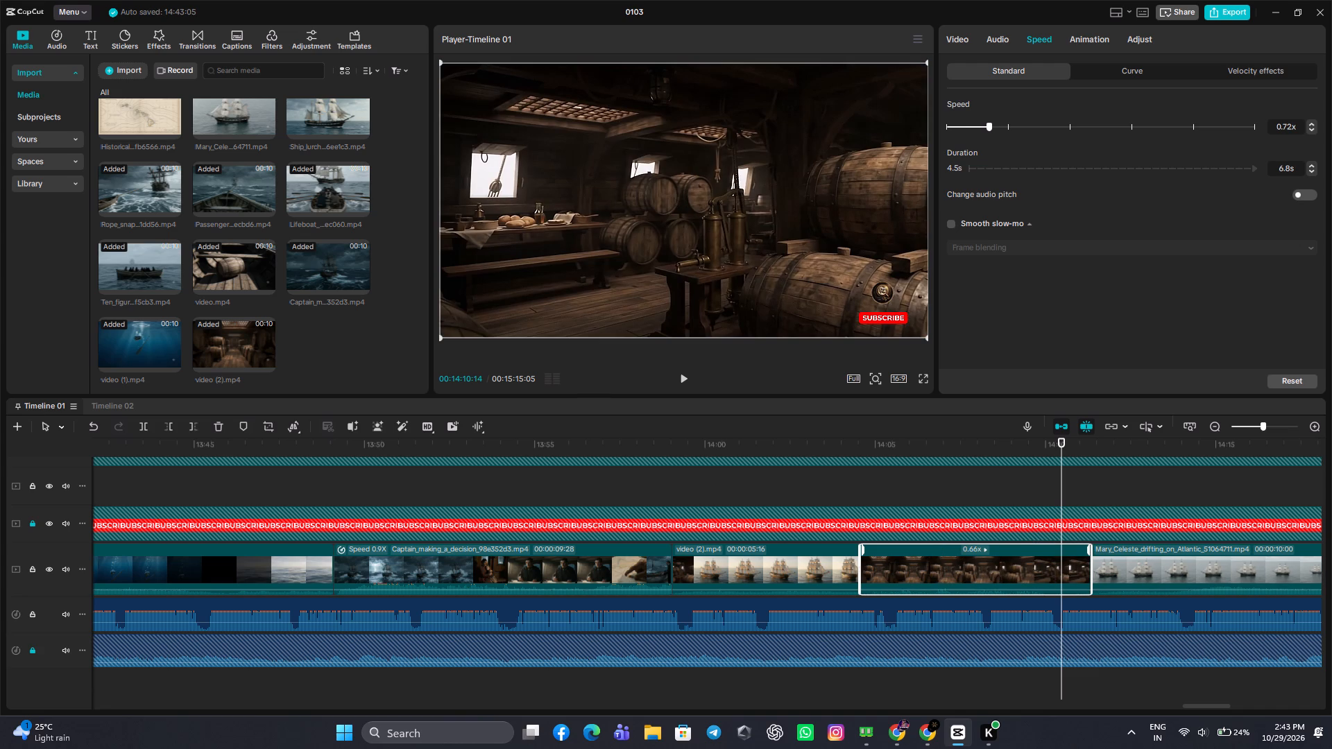
click(993, 127)
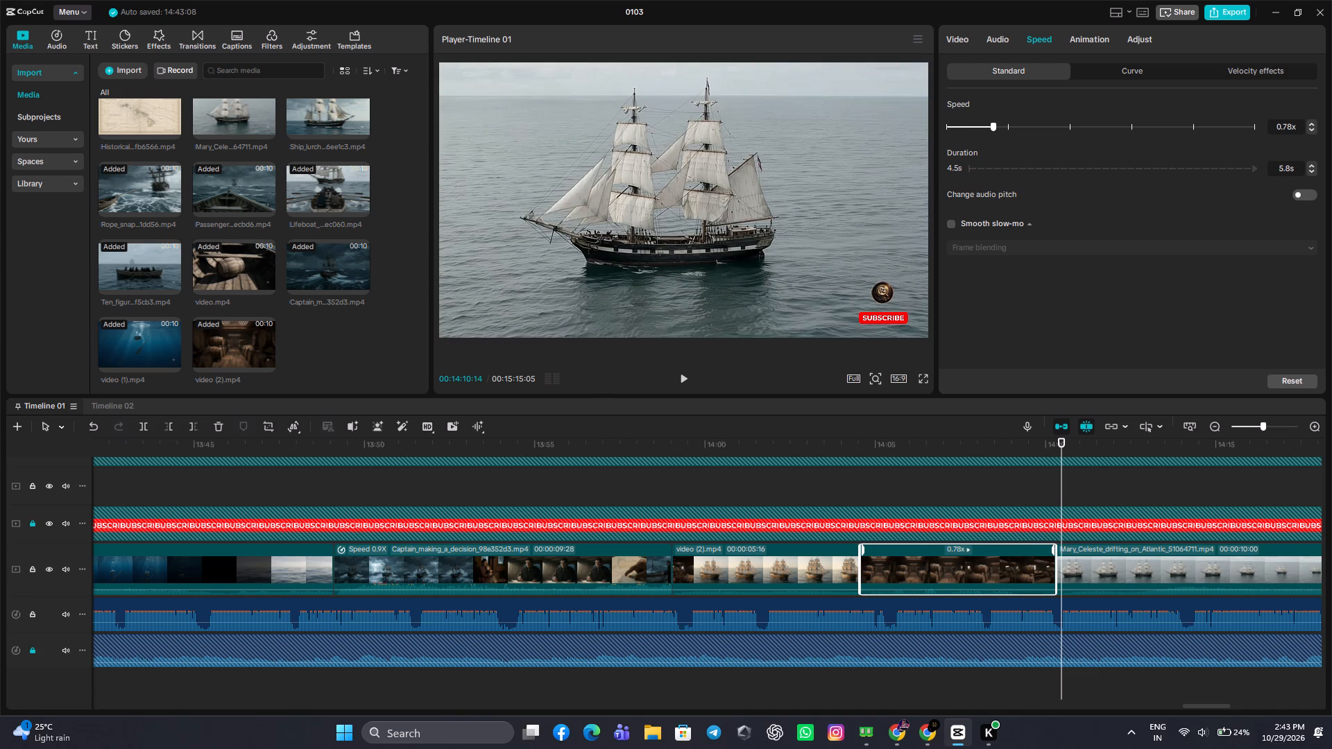
click(990, 127)
click(991, 126)
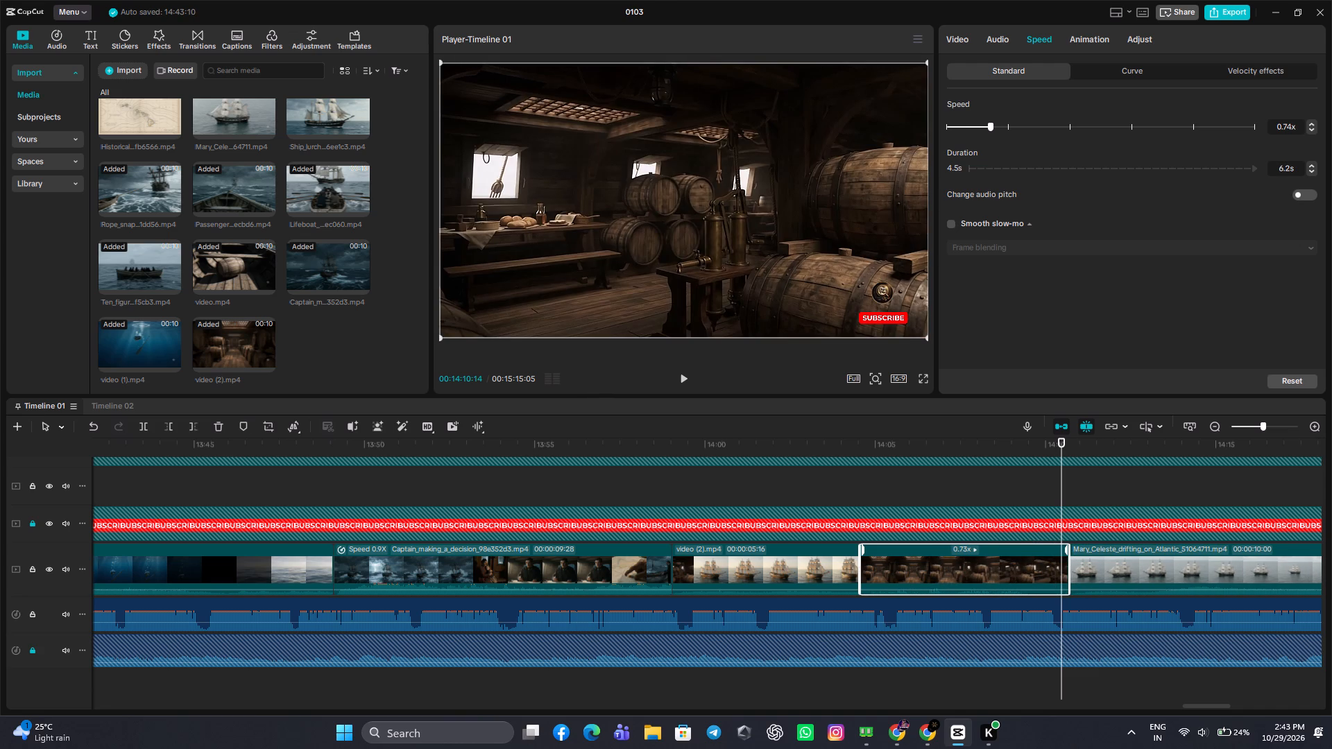
click(992, 126)
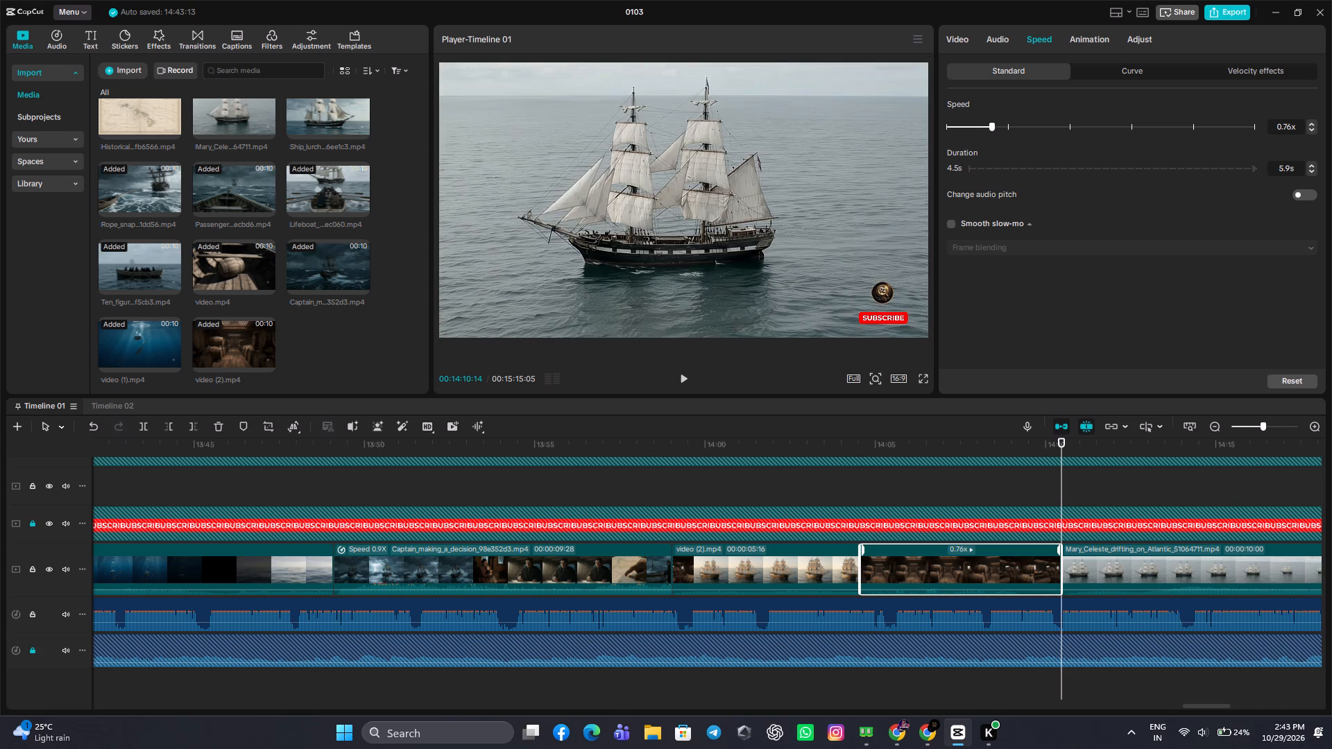
Enable smooth slow-mo with Optical flow on the slowed cargo-hold piece.
click(948, 222)
click(982, 254)
click(1008, 302)
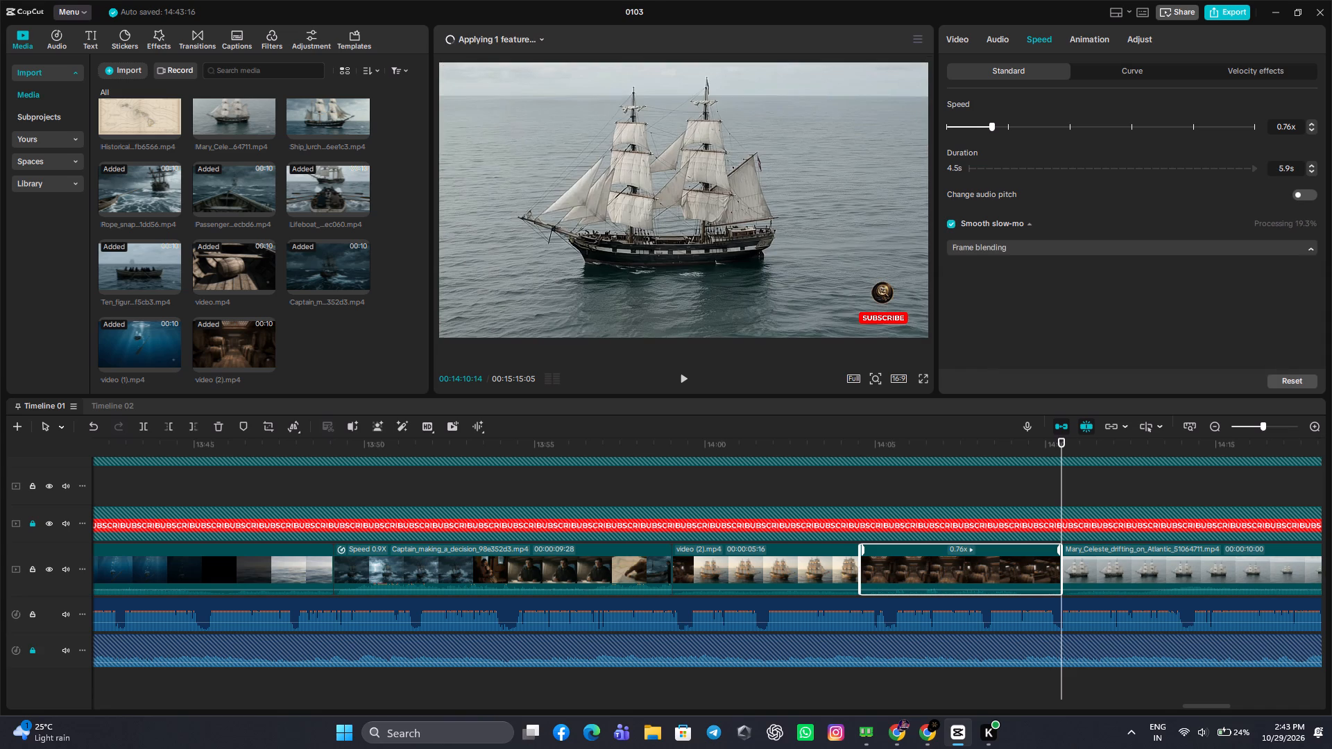
Combine the sailing-ship and cargo-hold pieces of video (2).mp4 into a single compound clip.
ctrl+click(789, 567)
right_click(789, 566)
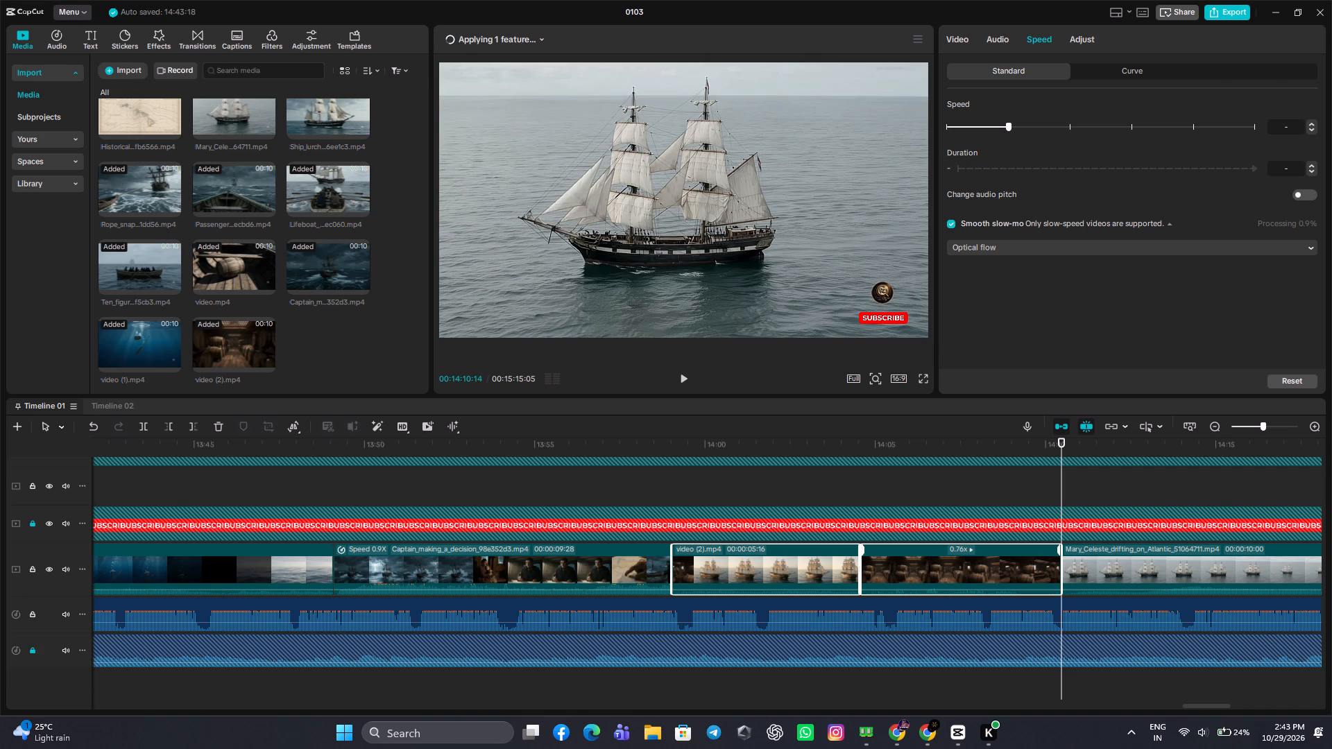
click(883, 544)
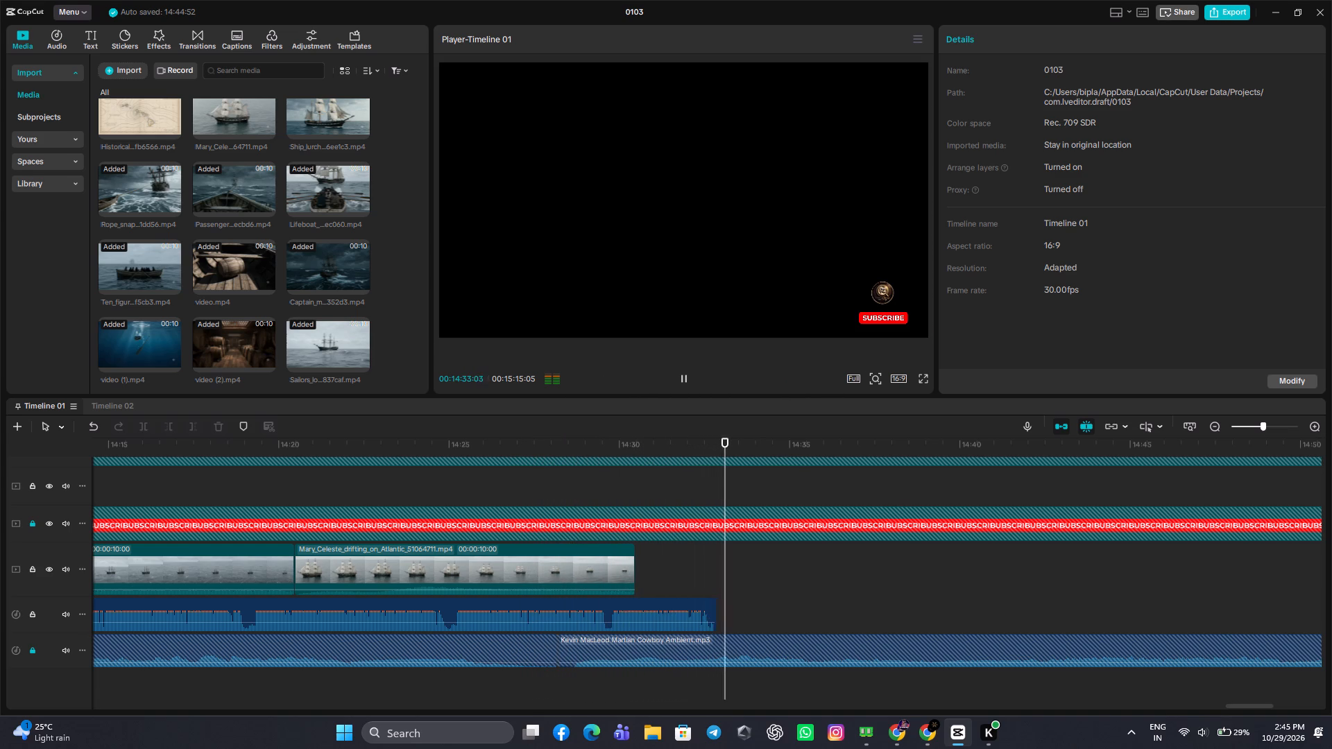
double_click(698, 577)
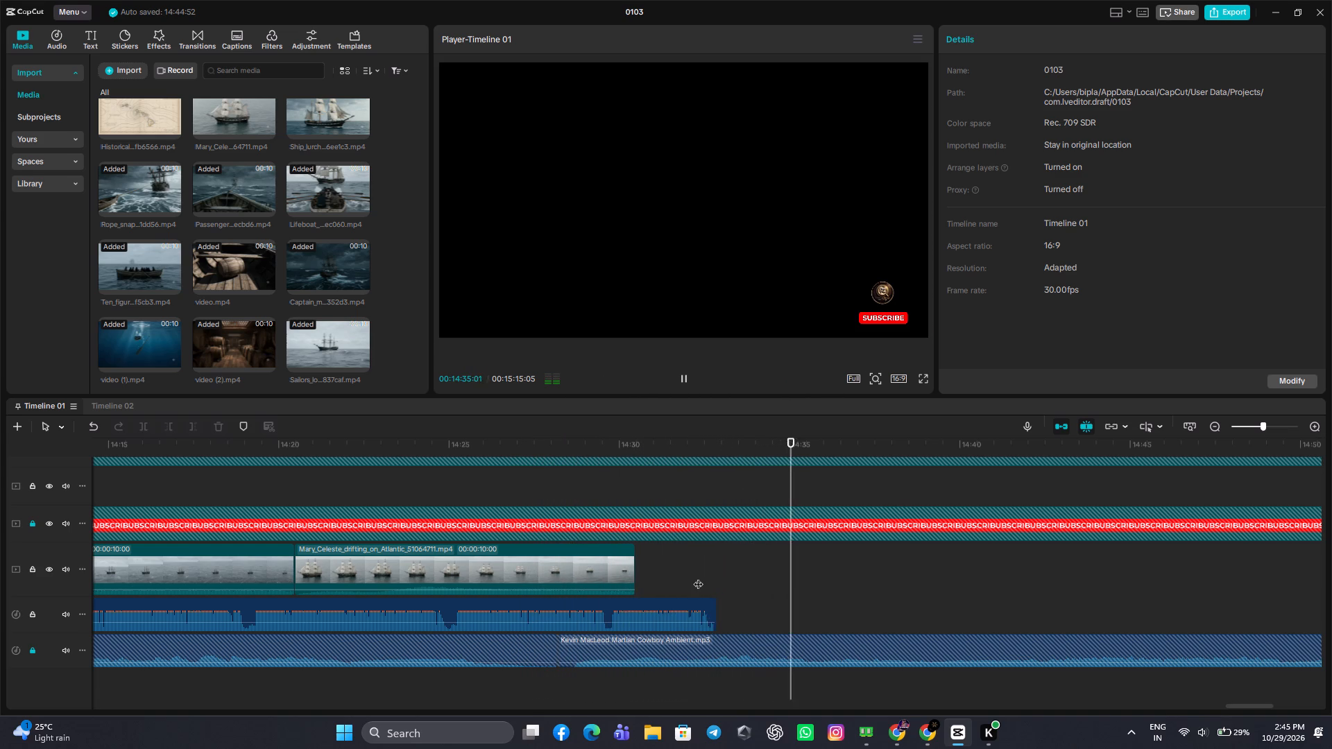
drag(698, 578, 717, 599)
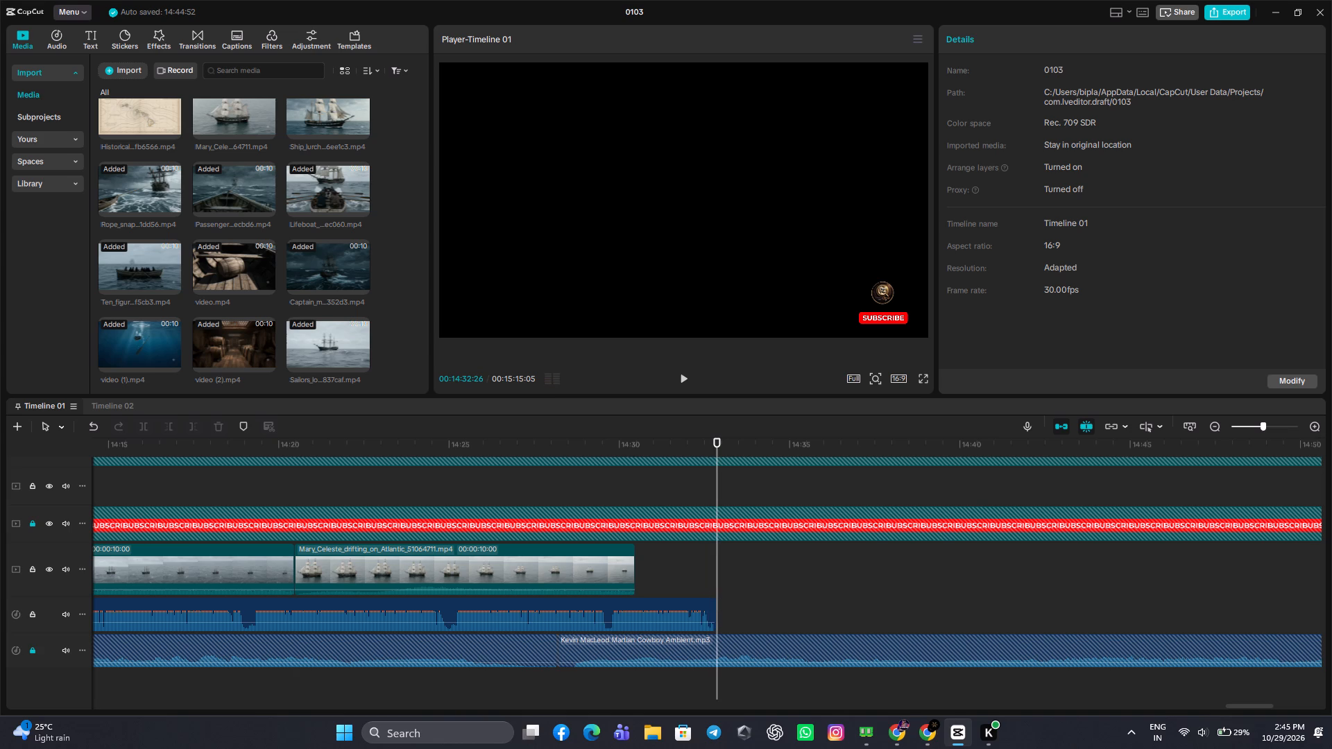
click(507, 560)
click(1038, 30)
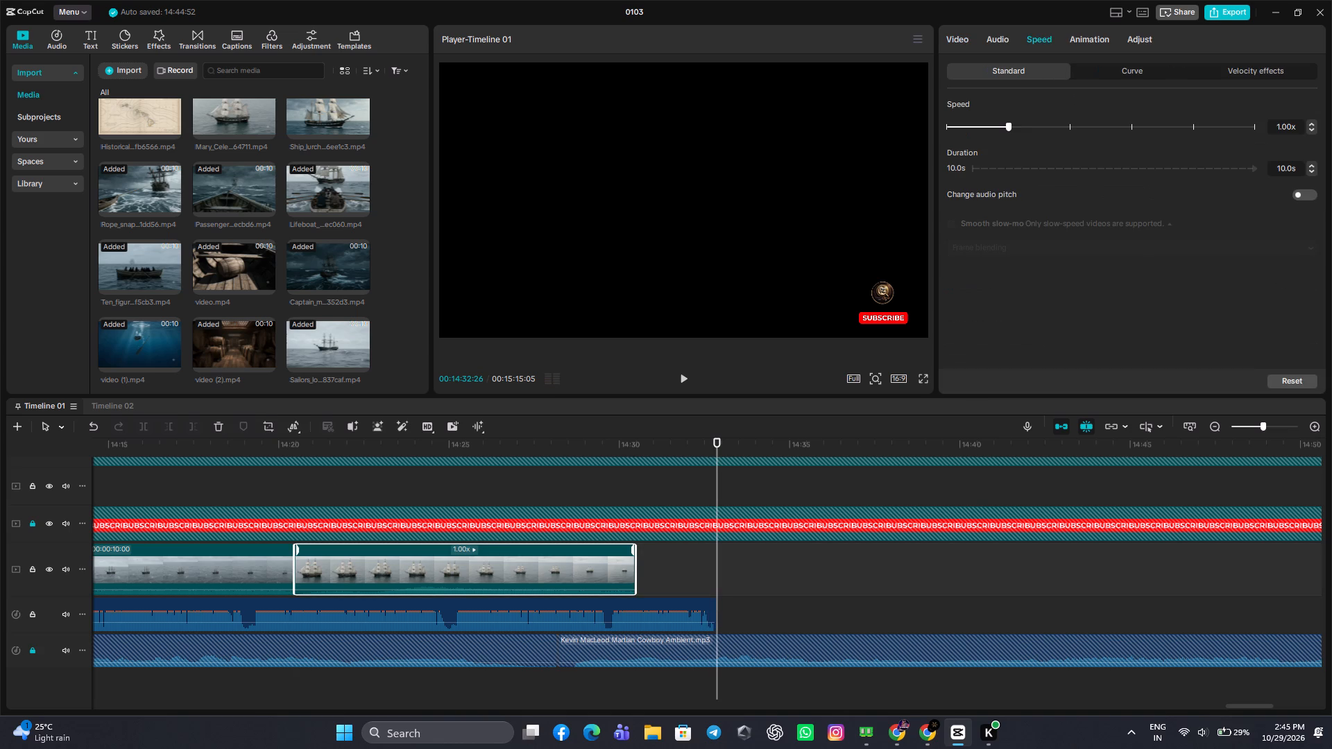
click(1000, 126)
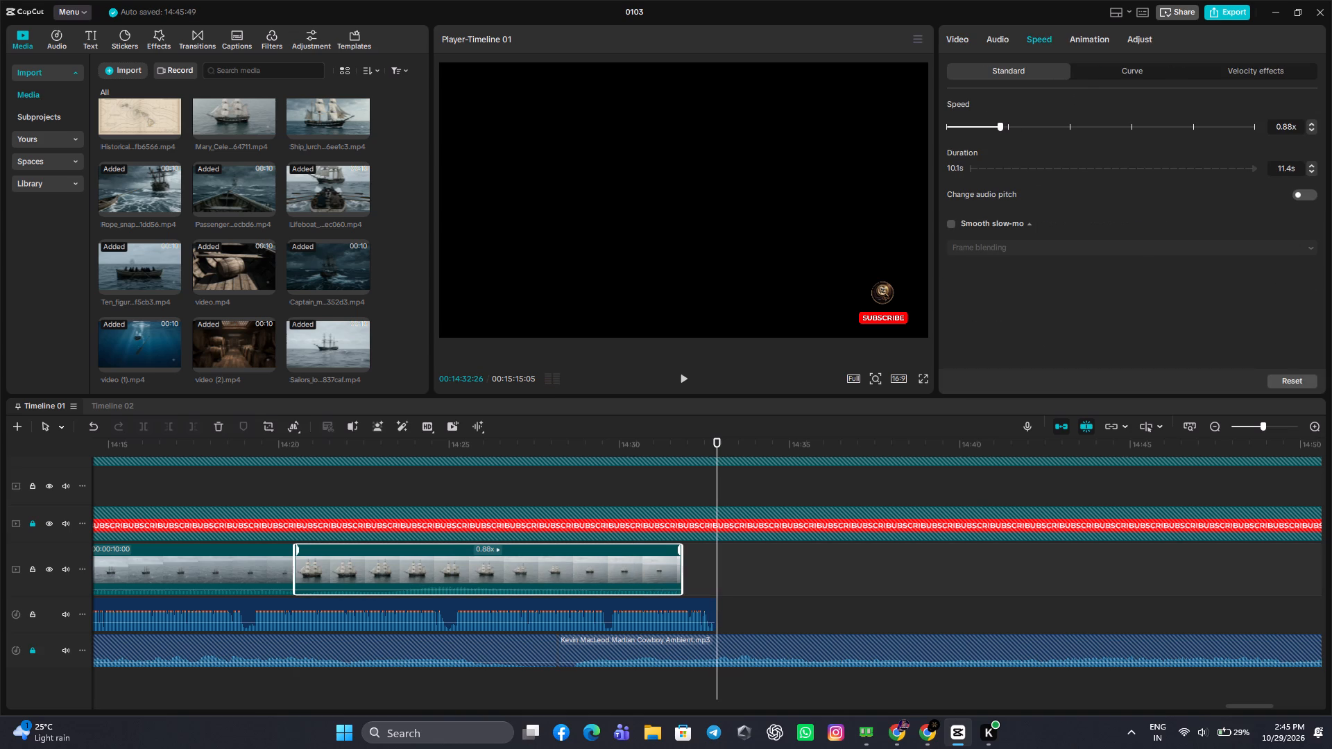
click(995, 125)
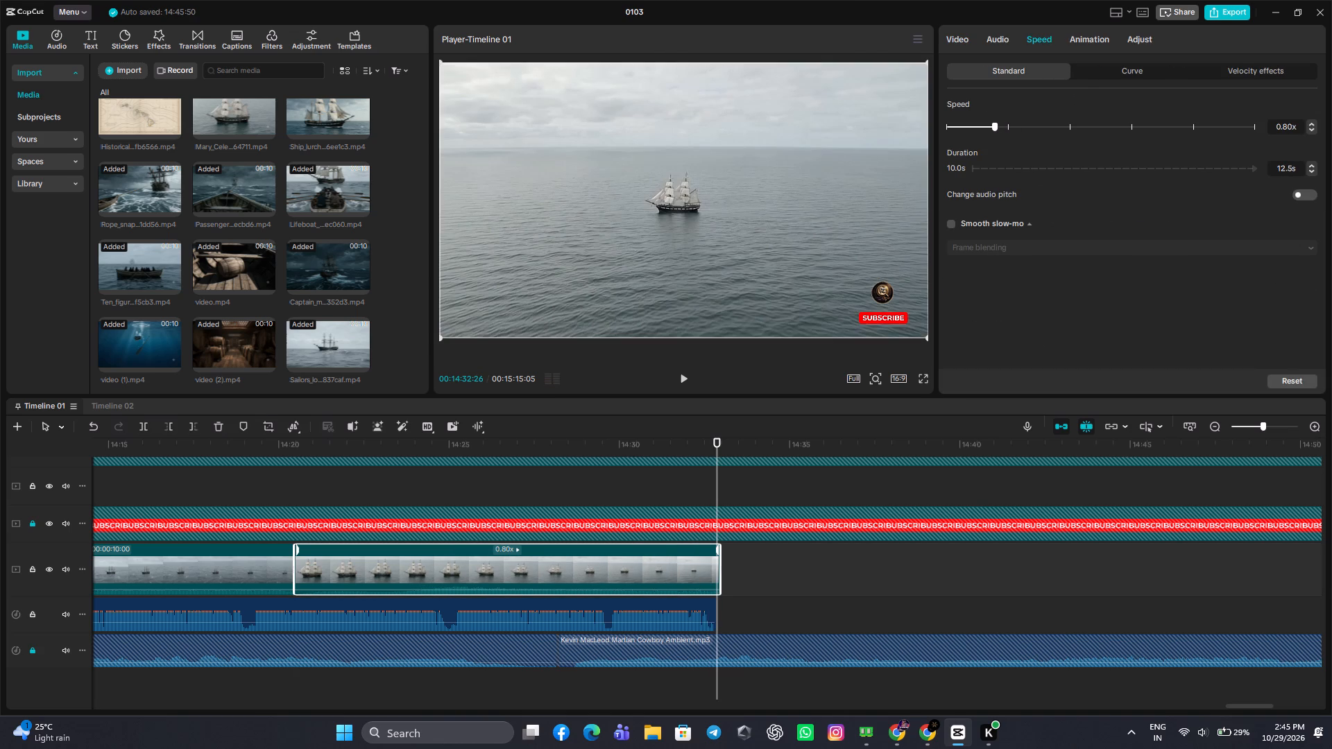
Unlock the background music track.
click(39, 655)
click(31, 653)
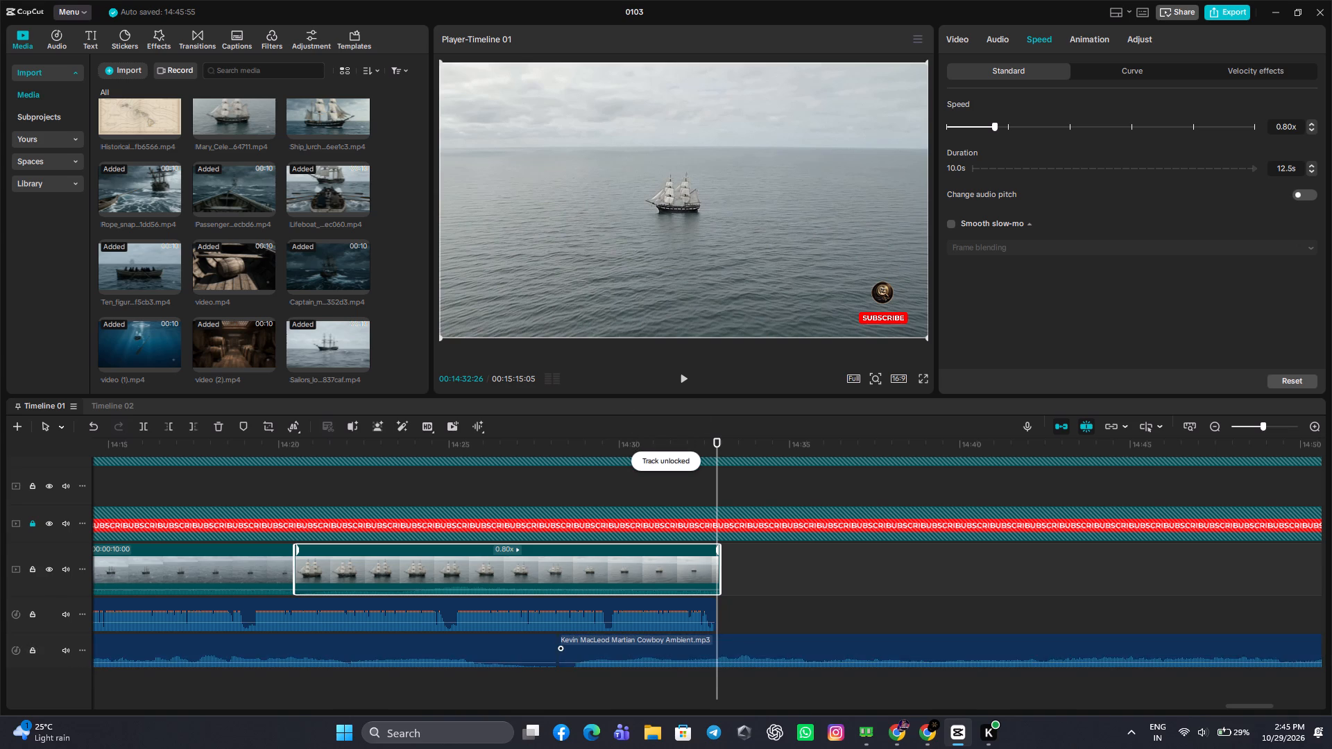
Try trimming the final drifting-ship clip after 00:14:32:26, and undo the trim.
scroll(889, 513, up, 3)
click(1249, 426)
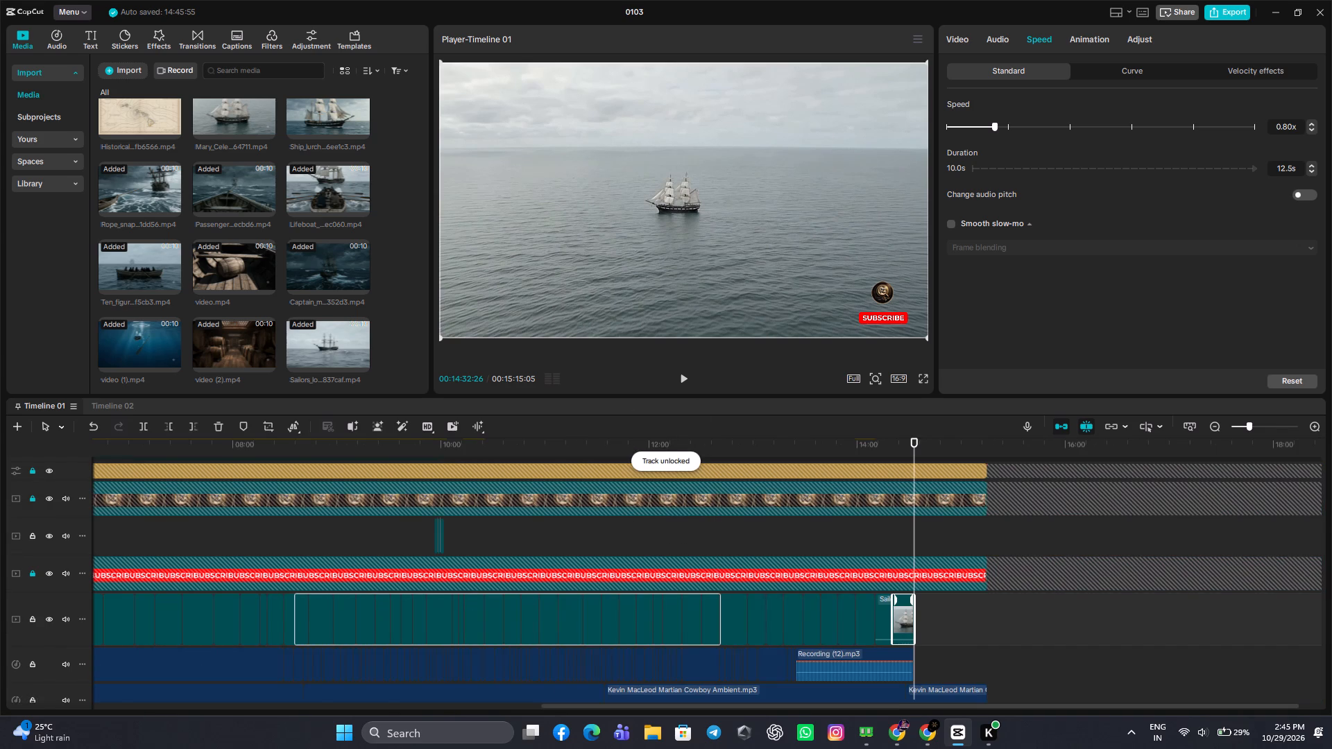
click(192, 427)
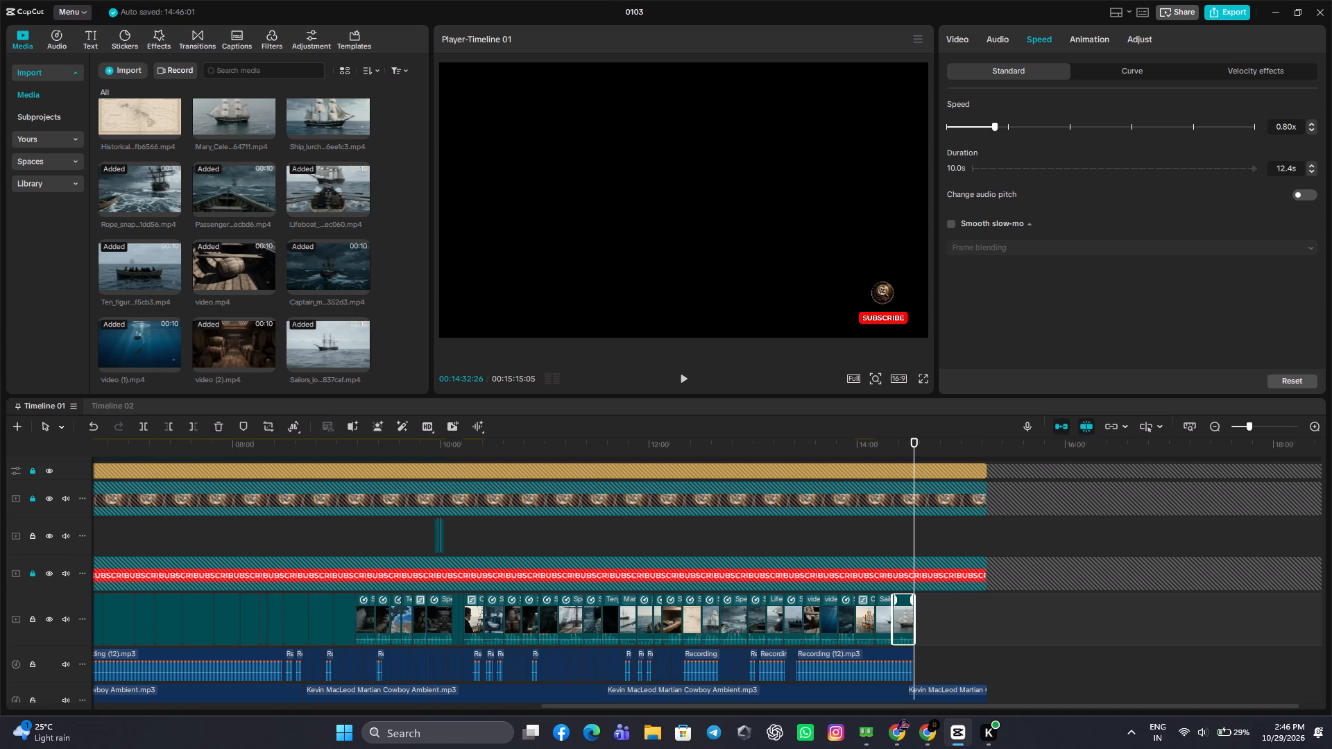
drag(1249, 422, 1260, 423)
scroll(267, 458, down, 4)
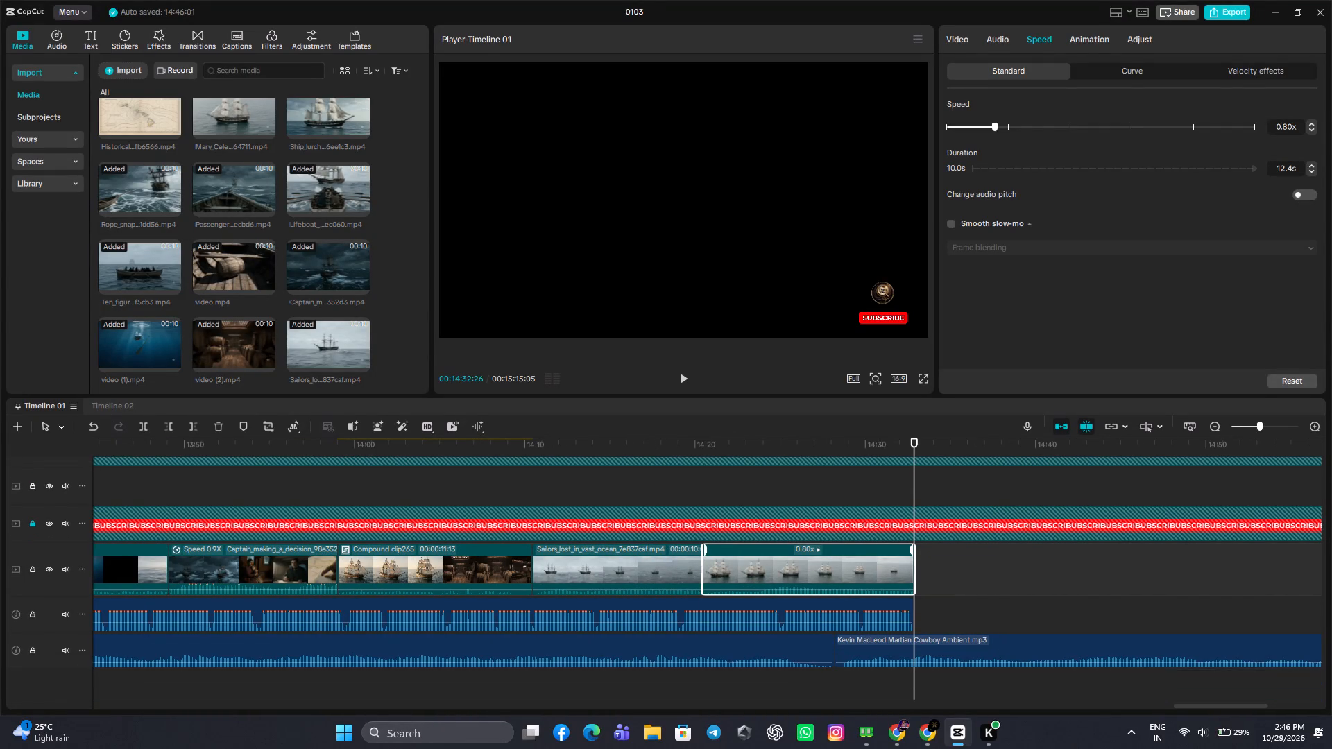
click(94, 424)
Trim off the last Kevin MacLeod Martian Cowboy Ambient music clip after 00:14:32:26.
click(933, 661)
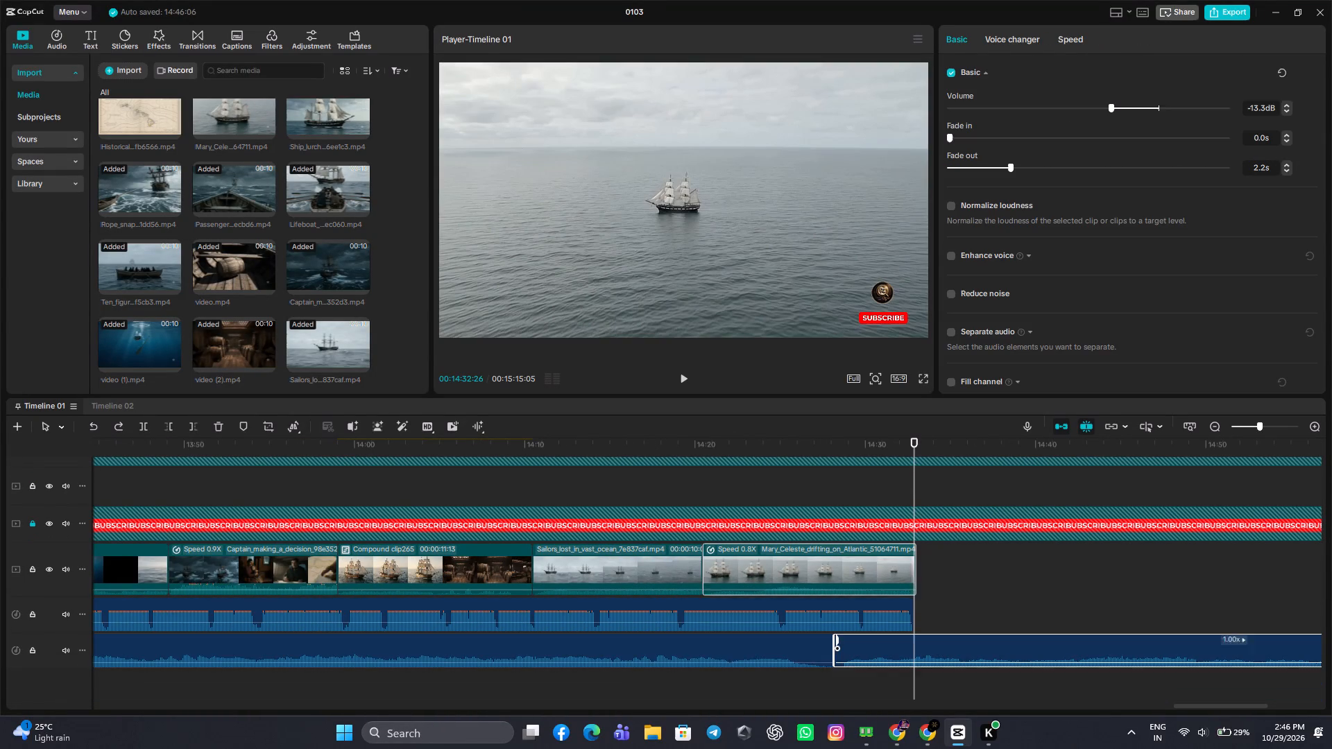
click(196, 423)
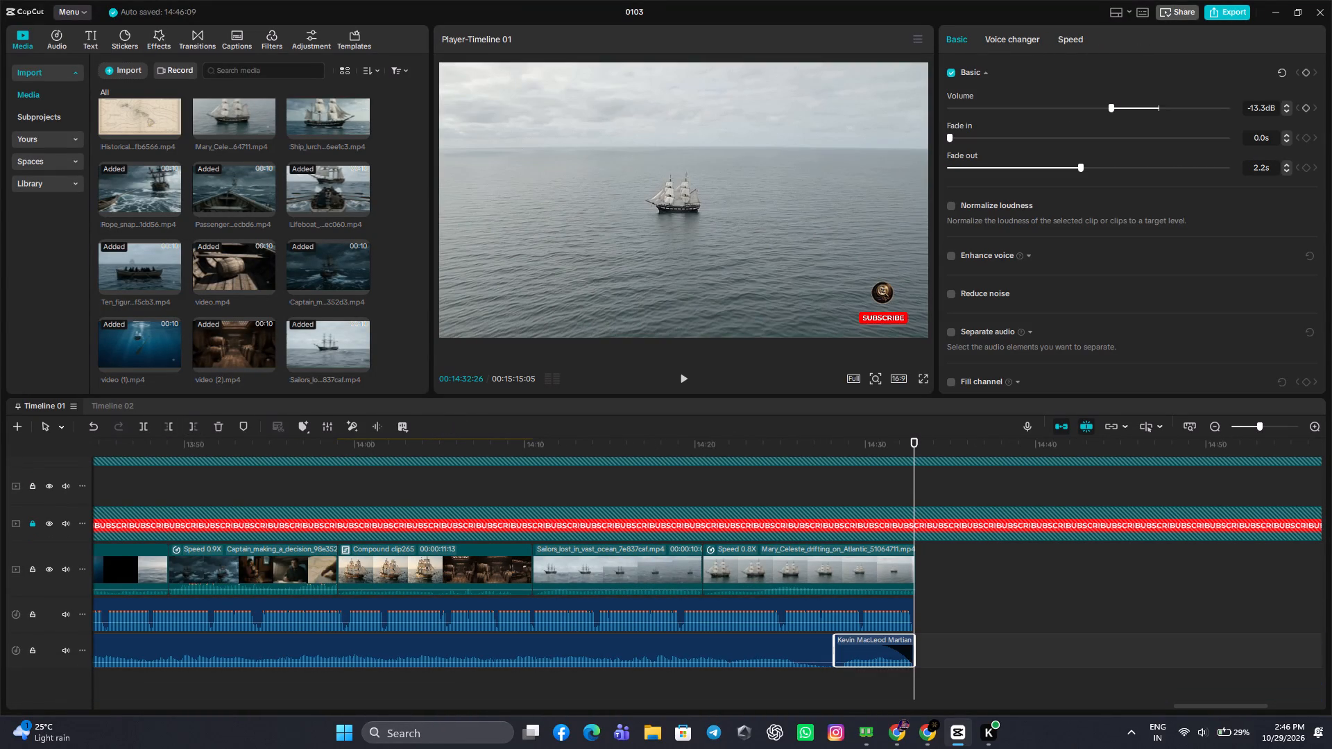
Lock the background music track, the narration track and the main video track.
scroll(912, 564, up, 2)
click(971, 556)
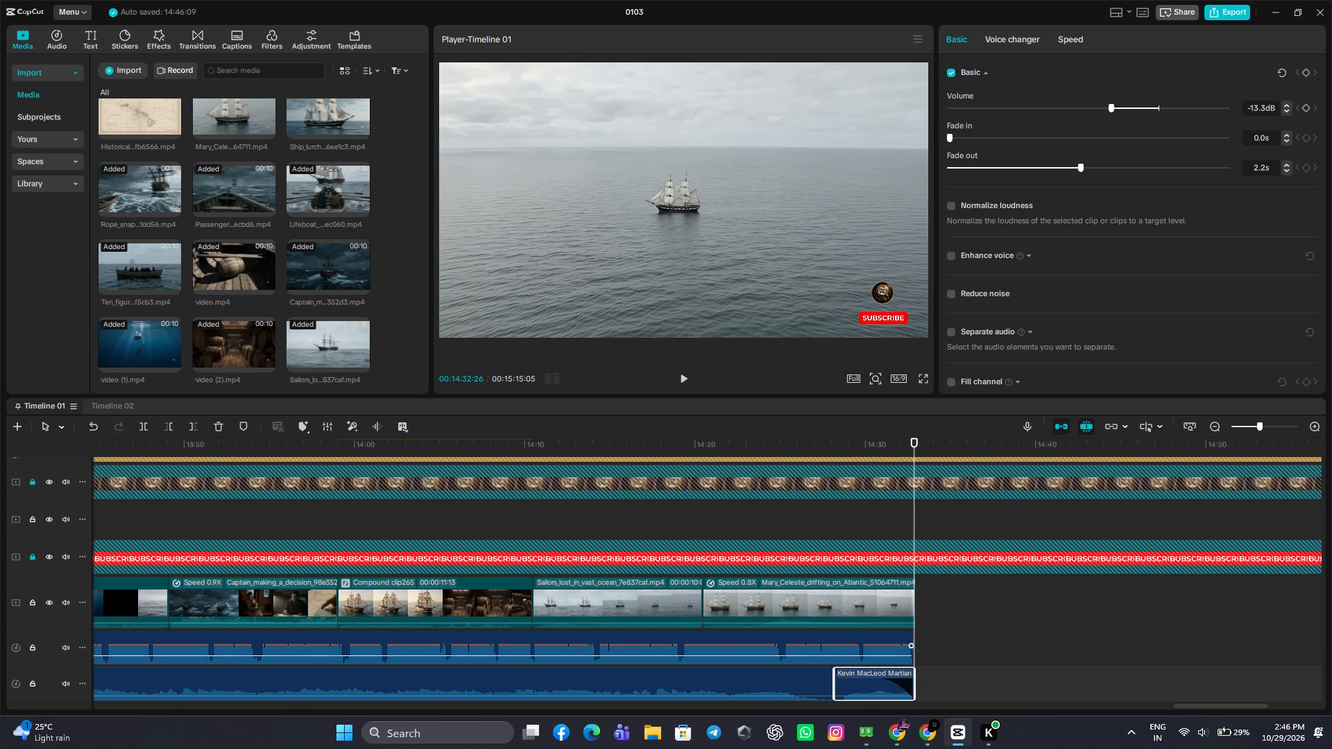
click(32, 685)
click(30, 653)
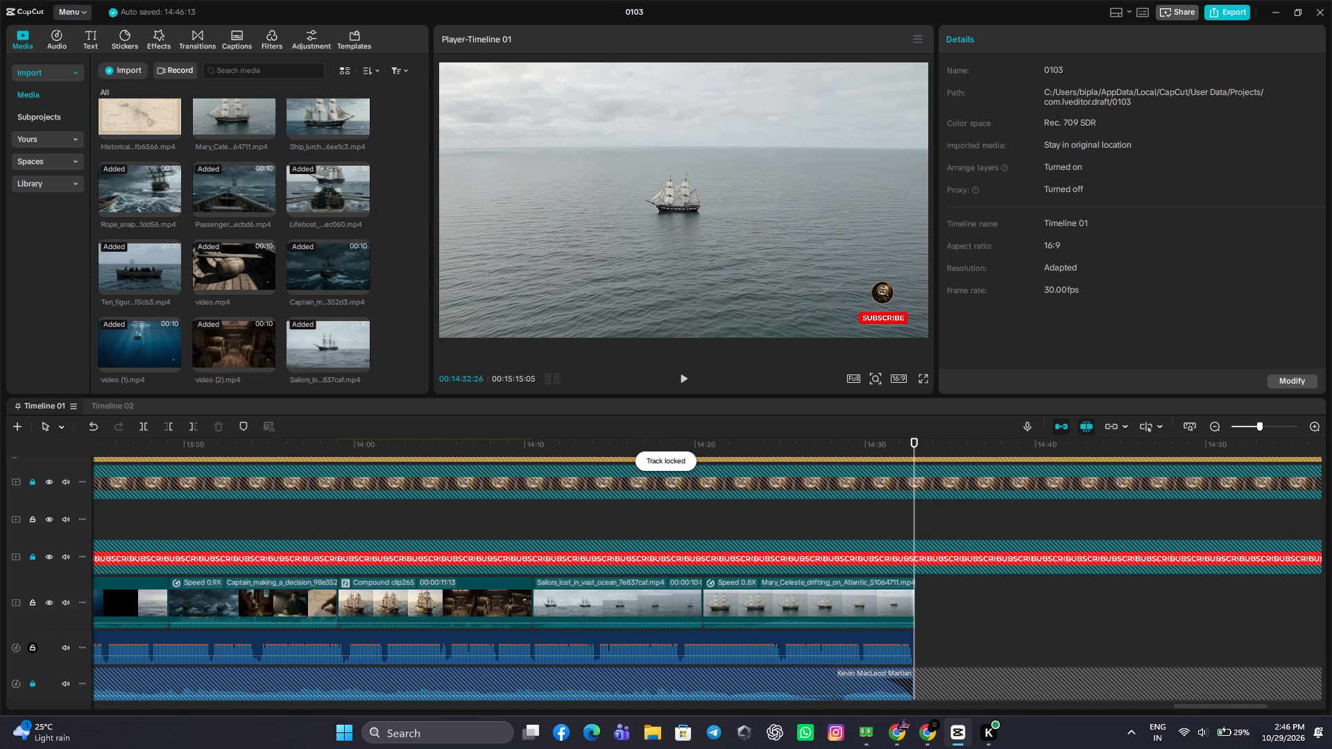
click(33, 601)
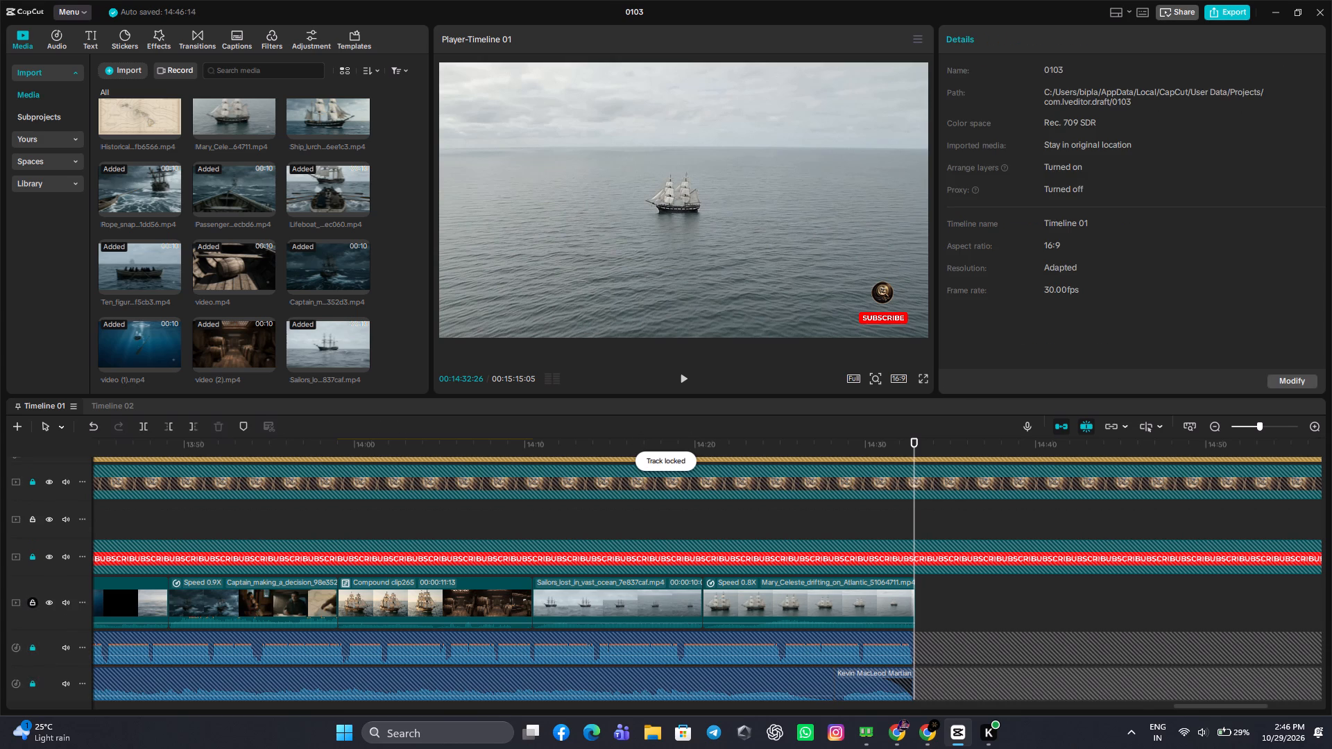
Unlock the red SUBSCRIBE overlay track, trim the overlay off after 00:14:32:26, and lock the track again.
click(28, 560)
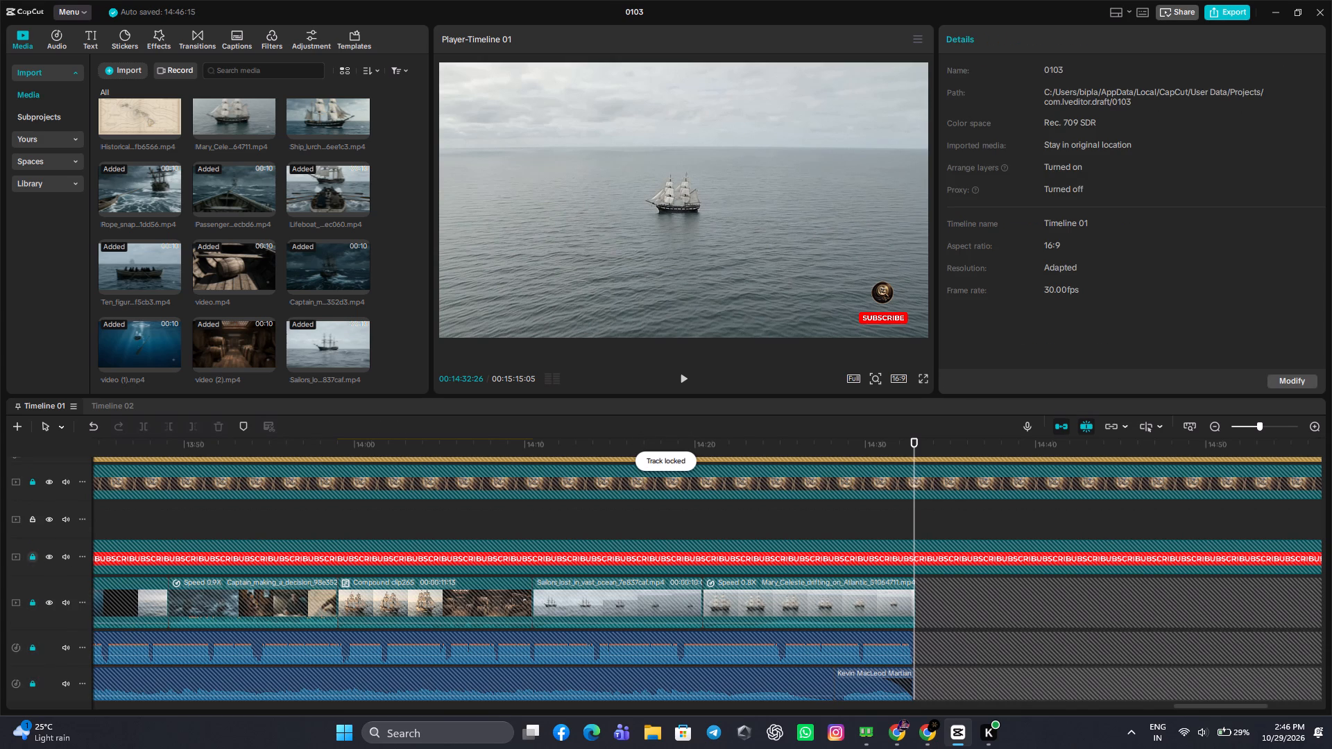
click(943, 551)
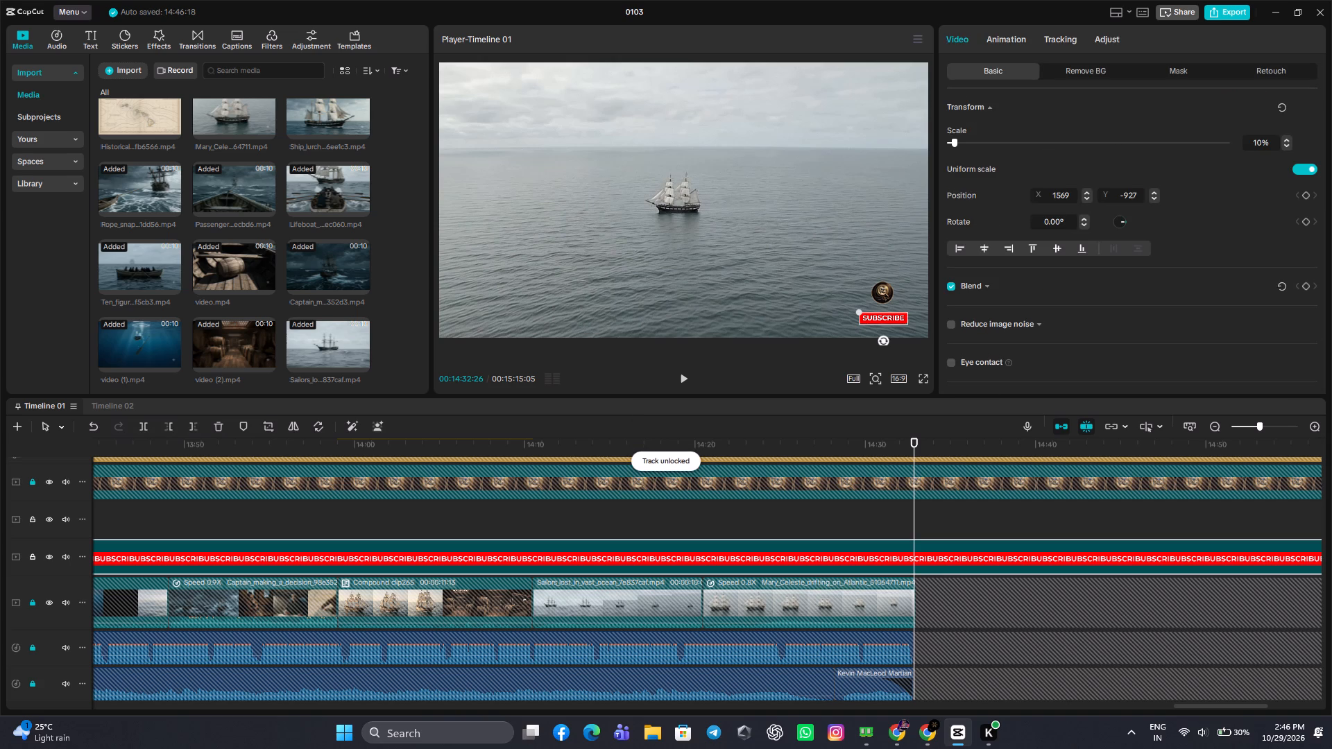
click(189, 427)
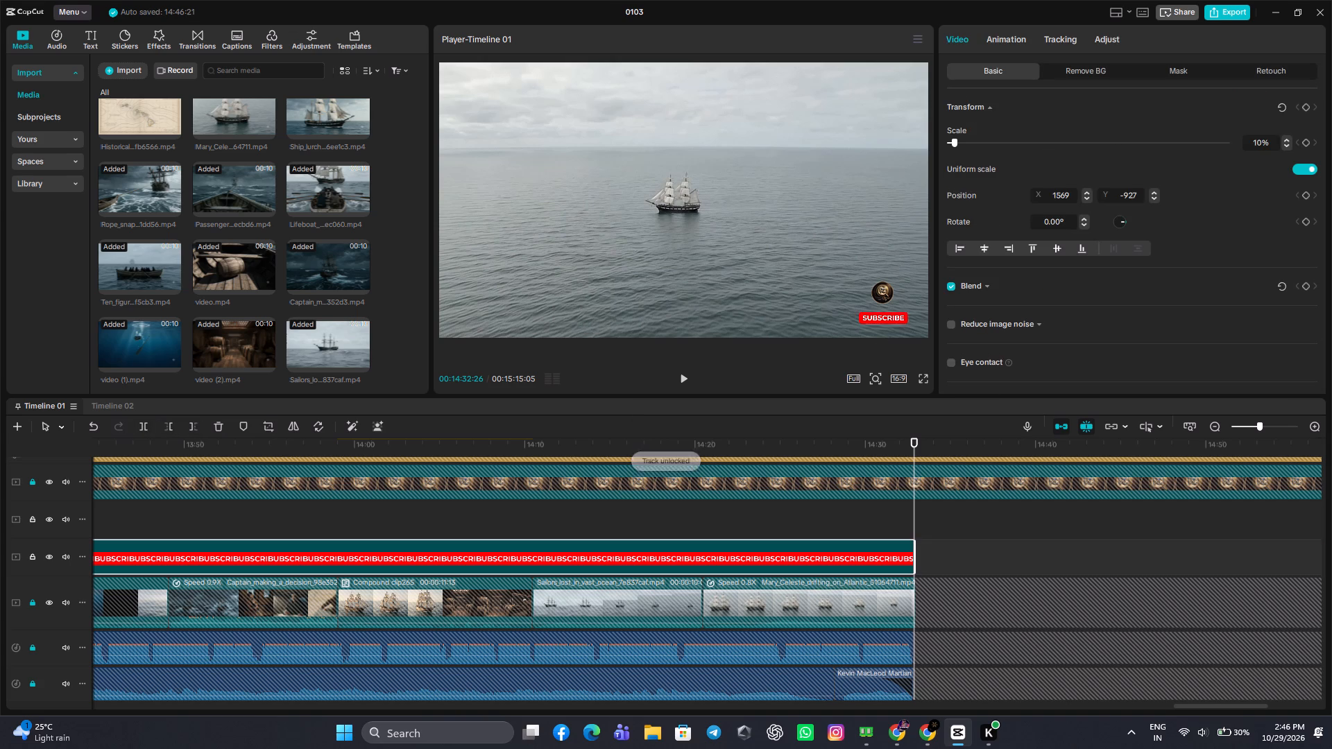
click(36, 557)
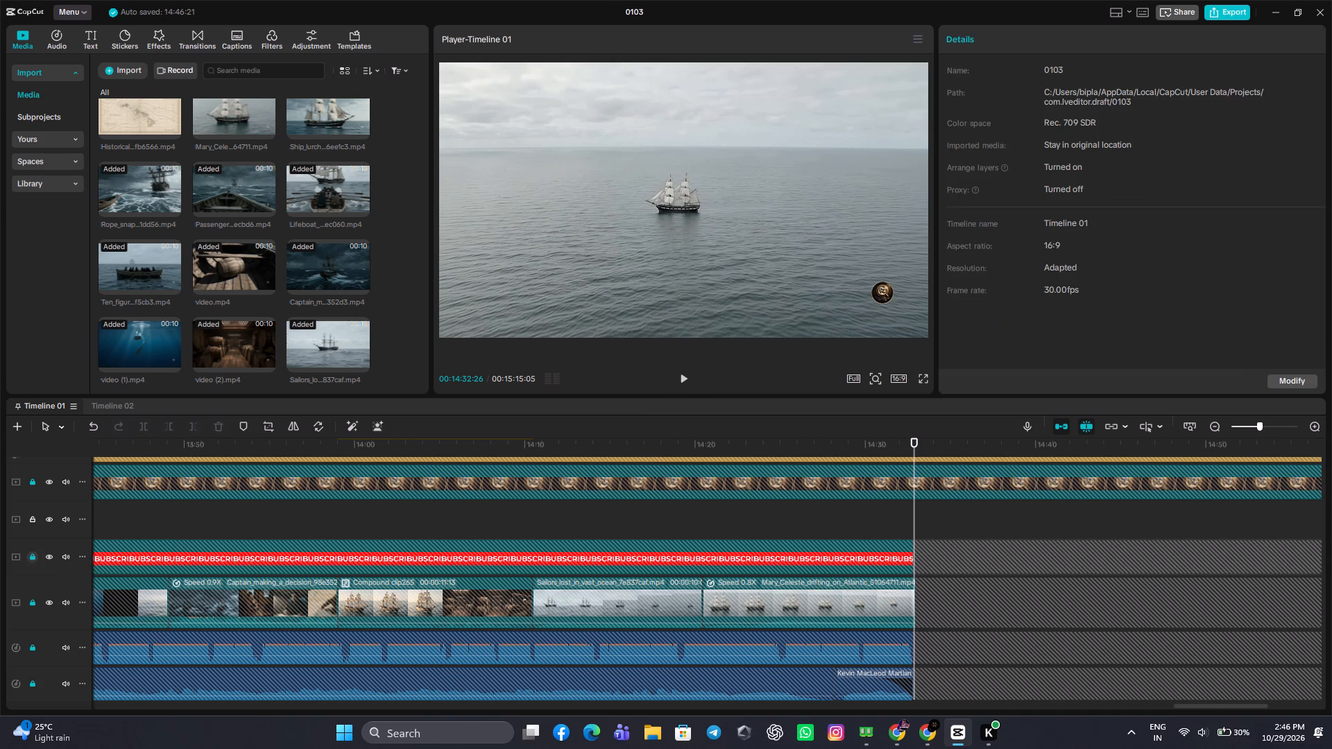
Unlock the round logo overlay track, trim the logo off after 00:14:32:26, and lock the track again.
scroll(835, 507, up, 5)
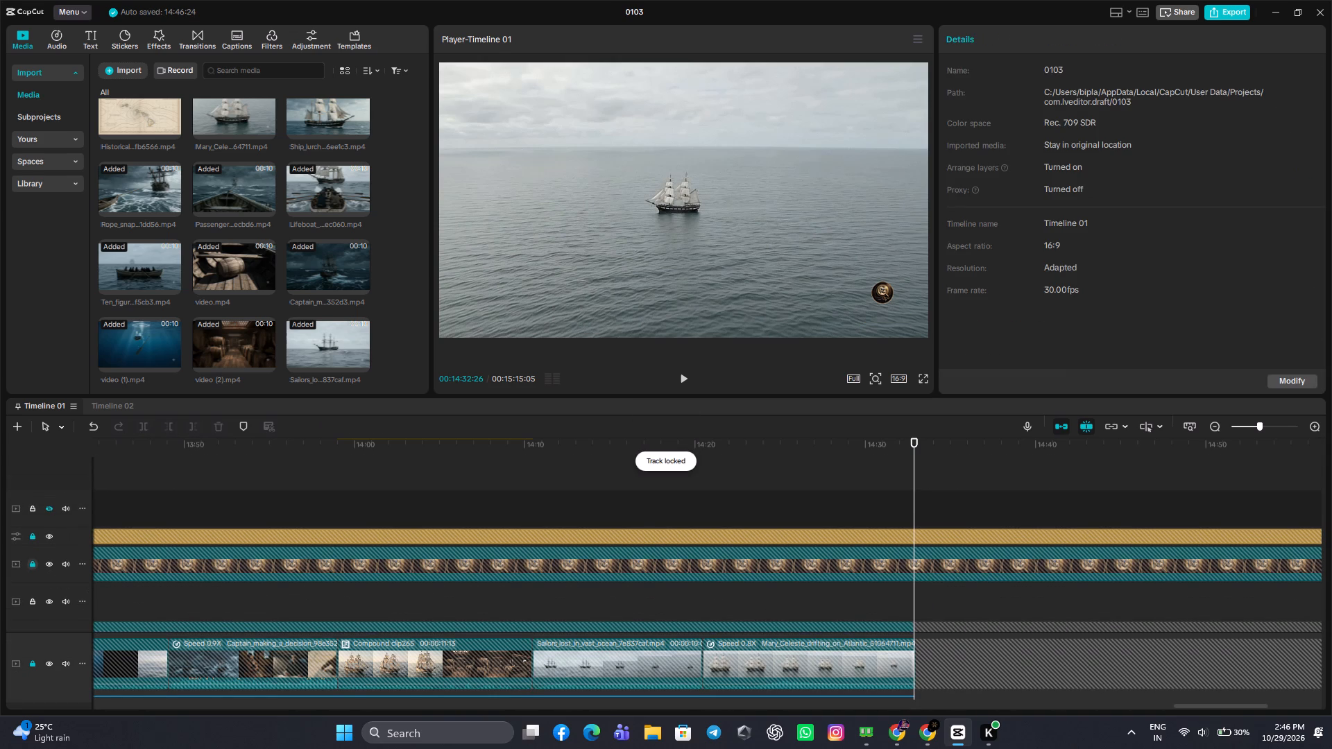
click(36, 567)
click(913, 568)
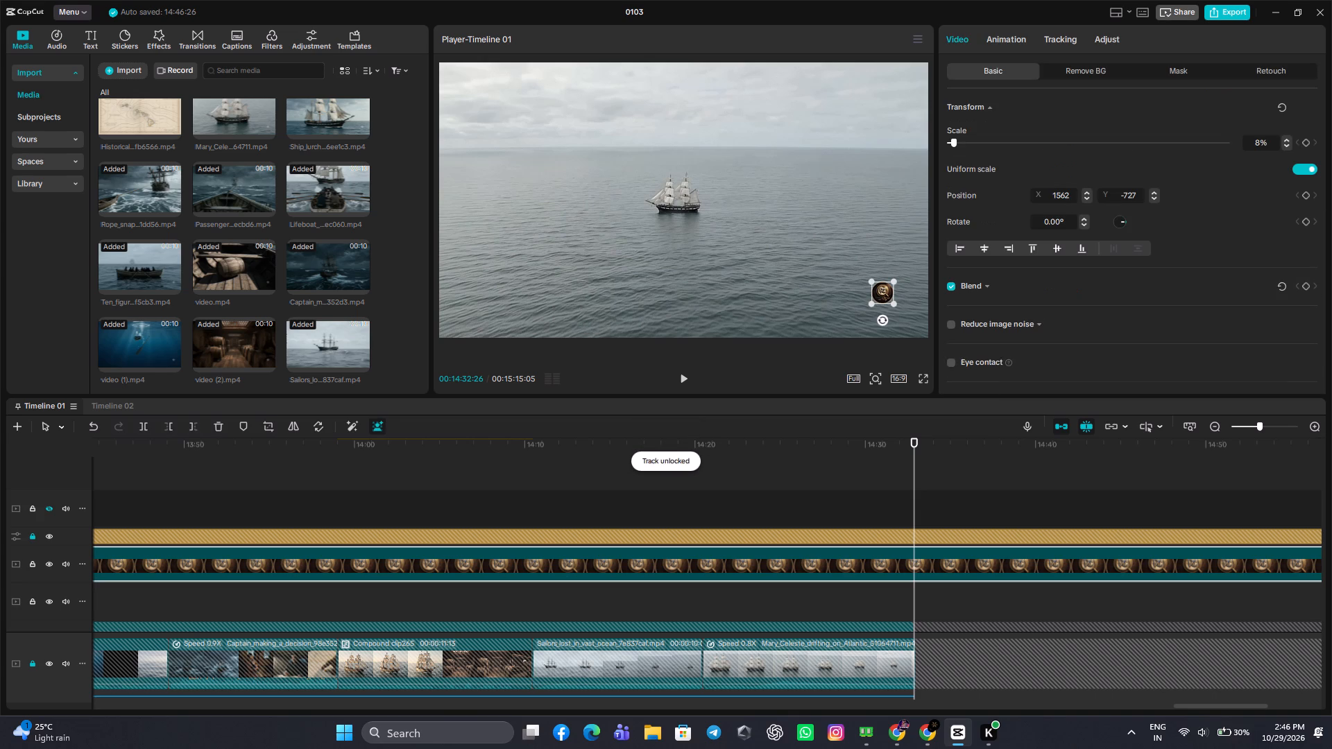
click(198, 421)
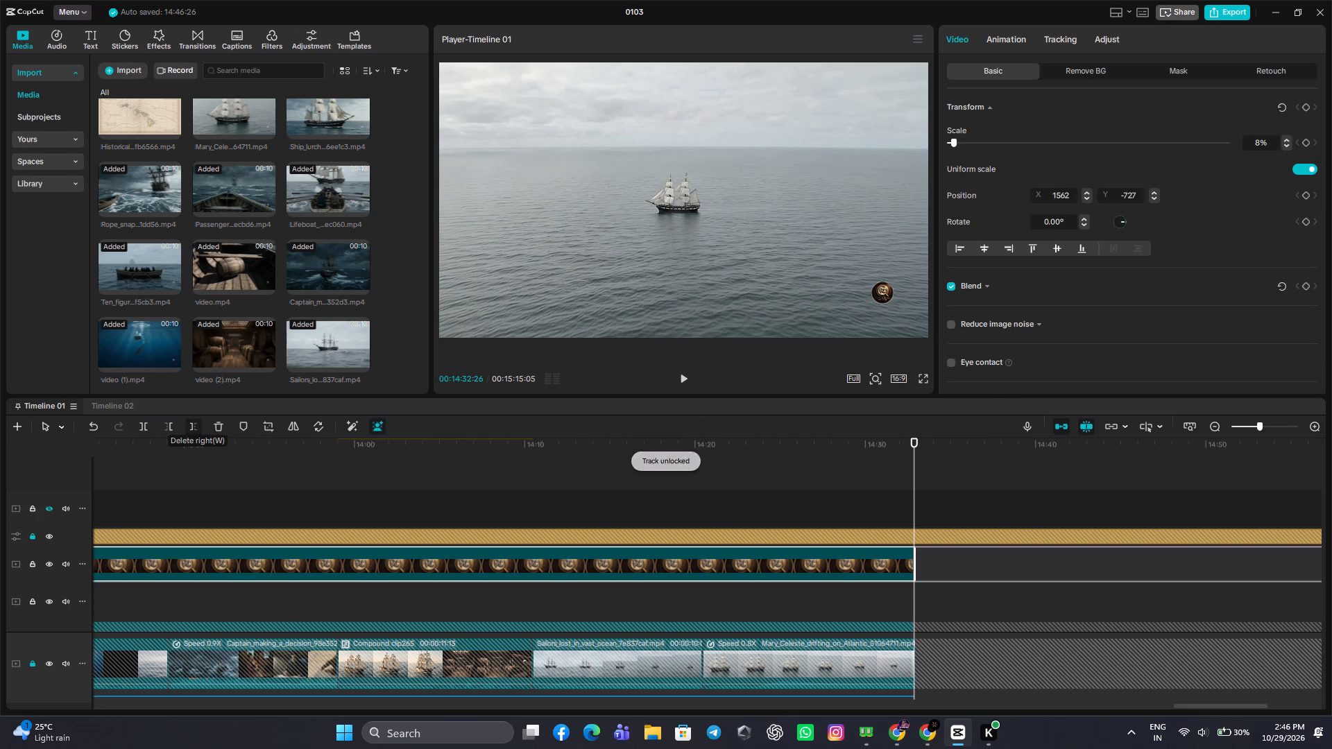
click(26, 565)
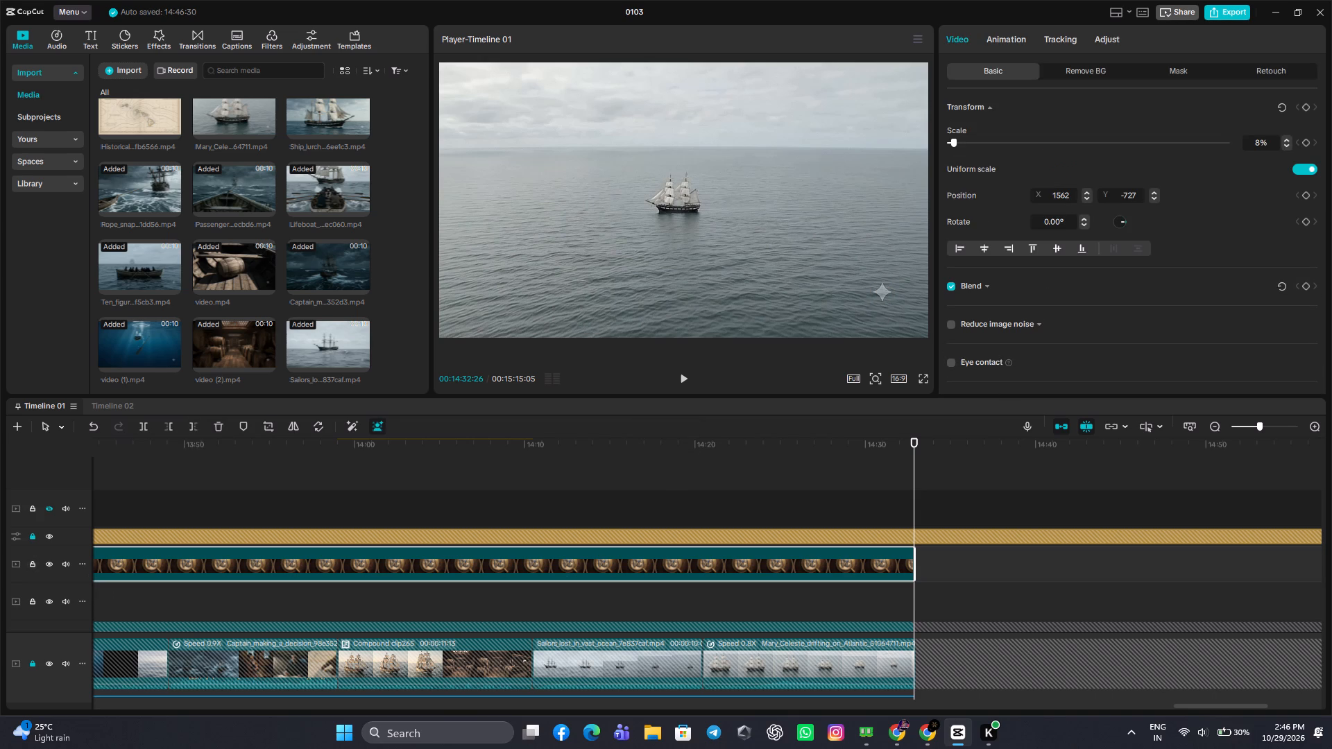
click(31, 563)
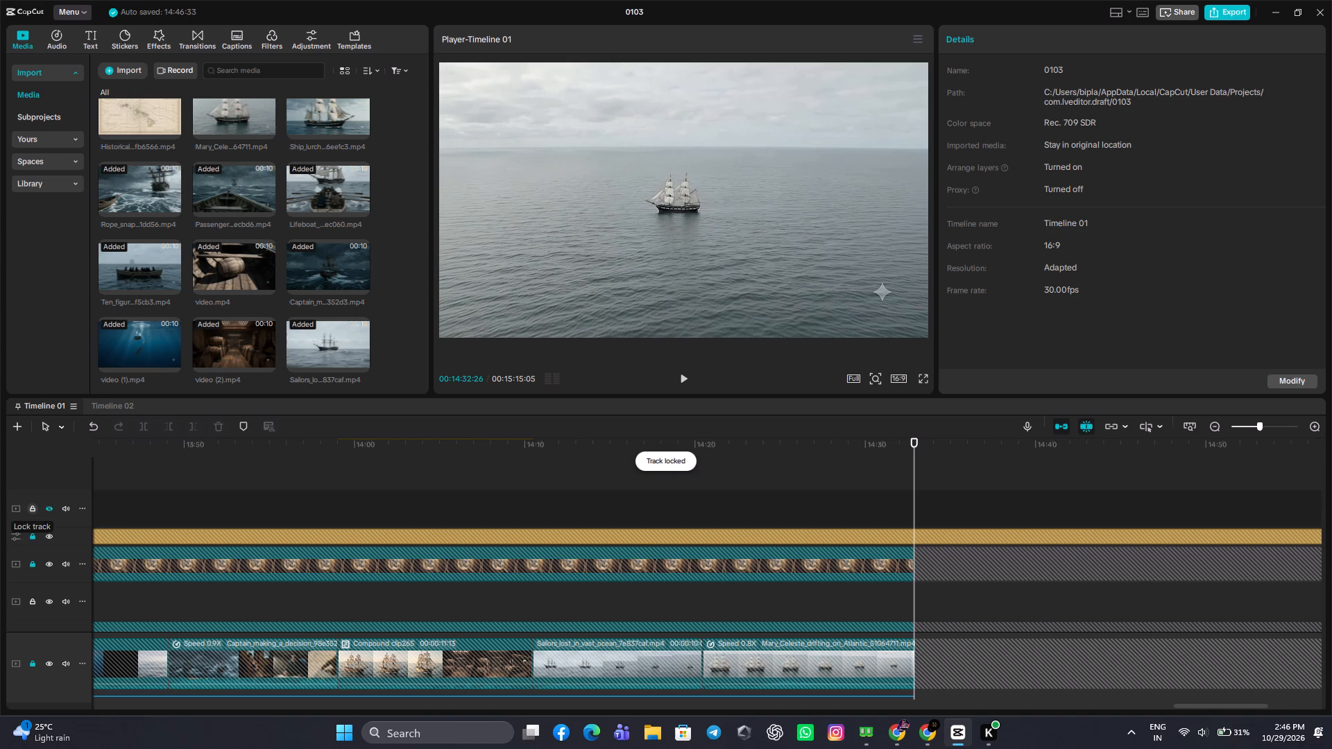
Unlock the yellow adjustment layer's track, trim the layer off after 00:14:32:26, and lock the track again.
scroll(128, 545, up, 2)
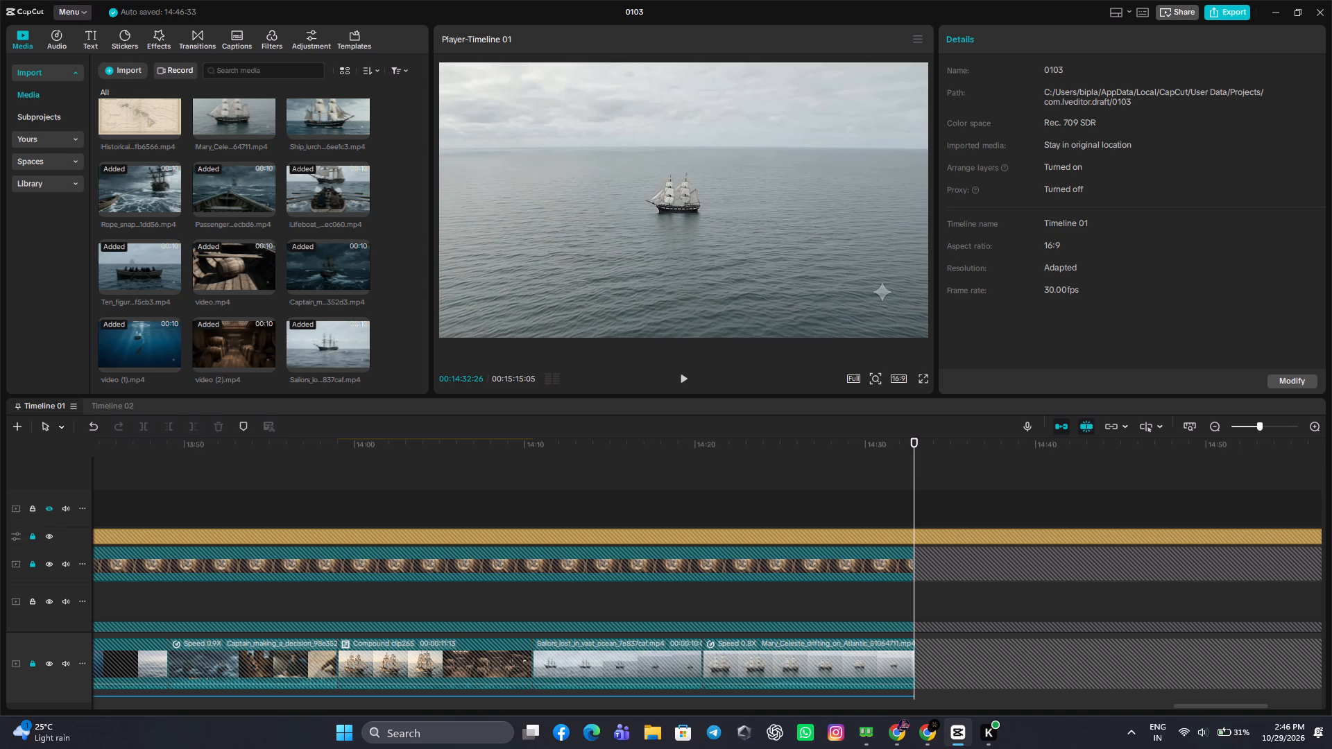
click(26, 538)
click(30, 536)
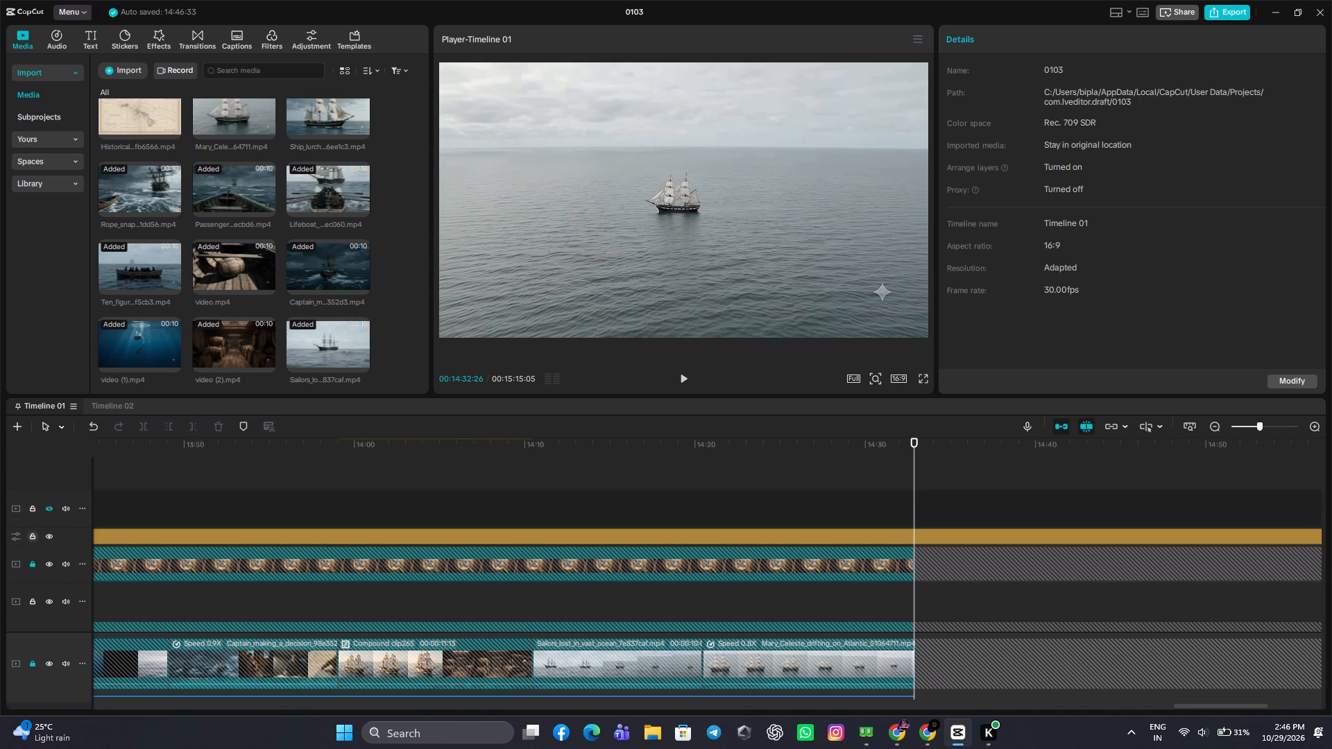
click(961, 533)
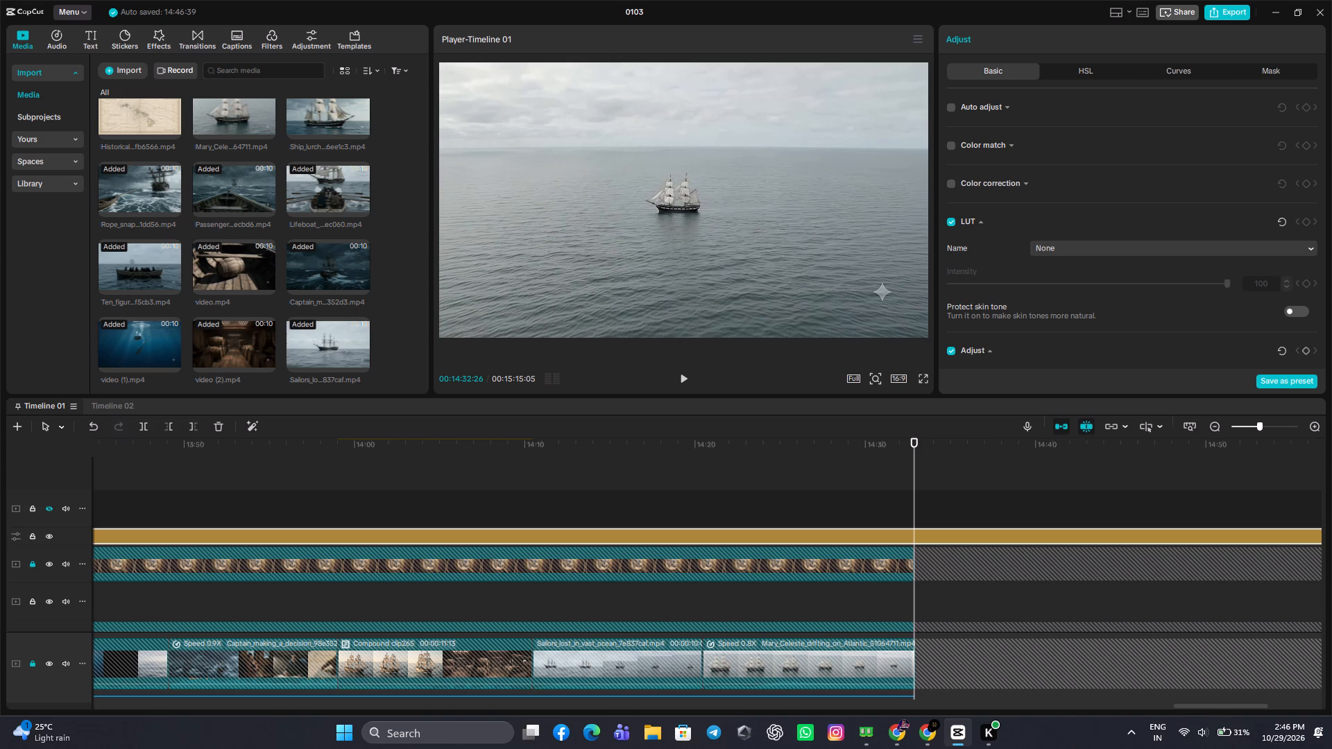
click(197, 427)
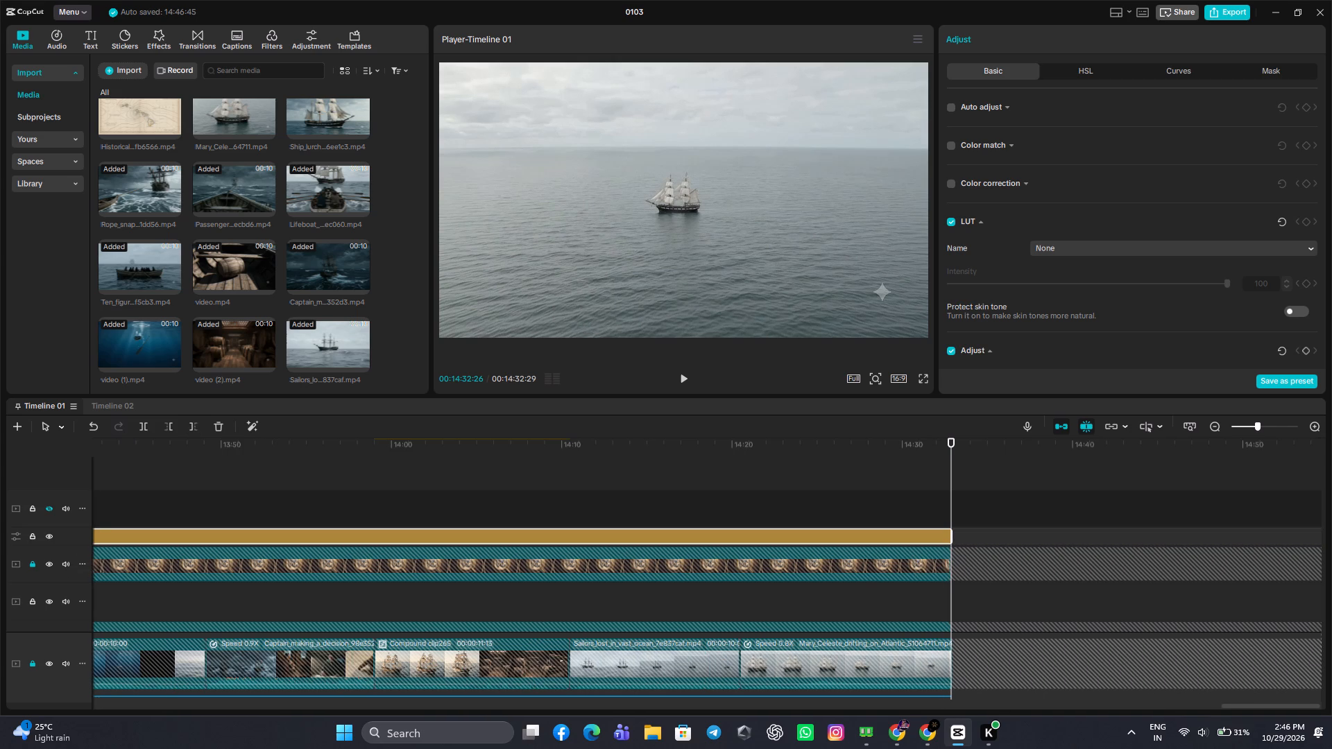
click(31, 539)
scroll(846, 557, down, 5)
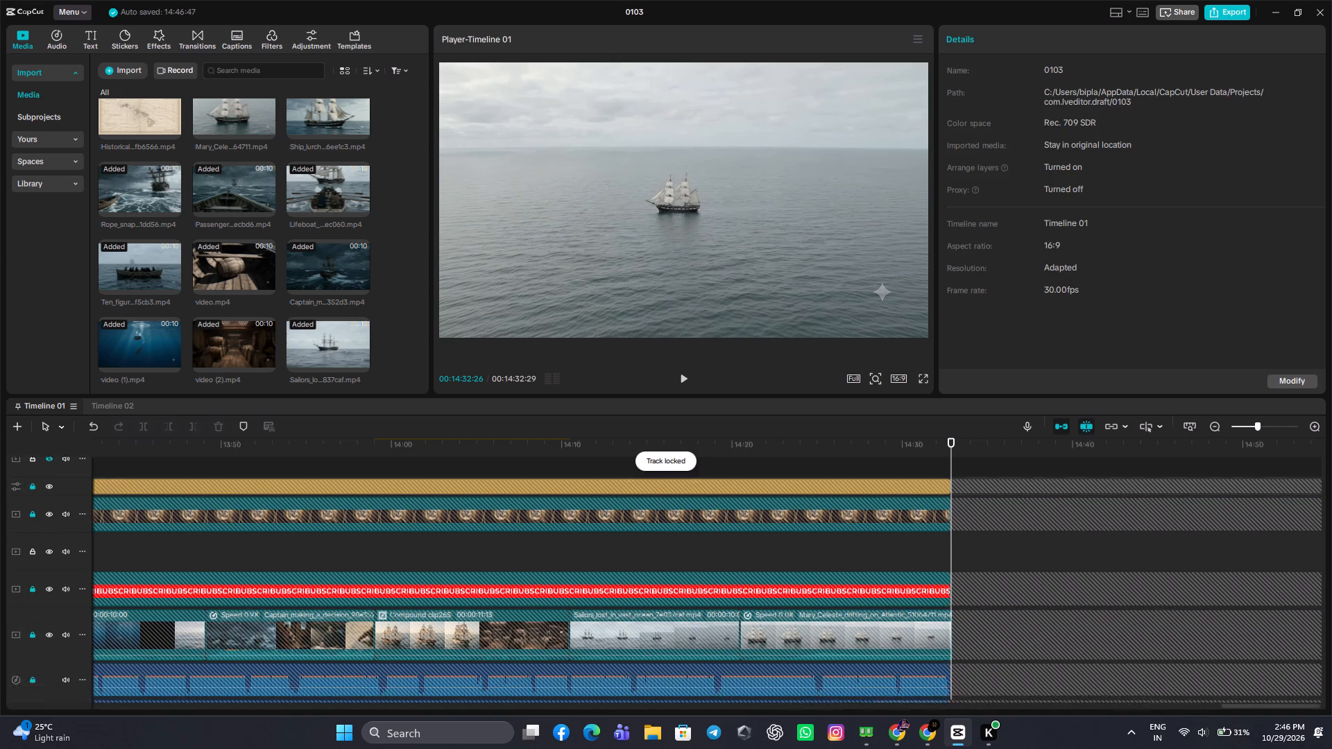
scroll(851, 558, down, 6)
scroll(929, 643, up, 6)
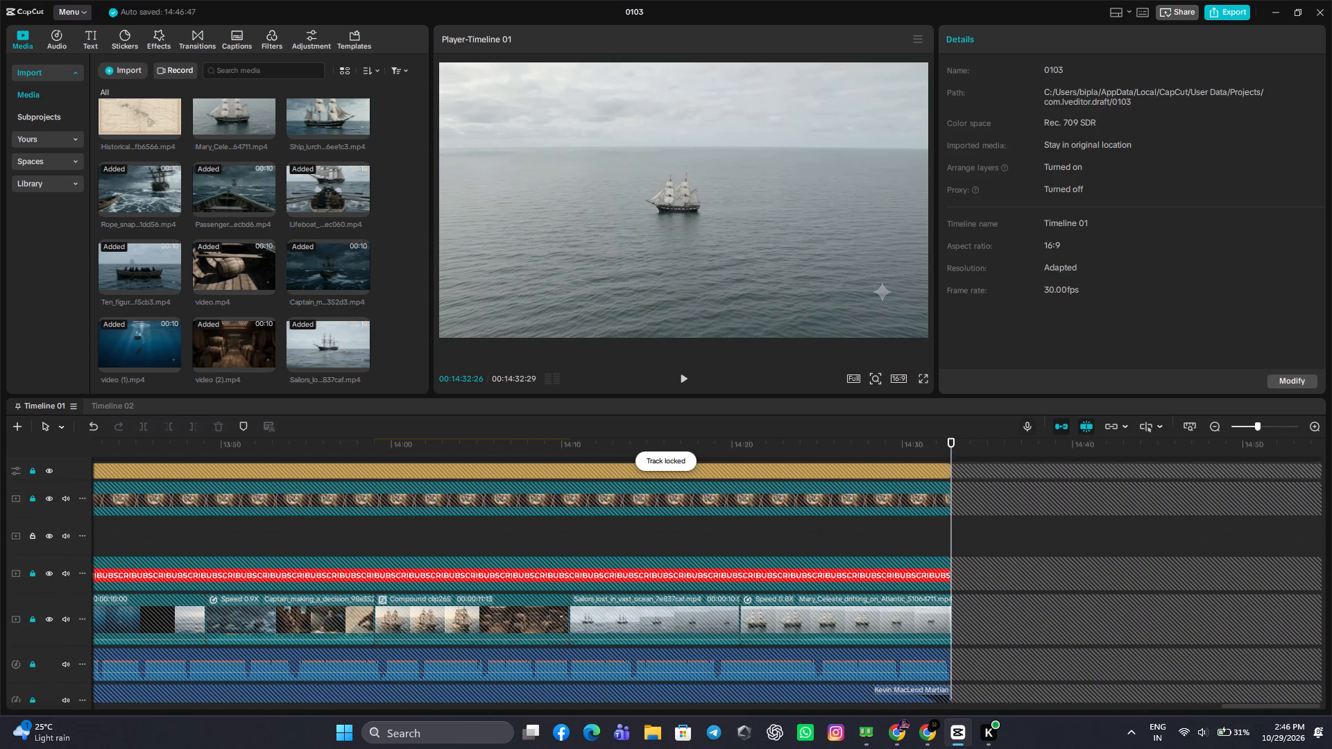
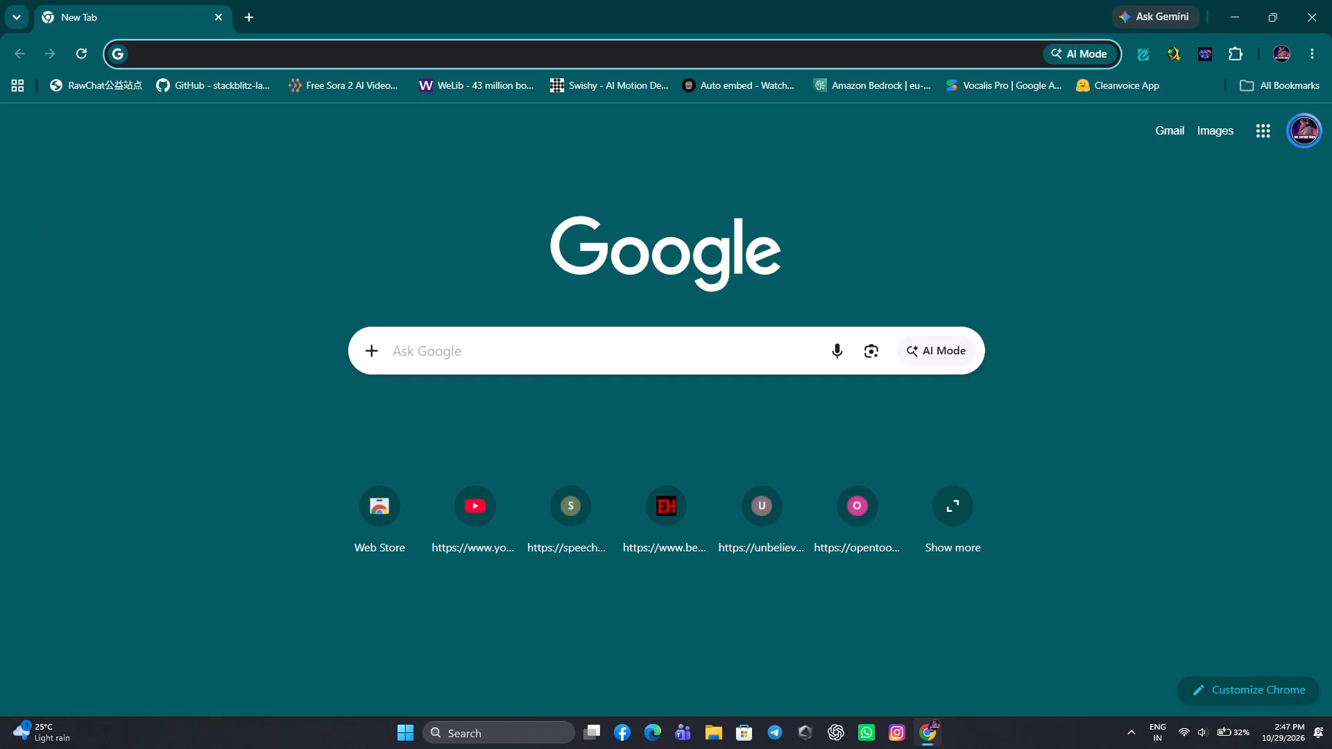
click(452, 520)
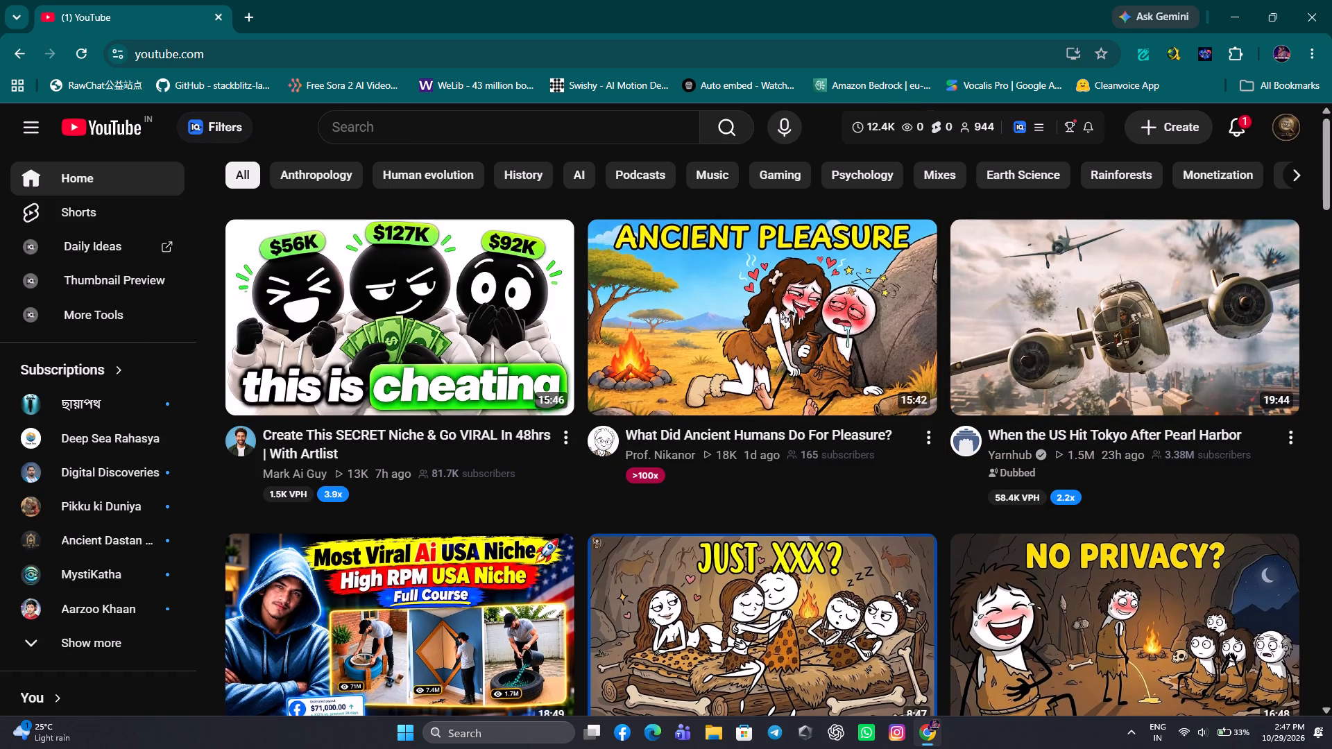
click(1250, 137)
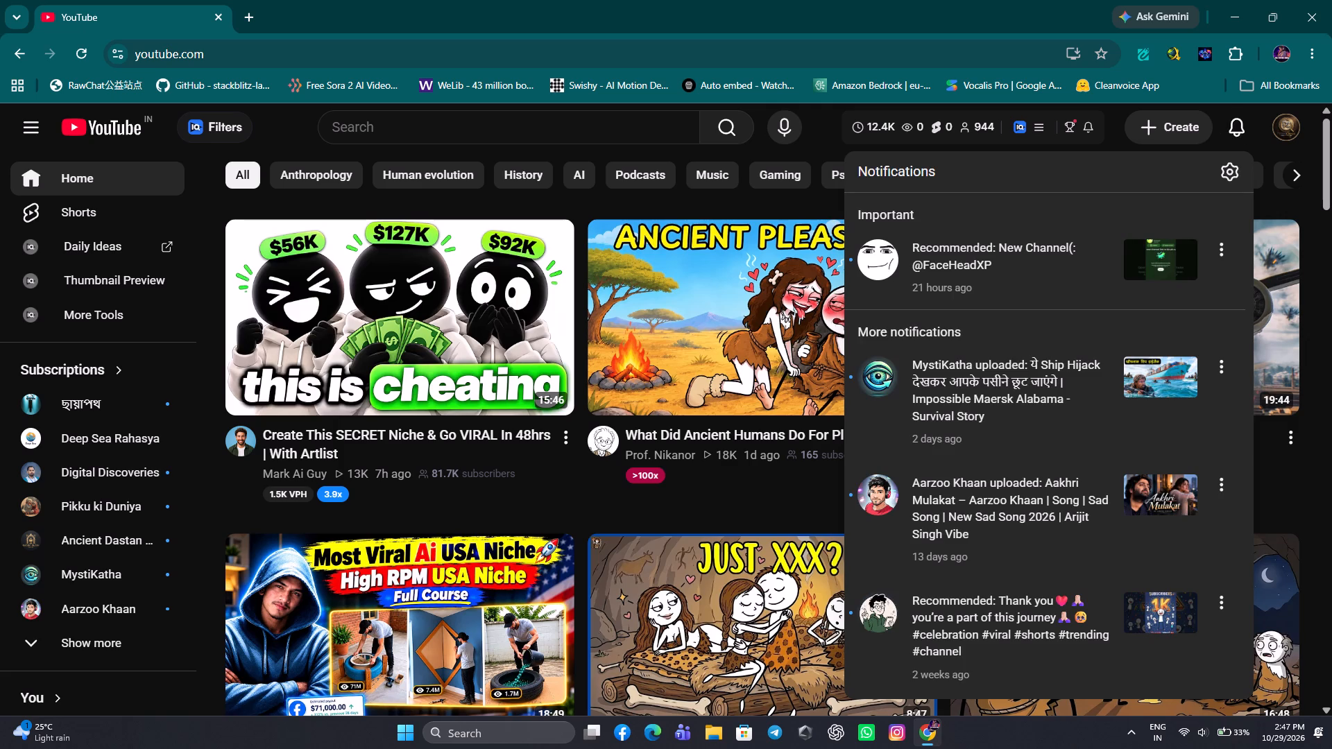
click(1275, 126)
click(1275, 126)
Open the YouTube video "What Did Ancient Humans Really Do At Night?" in a new tab and switch to it.
scroll(1274, 130, down, 6)
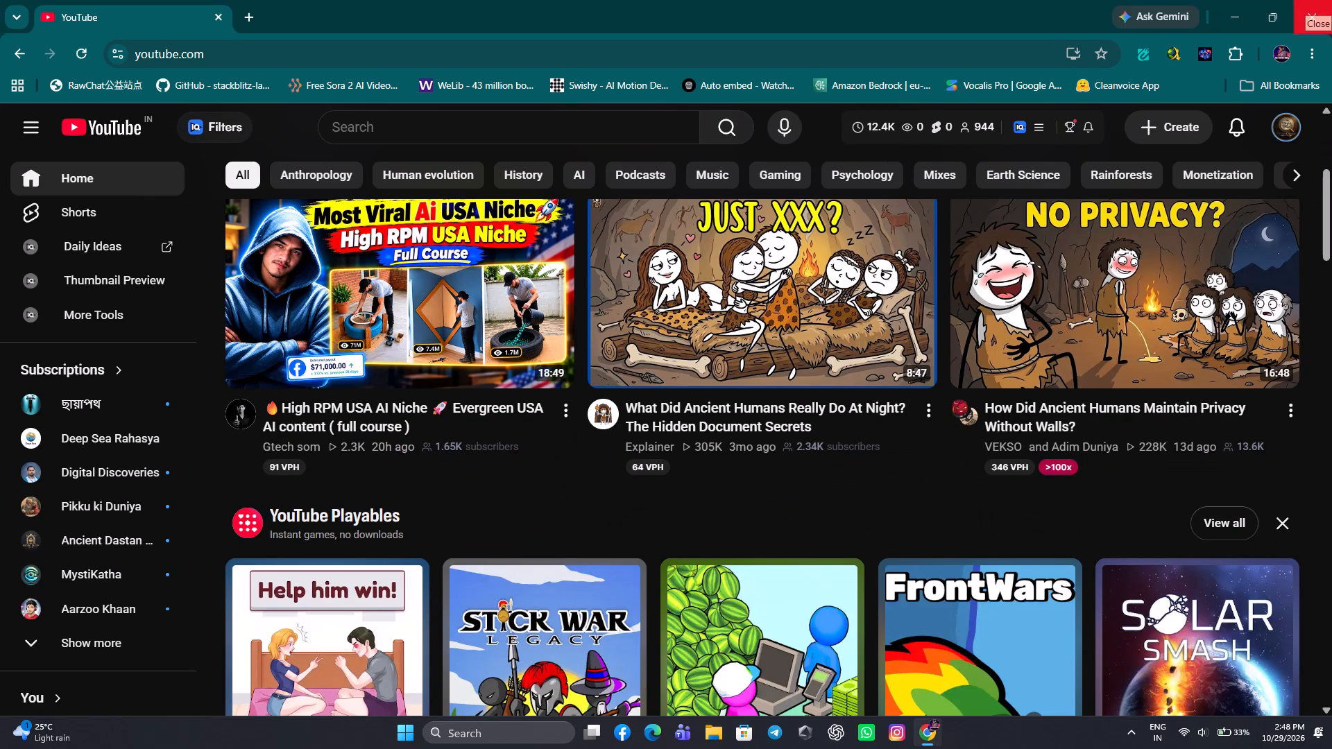
right_click(779, 313)
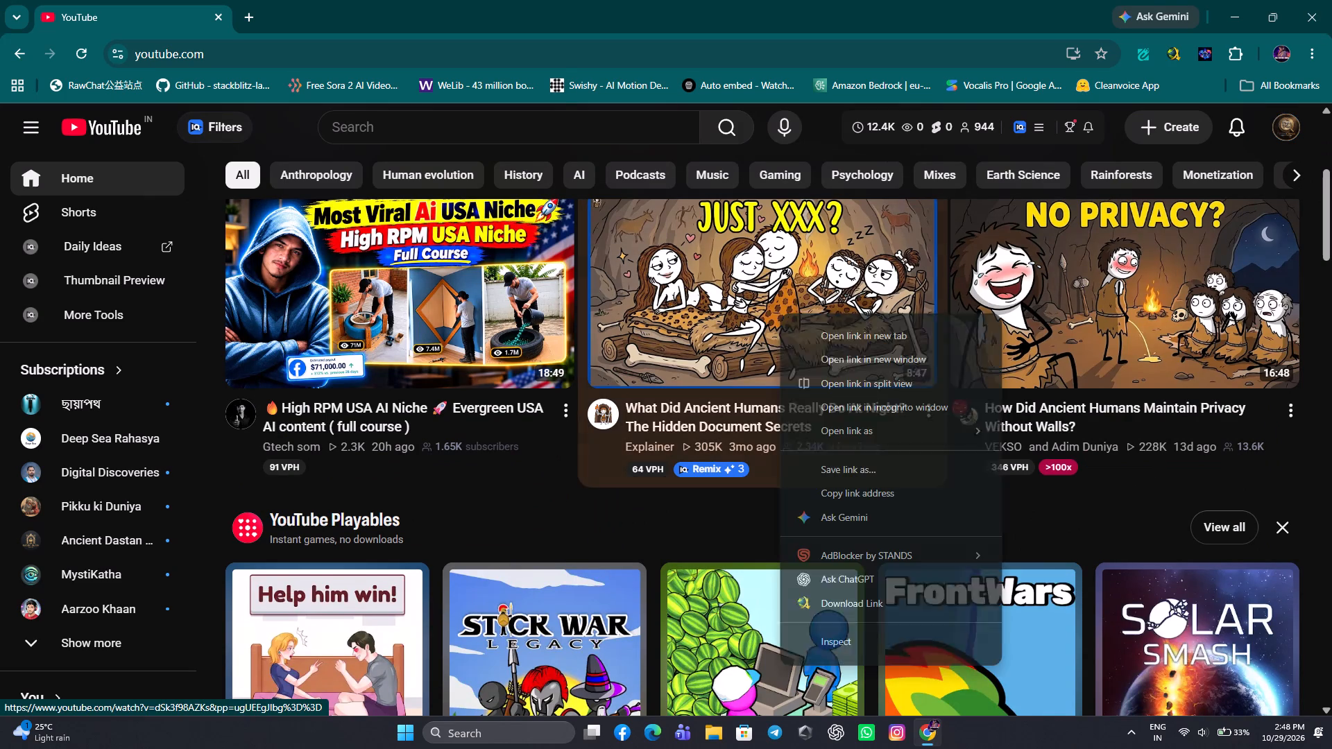
click(843, 338)
click(336, 0)
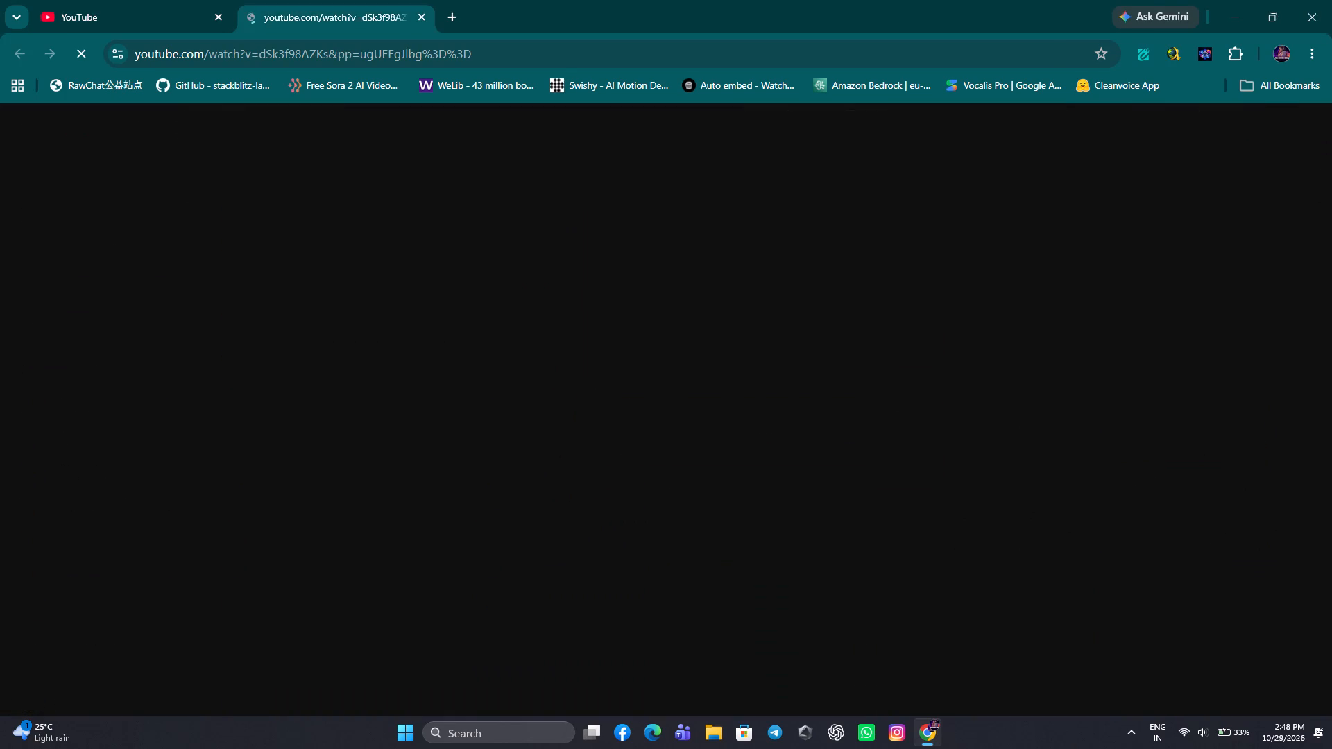
Look over the video's page and like the "What Did Ancient Humans Really Do At Night?" video.
scroll(411, 185, down, 3)
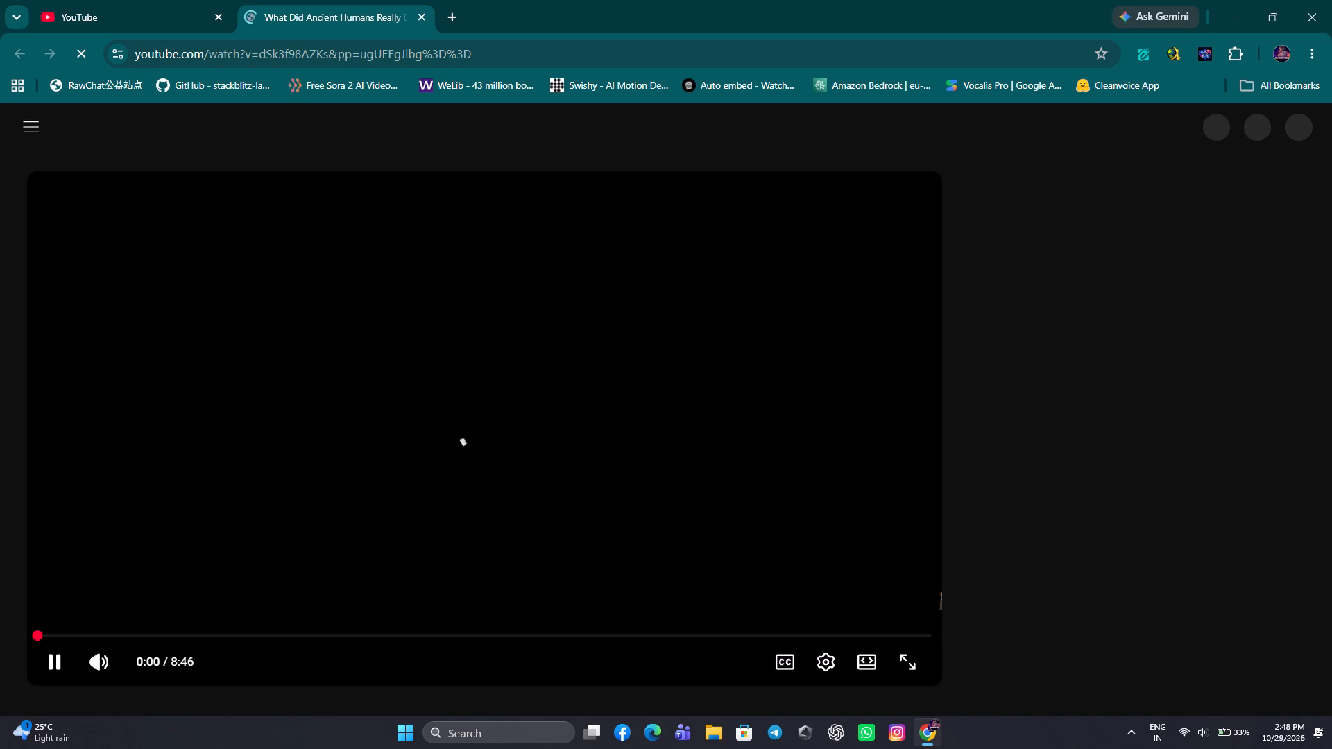
scroll(414, 205, down, 4)
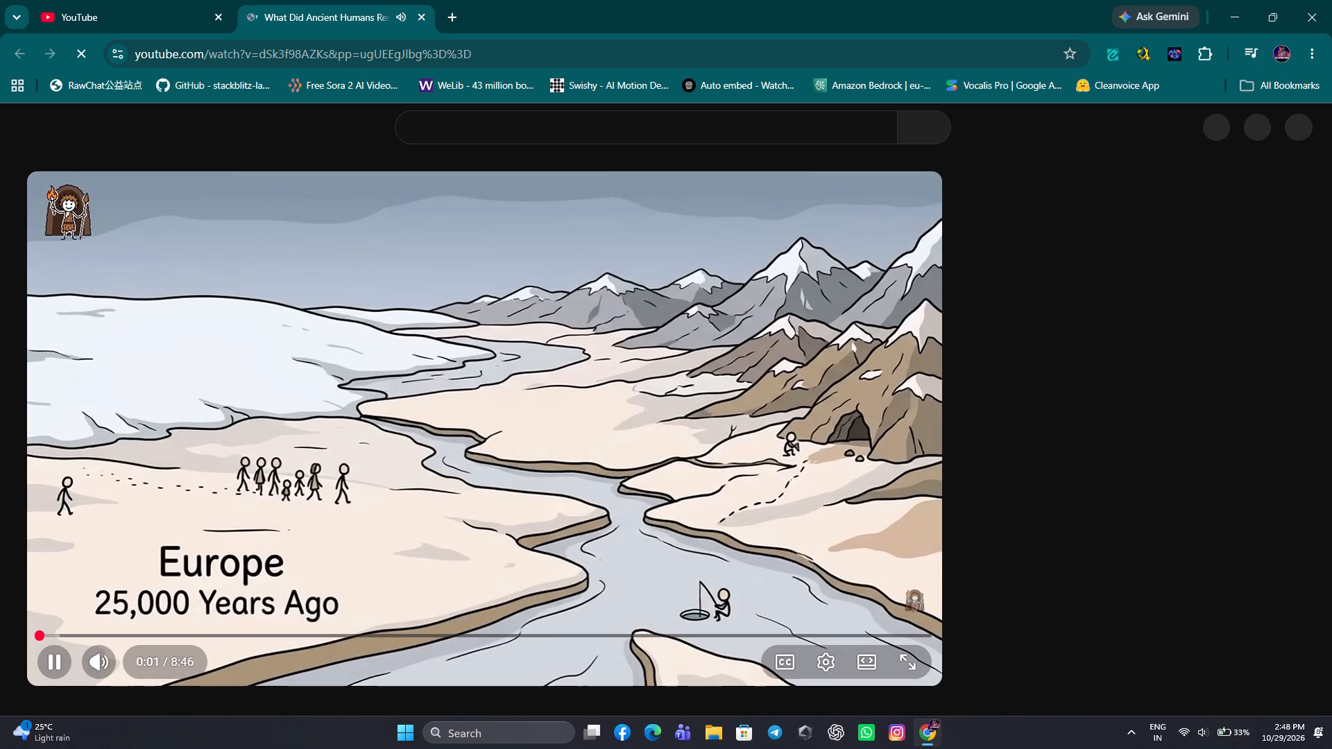
scroll(418, 394, down, 4)
scroll(271, 483, down, 3)
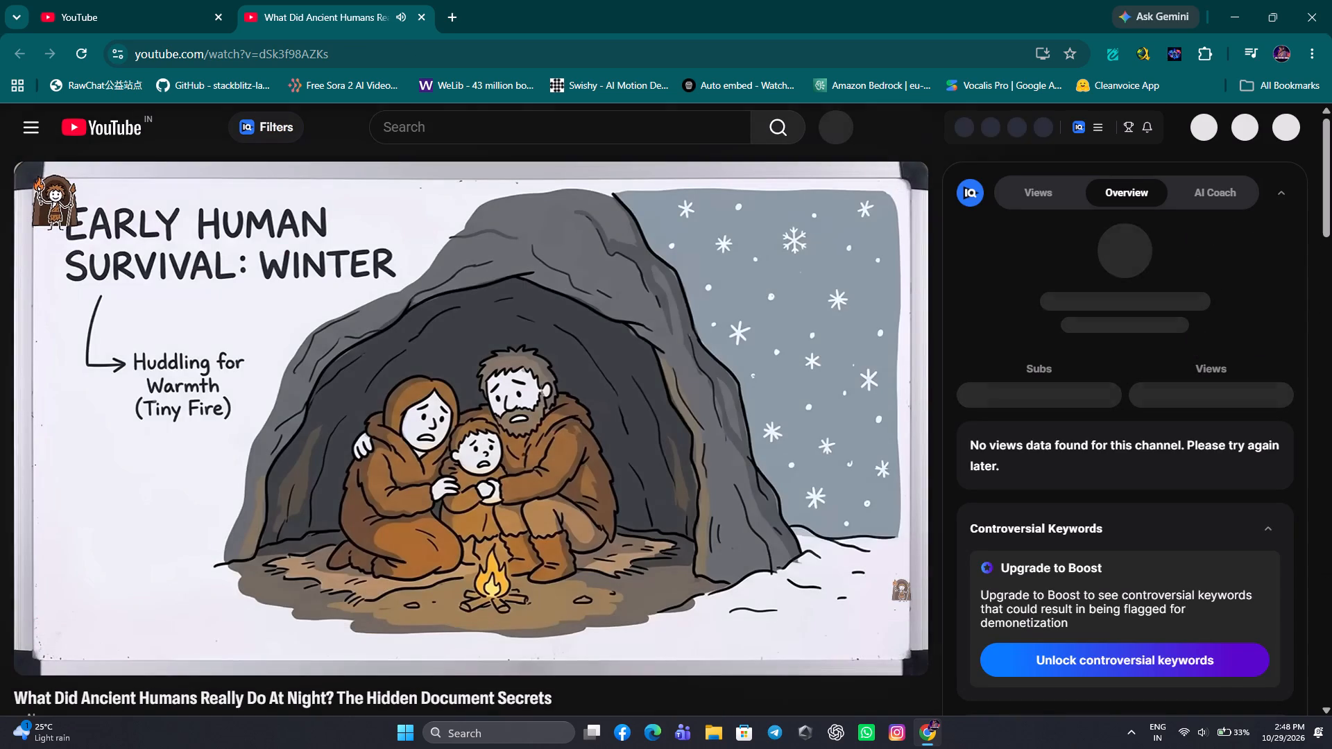
scroll(435, 570, down, 4)
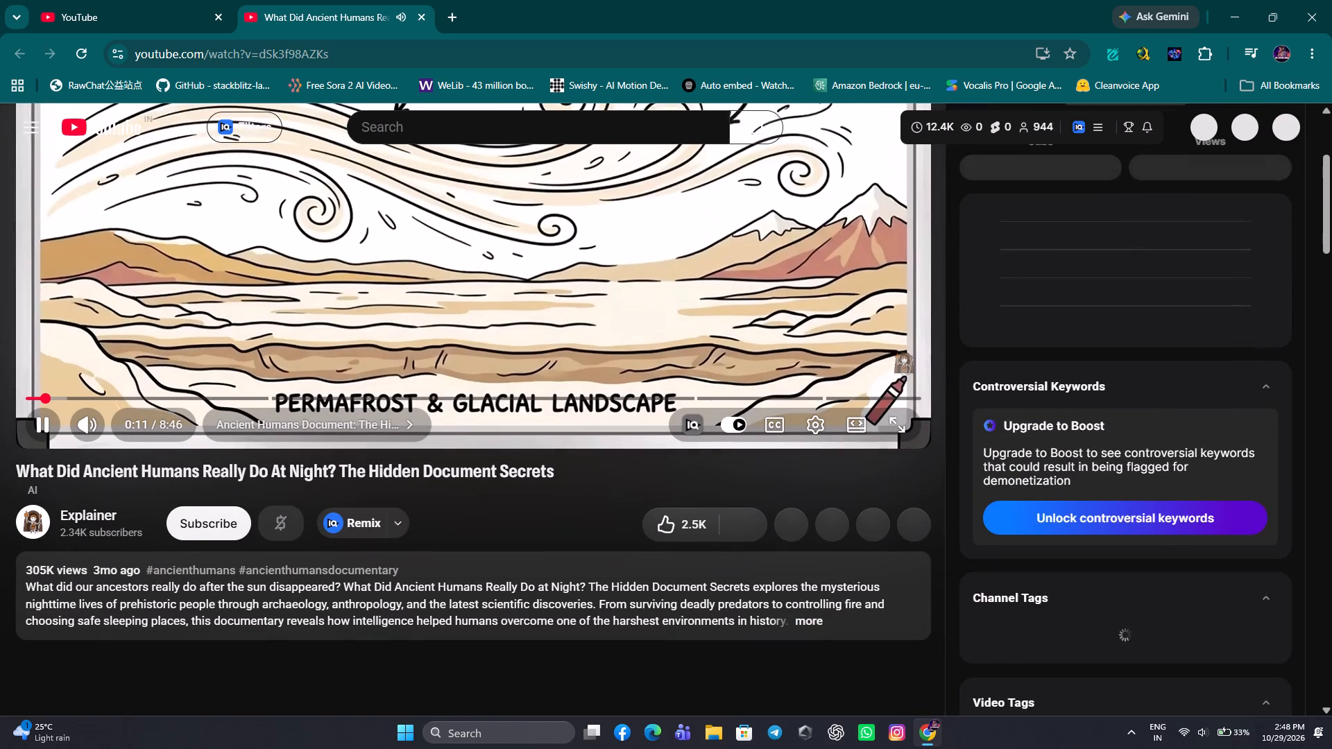
scroll(396, 642, down, 2)
scroll(651, 420, up, 2)
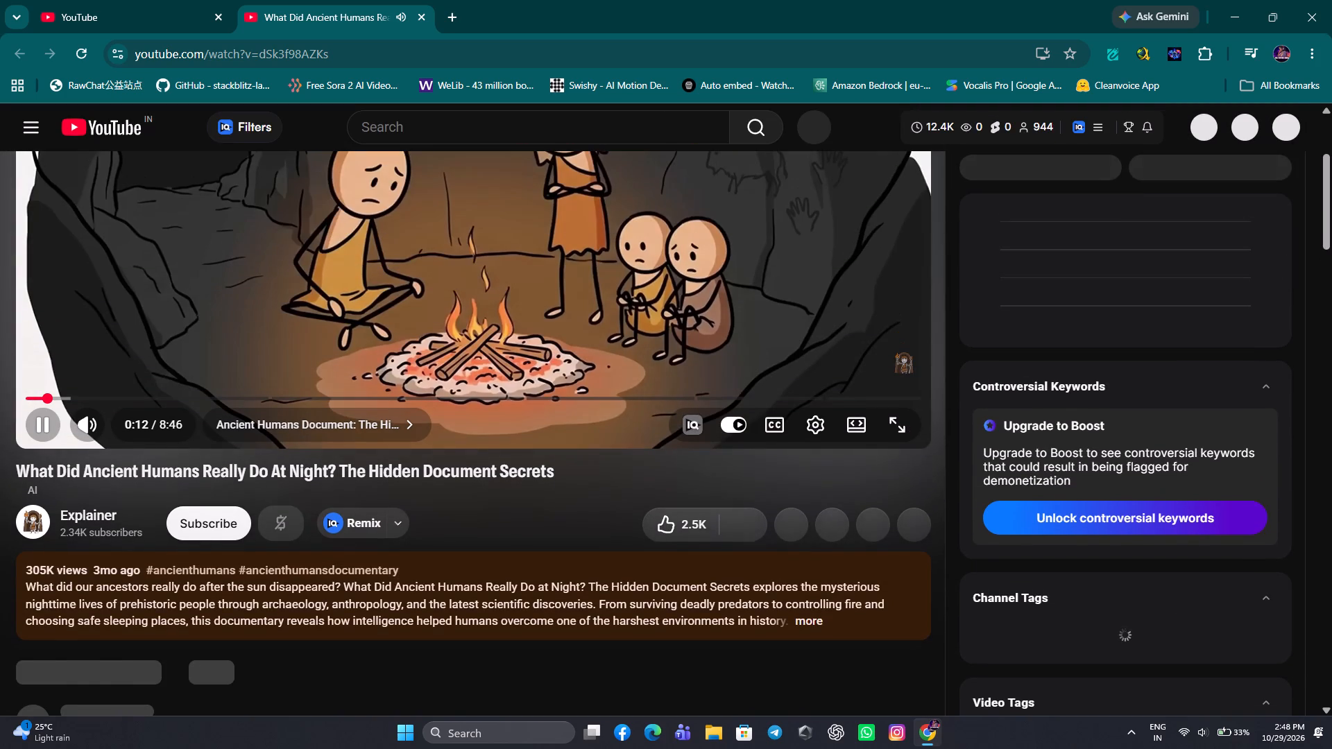
click(685, 528)
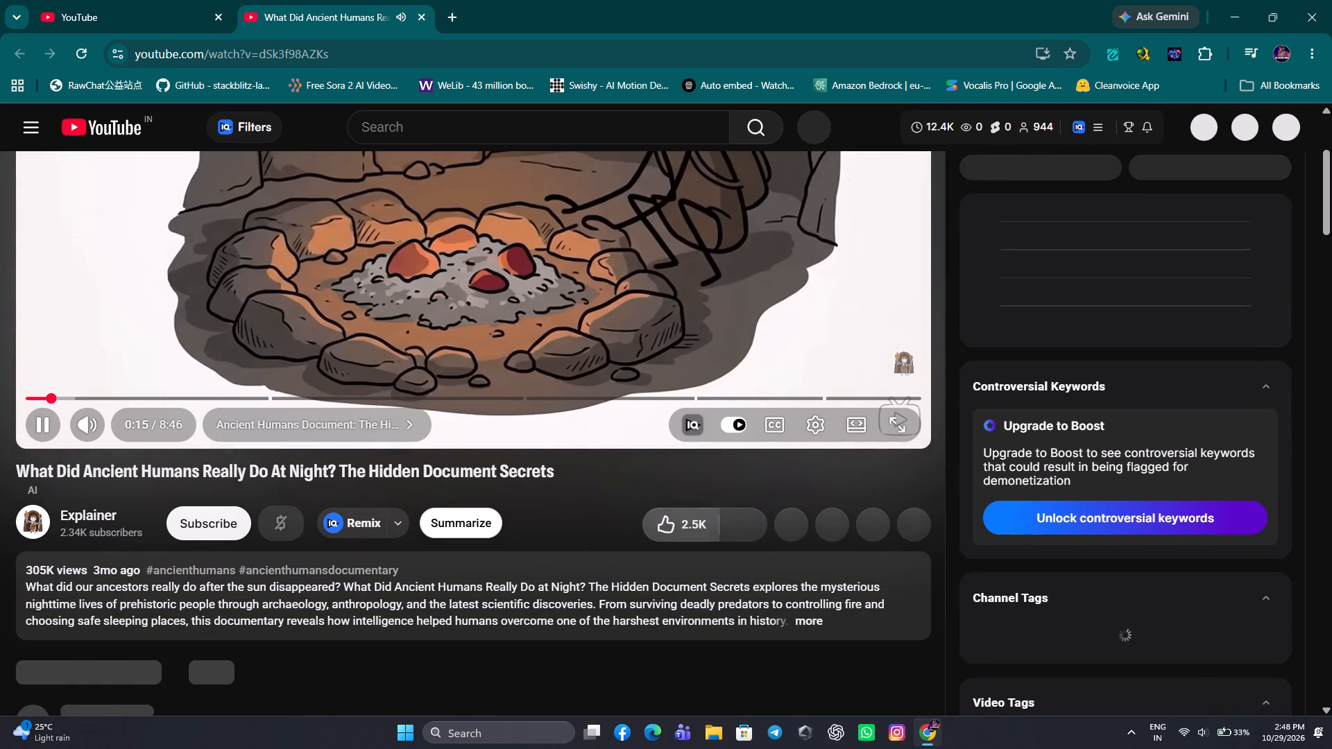
Look over the Explainer channel overview beside the video, and close the Chrome window with both YouTube tabs.
scroll(528, 495, up, 6)
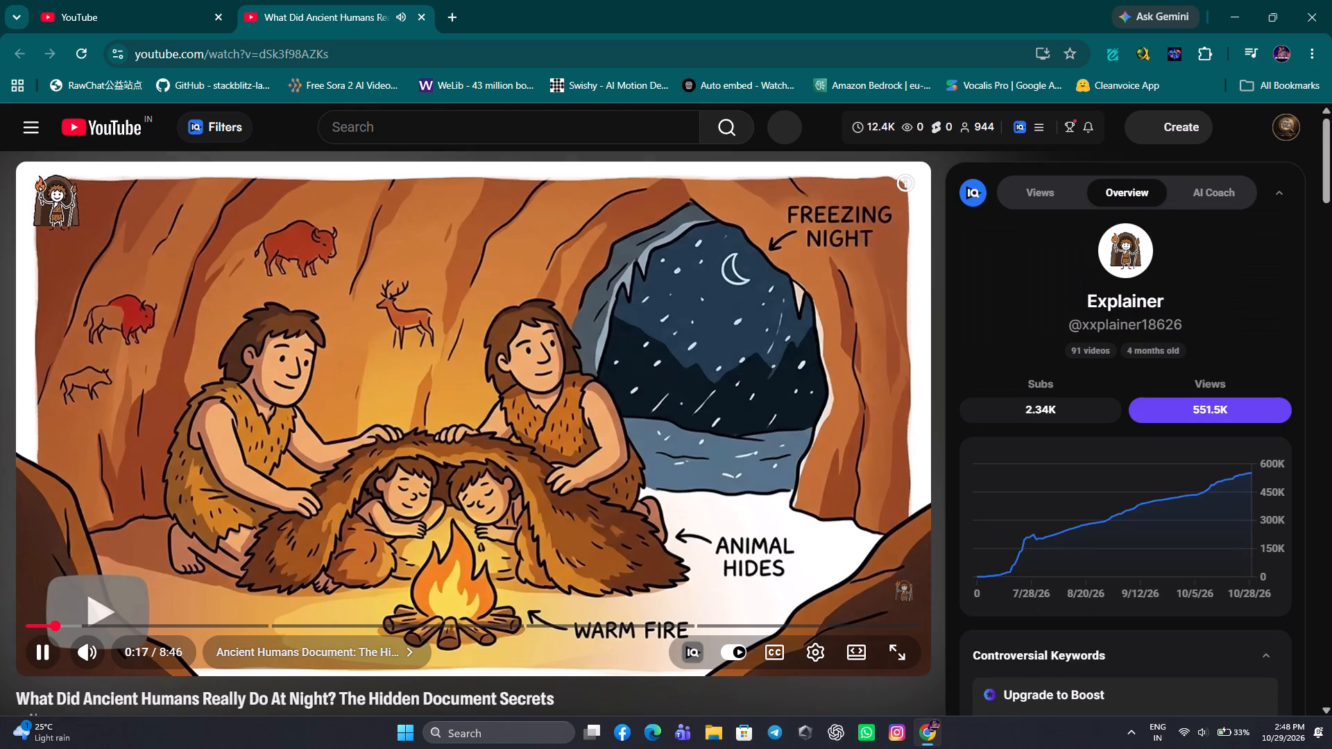
scroll(453, 338, down, 5)
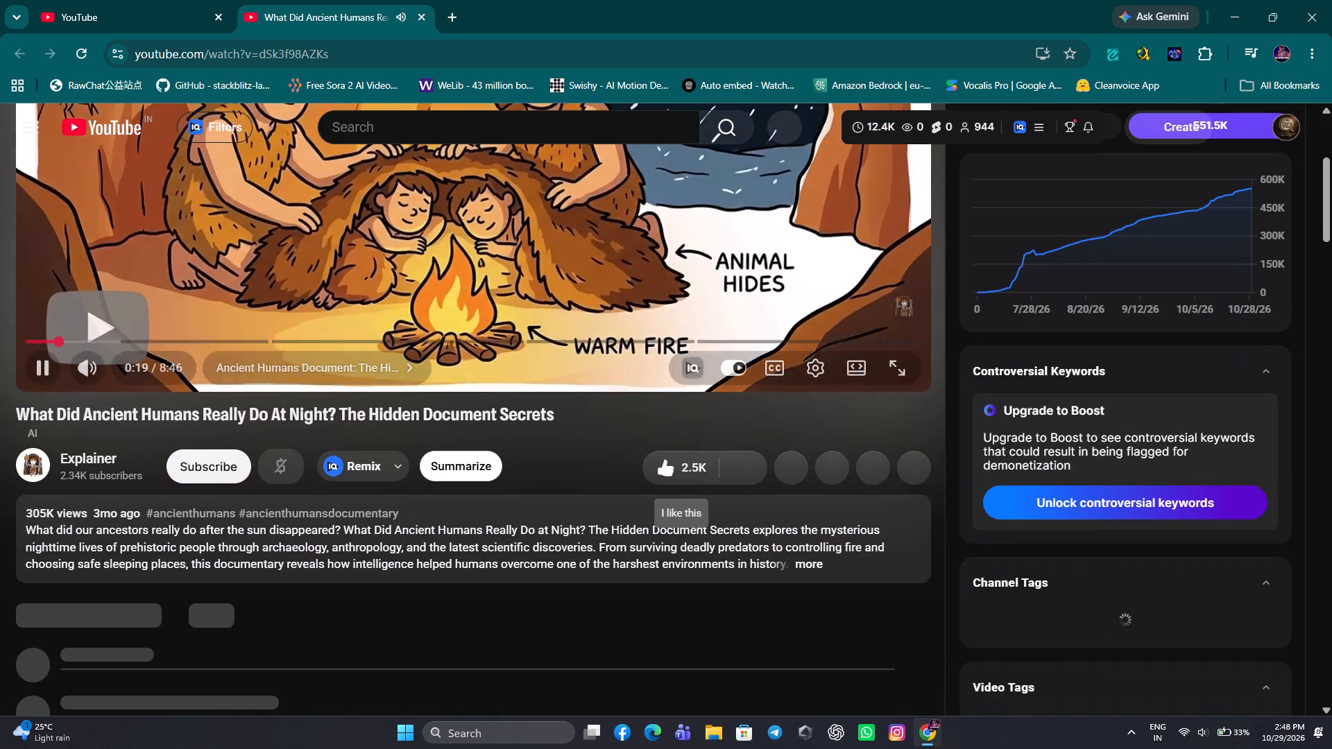
scroll(139, 342, up, 5)
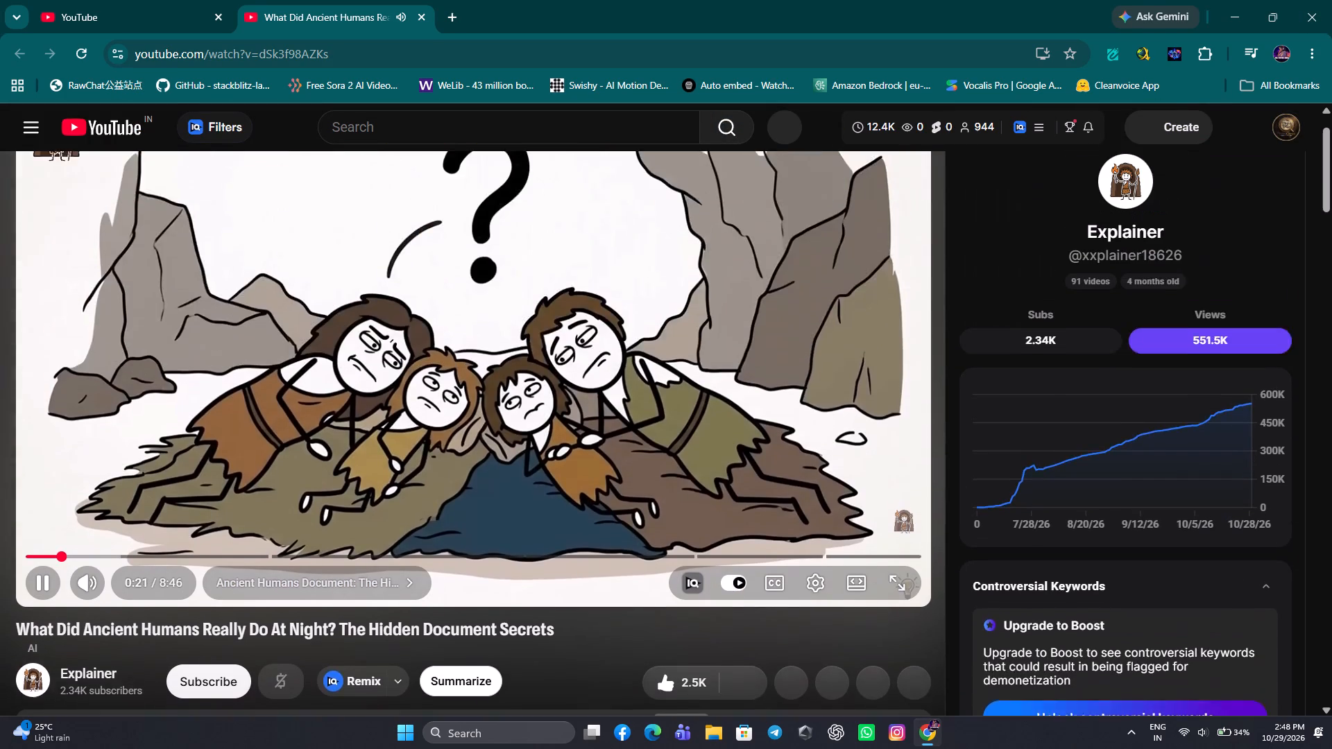
scroll(137, 325, up, 2)
click(1331, 0)
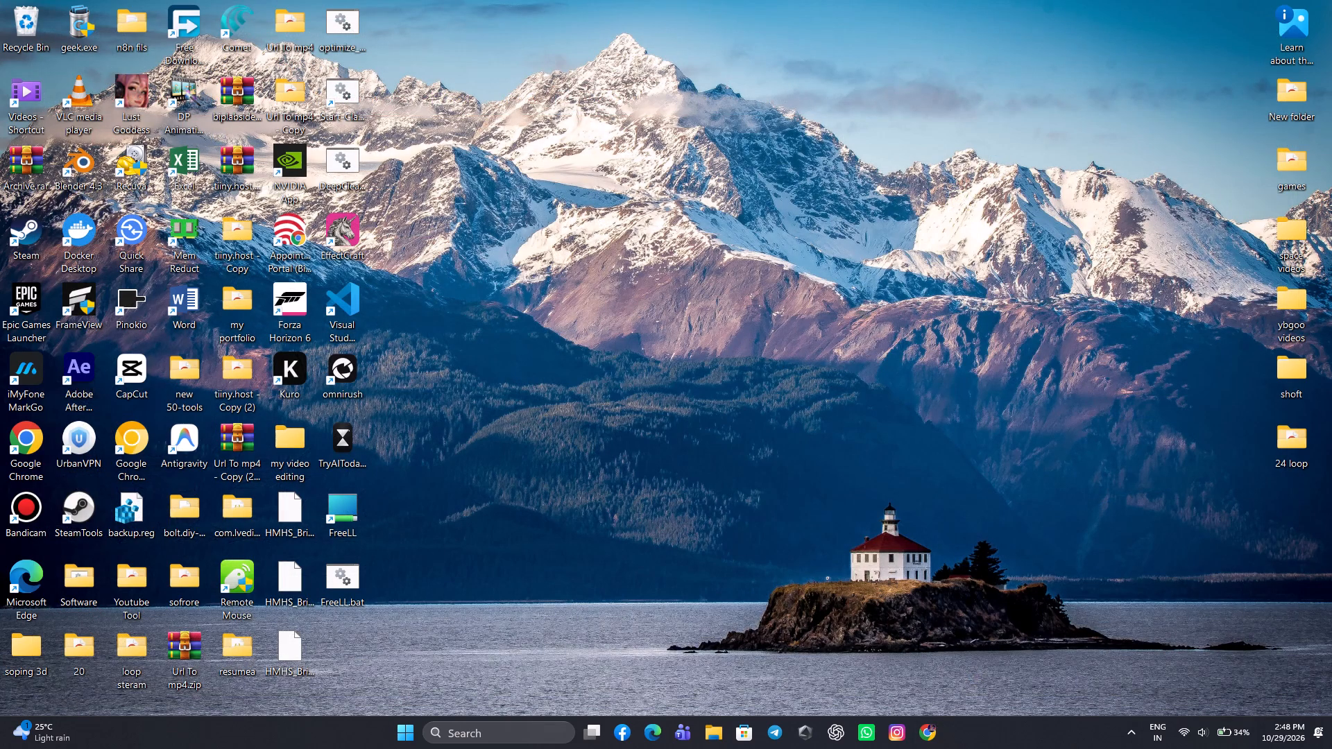
Bring up the Windows quick-access system and power options from the desktop.
key(super+x)
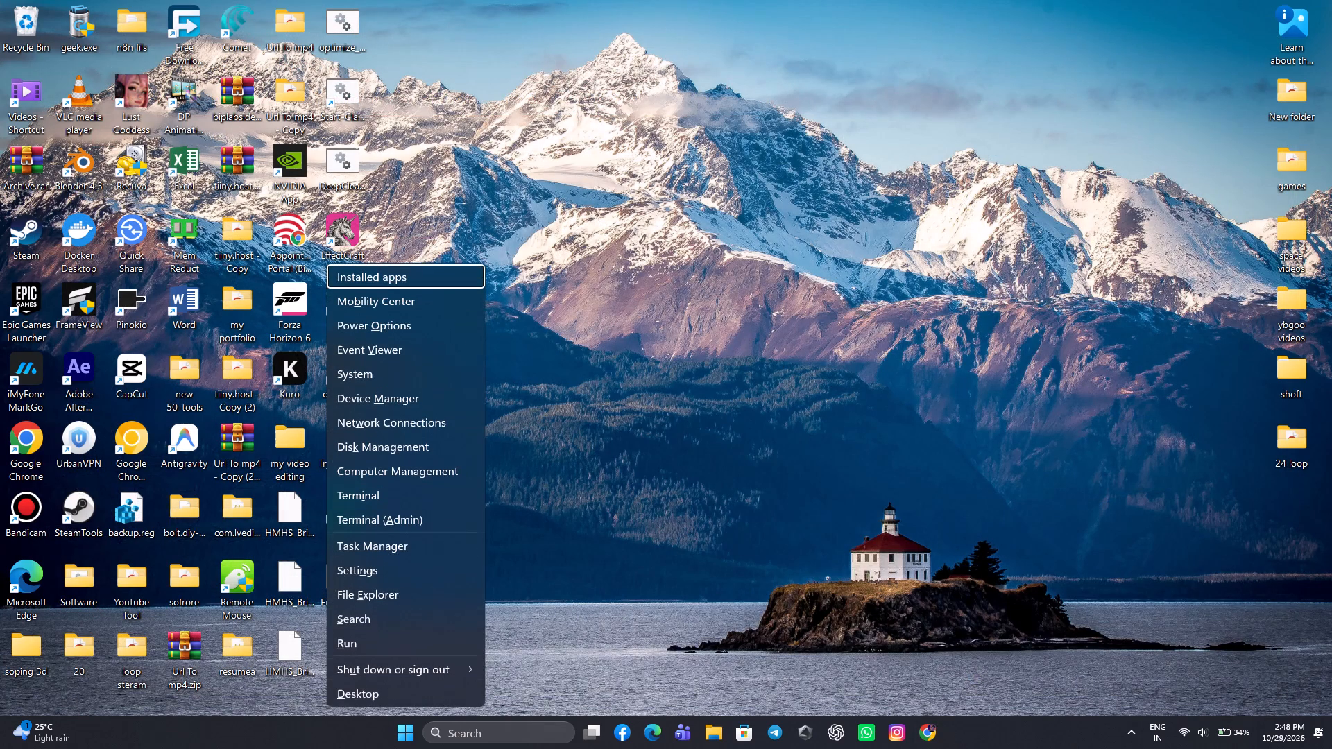